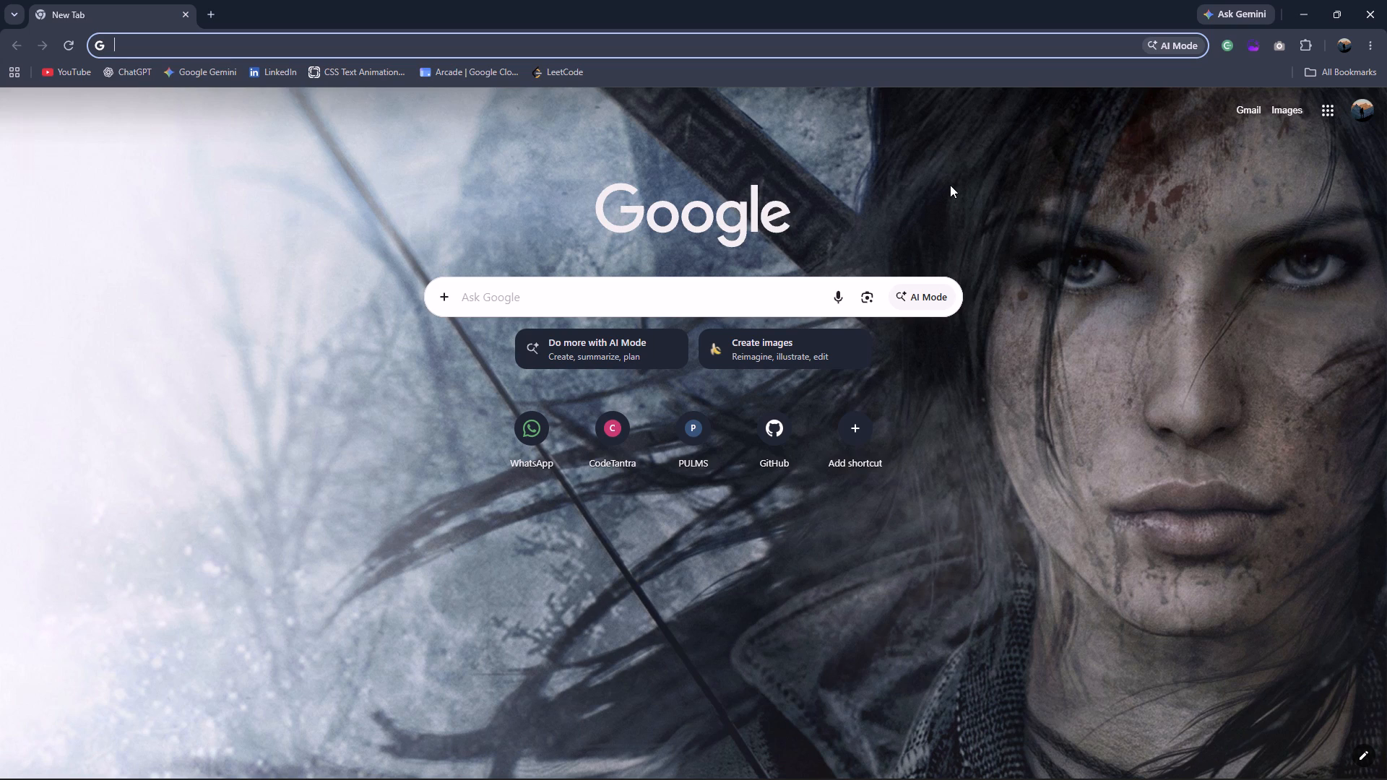
Search Google for "logo examples" and show the image results.
text(logo examples)
key(Return)
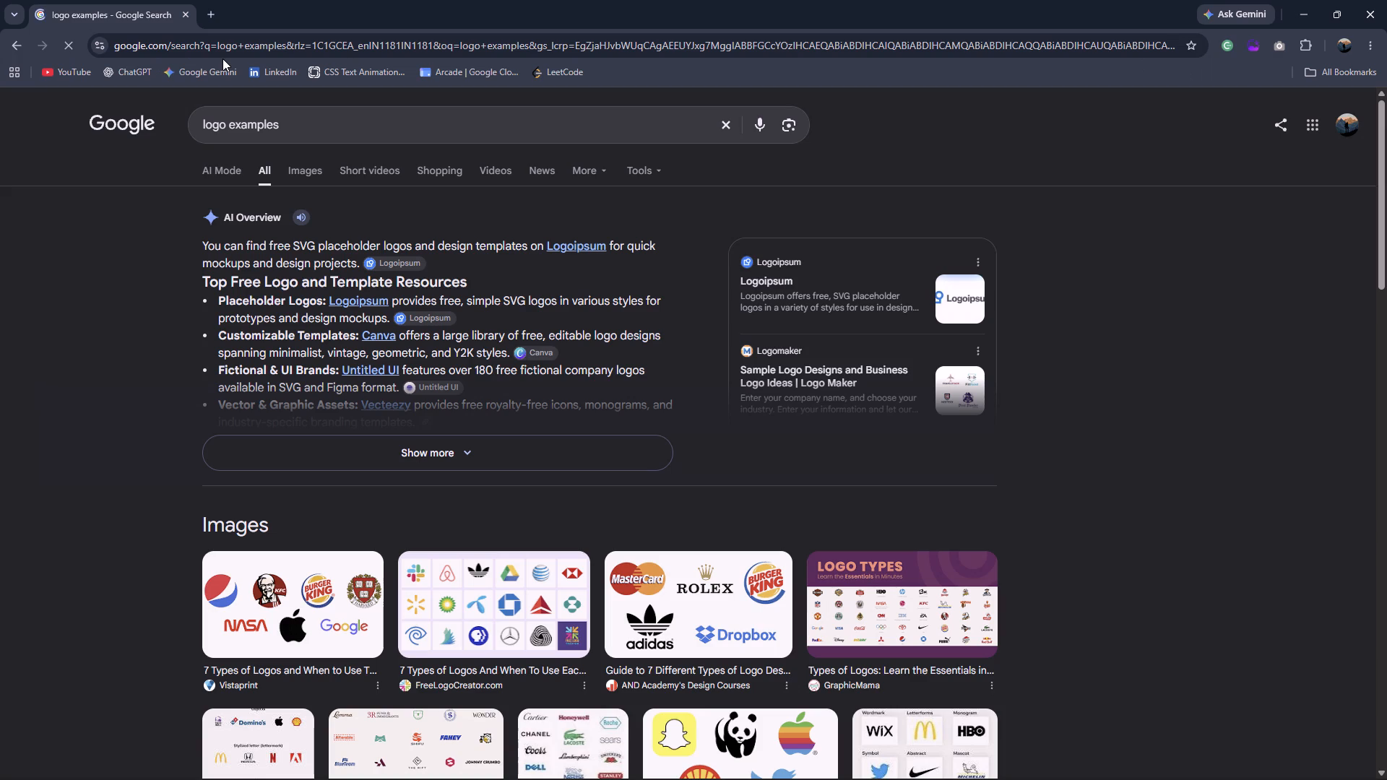
click(324, 165)
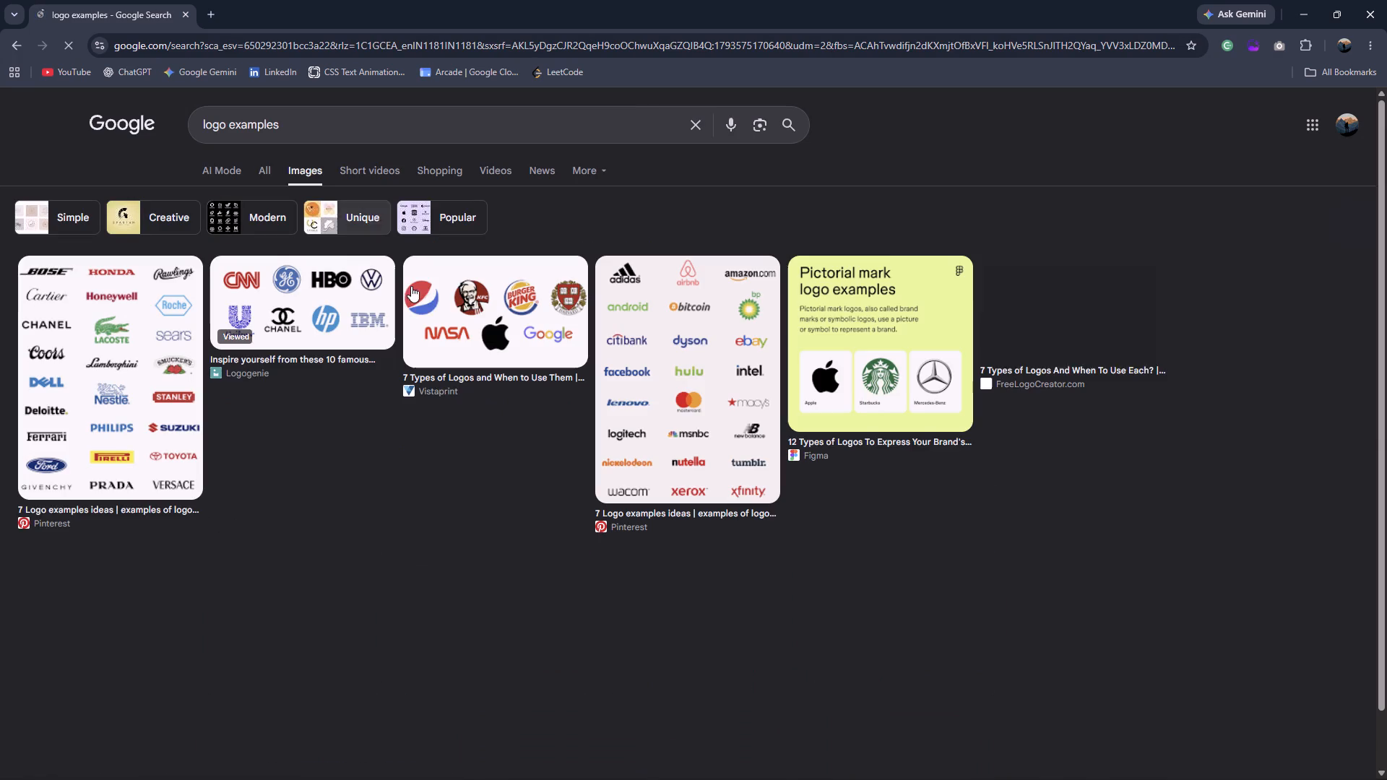
Browse the logo image results and preview the pictorial logo design examples from Logo Arena.
scroll(526, 419, up, 4)
scroll(528, 419, down, 11)
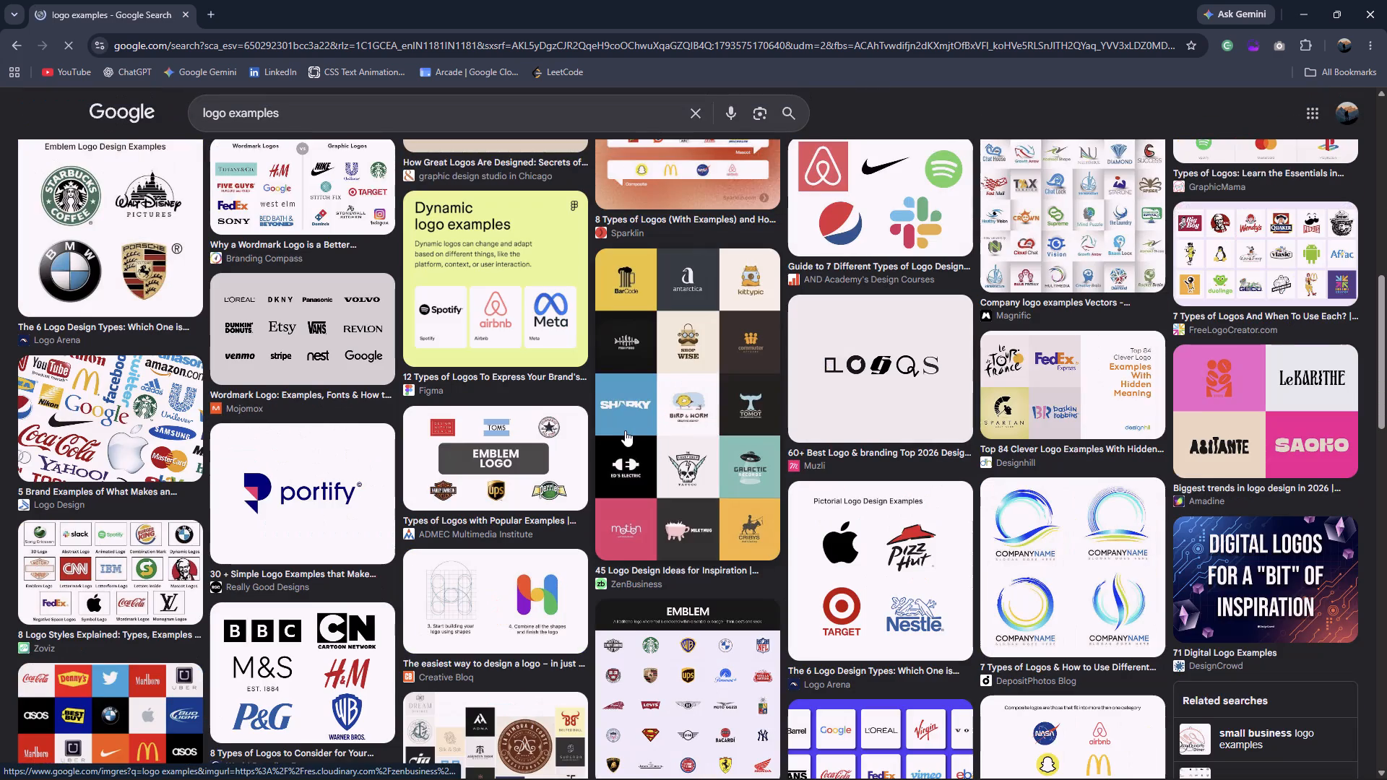
scroll(634, 438, down, 2)
click(889, 406)
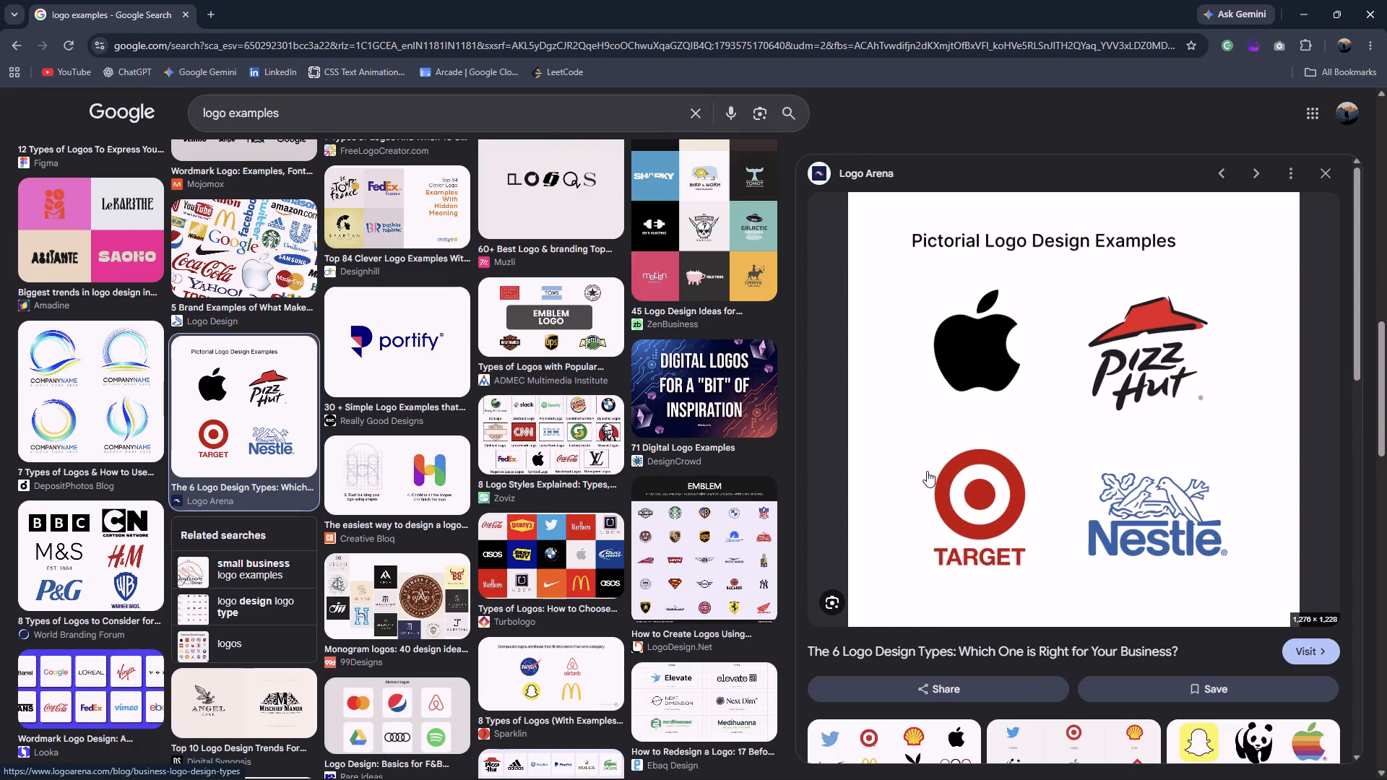
click(1331, 185)
scroll(902, 435, down, 3)
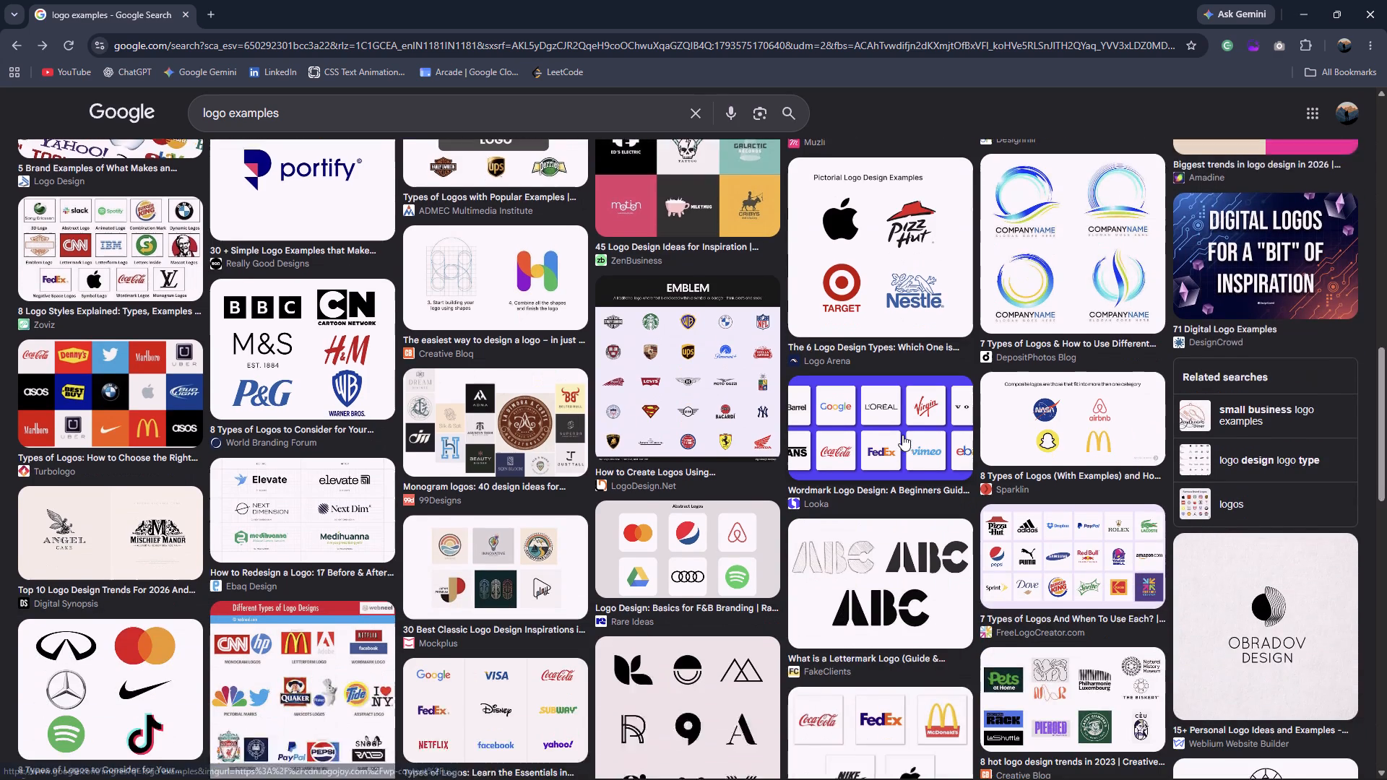
scroll(901, 441, down, 6)
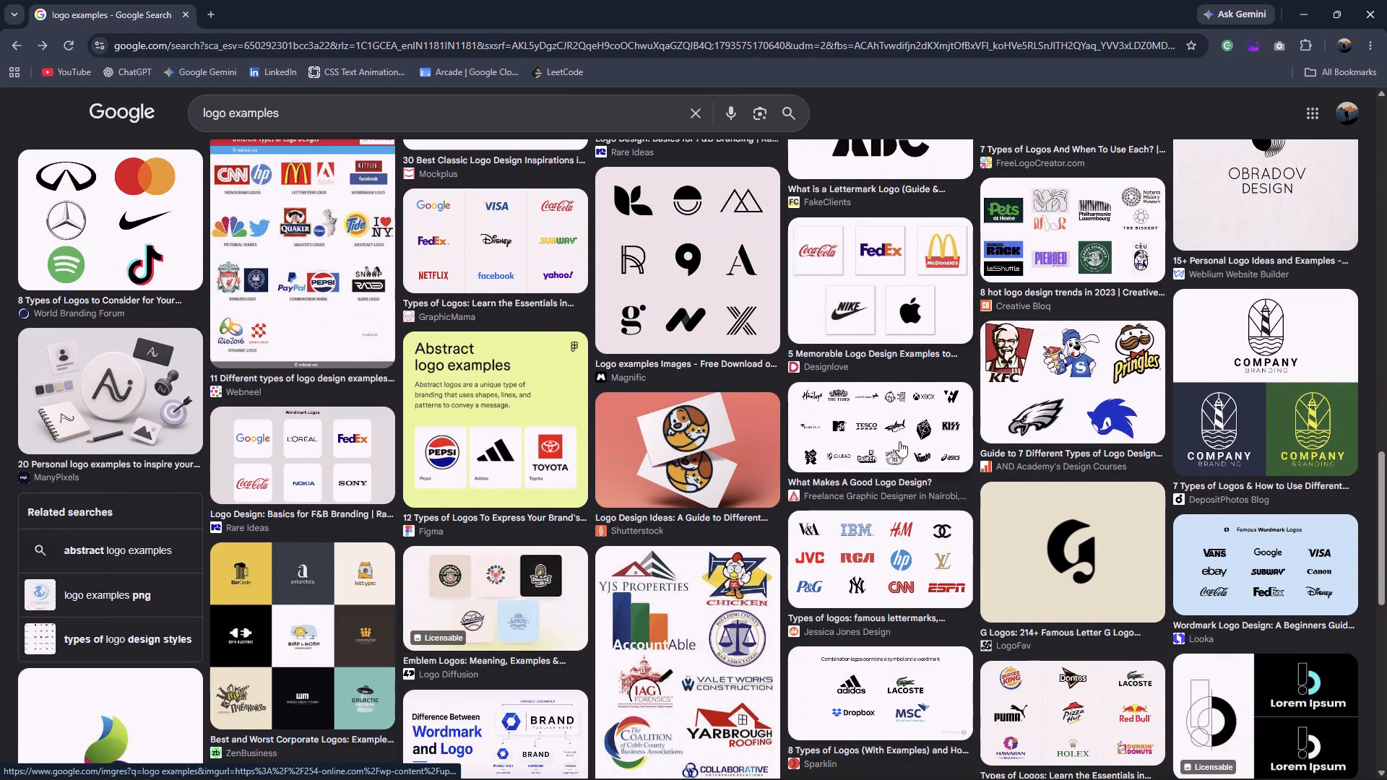
scroll(899, 441, down, 3)
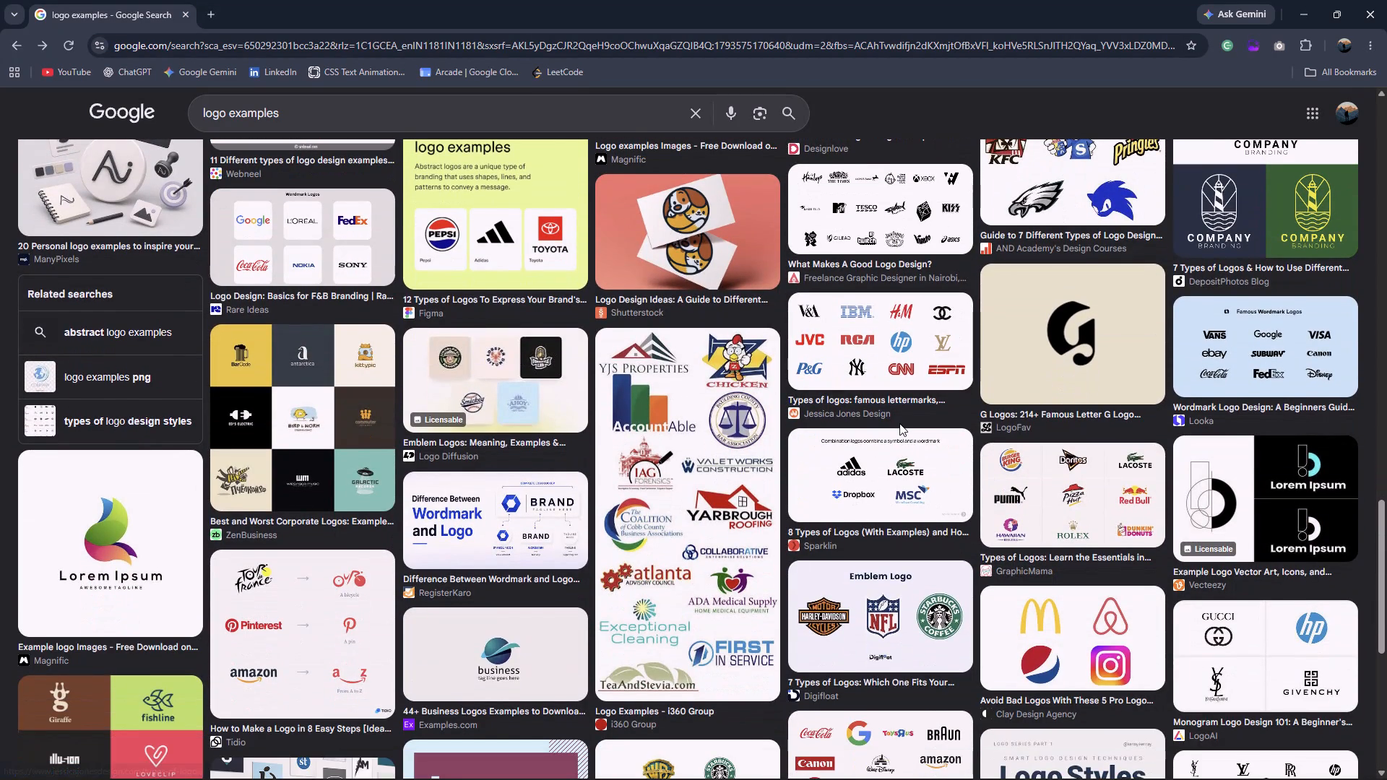
Open Canva in a new browser tab and create a blank presentation design.
click(202, 3)
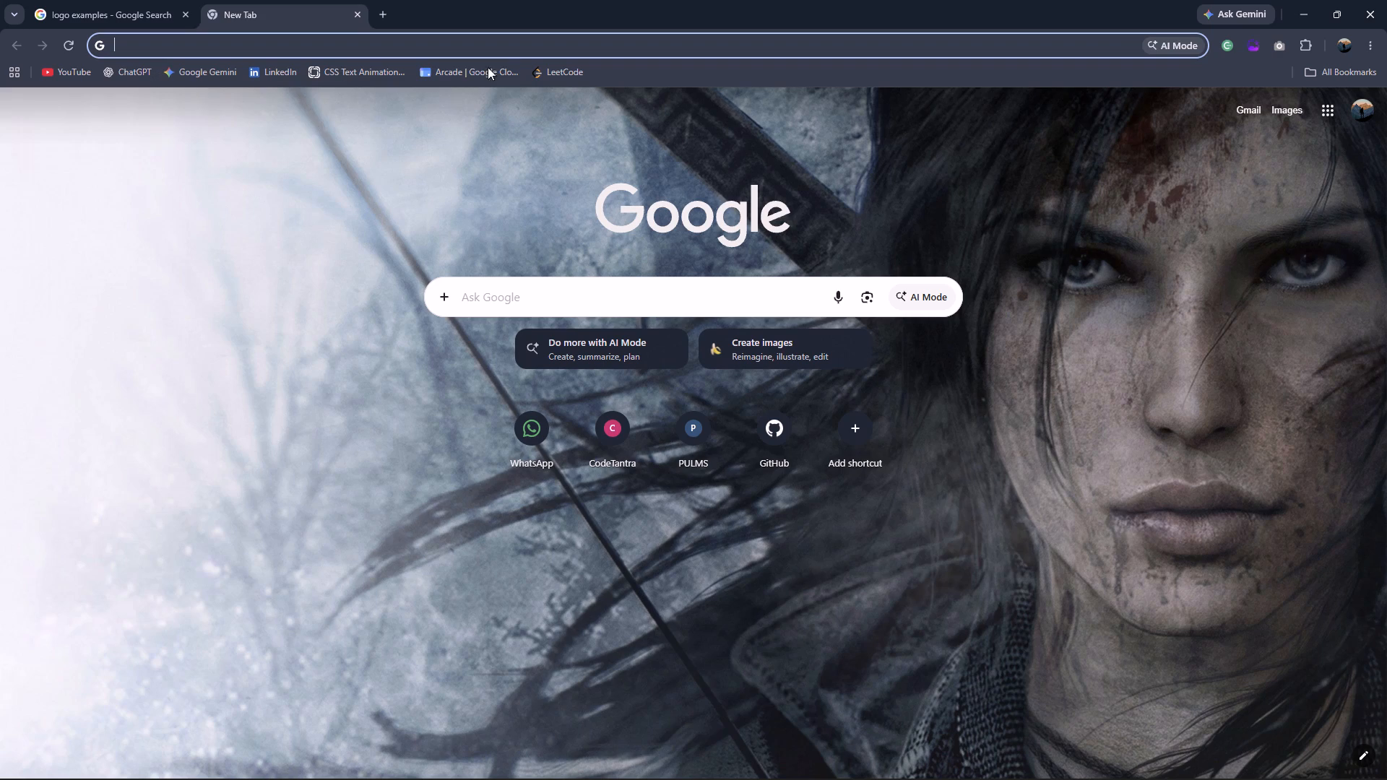
key(c)
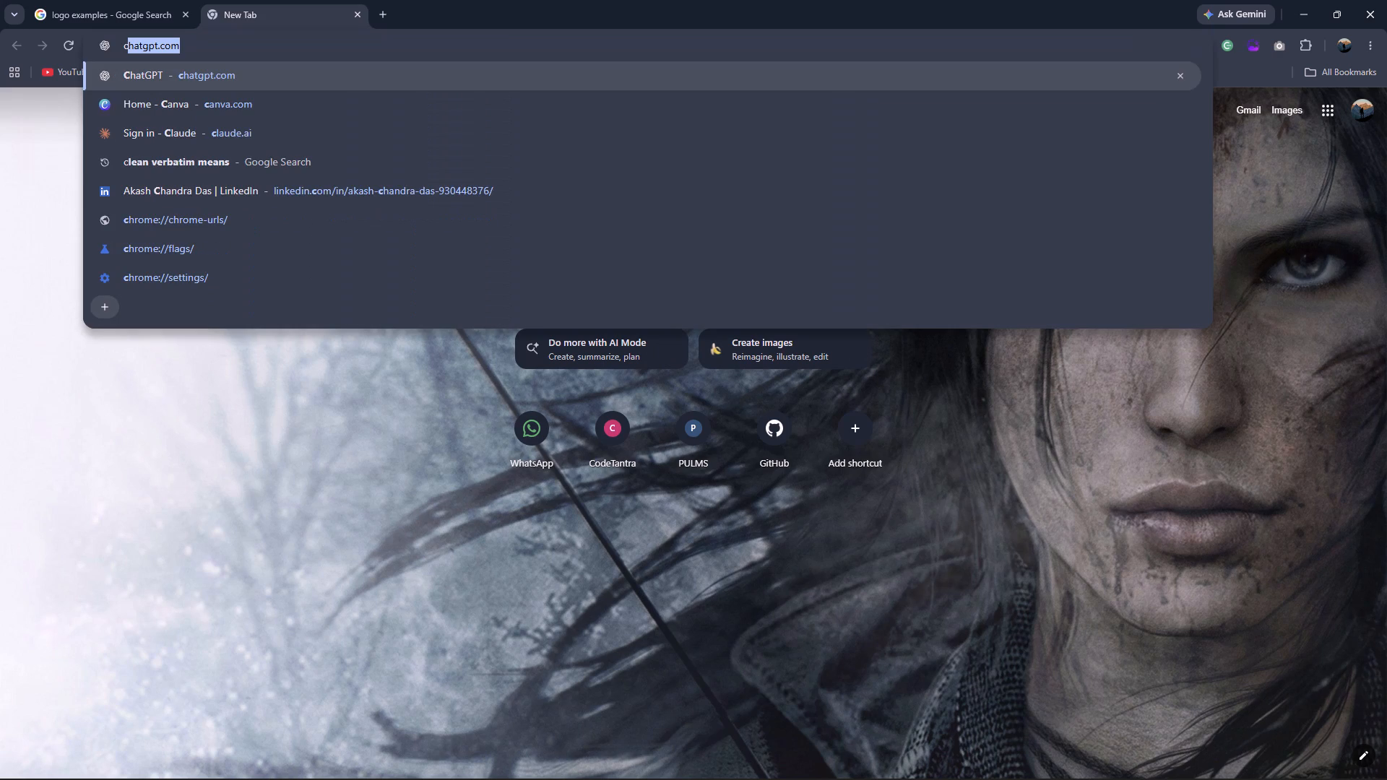
key(a)
key(Return)
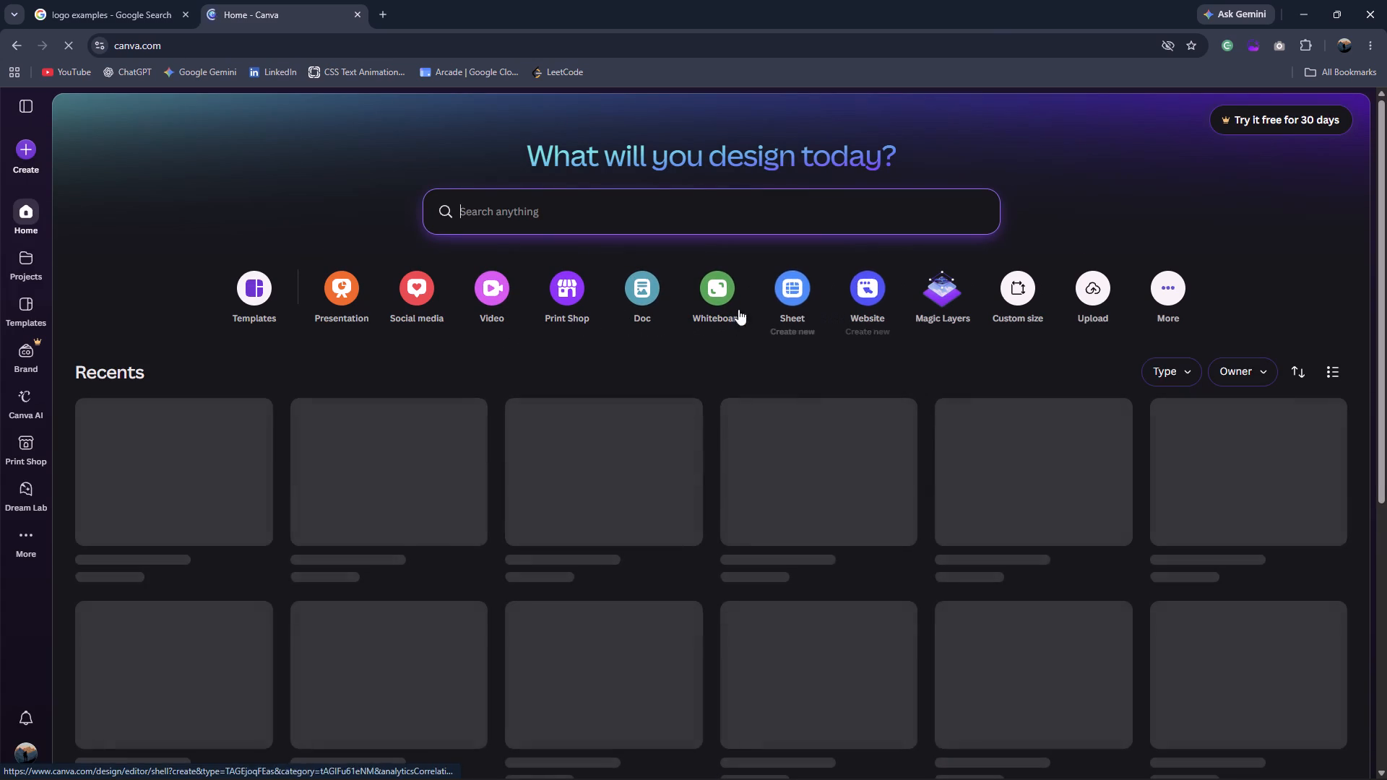
click(346, 291)
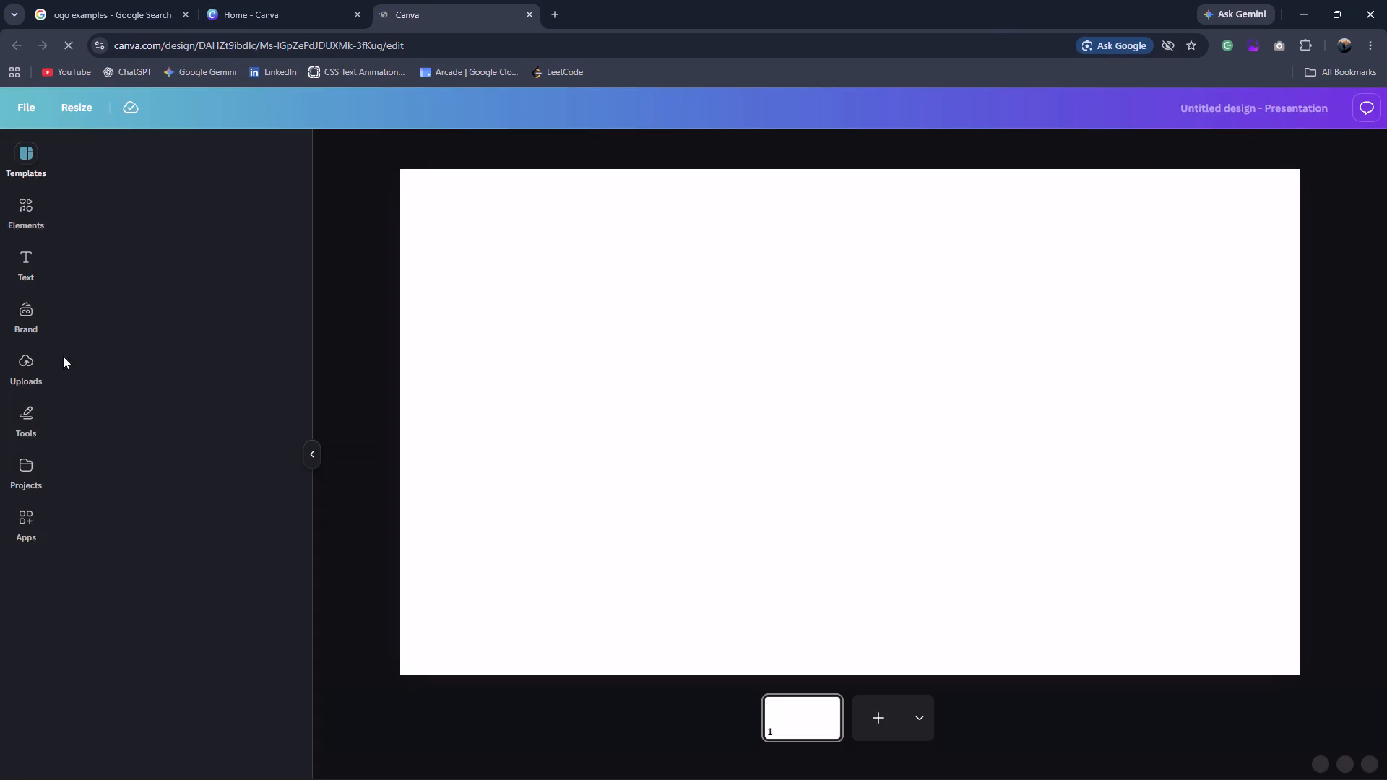
Show the design's uploads and switch to File Explorer with the Downloads folder open.
click(26, 365)
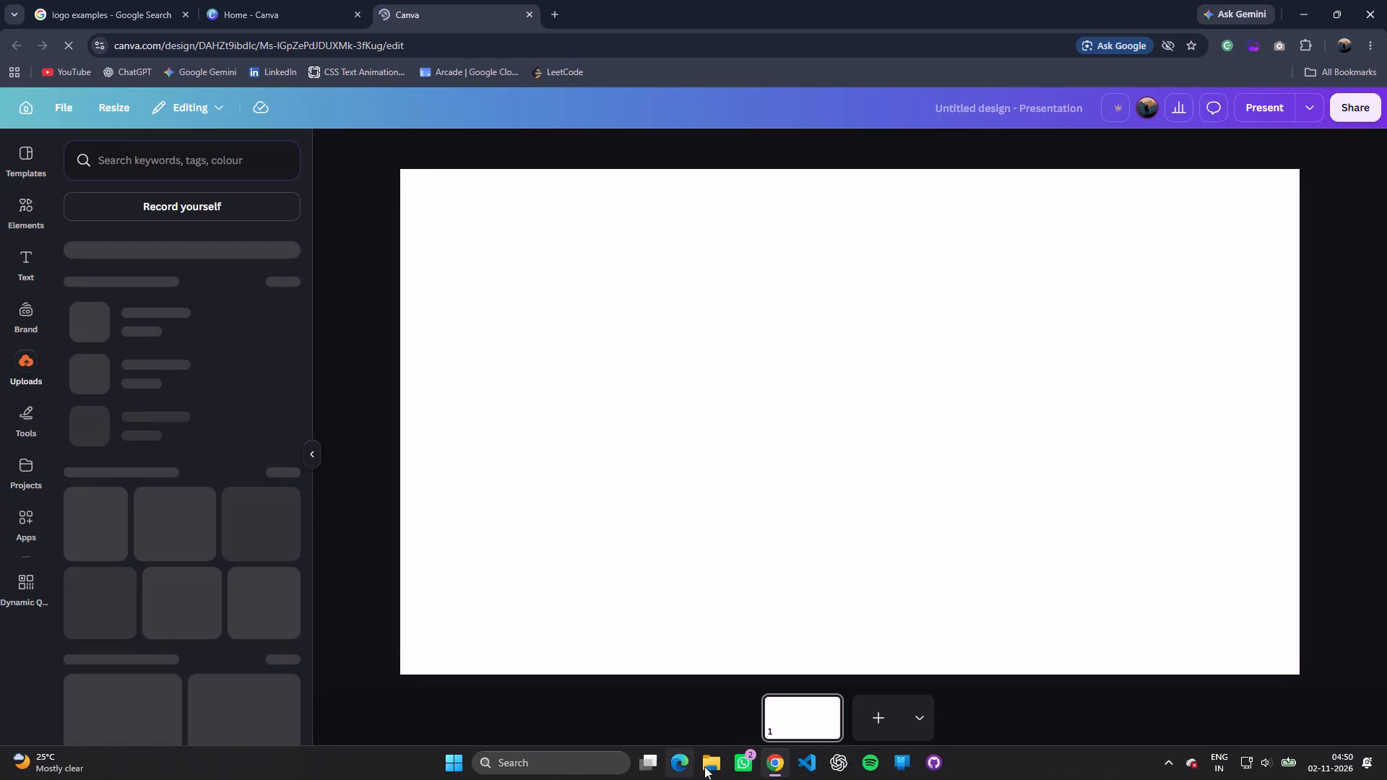
click(709, 763)
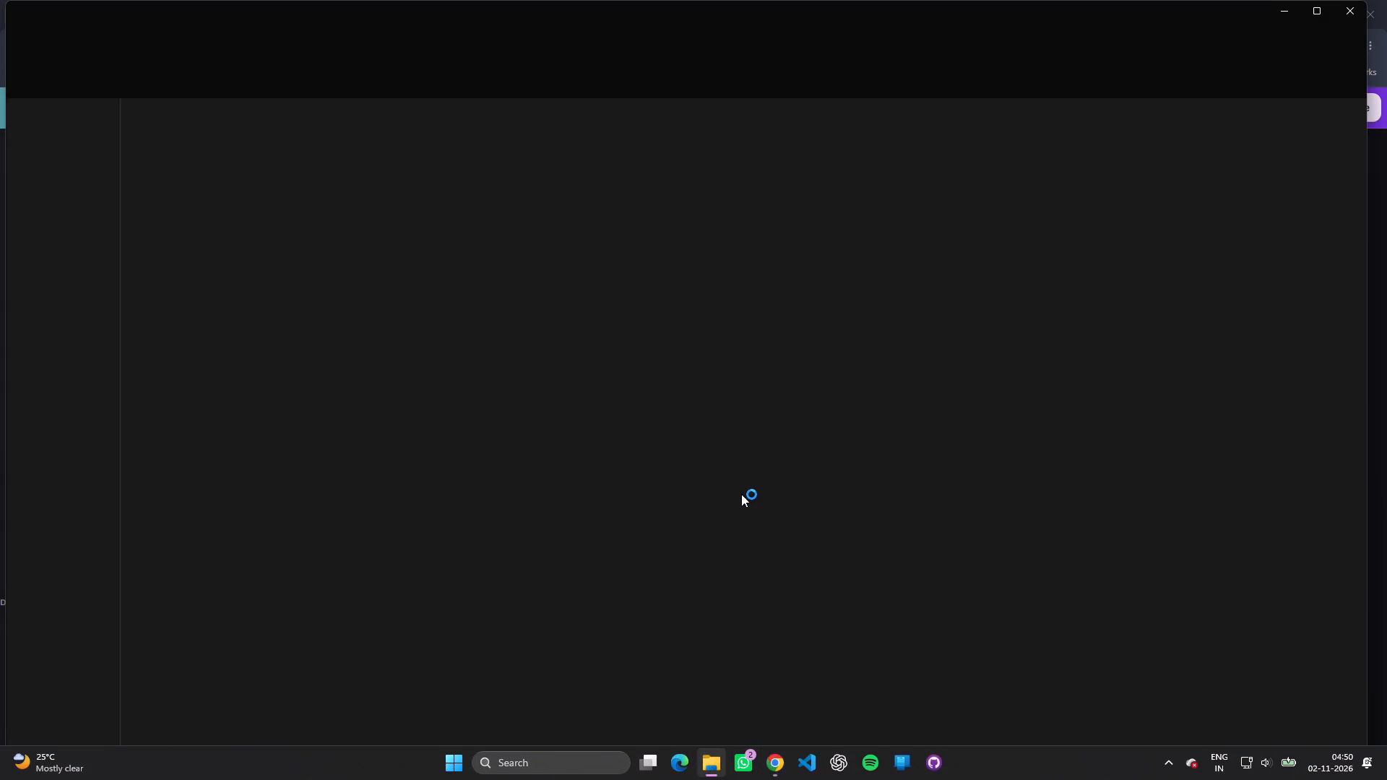
click(64, 347)
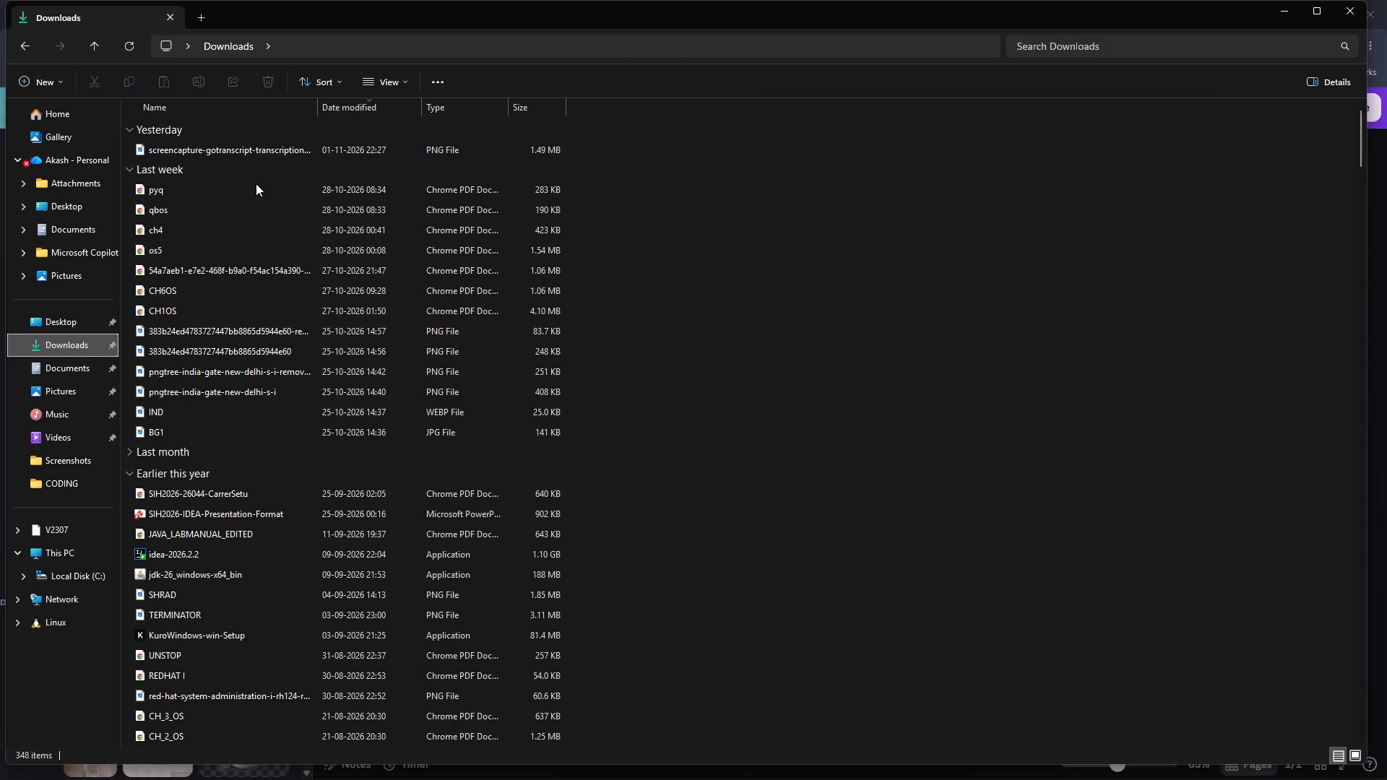
Select all the files in the Last week group of Downloads, from pyq through BG1.
click(256, 183)
shift+click(254, 210)
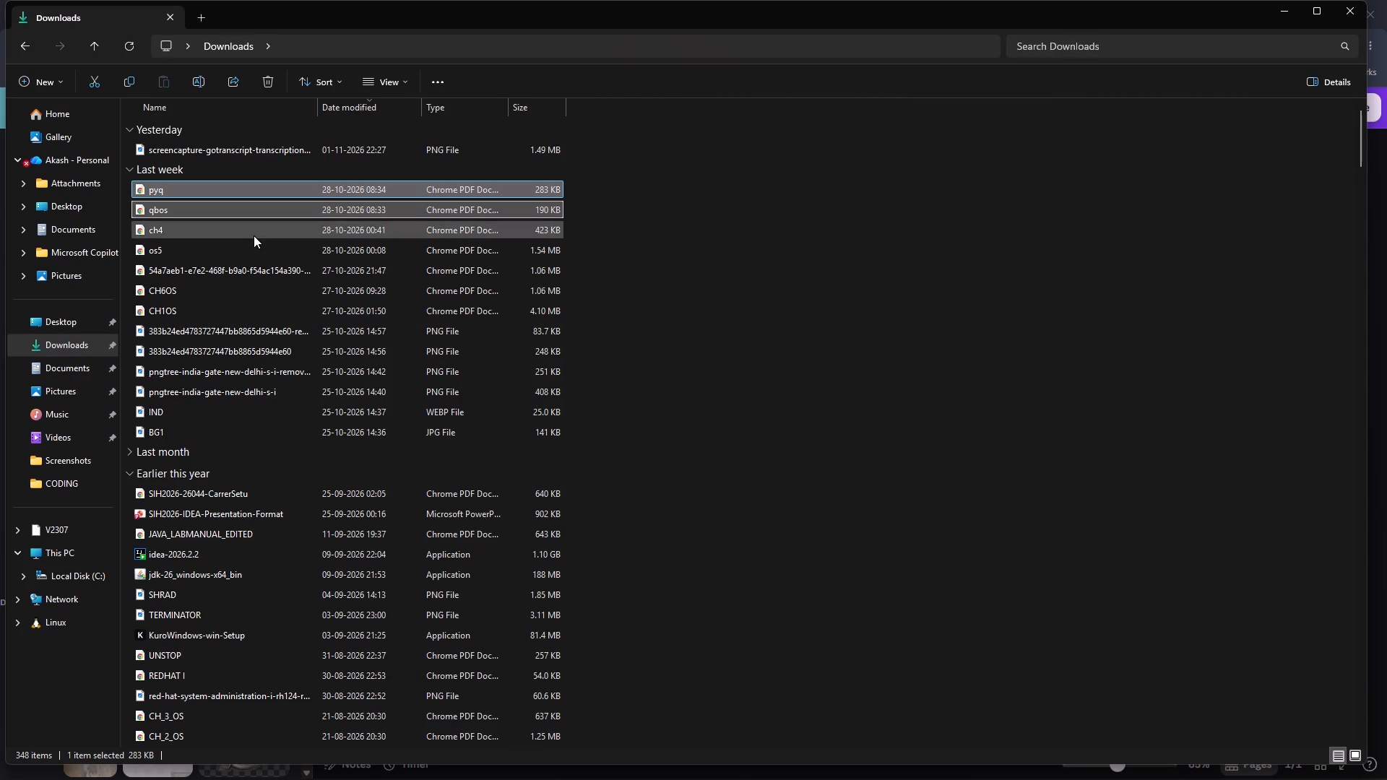
shift+click(254, 238)
shift+click(246, 229)
shift+click(237, 248)
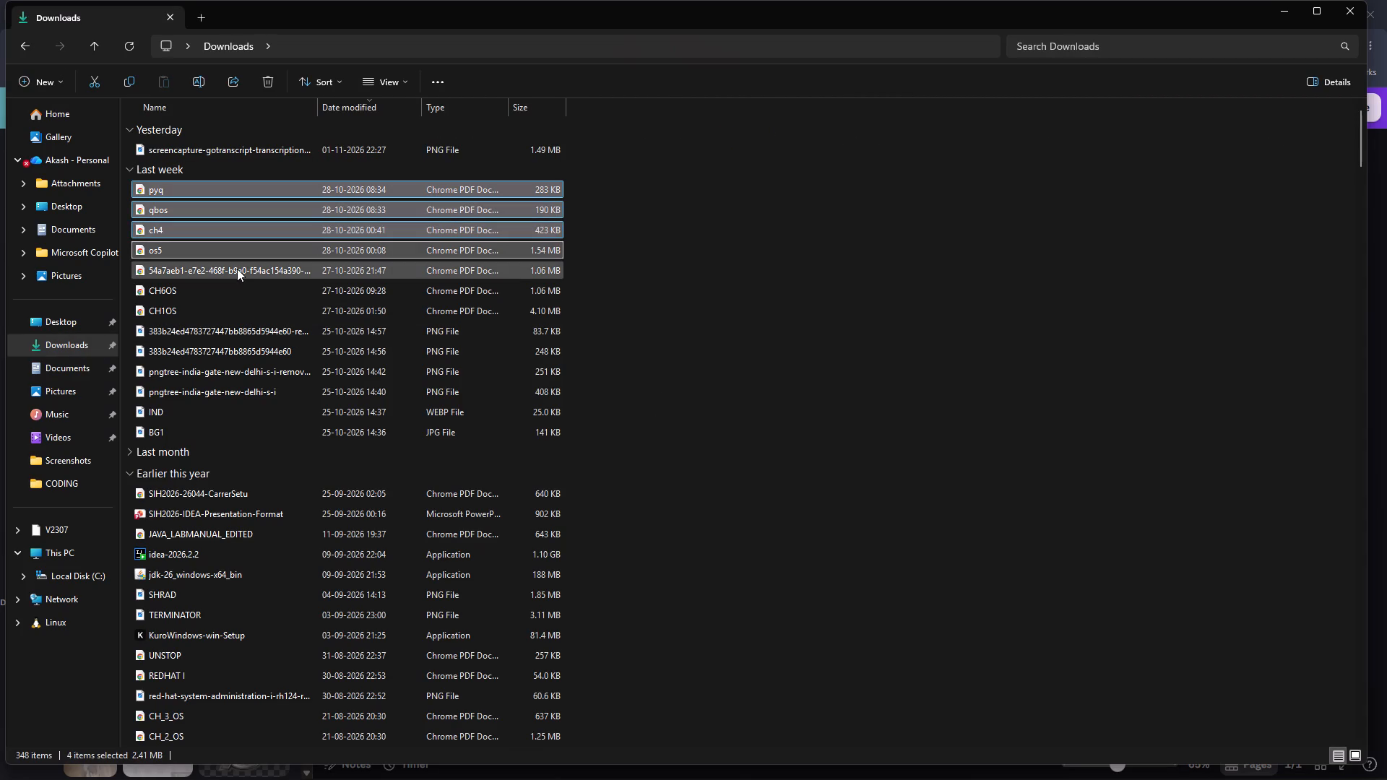
shift+click(237, 269)
shift+click(233, 290)
shift+click(229, 313)
shift+click(225, 336)
shift+click(225, 346)
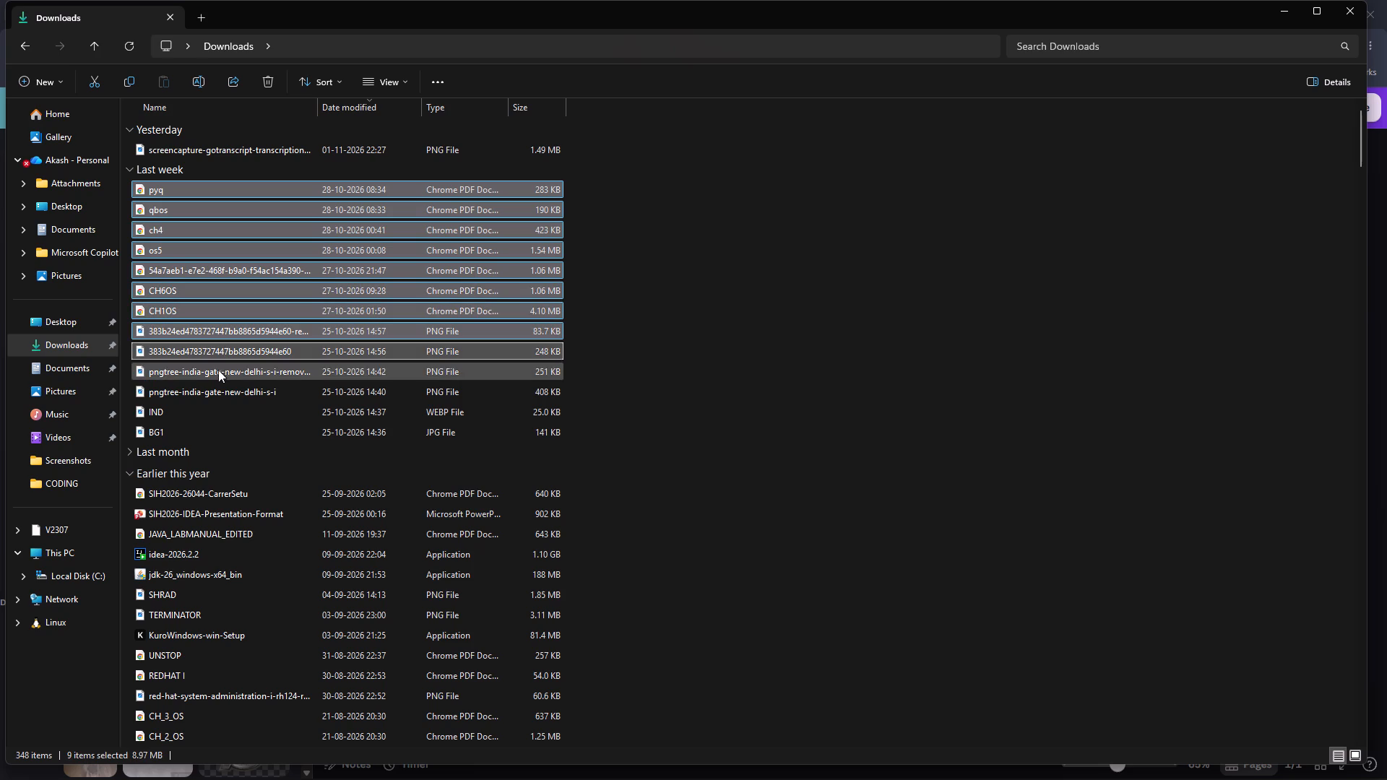
shift+click(218, 376)
shift+click(212, 394)
shift+click(204, 410)
shift+click(200, 425)
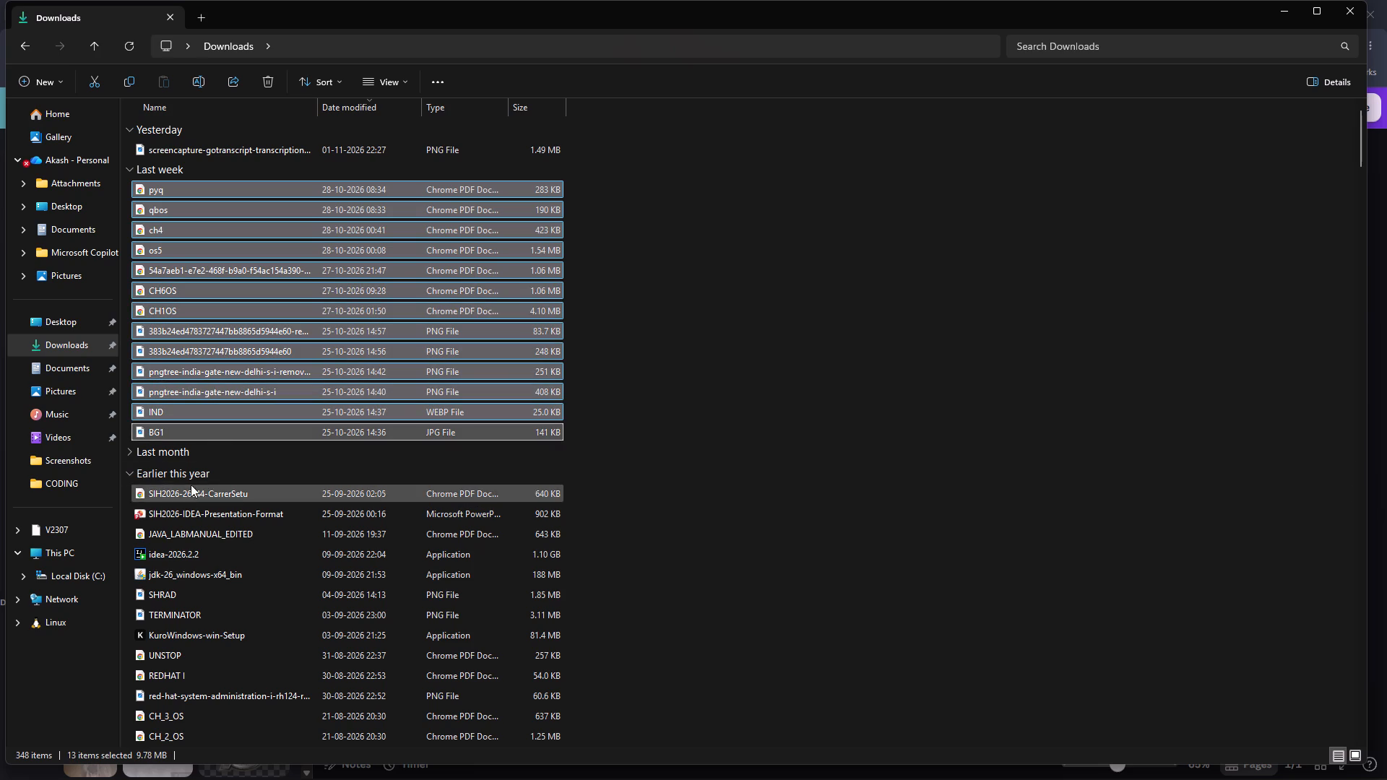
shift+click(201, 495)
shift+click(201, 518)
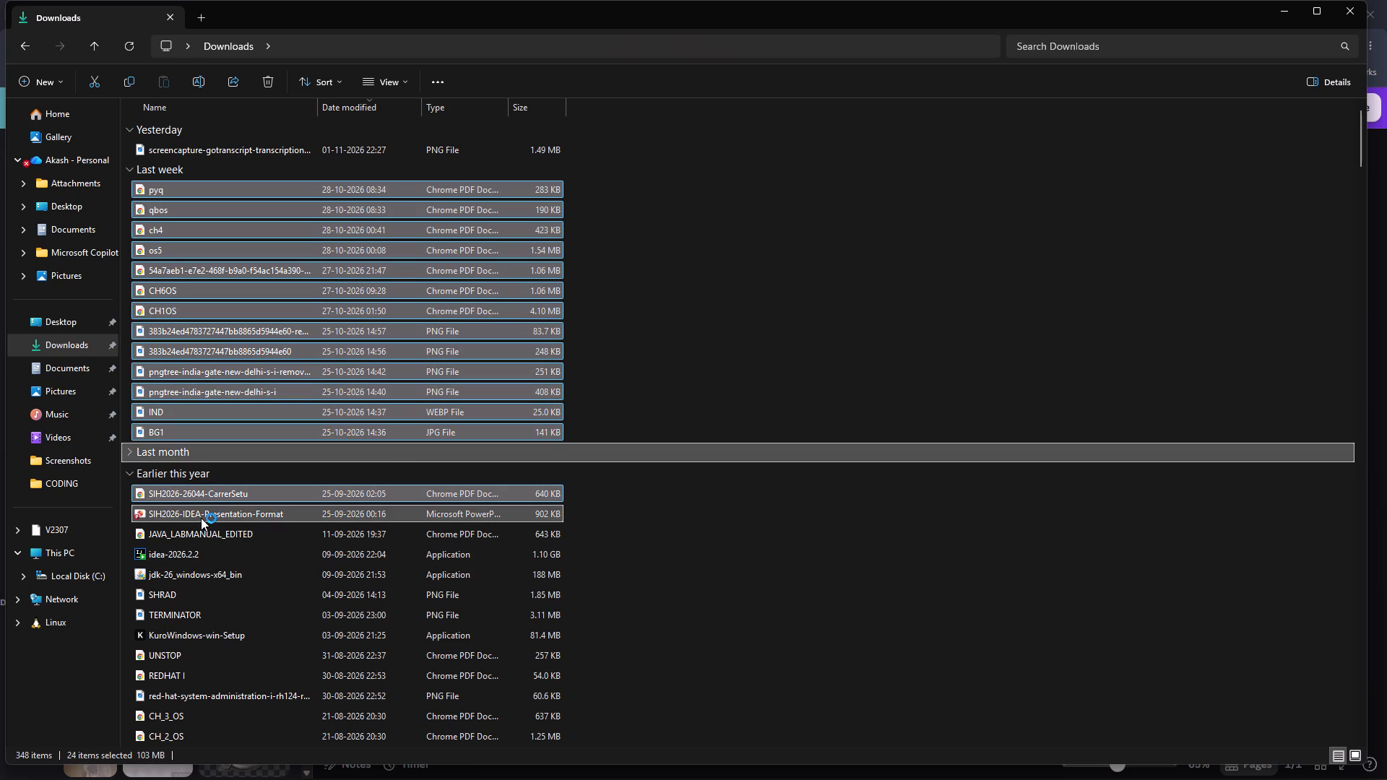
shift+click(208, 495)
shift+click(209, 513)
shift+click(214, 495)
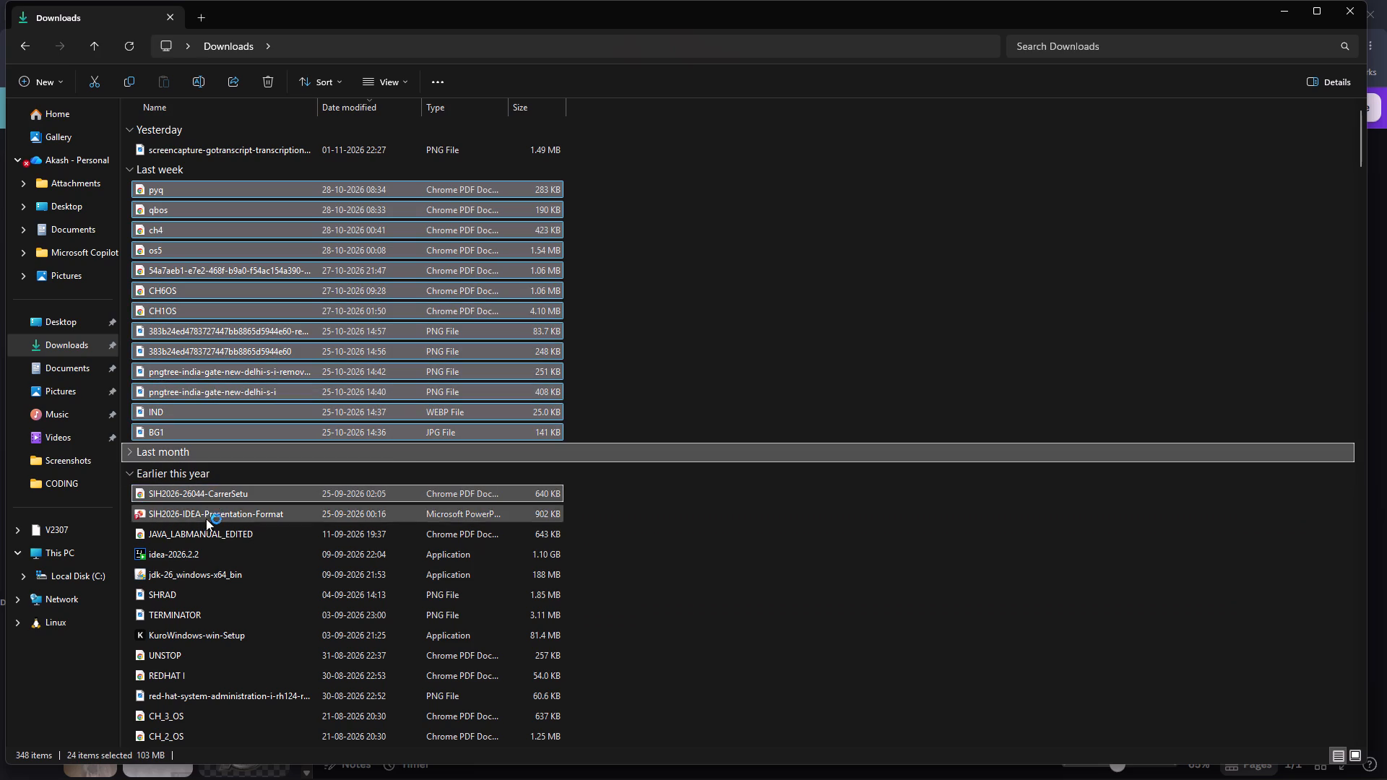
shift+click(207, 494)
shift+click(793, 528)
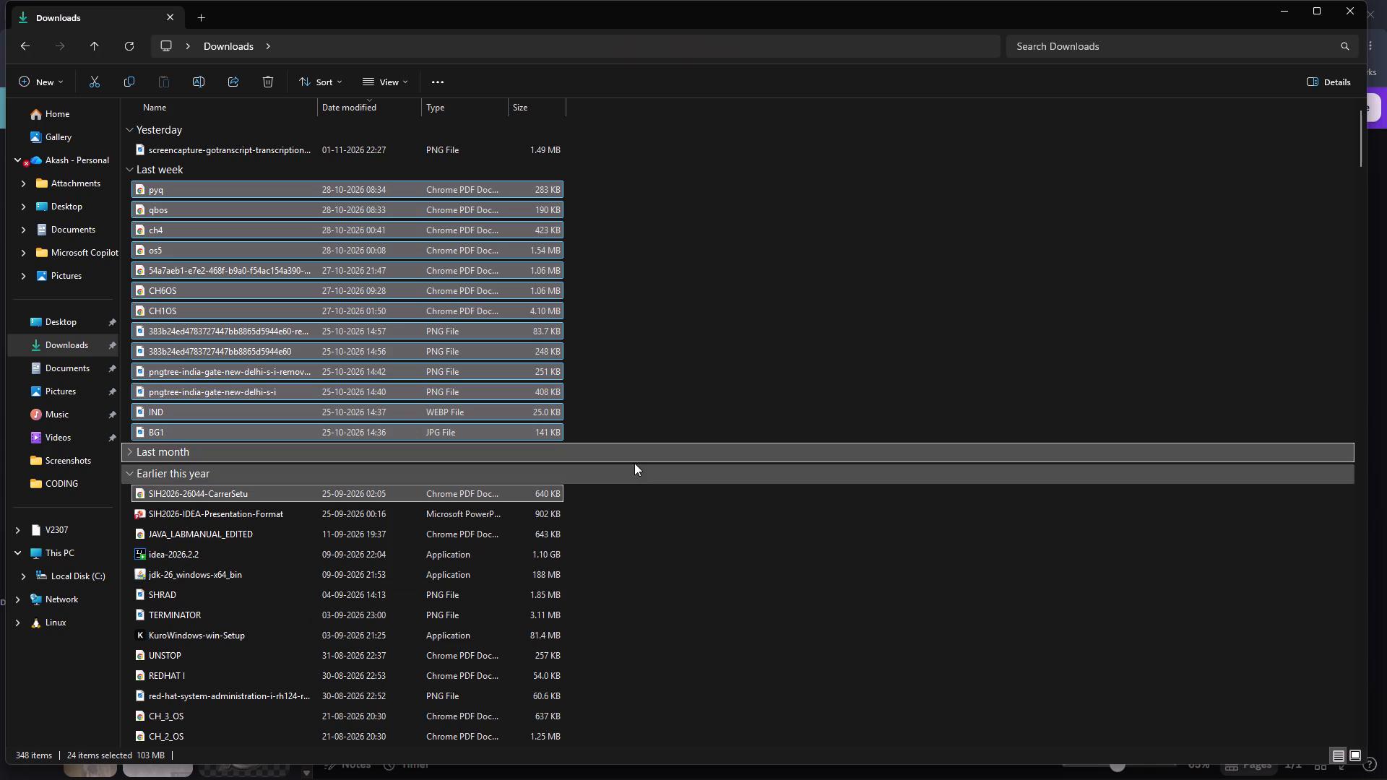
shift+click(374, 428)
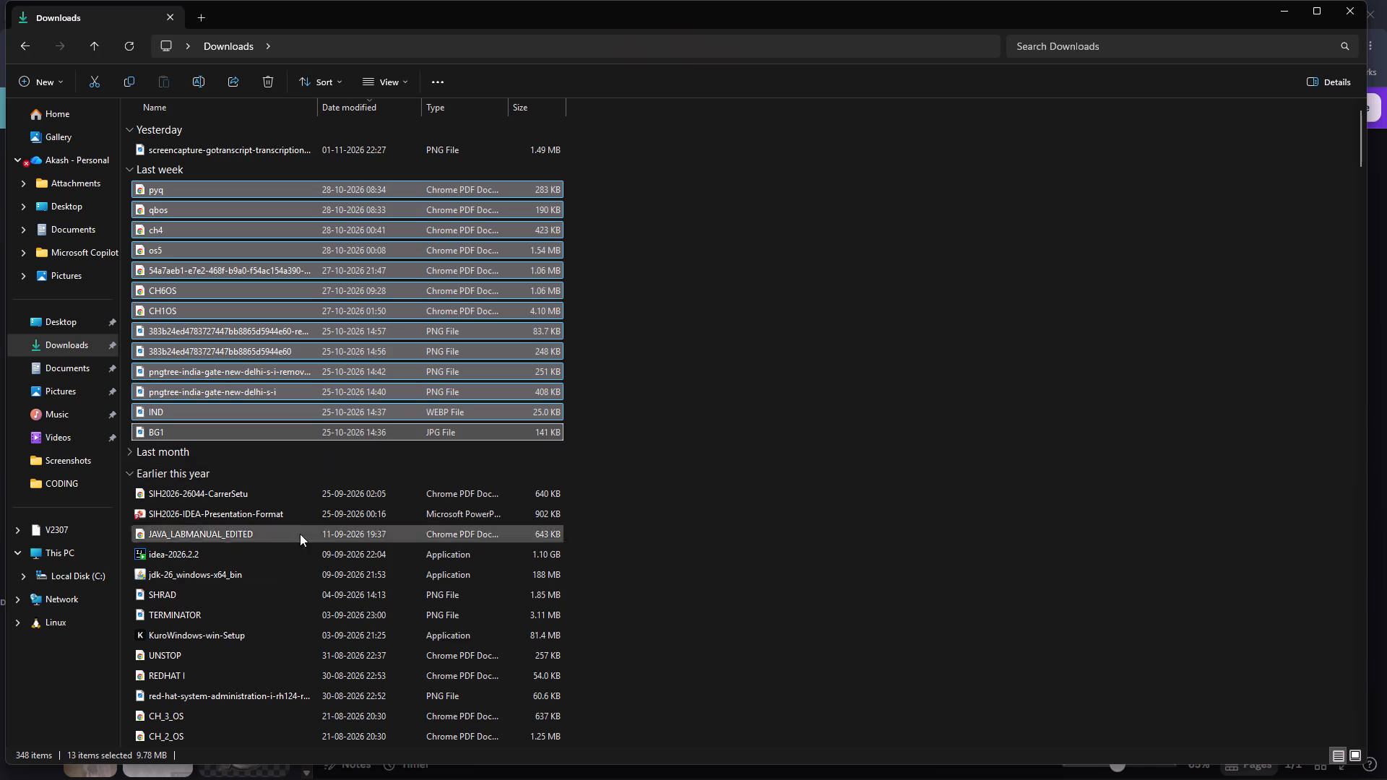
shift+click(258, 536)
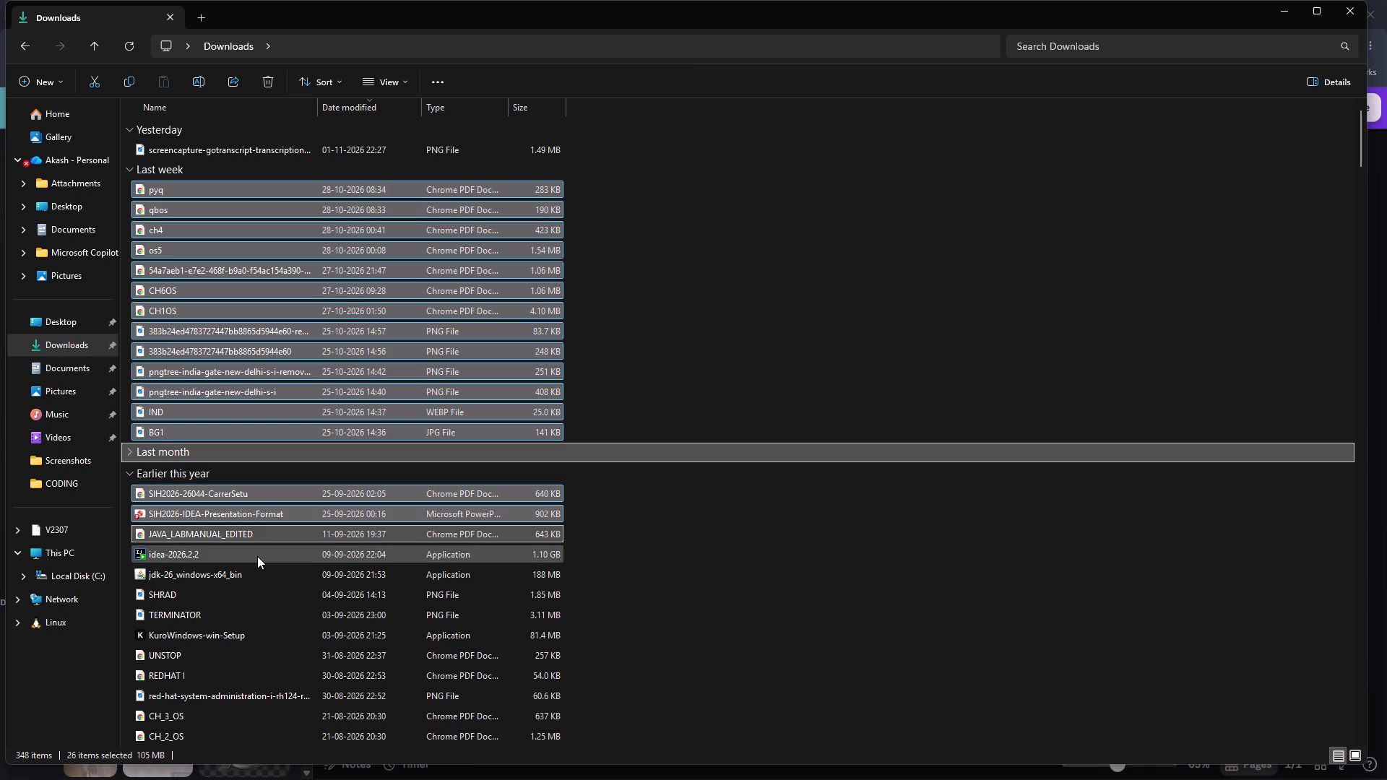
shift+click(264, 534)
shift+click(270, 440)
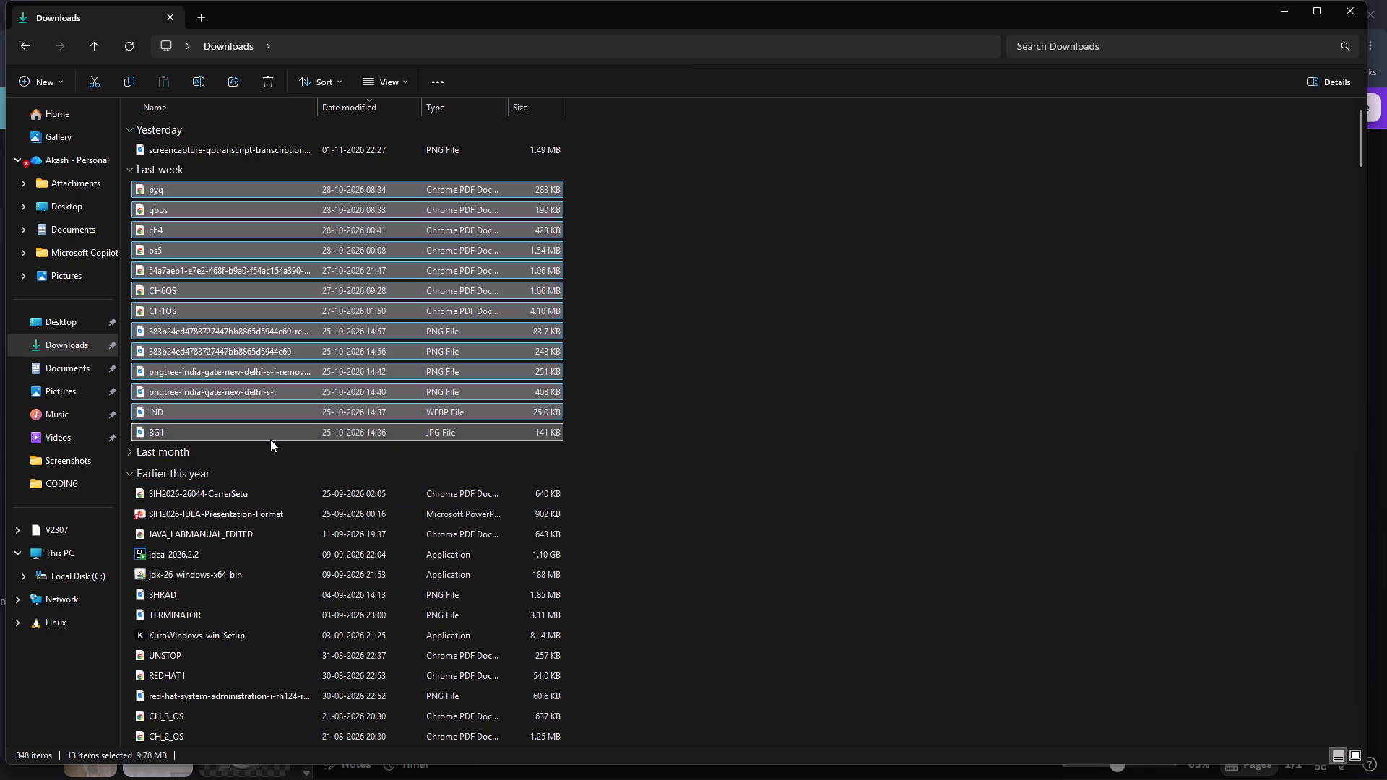
Add JAVA_LABMANUAL_EDITED, SHRAD, TERMINATOR and CH_3_OS to the selected Last week files and delete them all.
ctrl+click(246, 529)
ctrl+click(247, 591)
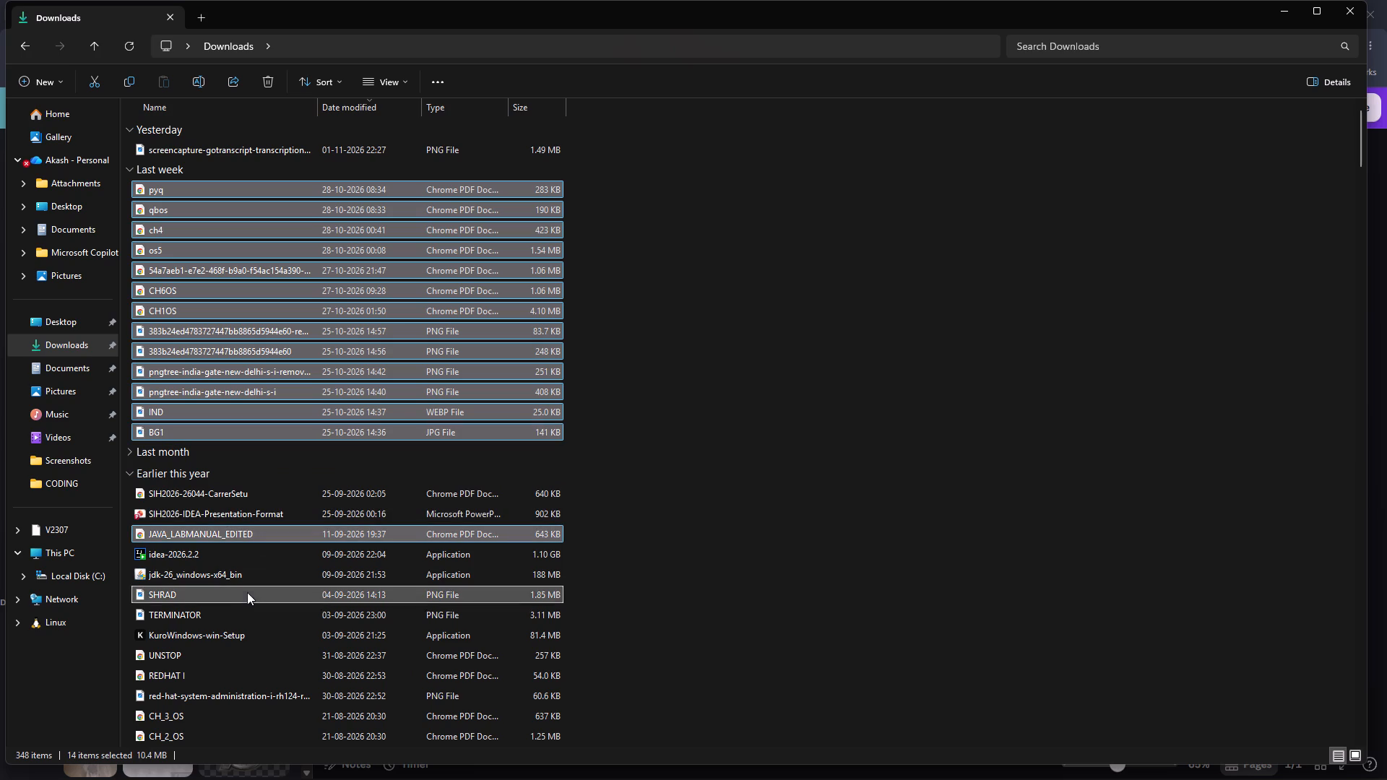
ctrl+click(247, 615)
ctrl+scroll(249, 615, down, 2)
ctrl+scroll(246, 608, up, 4)
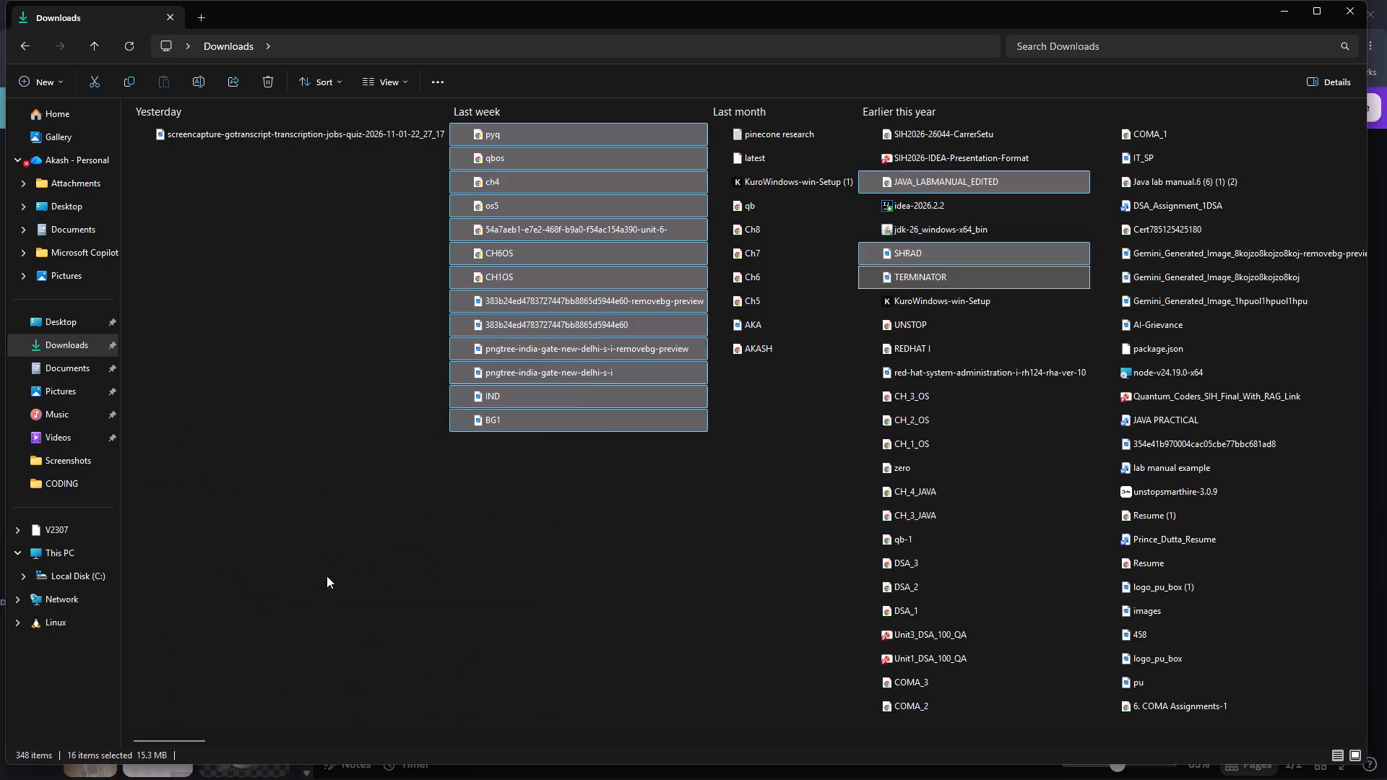
ctrl+scroll(354, 557, up, 2)
ctrl+scroll(324, 405, up, 1)
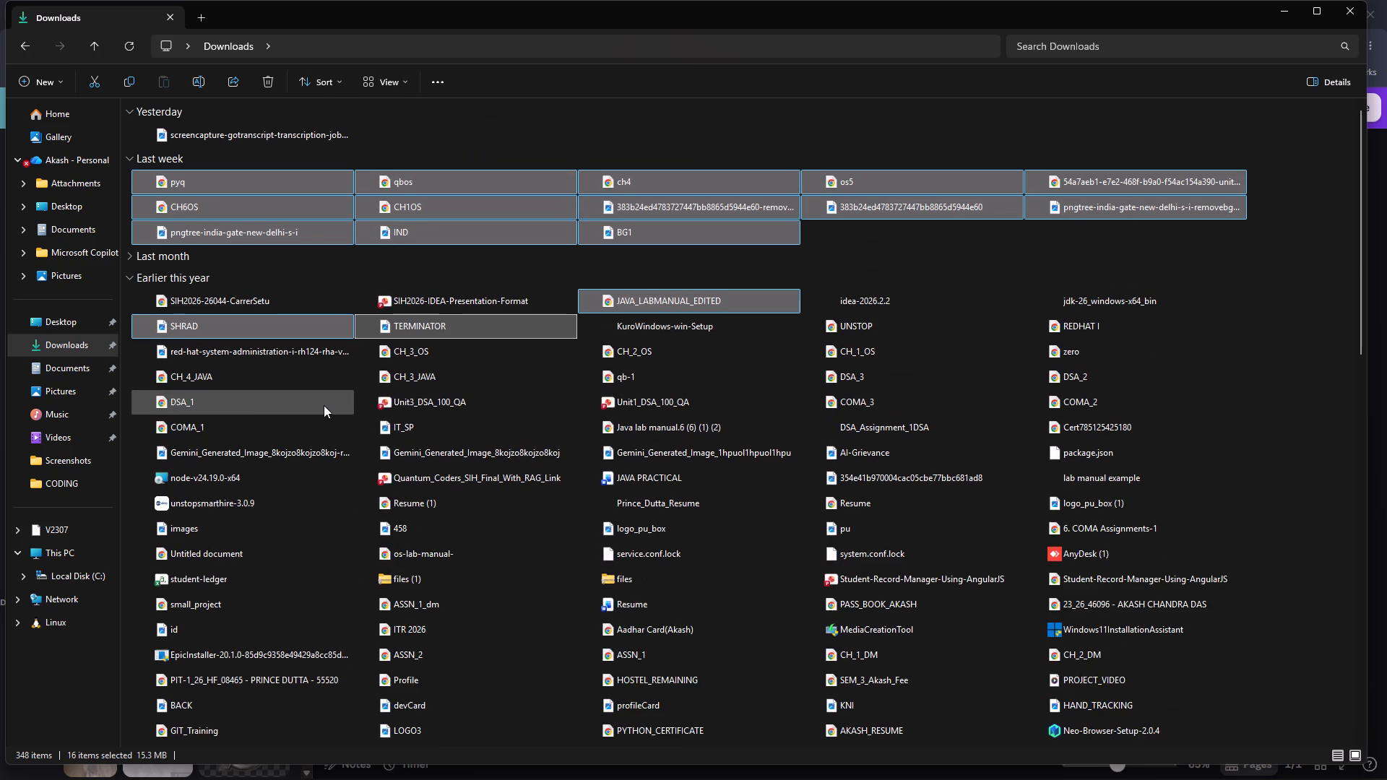
ctrl+scroll(324, 405, up, 2)
ctrl+scroll(324, 405, down, 6)
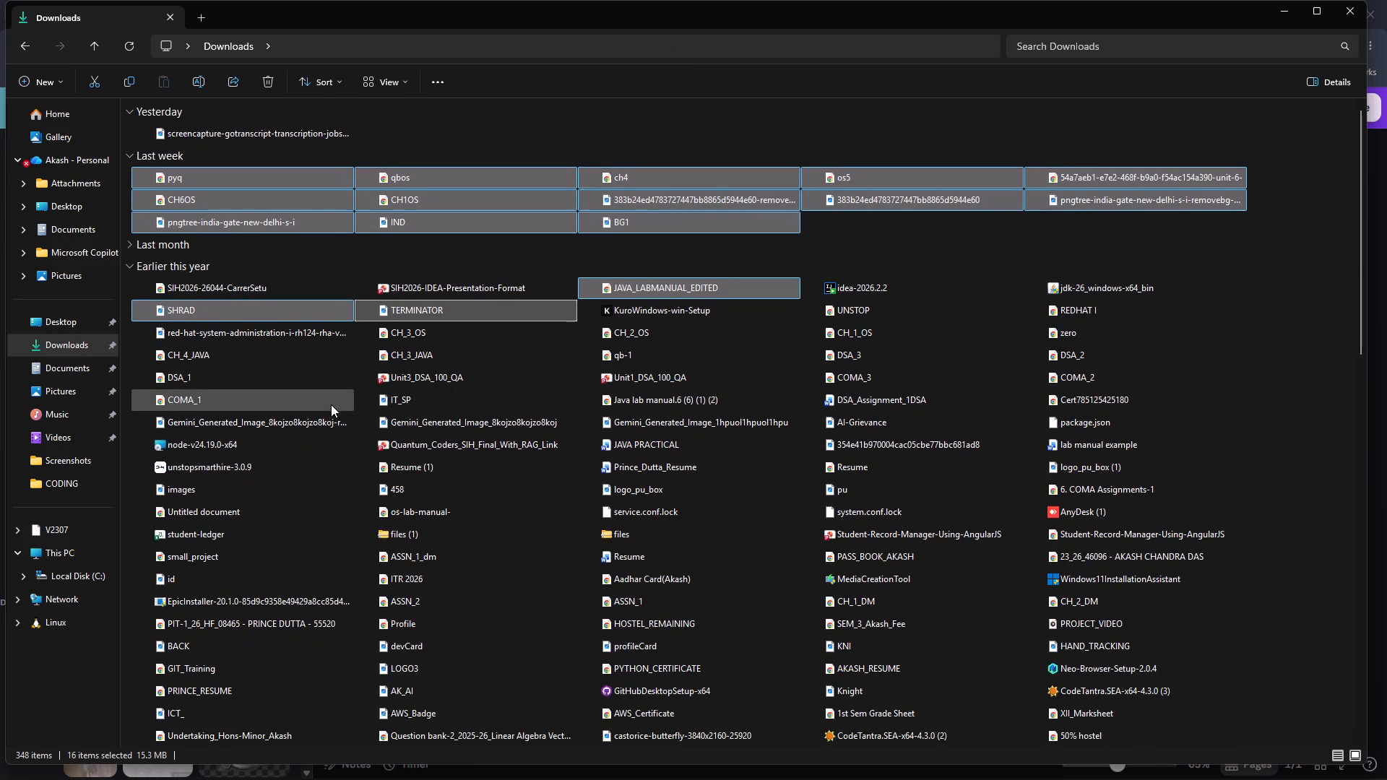
ctrl+scroll(331, 404, down, 2)
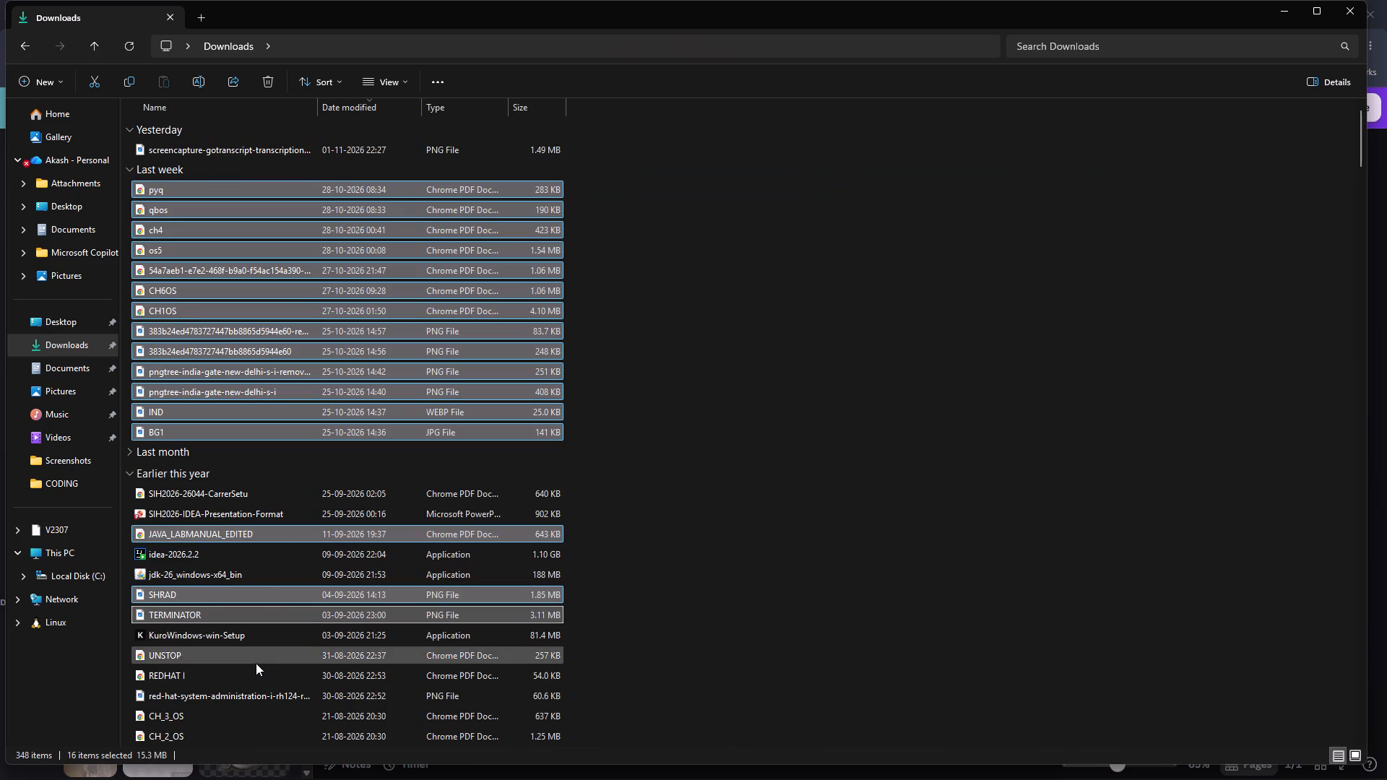
ctrl+click(234, 712)
key(Delete)
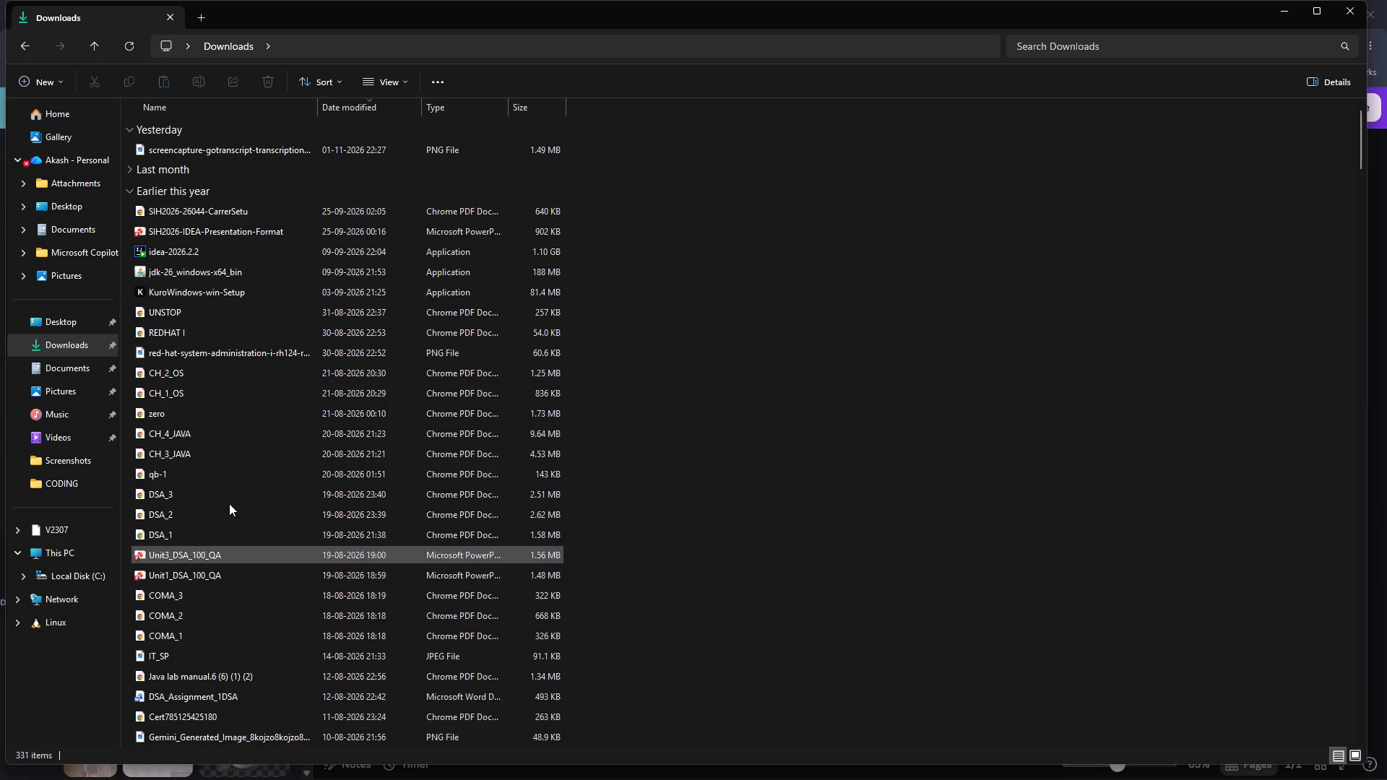
Delete CH_2_OS, CH_1_OS, CH_4_JAVA, CH_3_JAVA, qb-1, DSA_3 through DSA_1, Unit3_DSA_100_QA, Unit1_DSA_100_QA and COMA_3 through COMA_1 from Downloads.
ctrl+click(183, 376)
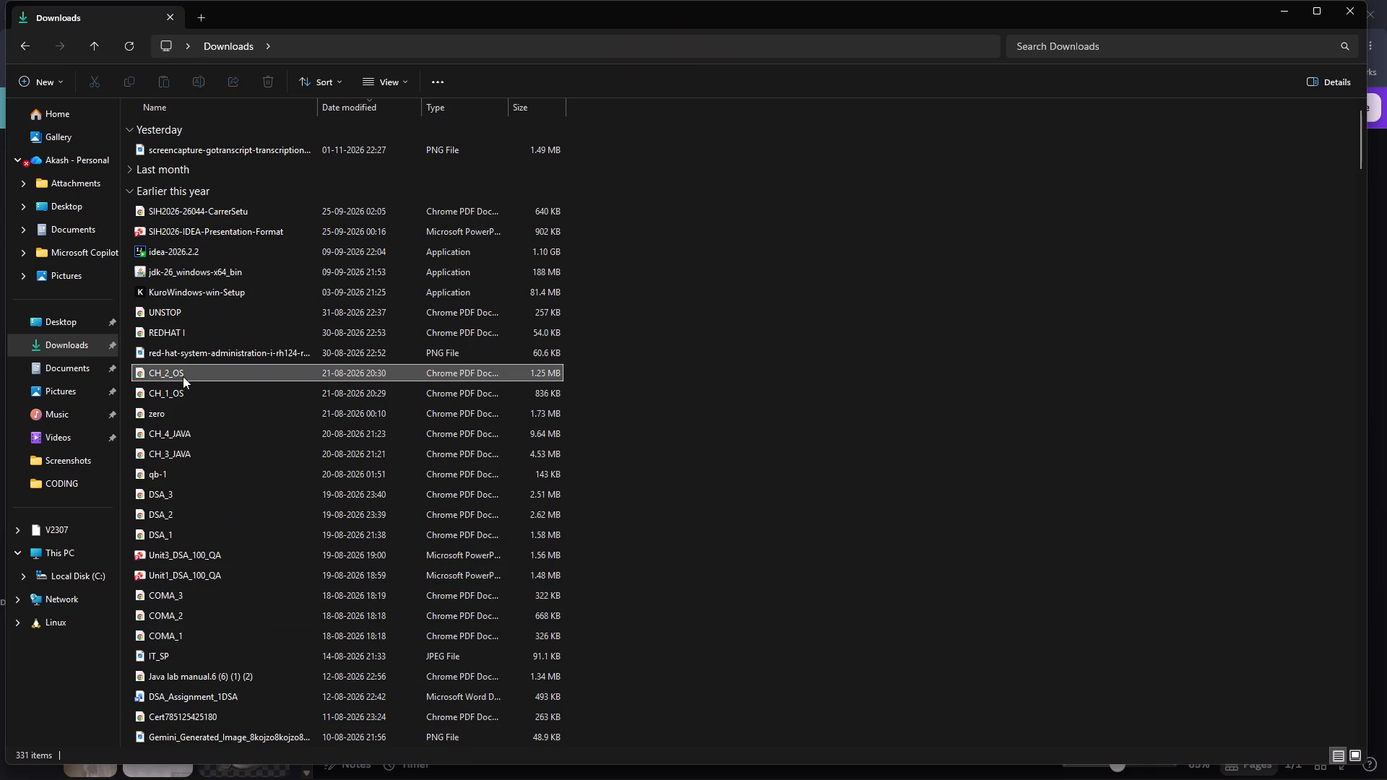
ctrl+click(181, 383)
ctrl+click(179, 394)
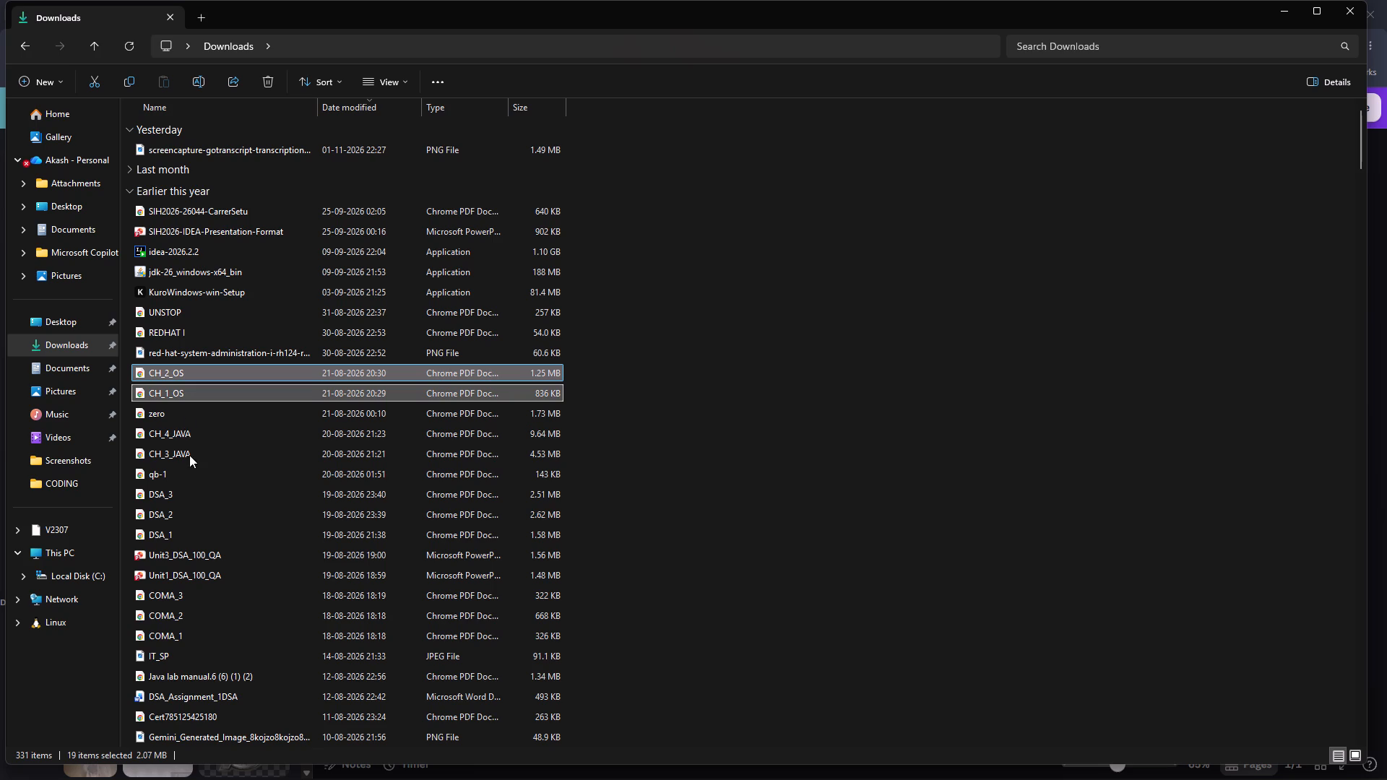
ctrl+click(196, 435)
ctrl+click(191, 454)
ctrl+click(193, 484)
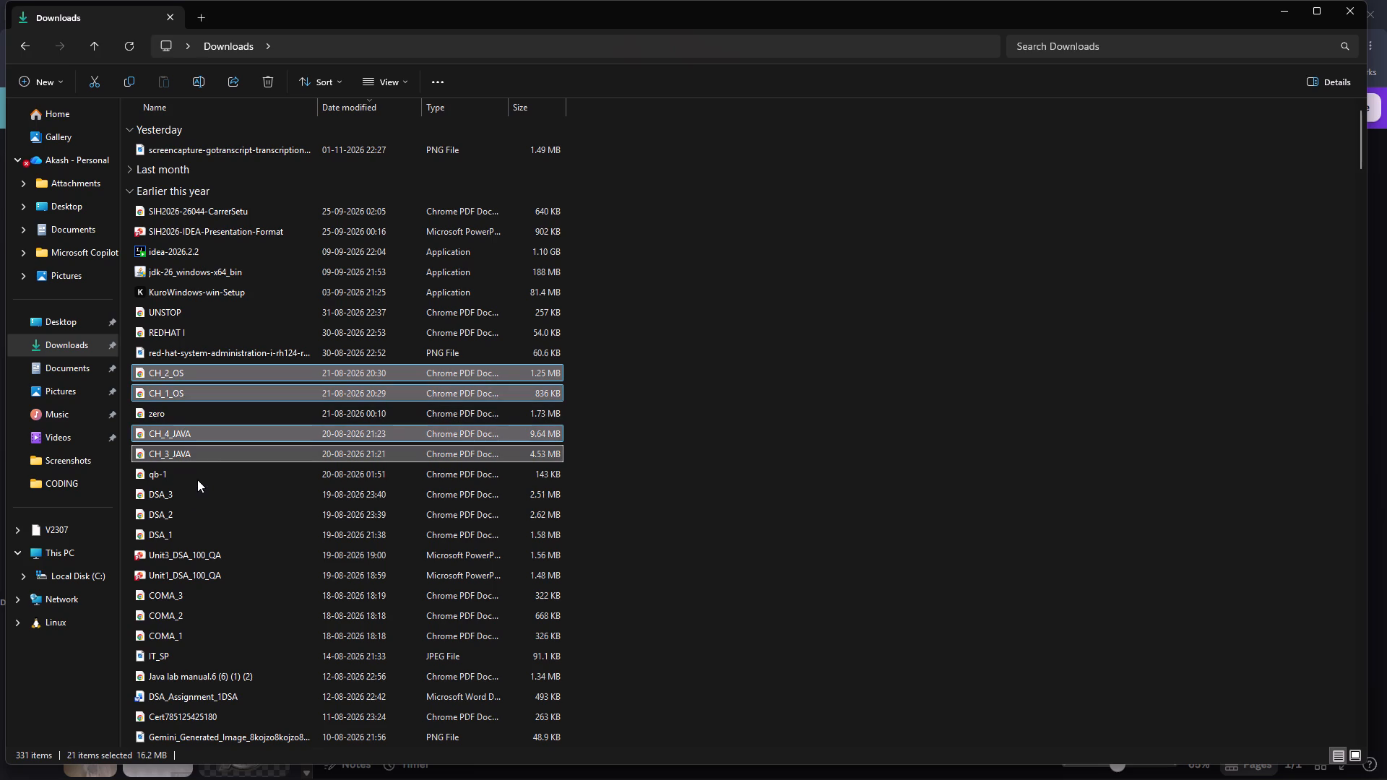
ctrl+click(197, 480)
ctrl+click(193, 495)
ctrl+click(191, 509)
ctrl+click(189, 534)
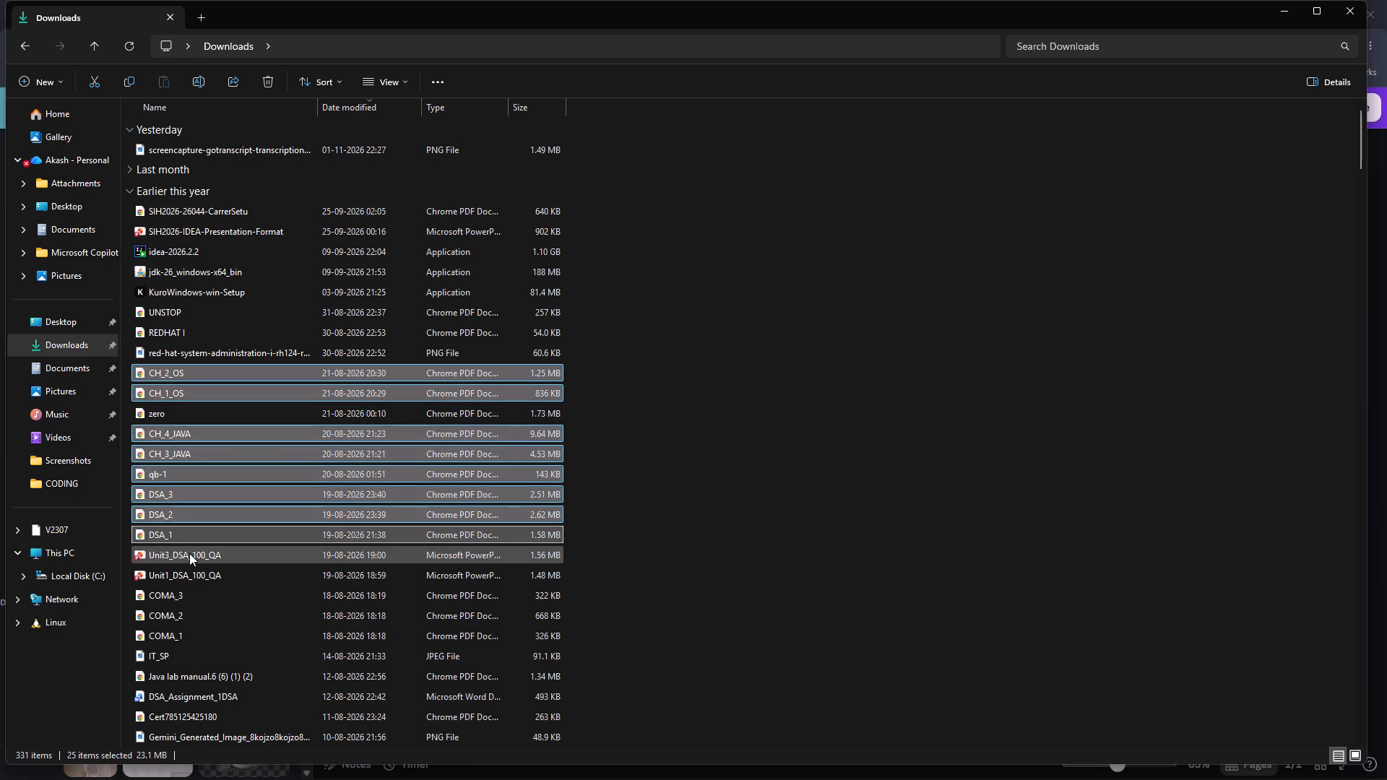
ctrl+click(189, 553)
ctrl+click(189, 572)
ctrl+click(184, 598)
ctrl+click(181, 613)
ctrl+click(175, 636)
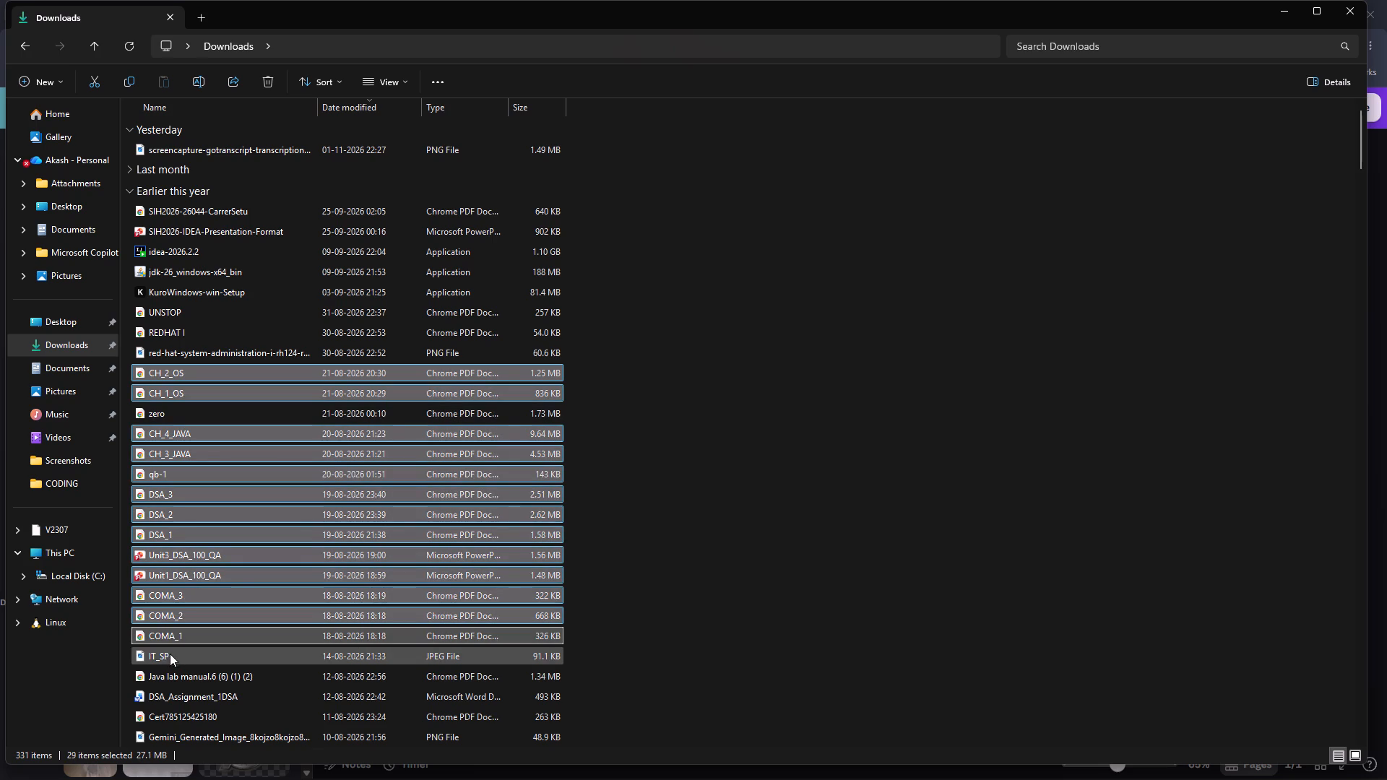
ctrl+scroll(205, 651, down, 1)
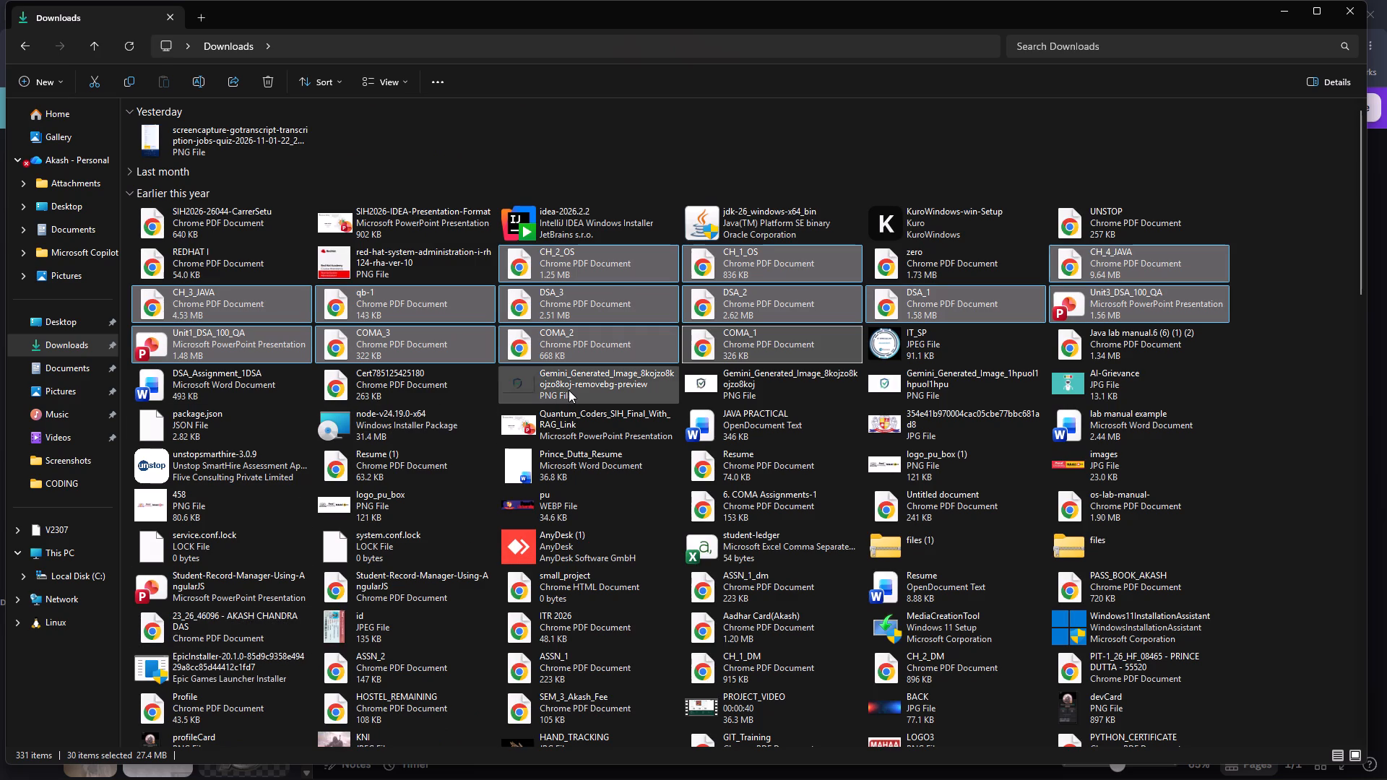
ctrl+scroll(569, 390, up, 1)
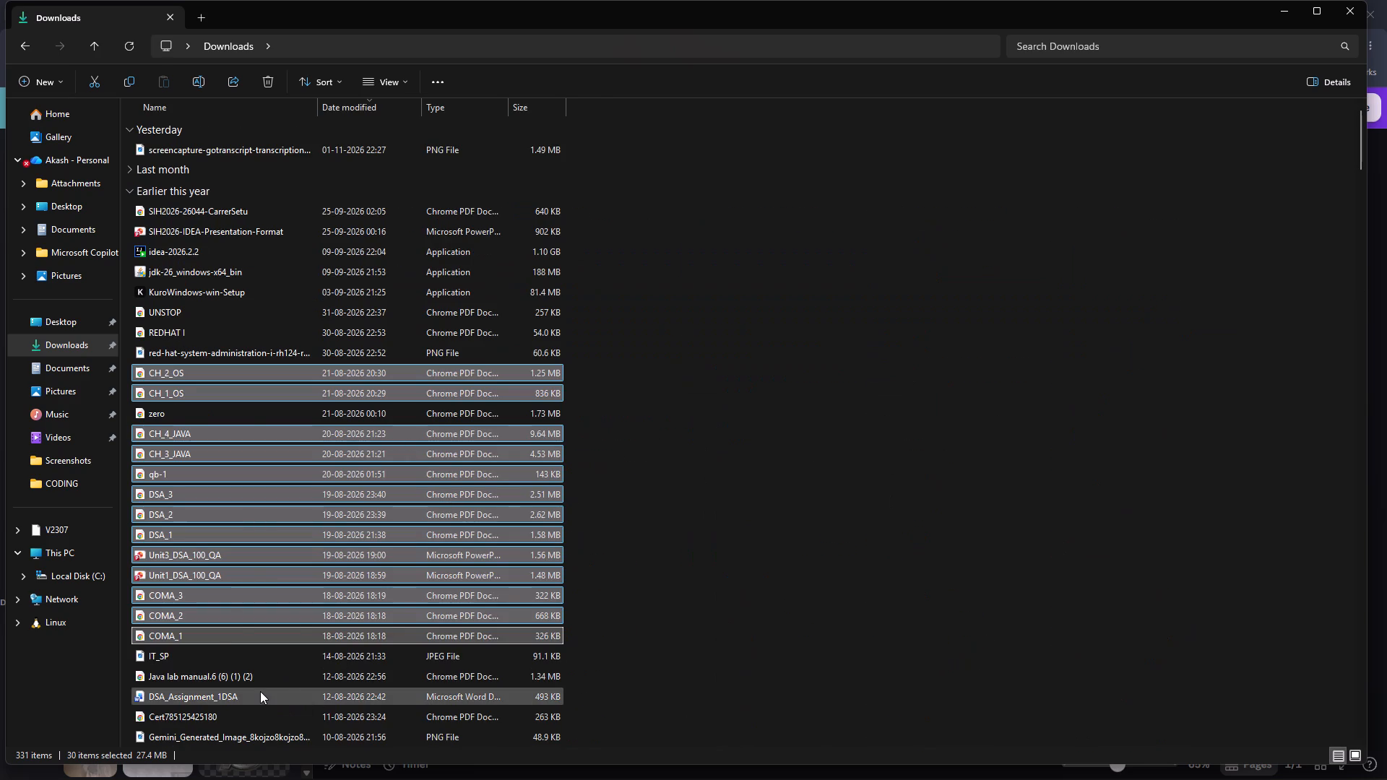
scroll(259, 691, down, 1)
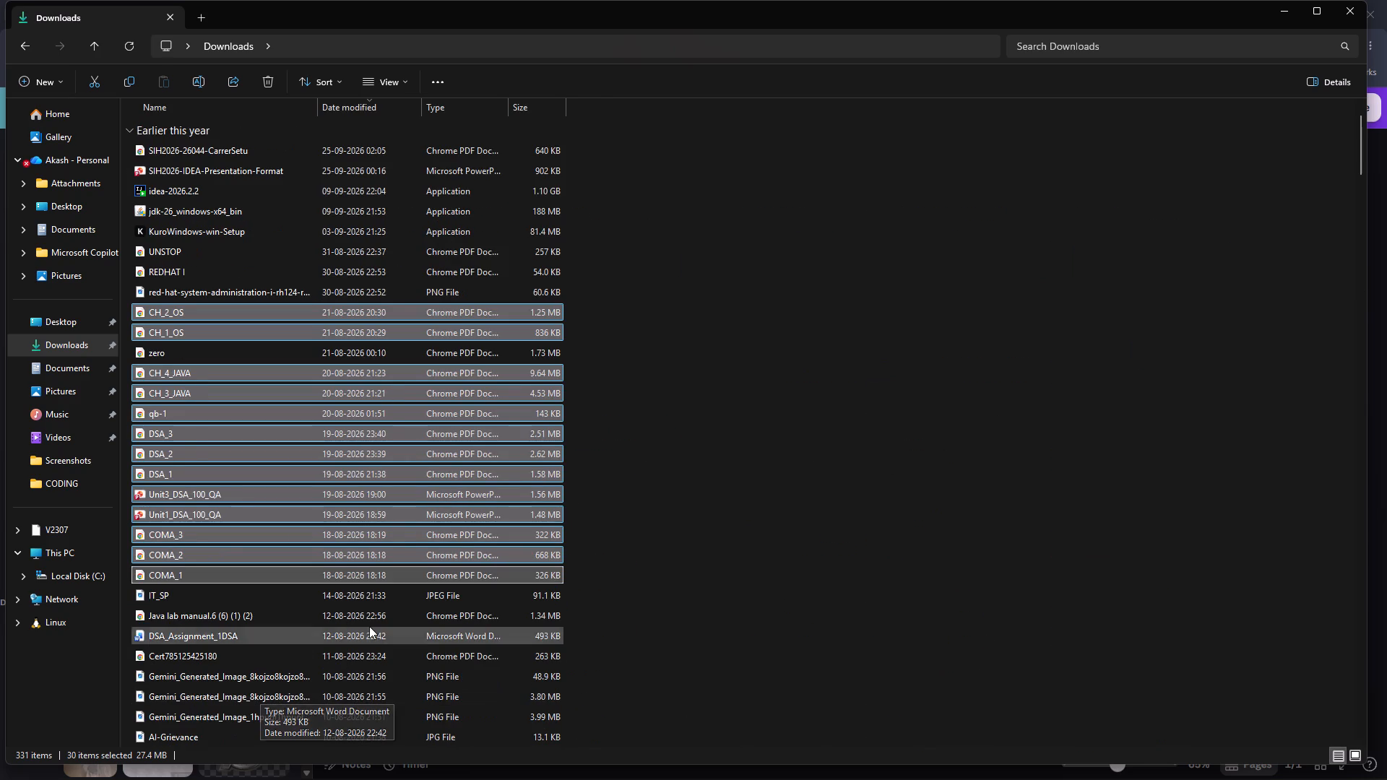
key(Delete)
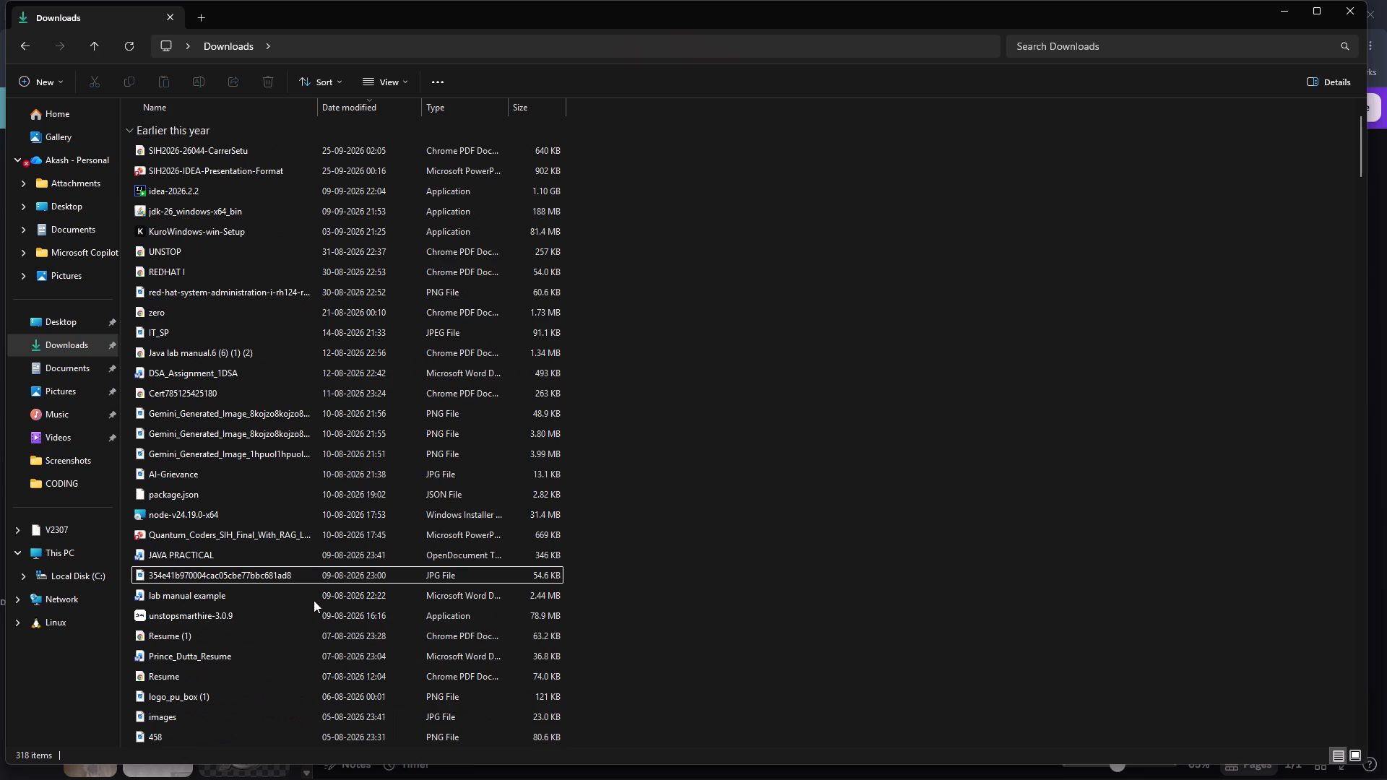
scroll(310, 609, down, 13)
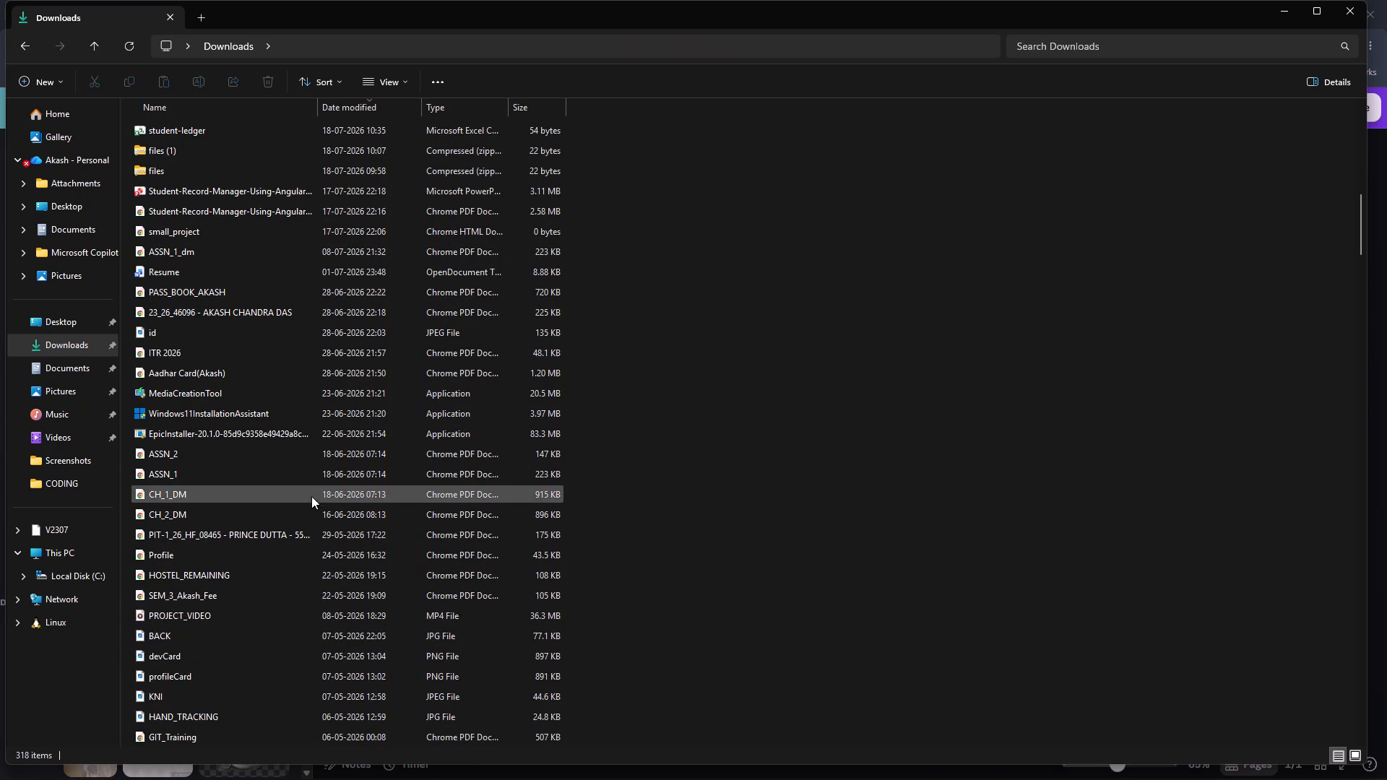
Switch back to the Canva presentation design in Chrome and look through its uploaded images.
key(alt+Tab)
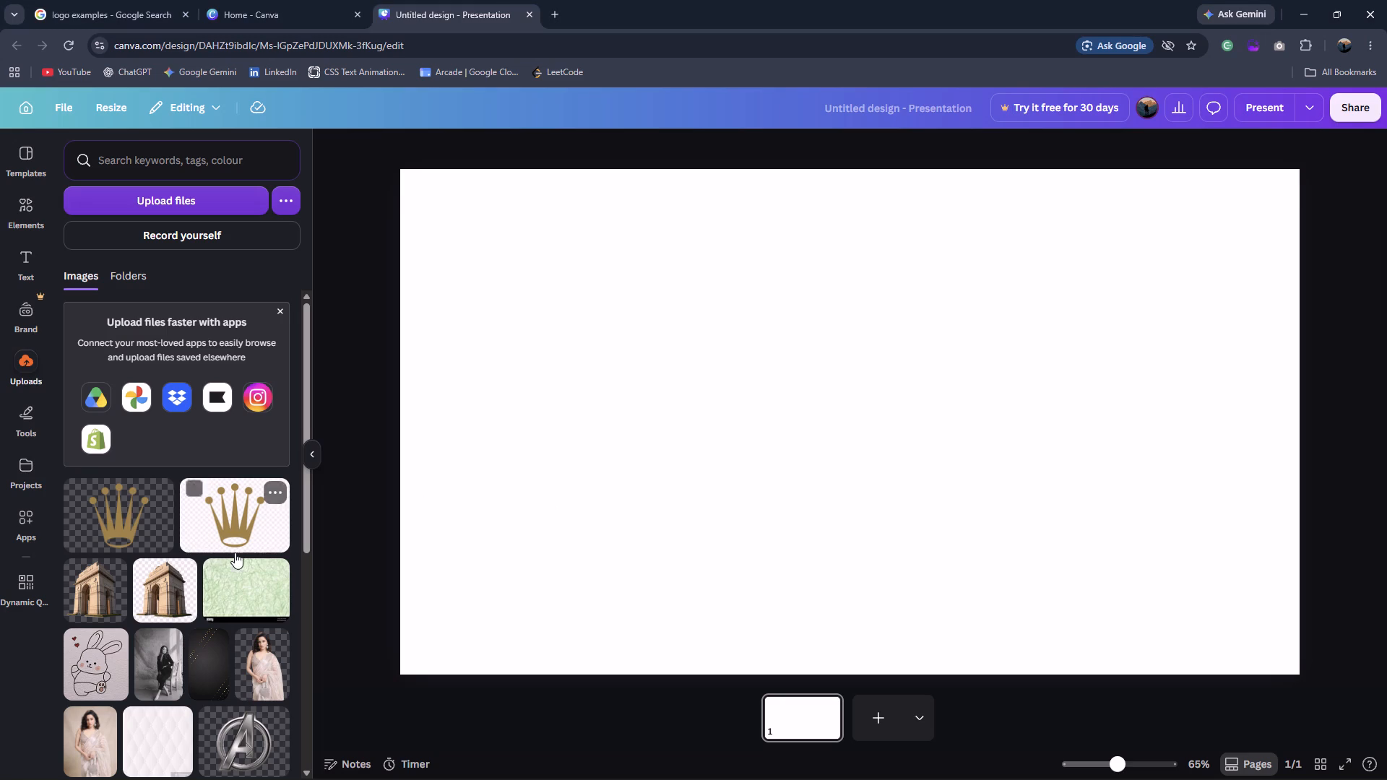
scroll(261, 682, down, 1)
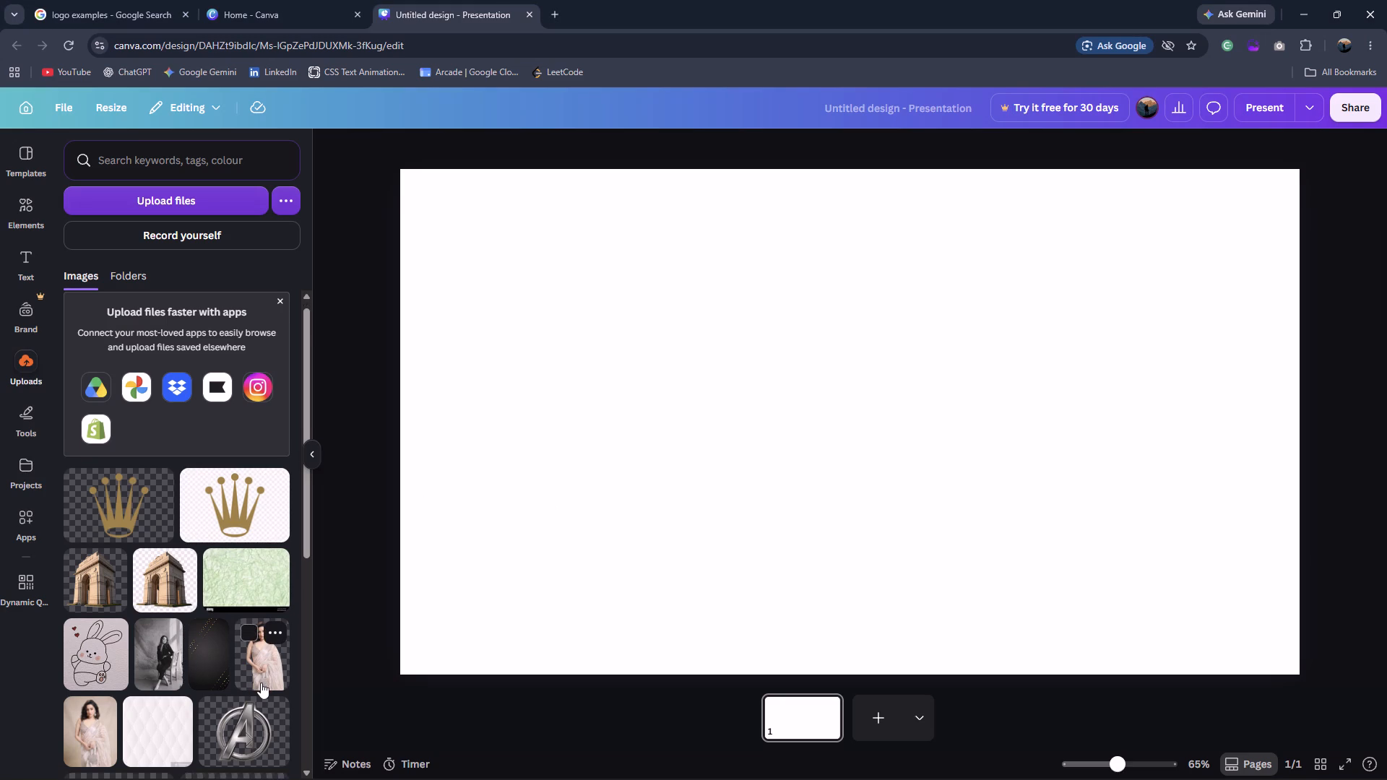
scroll(261, 682, down, 2)
scroll(261, 682, up, 1)
scroll(261, 682, down, 3)
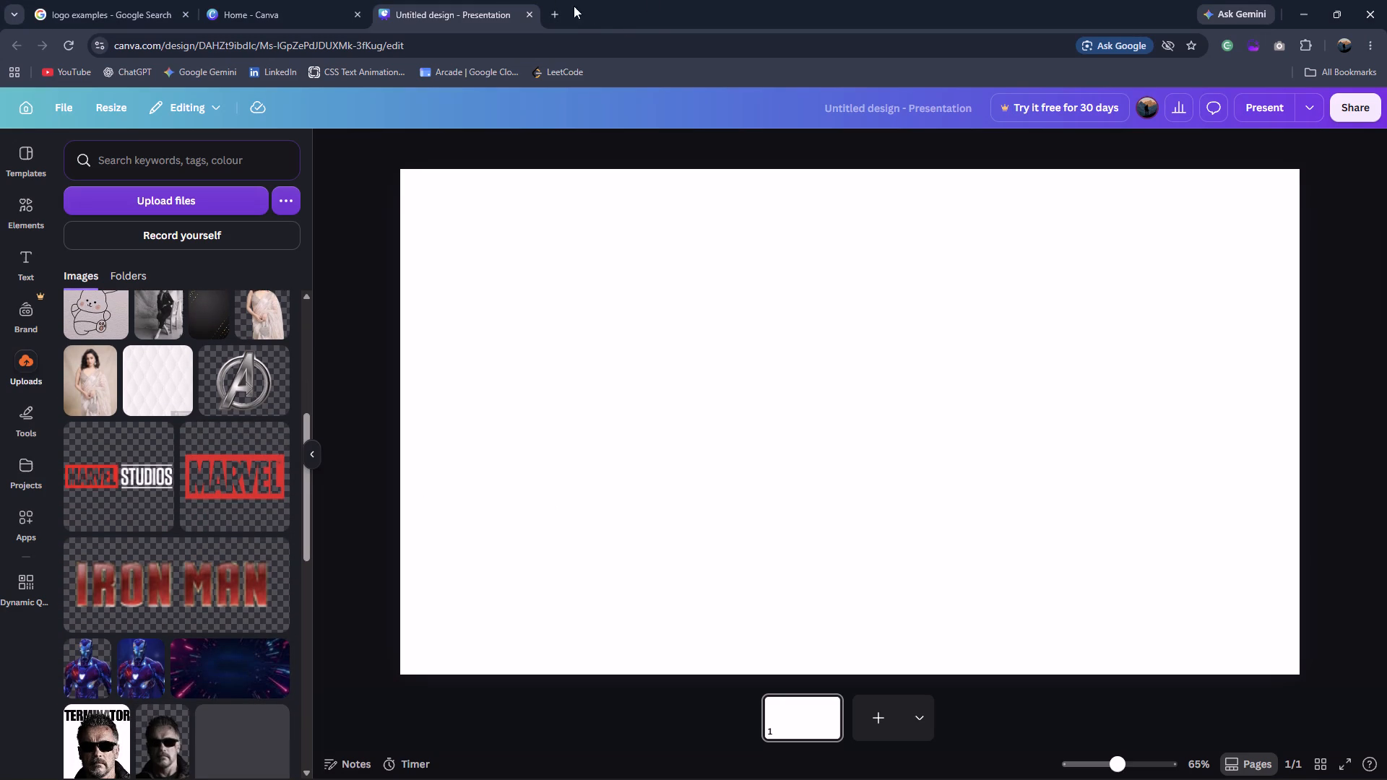
Search Google for "luxury posters" in a new tab, accept the suggested query "luxury poster" and show its image results.
click(563, 13)
text(luz)
key(BackSpace)
text(xury posters)
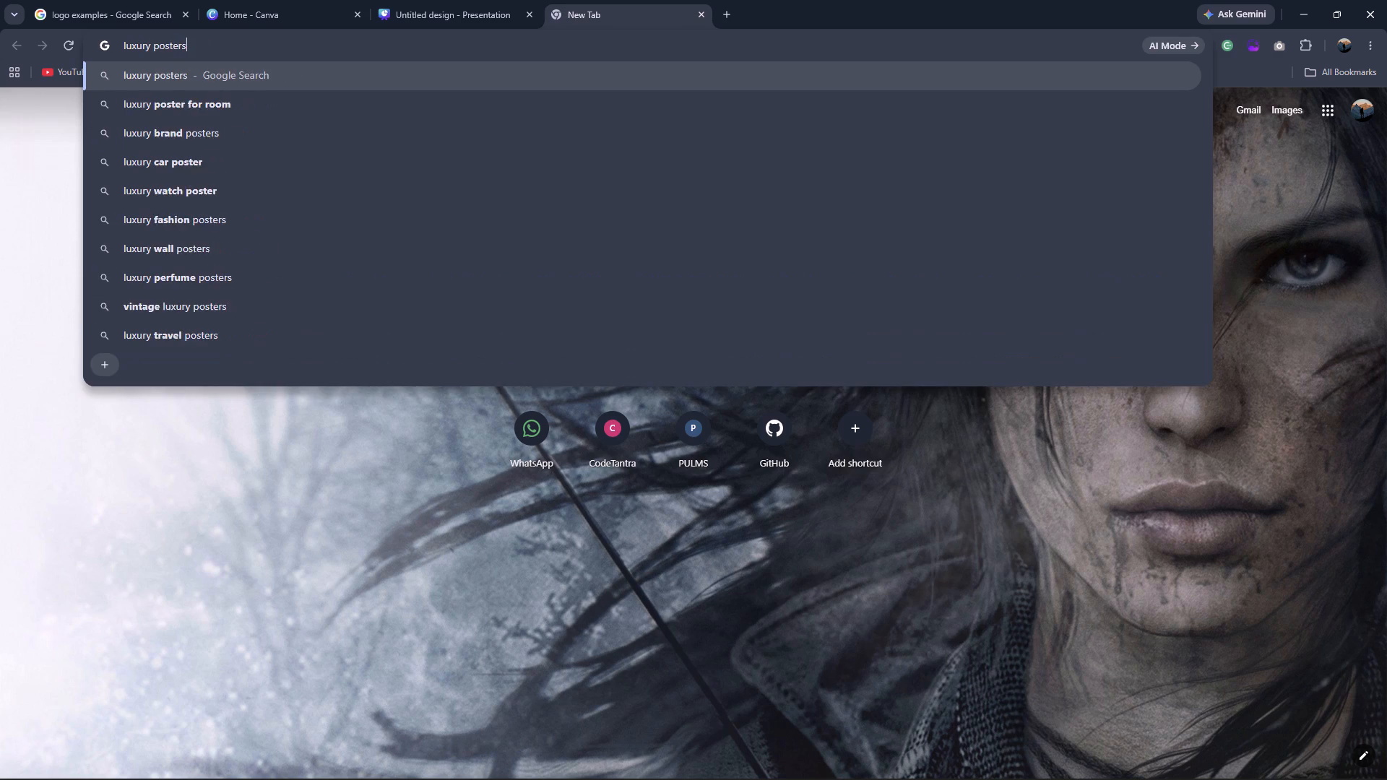
key(Return)
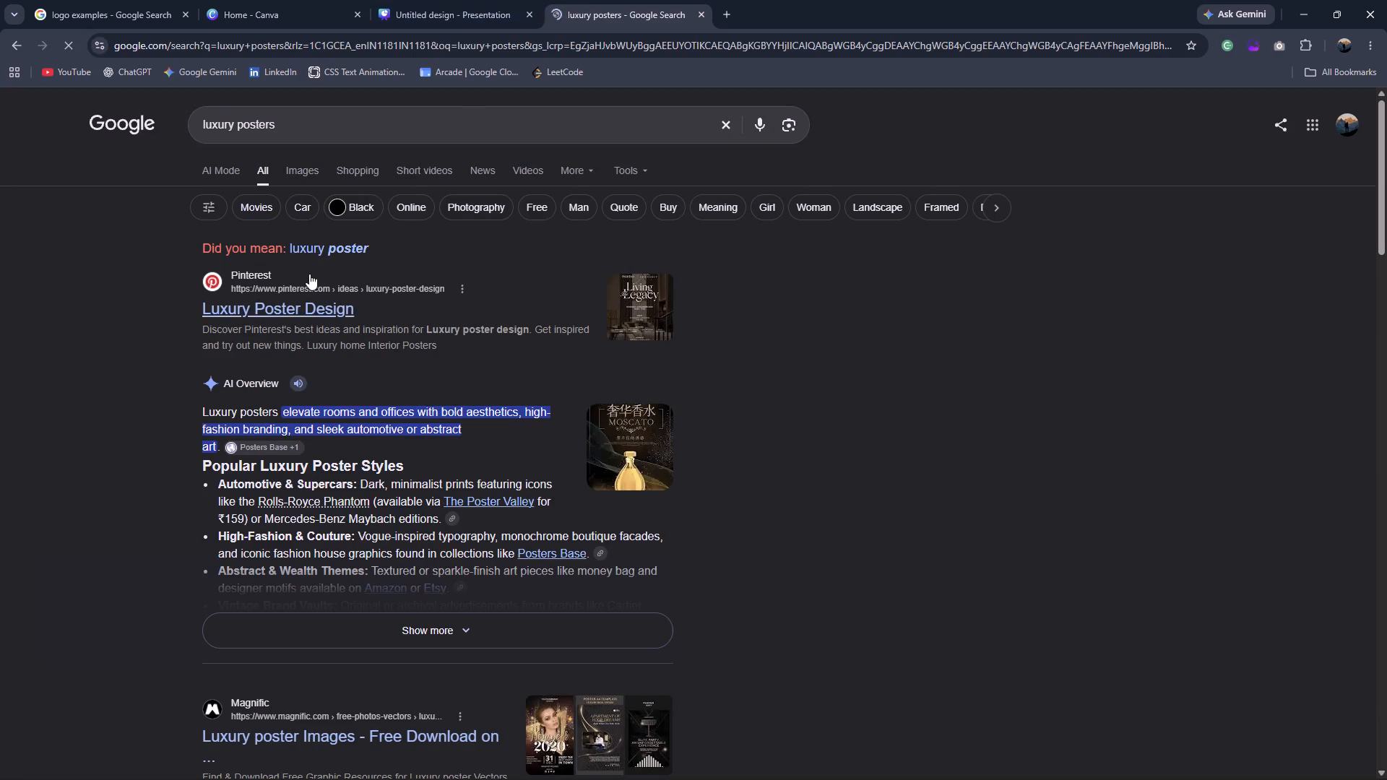
click(316, 255)
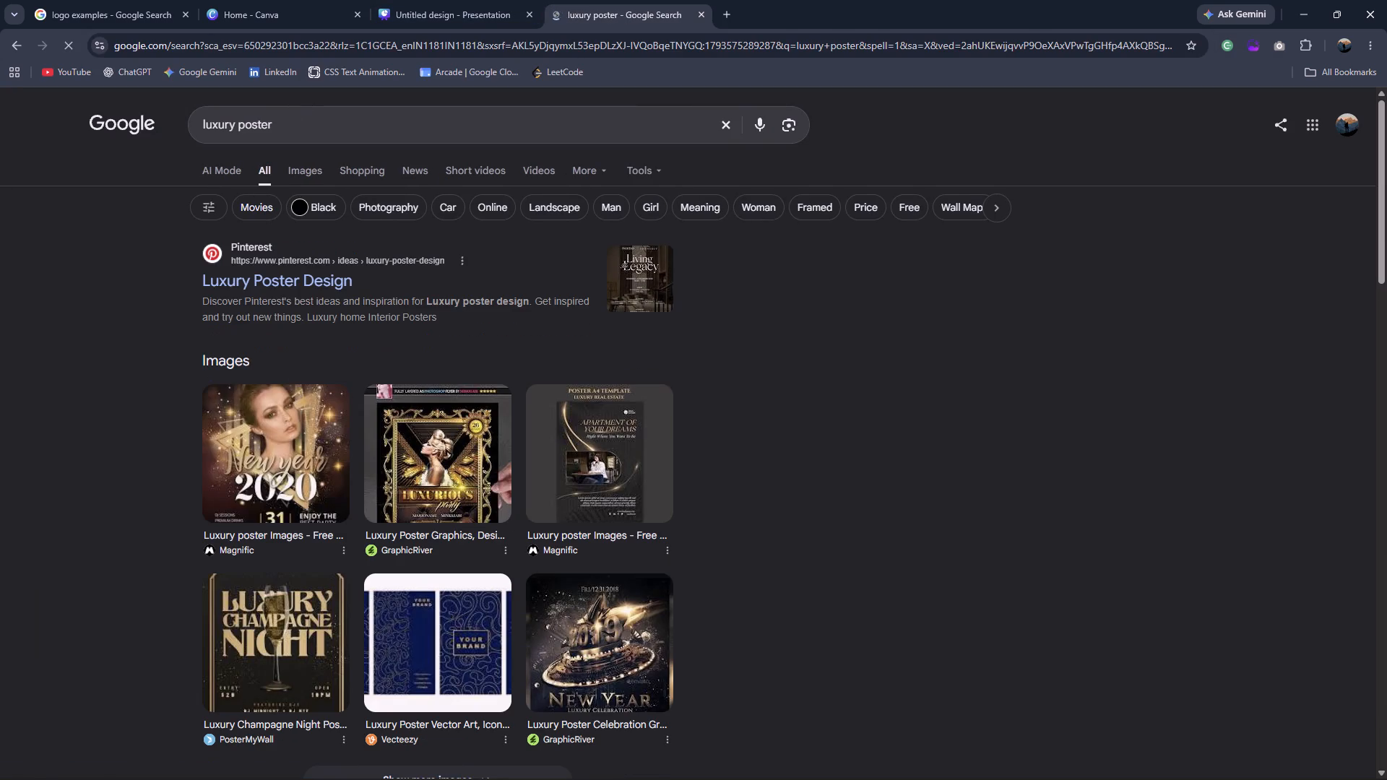
click(307, 170)
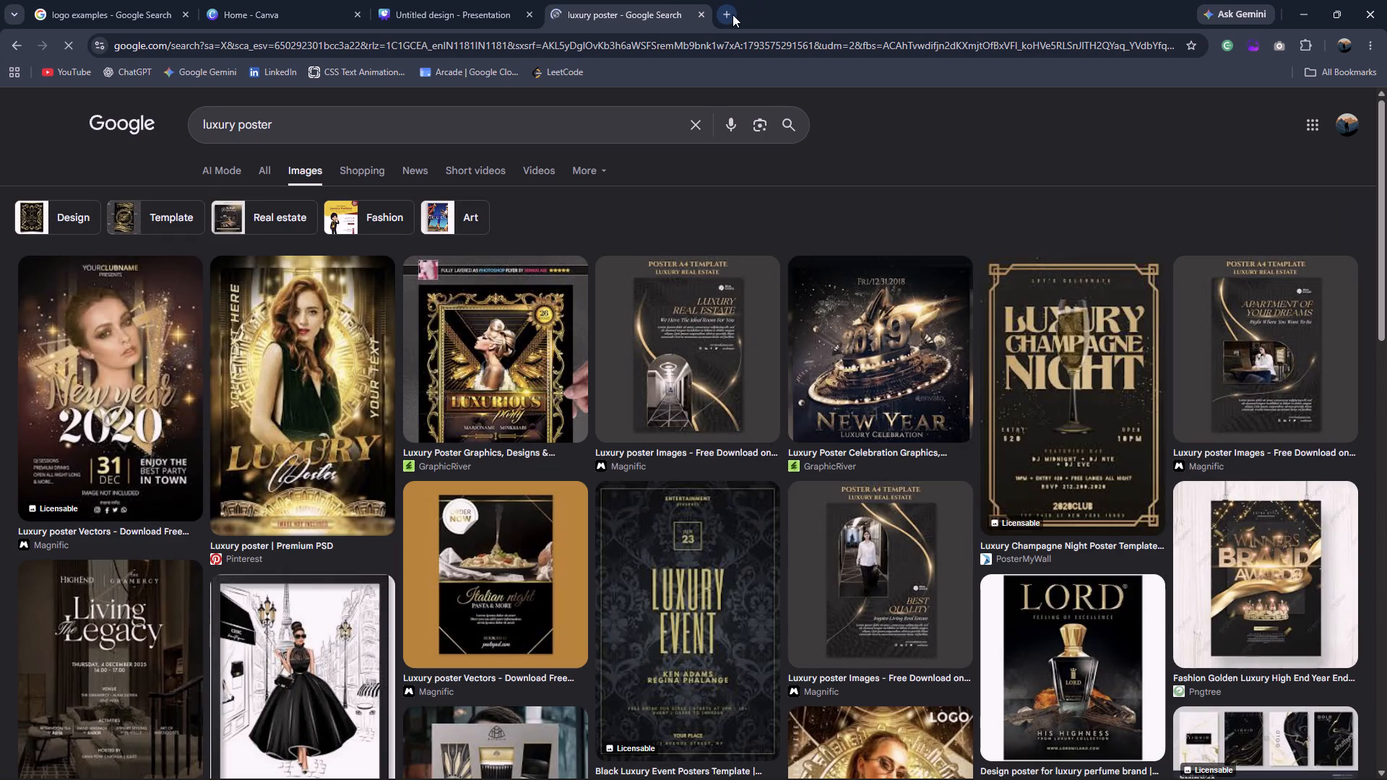
Open an additional empty browser tab and close the tab of the untitled presentation design.
click(731, 14)
click(461, 0)
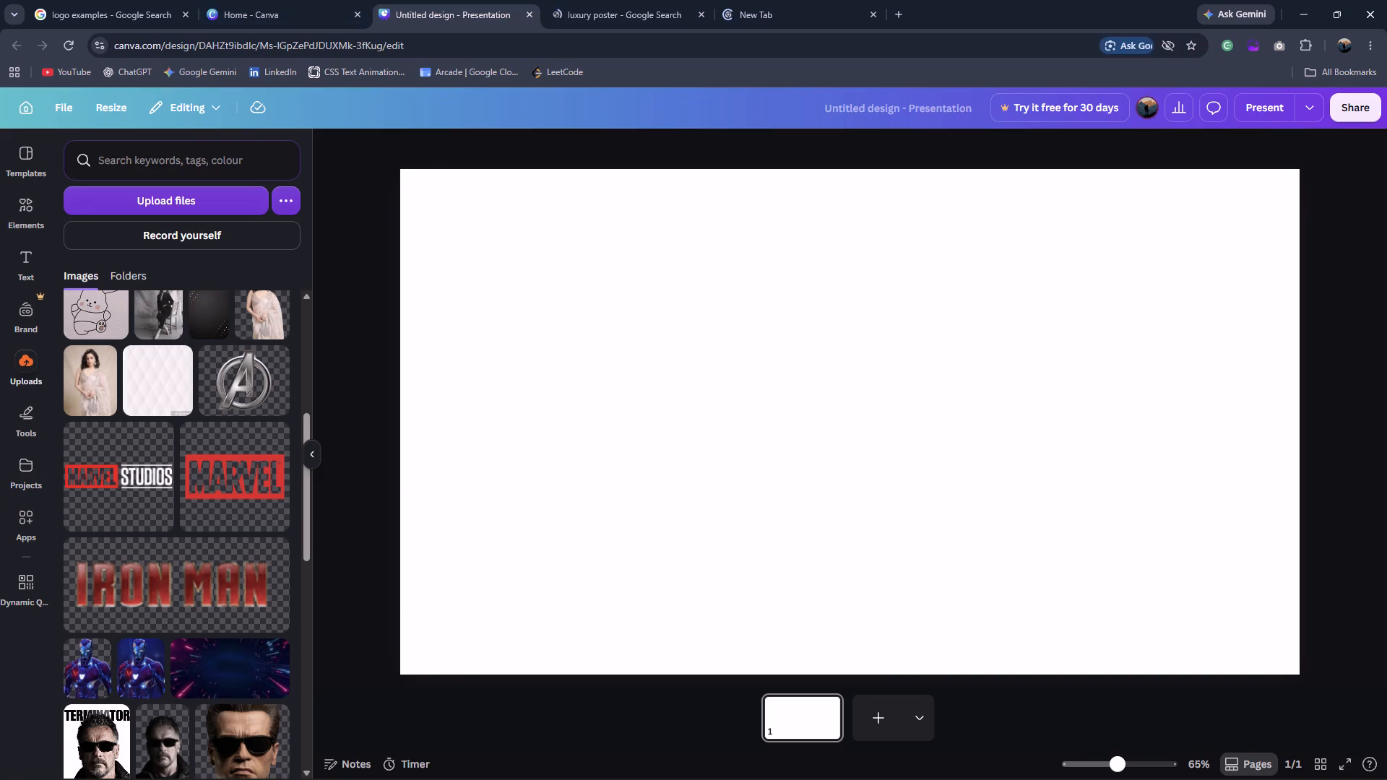
click(344, 27)
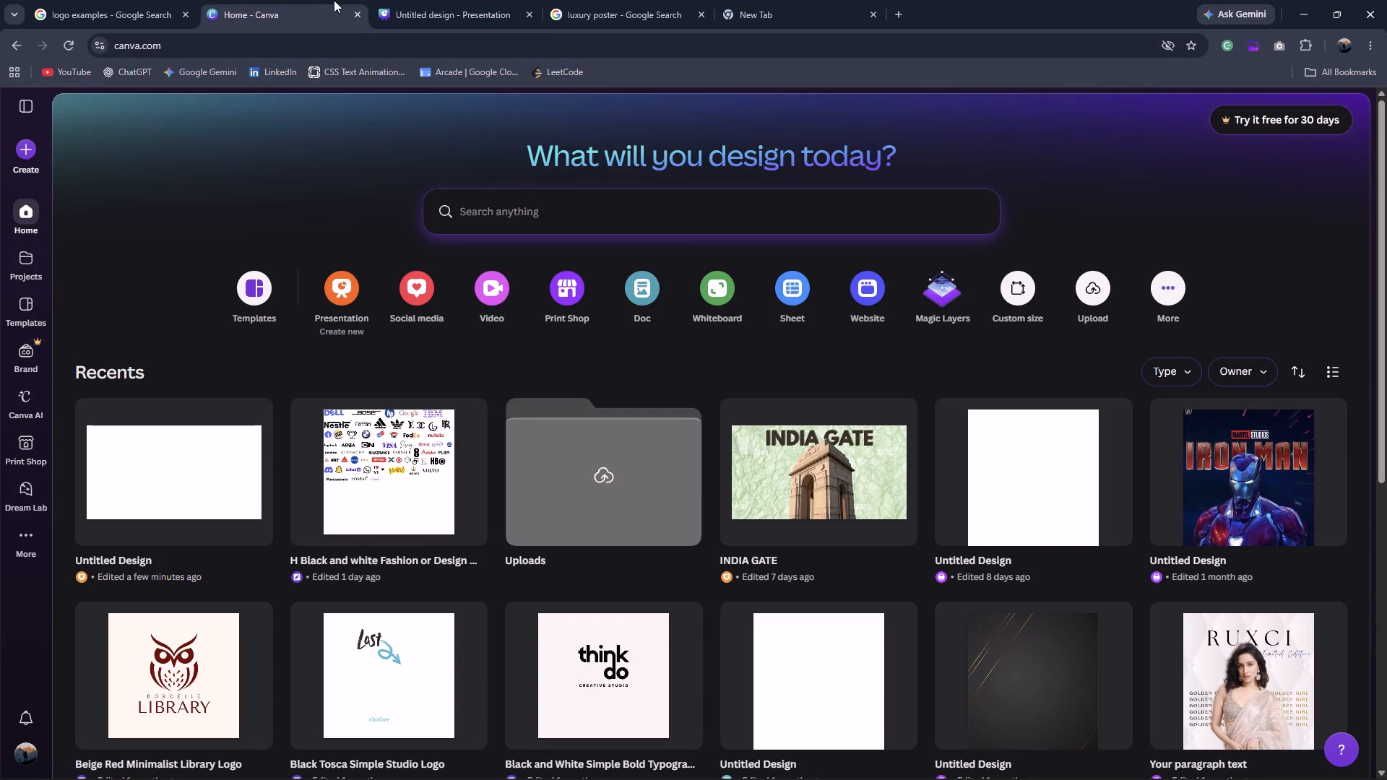
click(444, 4)
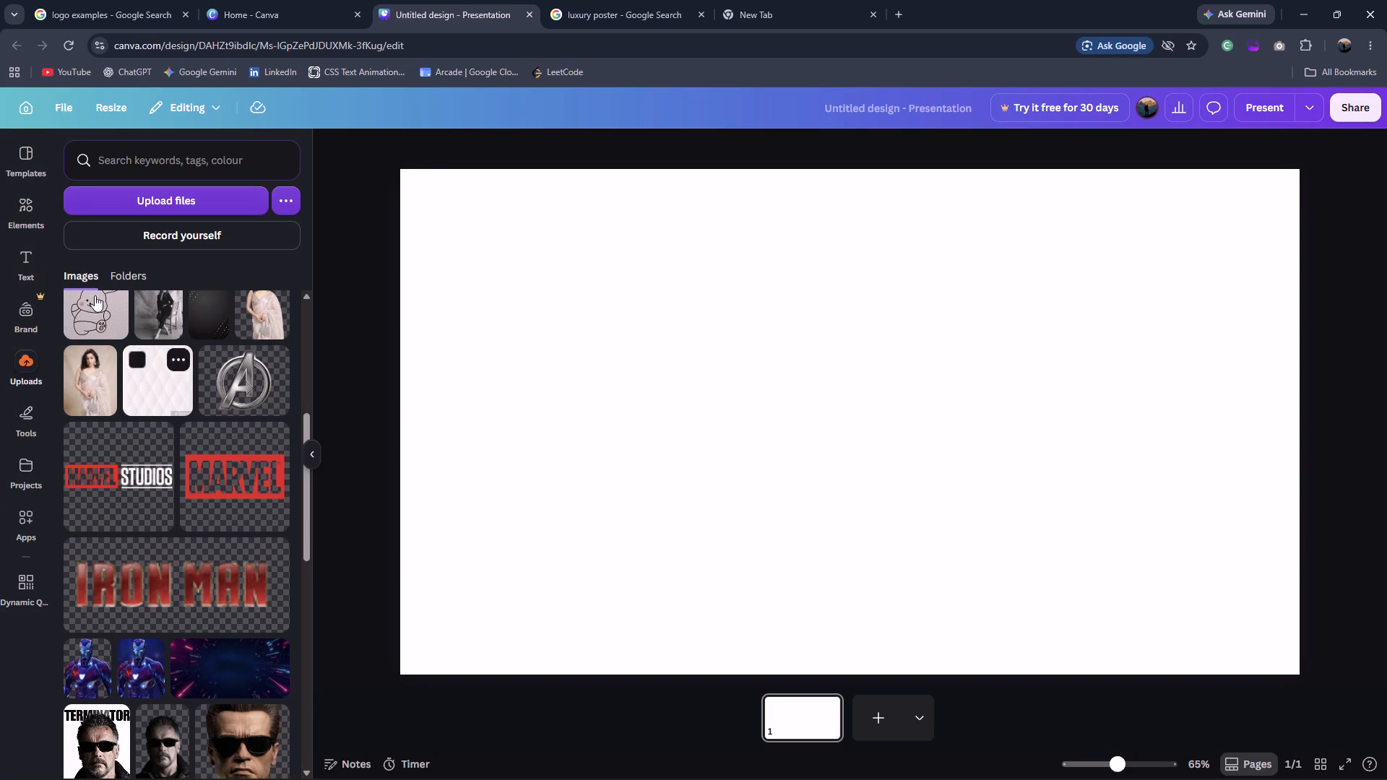
click(532, 12)
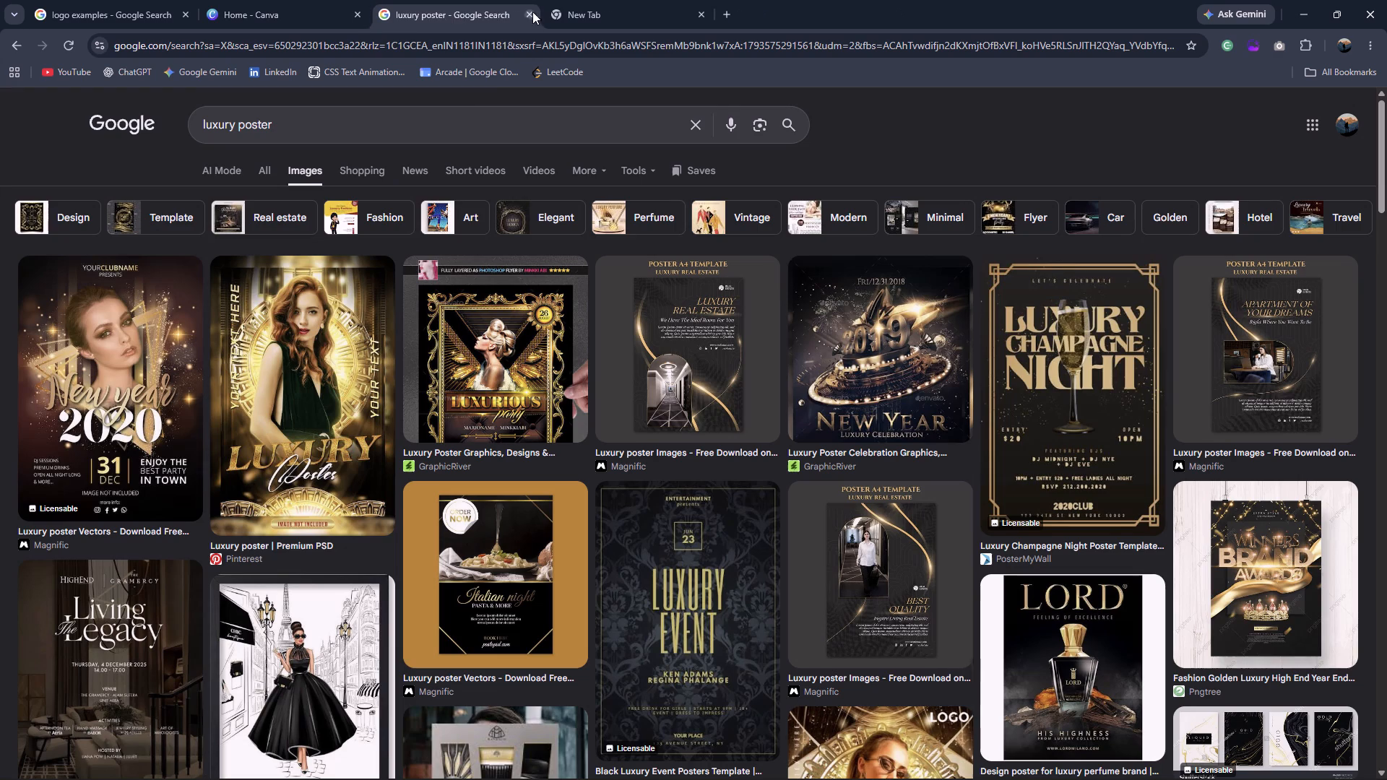
Create a blank Logo design of 2000 × 2000 px from the Canva home page.
click(260, 0)
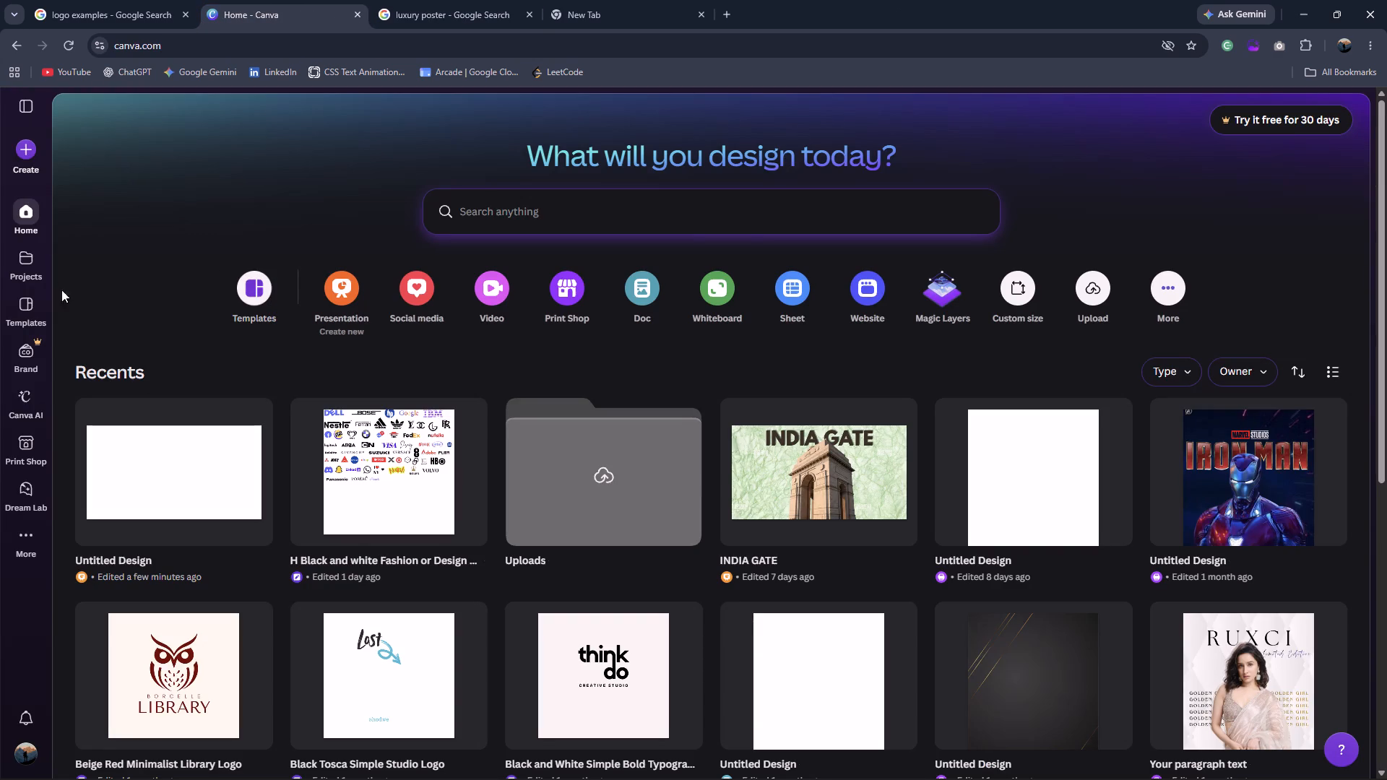
click(23, 157)
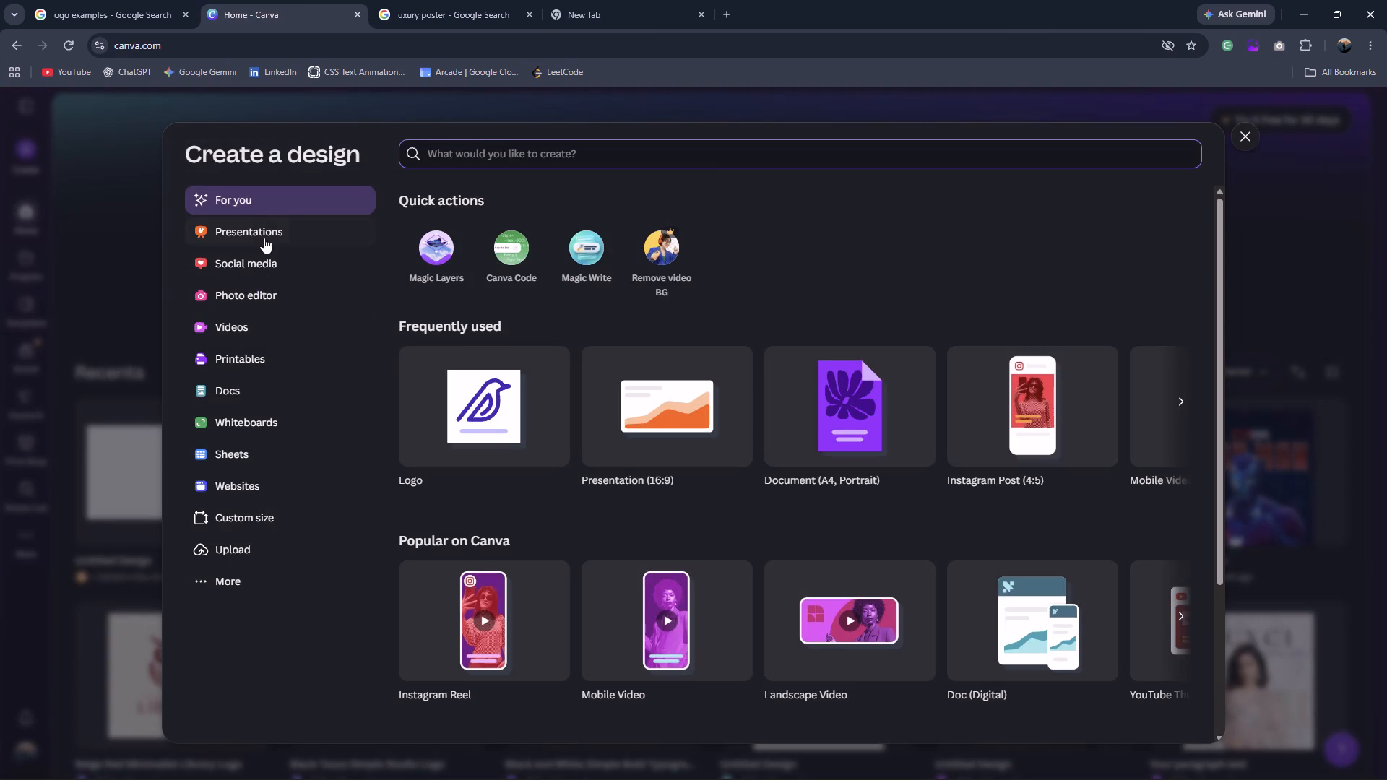
click(446, 396)
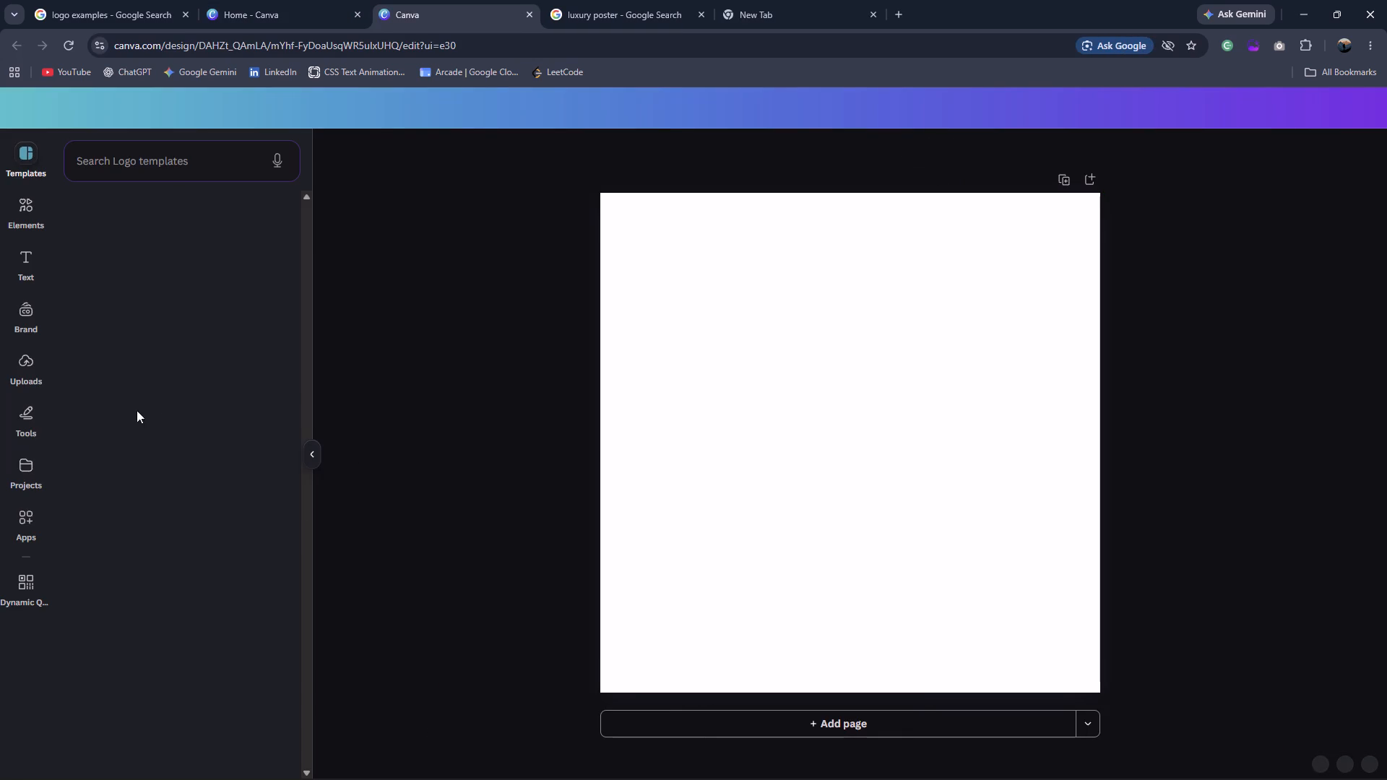
Show the logo design's uploads and move both gold crown images to Trash.
click(33, 360)
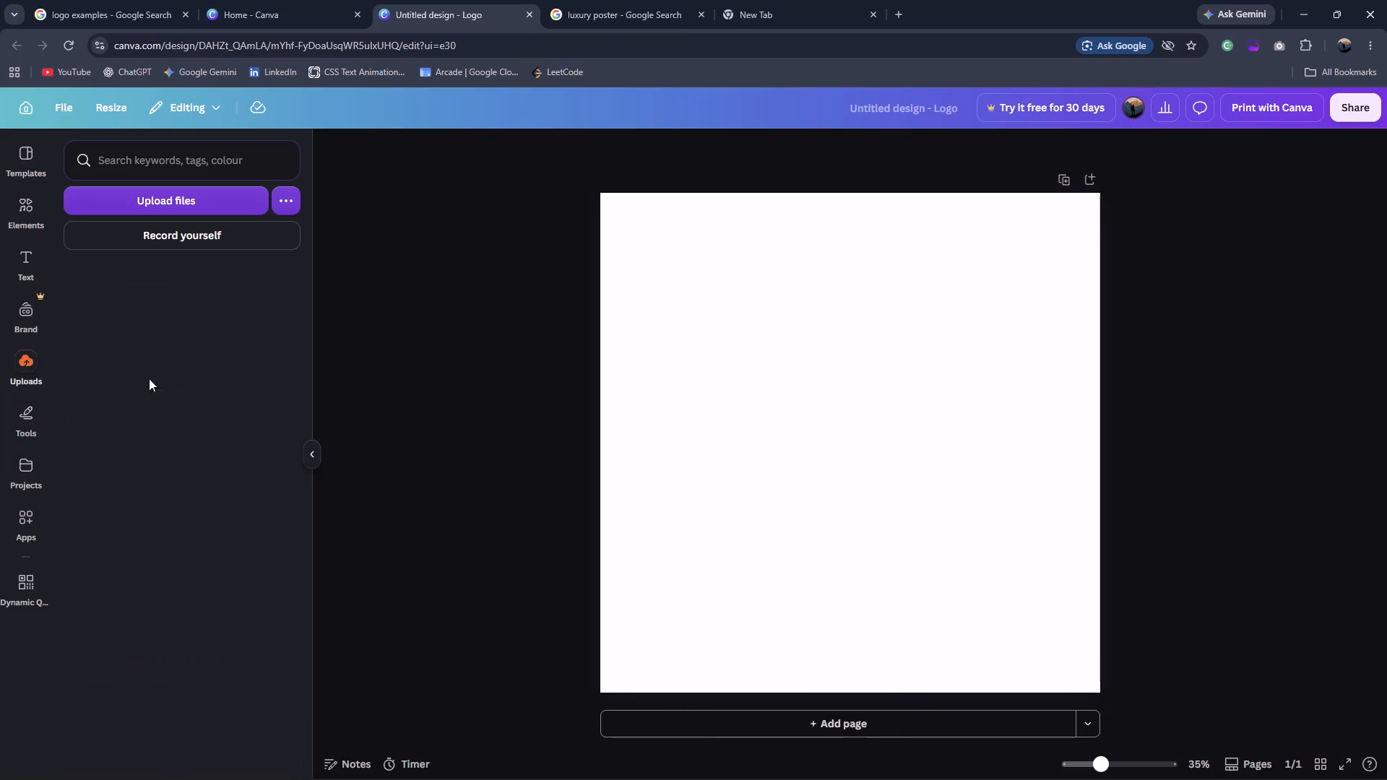
right_click(122, 486)
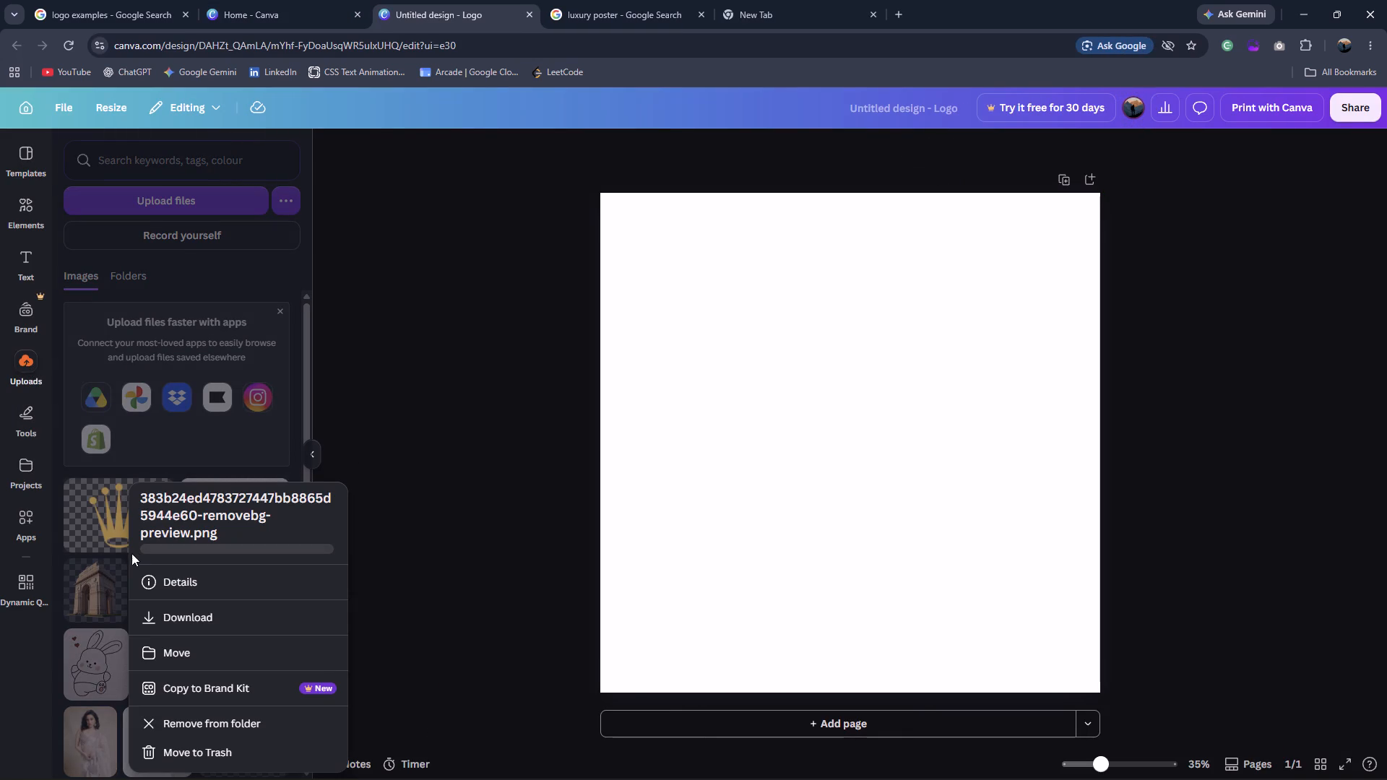
click(223, 747)
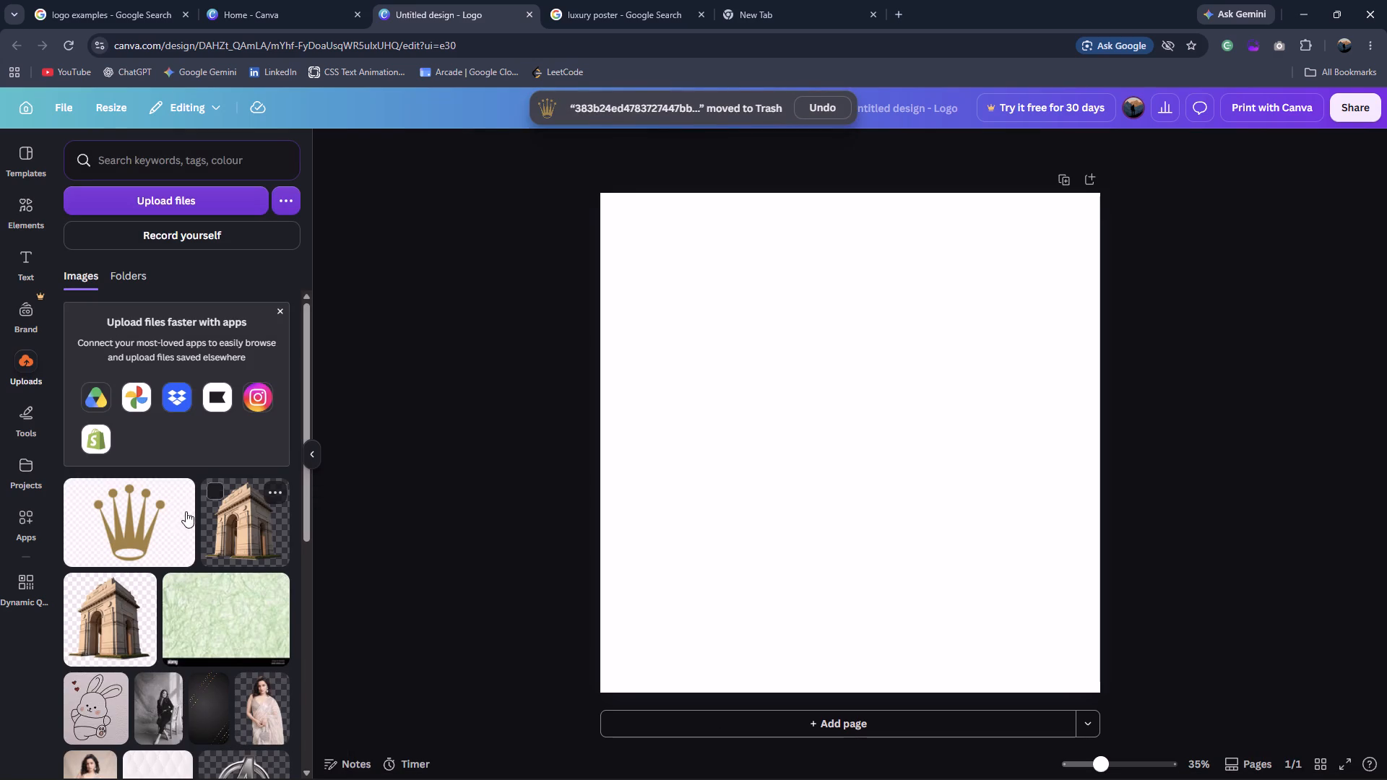
click(179, 500)
click(264, 727)
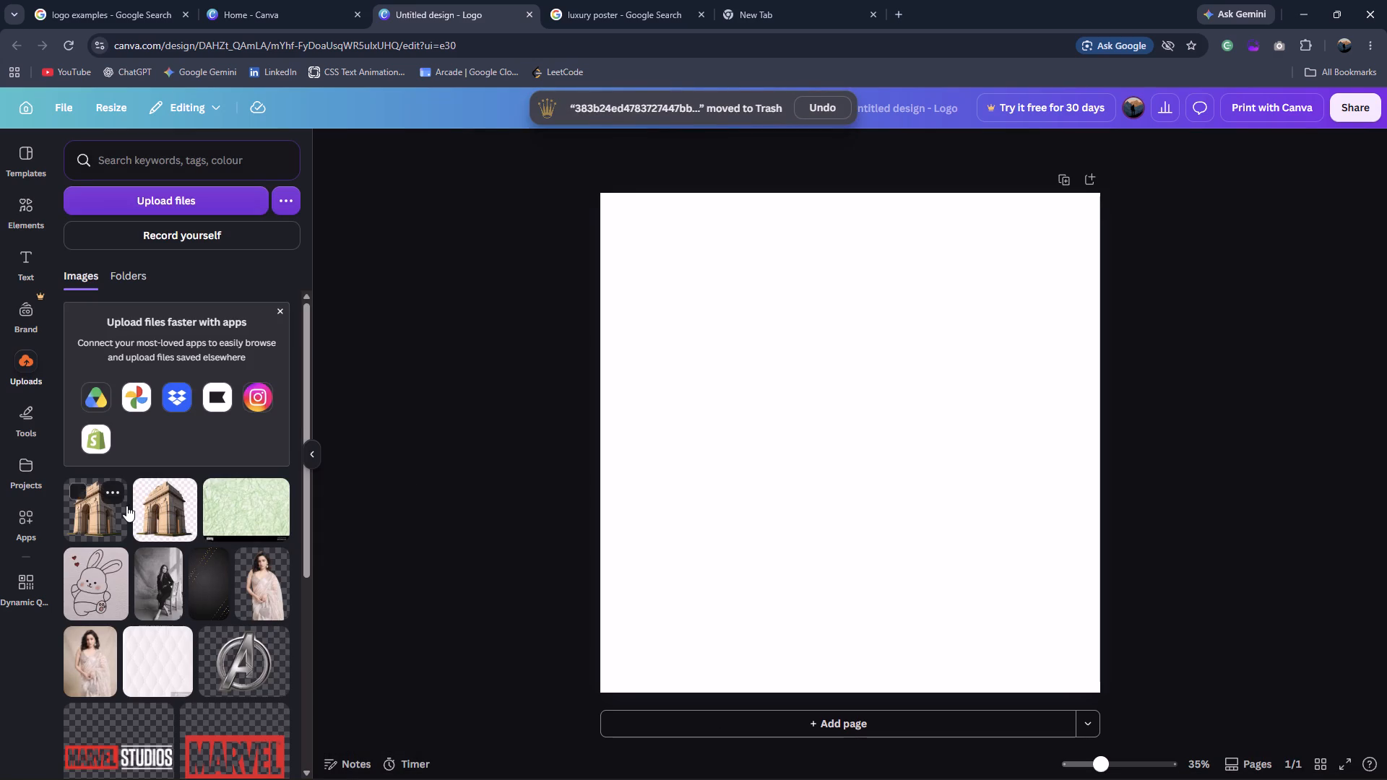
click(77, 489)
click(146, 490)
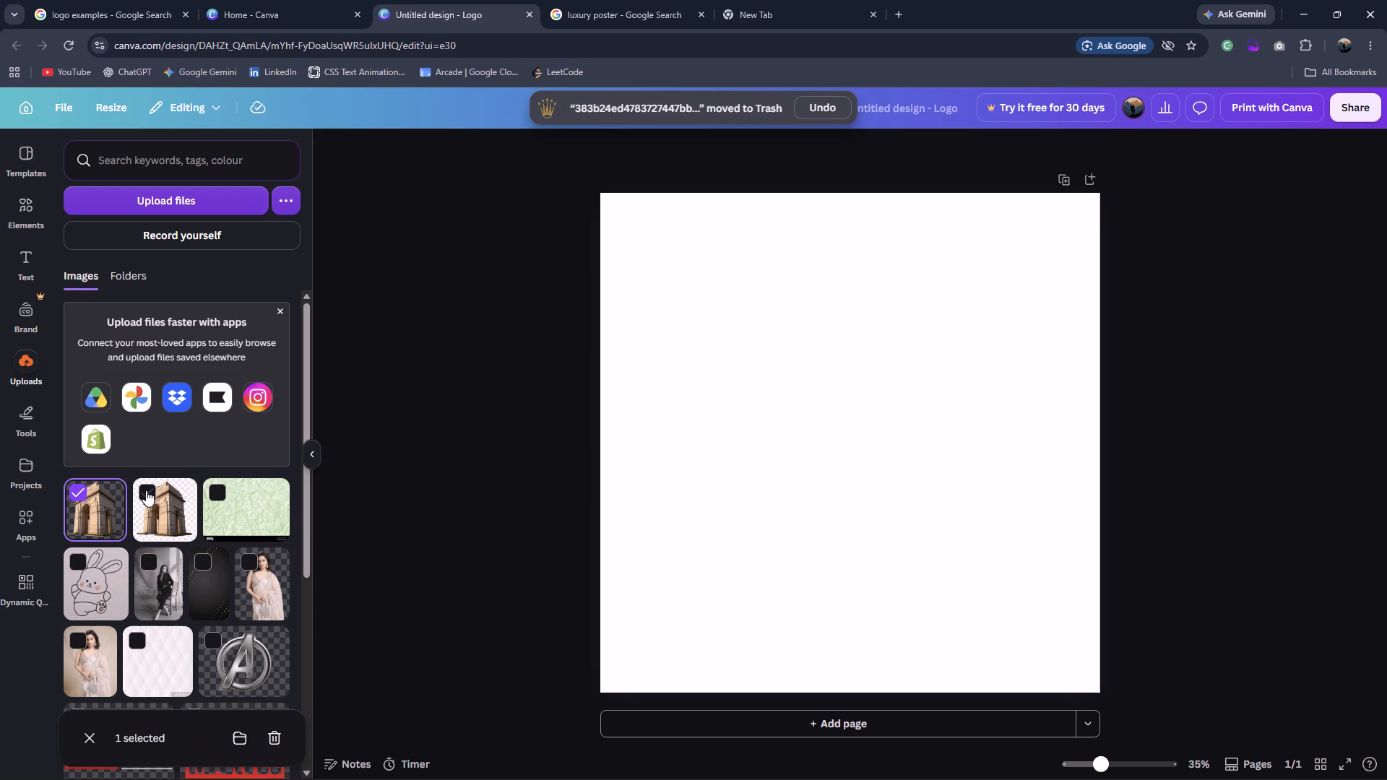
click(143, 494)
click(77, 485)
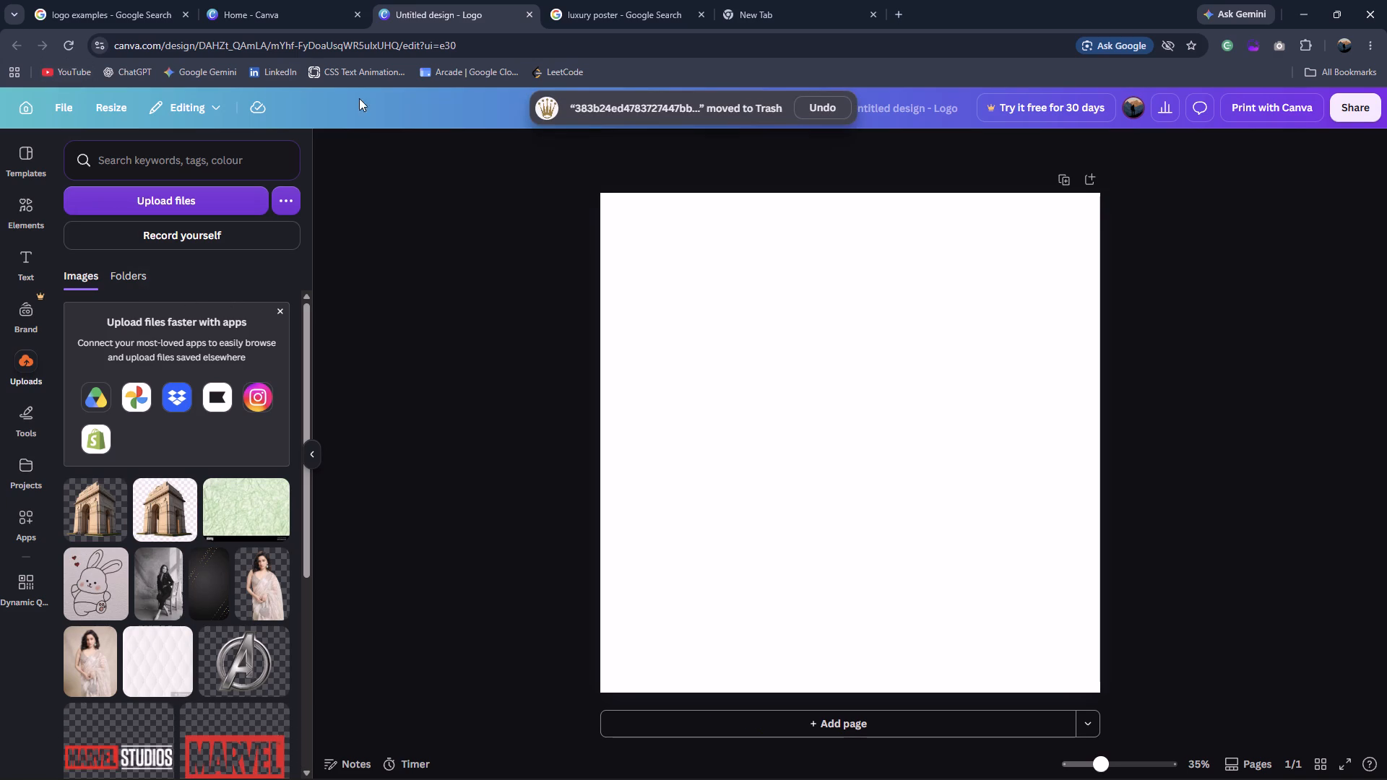
Close the tab of the untitled logo design.
click(525, 14)
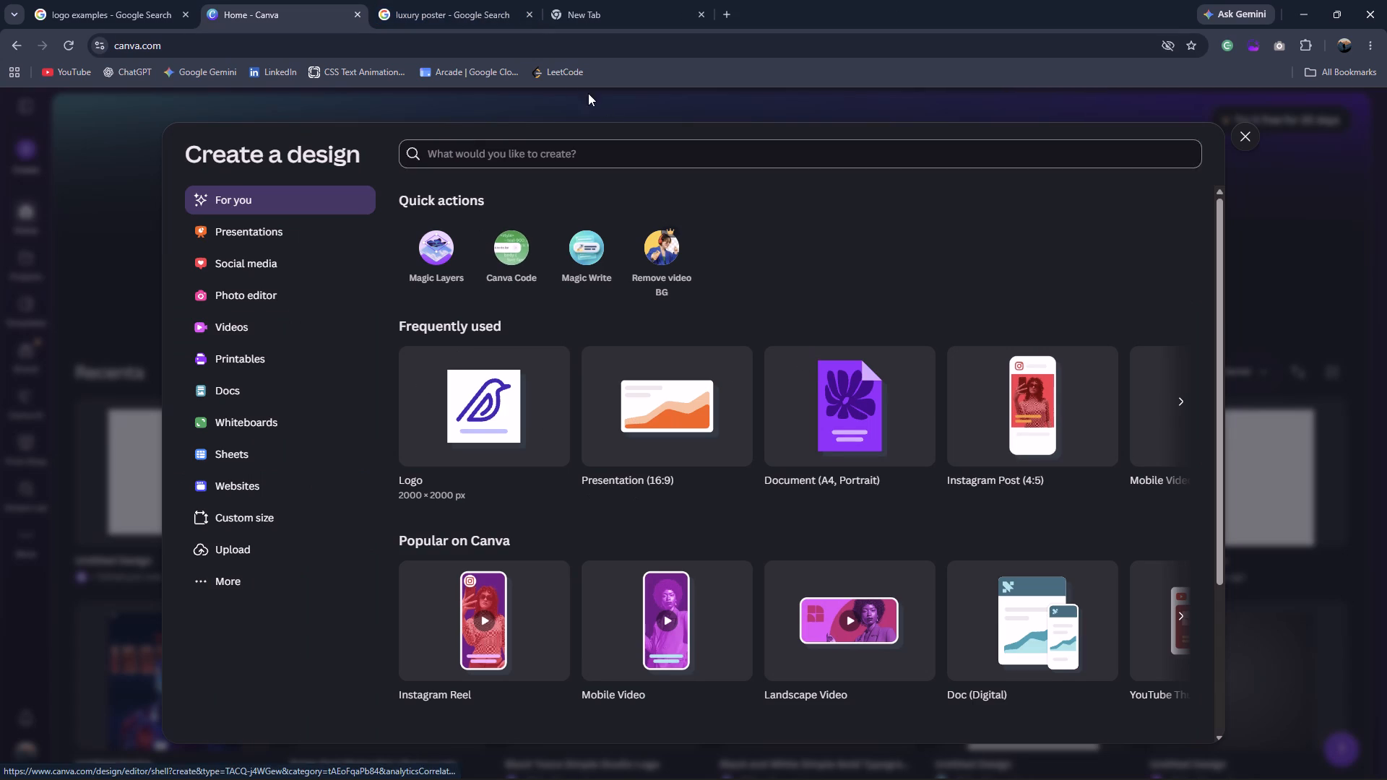
Return to the luxury poster image results and preview the New Year 2020 poster from Magnific.
click(471, 11)
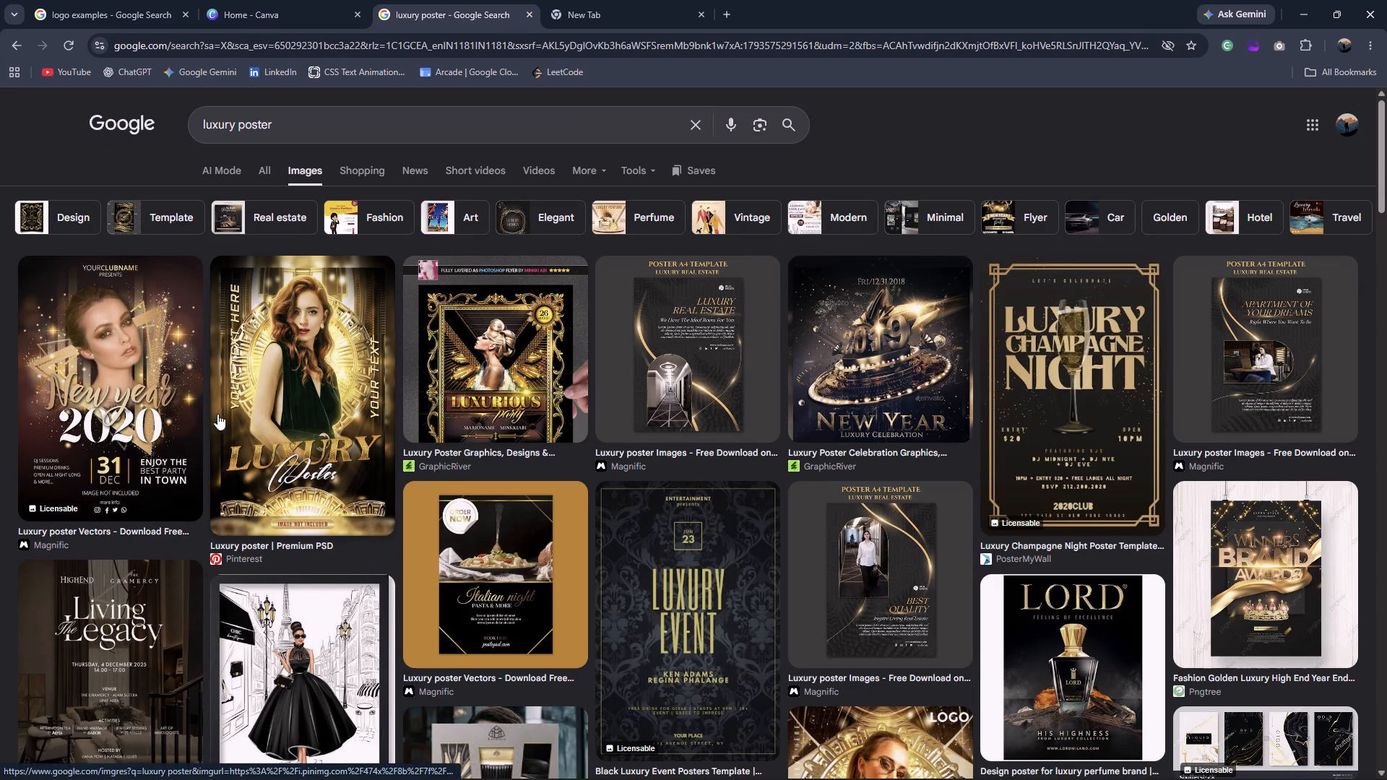
click(189, 416)
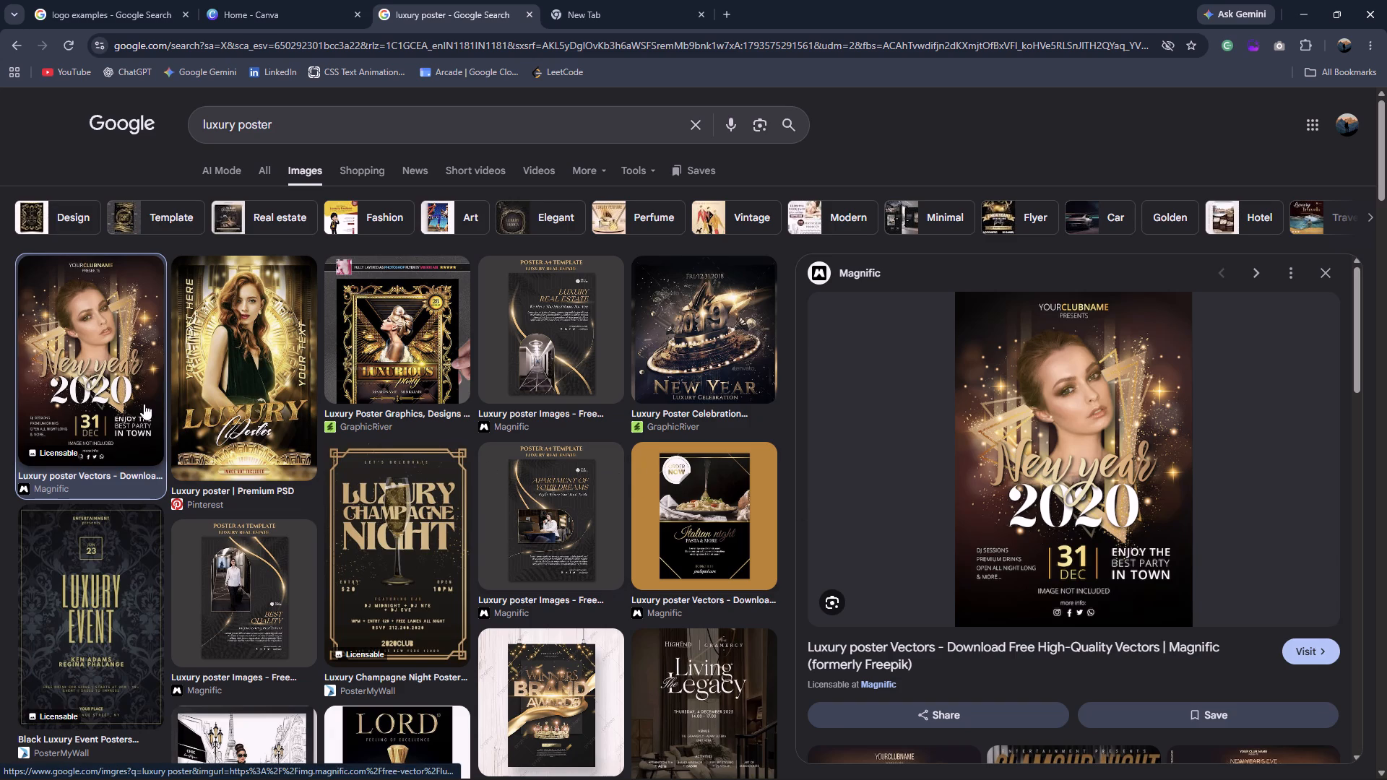
Create a new blank Logo design of 2000 × 2000 px from Canva's Create a design dialog.
click(355, 0)
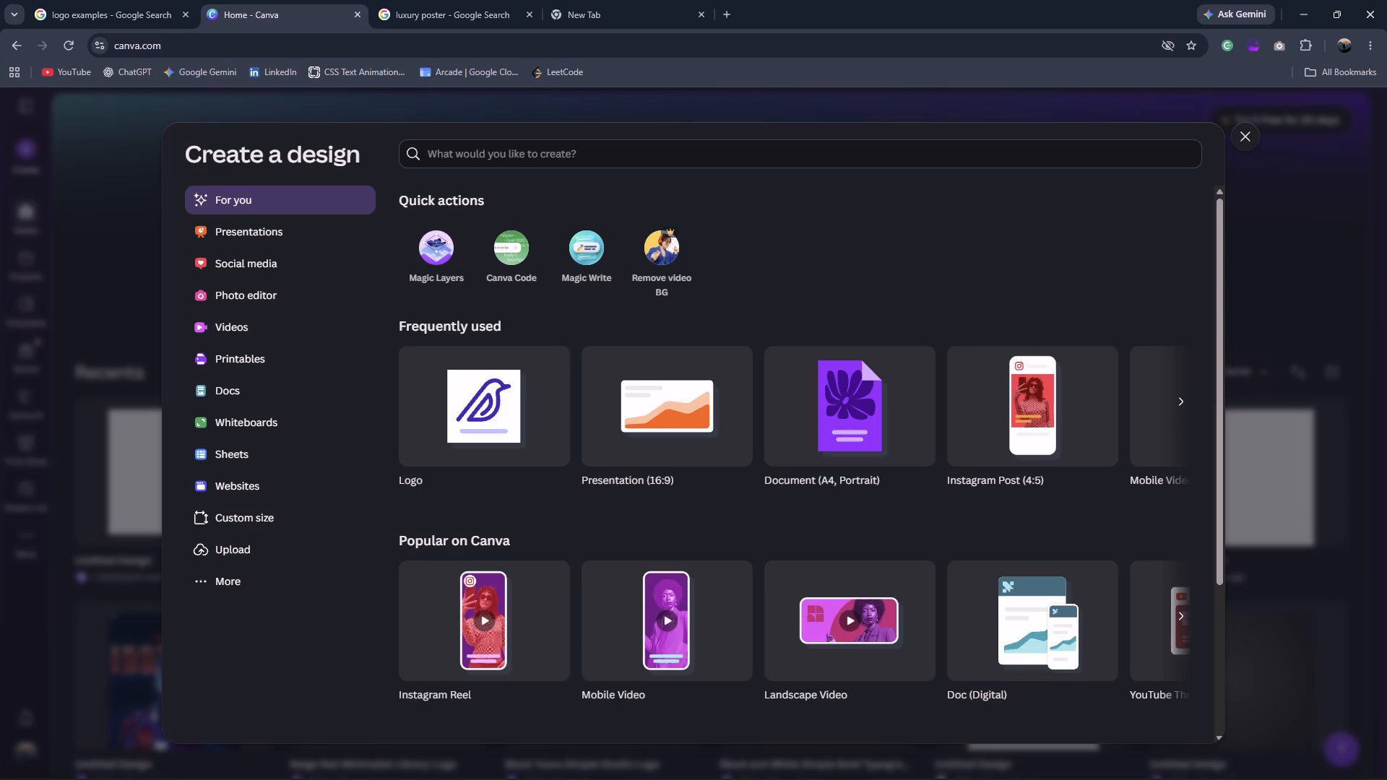
click(496, 431)
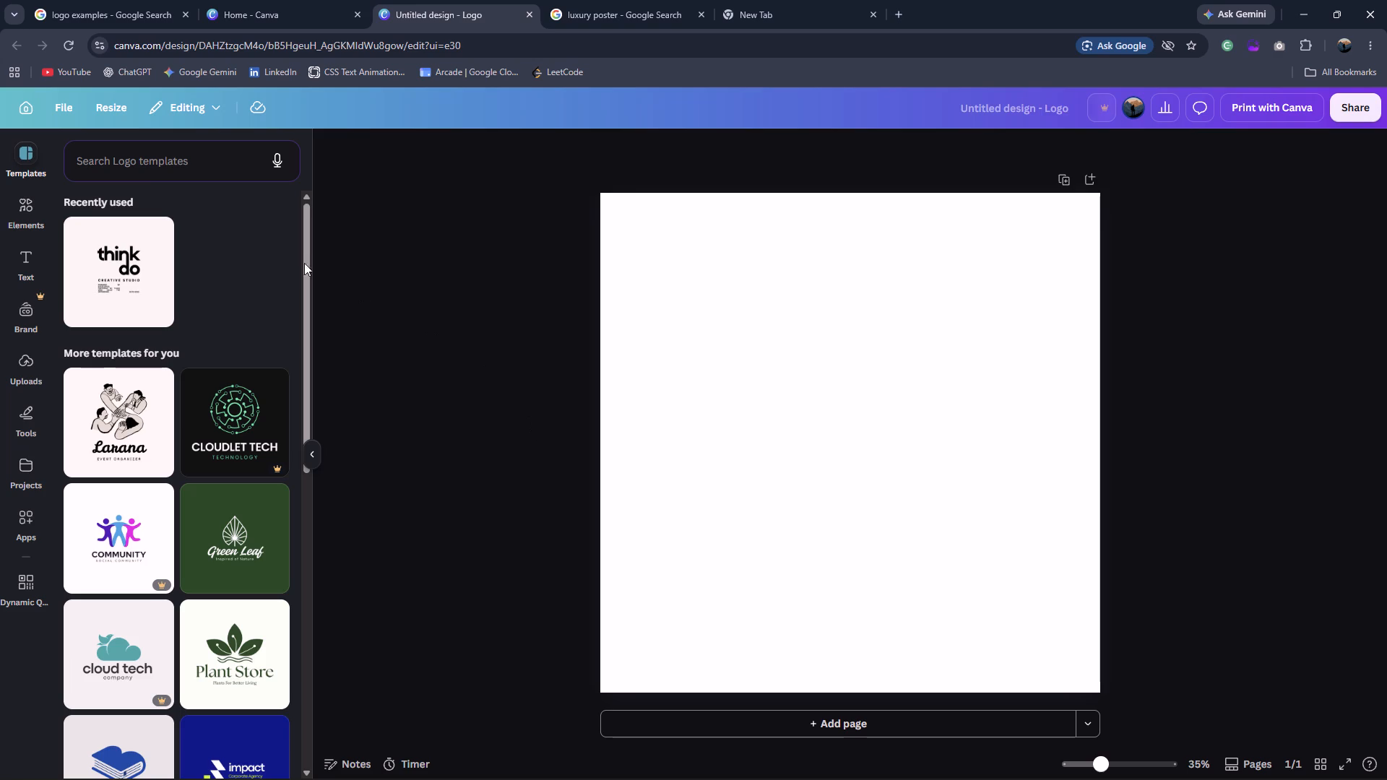
Close the tab of the blank untitled logo design.
double_click(531, 20)
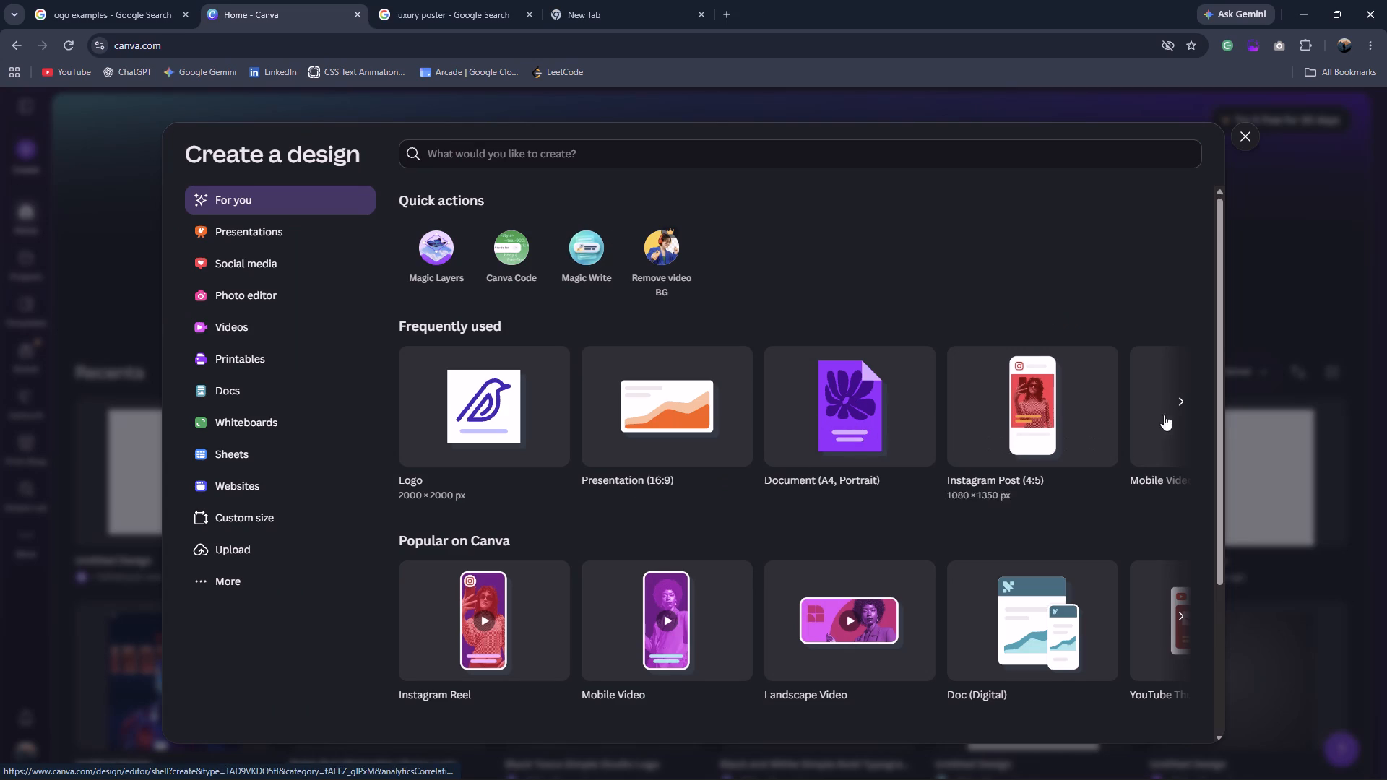
Create a new blank Poster (A2, Portrait) design from Canva's Create a design dialog.
click(1180, 396)
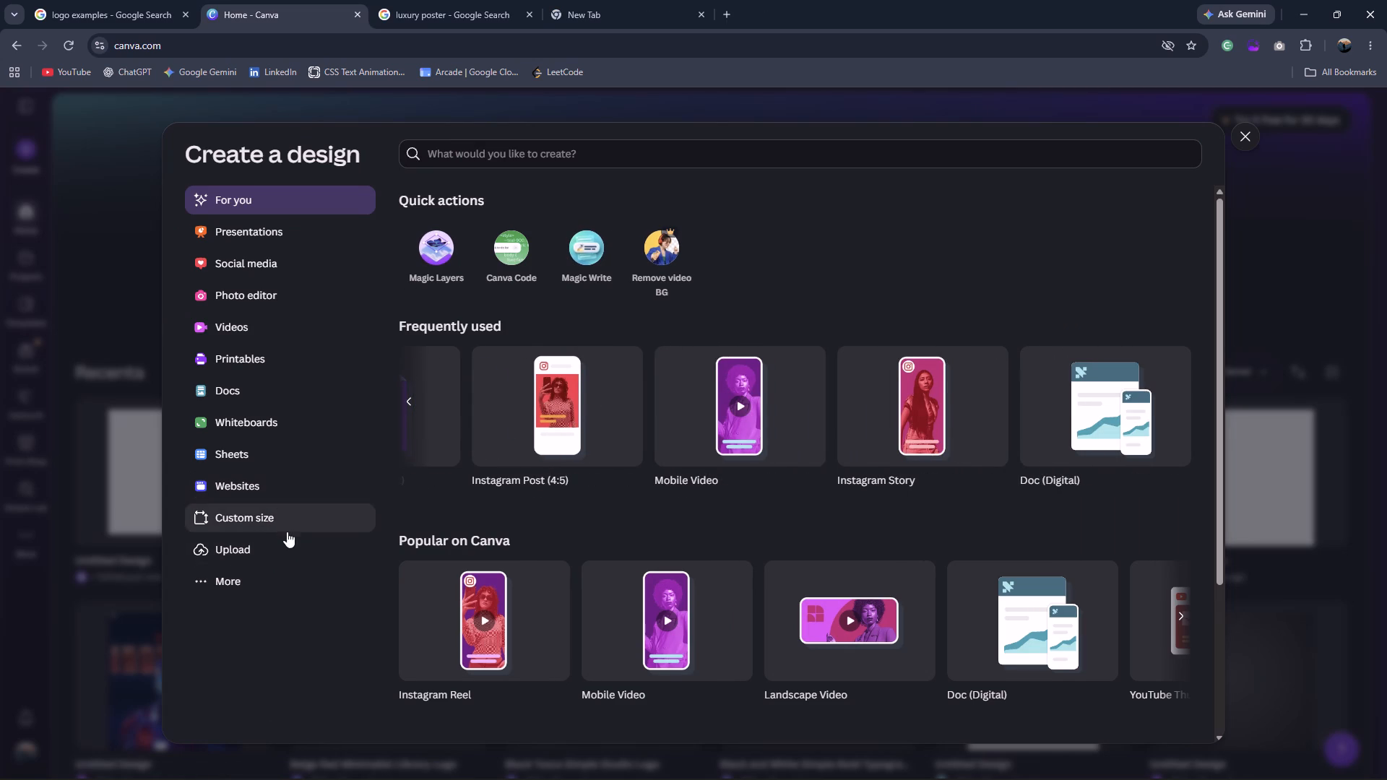
click(253, 578)
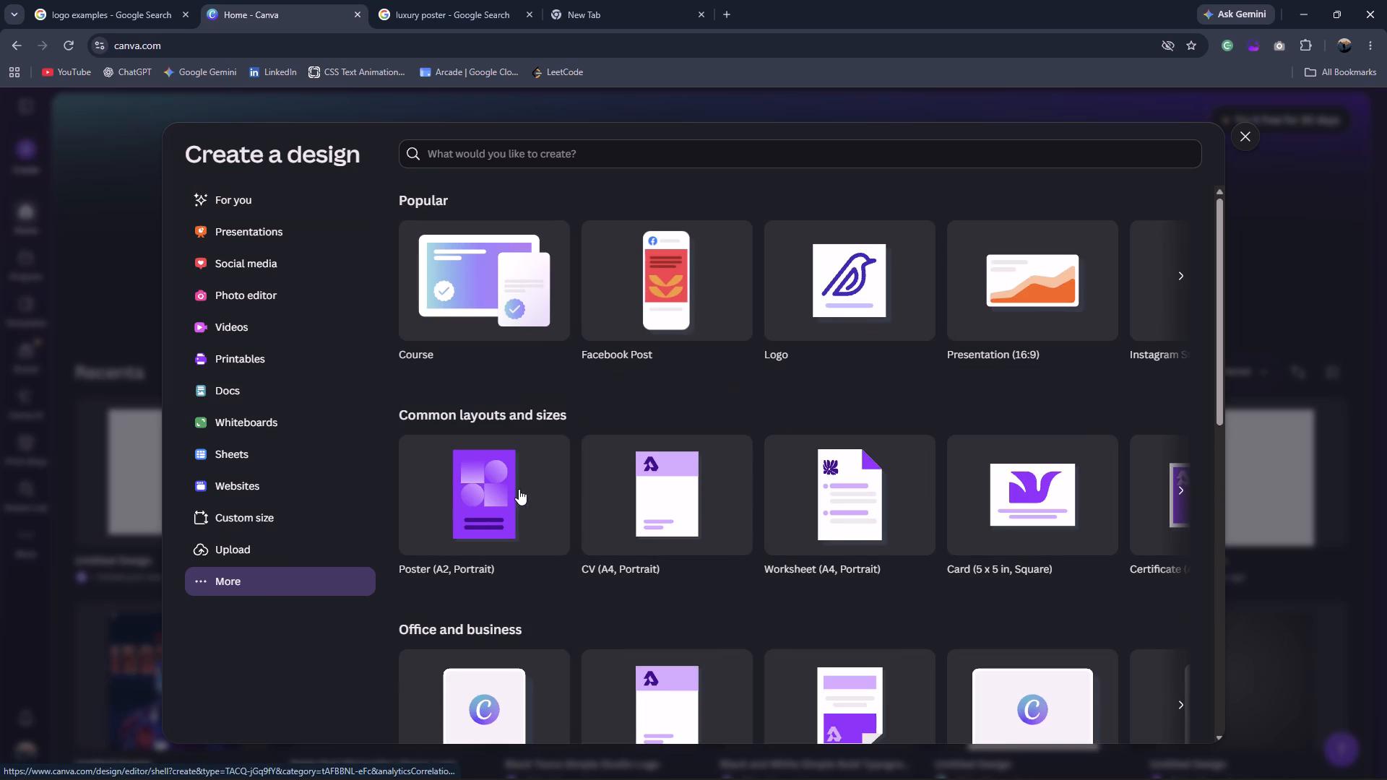
click(525, 506)
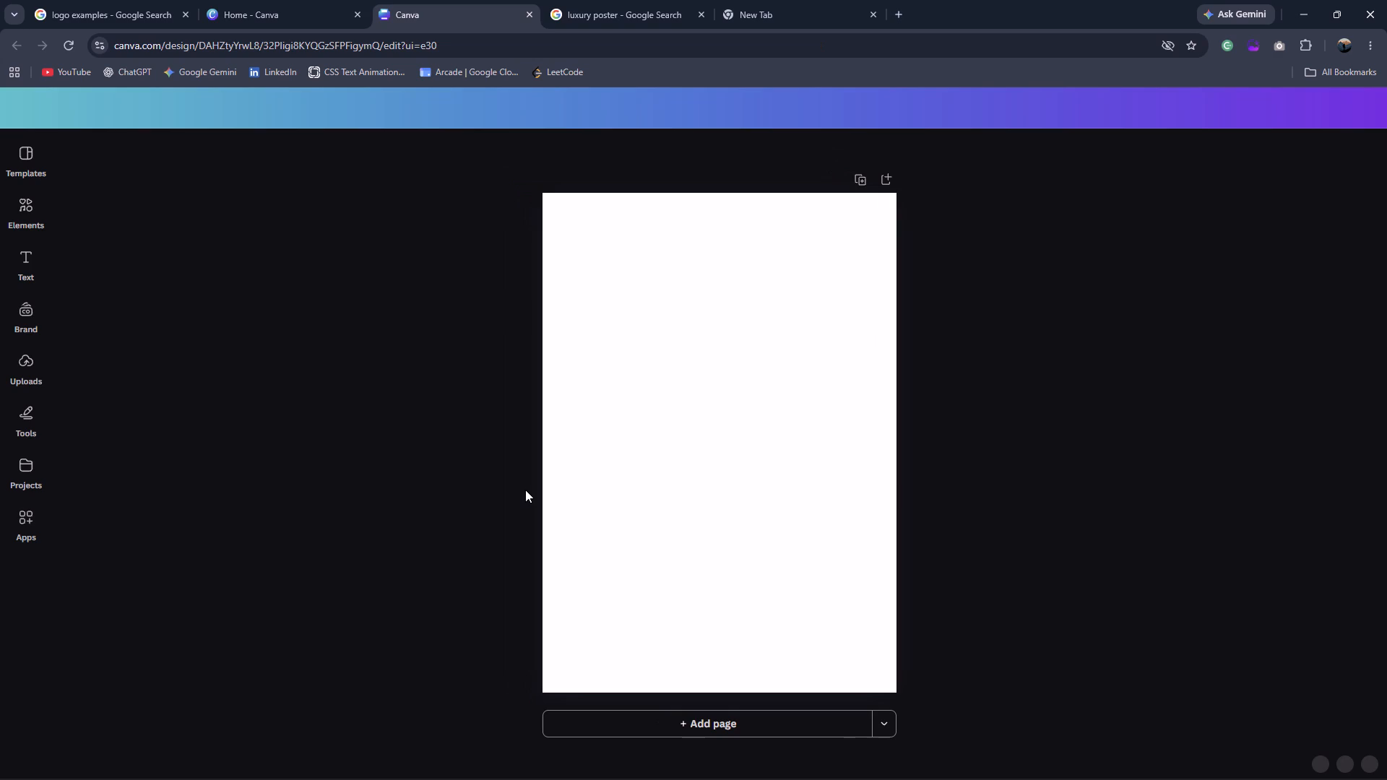
Browse the suggested poster templates for a layout to use as reference.
click(25, 268)
click(35, 168)
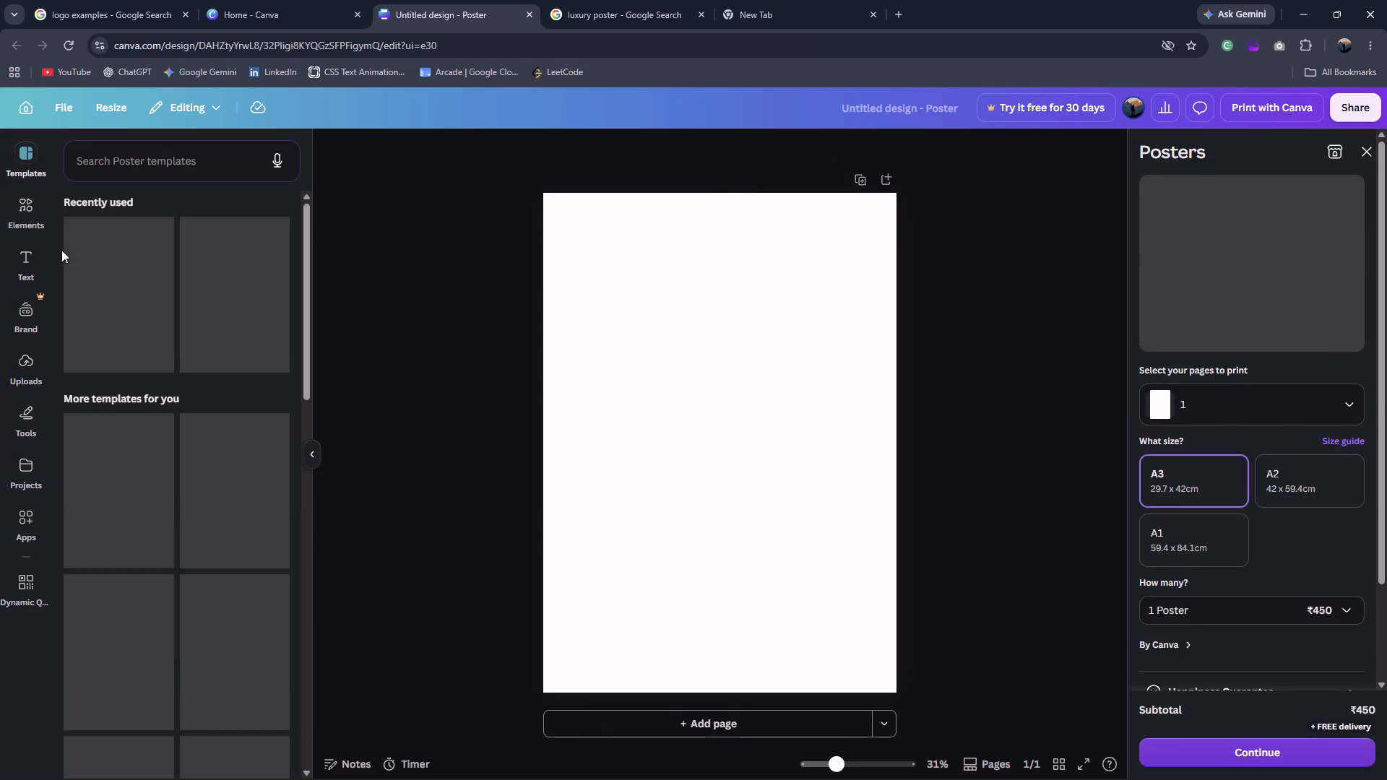
scroll(180, 528, down, 2)
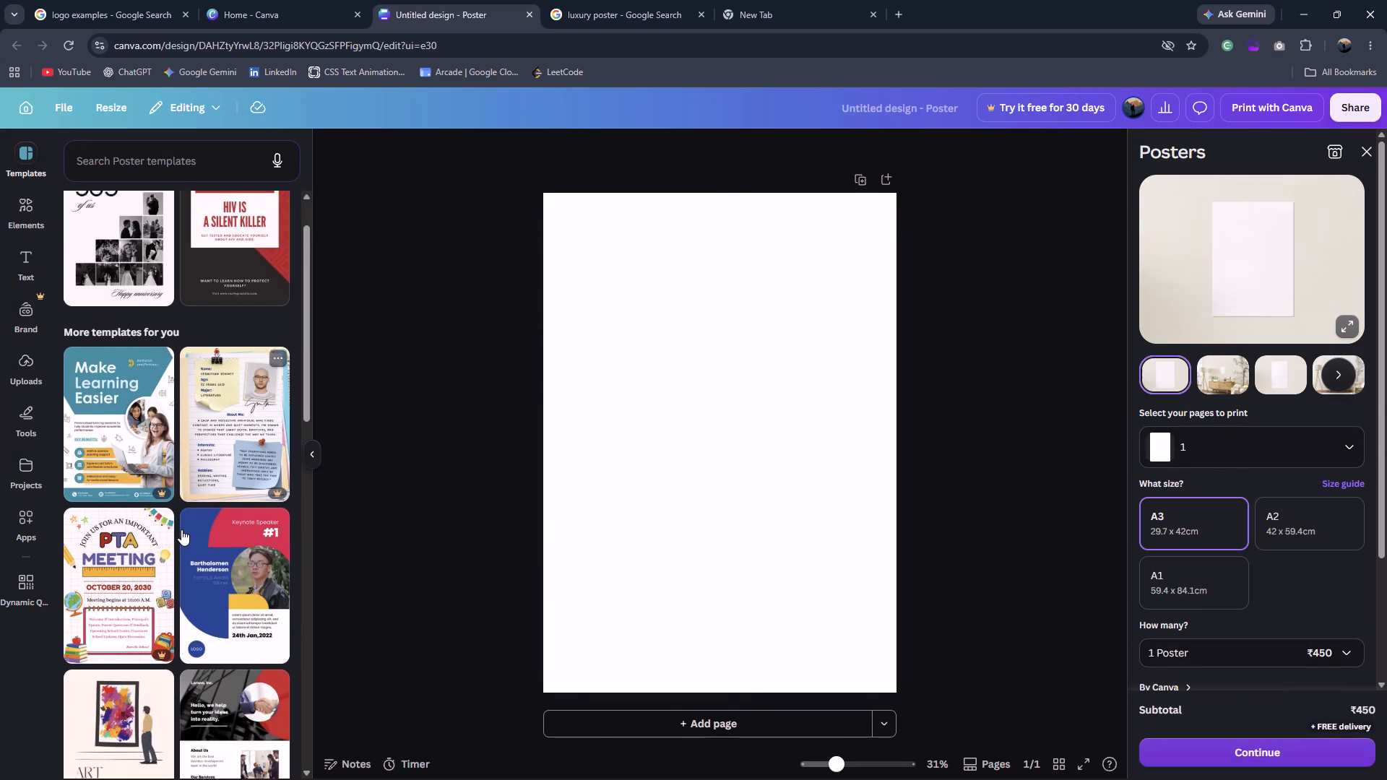
scroll(181, 529, down, 6)
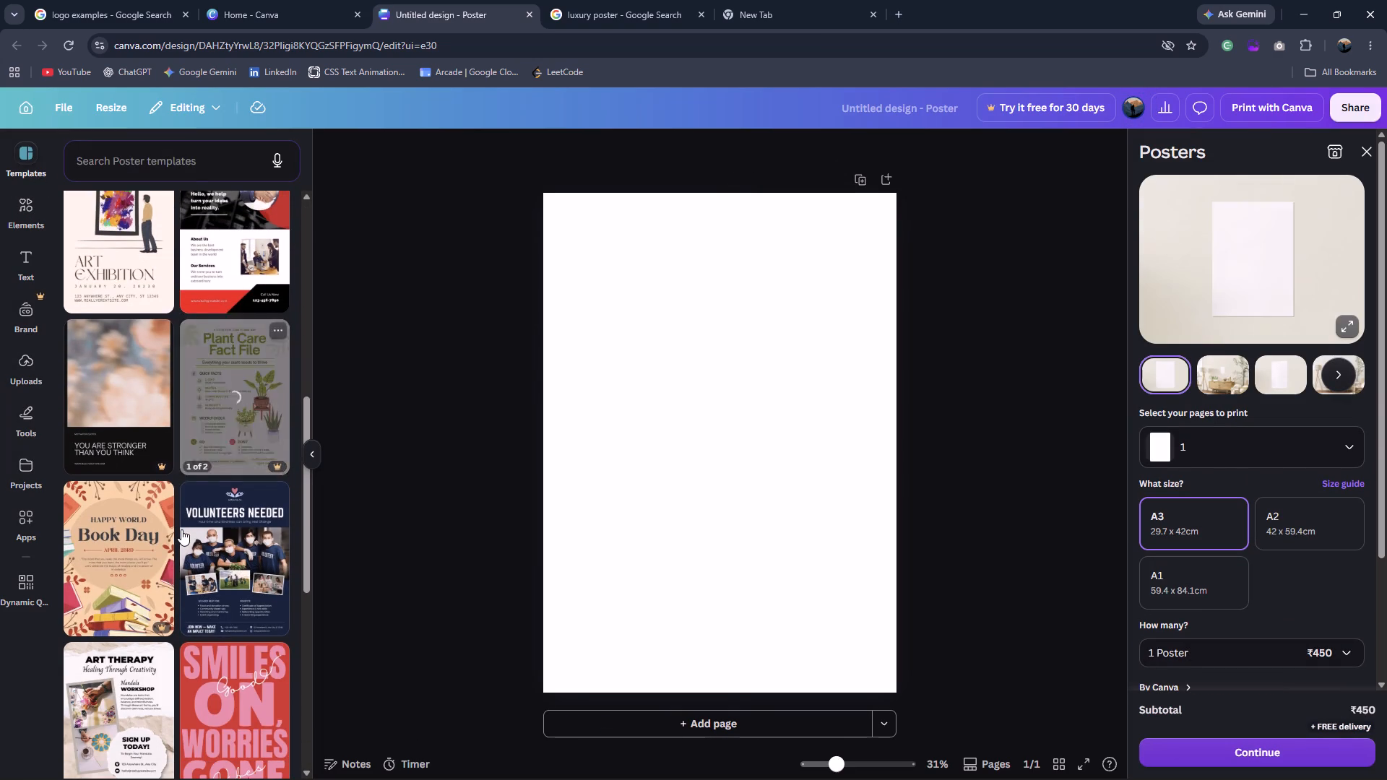
scroll(181, 529, down, 3)
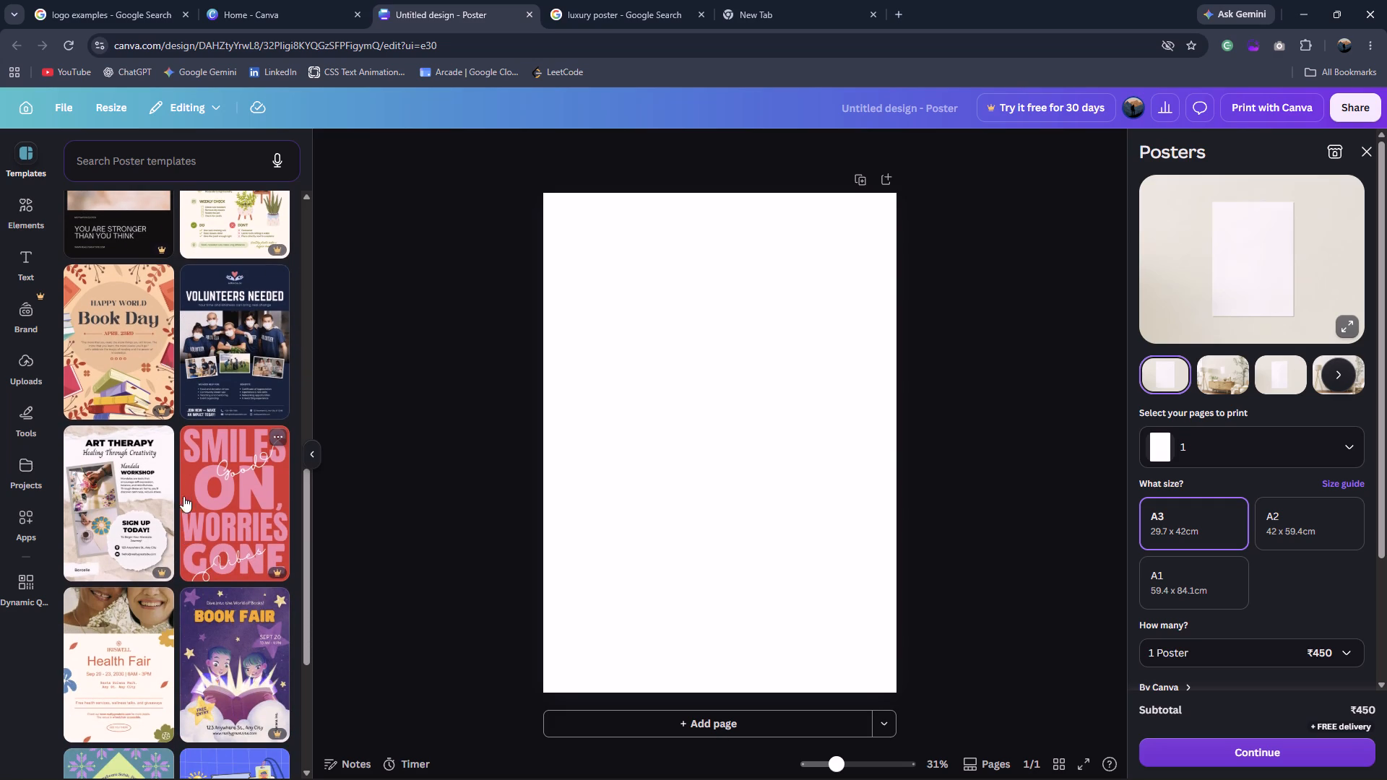
Add a text box to the poster, bring the templates back into view, and enlarge the text to about size 74.7.
click(43, 258)
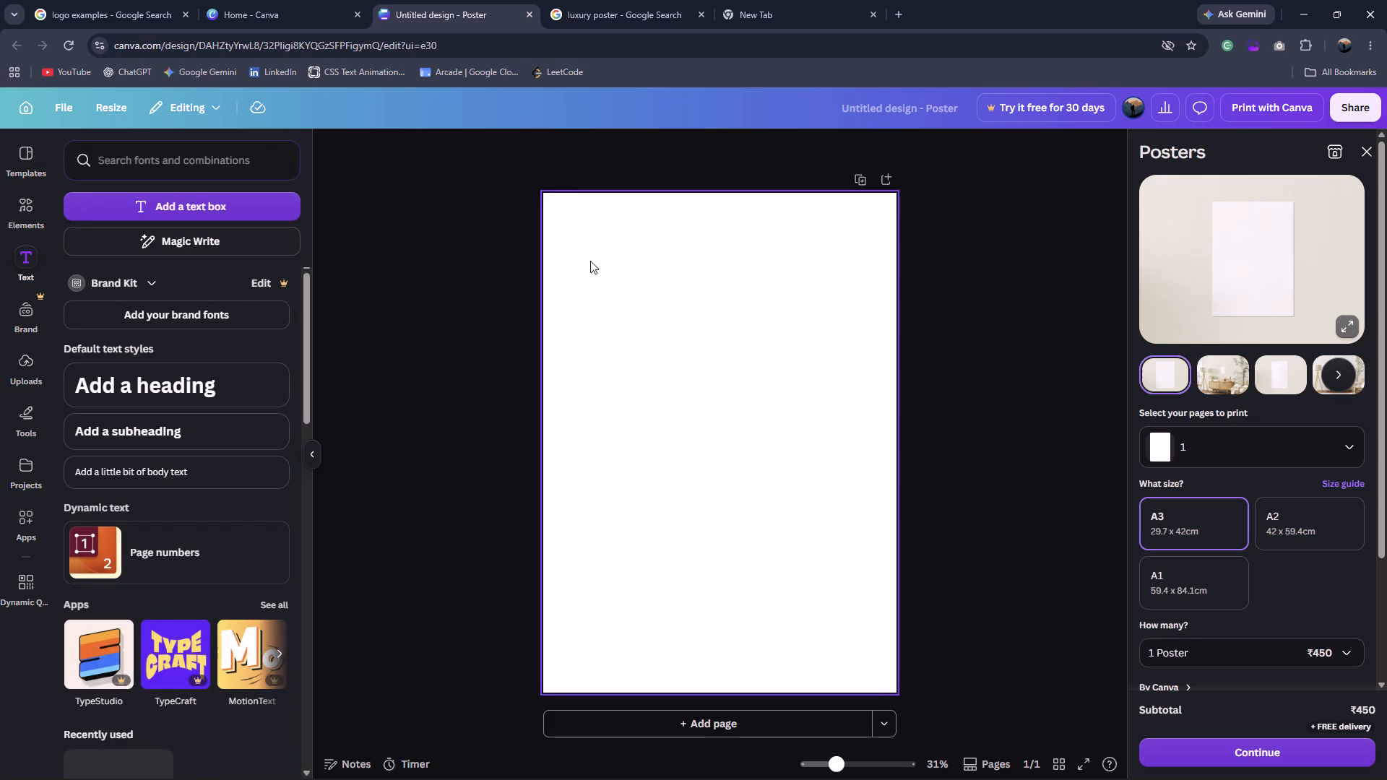
click(230, 217)
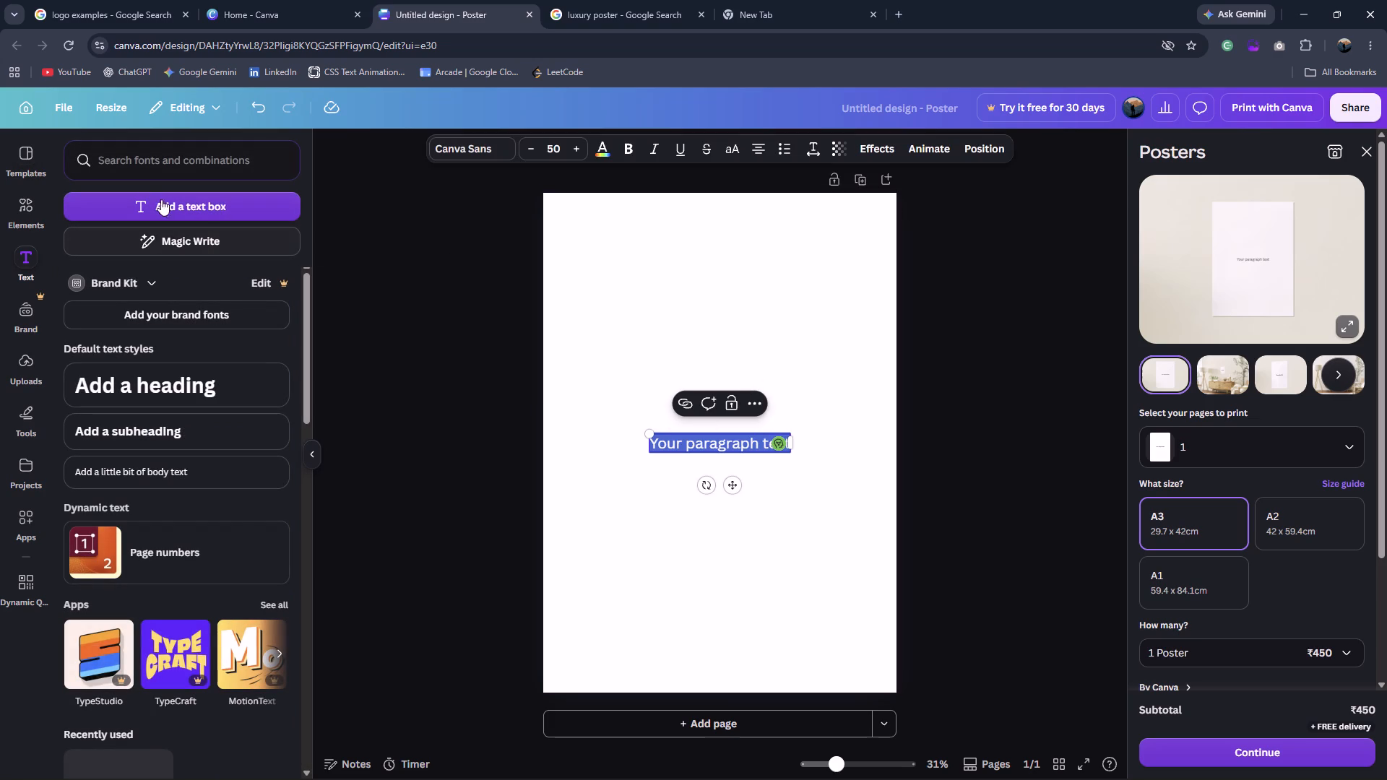
click(33, 158)
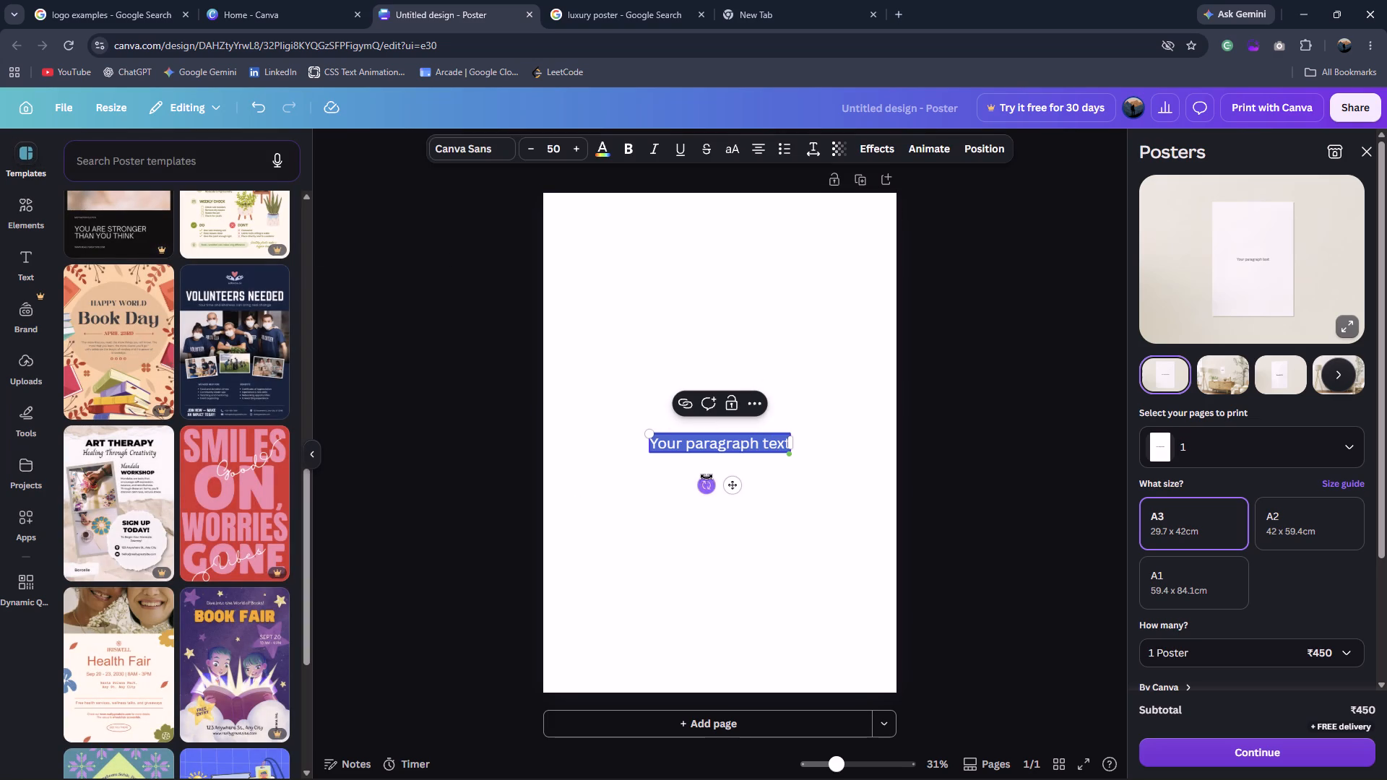
drag(651, 433, 589, 365)
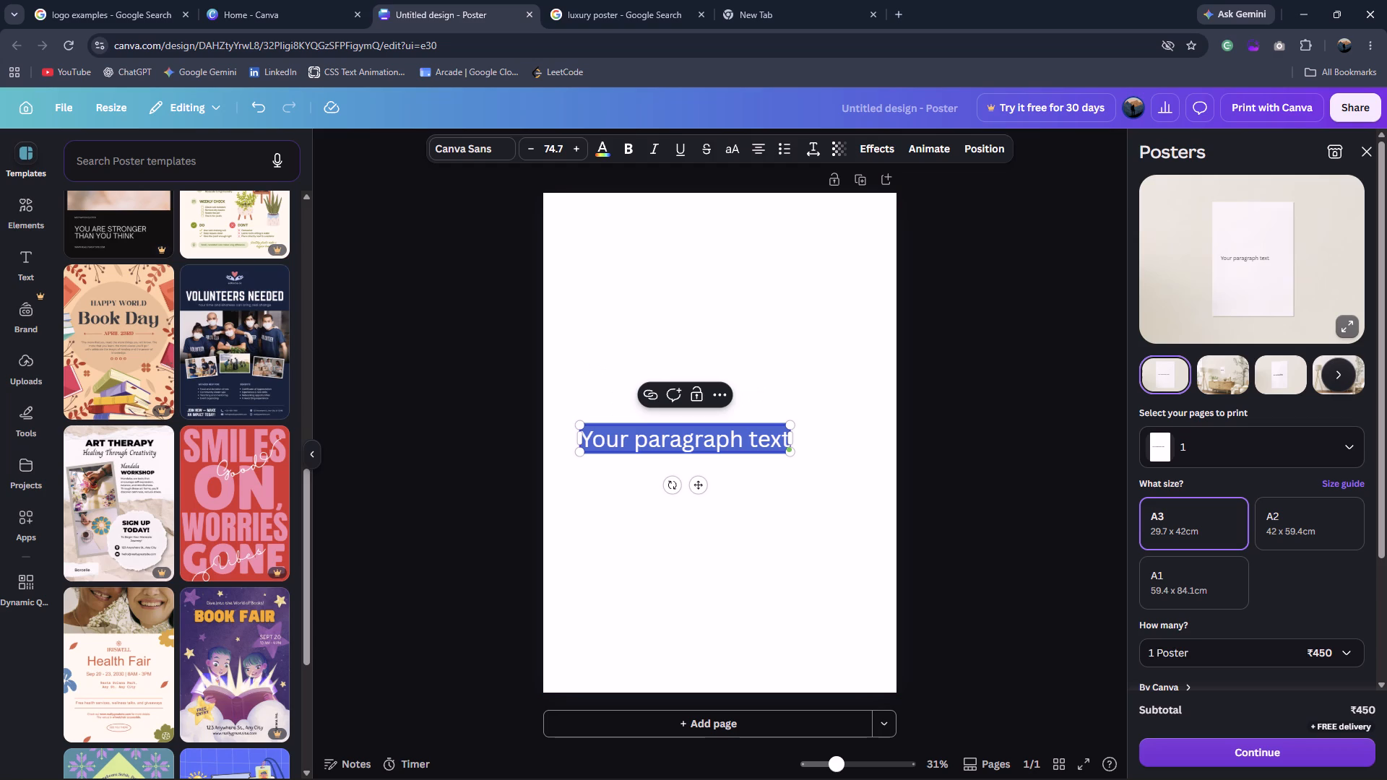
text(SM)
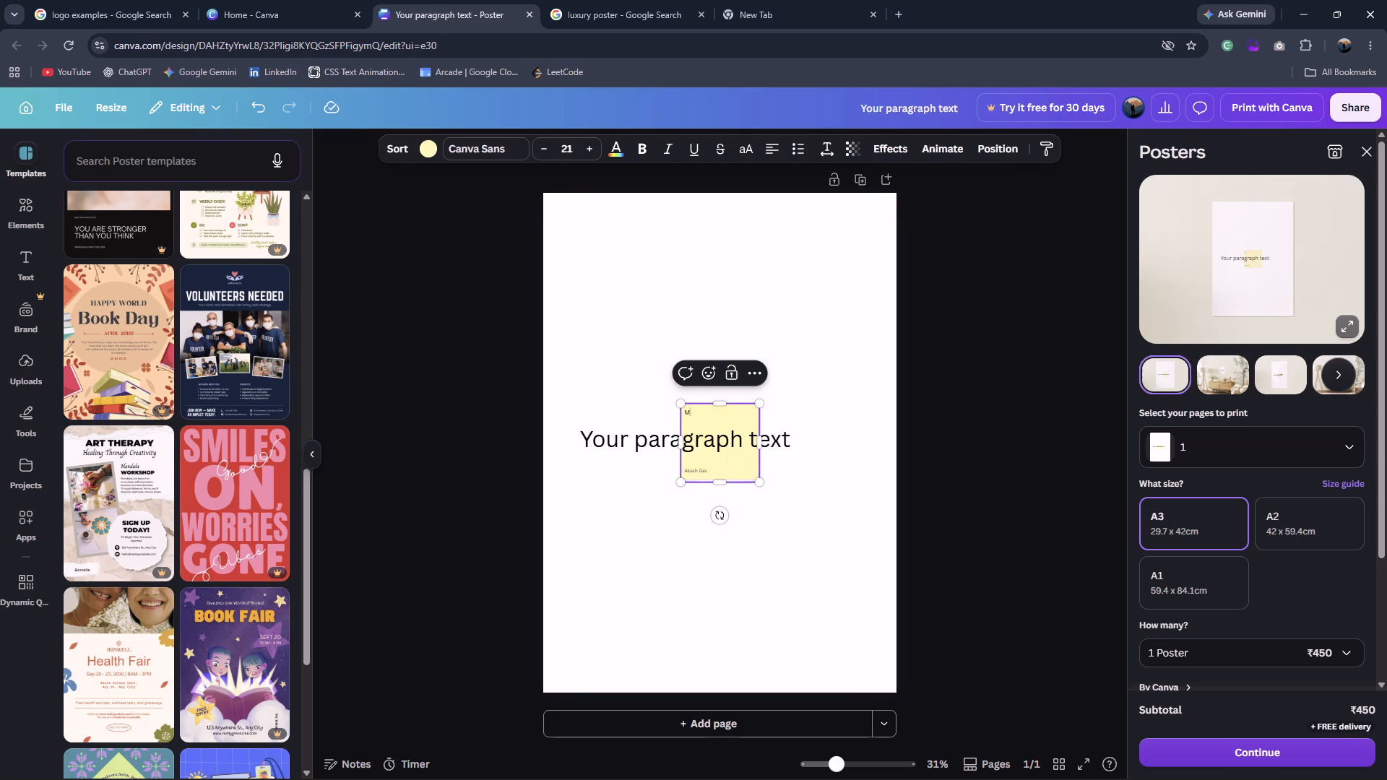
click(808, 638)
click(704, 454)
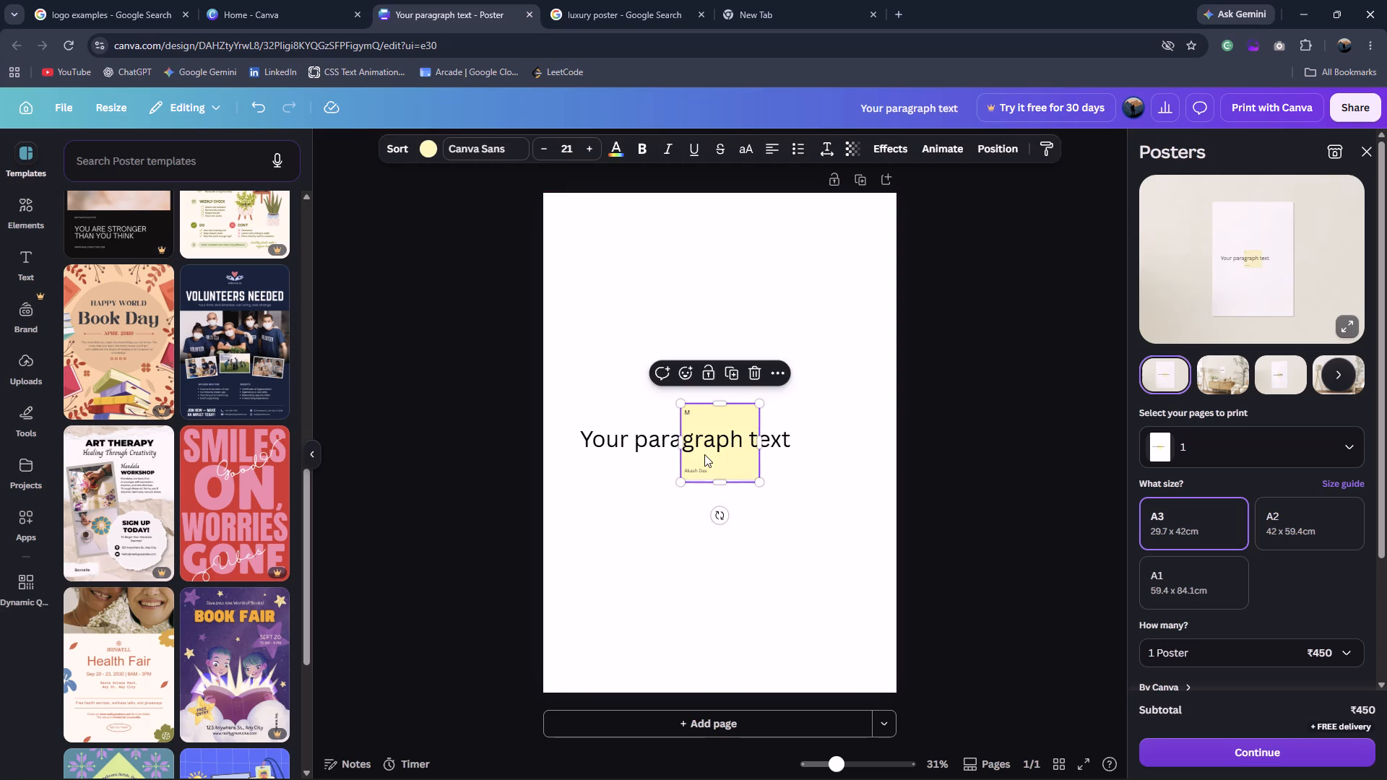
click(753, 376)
Replace the placeholder paragraph text on the poster with SMILES.
click(719, 444)
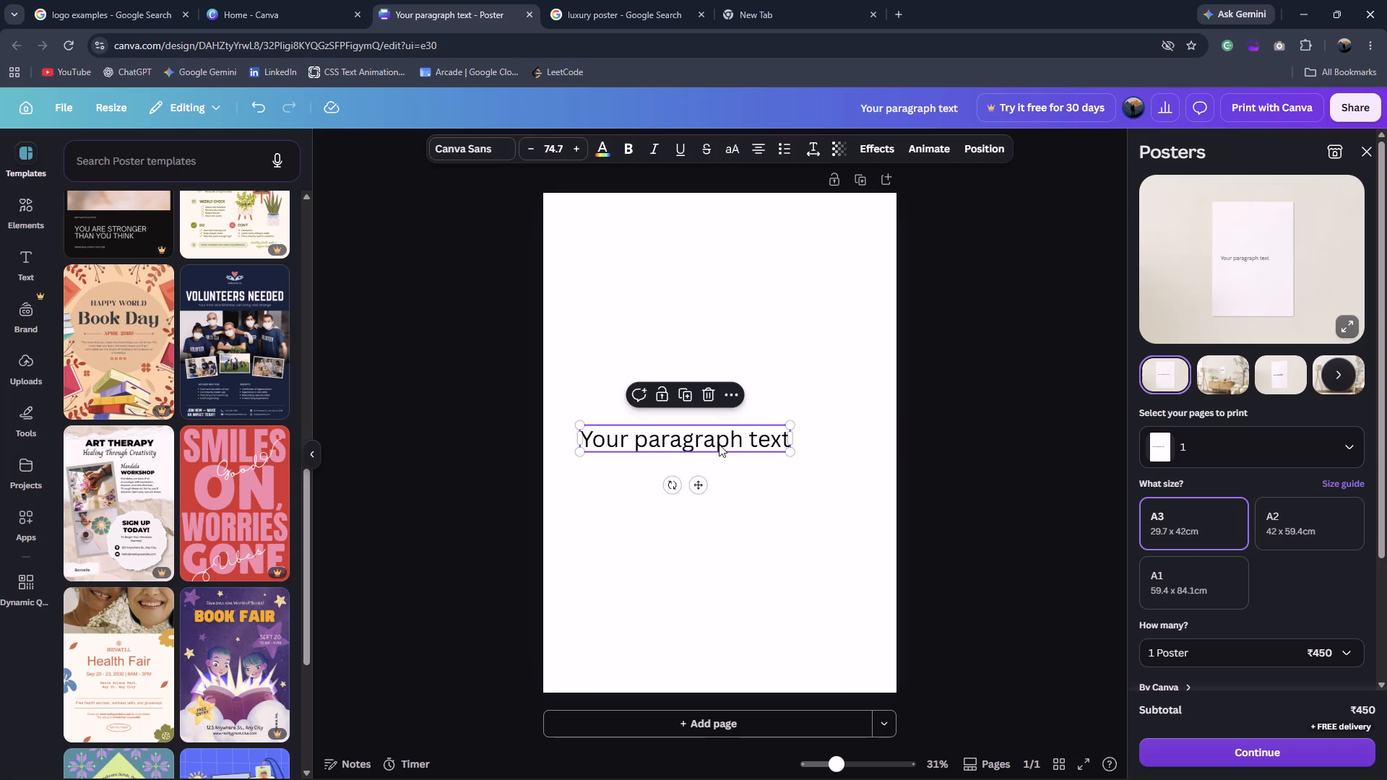
double_click(719, 444)
text(SN)
key(BackSpace)
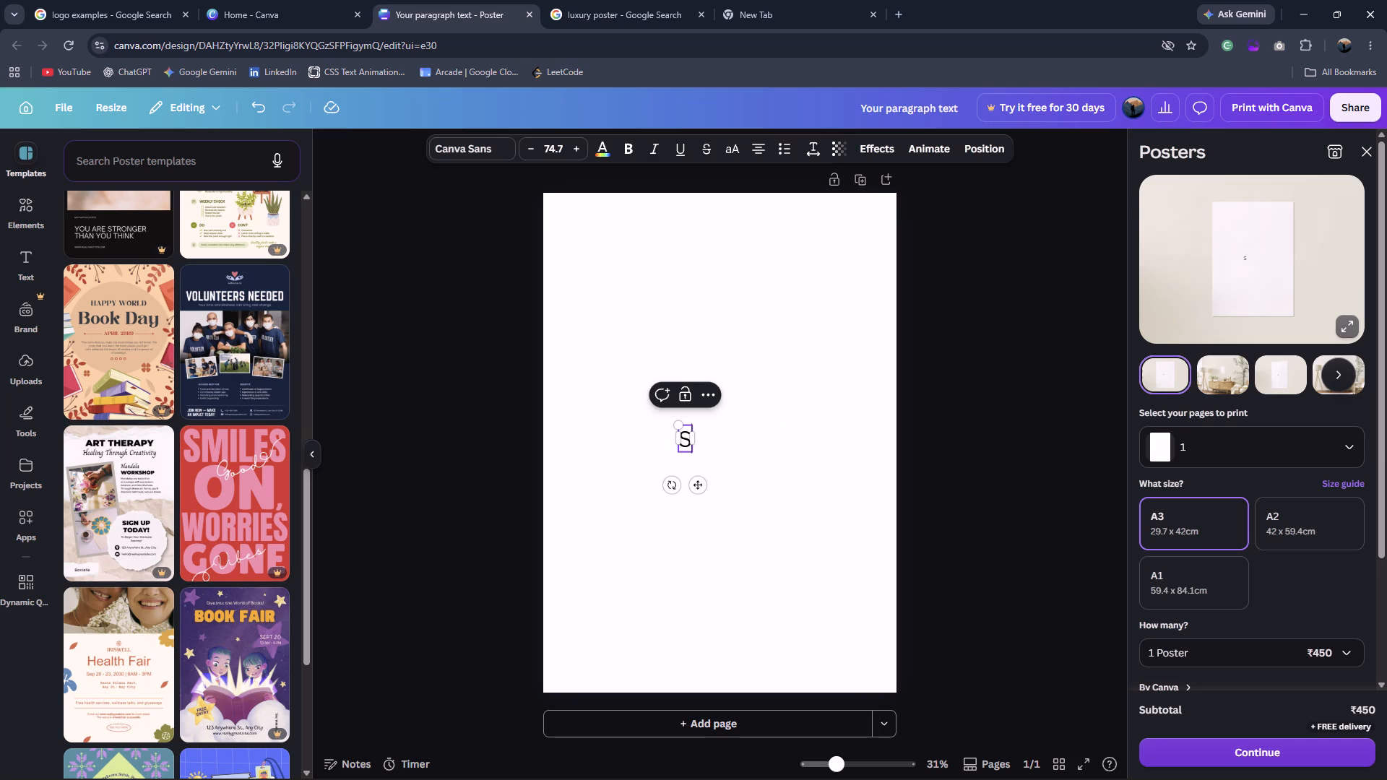
text(MILES)
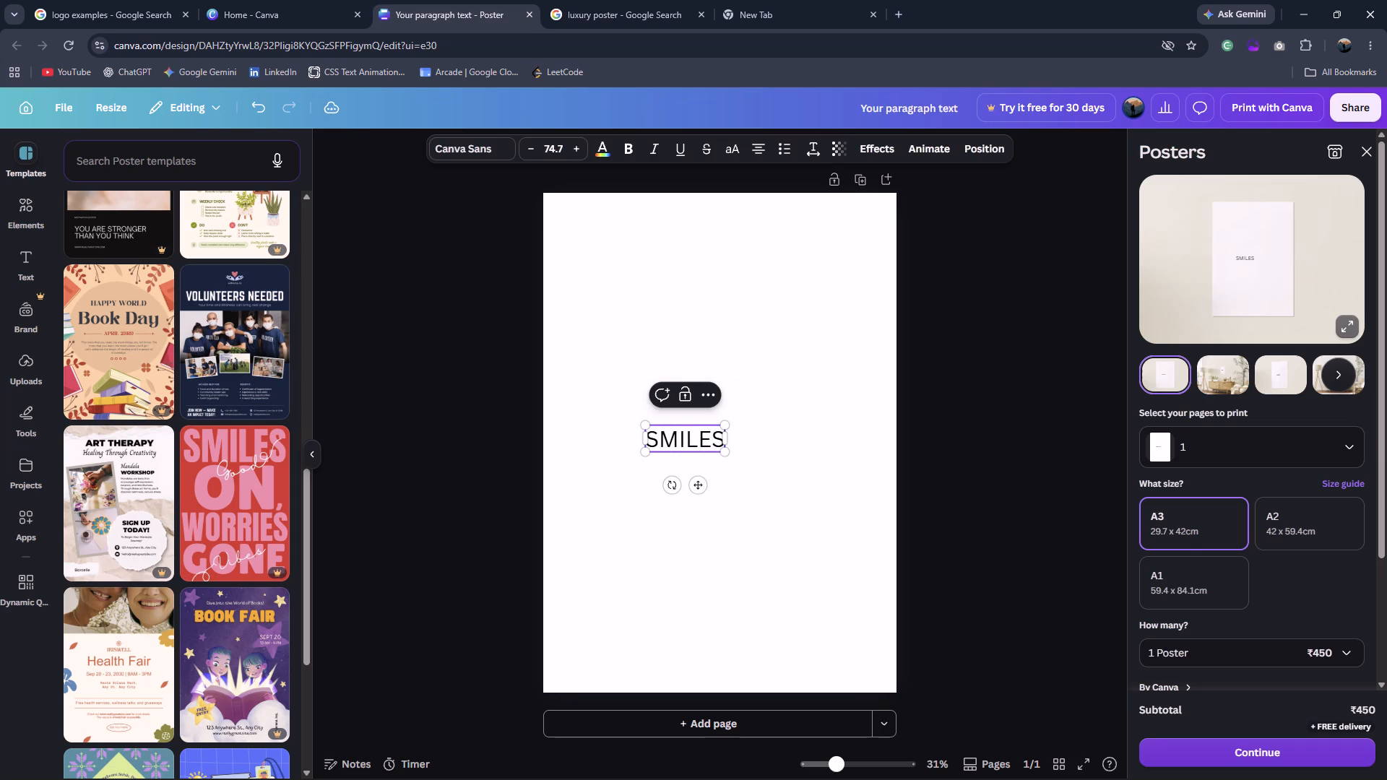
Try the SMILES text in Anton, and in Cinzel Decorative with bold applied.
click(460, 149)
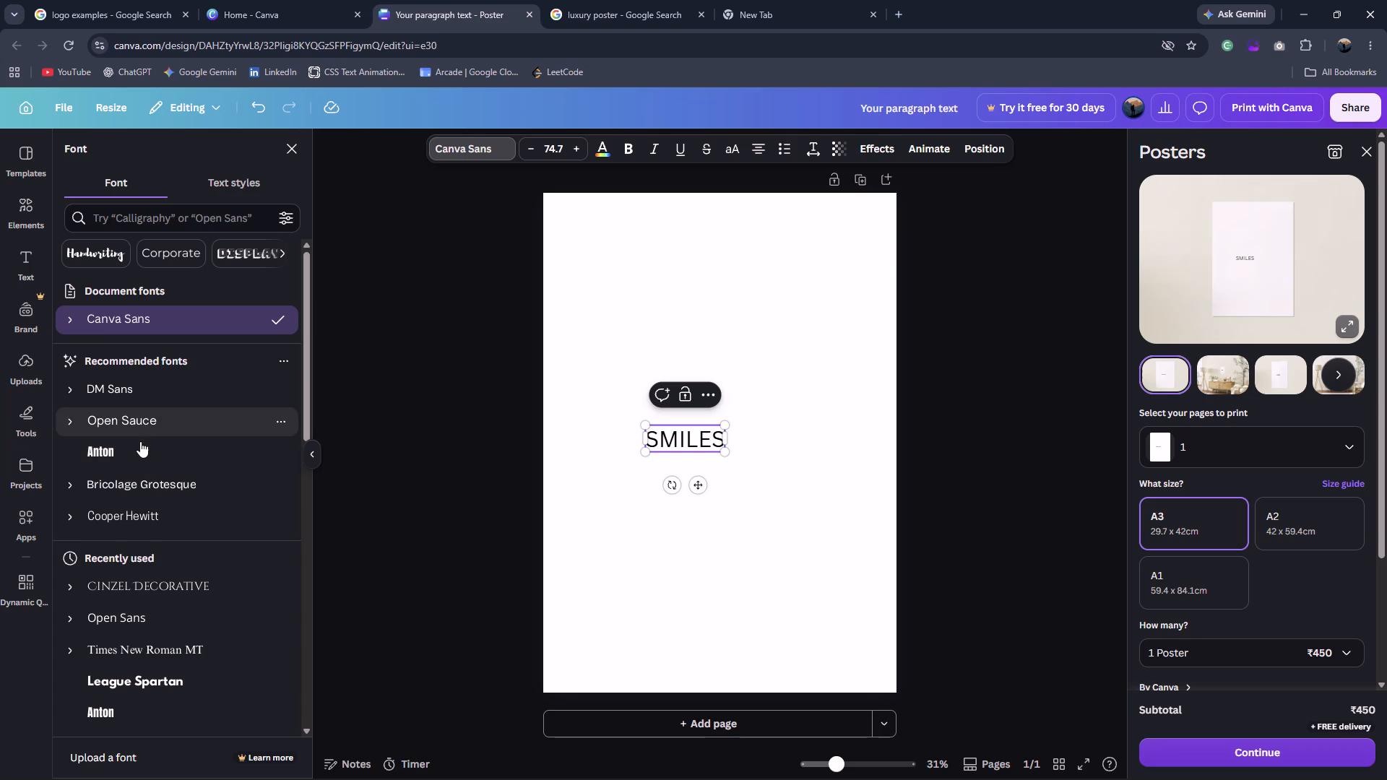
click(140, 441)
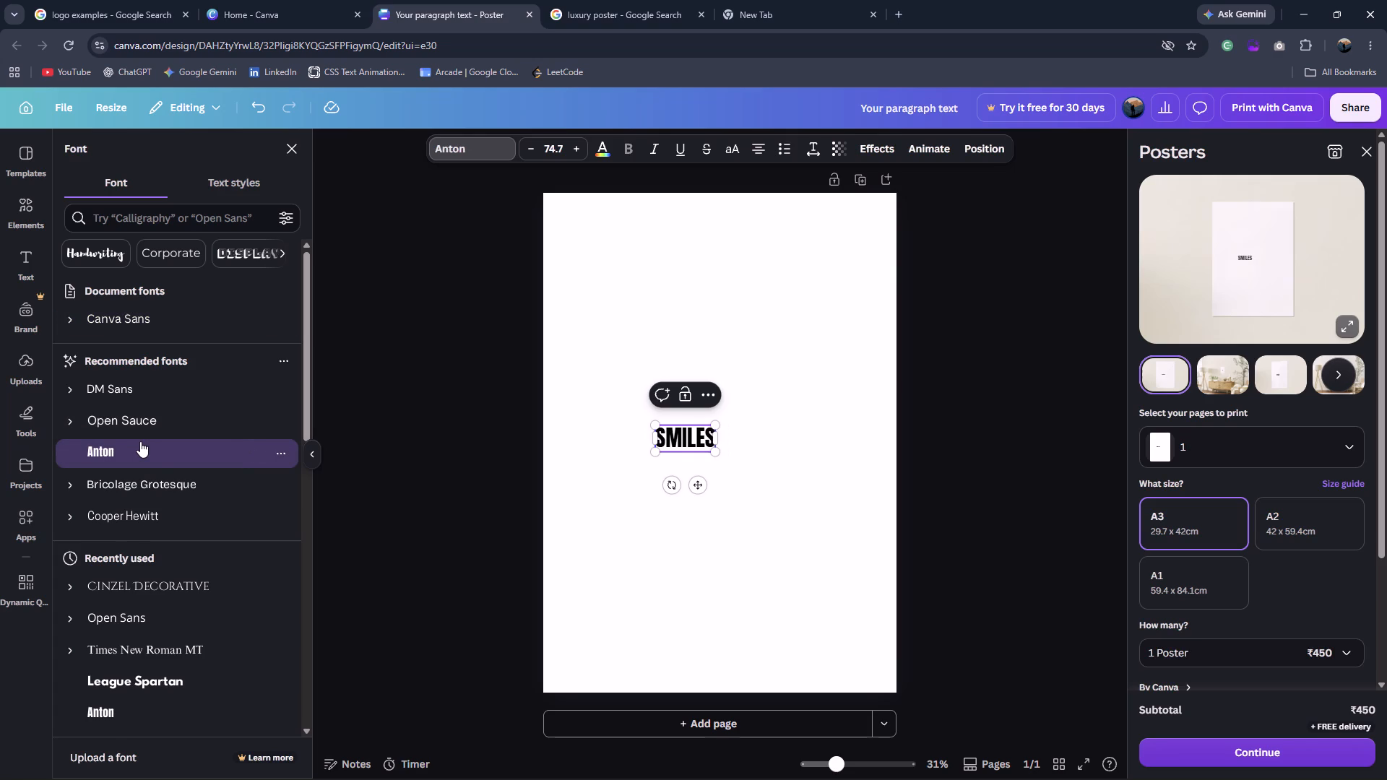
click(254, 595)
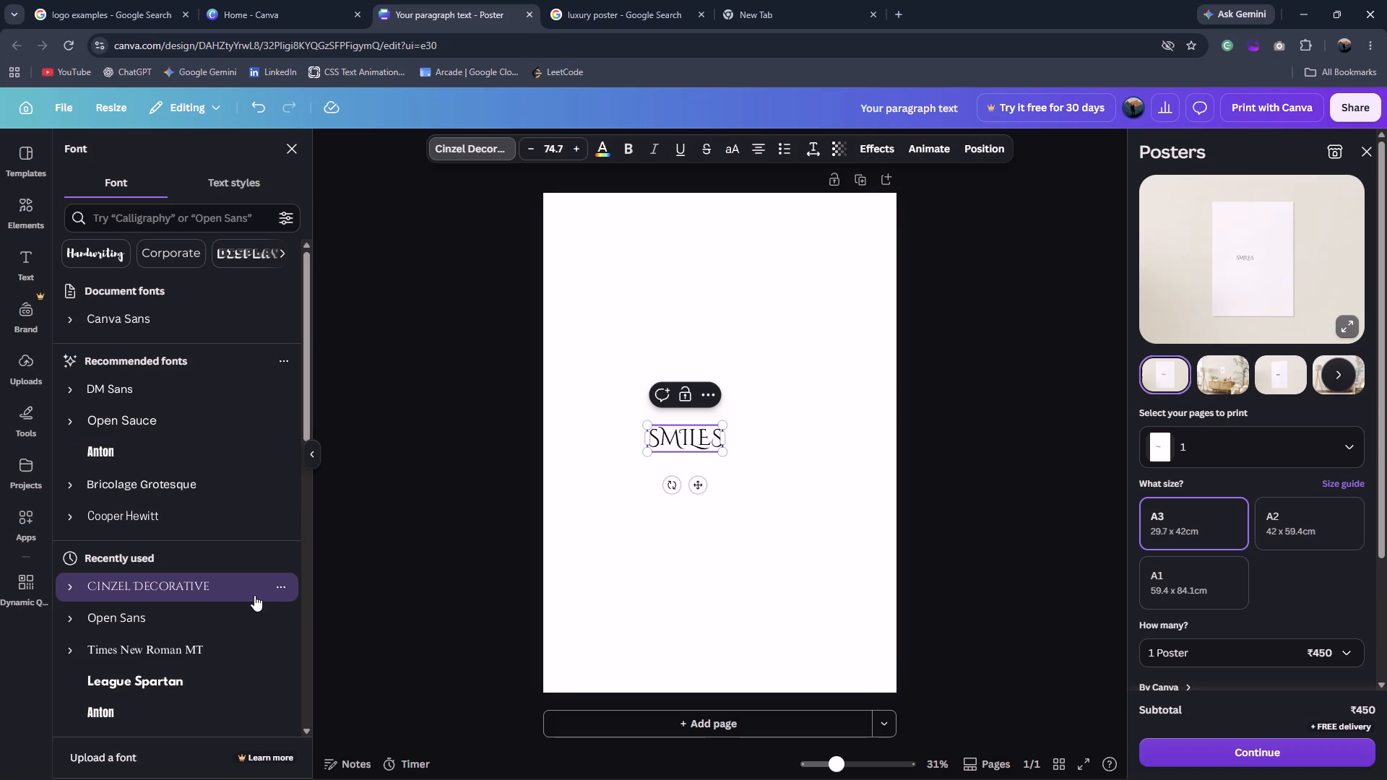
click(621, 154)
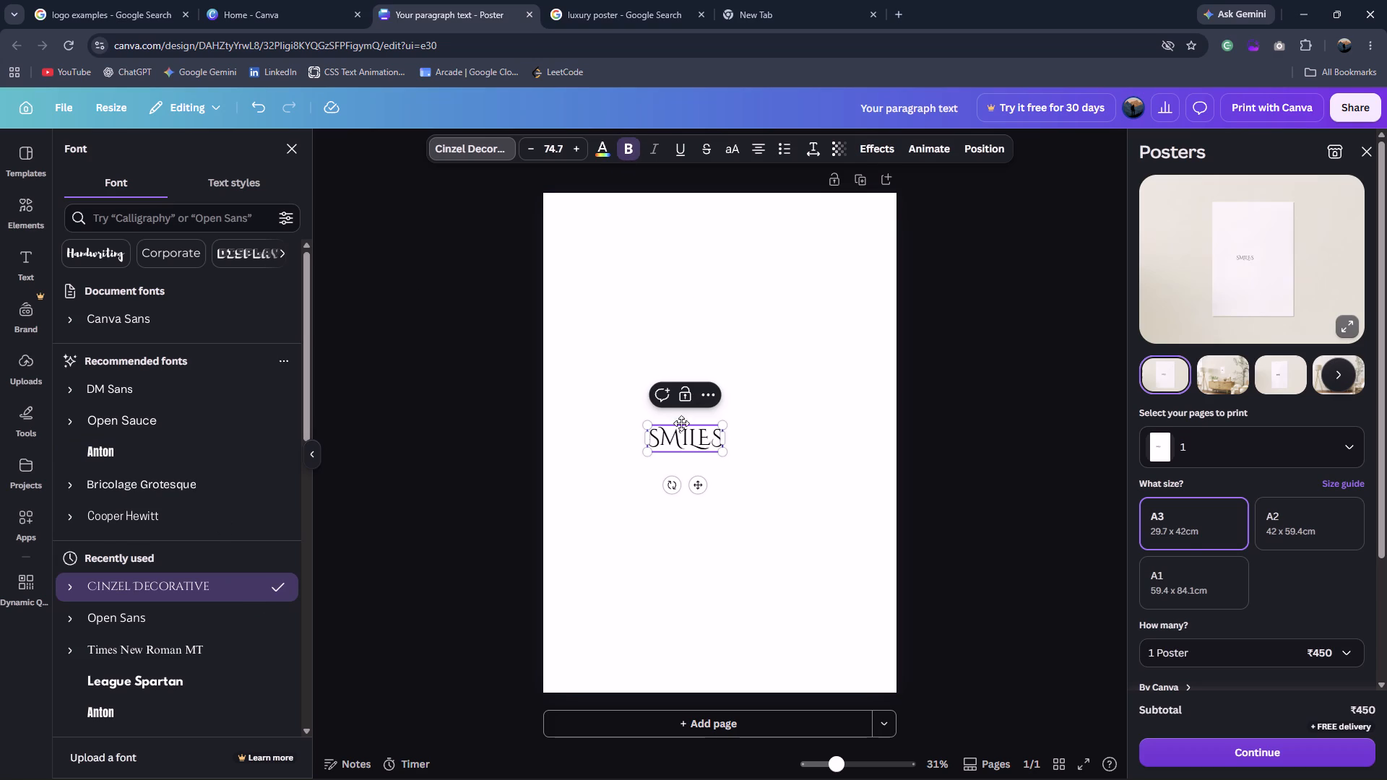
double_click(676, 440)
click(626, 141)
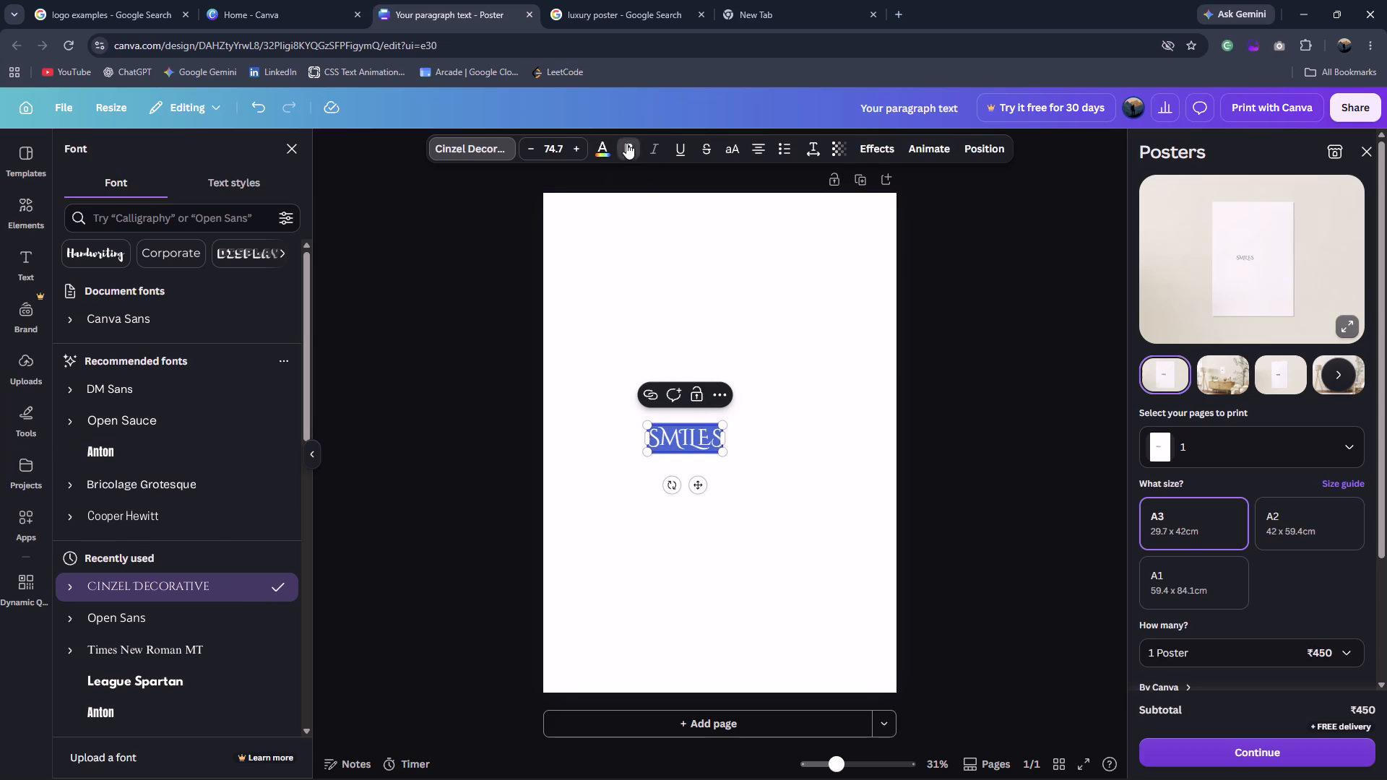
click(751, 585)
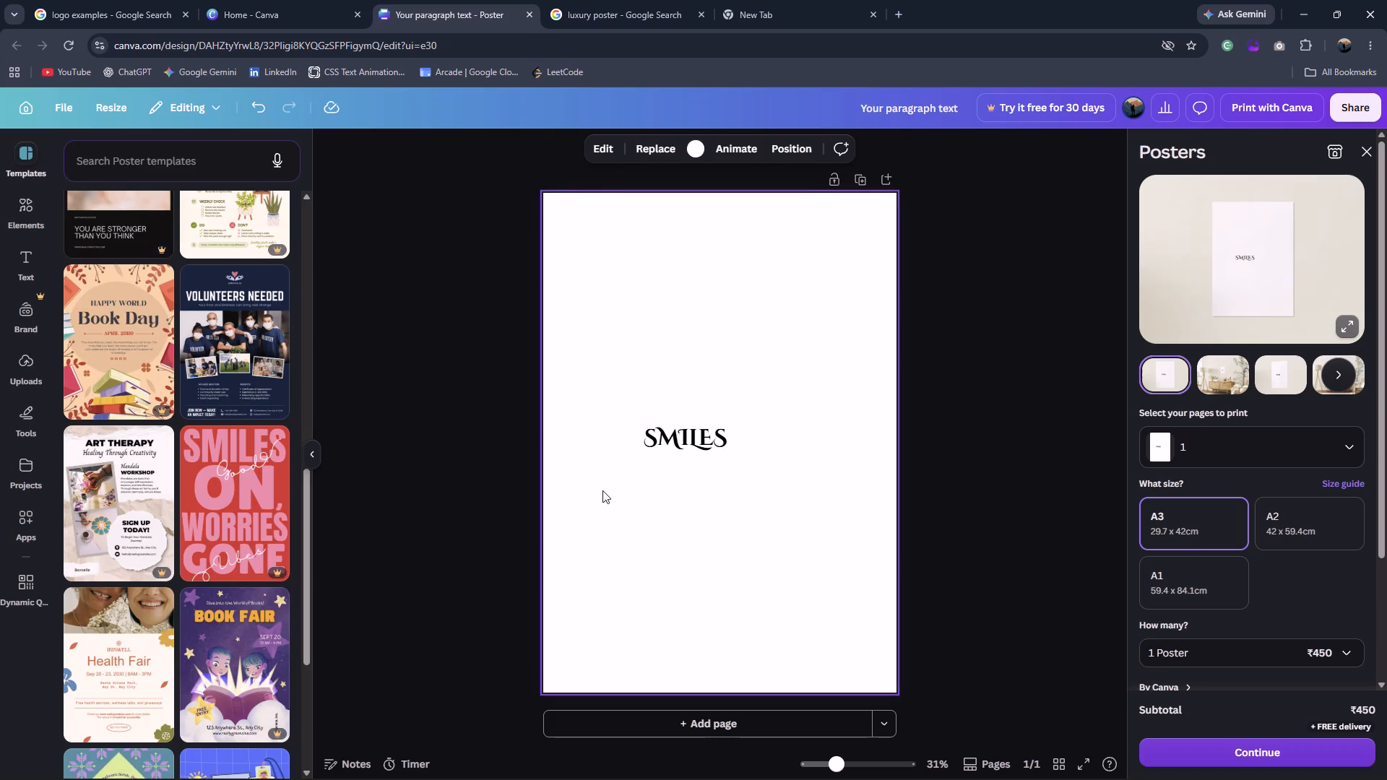
Set the SMILES text's font to League Spartan.
click(673, 443)
click(492, 149)
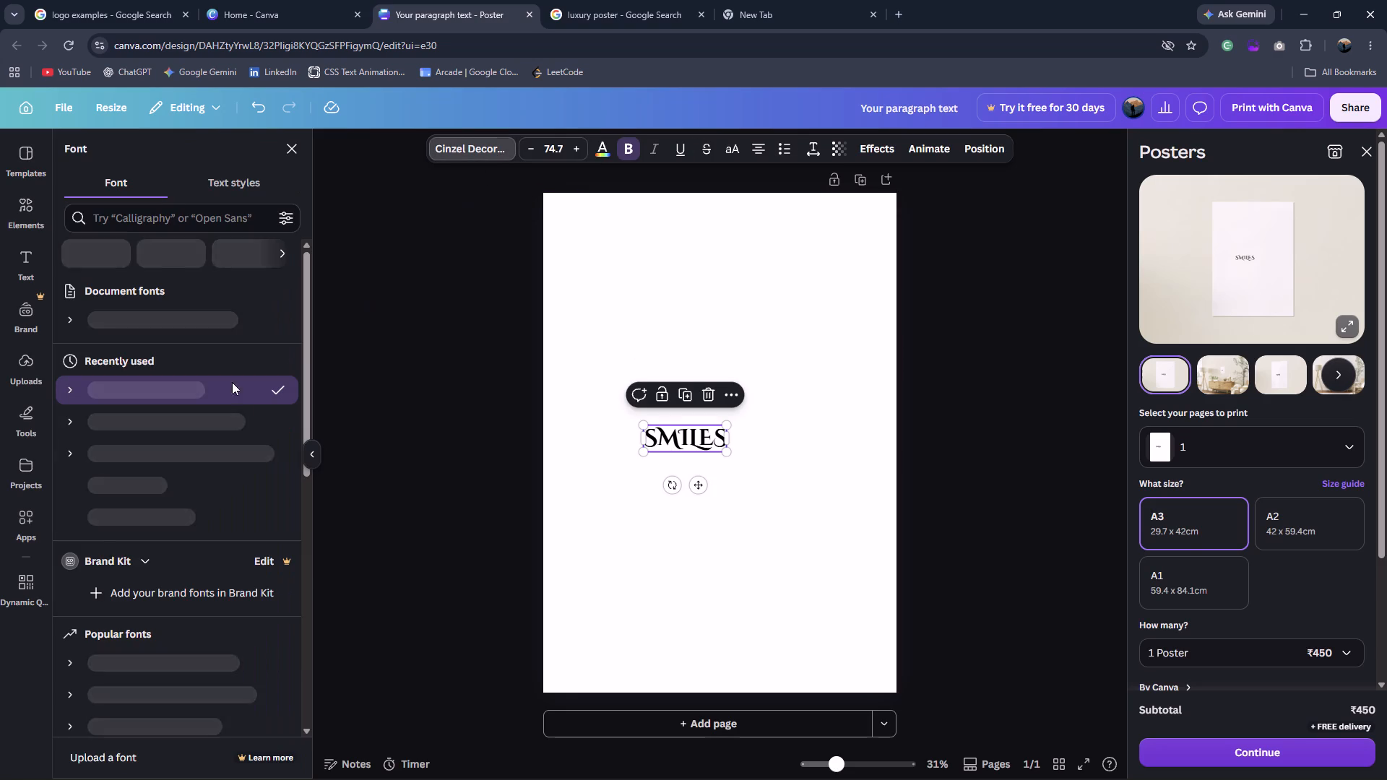
scroll(126, 573, down, 2)
click(146, 533)
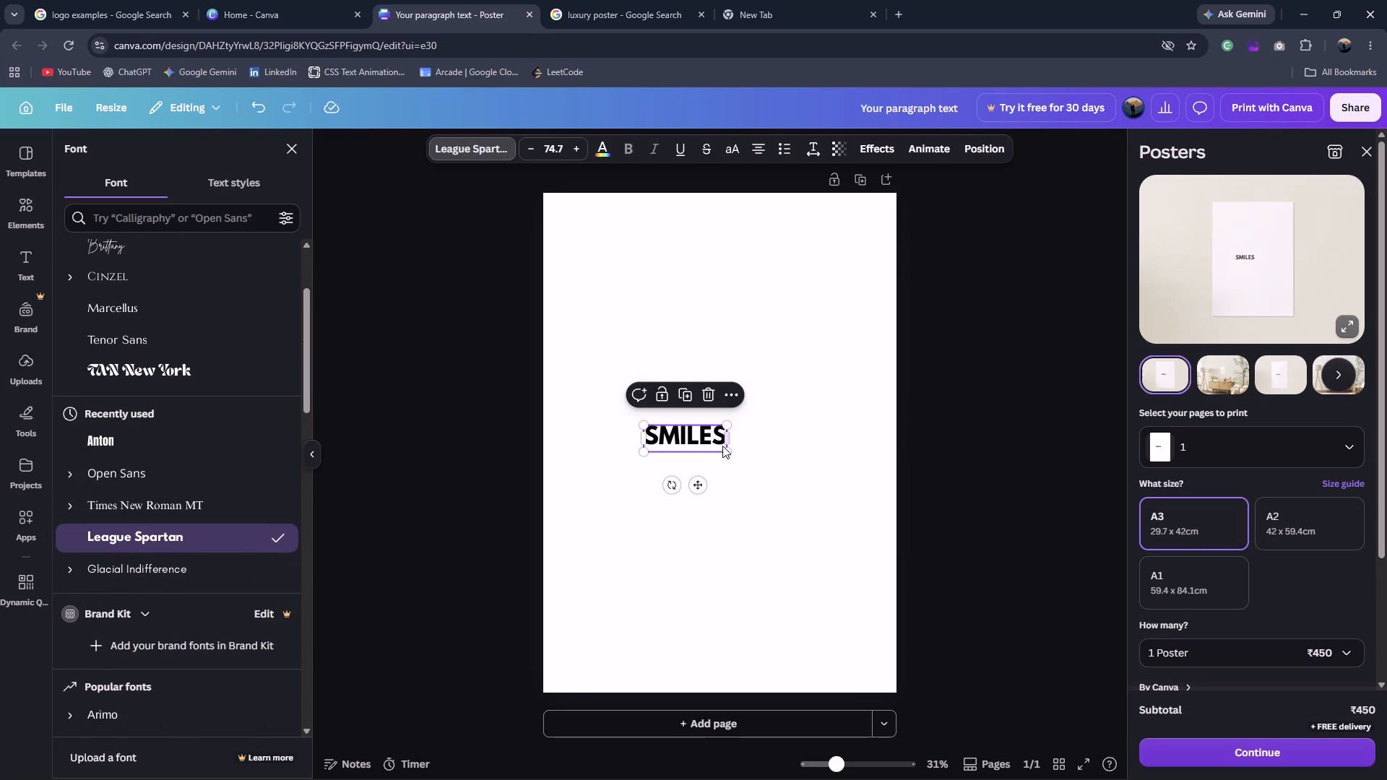
click(324, 211)
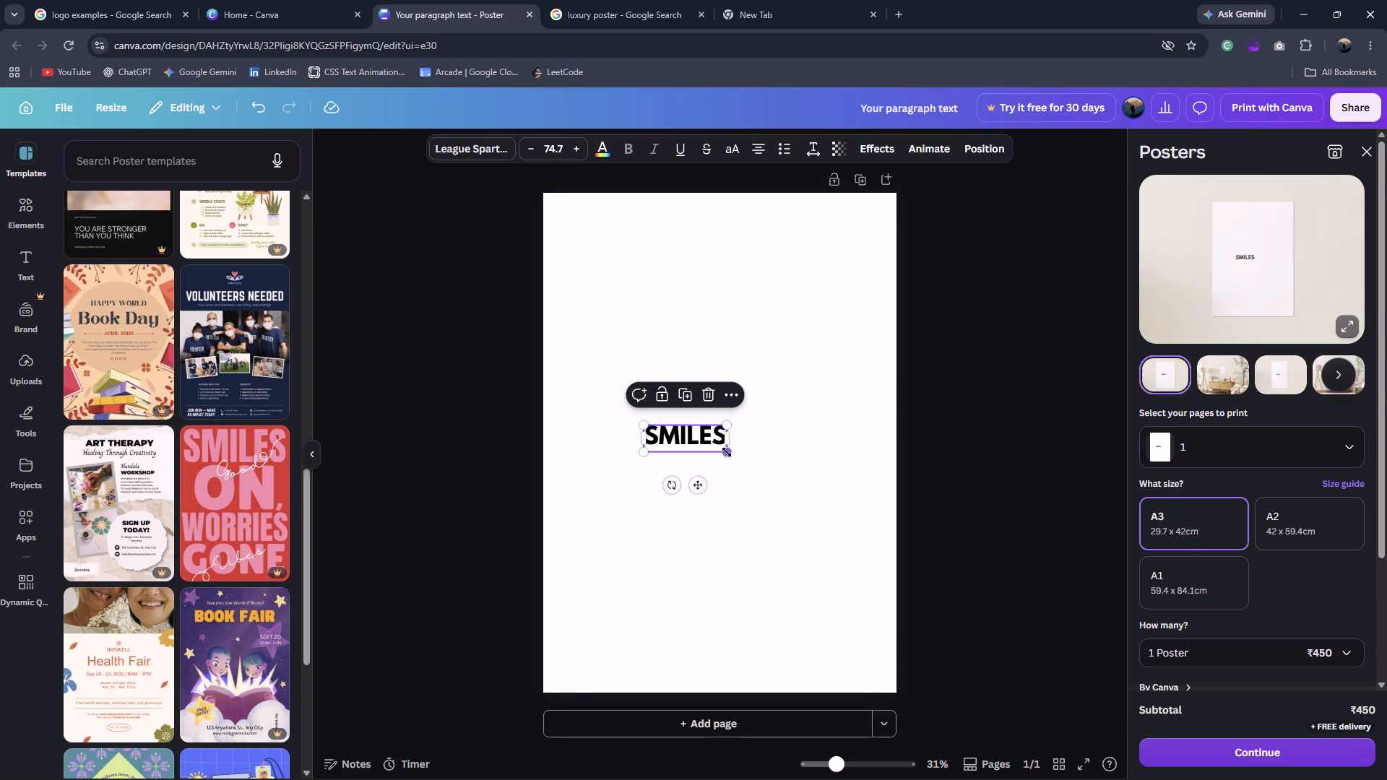
Enlarge the SMILES text to about size 177 and move it near the top of the poster page.
drag(727, 452, 827, 530)
click(787, 549)
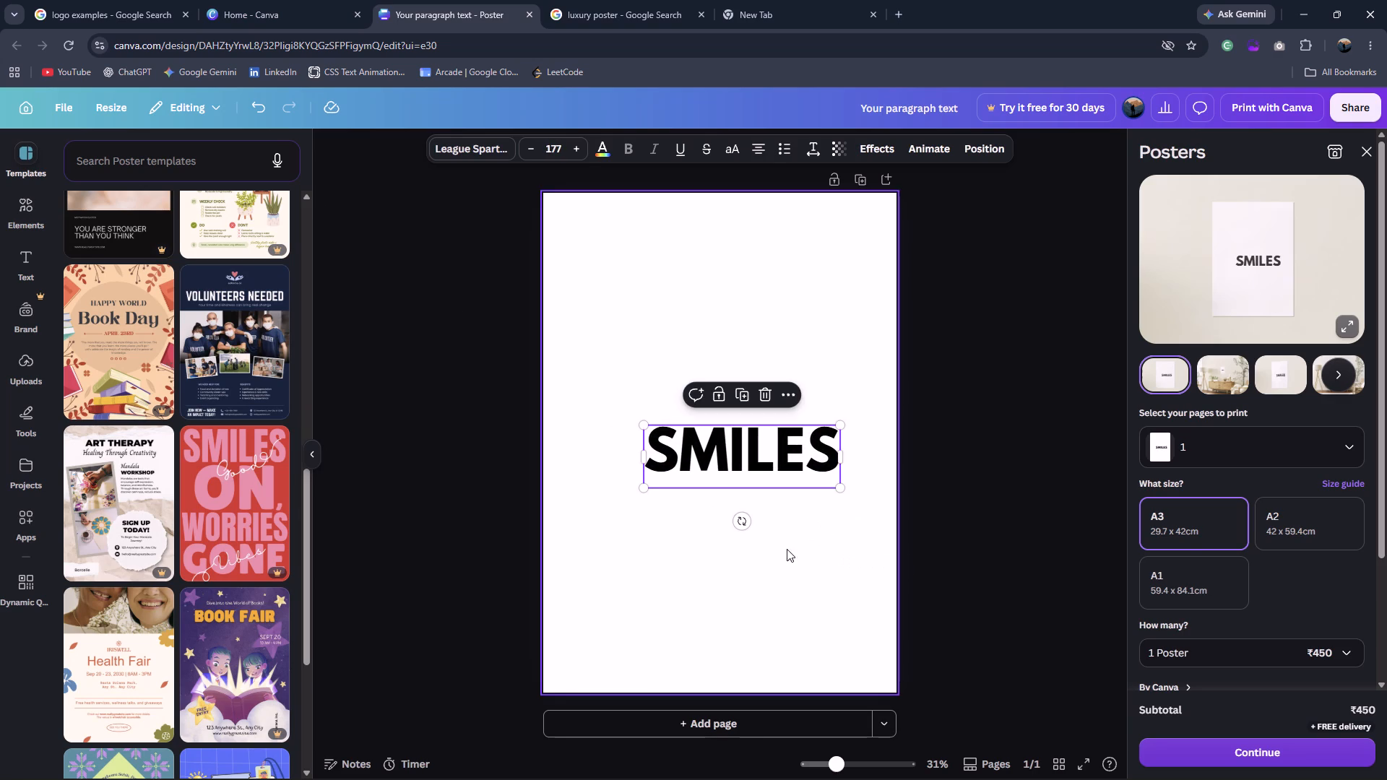
drag(768, 461, 705, 247)
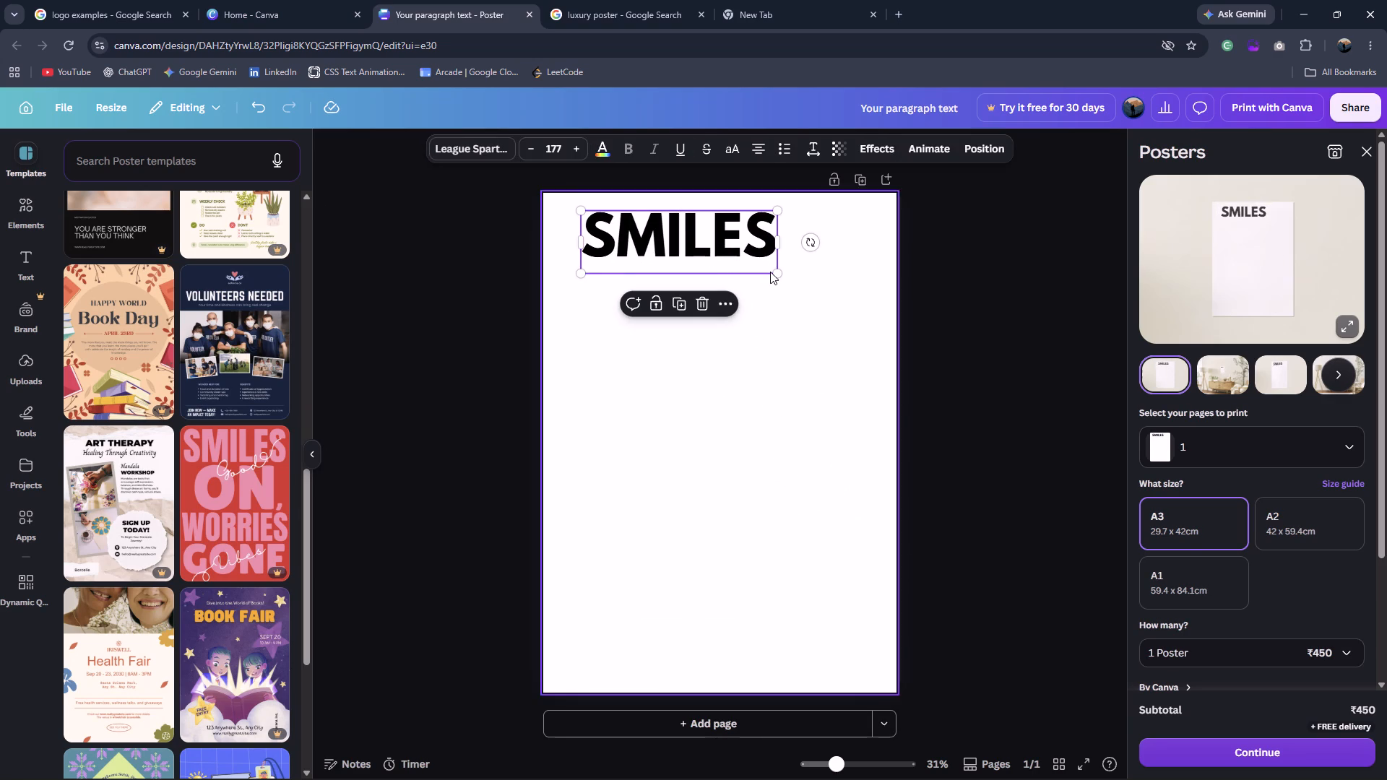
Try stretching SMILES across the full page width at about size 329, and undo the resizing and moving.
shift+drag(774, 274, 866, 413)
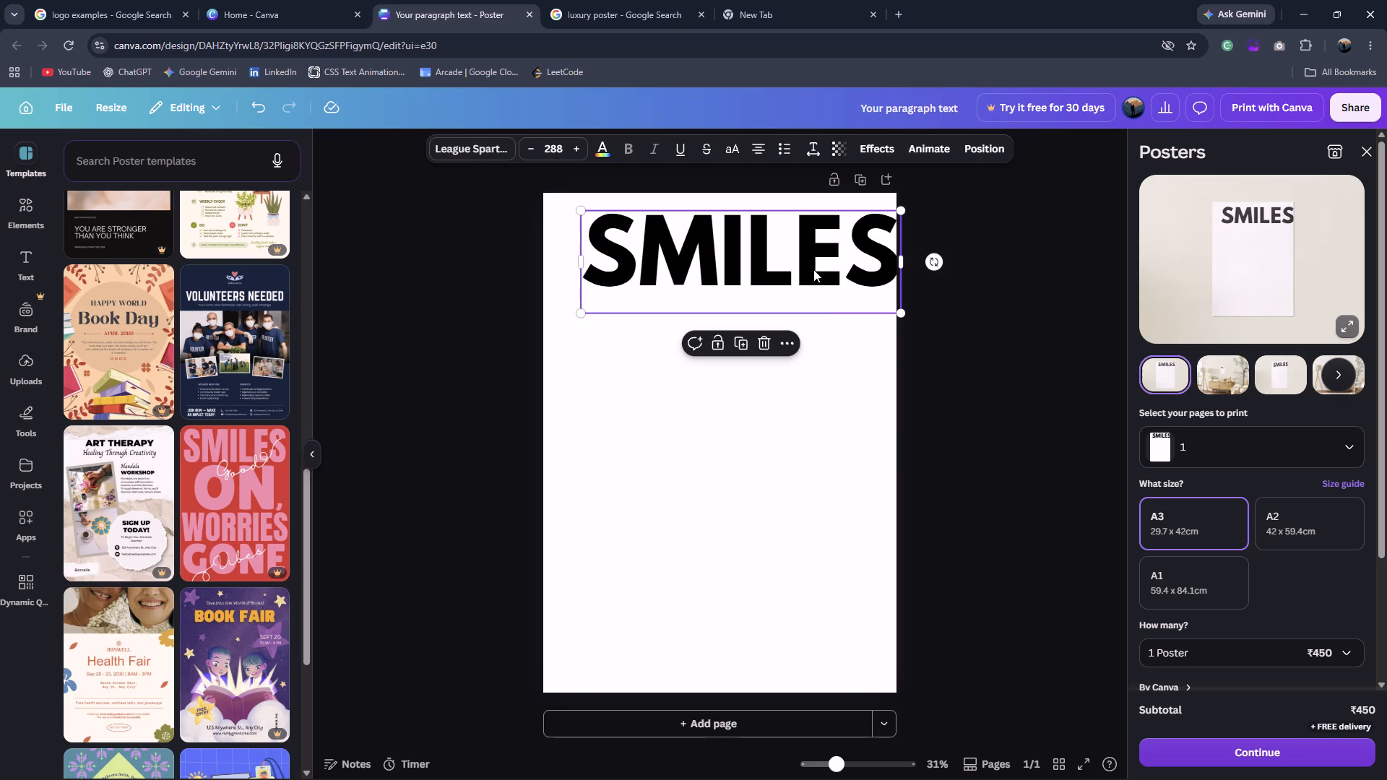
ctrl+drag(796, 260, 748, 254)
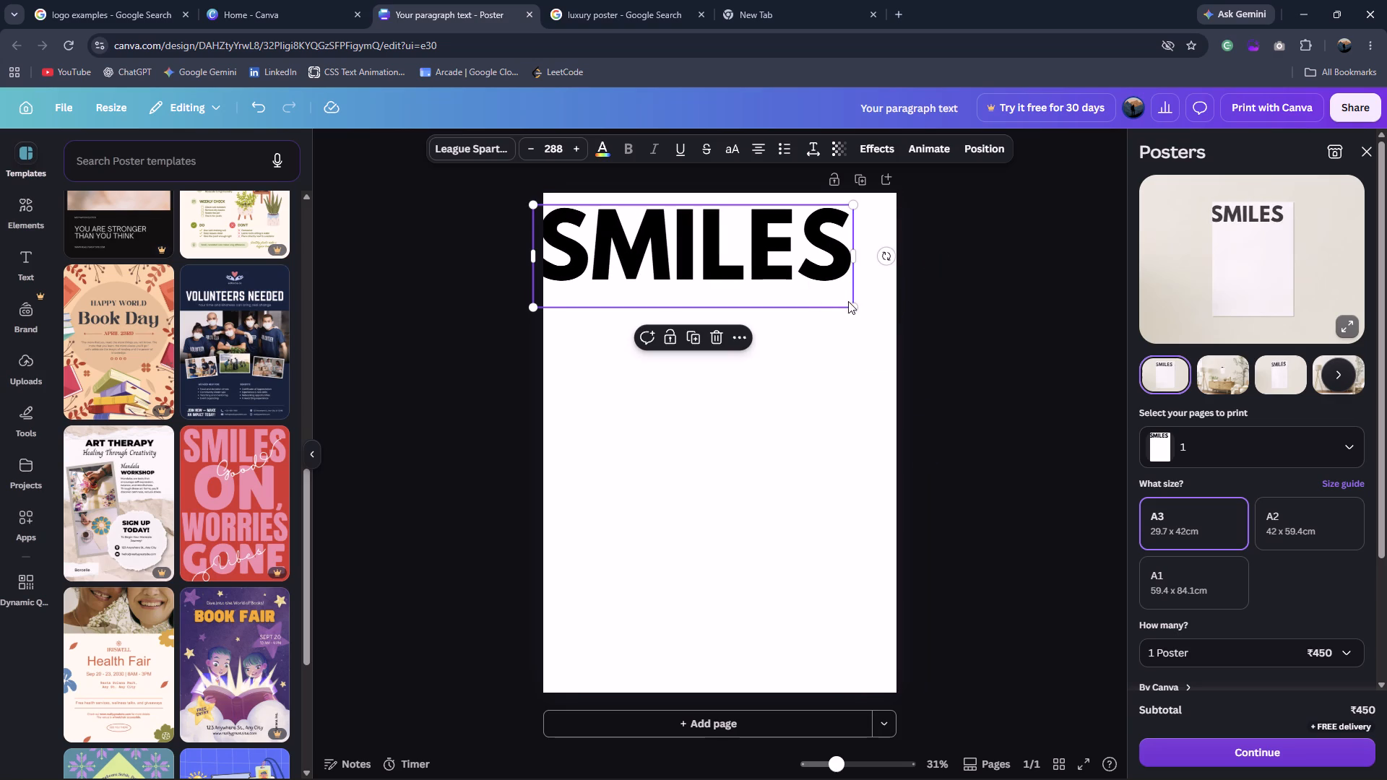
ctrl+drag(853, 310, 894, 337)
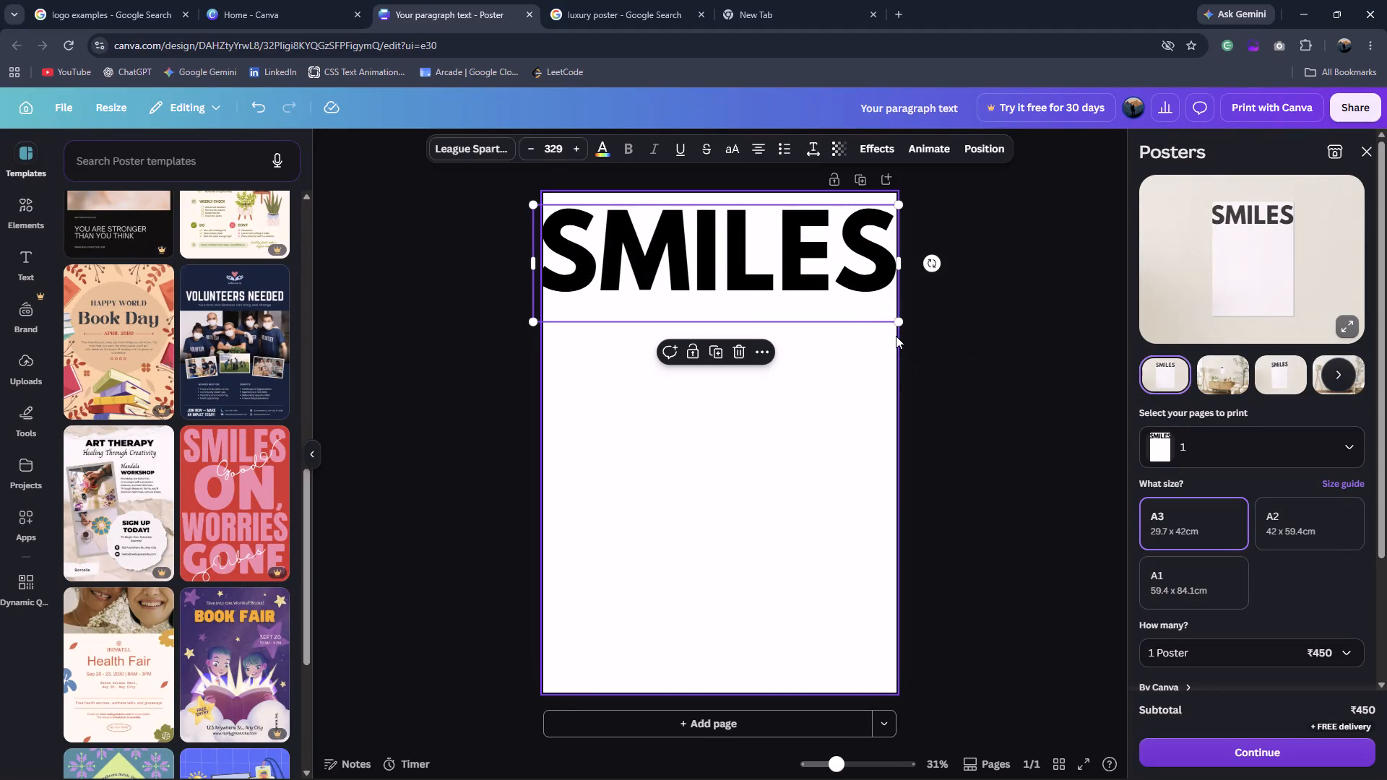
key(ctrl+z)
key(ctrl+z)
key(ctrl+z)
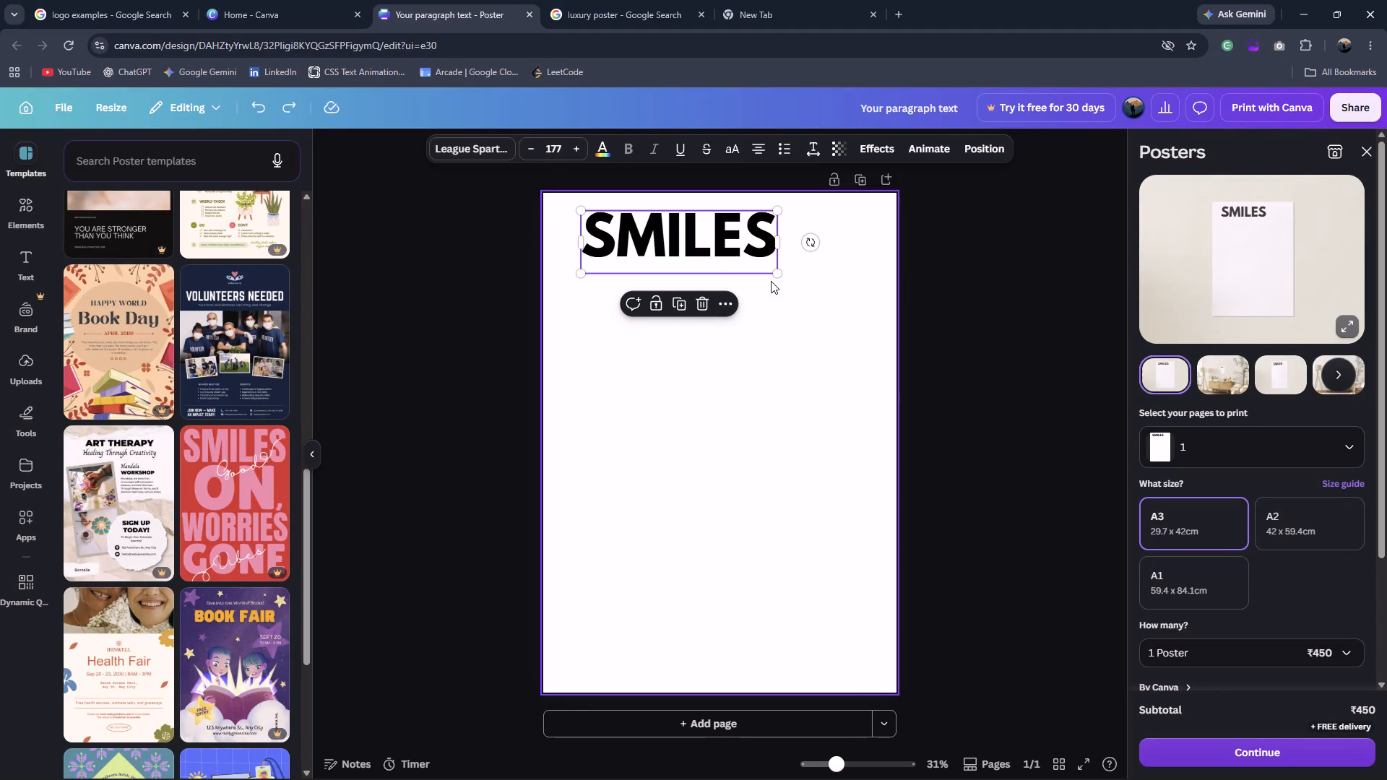
Enlarge SMILES to about size 296 and align it with the poster page's top-left corner.
ctrl+drag(778, 274, 874, 347)
drag(826, 264, 790, 248)
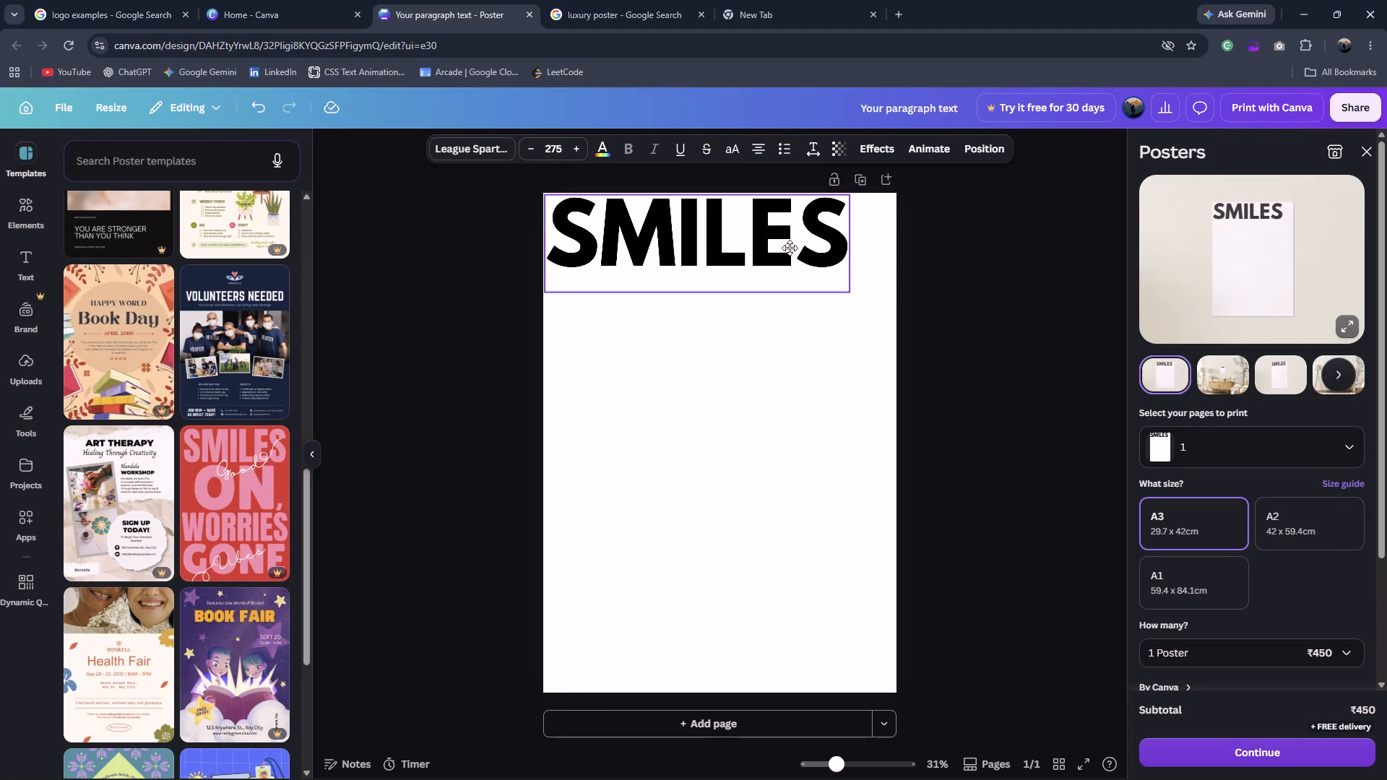
drag(790, 248, 789, 249)
ctrl+drag(850, 290, 871, 307)
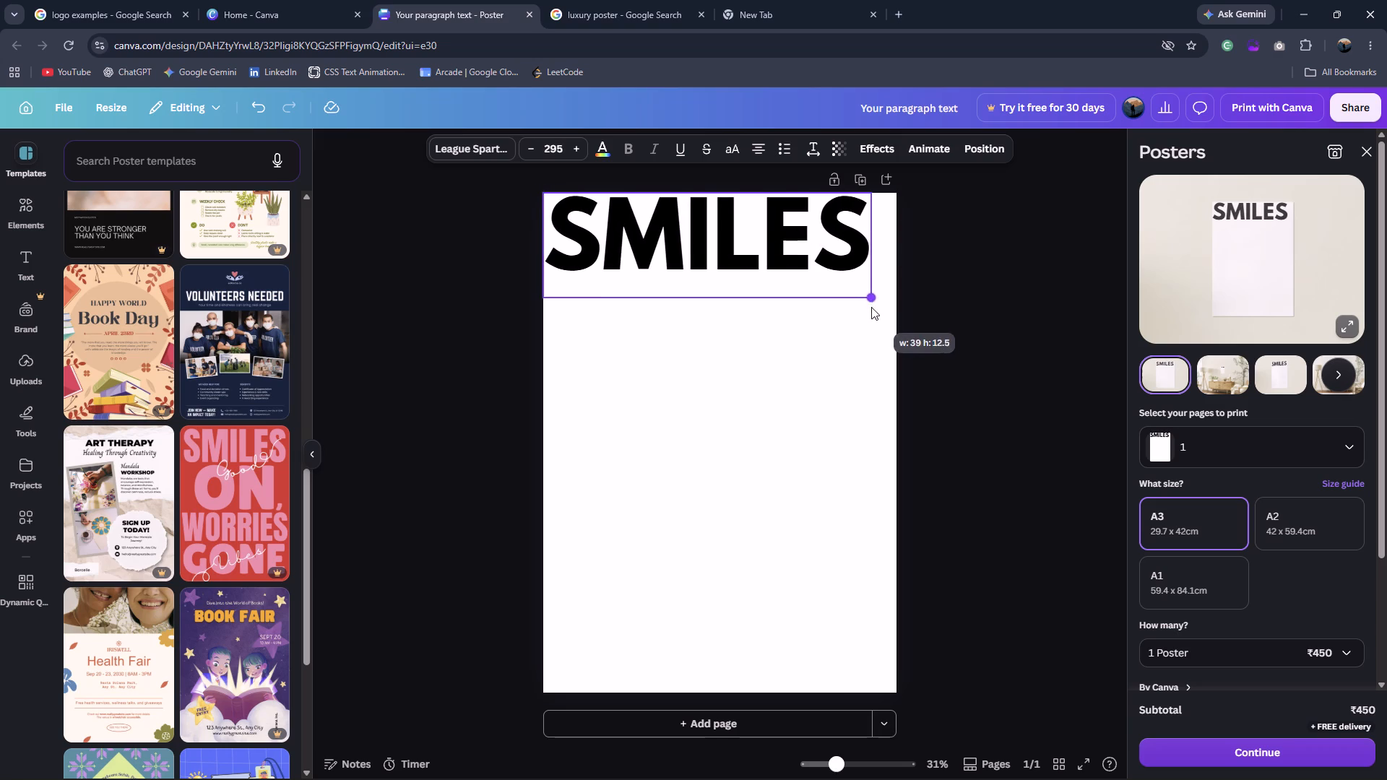
shift+drag(871, 296, 875, 300)
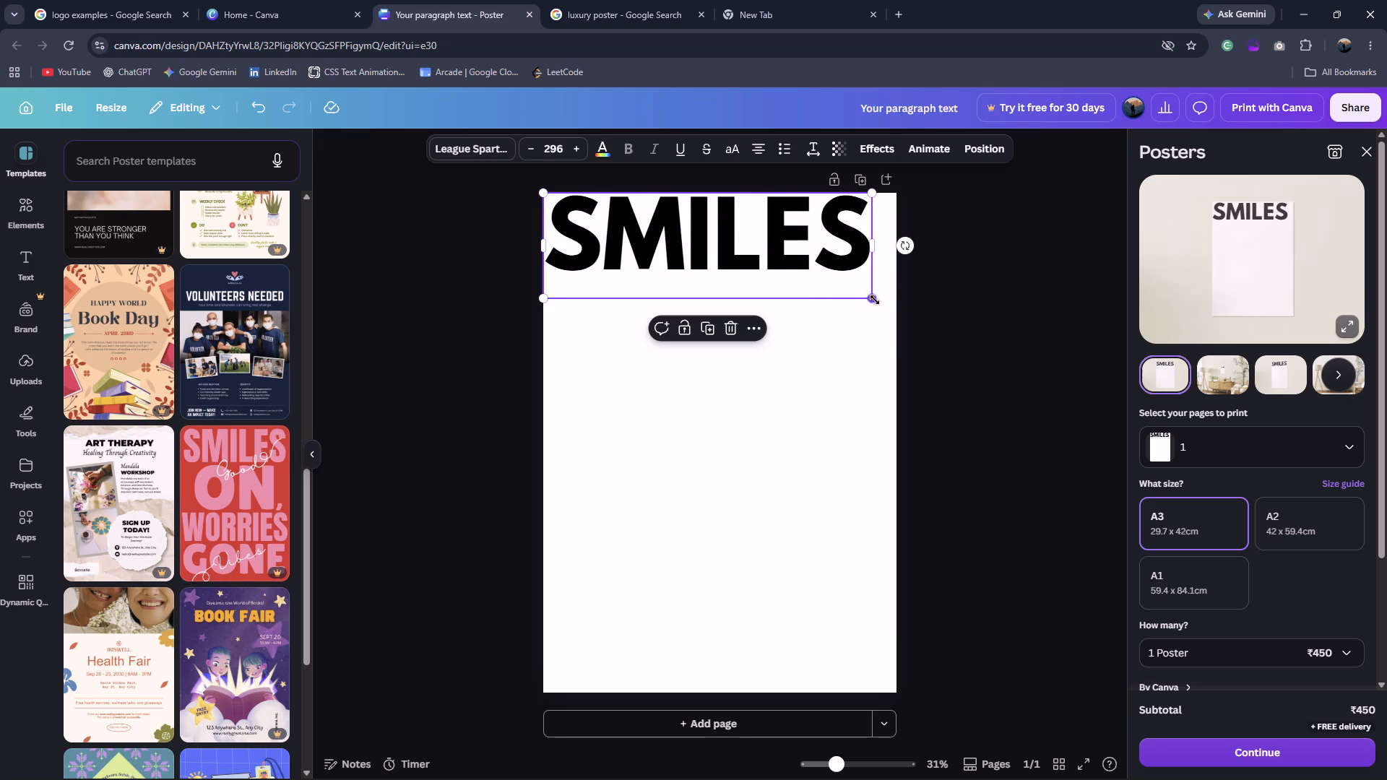
Enlarge the SMILES text to size 318 so it spans the full width of the poster page.
shift+drag(875, 300, 890, 316)
click(968, 368)
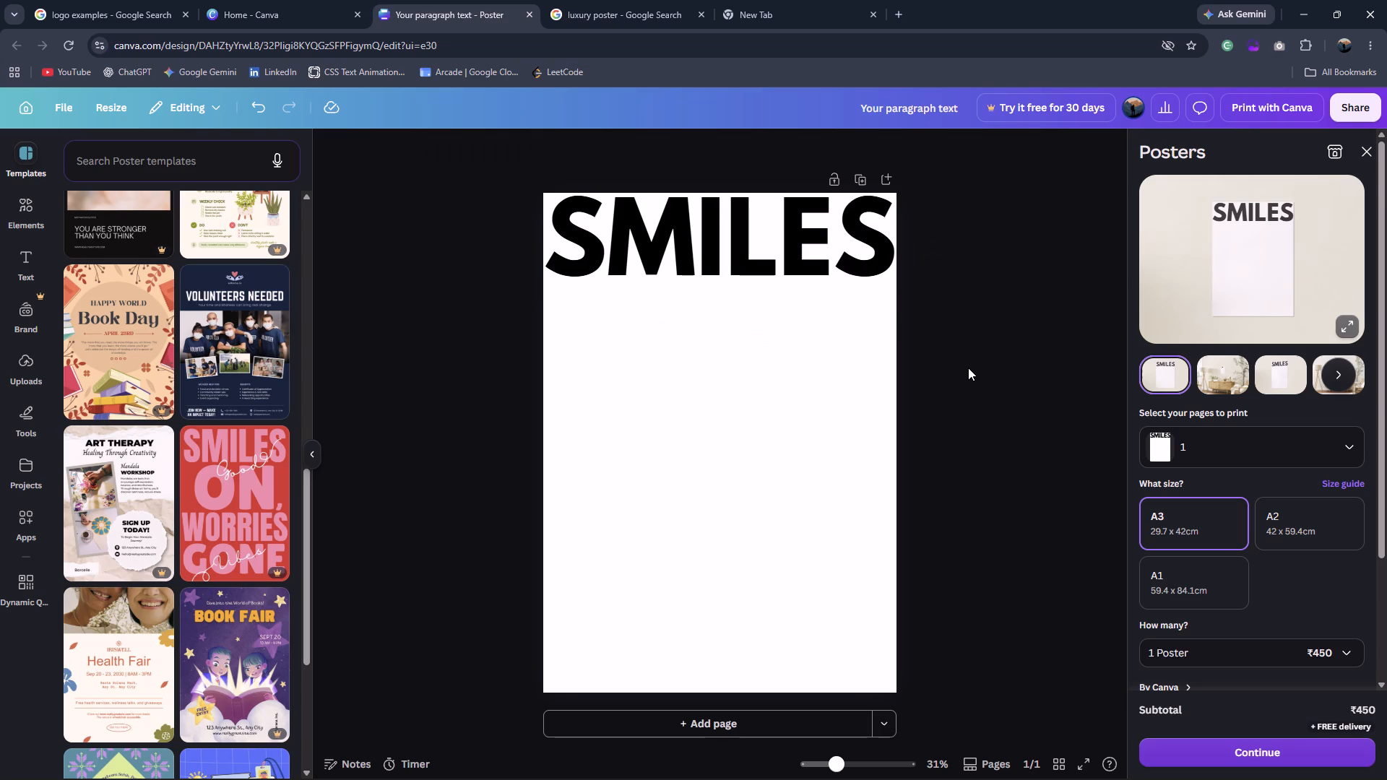
Duplicate the SMILES text, place the copy below the original, and replace its wording with ON.
click(788, 267)
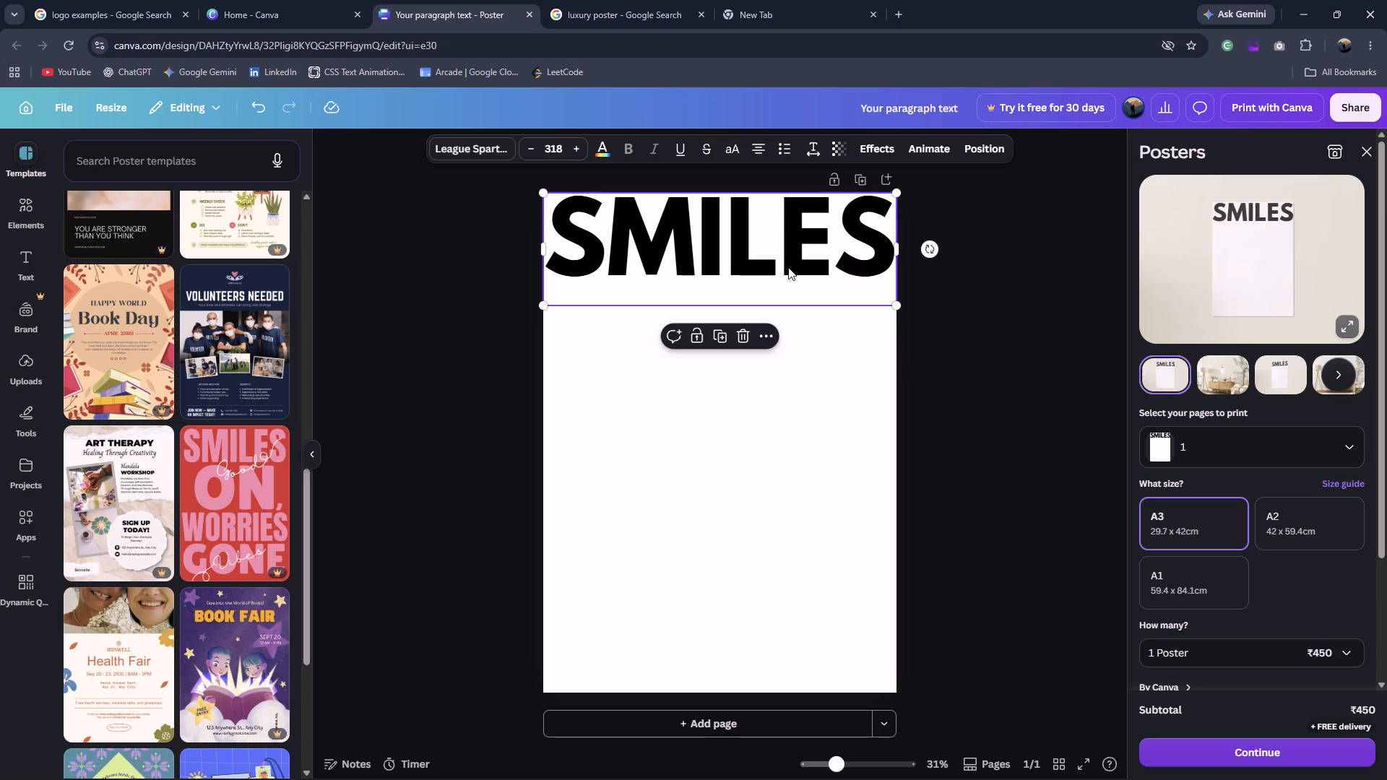
key(ctrl+d)
drag(782, 266, 792, 392)
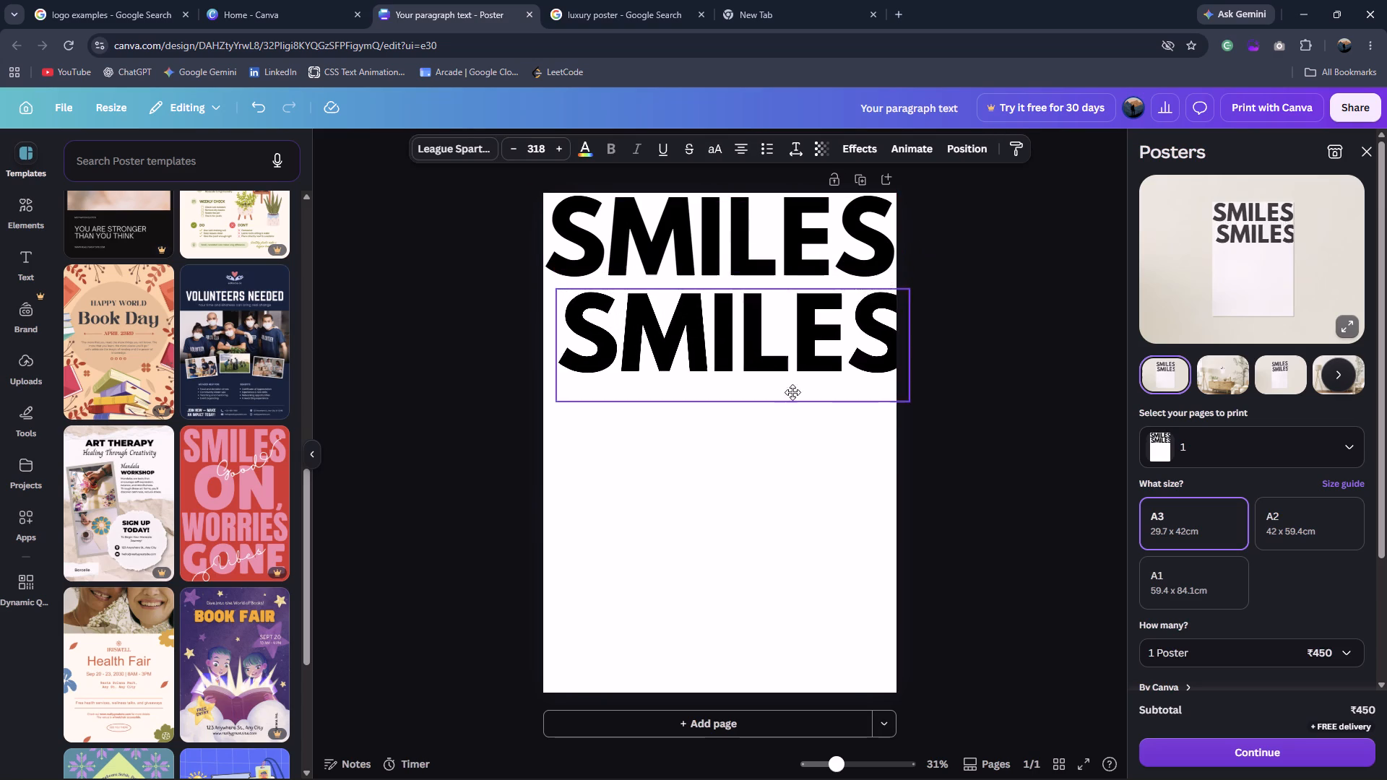
drag(792, 392, 779, 396)
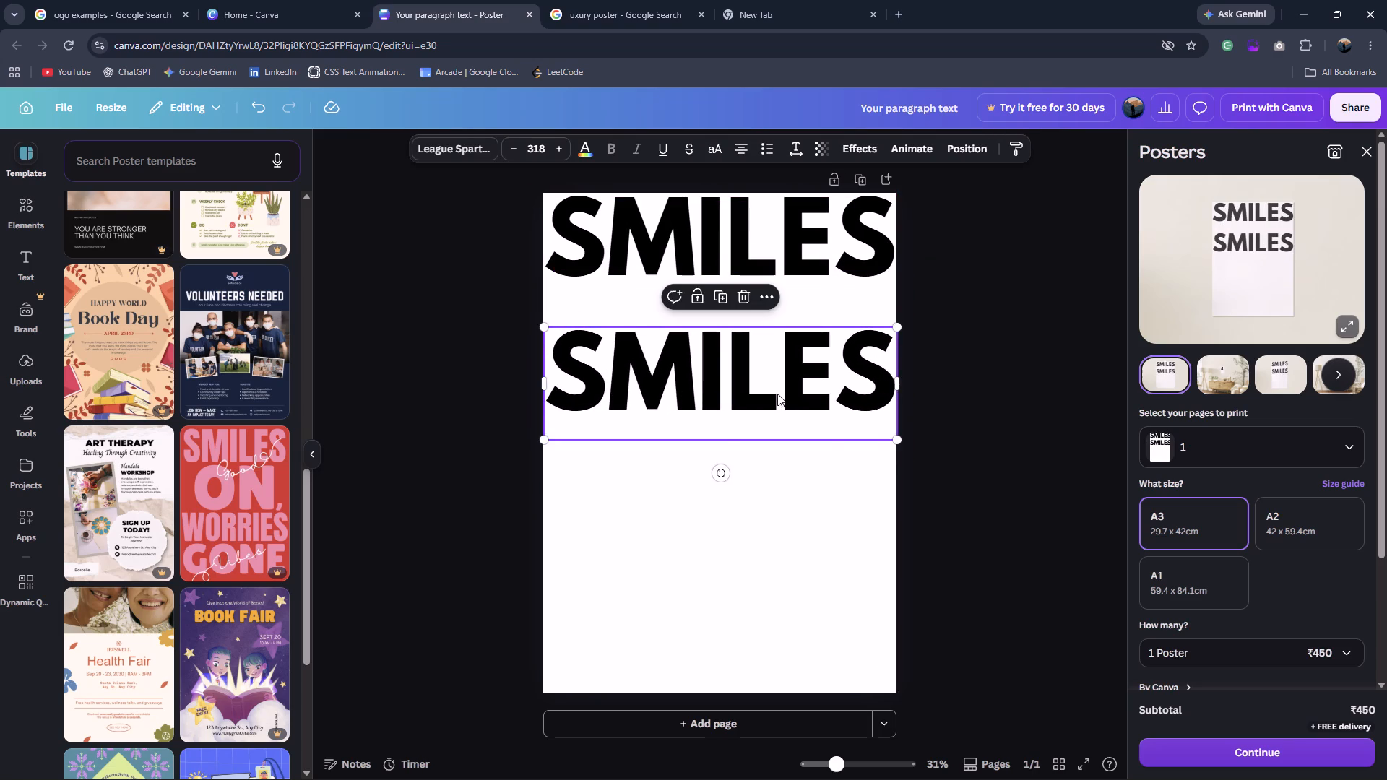
double_click(777, 394)
text(ON)
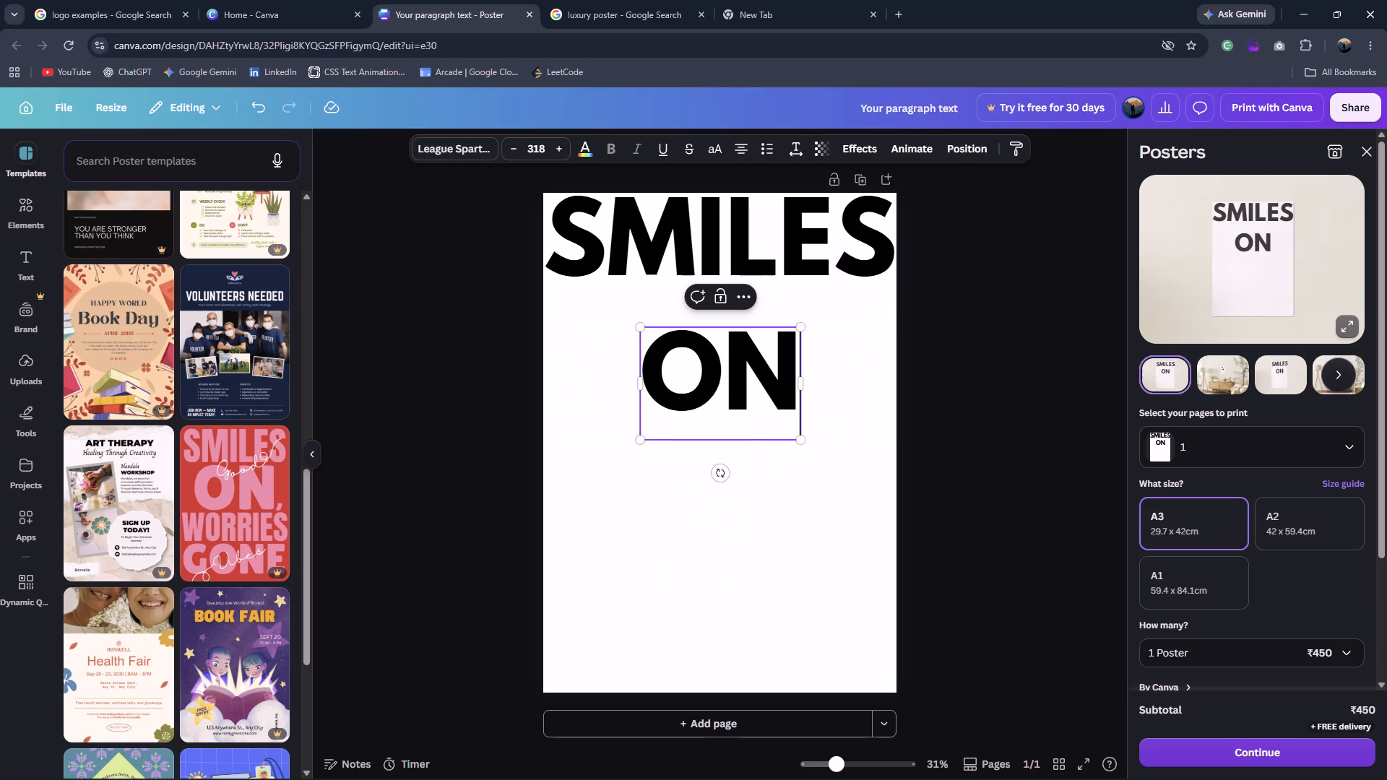
click(799, 505)
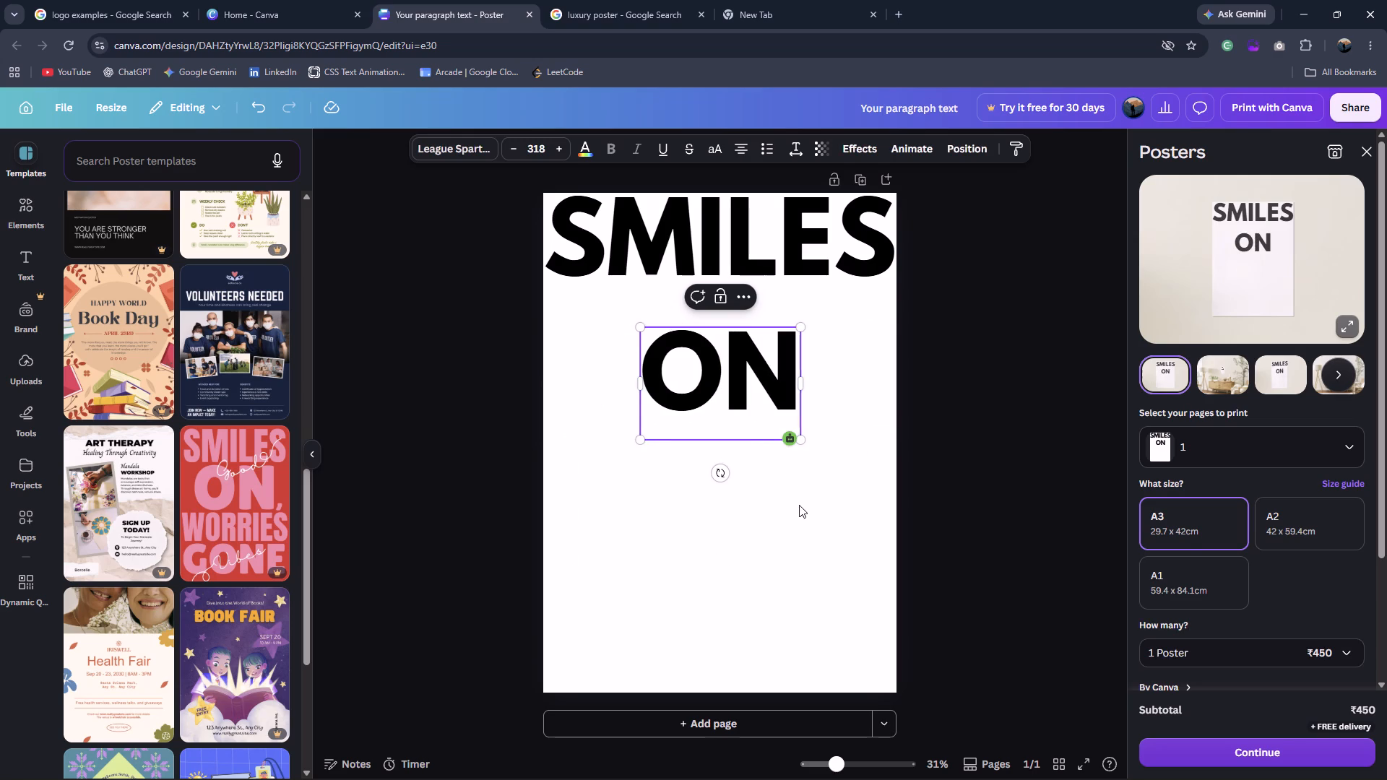
Enlarge the ON text to about size 411 and place it directly beneath SMILES.
click(757, 377)
drag(746, 377, 727, 341)
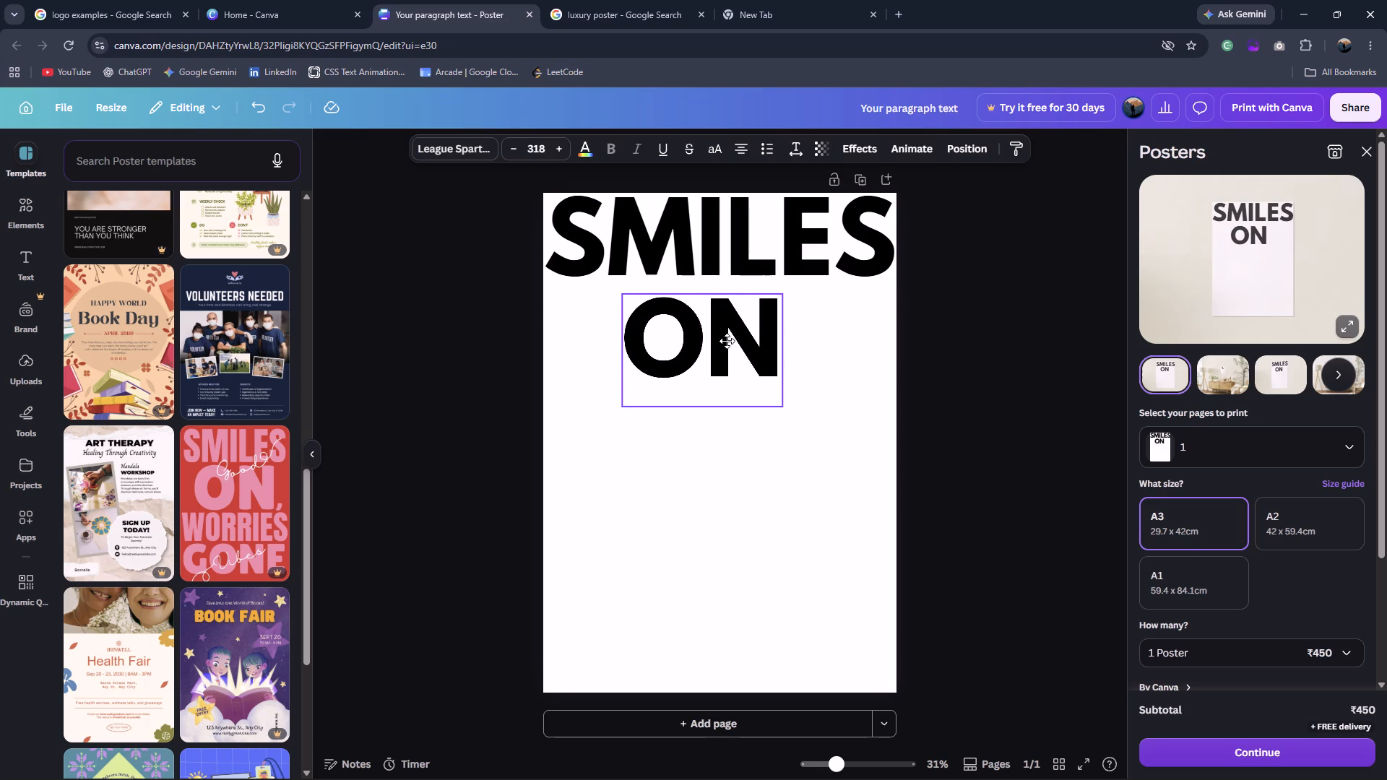
drag(727, 341, 733, 331)
drag(791, 398, 824, 432)
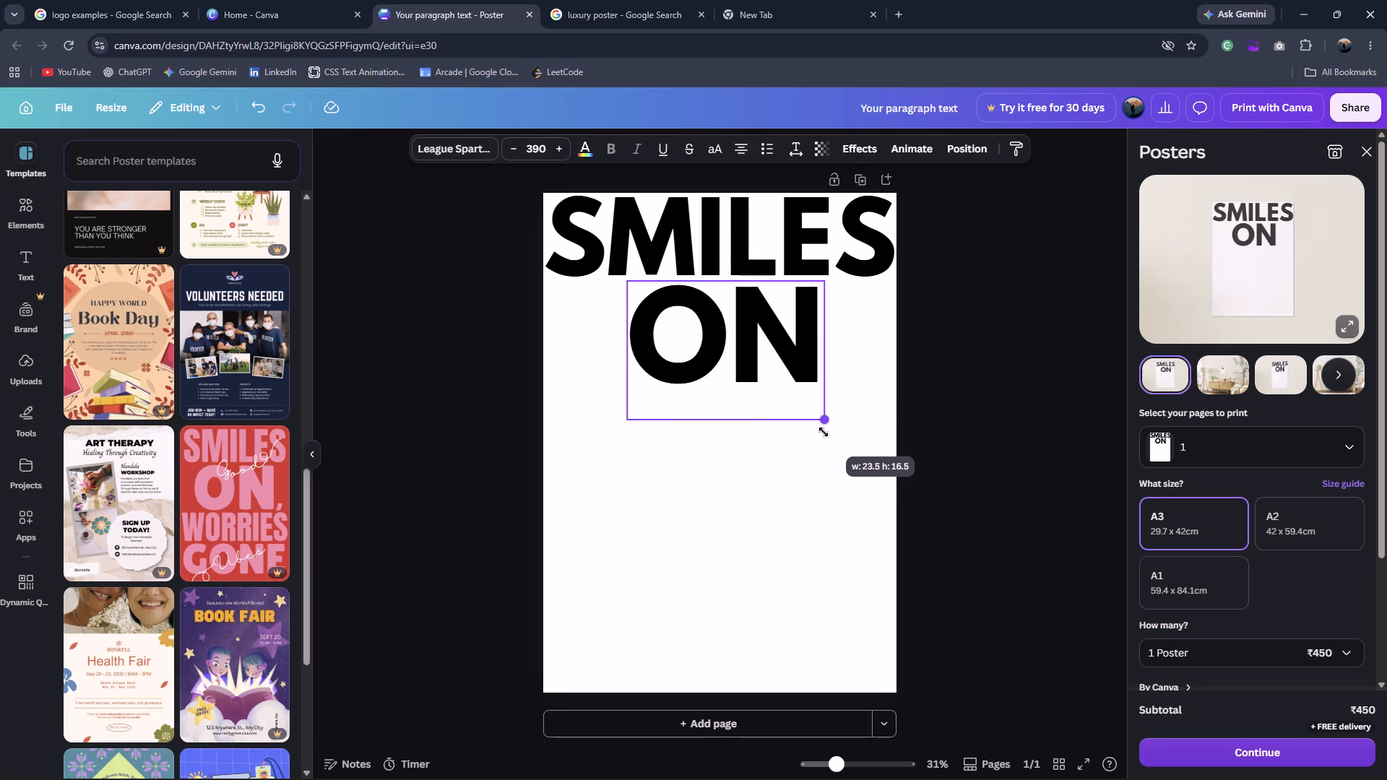
drag(824, 432, 832, 439)
drag(780, 353, 756, 364)
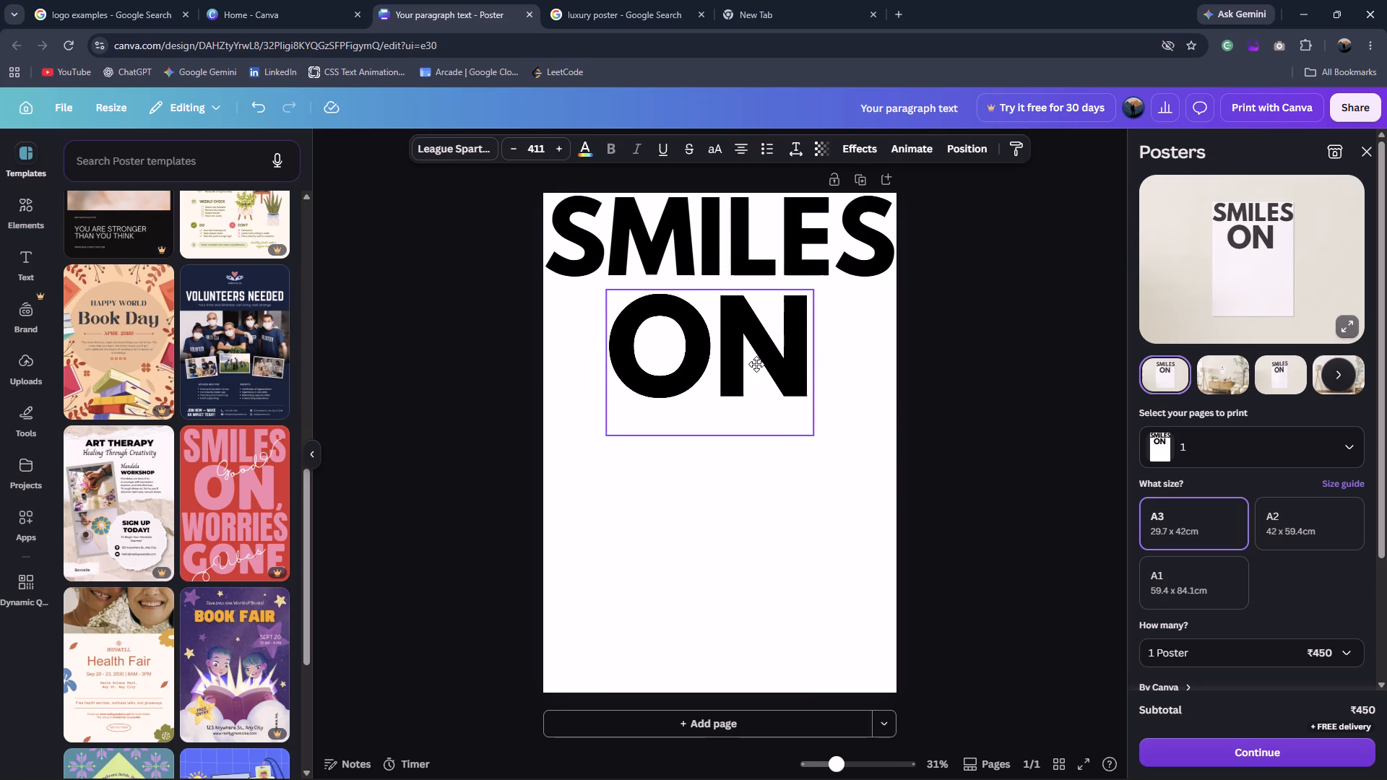
drag(756, 364, 760, 348)
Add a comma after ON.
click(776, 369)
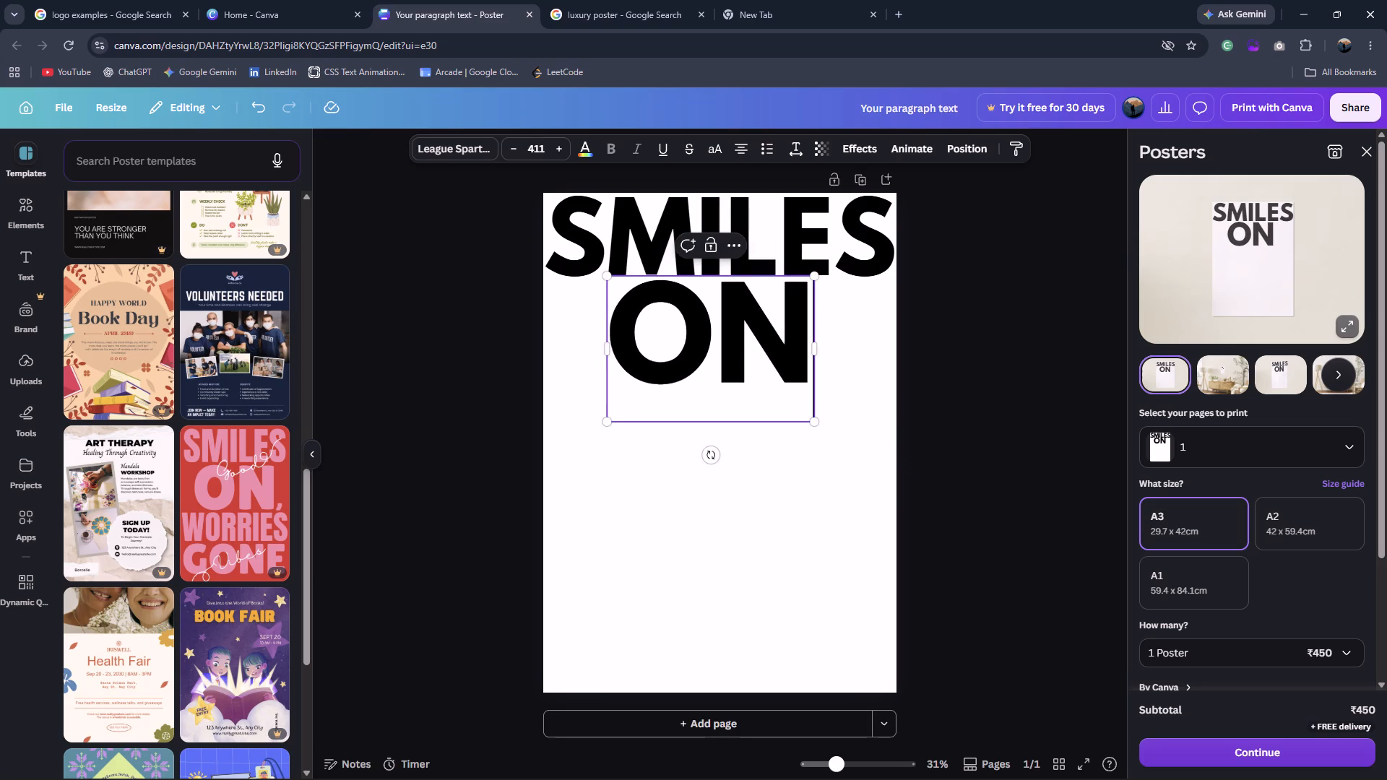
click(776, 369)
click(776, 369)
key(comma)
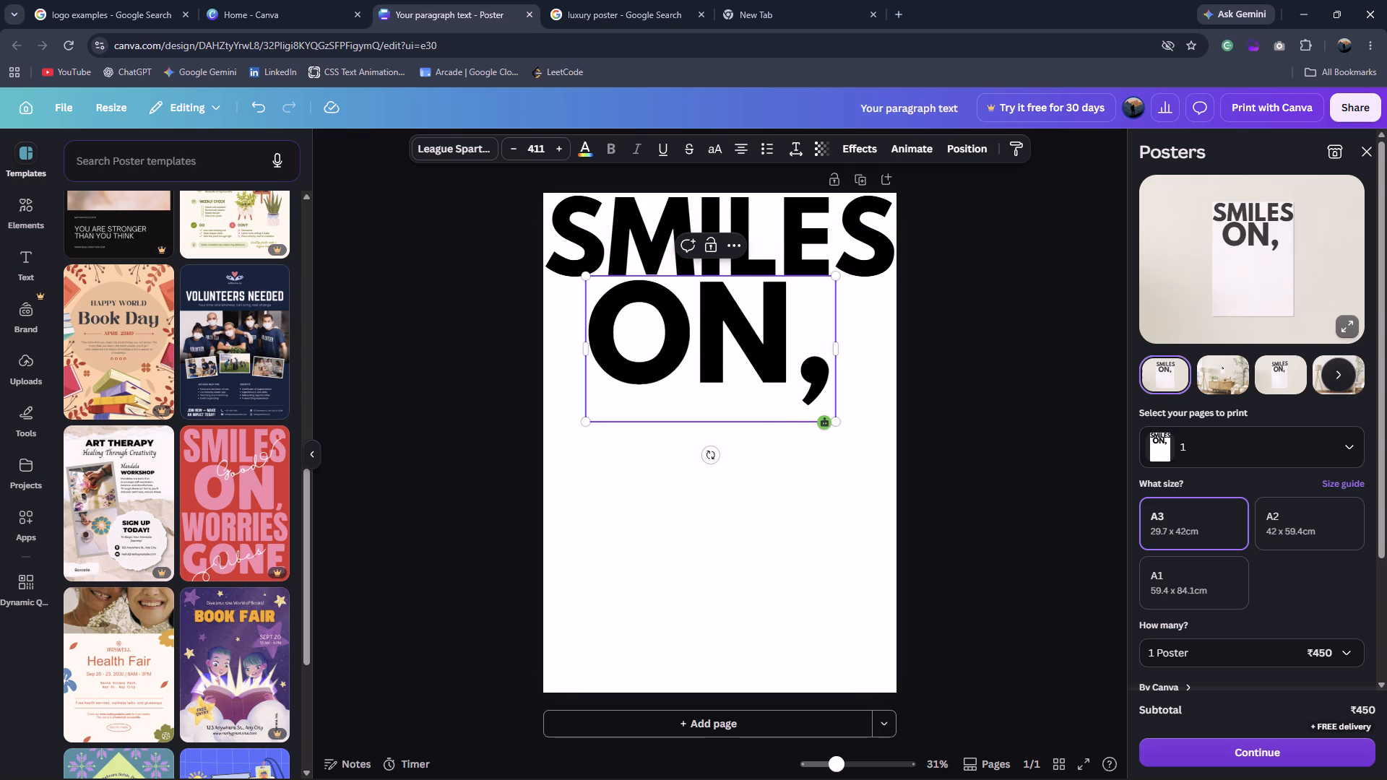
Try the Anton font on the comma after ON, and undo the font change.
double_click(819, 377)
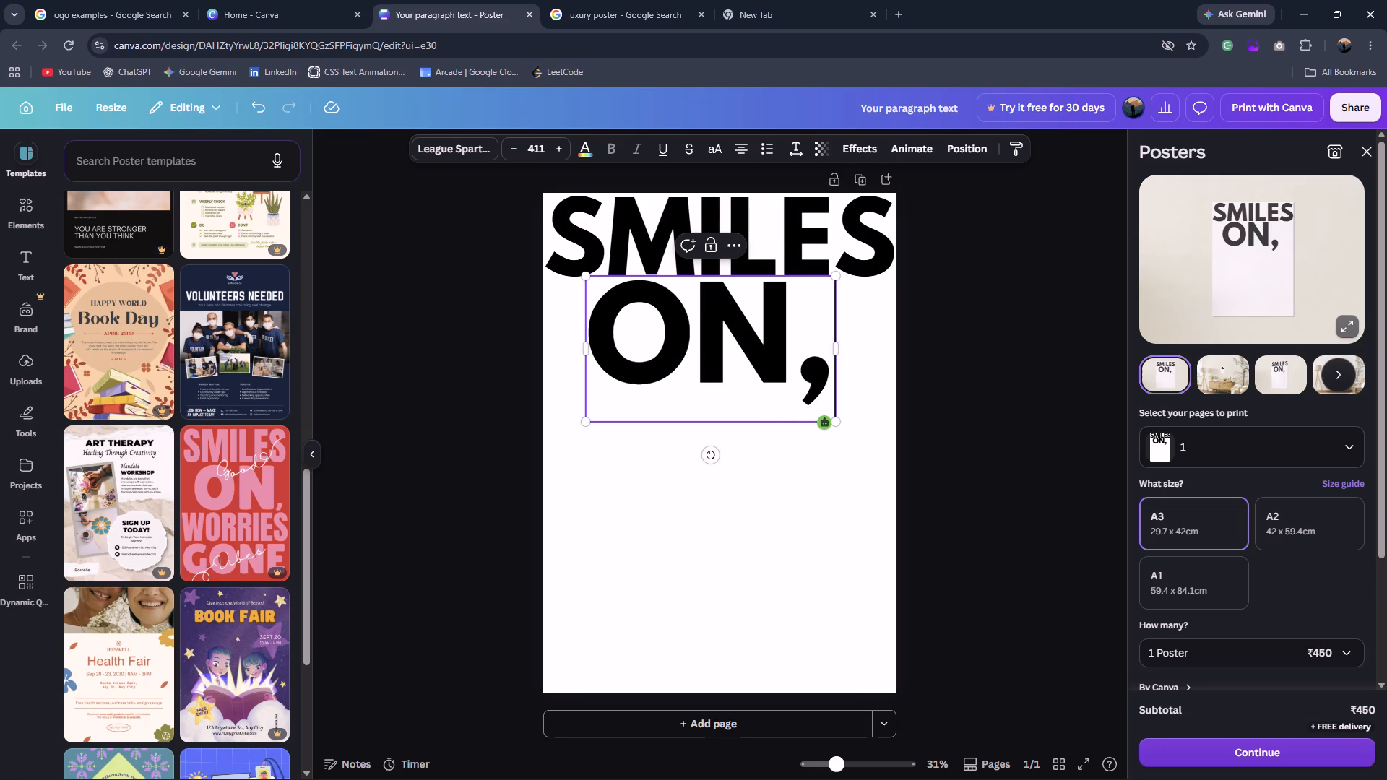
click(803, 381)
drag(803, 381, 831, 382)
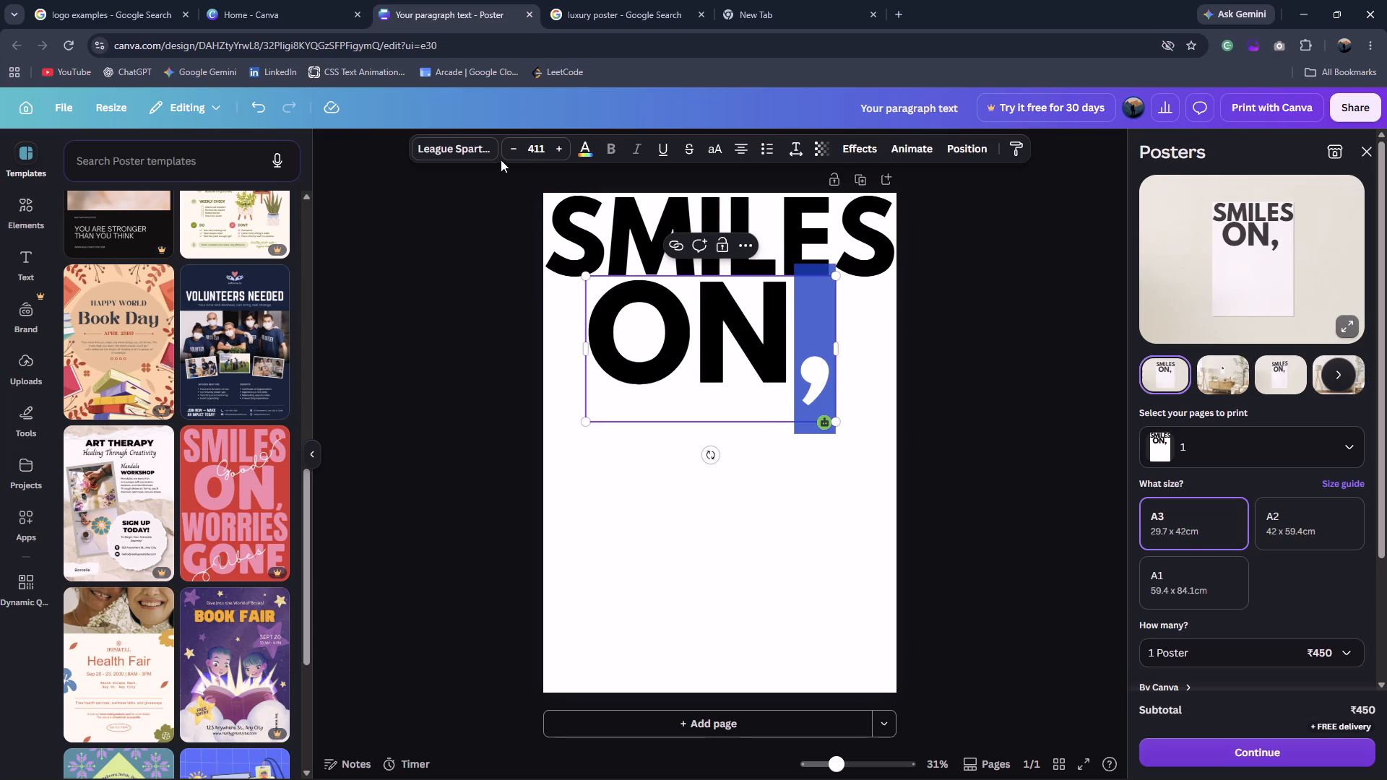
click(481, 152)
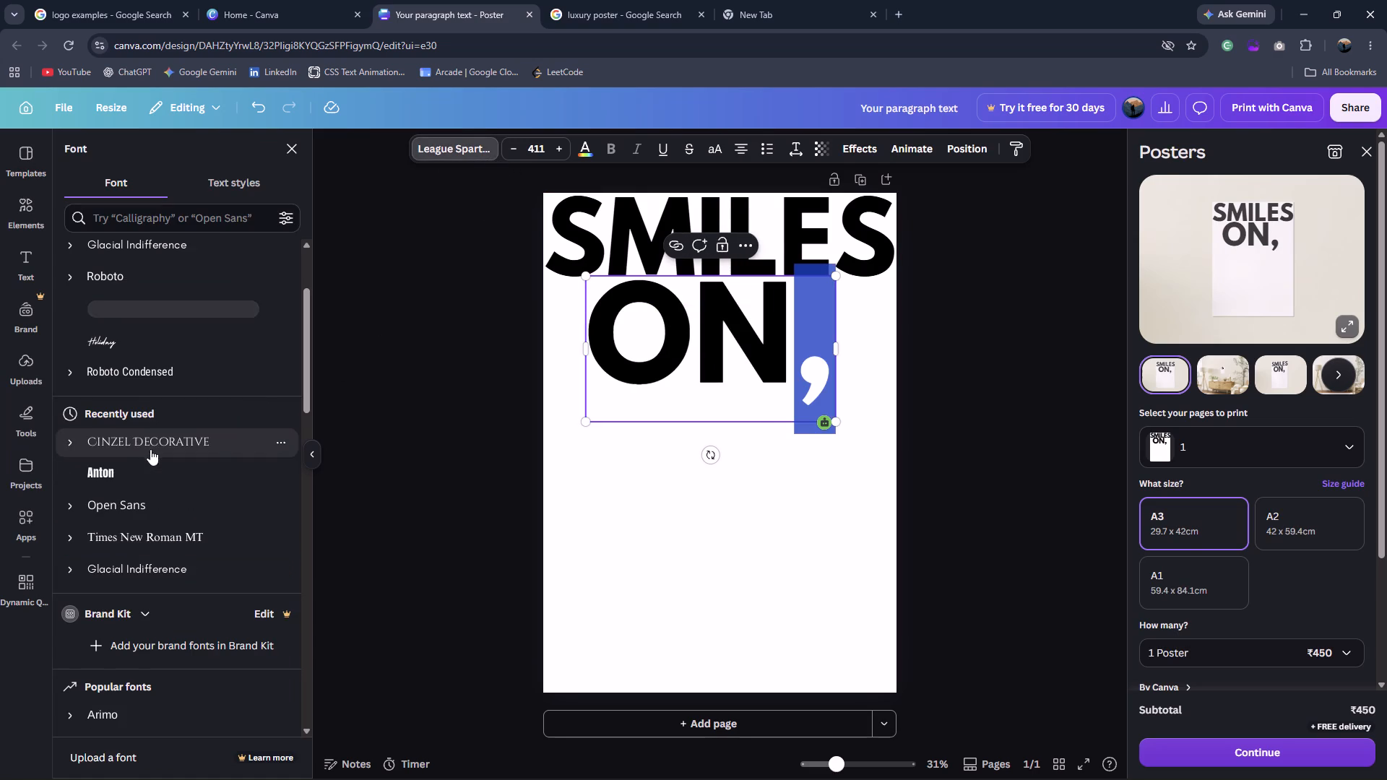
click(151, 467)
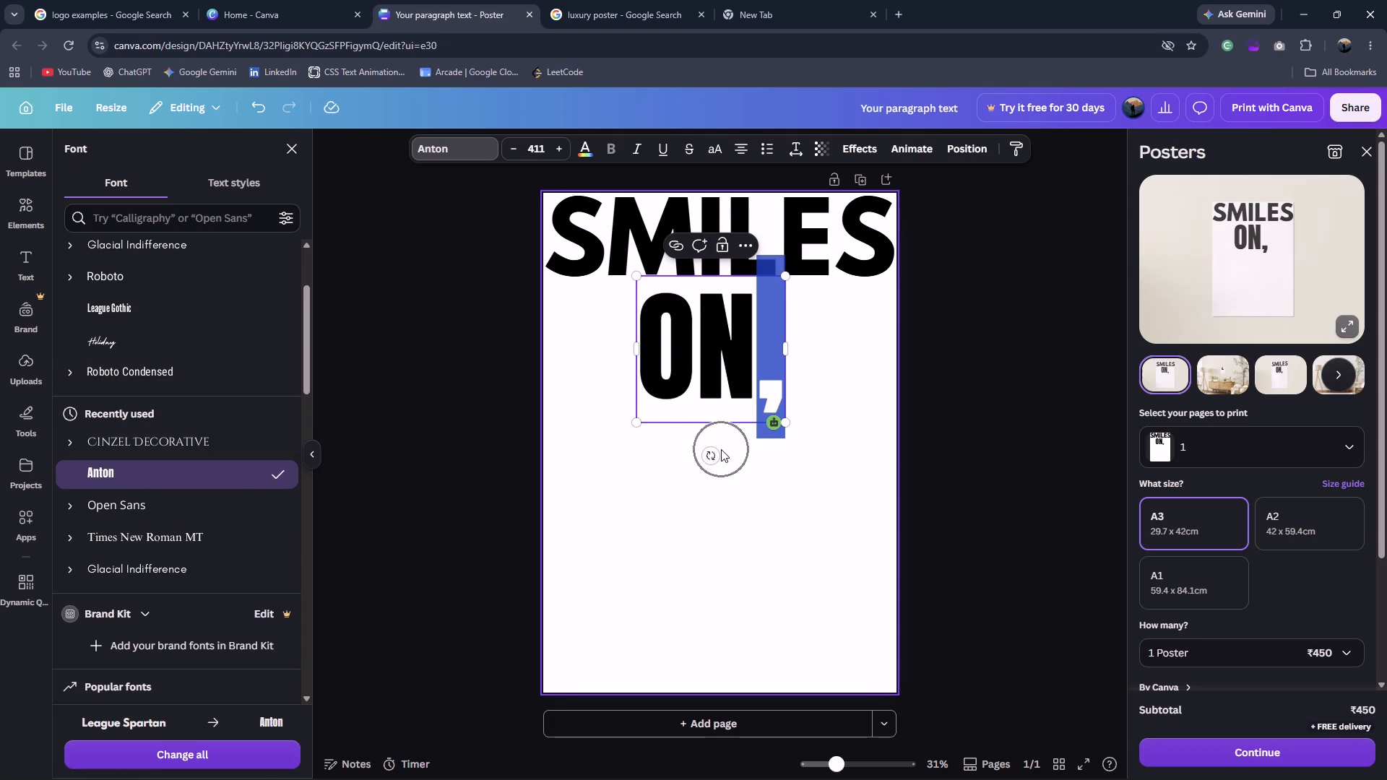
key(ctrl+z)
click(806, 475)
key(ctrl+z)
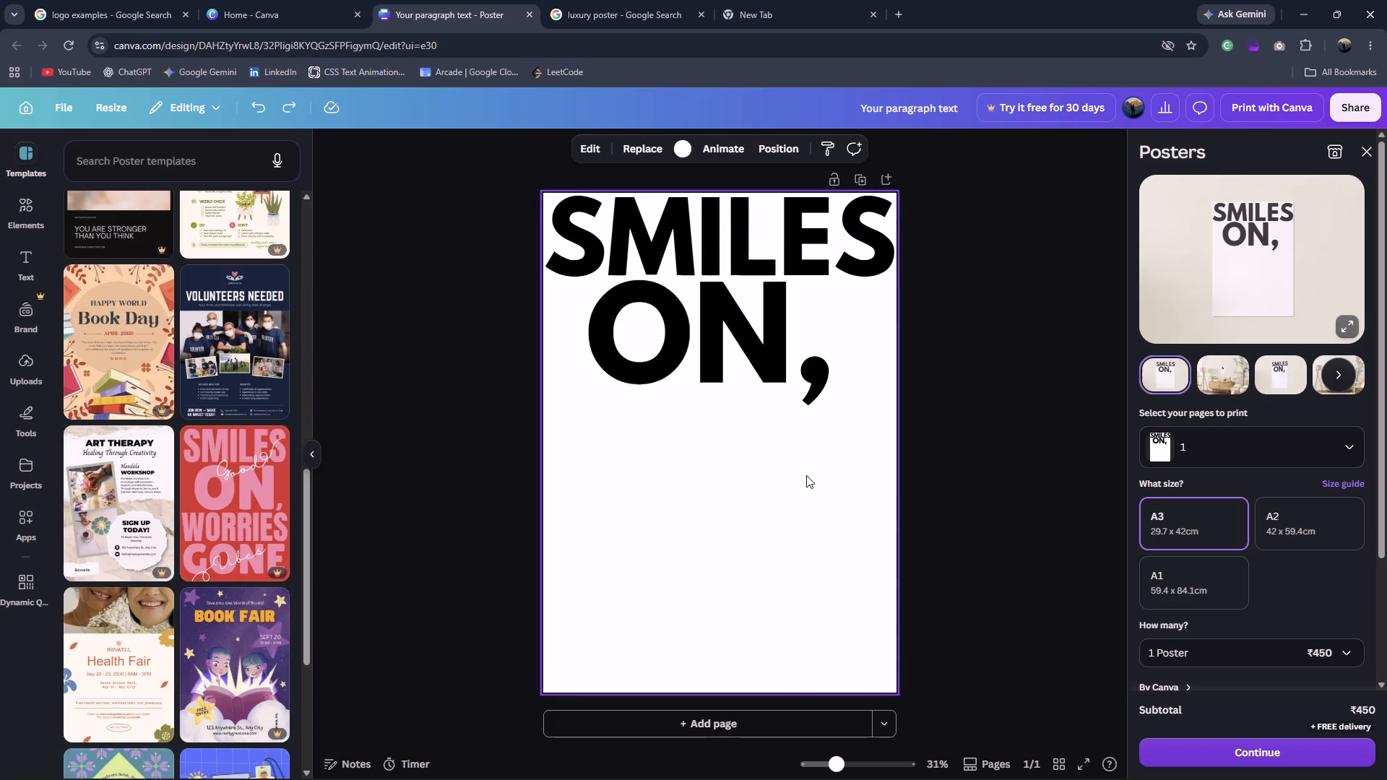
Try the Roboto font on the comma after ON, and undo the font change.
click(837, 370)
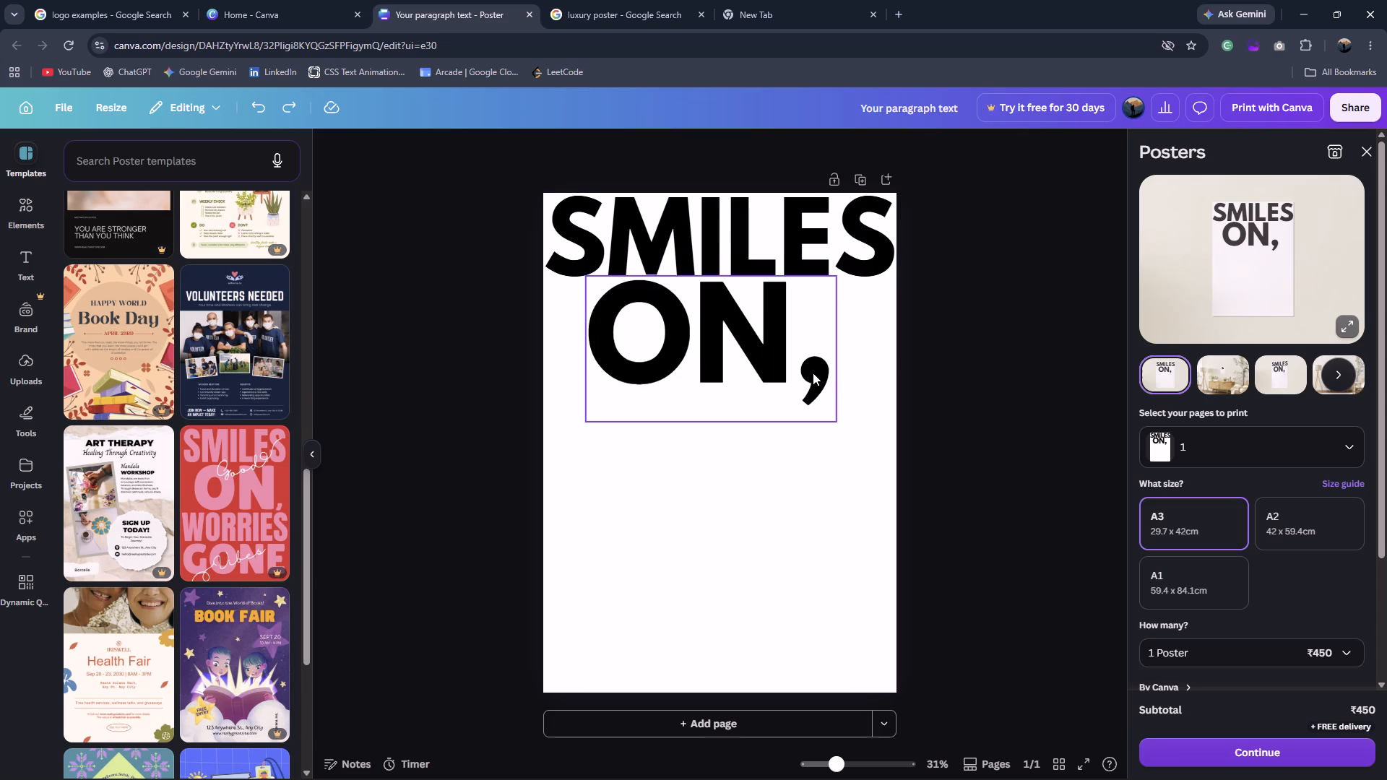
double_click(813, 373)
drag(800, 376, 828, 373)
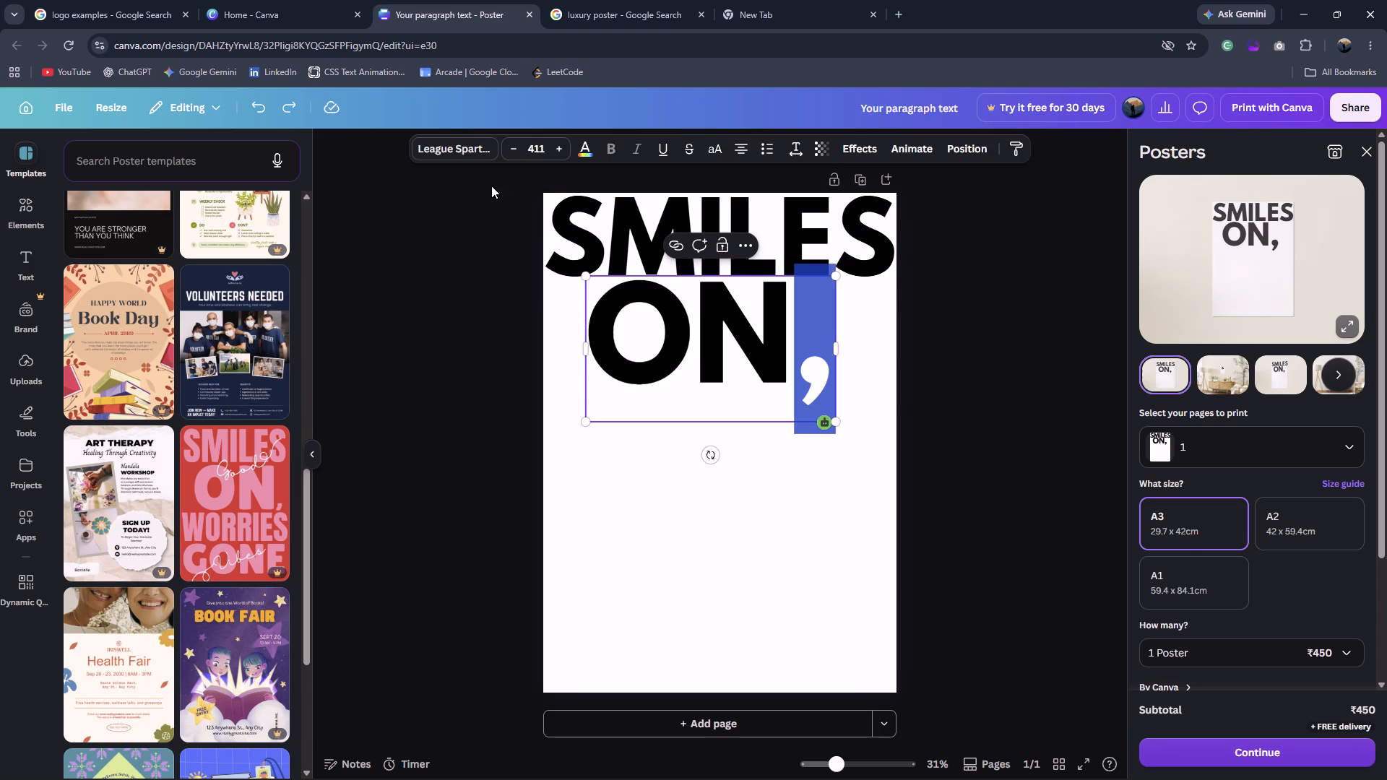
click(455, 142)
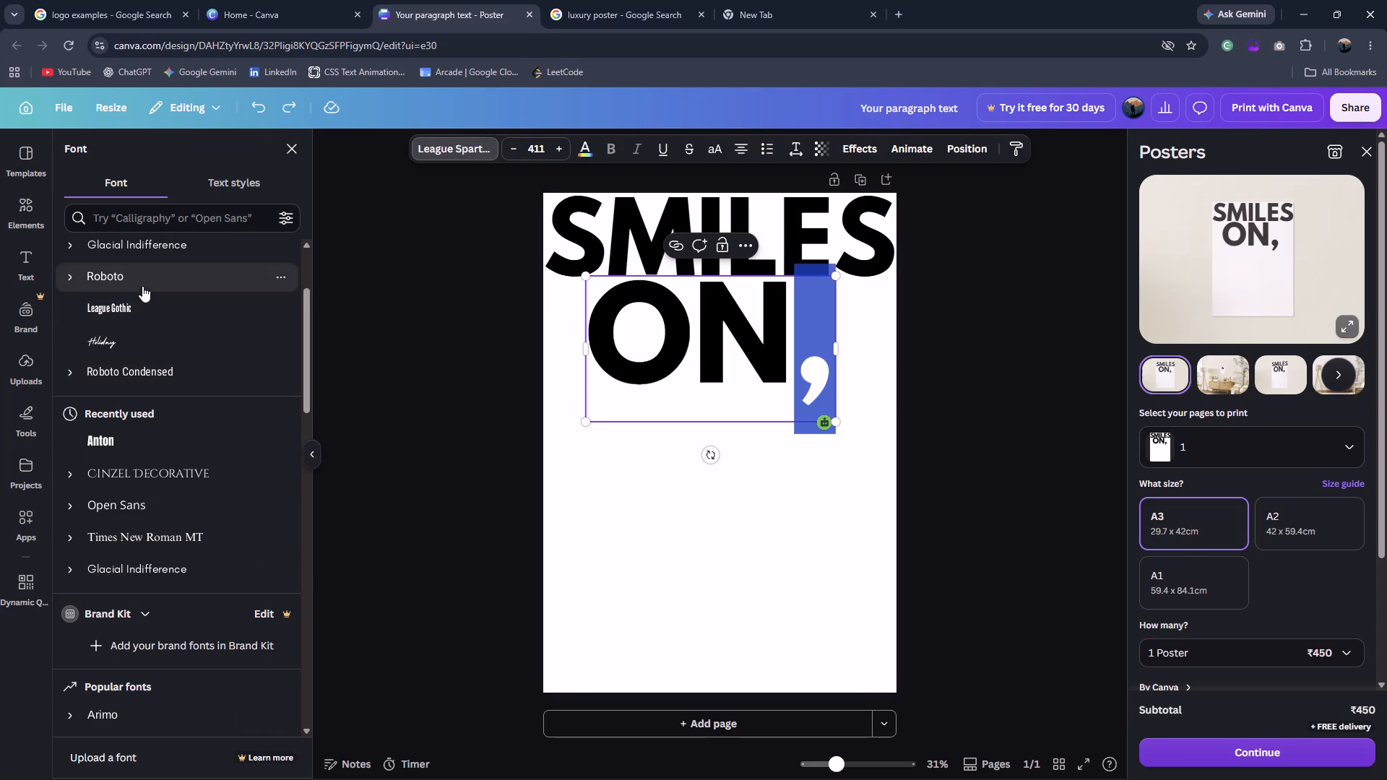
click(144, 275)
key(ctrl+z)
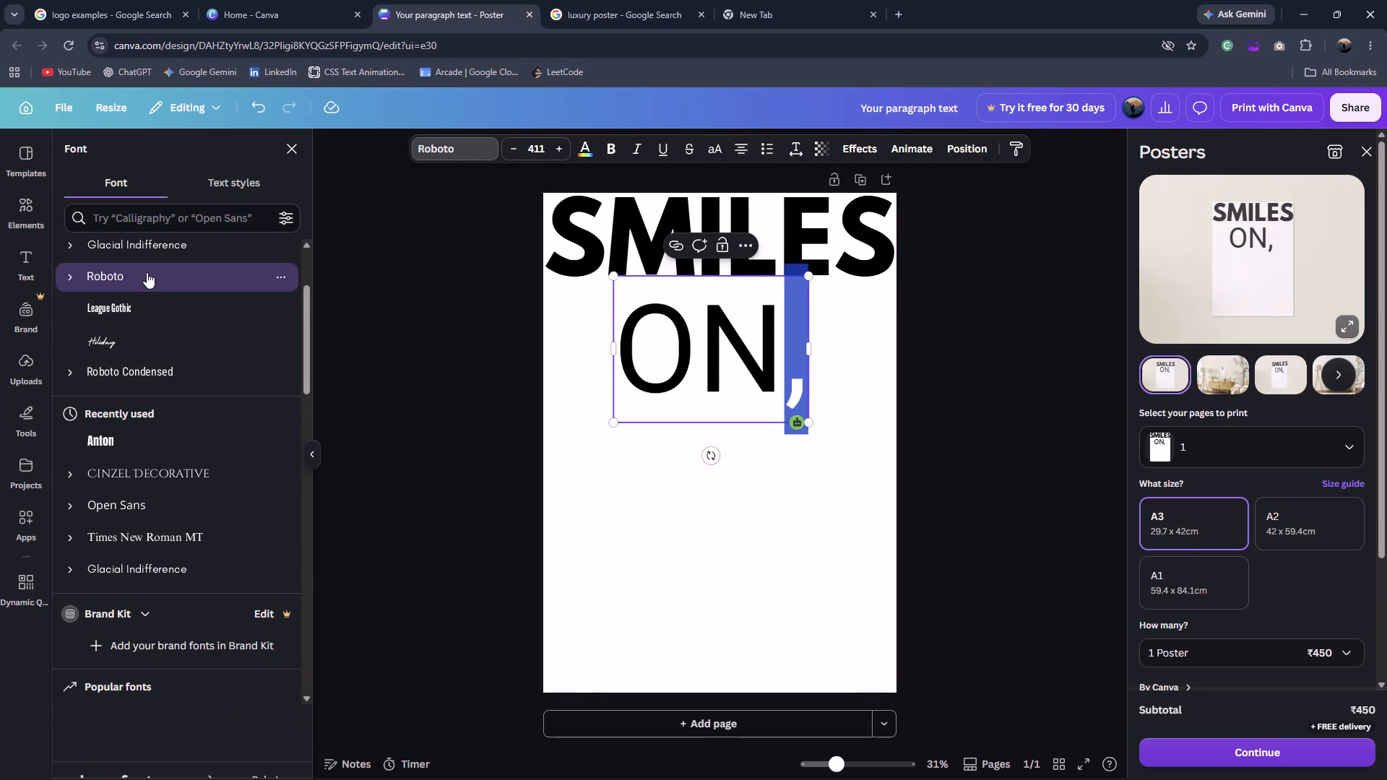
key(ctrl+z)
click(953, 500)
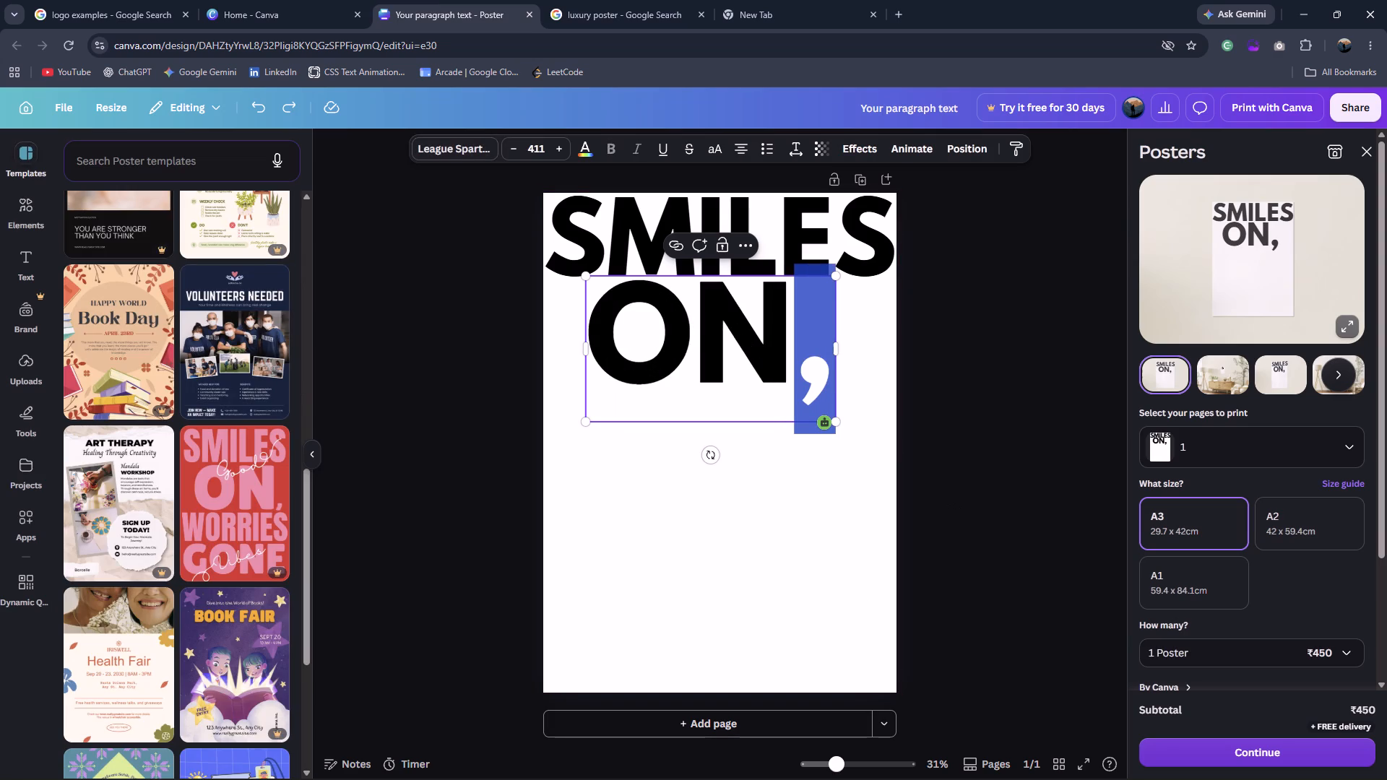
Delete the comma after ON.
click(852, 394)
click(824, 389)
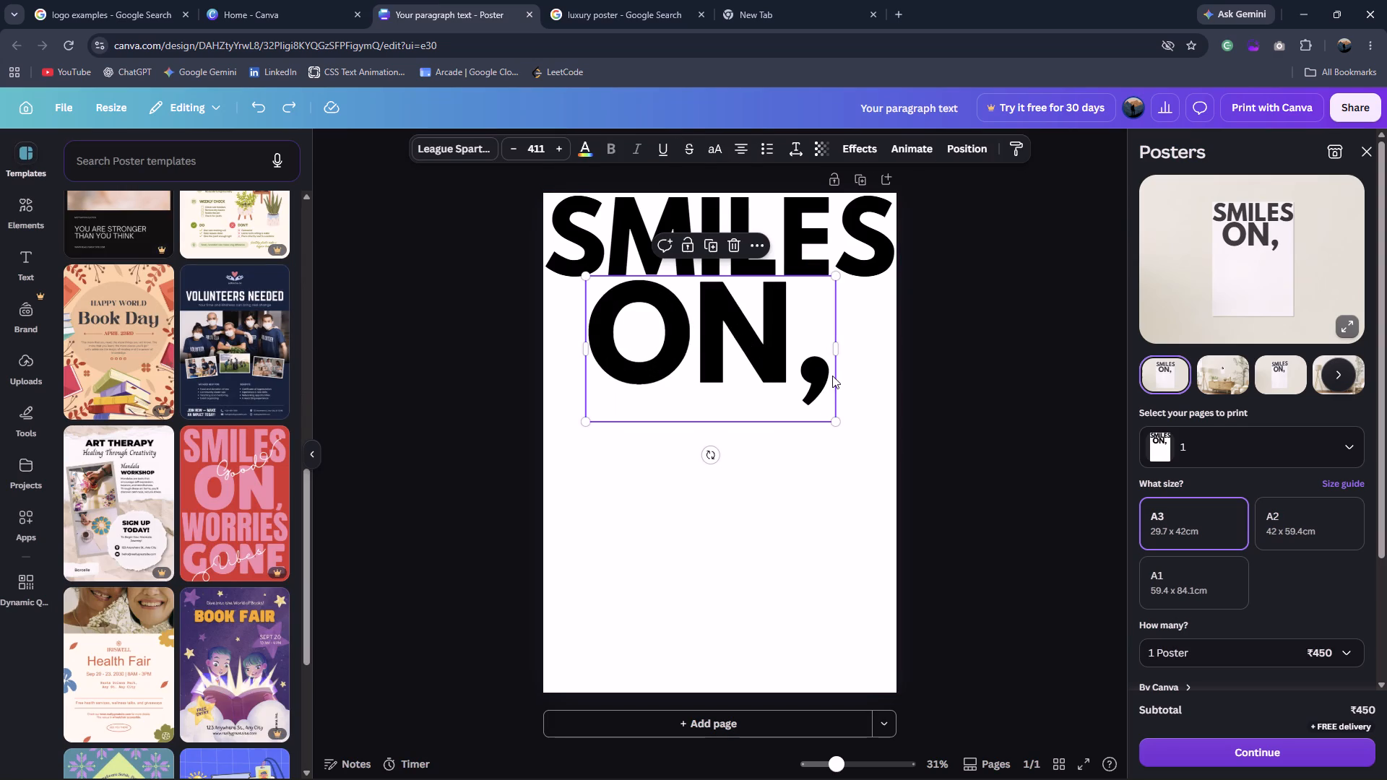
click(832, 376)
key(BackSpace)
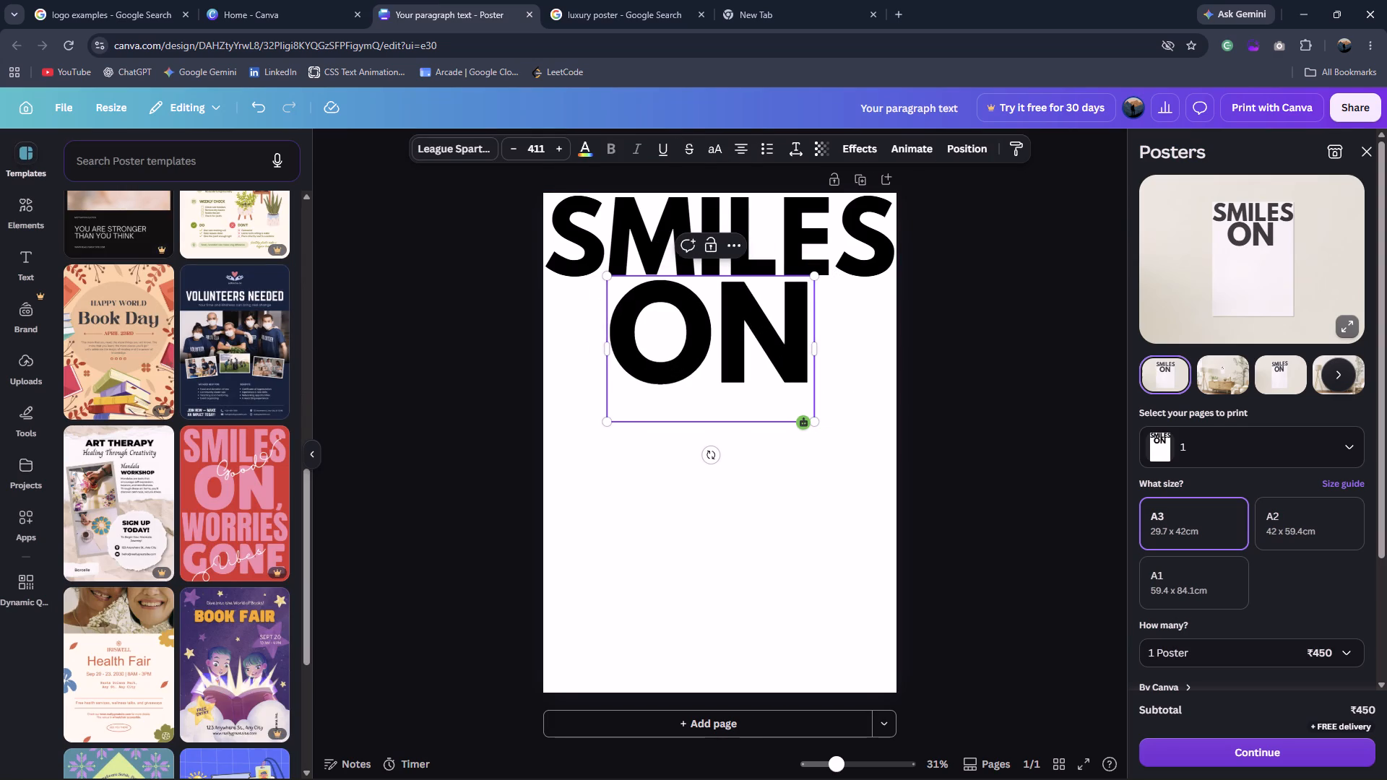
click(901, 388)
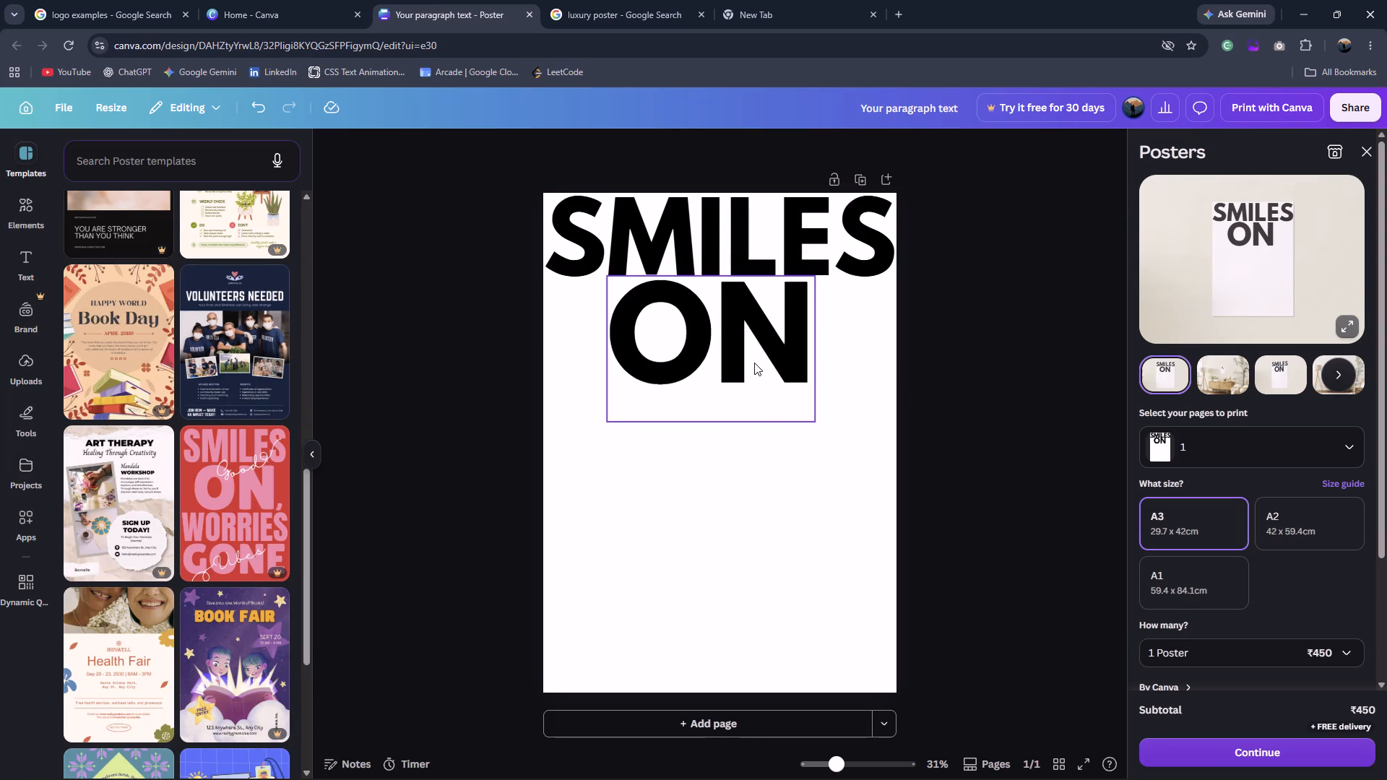
Change the SMILES text's font to Anton.
click(811, 240)
click(443, 150)
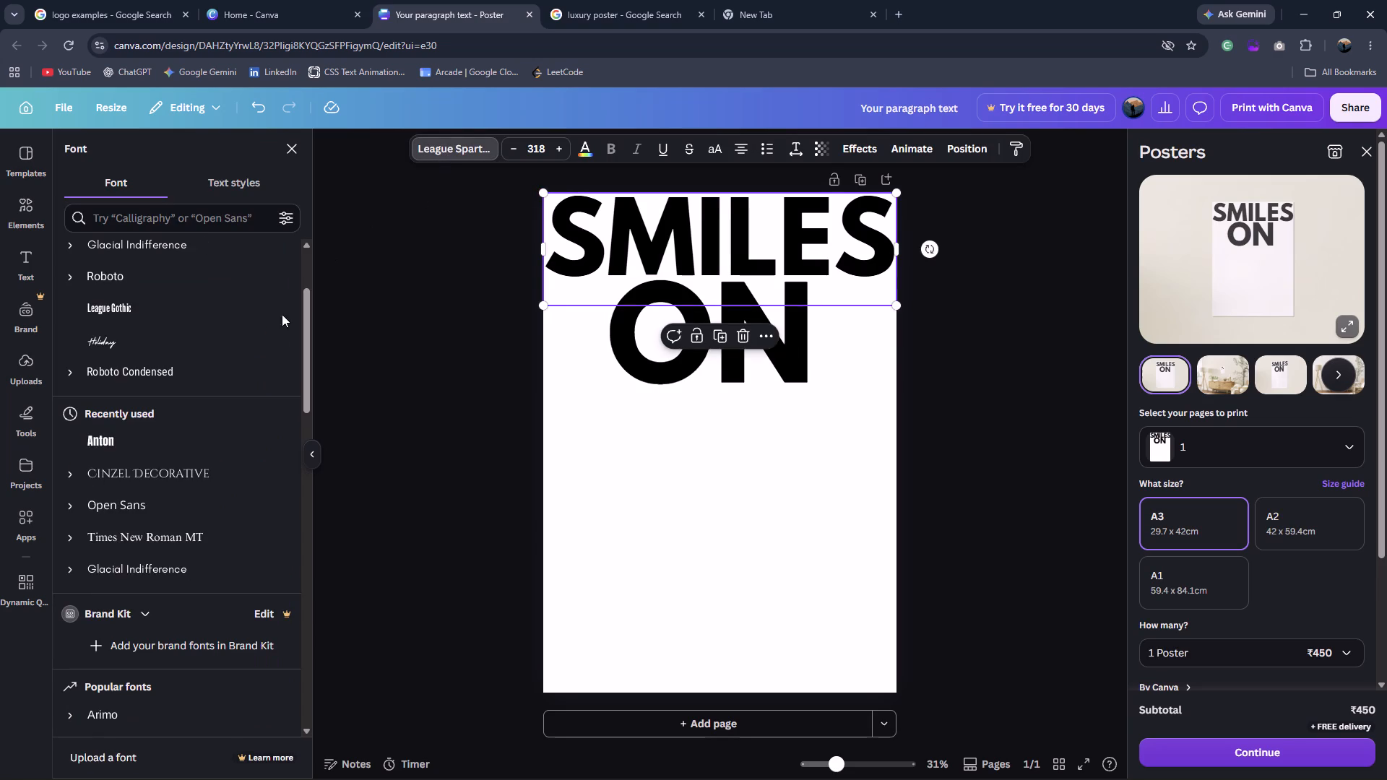
click(183, 469)
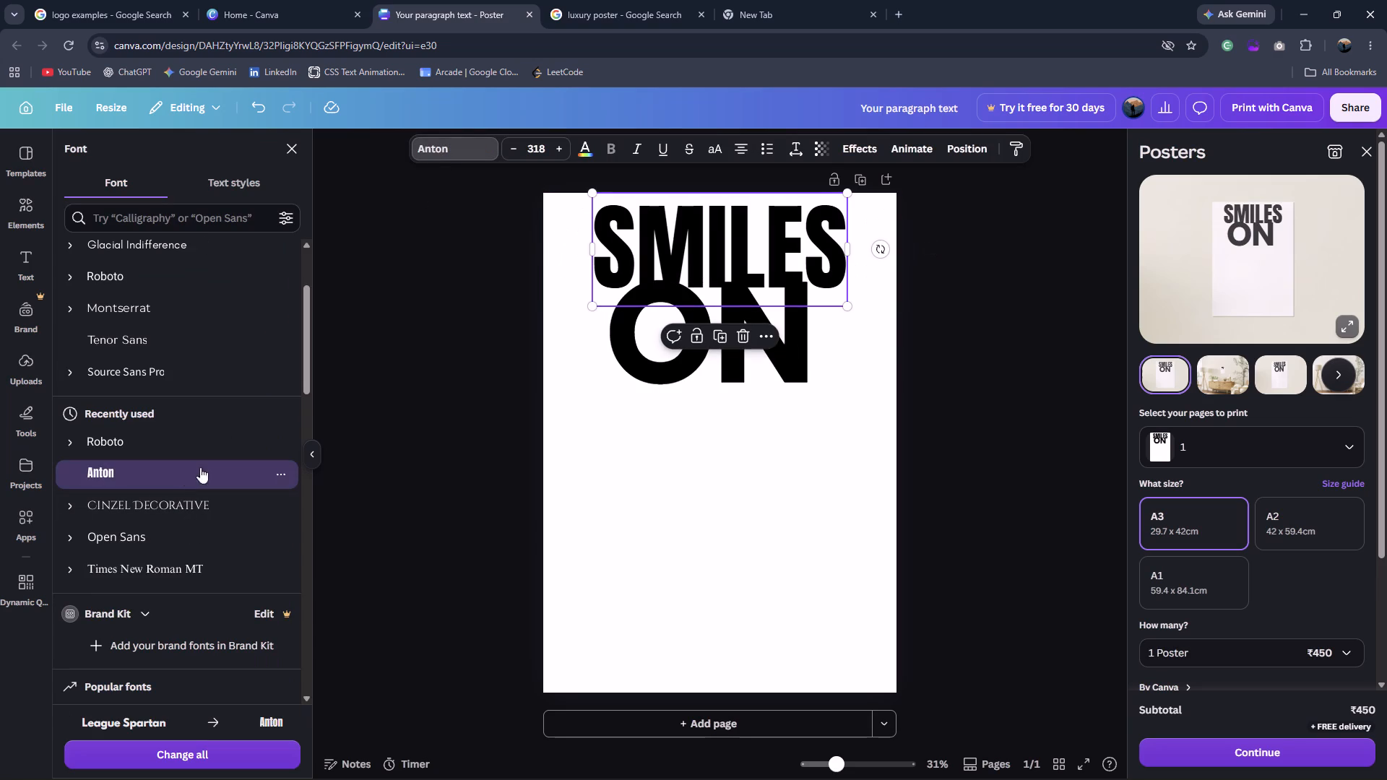
click(984, 561)
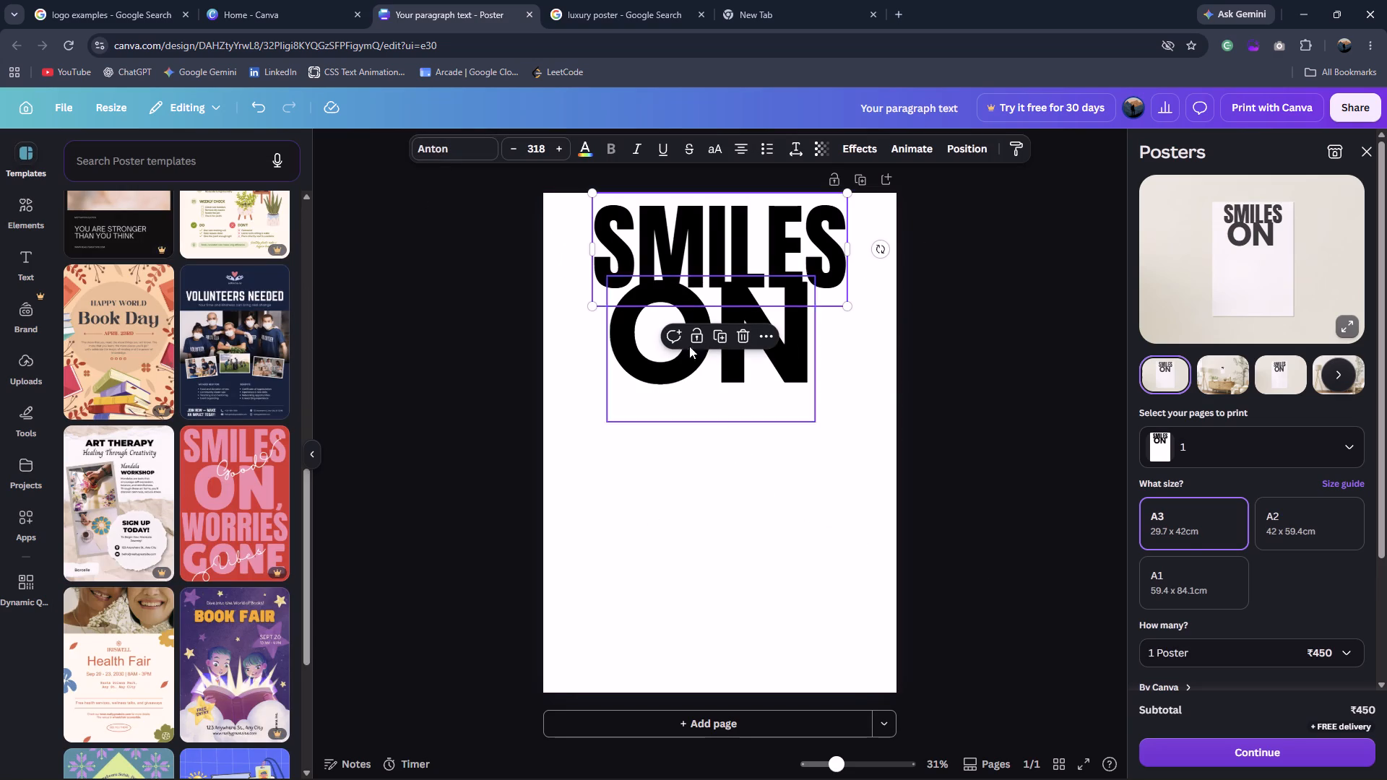
Move the ON text down to just below the middle of the poster page, clear of SMILES.
drag(729, 364, 753, 514)
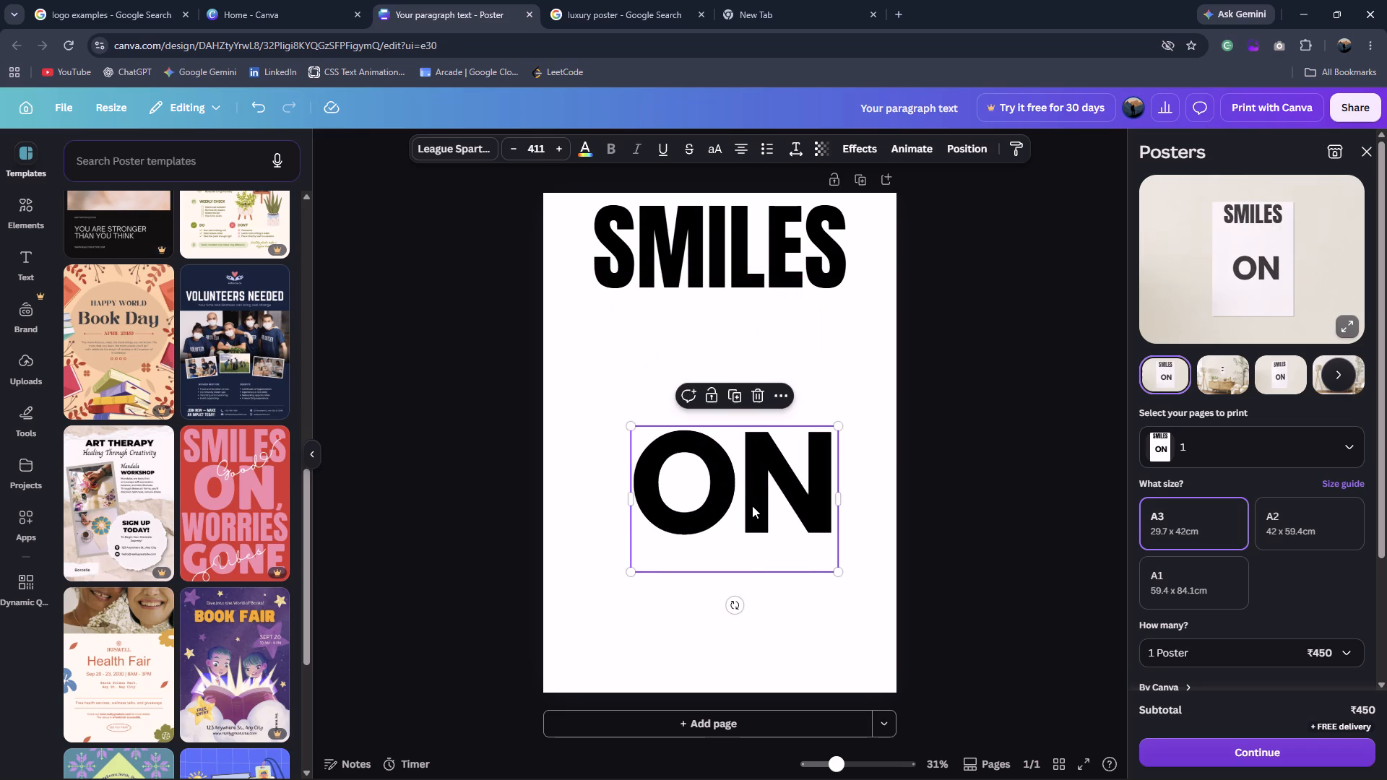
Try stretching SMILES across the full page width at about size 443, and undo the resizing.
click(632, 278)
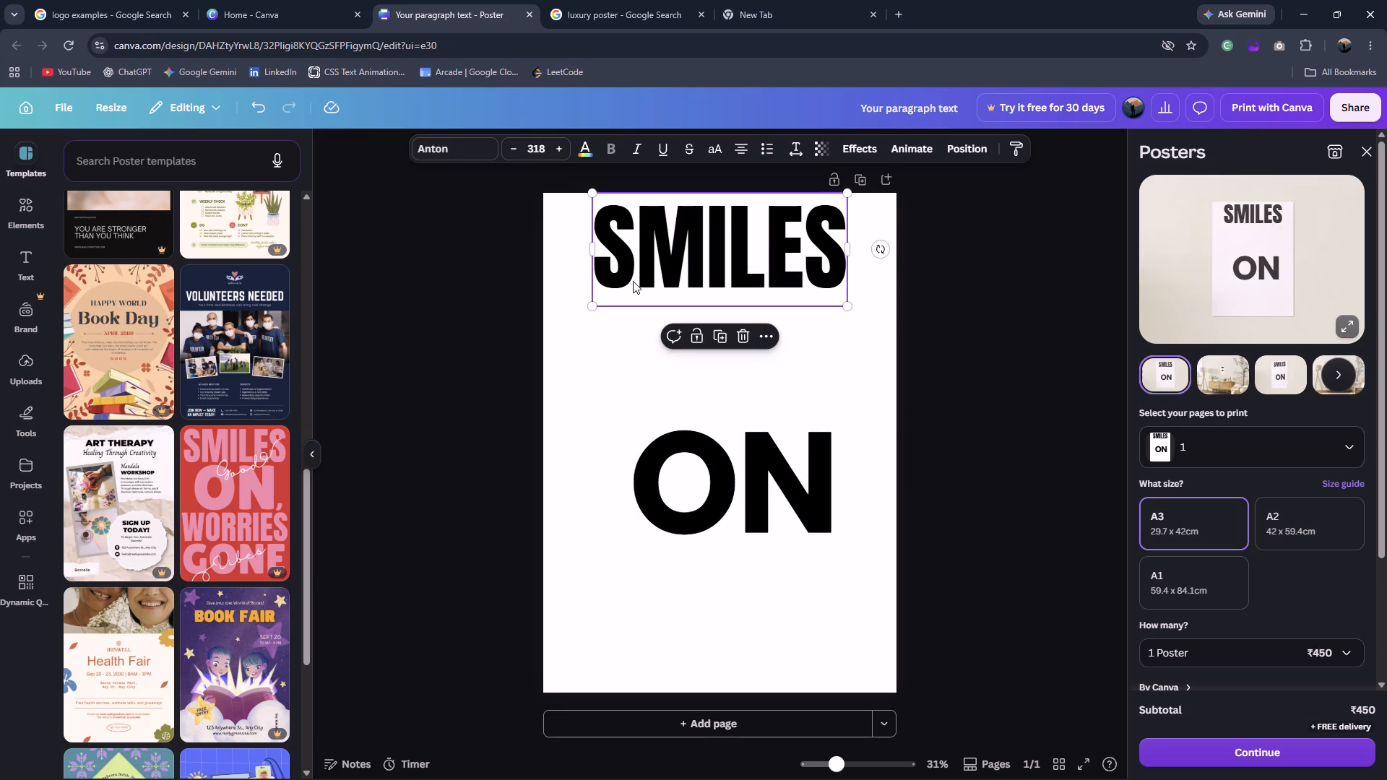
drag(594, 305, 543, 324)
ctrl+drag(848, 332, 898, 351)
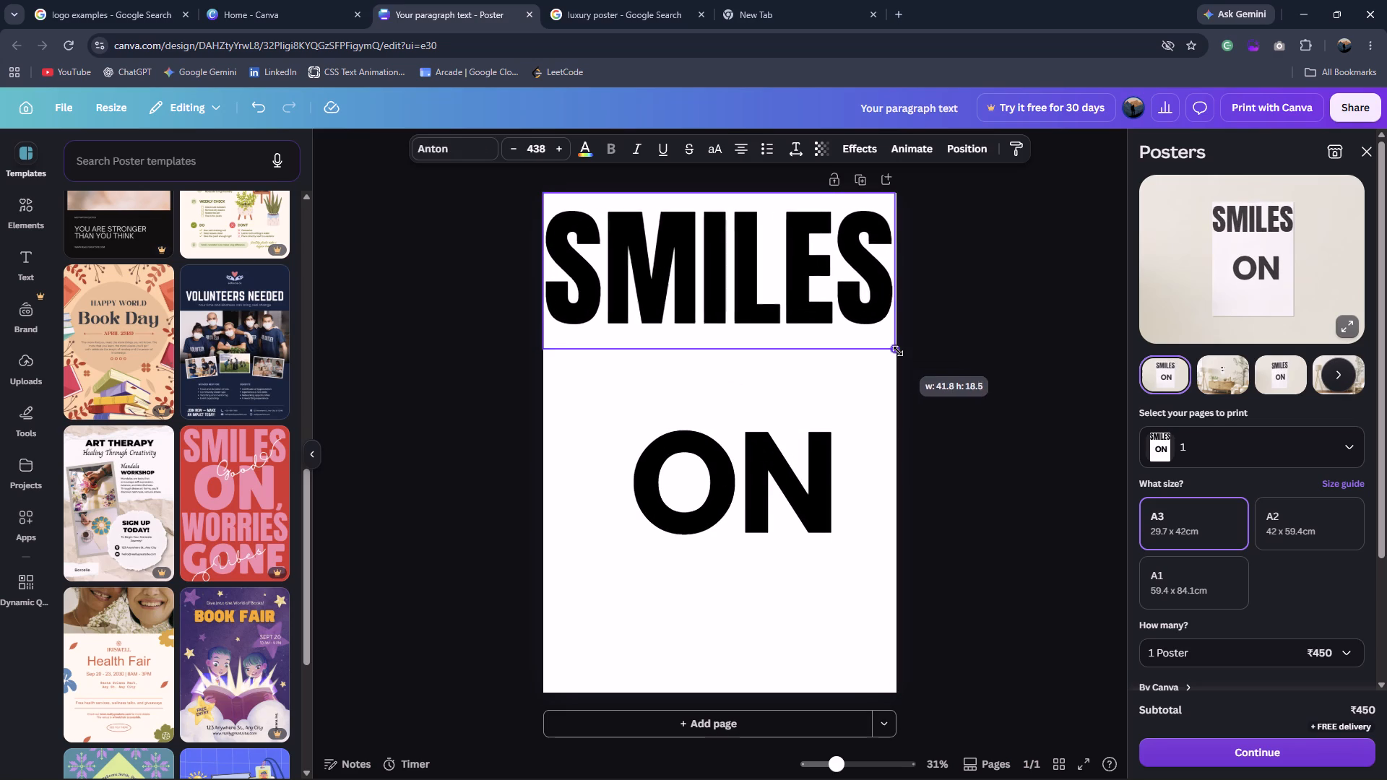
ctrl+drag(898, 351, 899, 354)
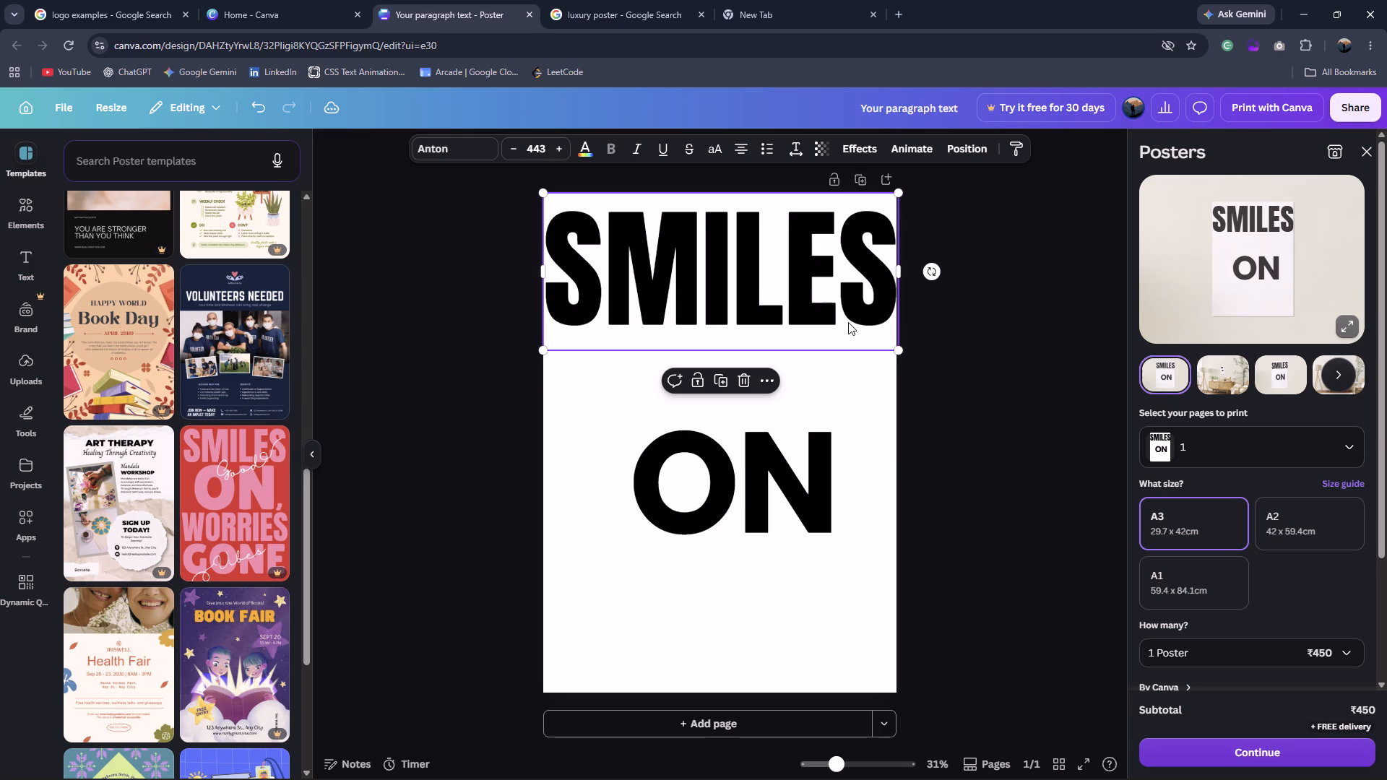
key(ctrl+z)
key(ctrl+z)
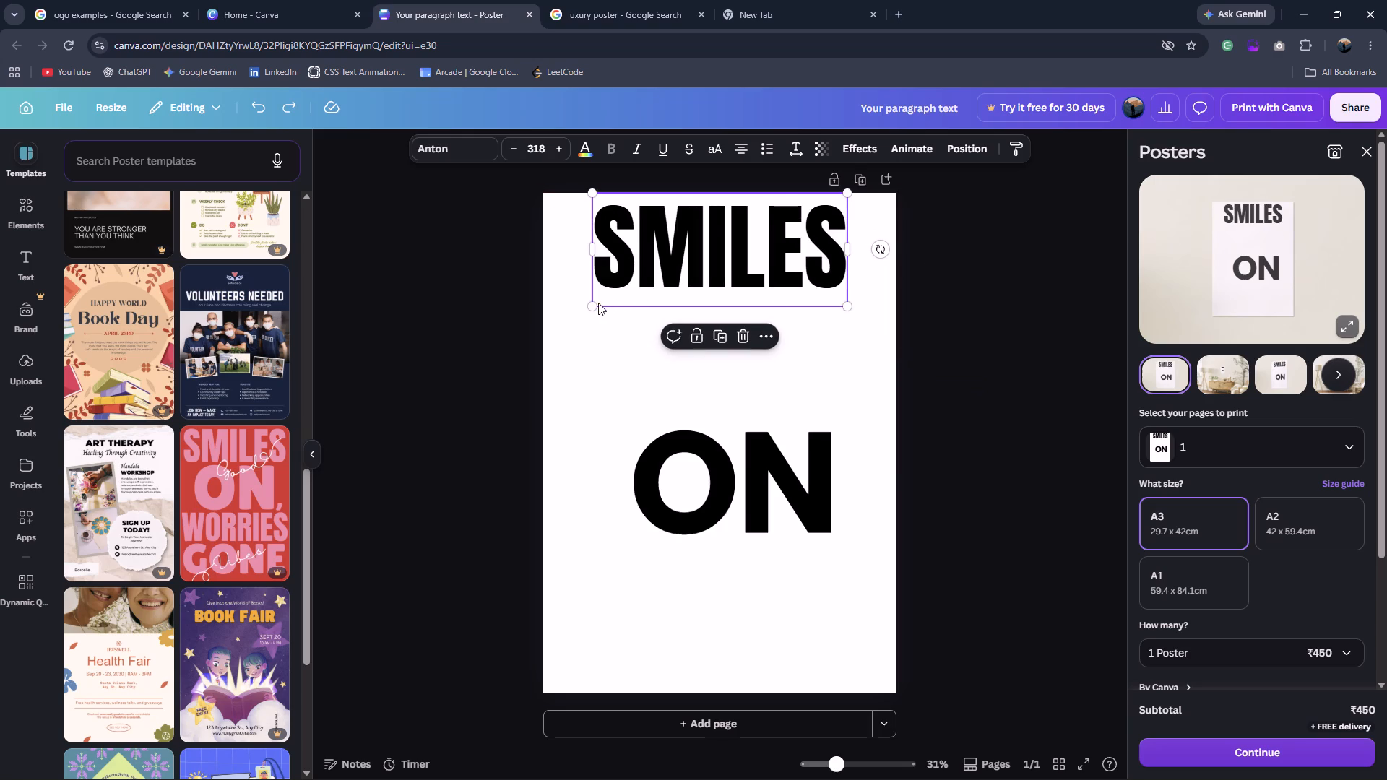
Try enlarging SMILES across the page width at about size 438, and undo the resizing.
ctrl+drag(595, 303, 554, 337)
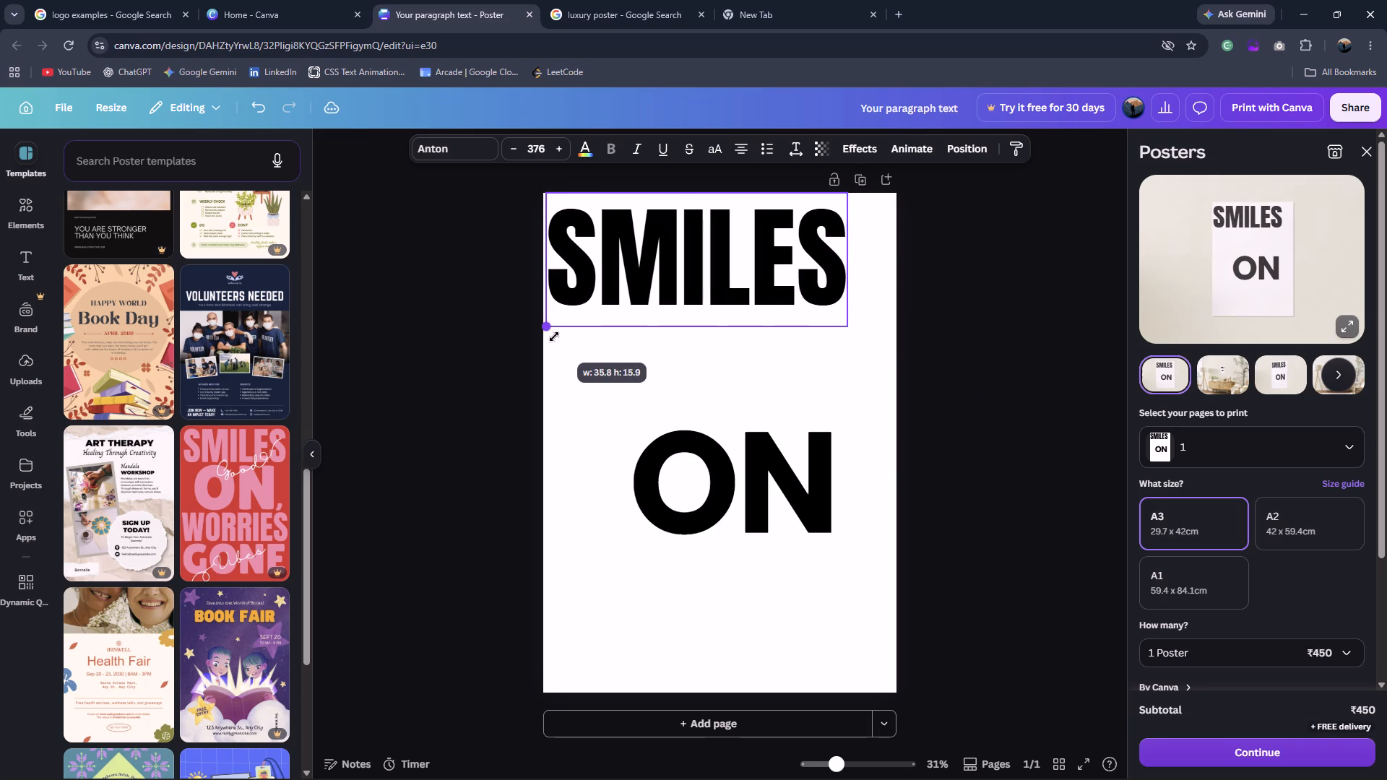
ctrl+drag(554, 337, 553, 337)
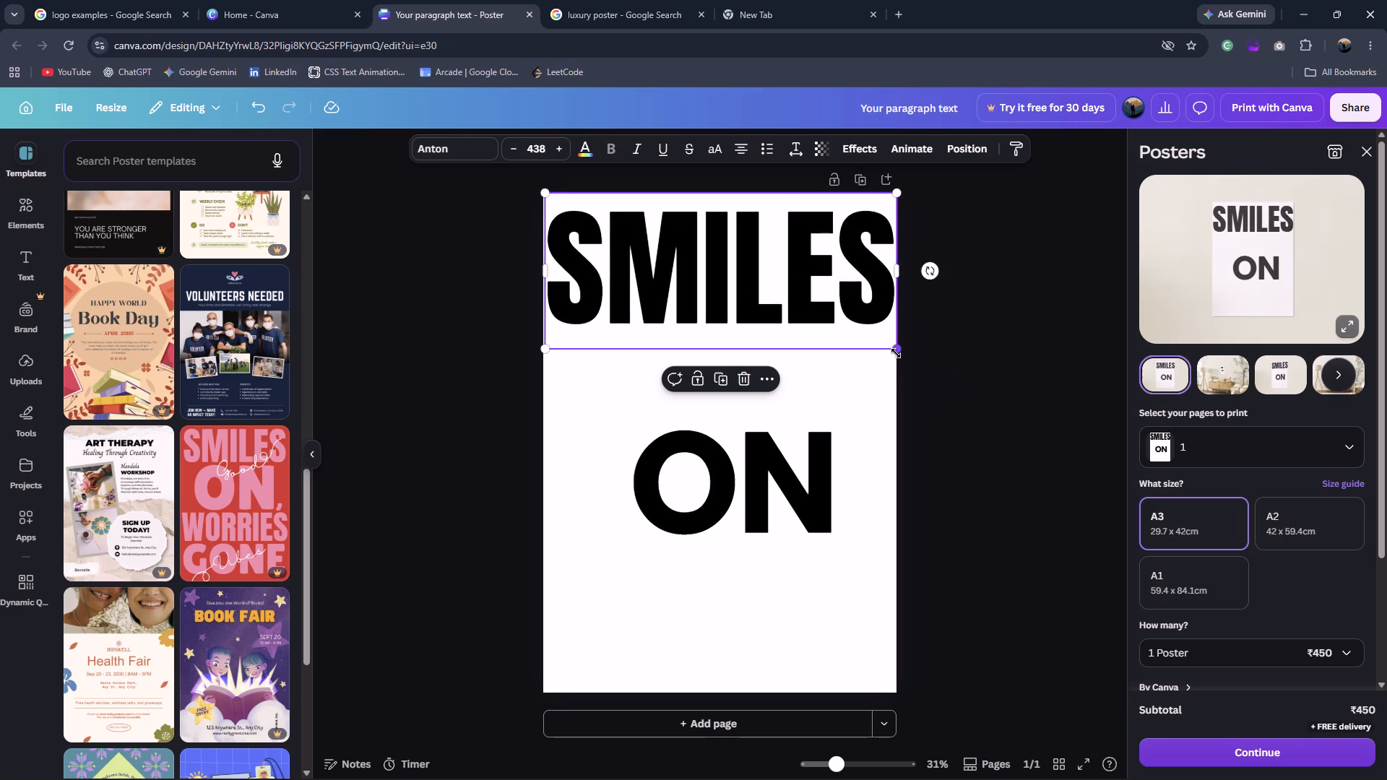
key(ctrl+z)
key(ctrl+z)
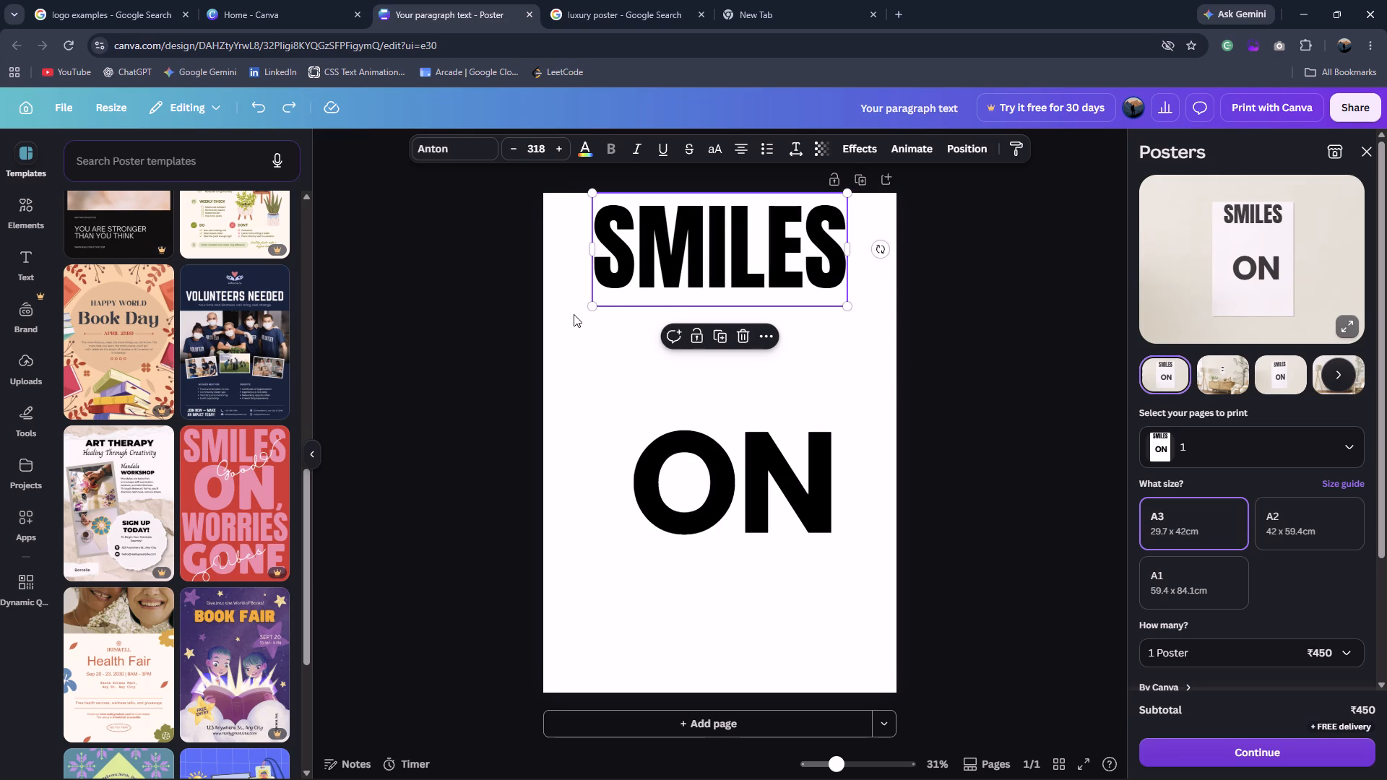
Enlarge SMILES to about size 435 so it spans nearly the full page width, centred at the top of the poster.
shift+drag(594, 305, 557, 337)
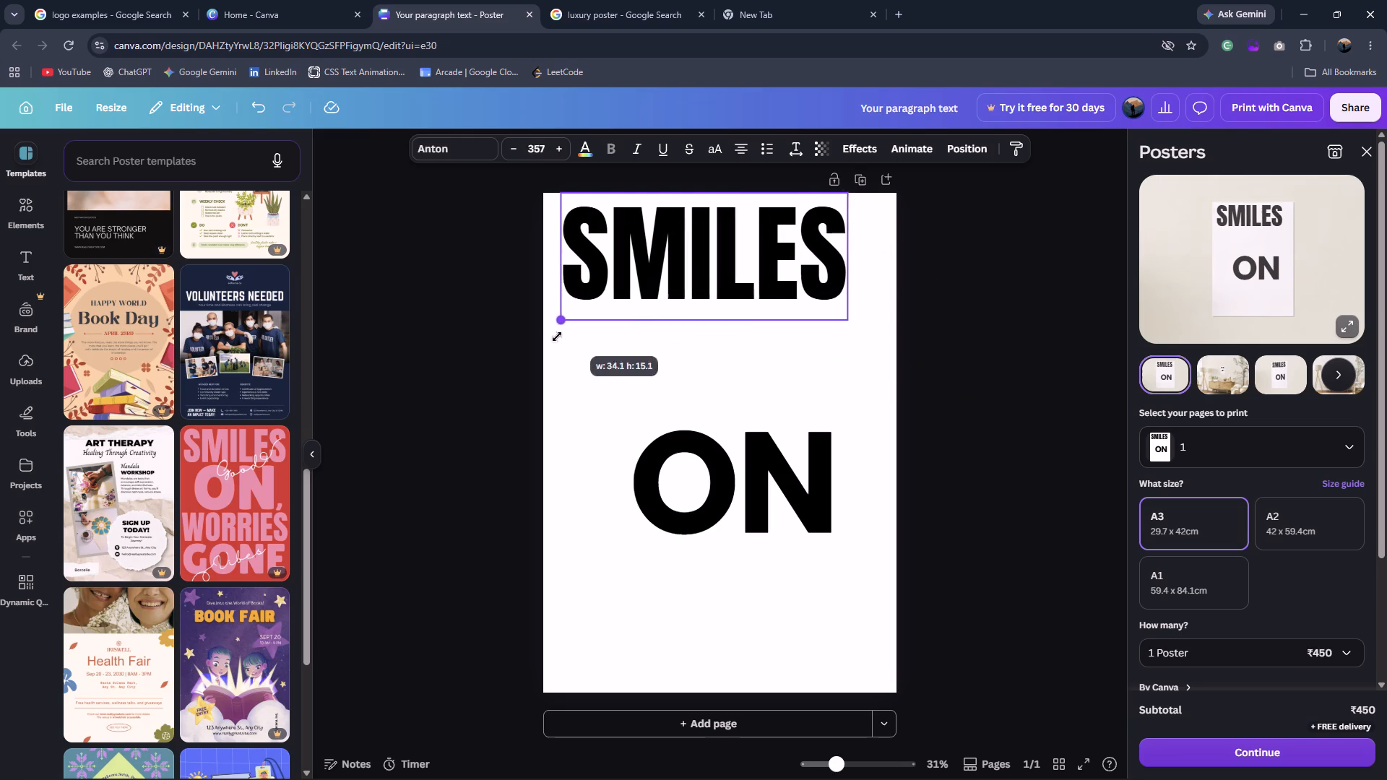
shift+drag(557, 337, 550, 342)
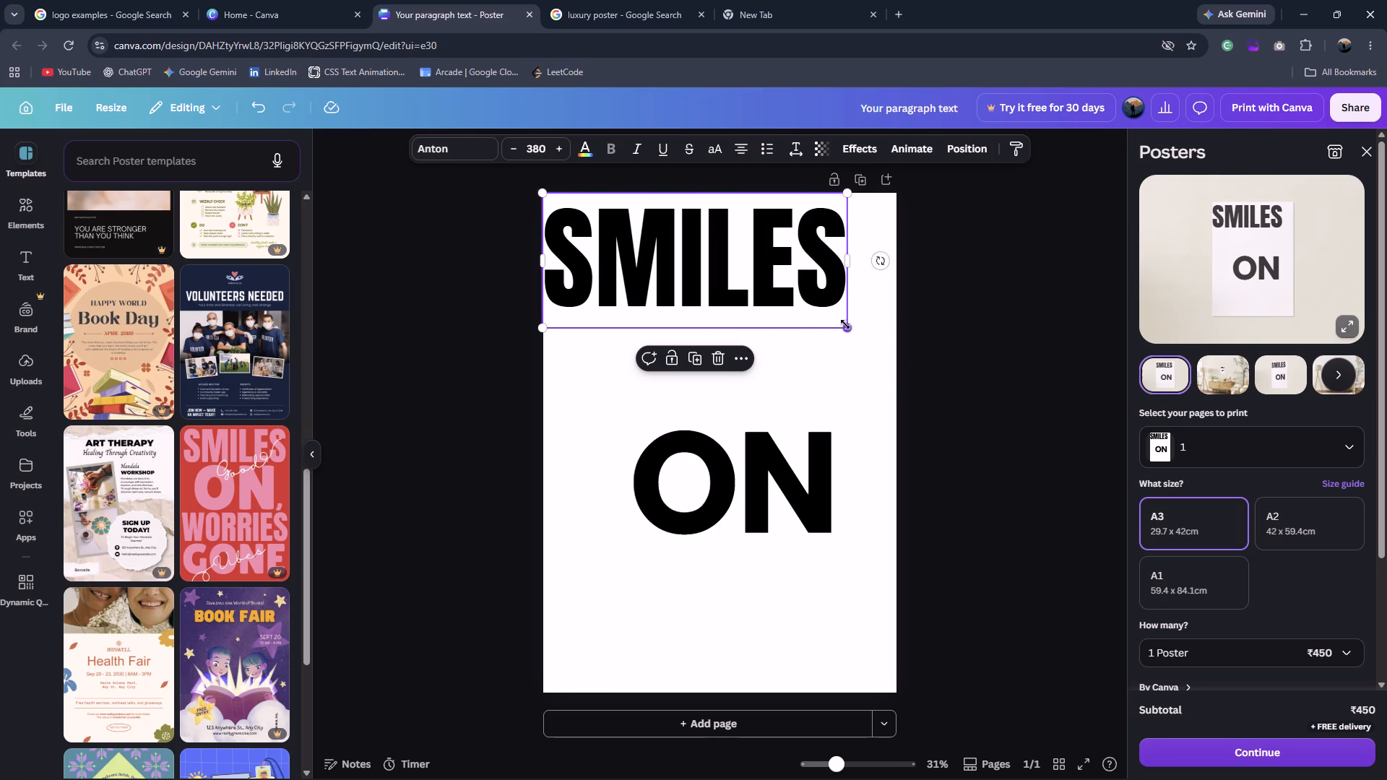
shift+drag(845, 324, 890, 352)
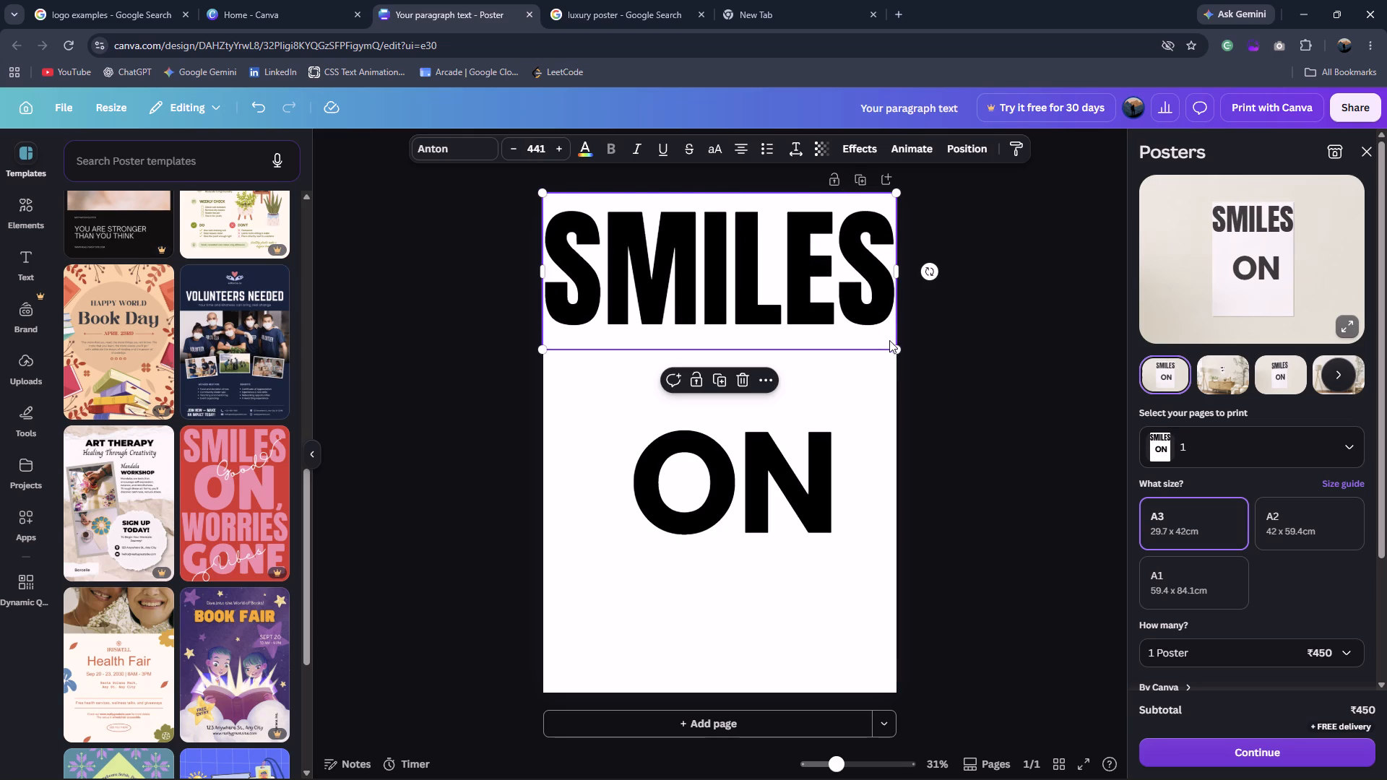
shift+click(895, 347)
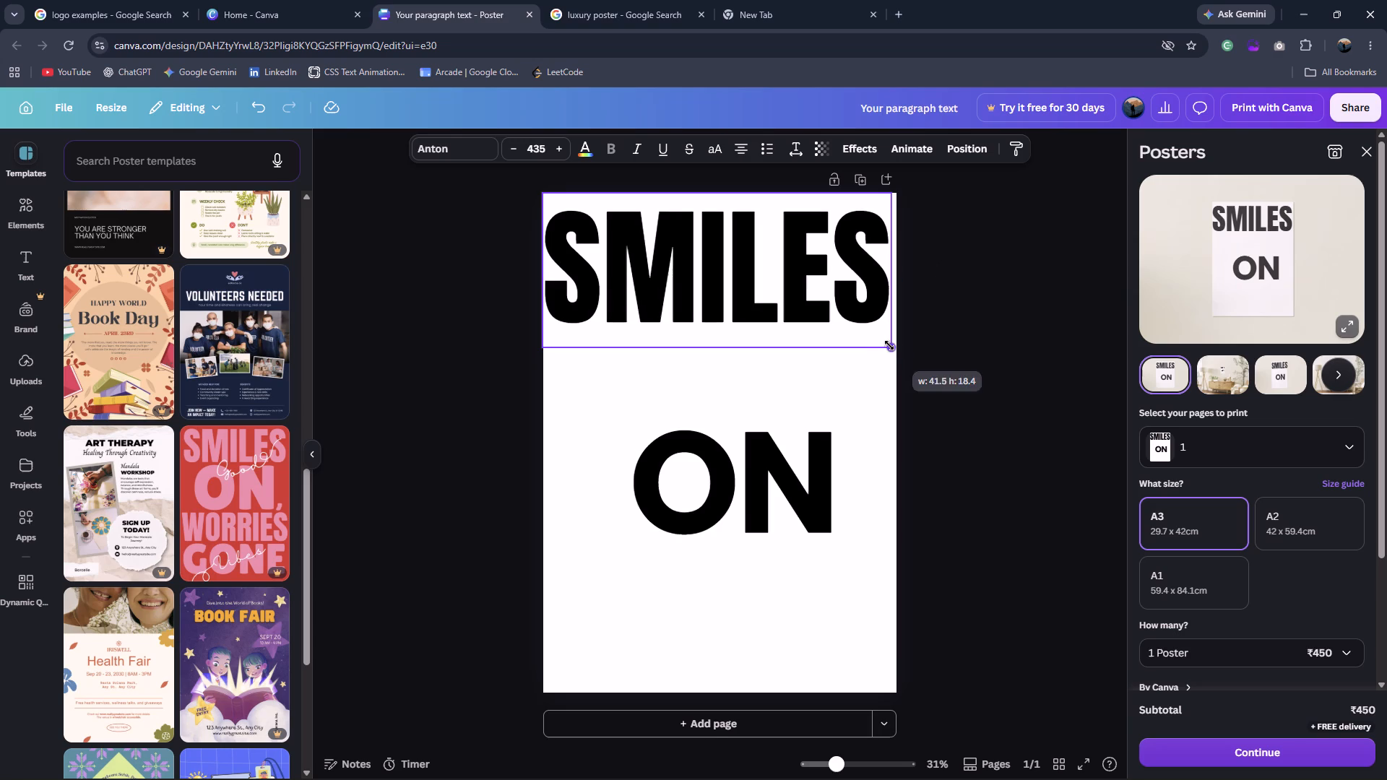
click(912, 415)
click(738, 295)
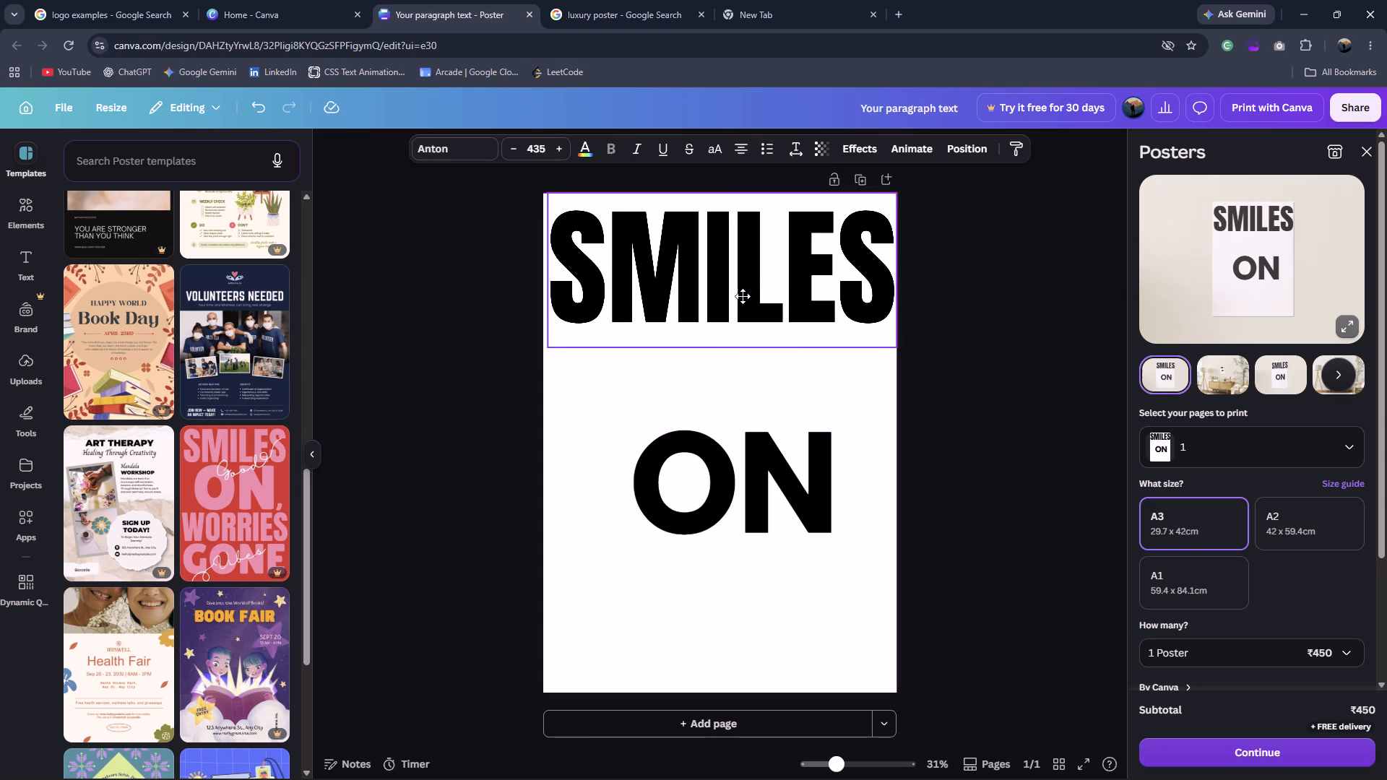
click(909, 515)
Move the ON text up to sit directly beneath SMILES.
drag(720, 498, 707, 417)
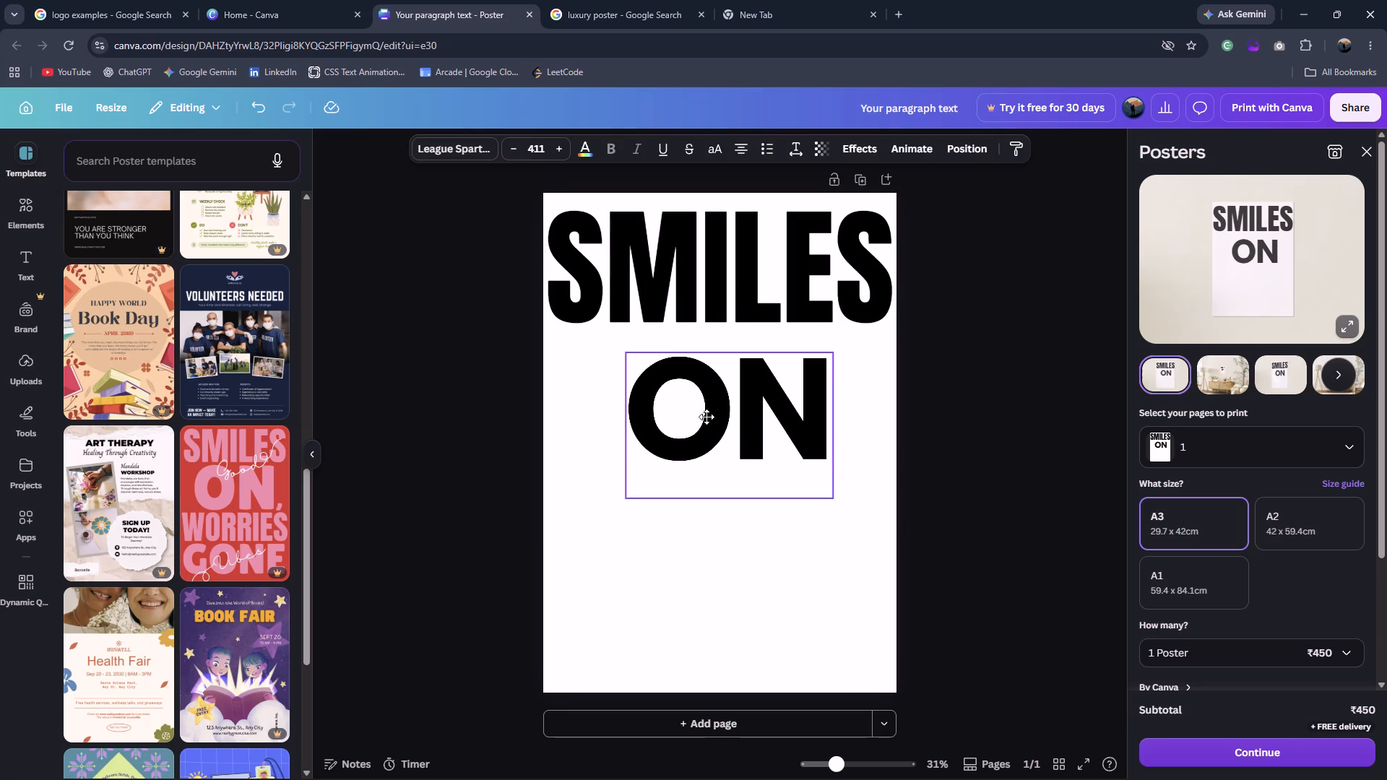
drag(707, 417, 687, 405)
click(768, 242)
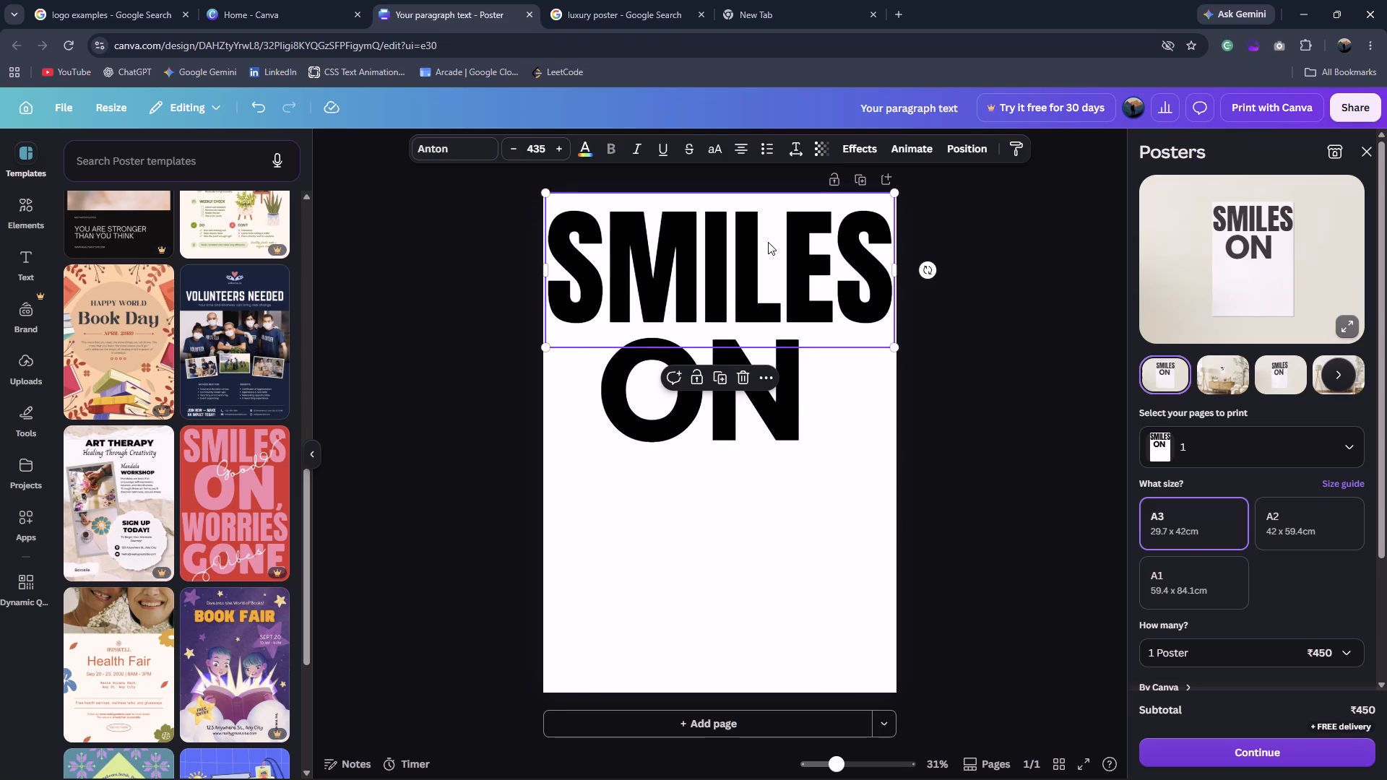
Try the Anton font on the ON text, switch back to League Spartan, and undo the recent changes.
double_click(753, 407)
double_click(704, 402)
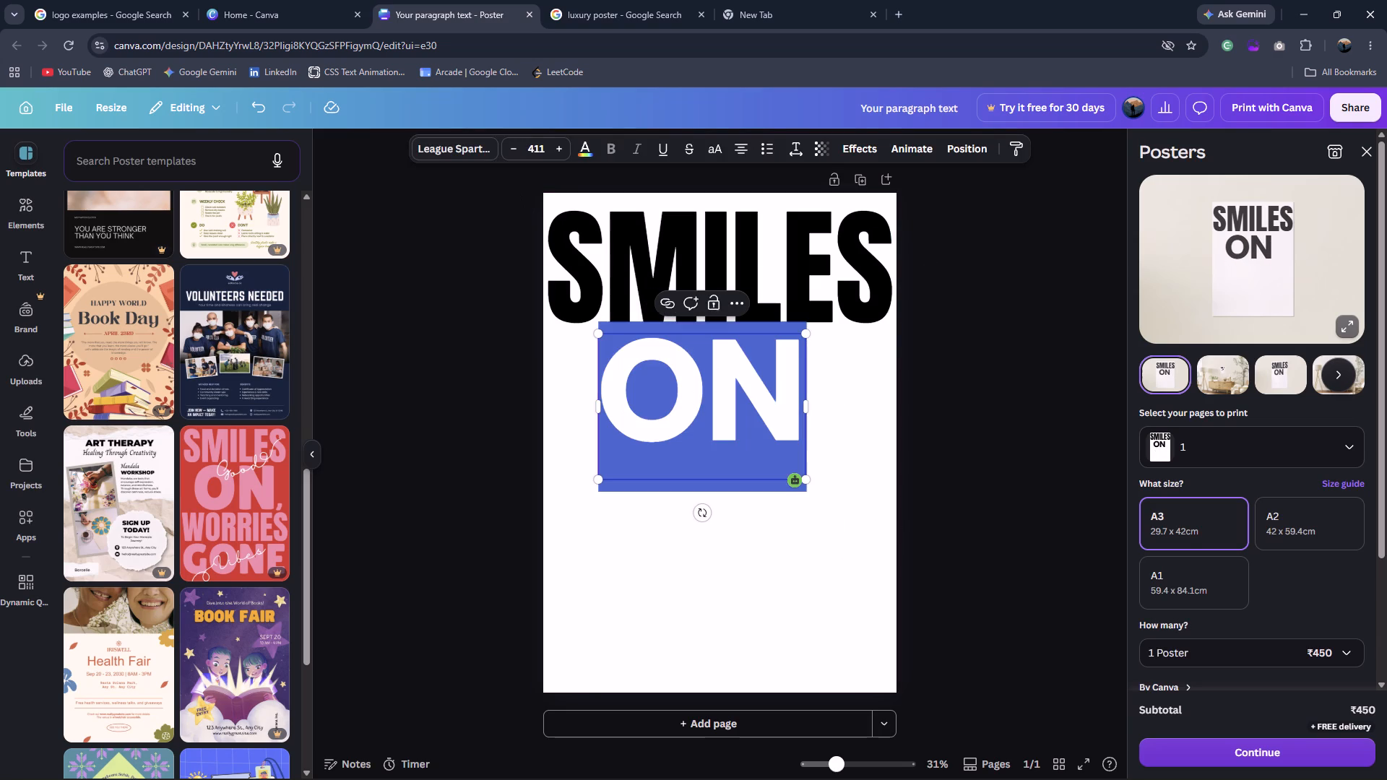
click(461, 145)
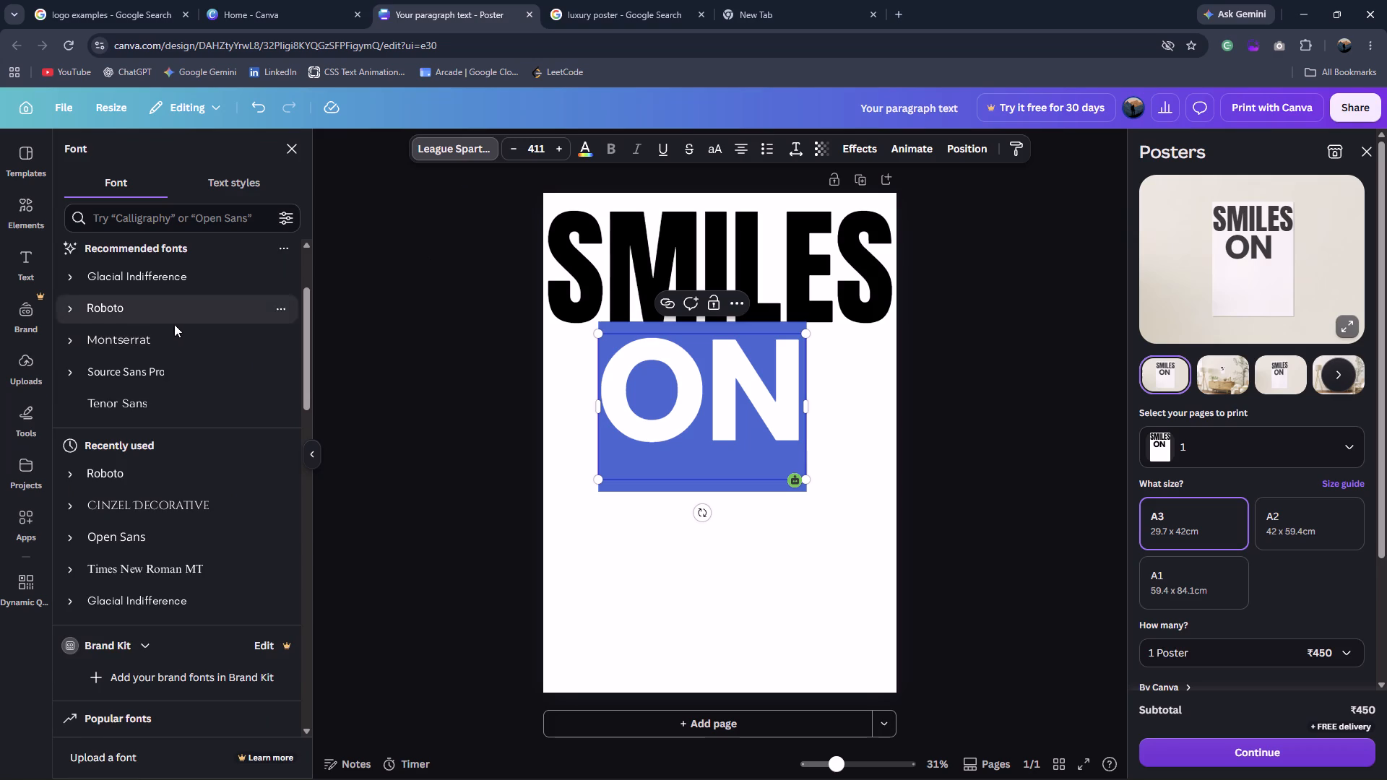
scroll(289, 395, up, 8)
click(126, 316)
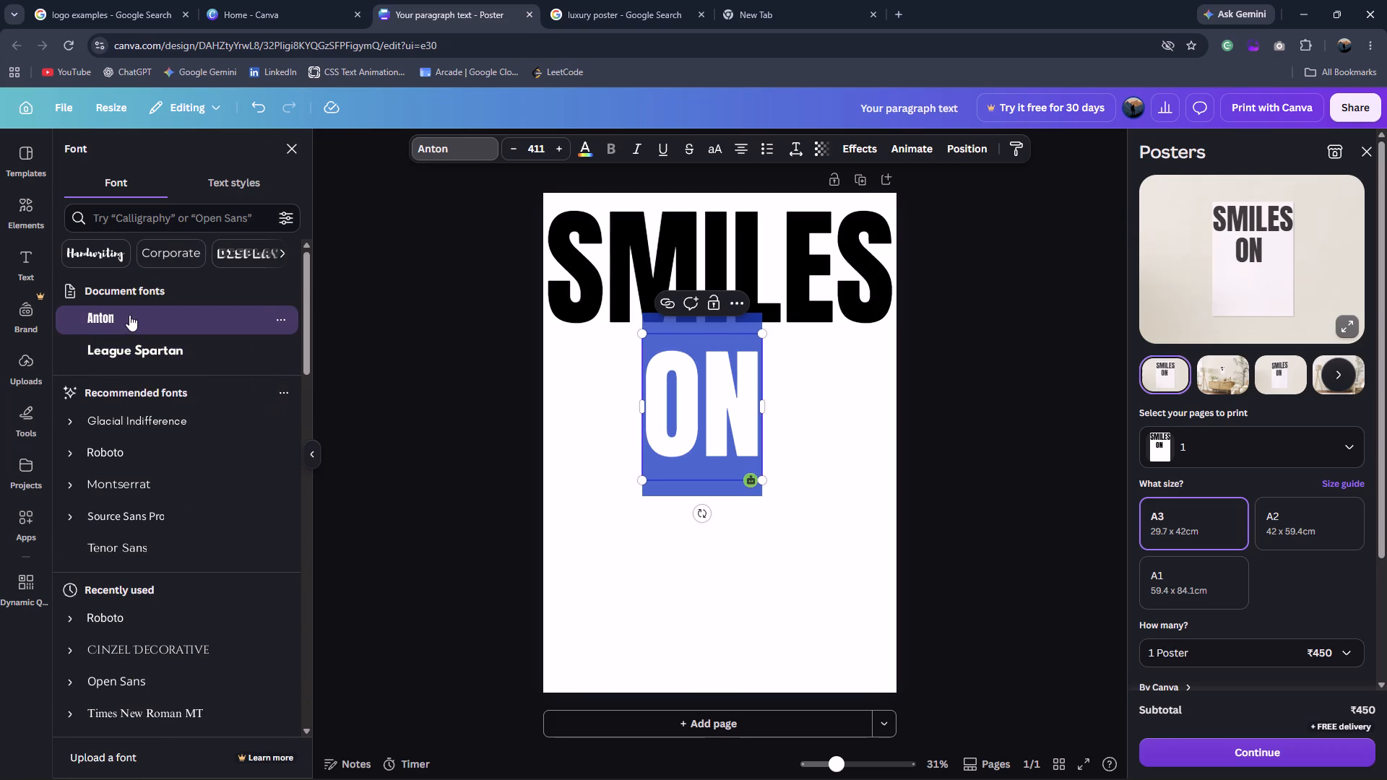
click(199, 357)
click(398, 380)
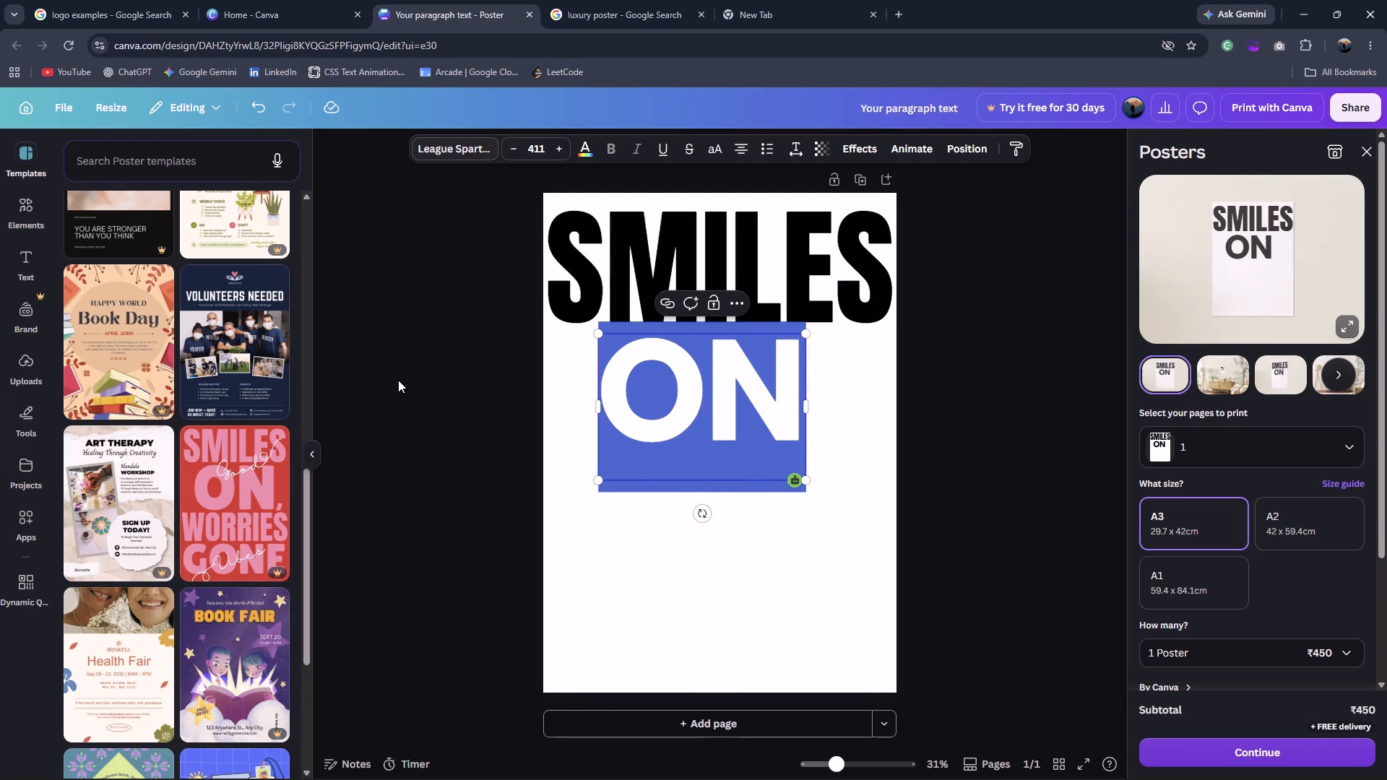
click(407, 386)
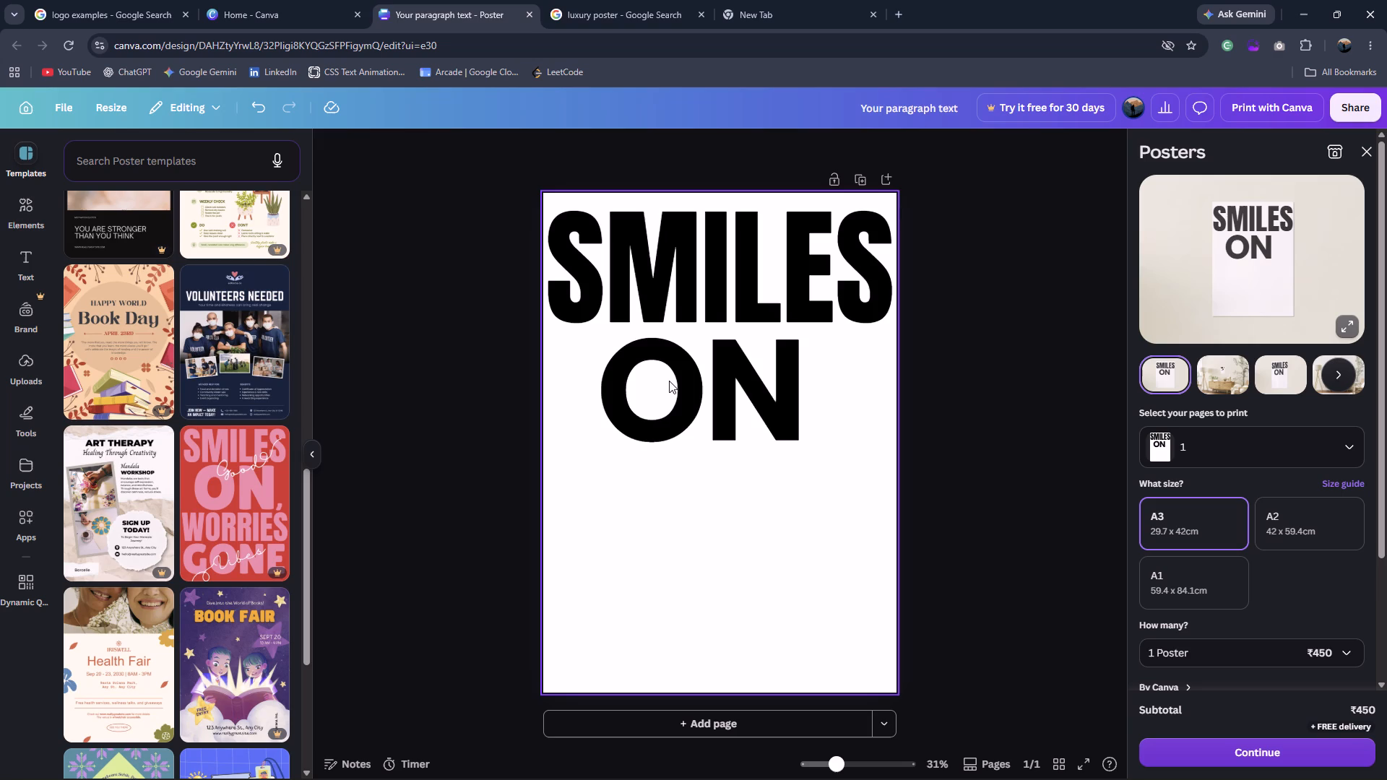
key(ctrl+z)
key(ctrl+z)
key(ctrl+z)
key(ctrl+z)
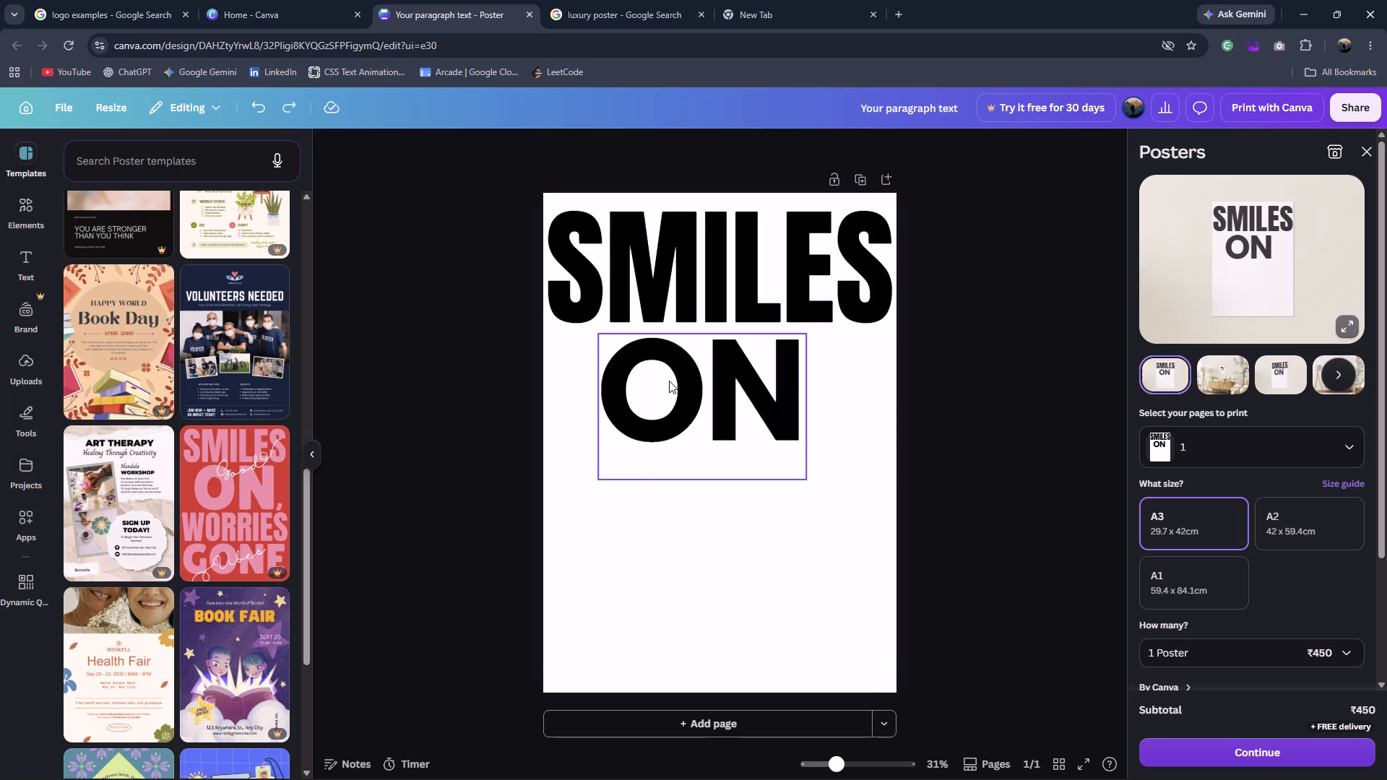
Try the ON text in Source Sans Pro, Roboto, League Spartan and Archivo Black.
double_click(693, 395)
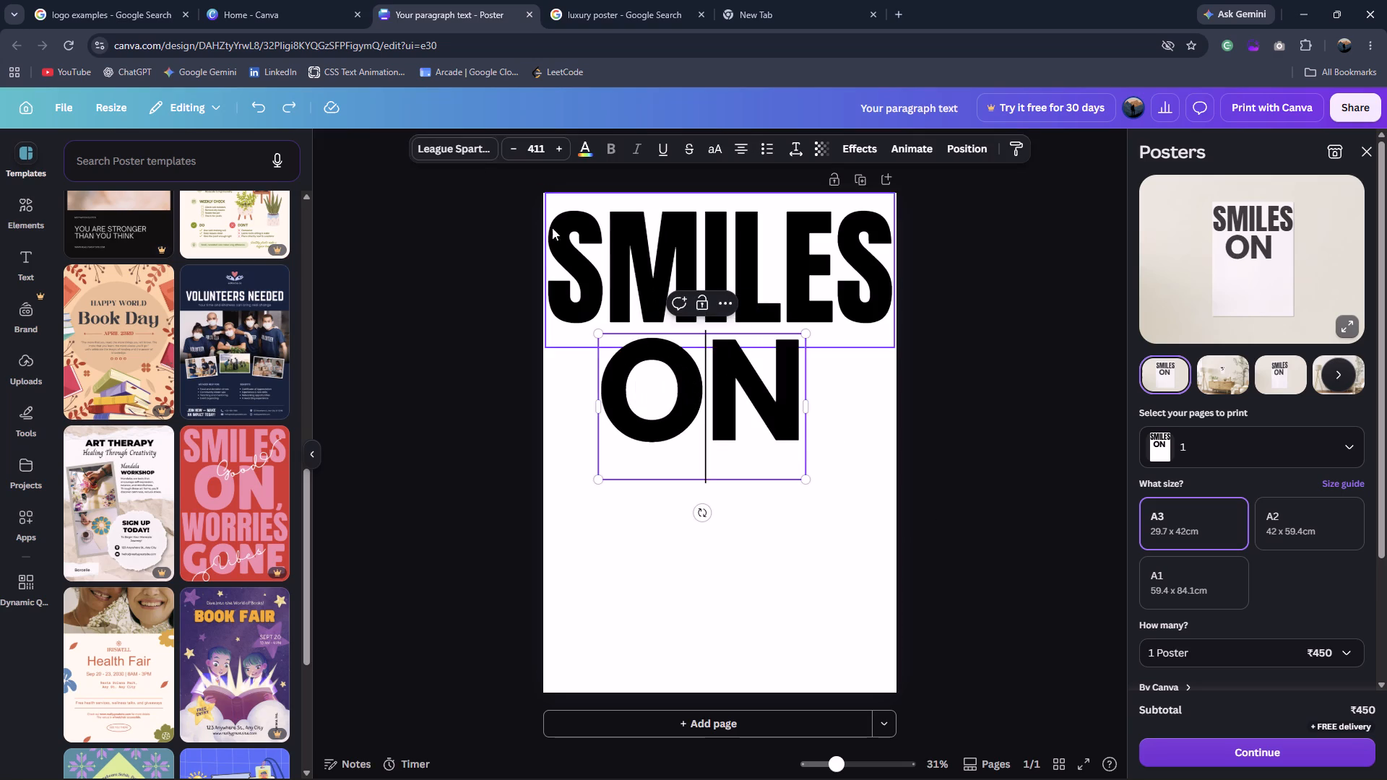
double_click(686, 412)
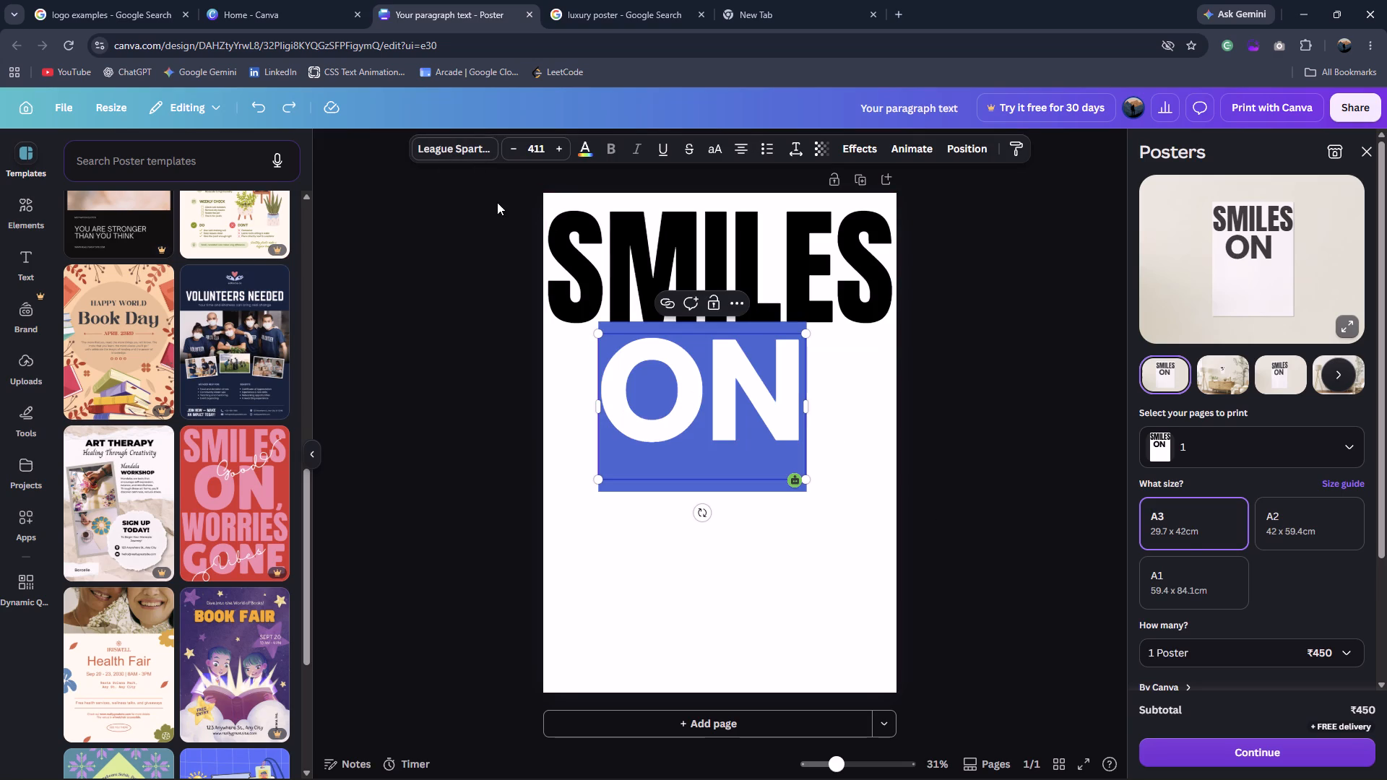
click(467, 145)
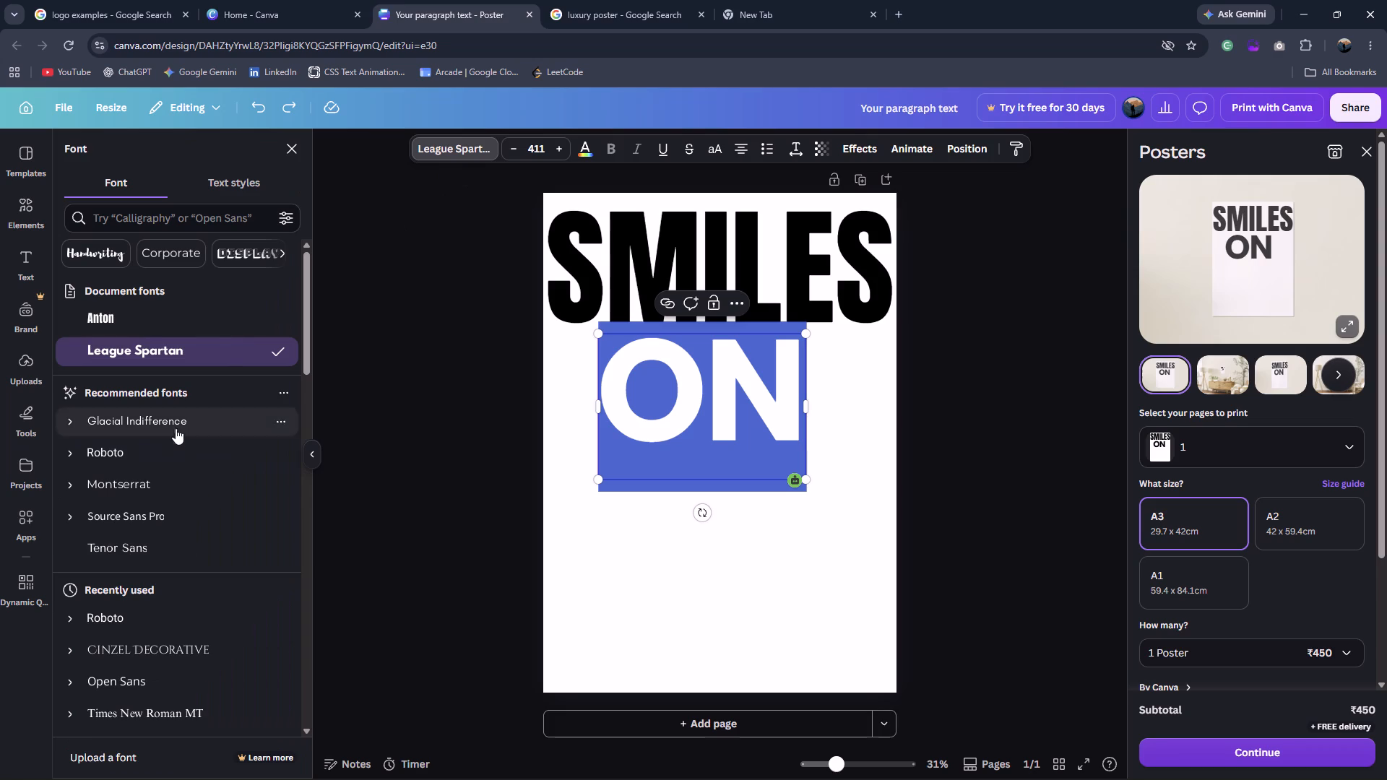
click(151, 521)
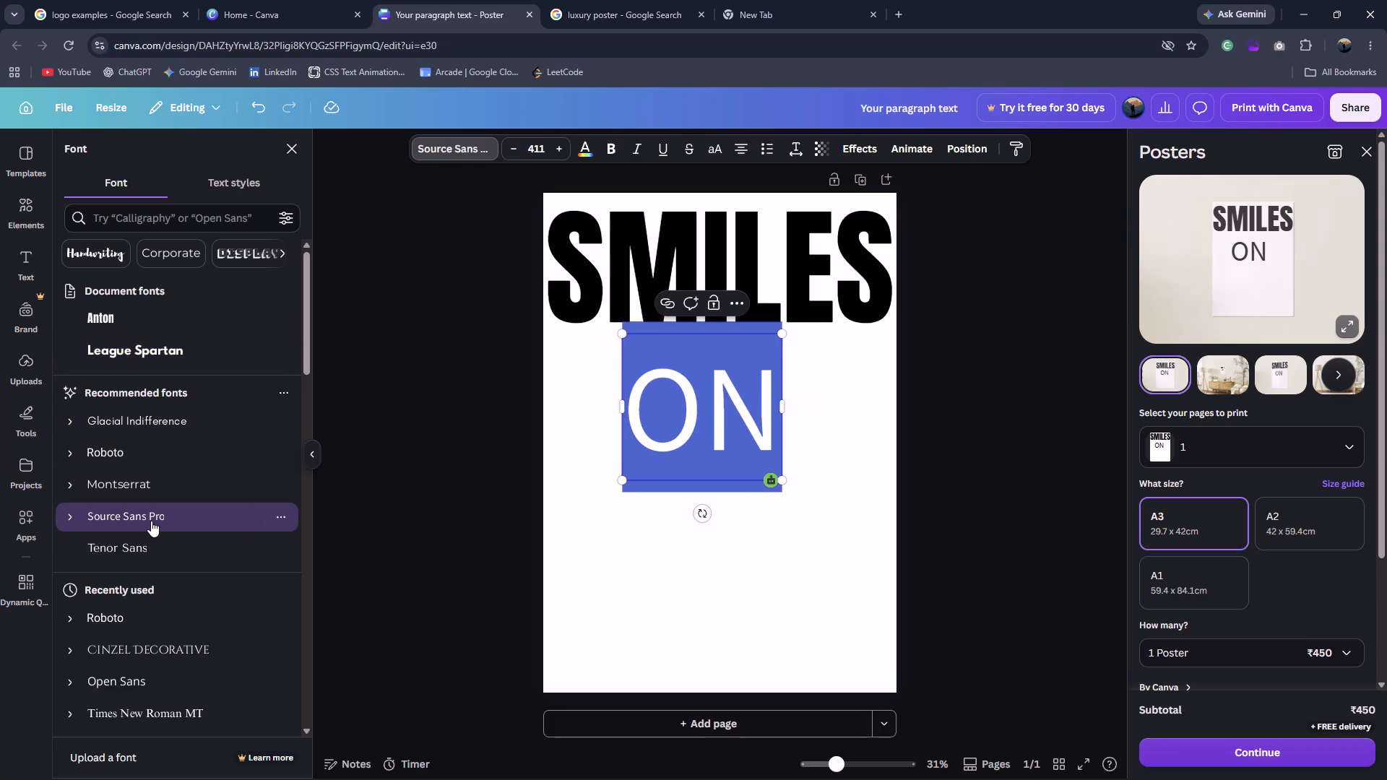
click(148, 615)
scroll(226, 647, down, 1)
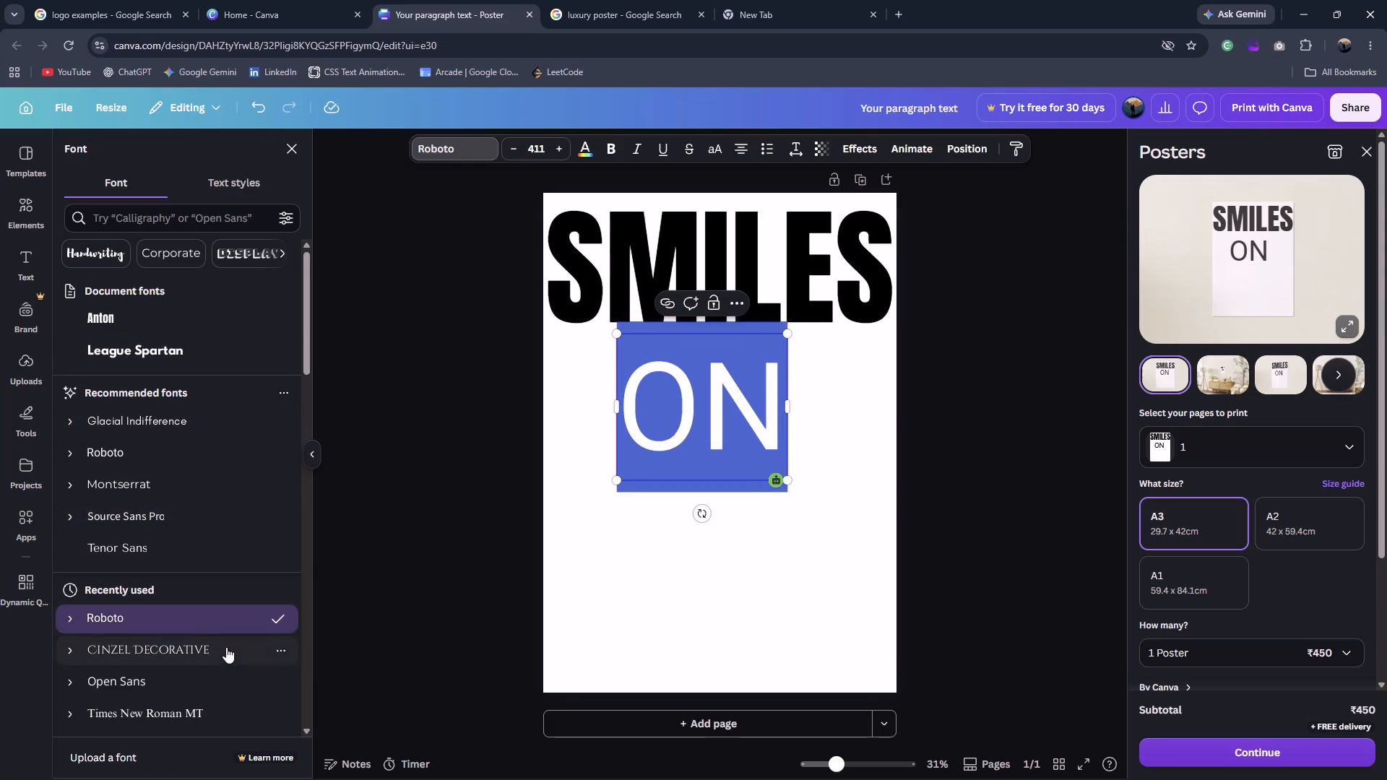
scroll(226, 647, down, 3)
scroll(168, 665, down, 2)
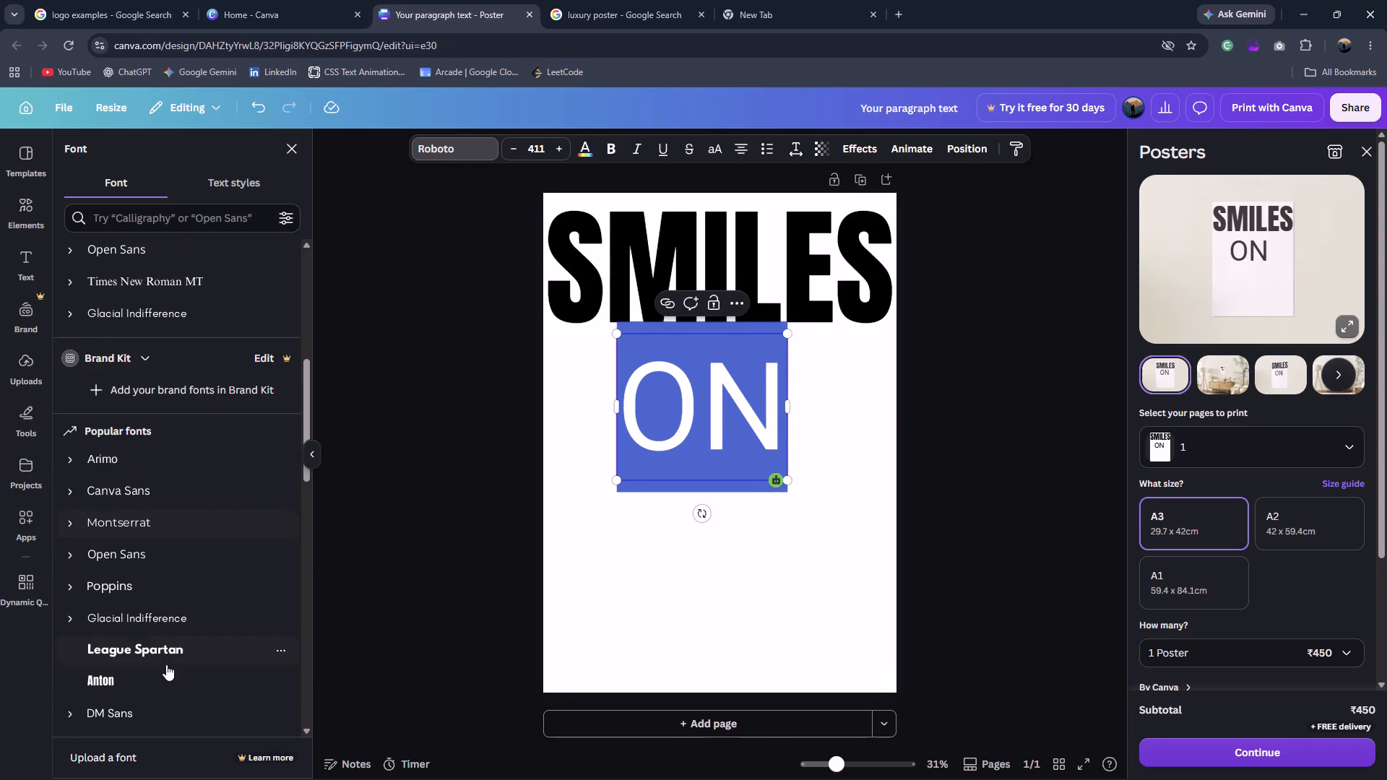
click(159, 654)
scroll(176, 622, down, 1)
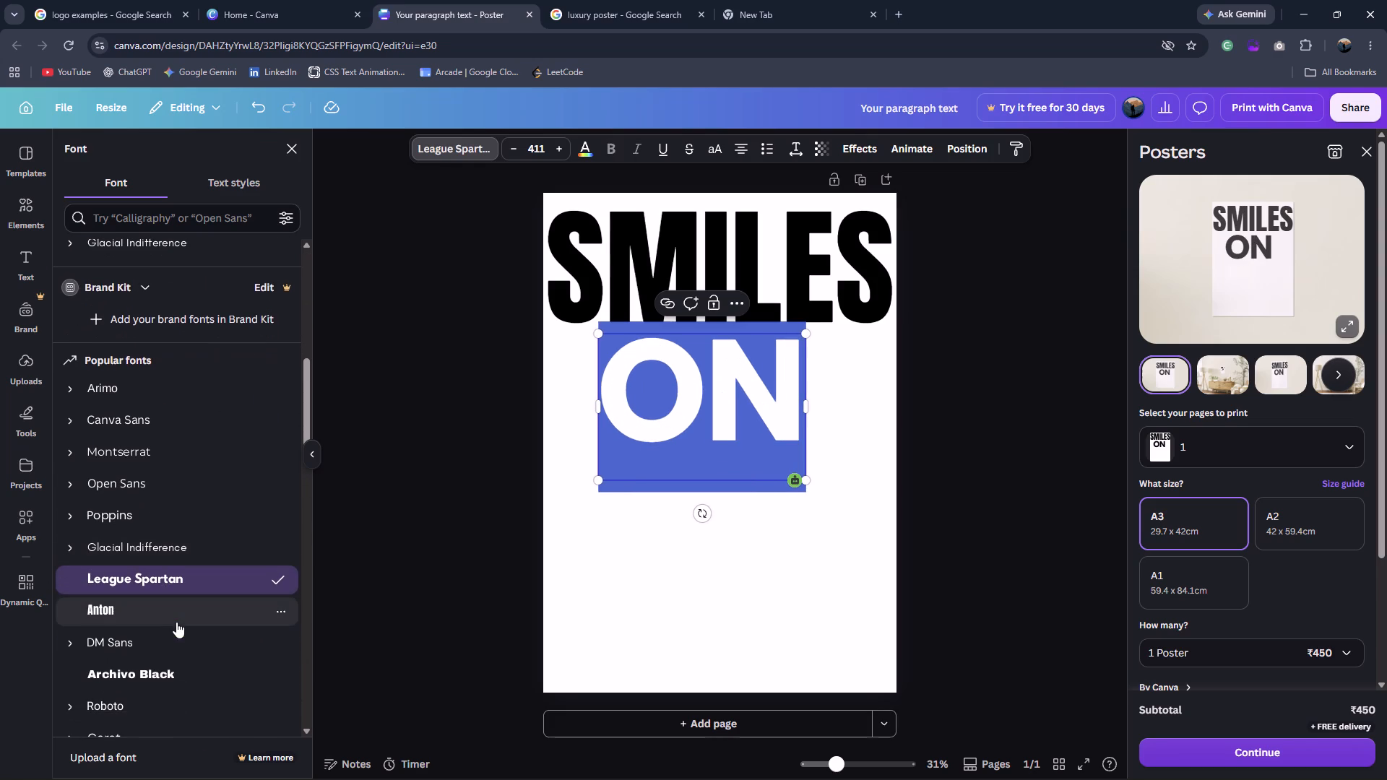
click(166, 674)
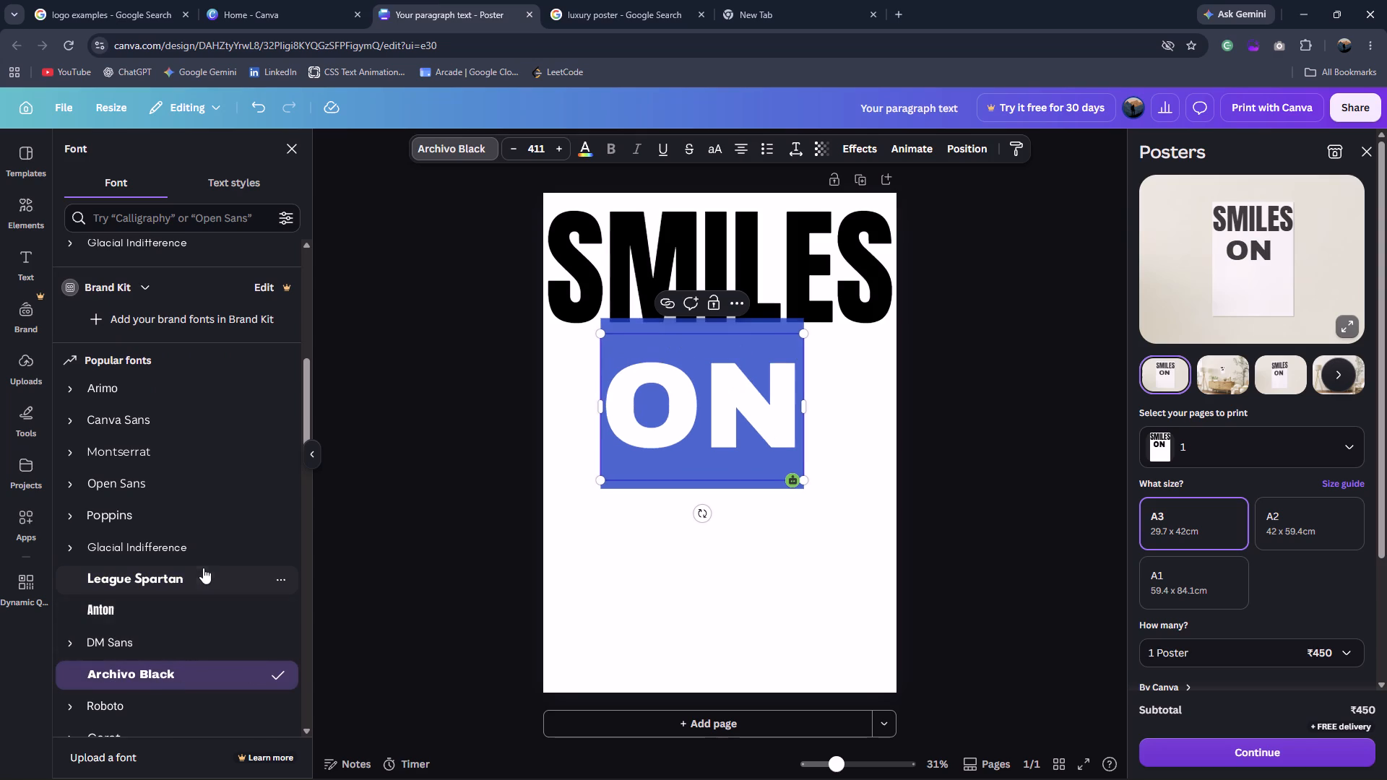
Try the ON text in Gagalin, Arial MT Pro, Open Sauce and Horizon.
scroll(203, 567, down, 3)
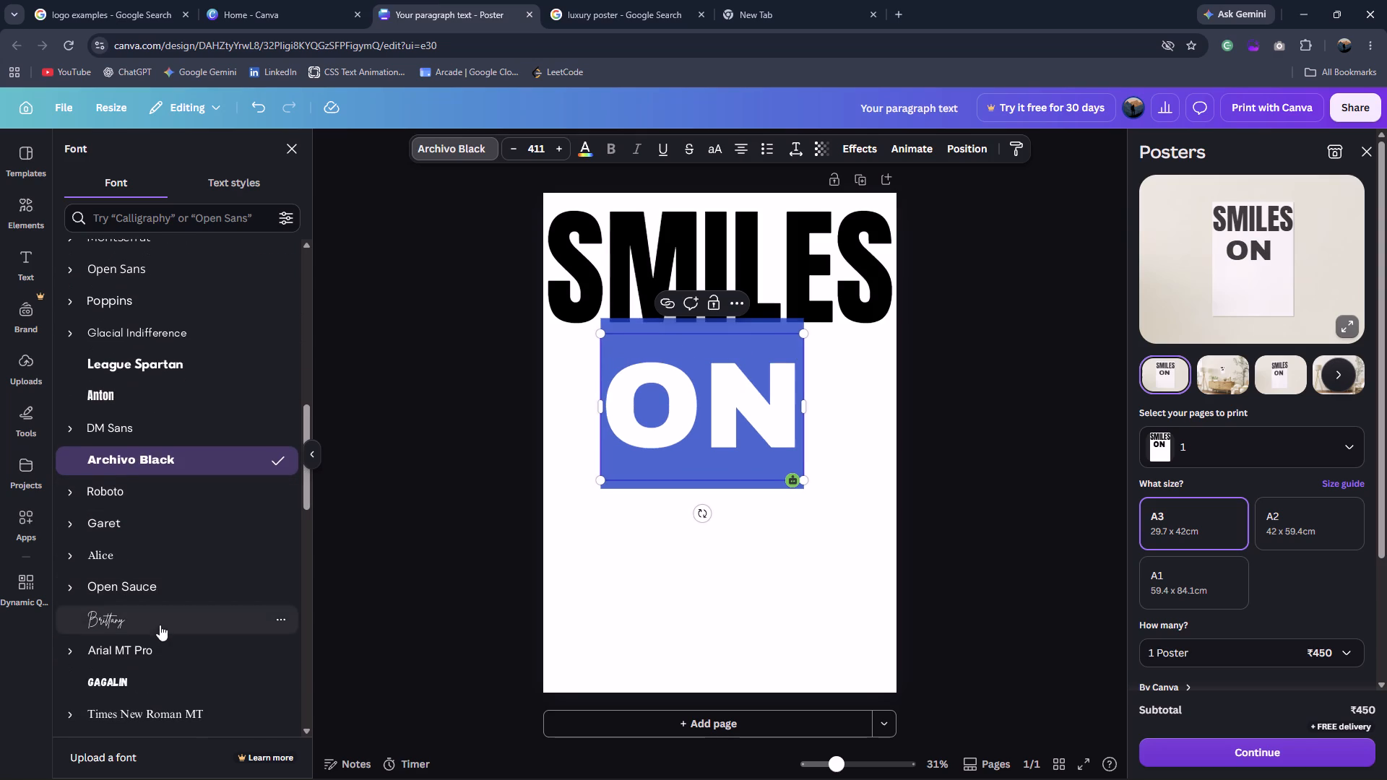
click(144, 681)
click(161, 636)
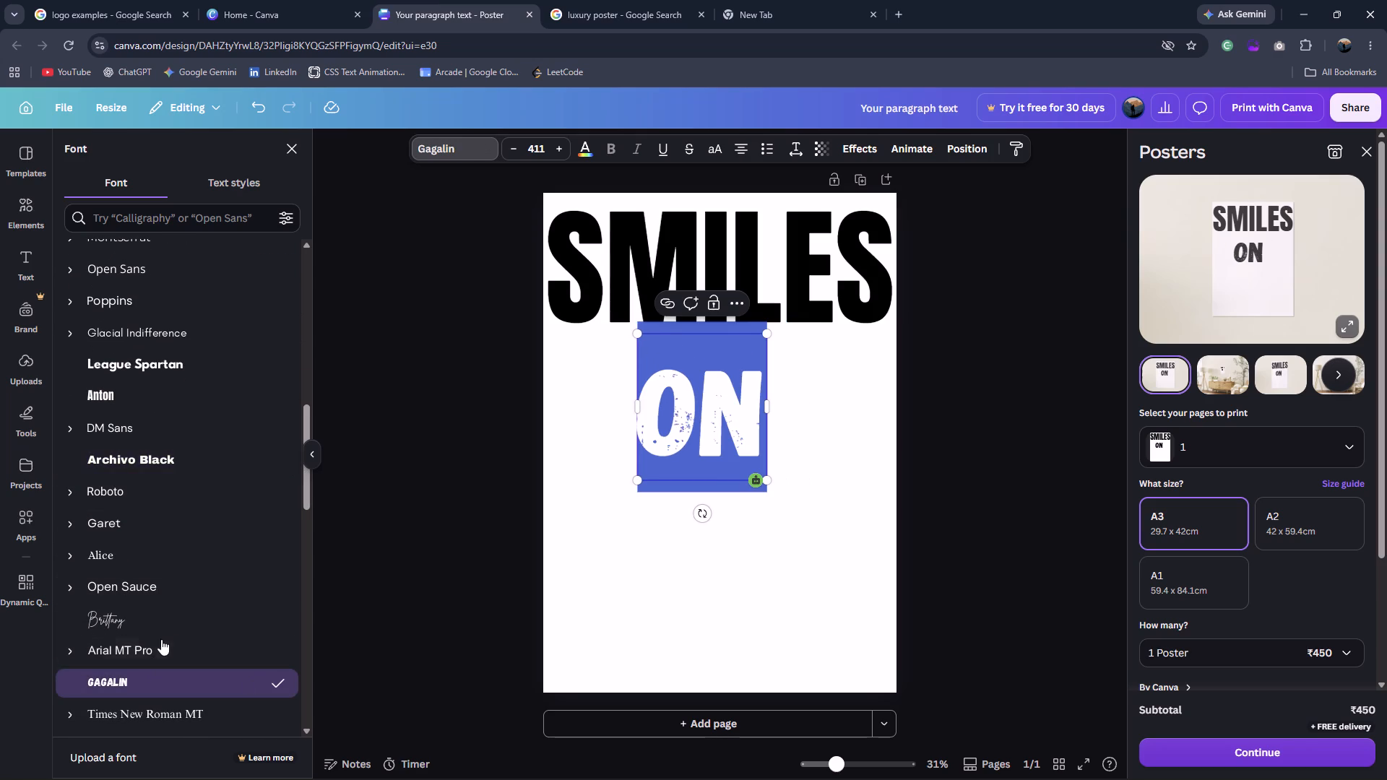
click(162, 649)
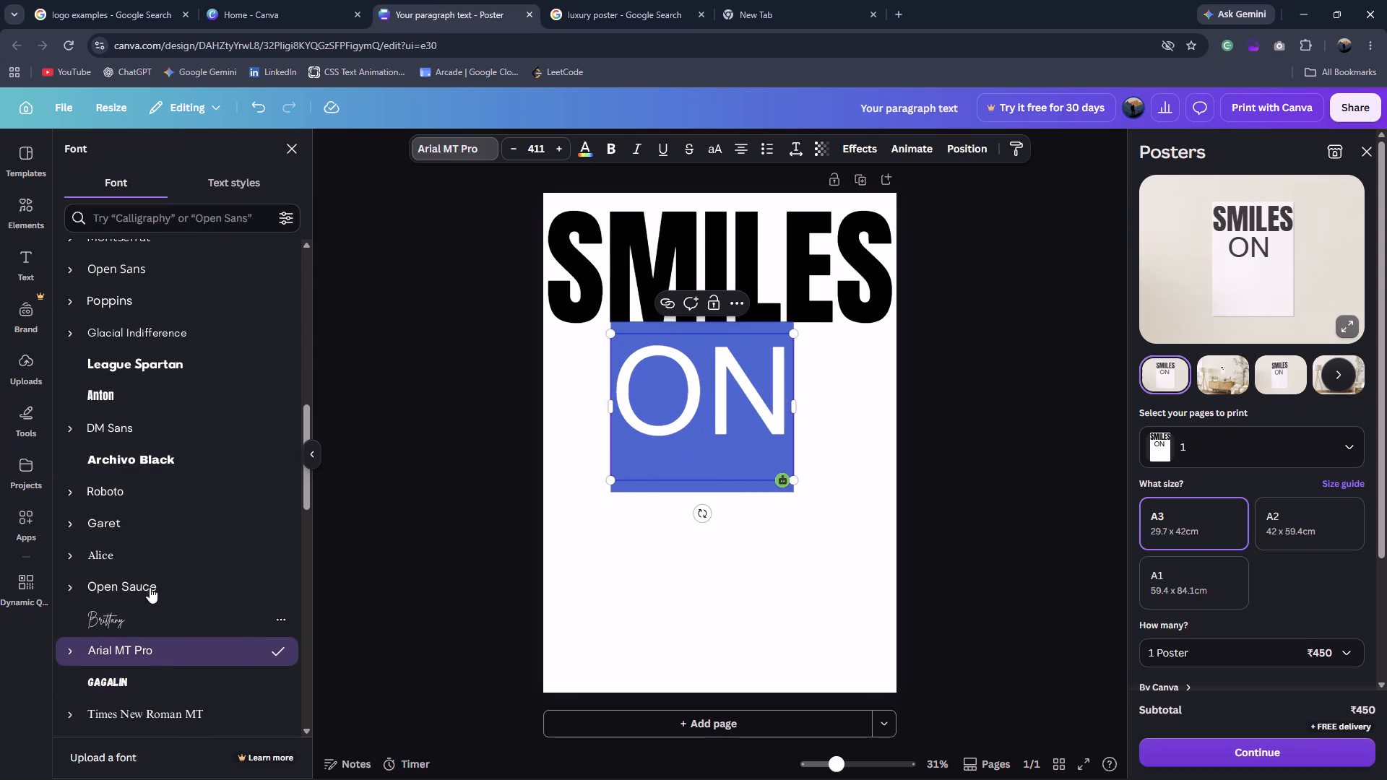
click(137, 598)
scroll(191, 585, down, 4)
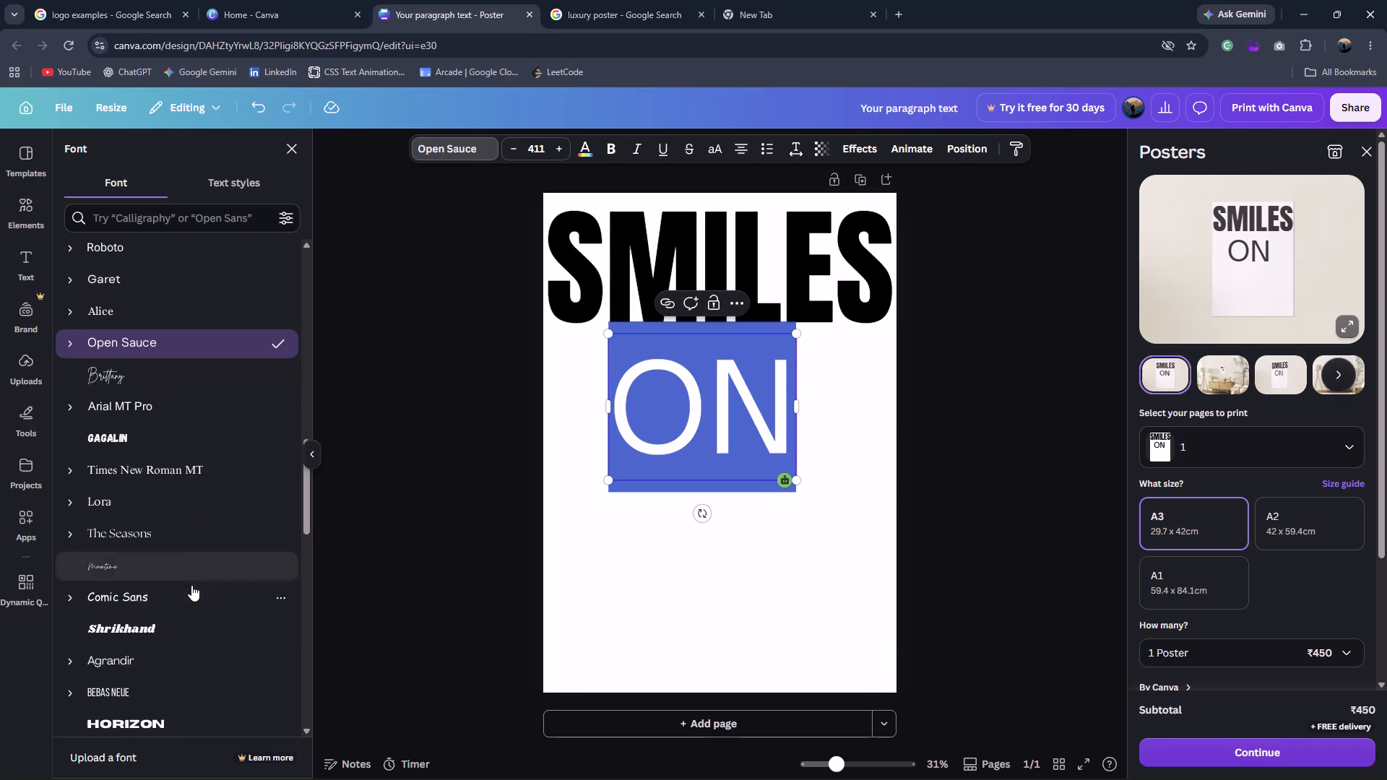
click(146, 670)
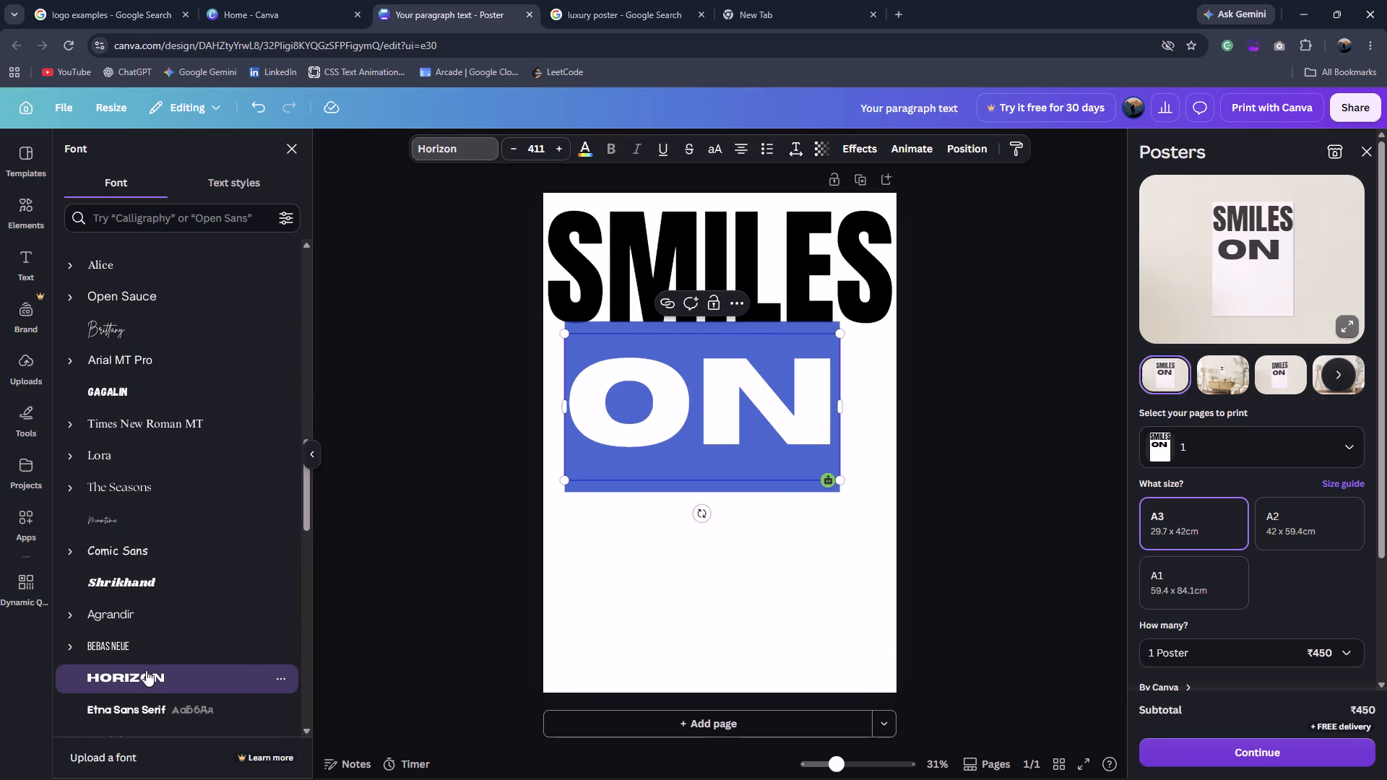
Set the ON text's font to Lilita One.
scroll(153, 621, down, 3)
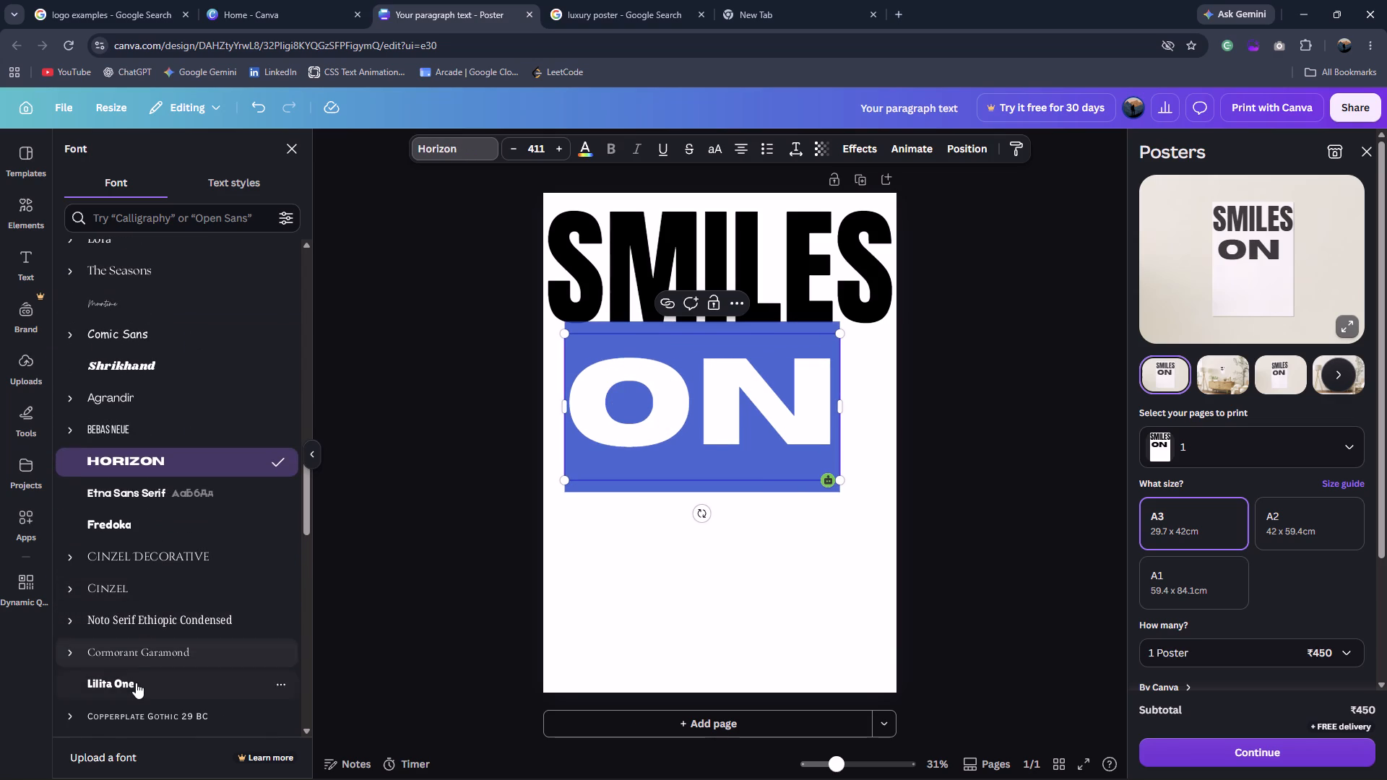
click(135, 685)
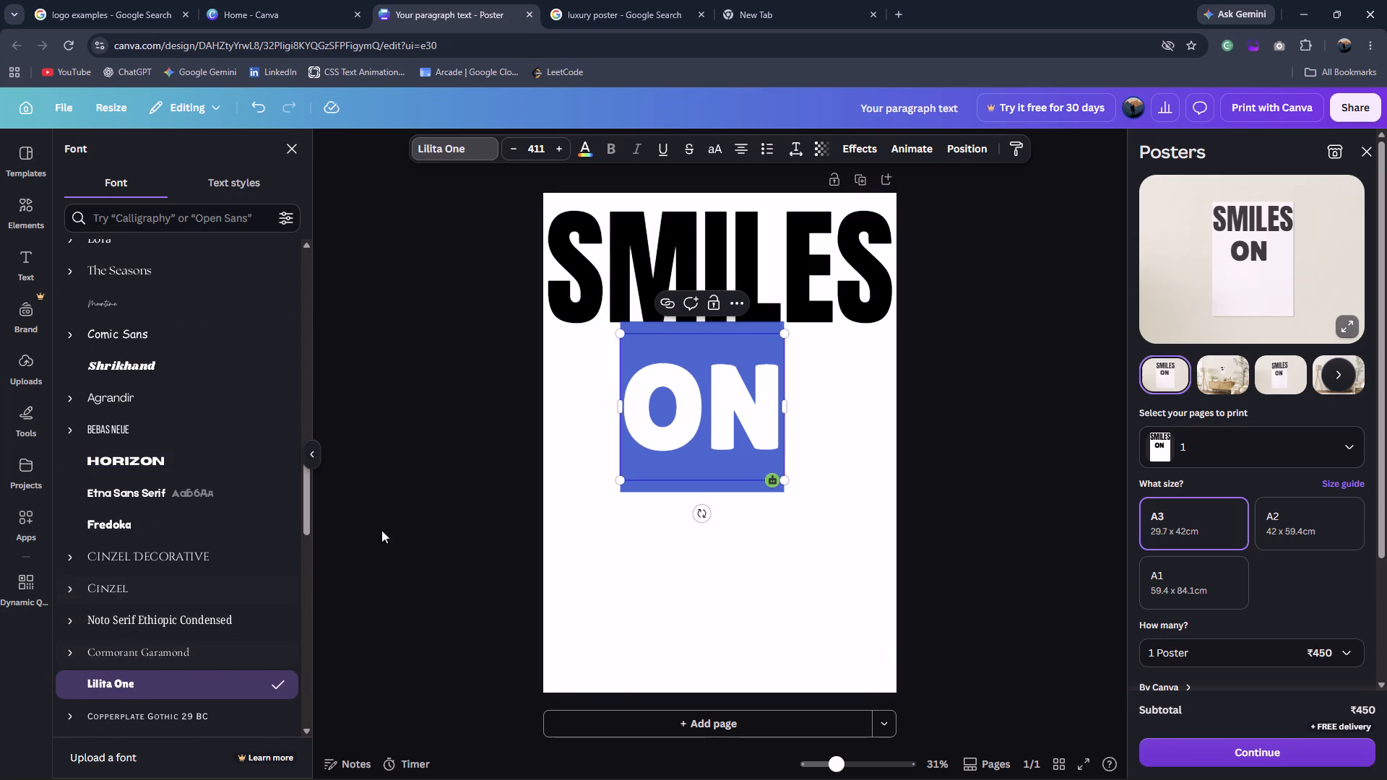
click(402, 524)
click(402, 524)
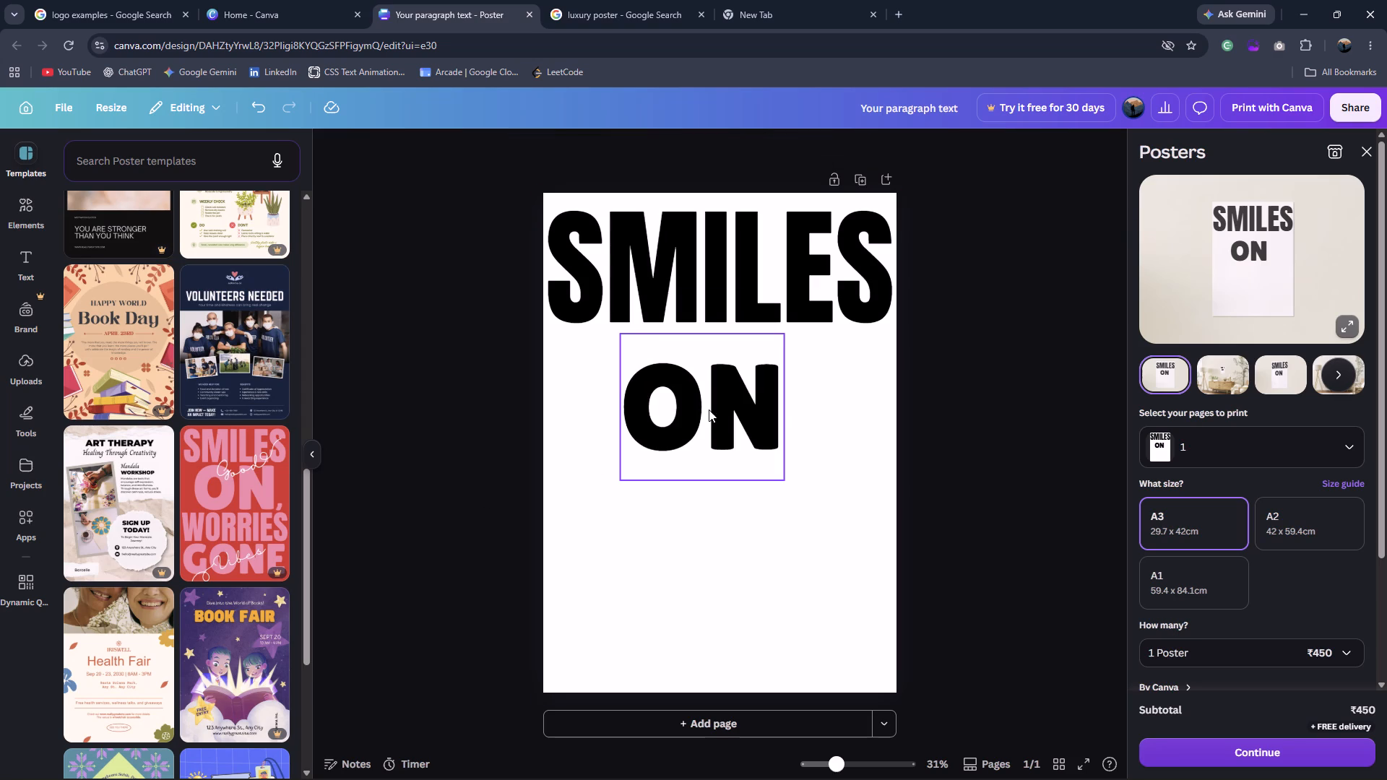
Move the ON text up close under SMILES and centre it horizontally on the page.
drag(709, 415, 719, 383)
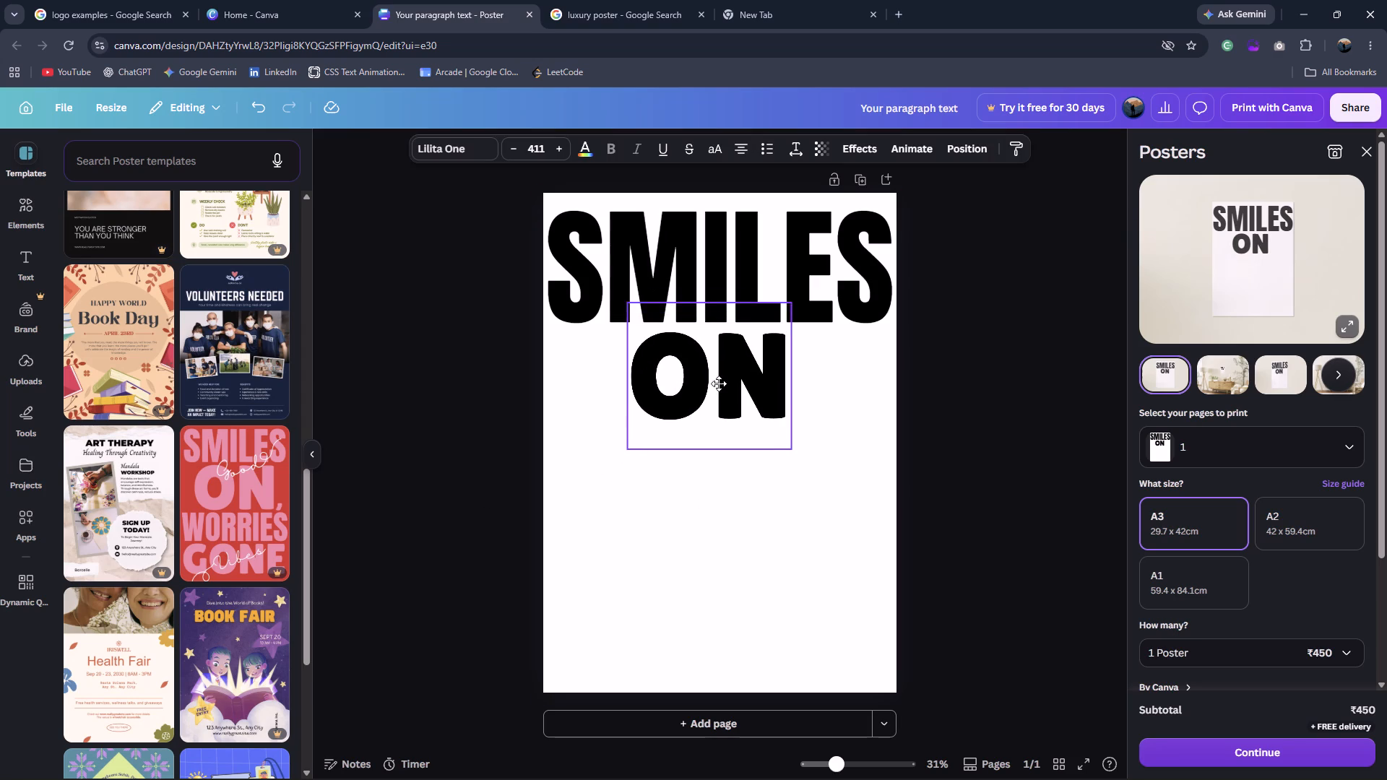
drag(719, 383, 727, 382)
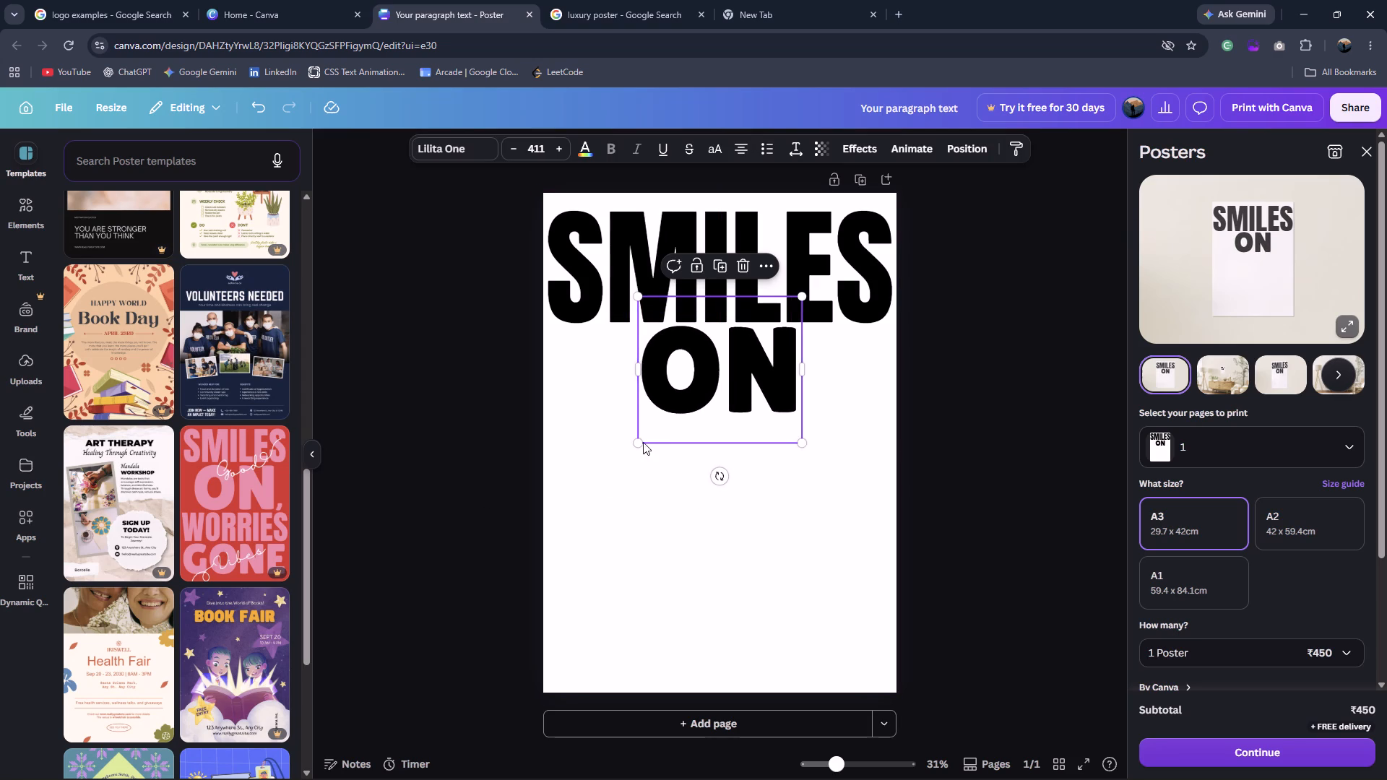
Enlarge the ON text to a font size of about 594.
shift+drag(641, 443, 611, 480)
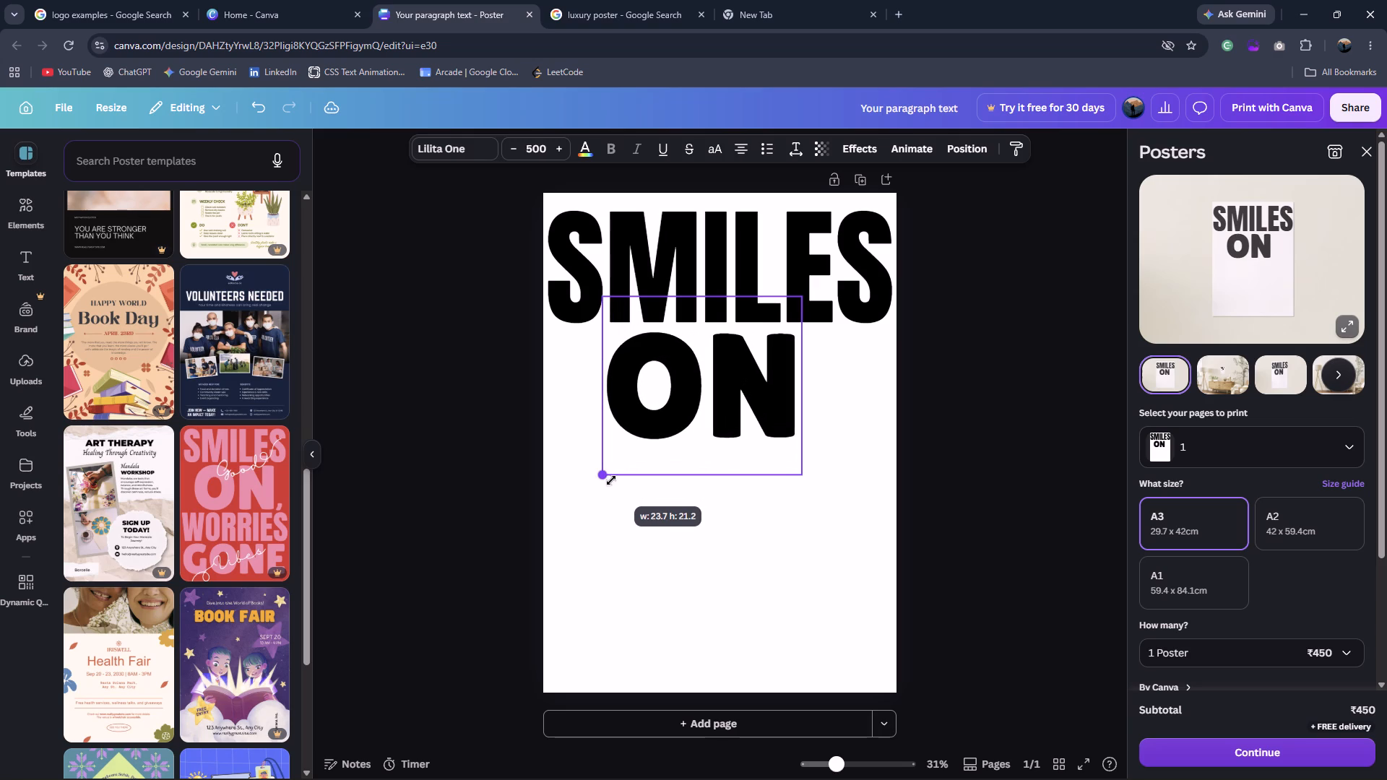
shift+drag(611, 480, 587, 498)
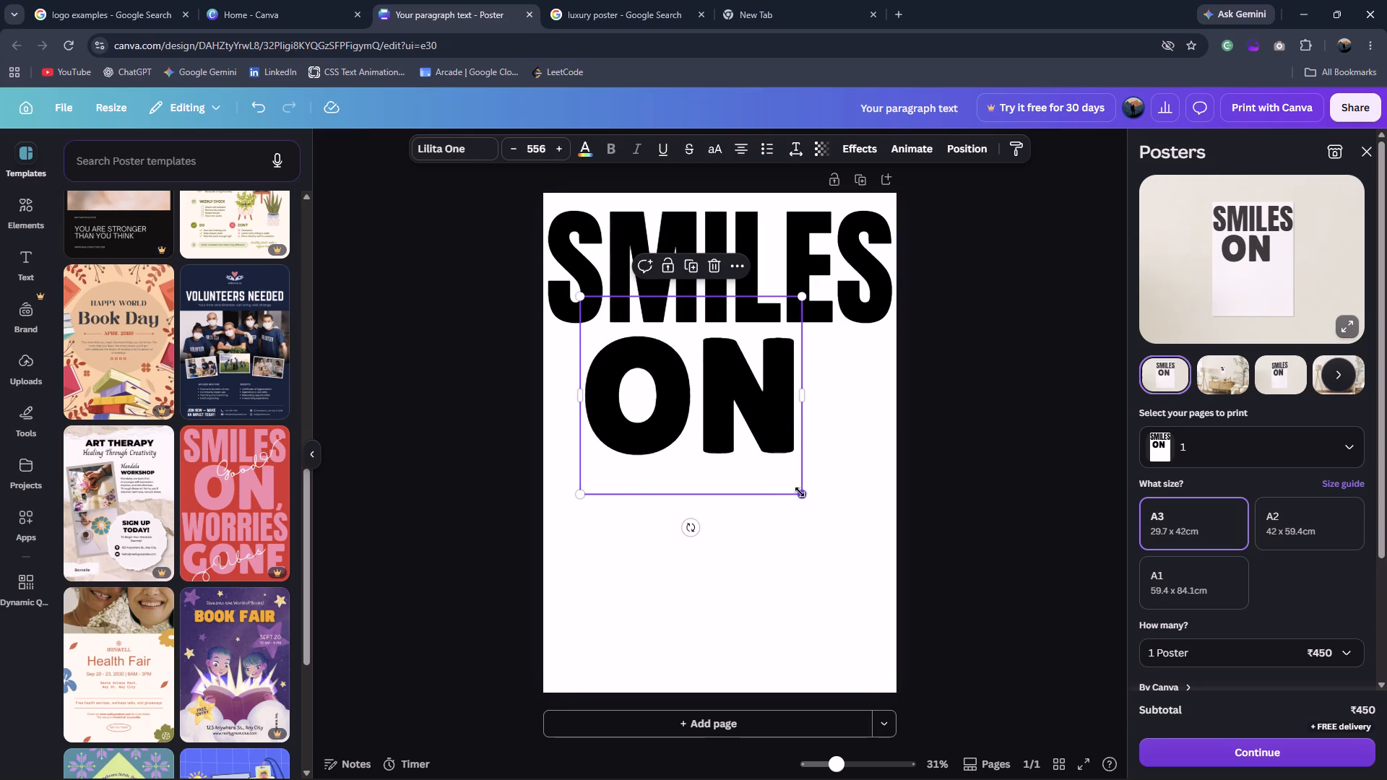
shift+drag(800, 493, 812, 511)
click(878, 443)
Move the enlarged ON text up close under SMILES and centre it horizontally on the page.
drag(719, 428, 731, 421)
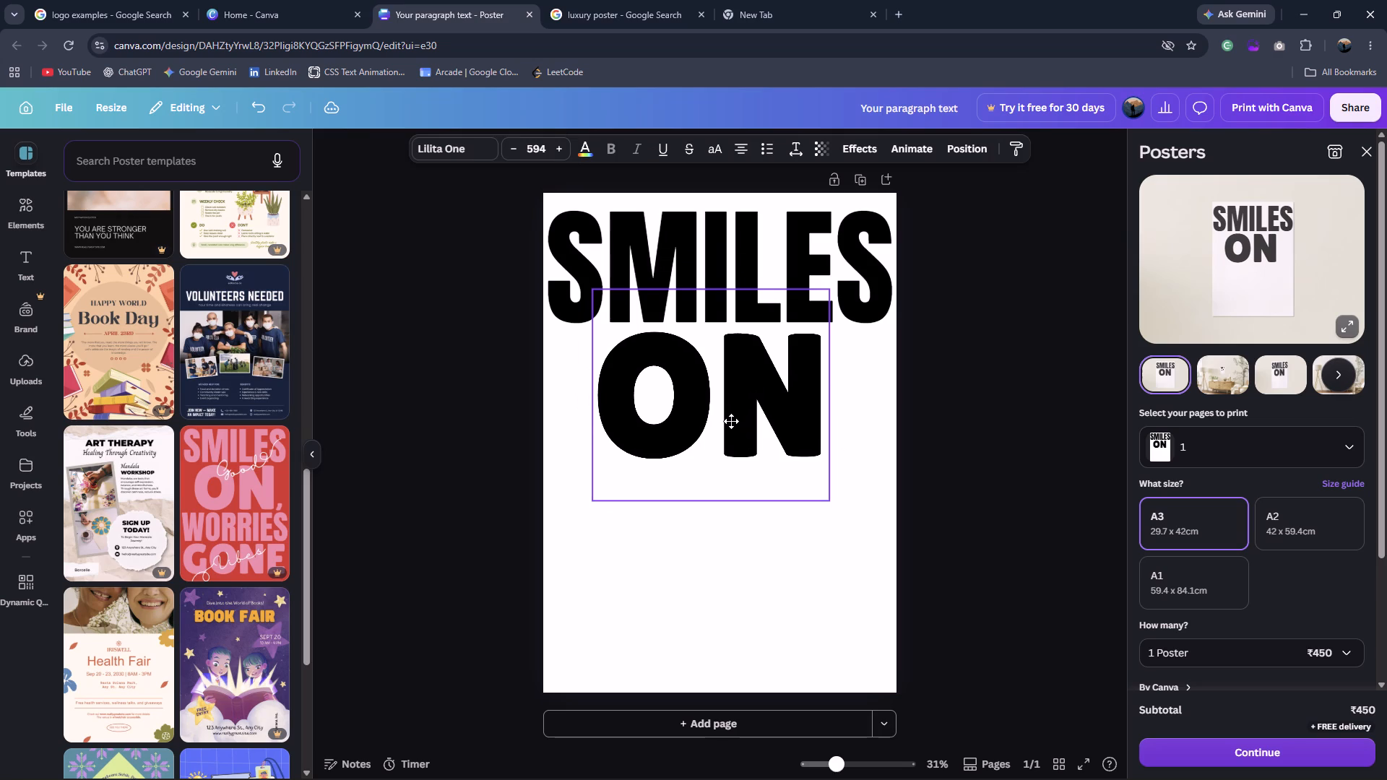
drag(731, 421, 733, 421)
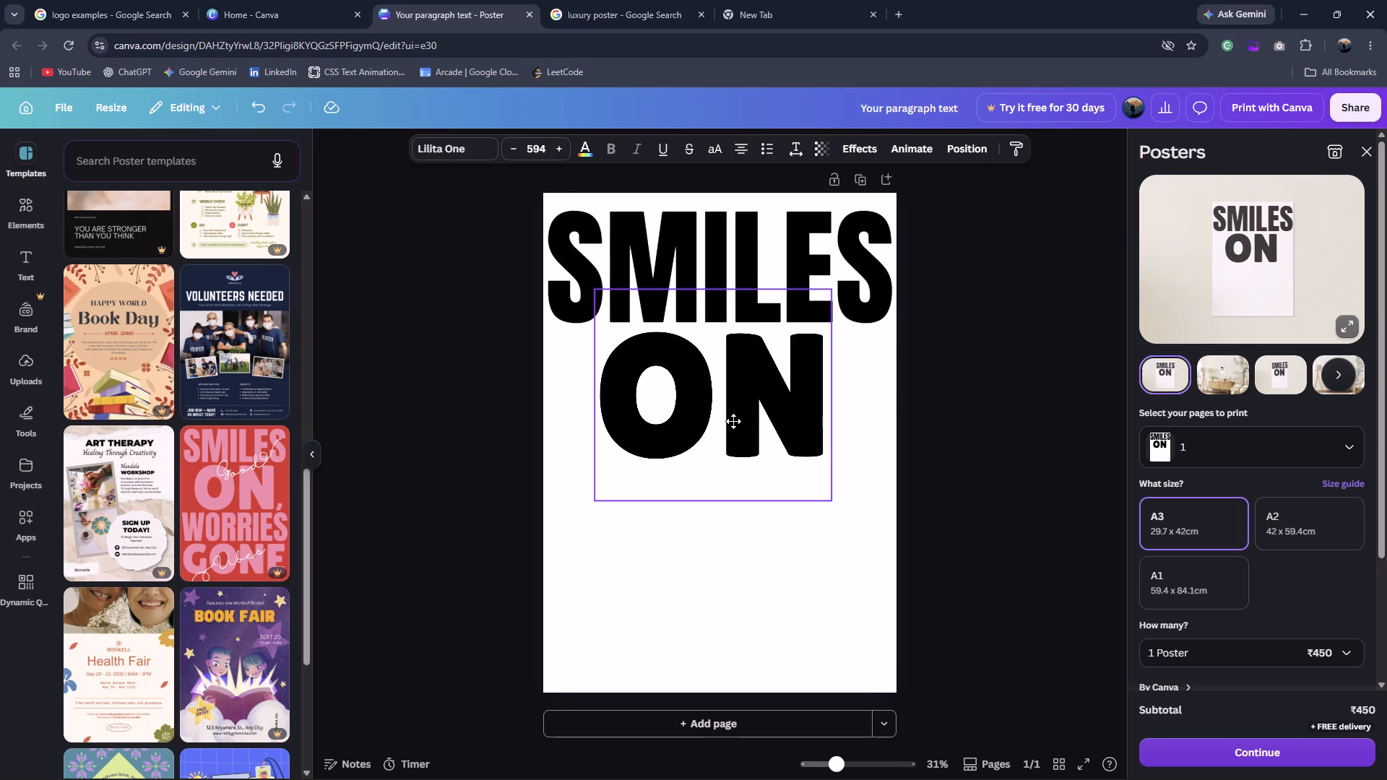
drag(733, 421, 733, 417)
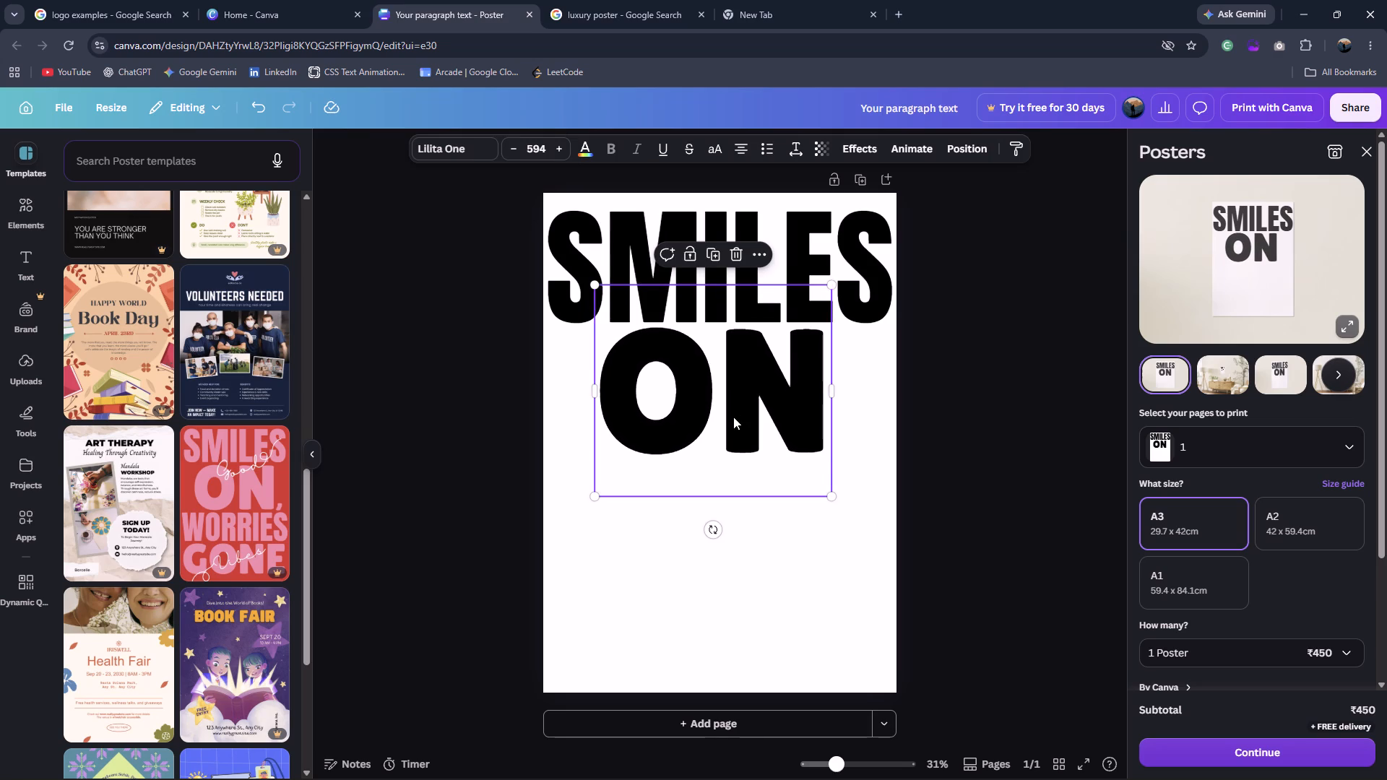
key(Left)
key(Left)
key(Left)
key(Left)
key(Left)
key(Left)
key(Right)
key(Right)
key(Right)
key(Right)
key(Right)
key(Right)
key(Right)
key(Right)
key(Right)
key(Right)
key(Right)
key(Right)
key(Right)
key(Right)
key(Right)
key(Right)
key(Right)
key(Right)
key(Right)
key(Right)
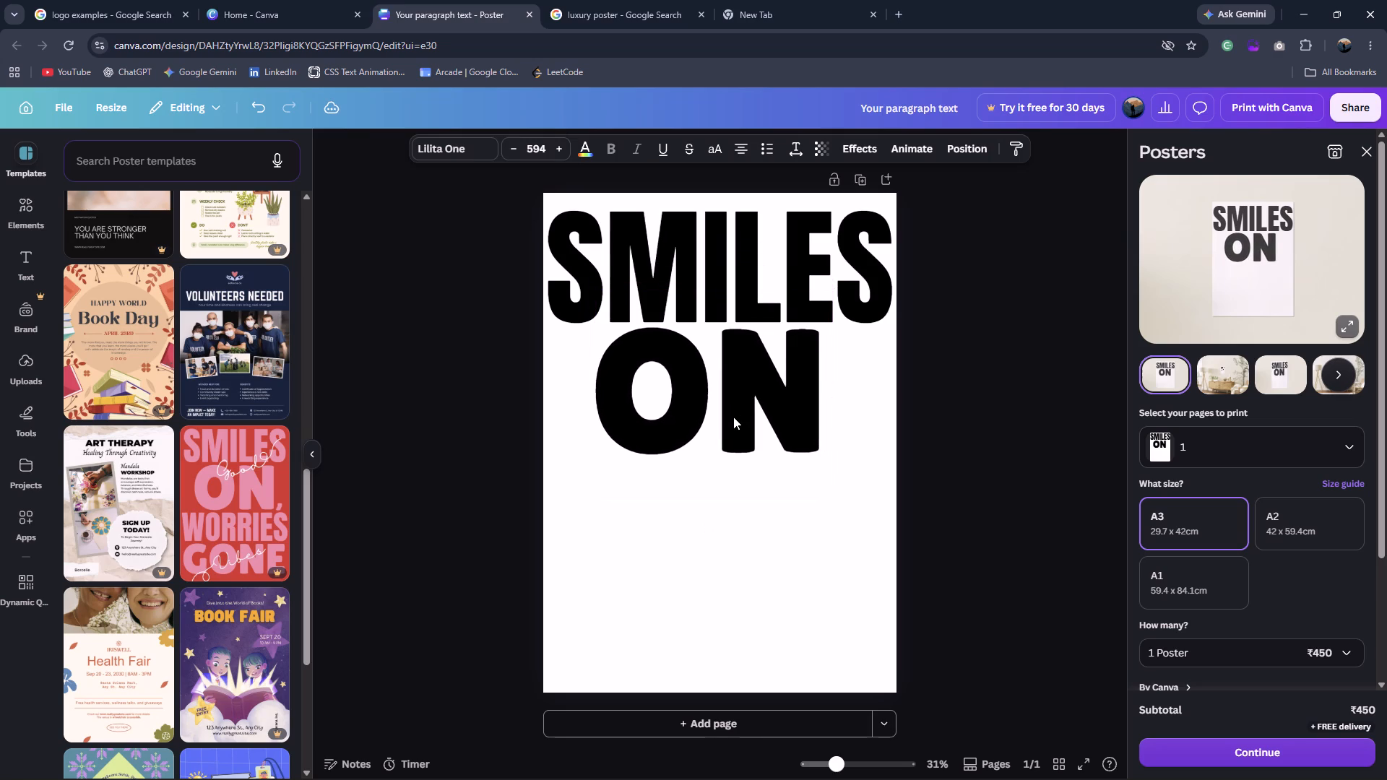
key(Left)
key(Left)
key(Left)
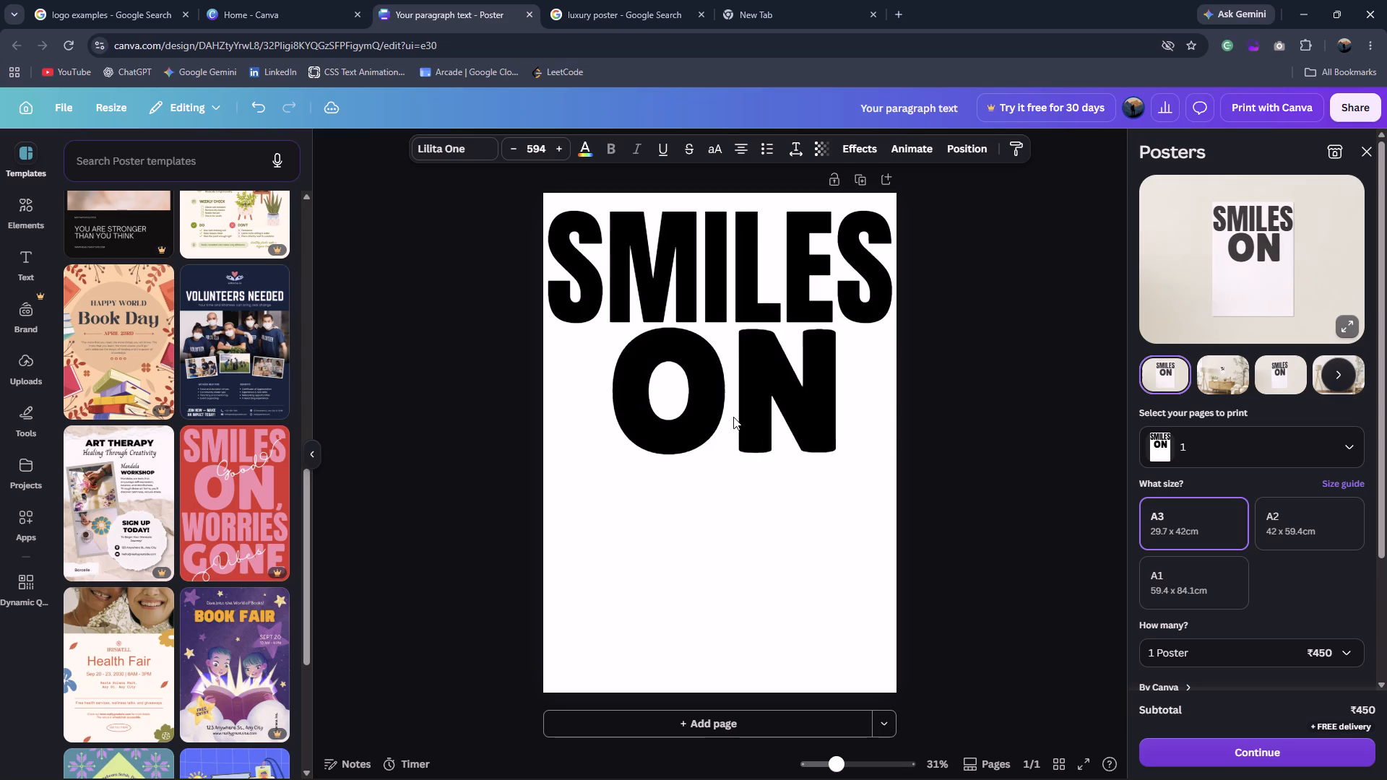
key(Left)
key(Left)
key(Left)
key(Left)
key(Left)
key(Left)
key(Left)
key(Left)
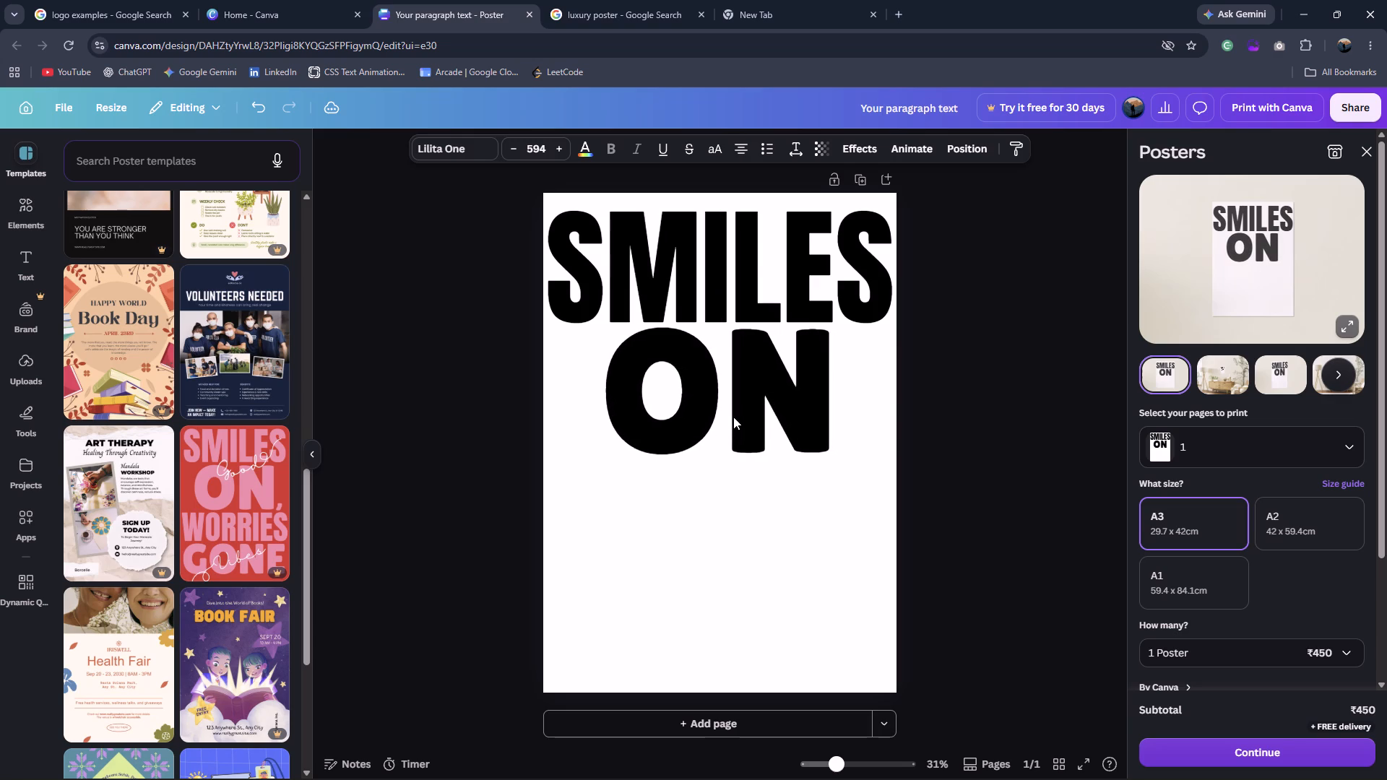
key(Right)
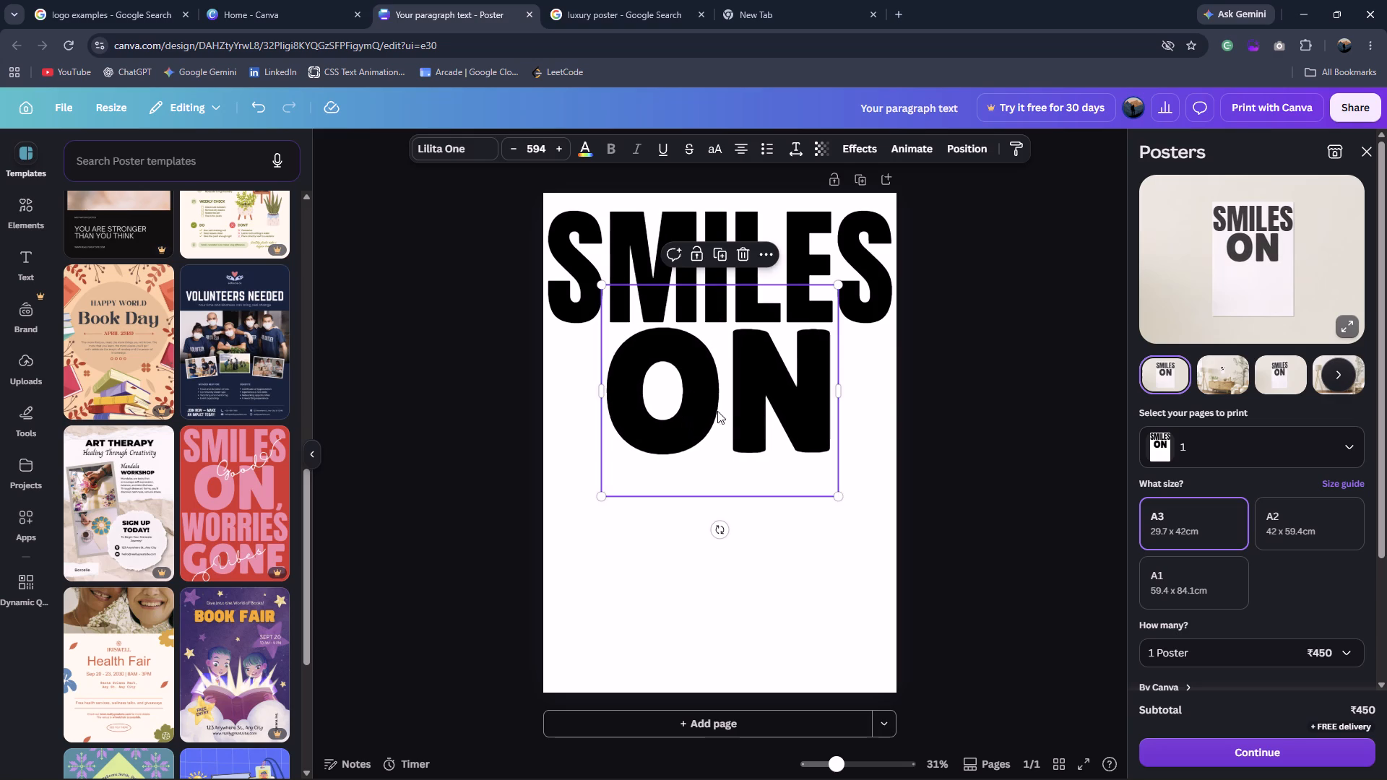
click(1085, 379)
Duplicate the ON text and replace the copy's wording with a single comma.
click(702, 391)
key(ctrl+d)
double_click(795, 485)
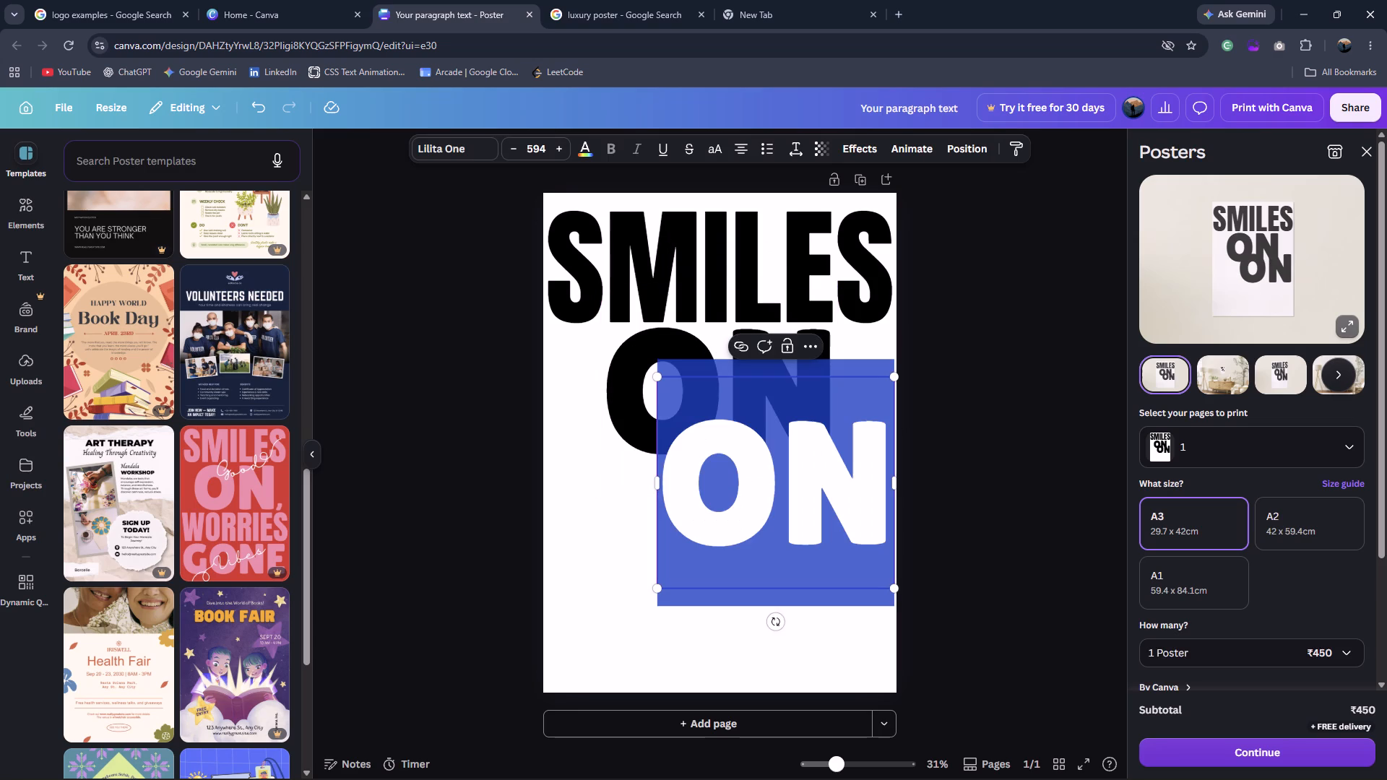
key(comma)
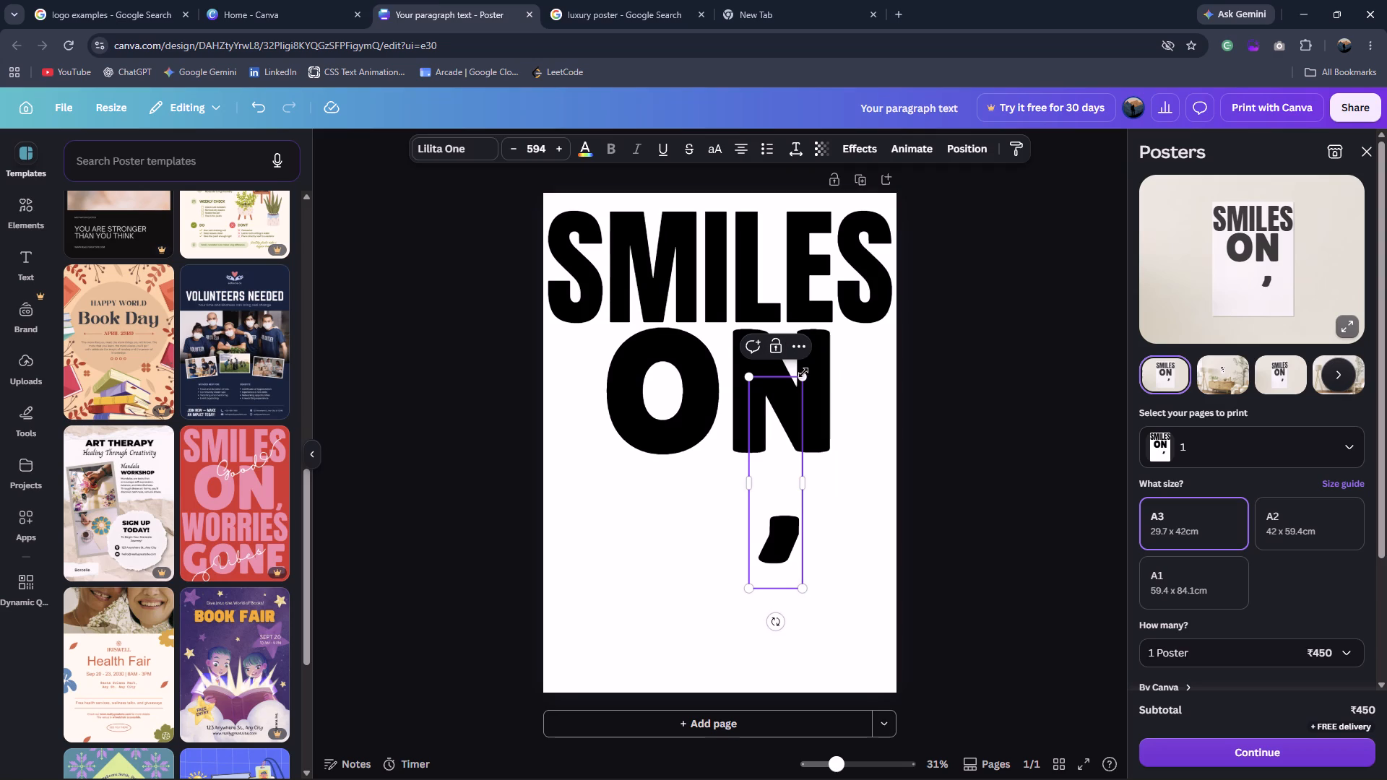
Shrink the comma text to a font size of about 219.
drag(803, 378, 790, 524)
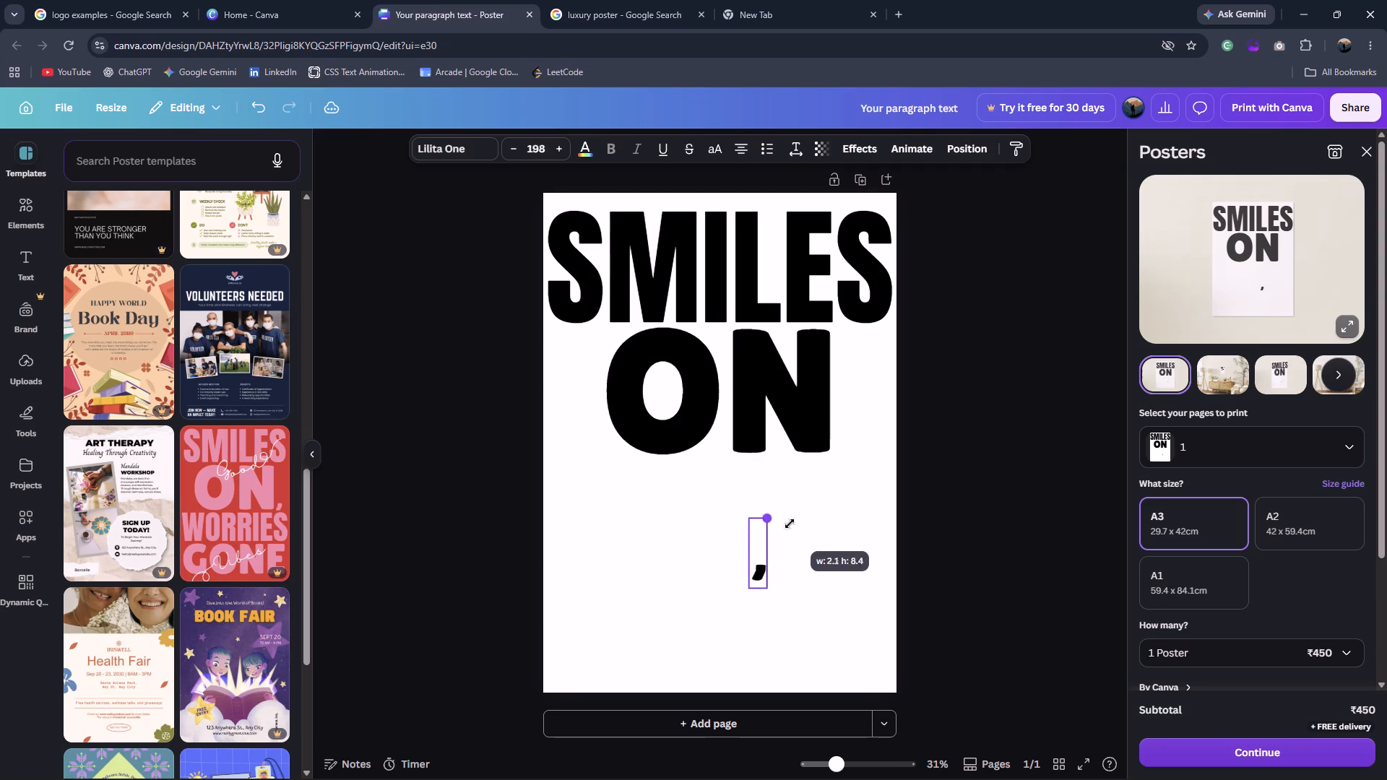
drag(790, 524, 792, 518)
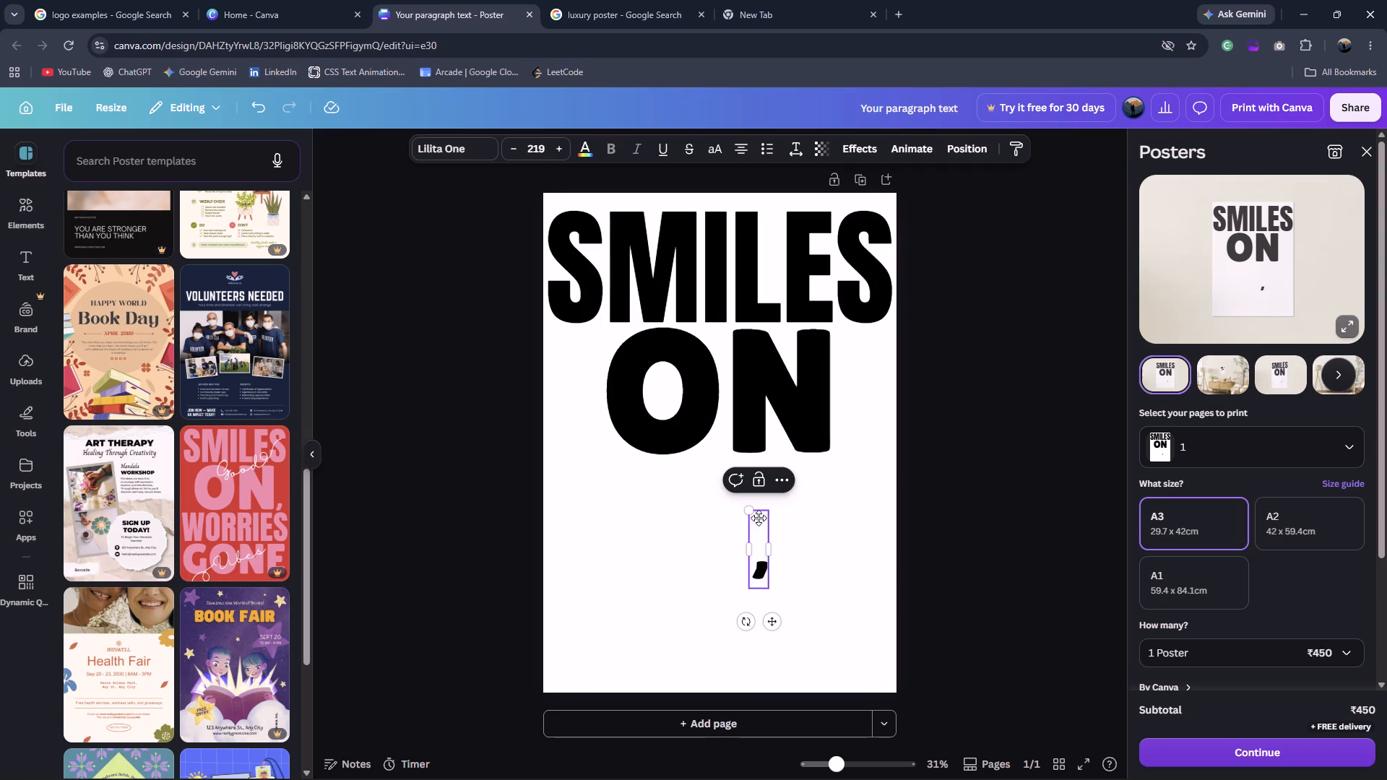
click(819, 579)
Move the comma up to sit right after the N of ON, near its baseline.
click(761, 567)
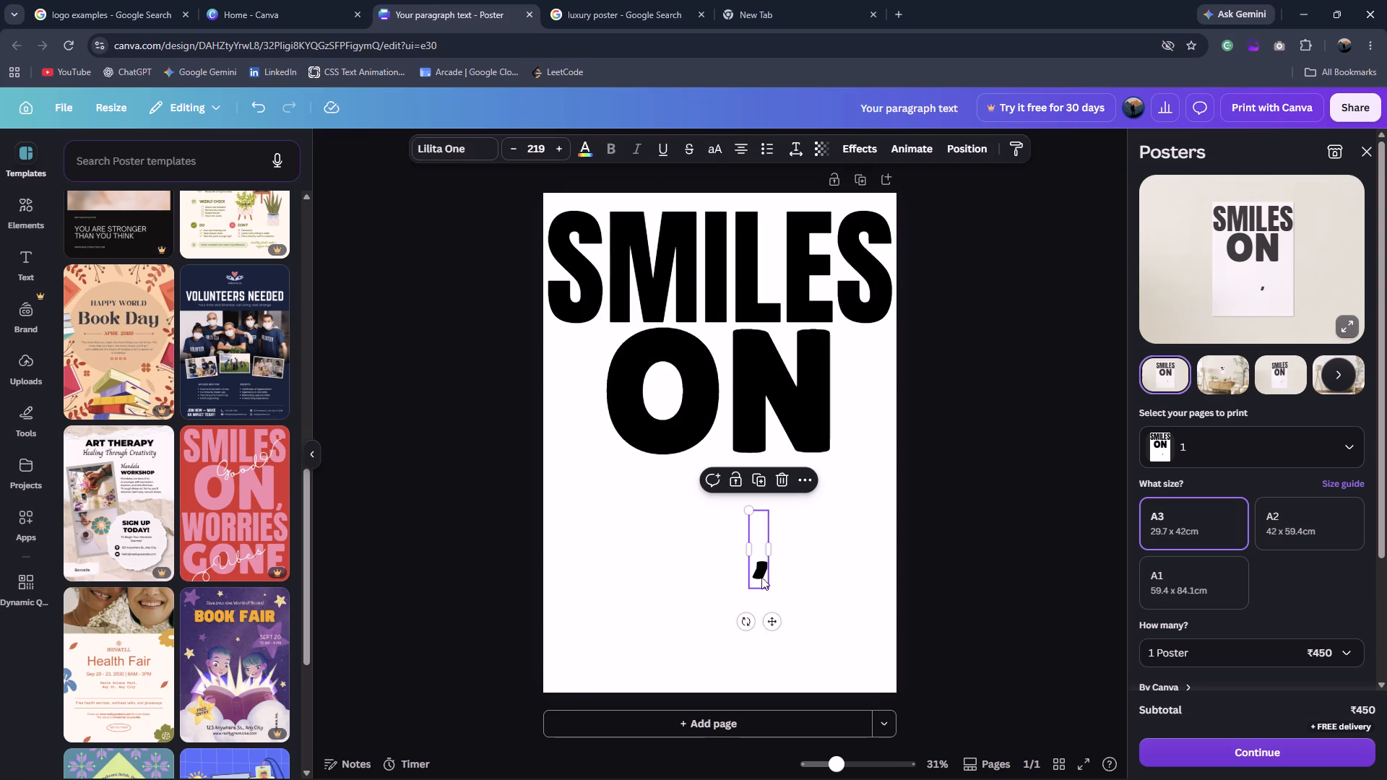
drag(780, 628, 780, 616)
click(768, 568)
drag(774, 623, 856, 504)
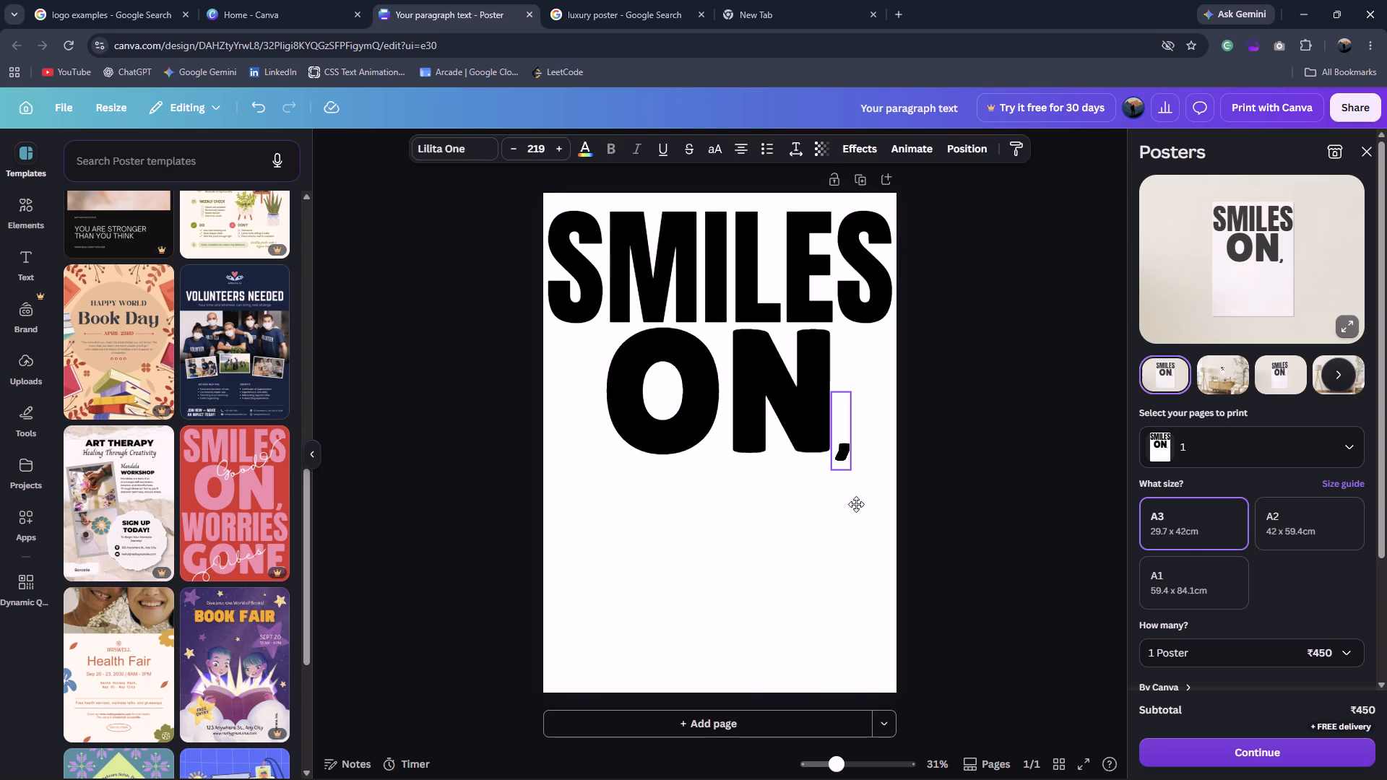
drag(856, 504, 854, 503)
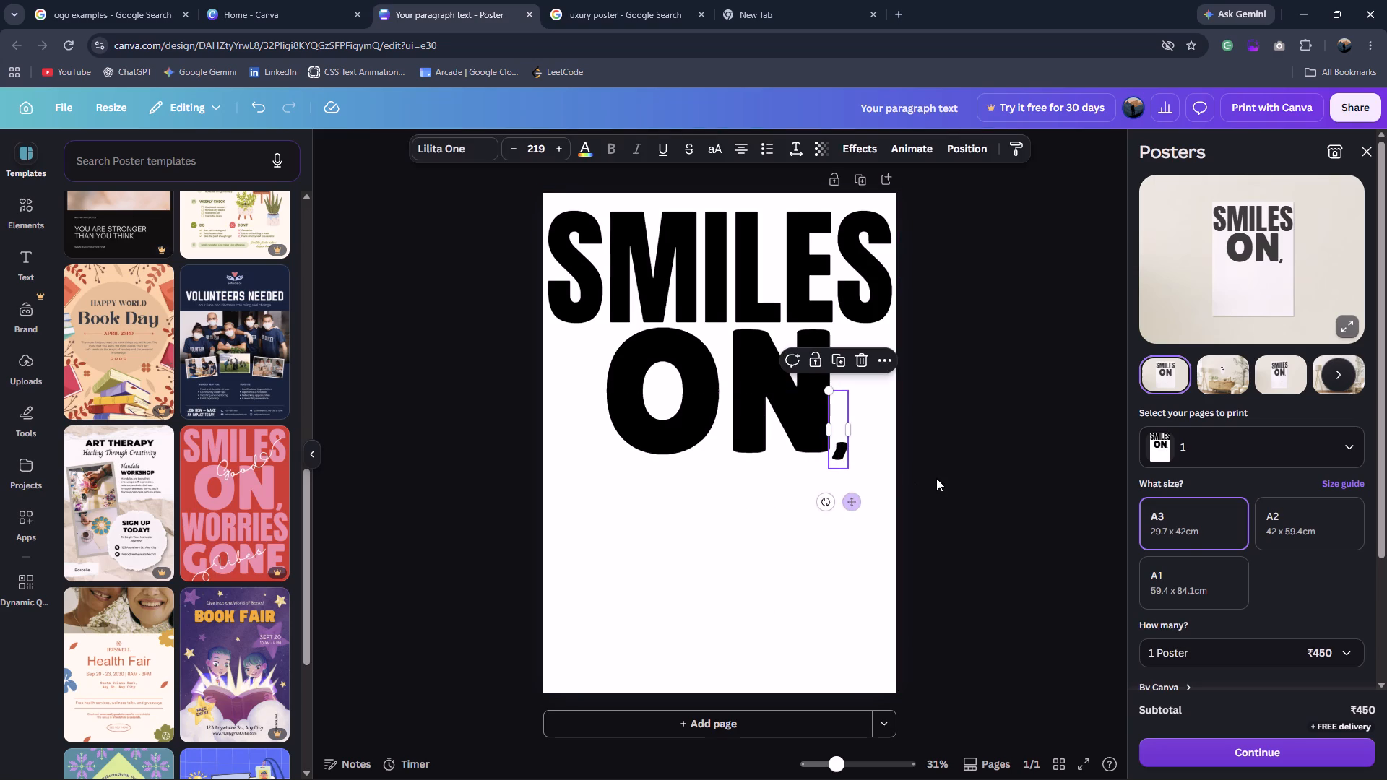
click(940, 478)
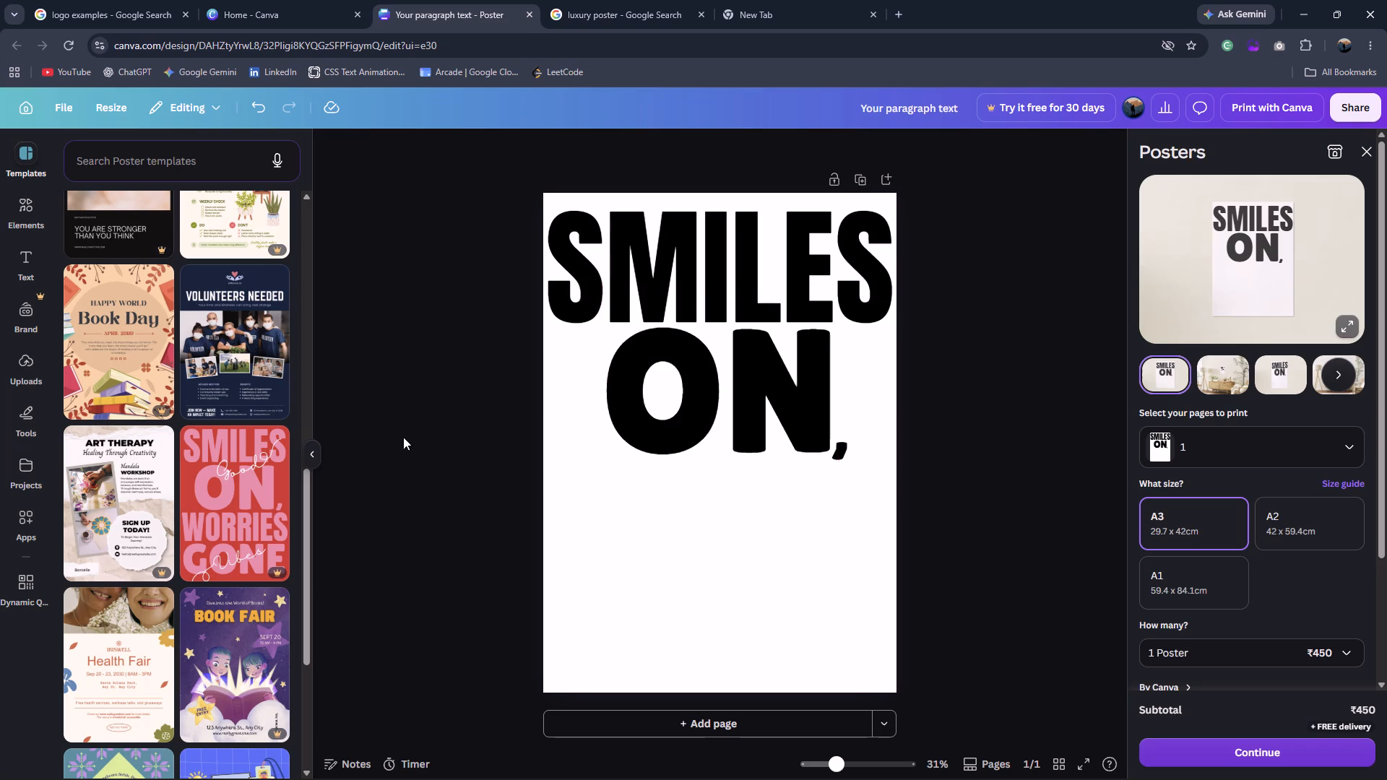
Duplicate the SMILES text and place the copy below the ON line as the third row.
click(701, 243)
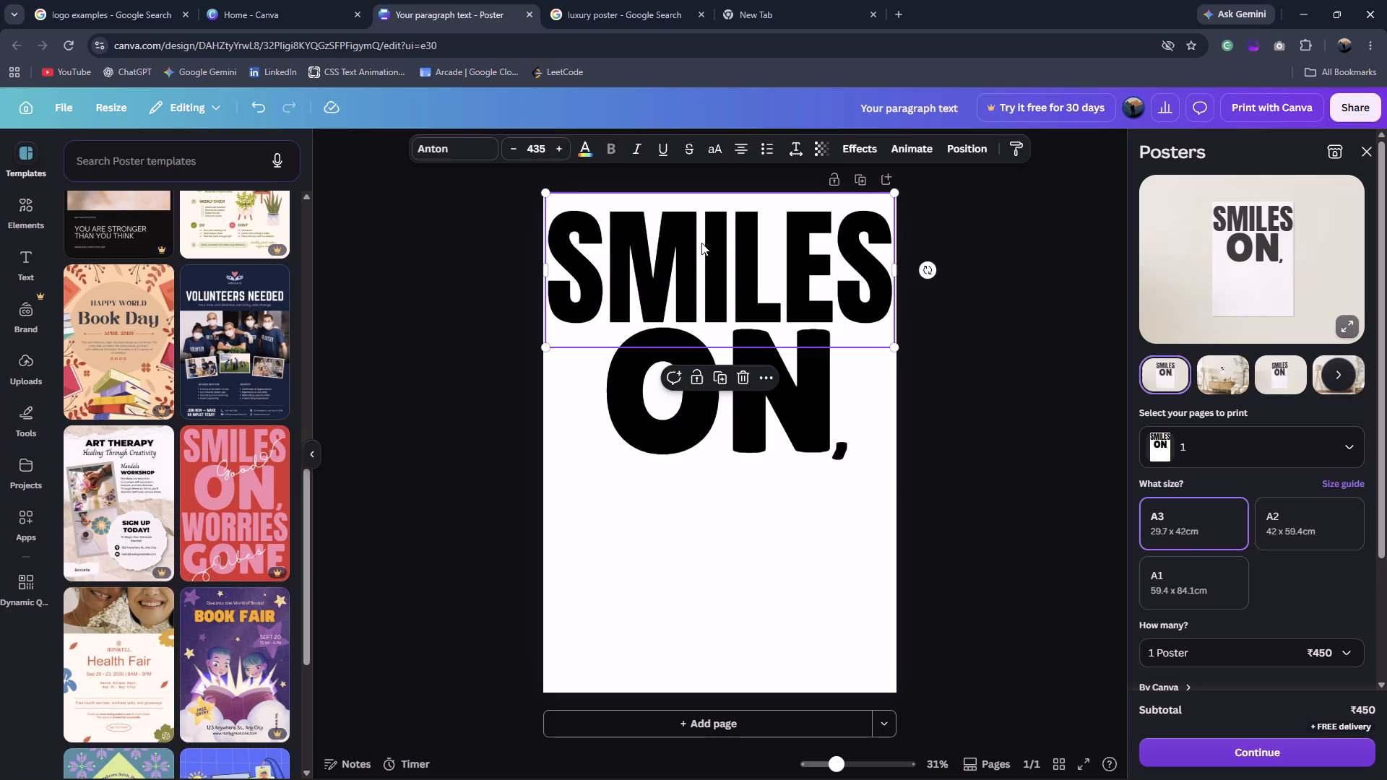
key(ctrl+d)
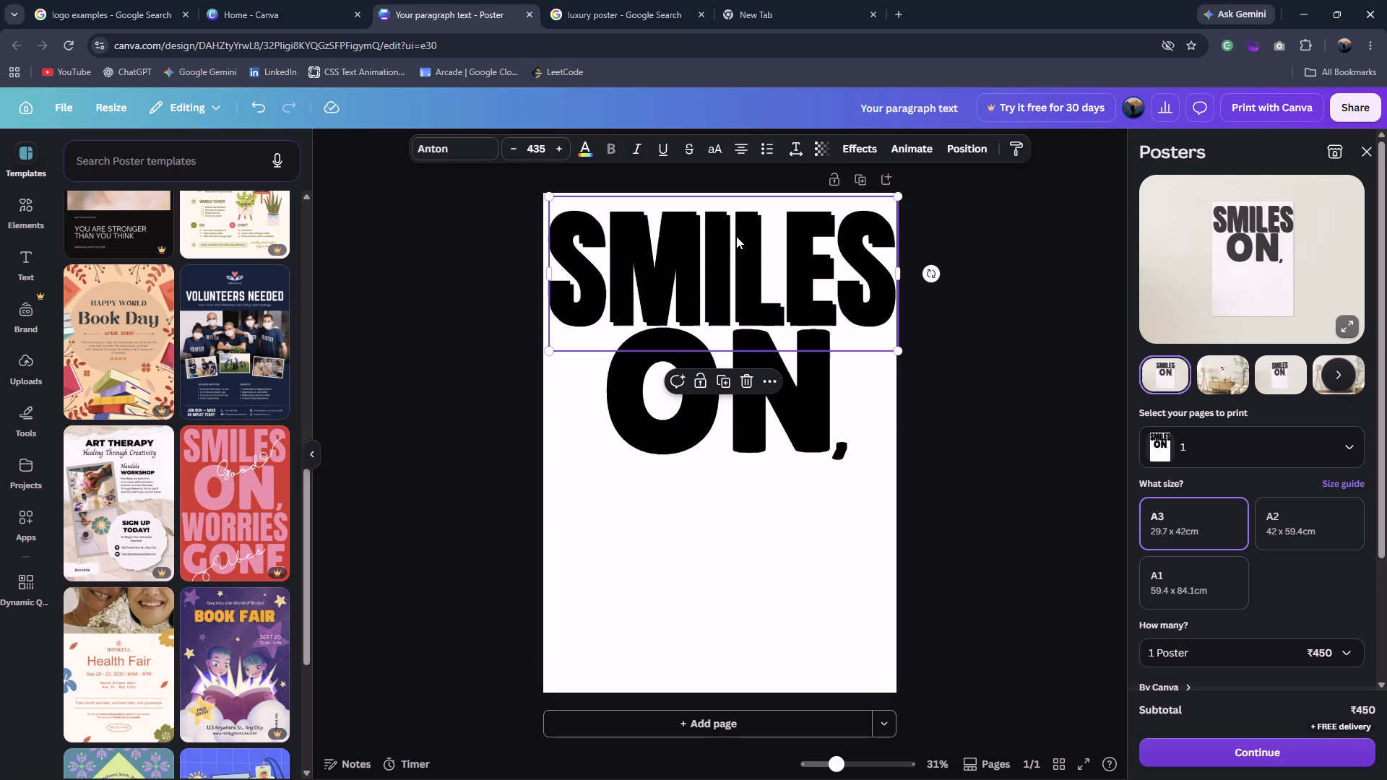
drag(725, 269, 732, 521)
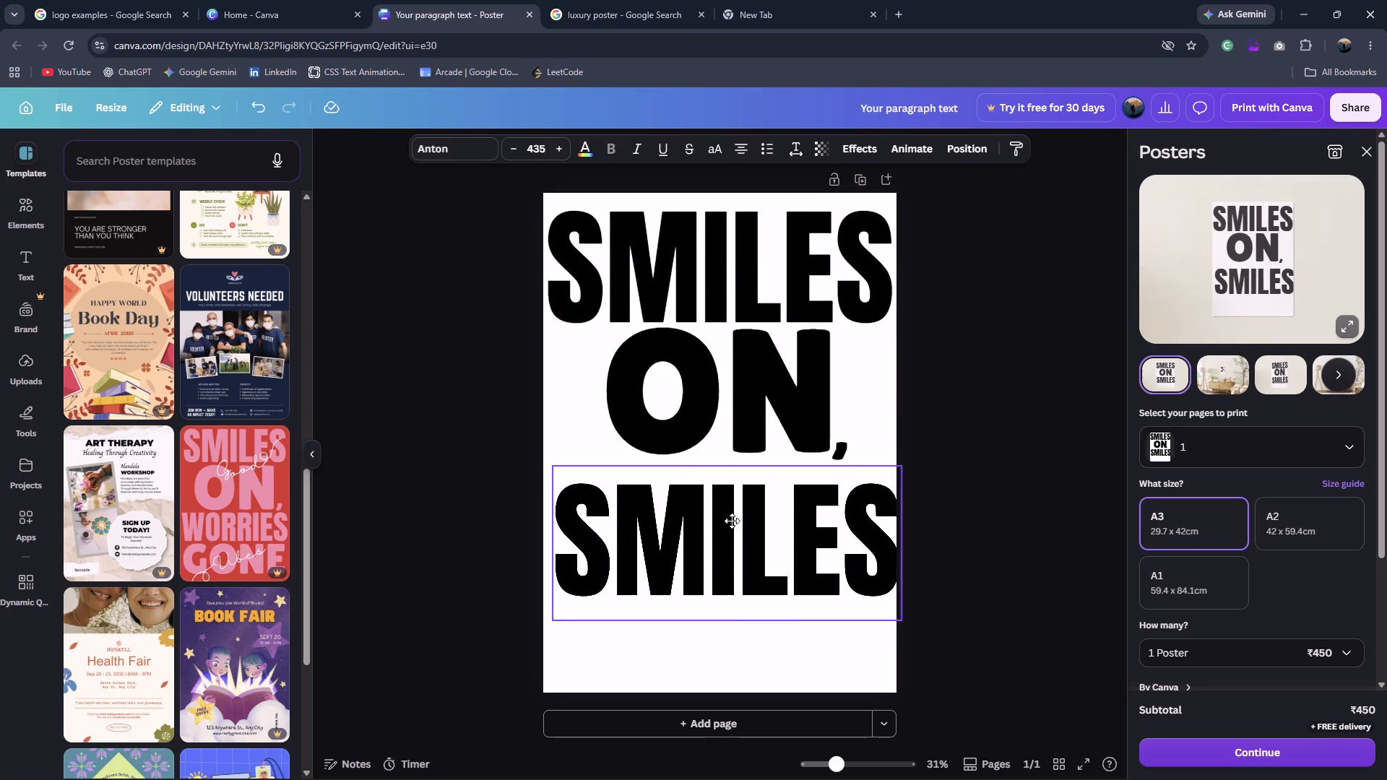
drag(732, 521, 723, 507)
double_click(719, 524)
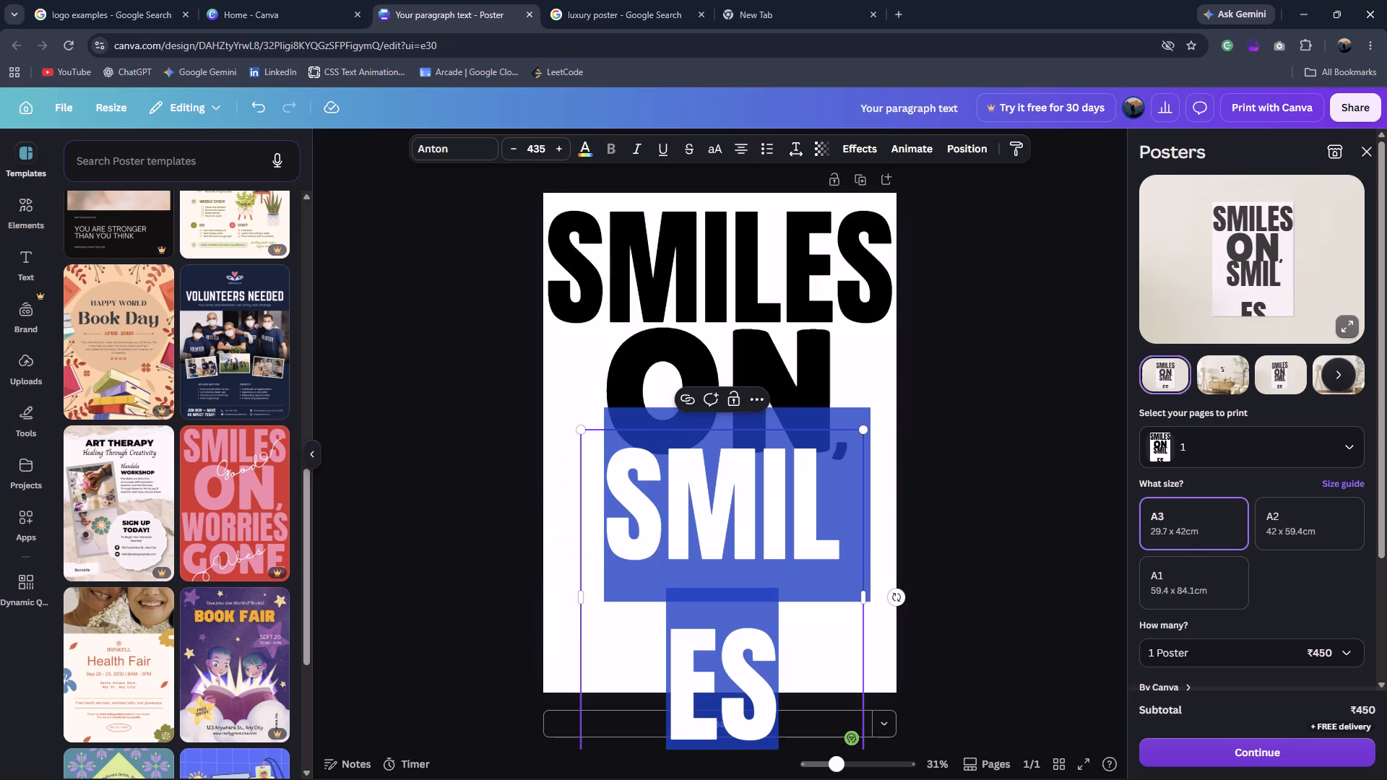
click(1024, 397)
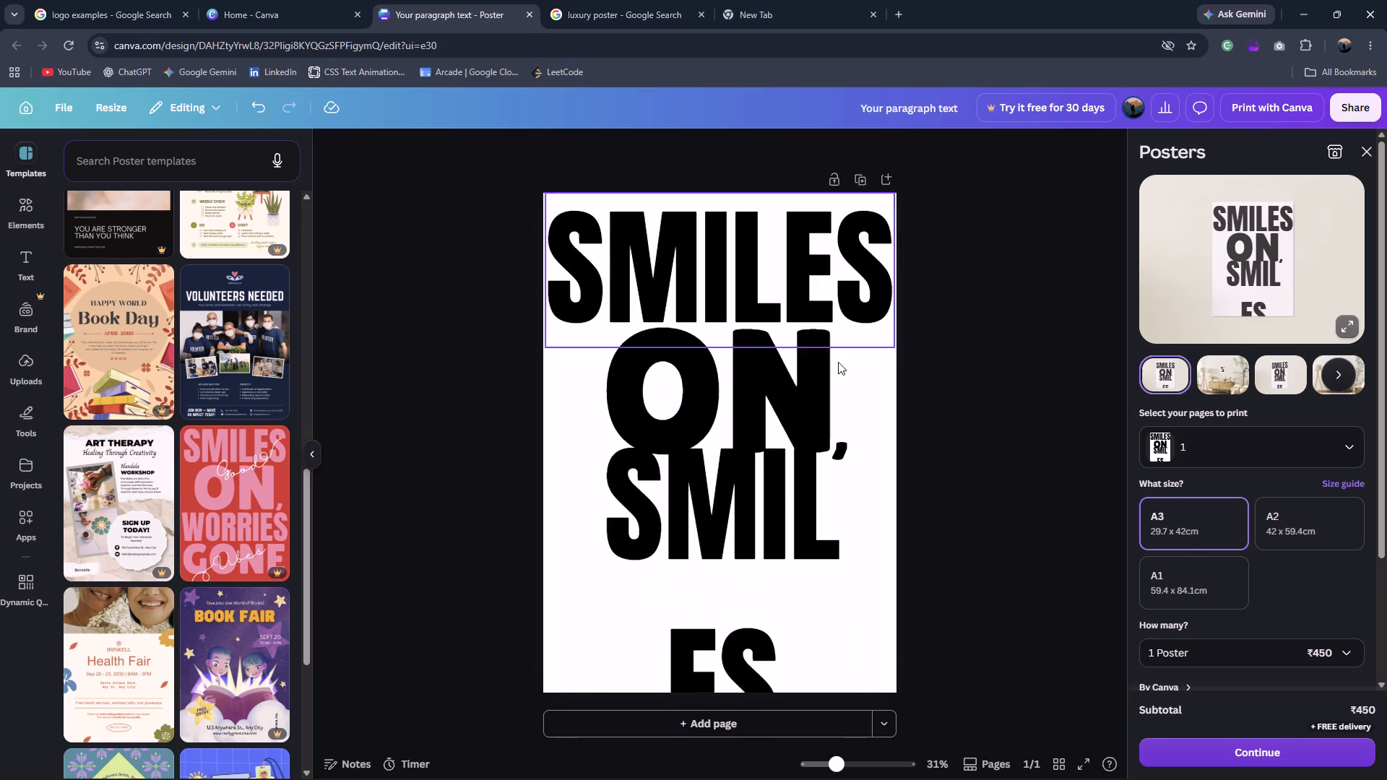
Move the first SMILES line up closer to the page's top edge, keeping it centred horizontally.
drag(779, 238, 778, 231)
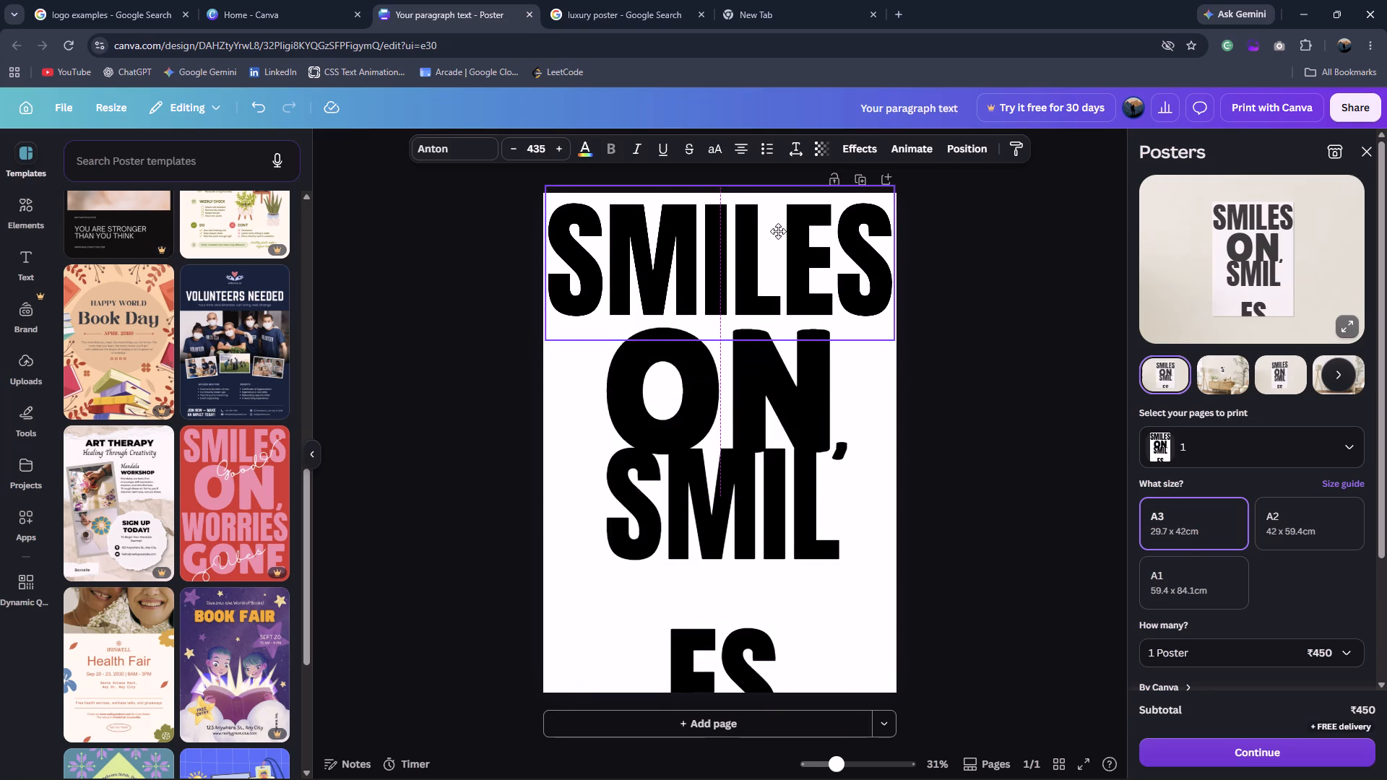
drag(778, 231, 782, 233)
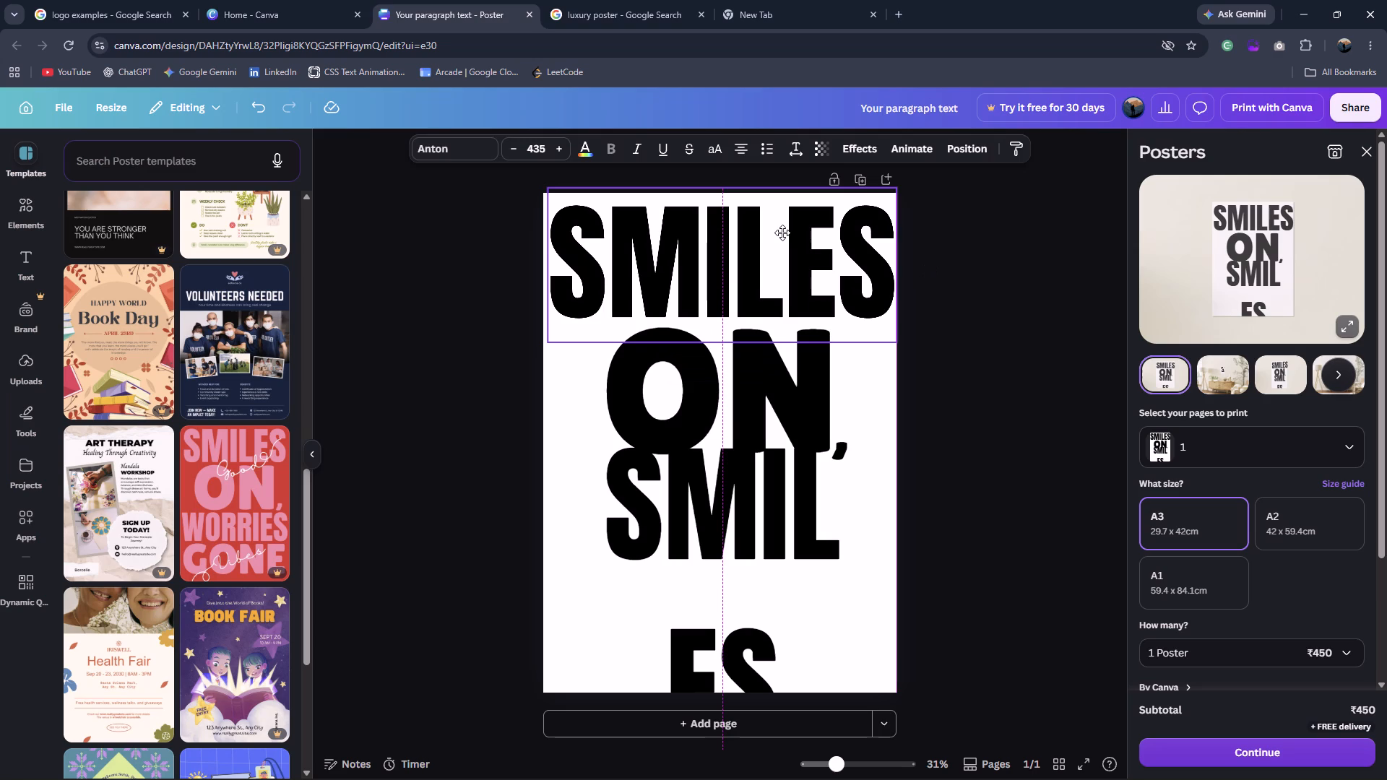
drag(782, 233, 779, 230)
key(Right)
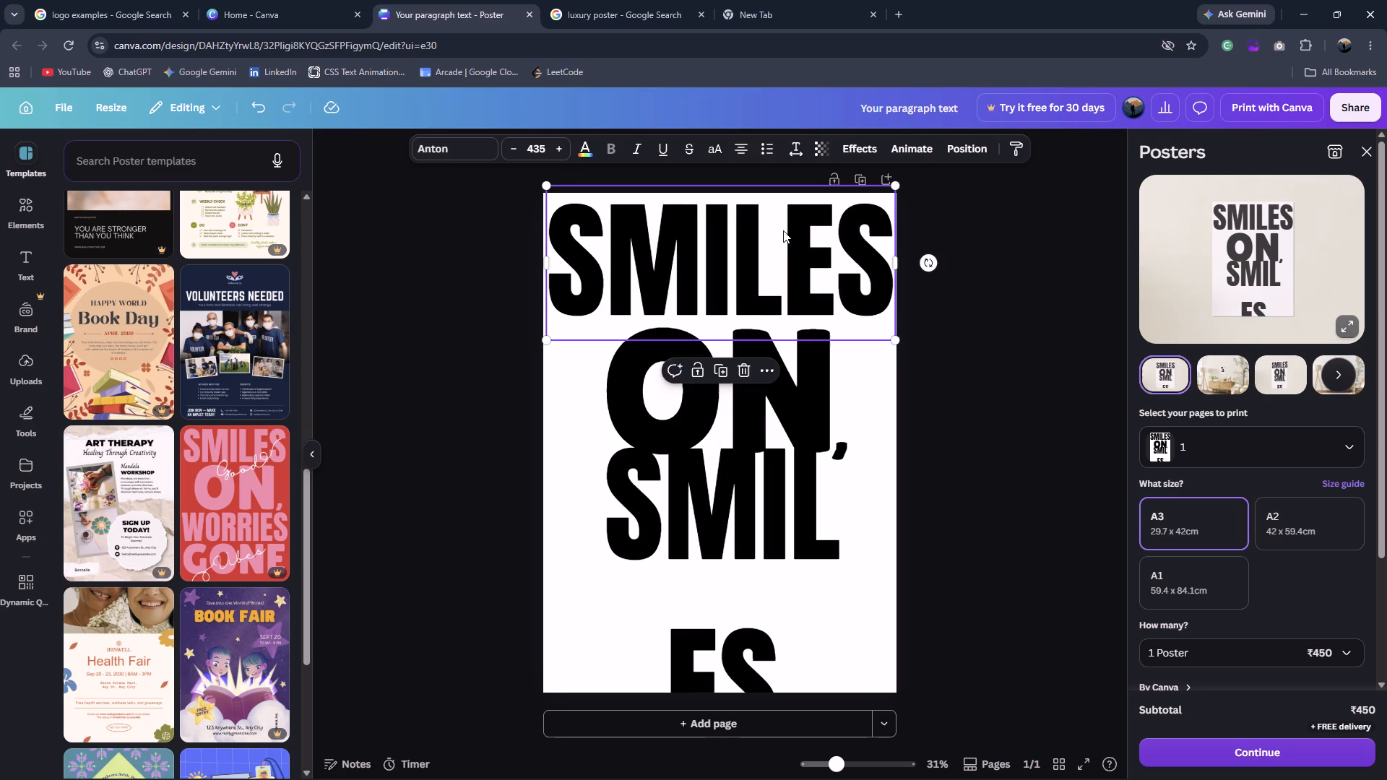
key(Up)
key(Up)
key(Up)
key(Left)
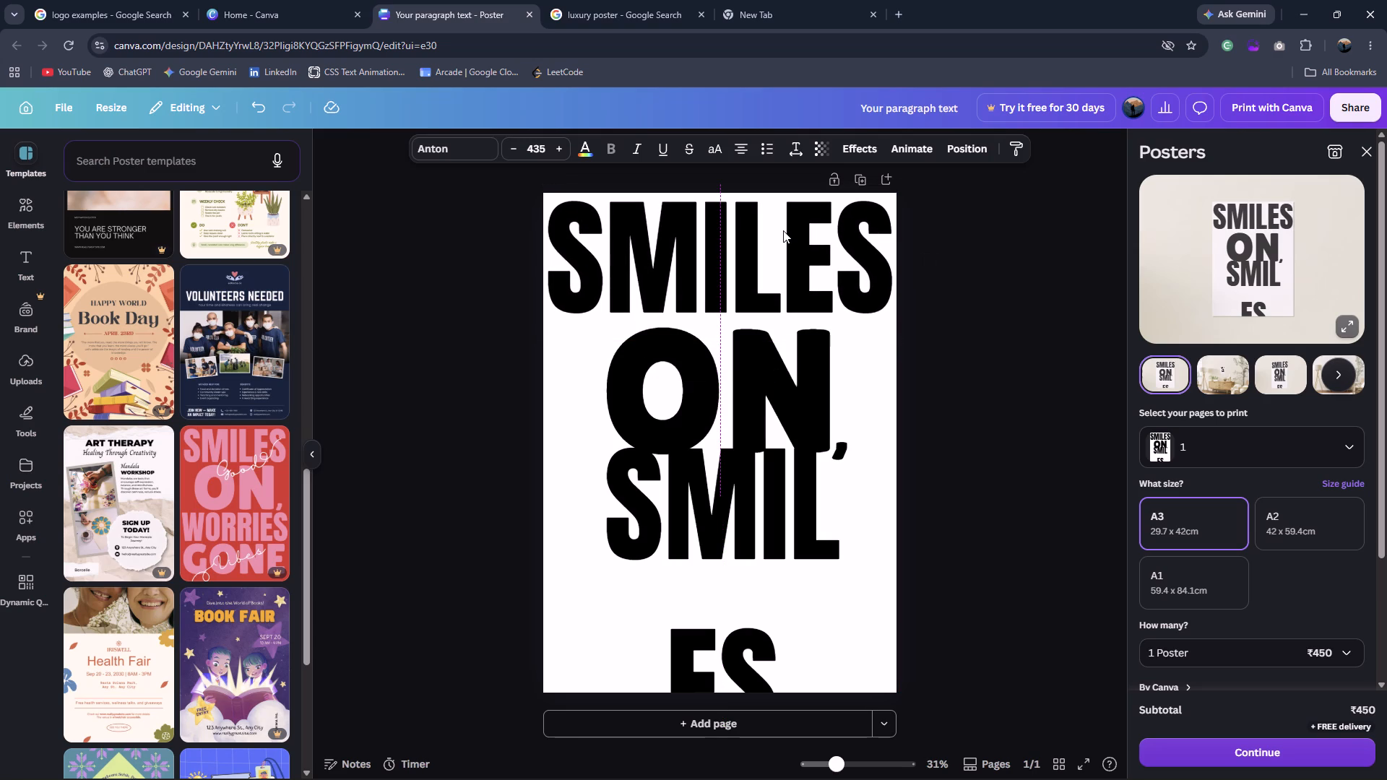
Move the ON text up tight beneath the first SMILES line and raise the comma to match it.
click(770, 417)
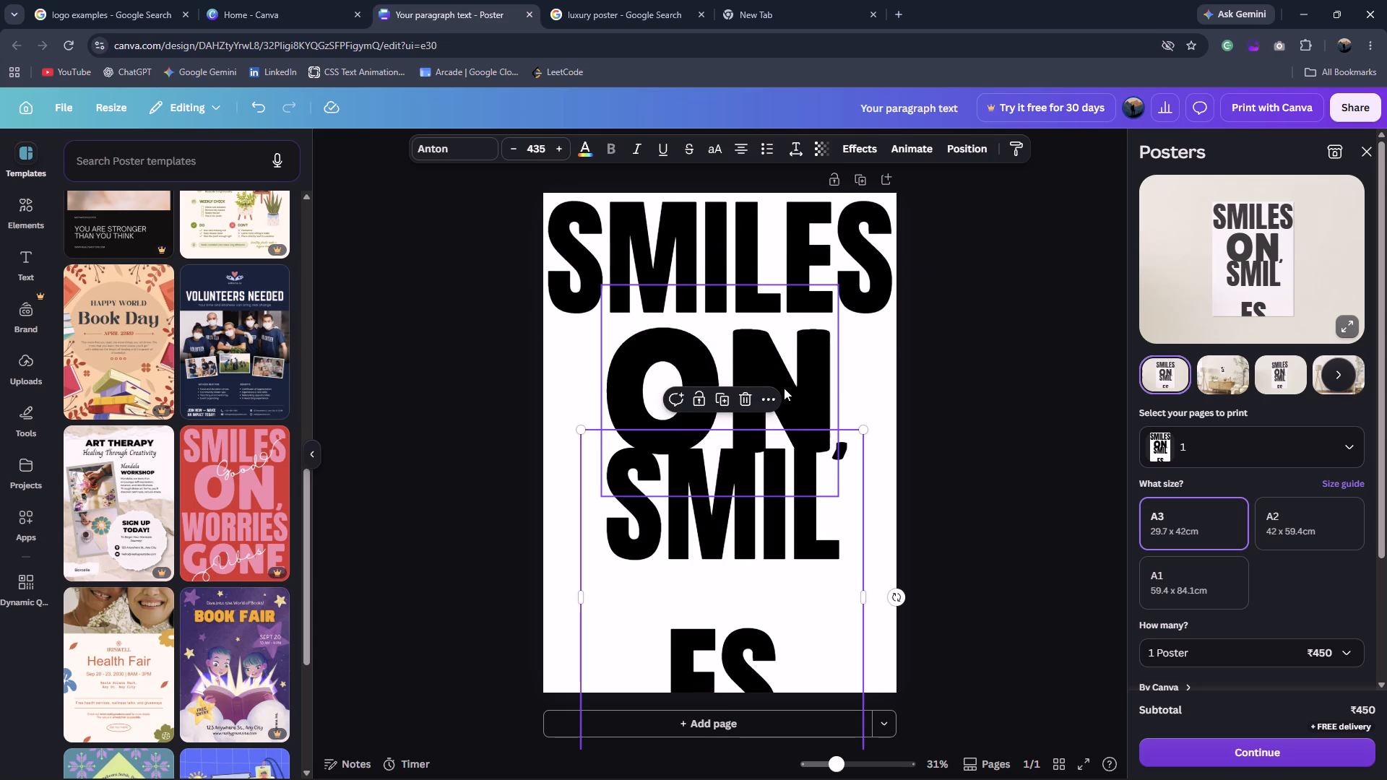
click(785, 383)
drag(785, 383, 783, 365)
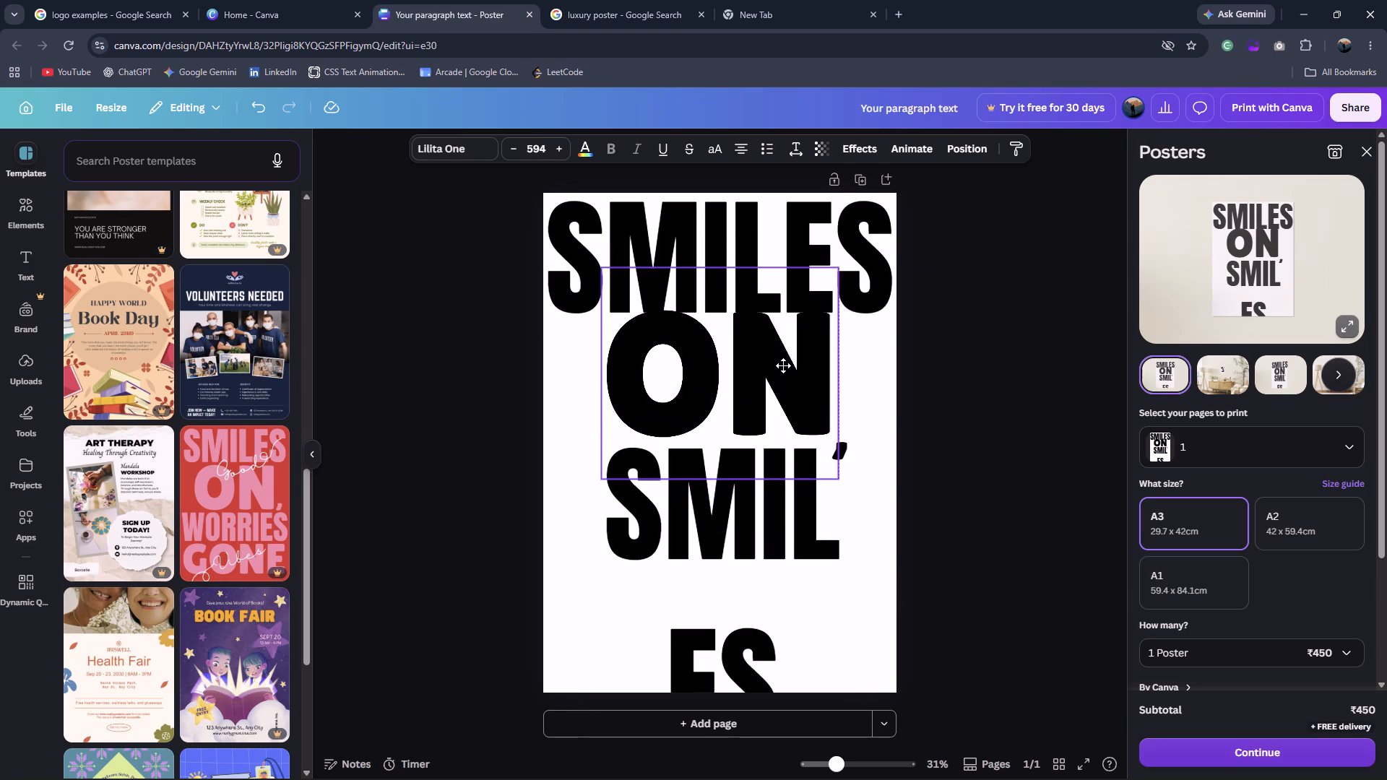
drag(783, 365, 783, 370)
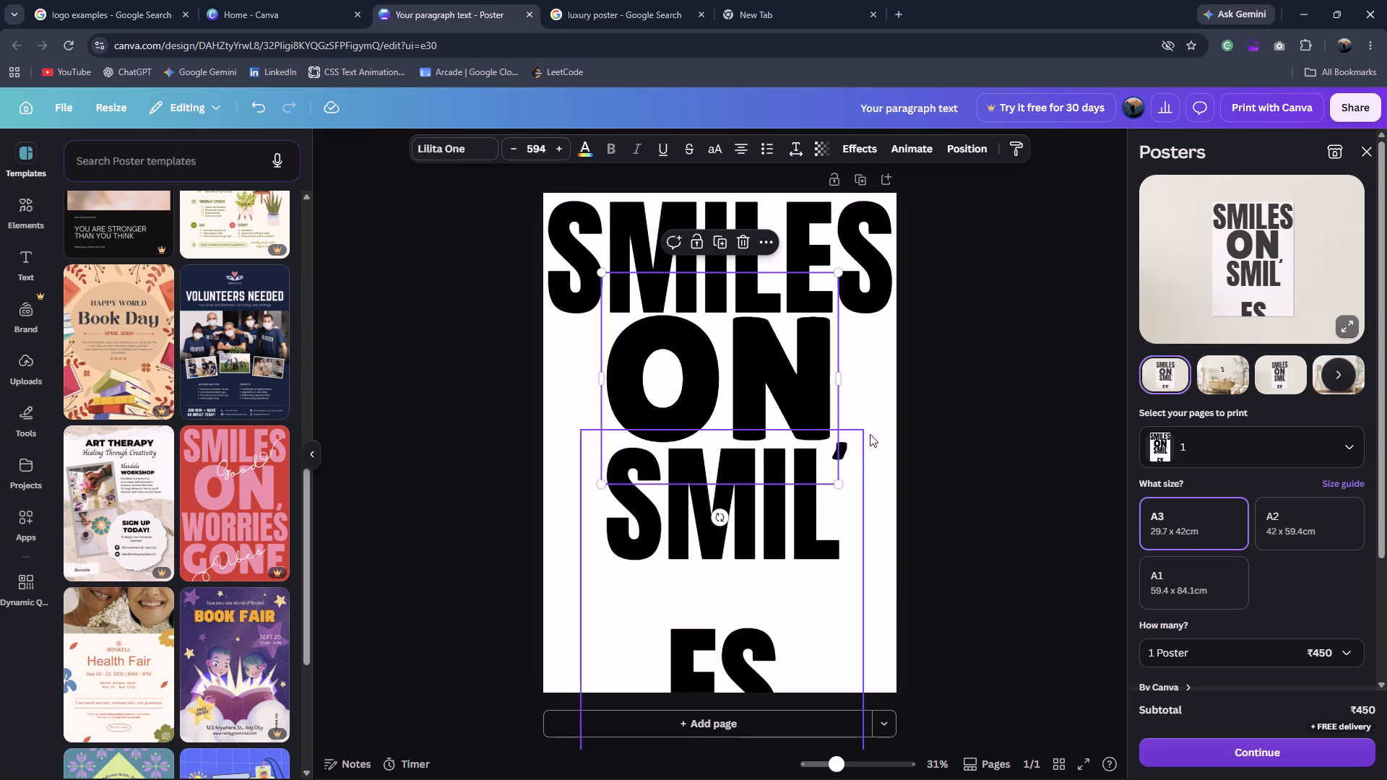
click(920, 412)
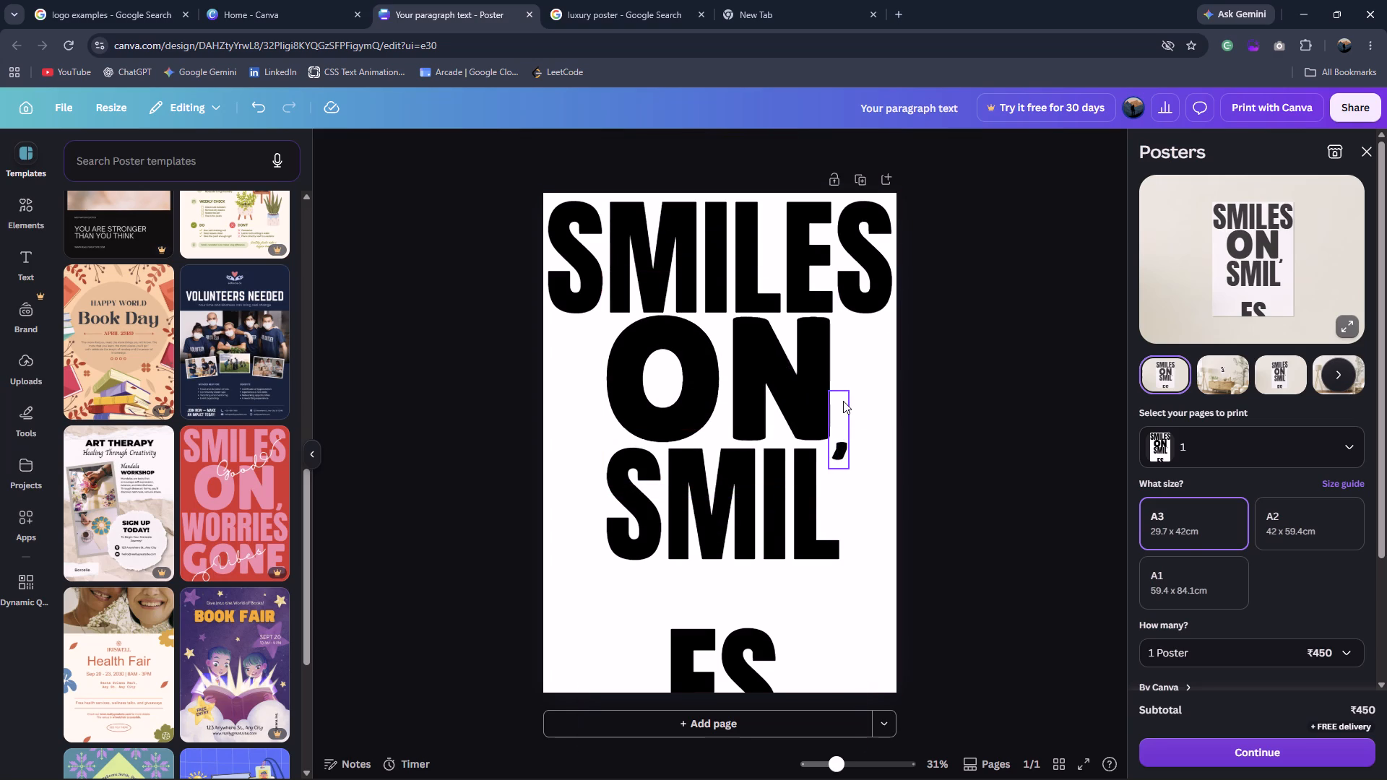
drag(843, 401, 844, 389)
click(967, 470)
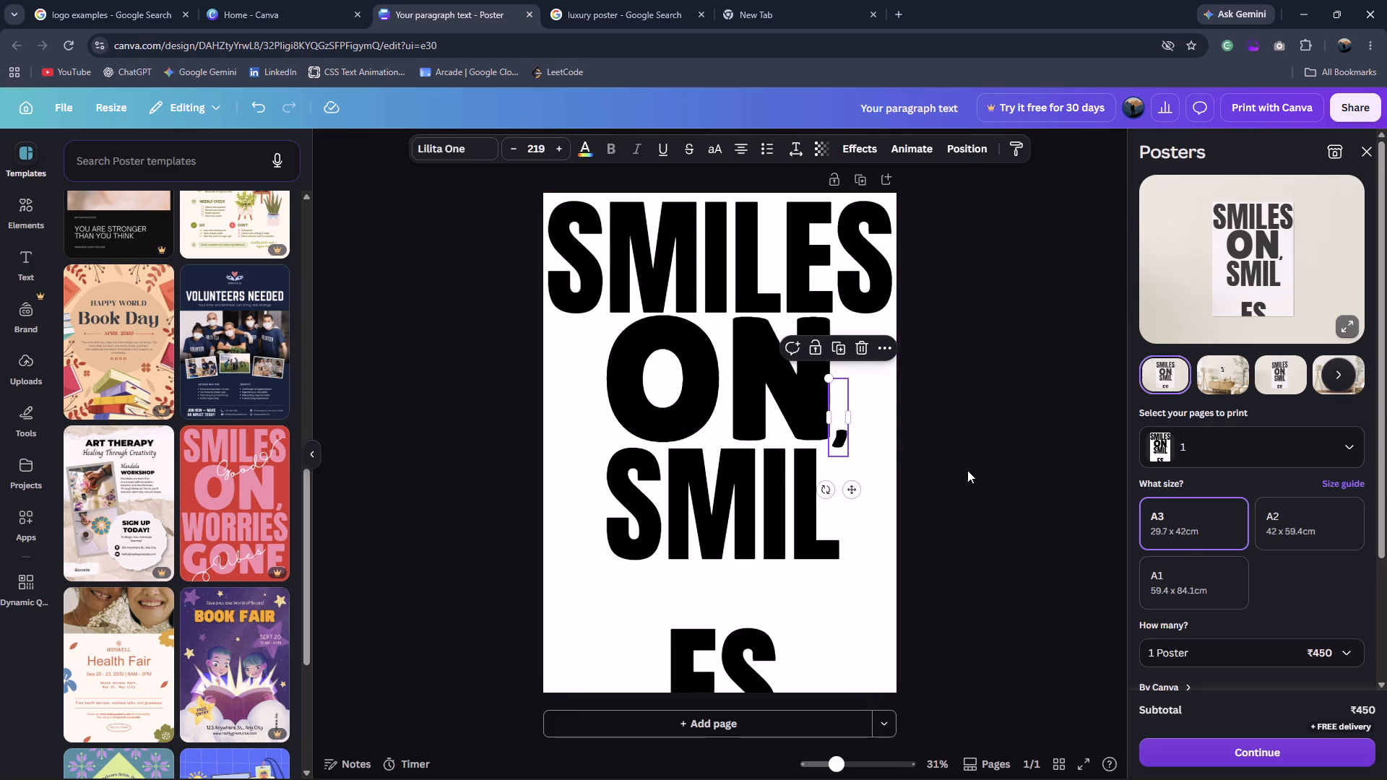
Replace the wording of the SMILES copy below ON with WORRIES.
double_click(759, 507)
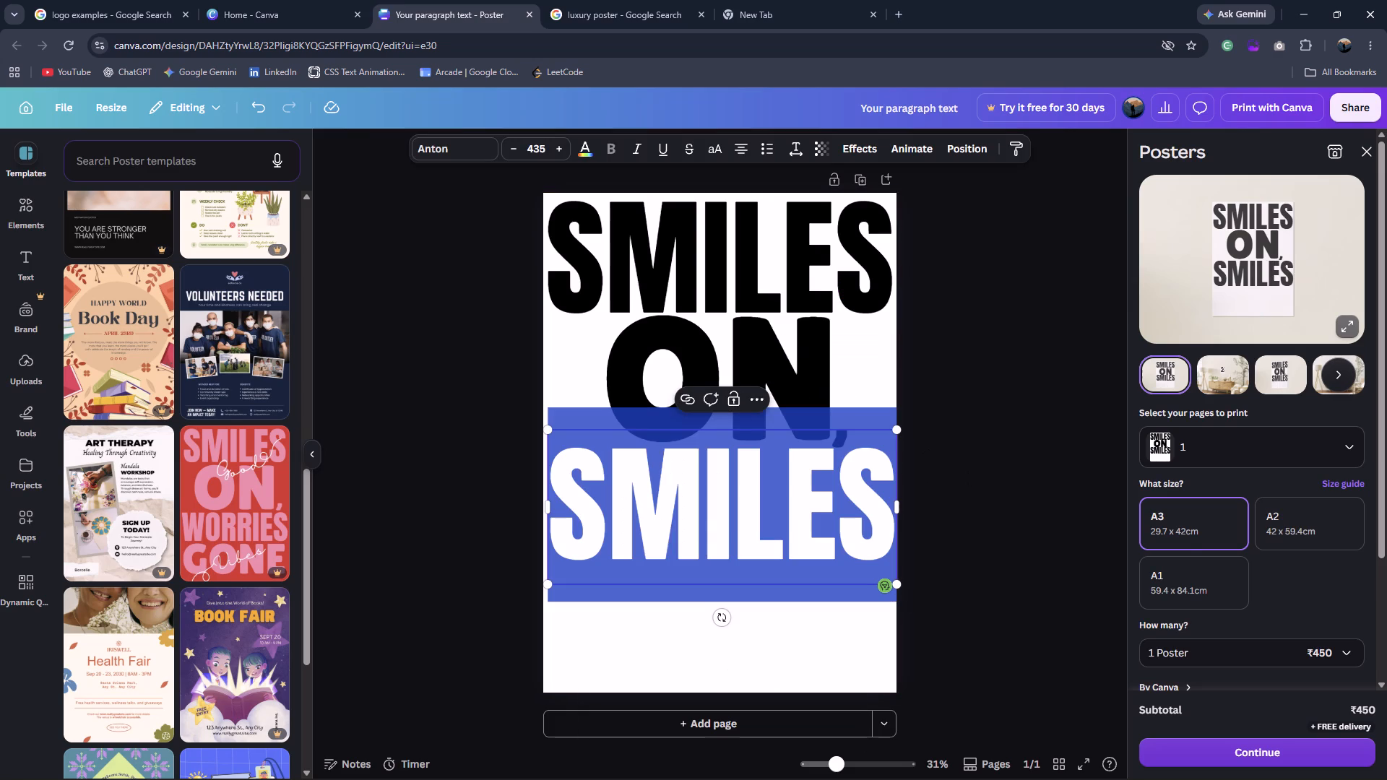
text(WORRIES)
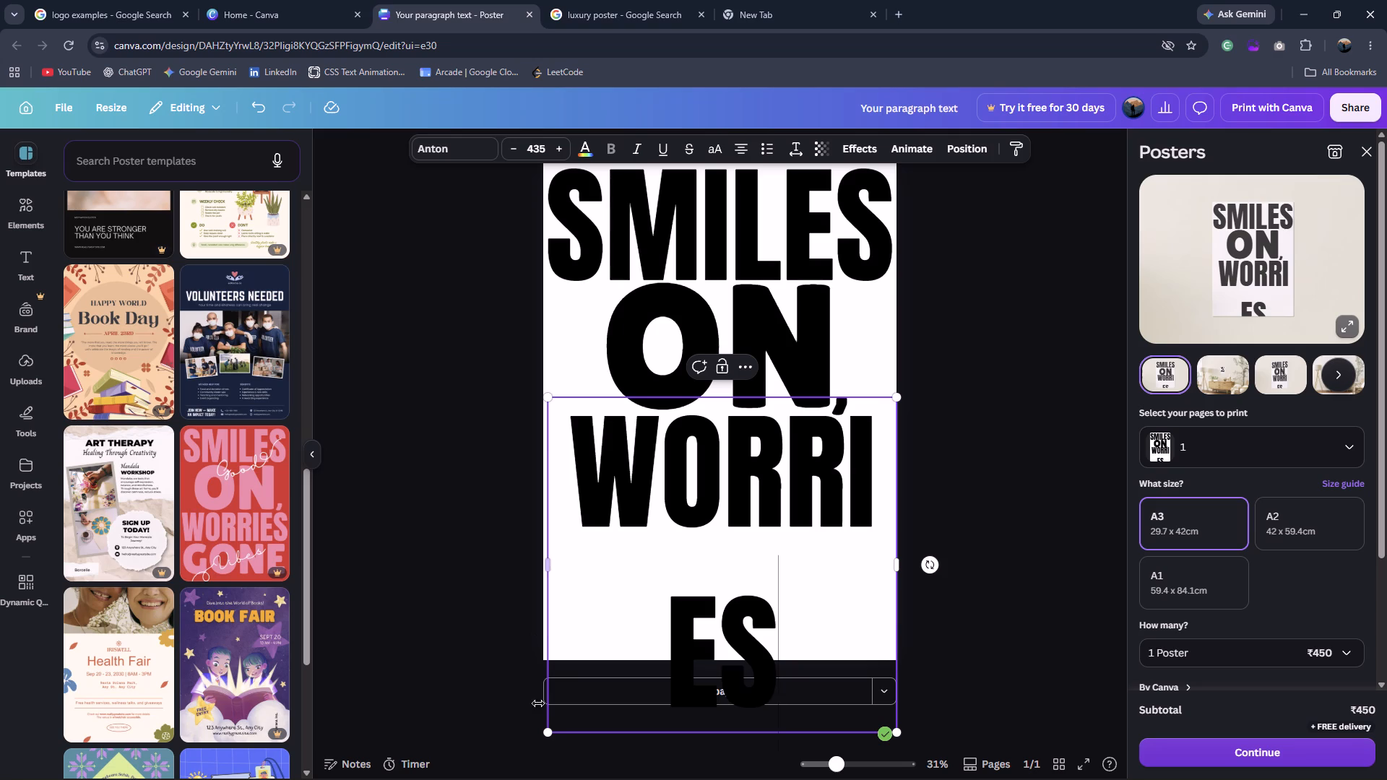
Shrink the WORRIES text to about size 341 and widen its text box so the word fits on one line.
shift+drag(545, 737, 581, 680)
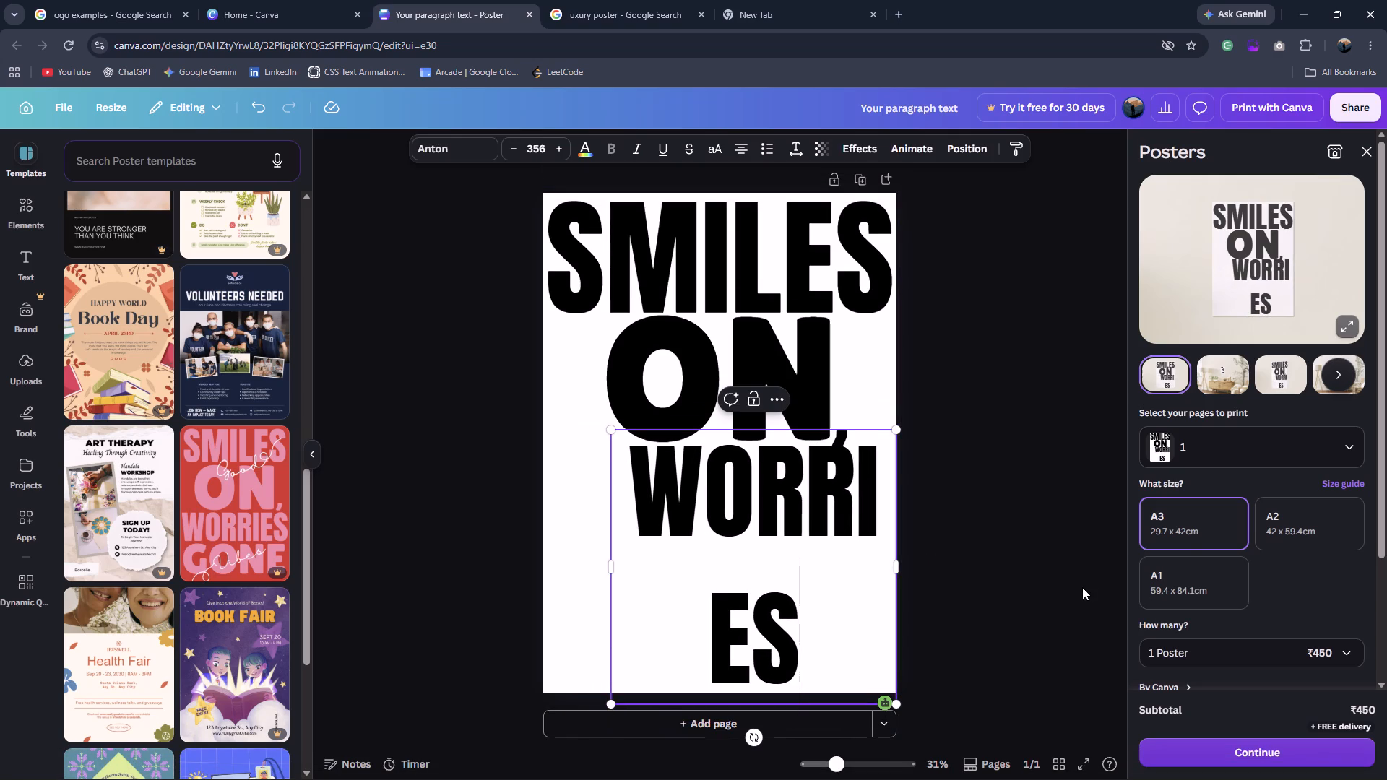
click(1082, 587)
drag(778, 539, 701, 526)
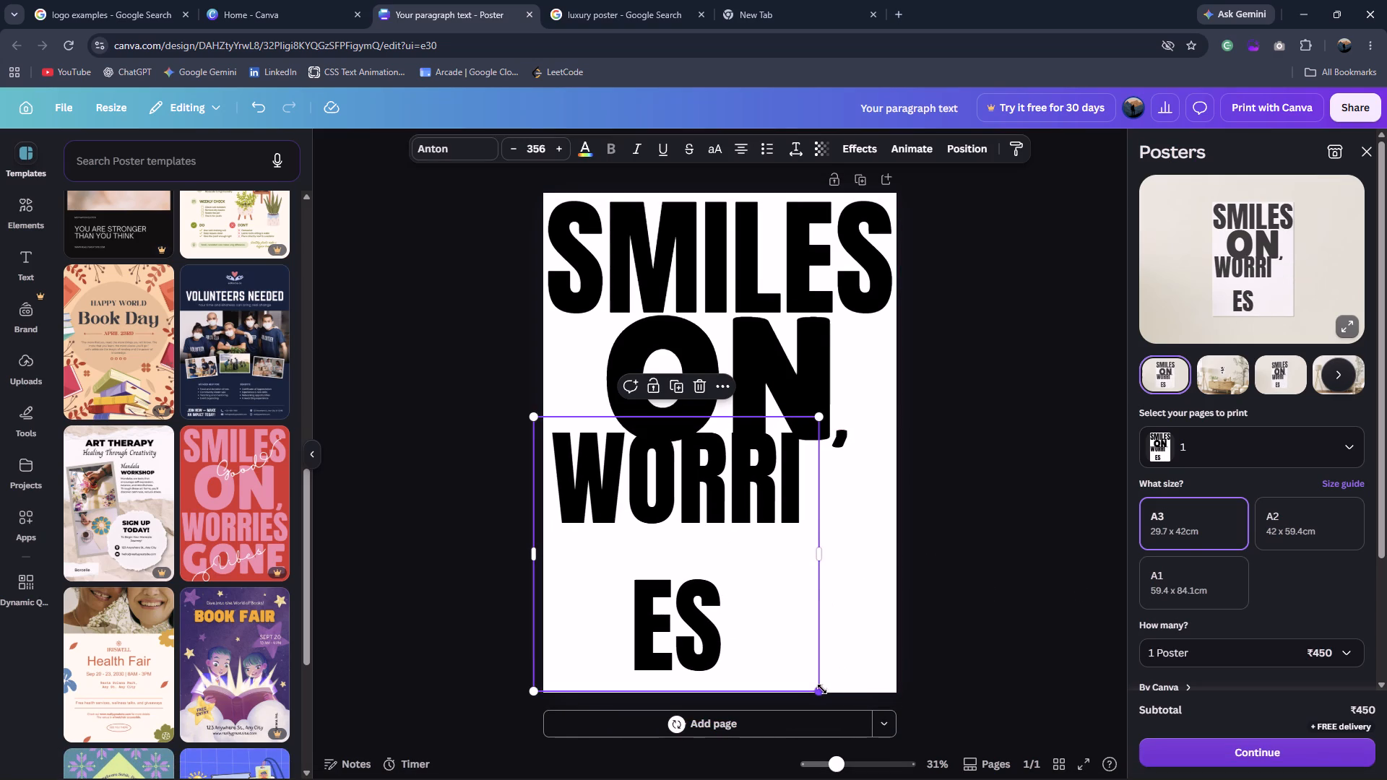
drag(822, 689, 883, 602)
drag(809, 550, 880, 536)
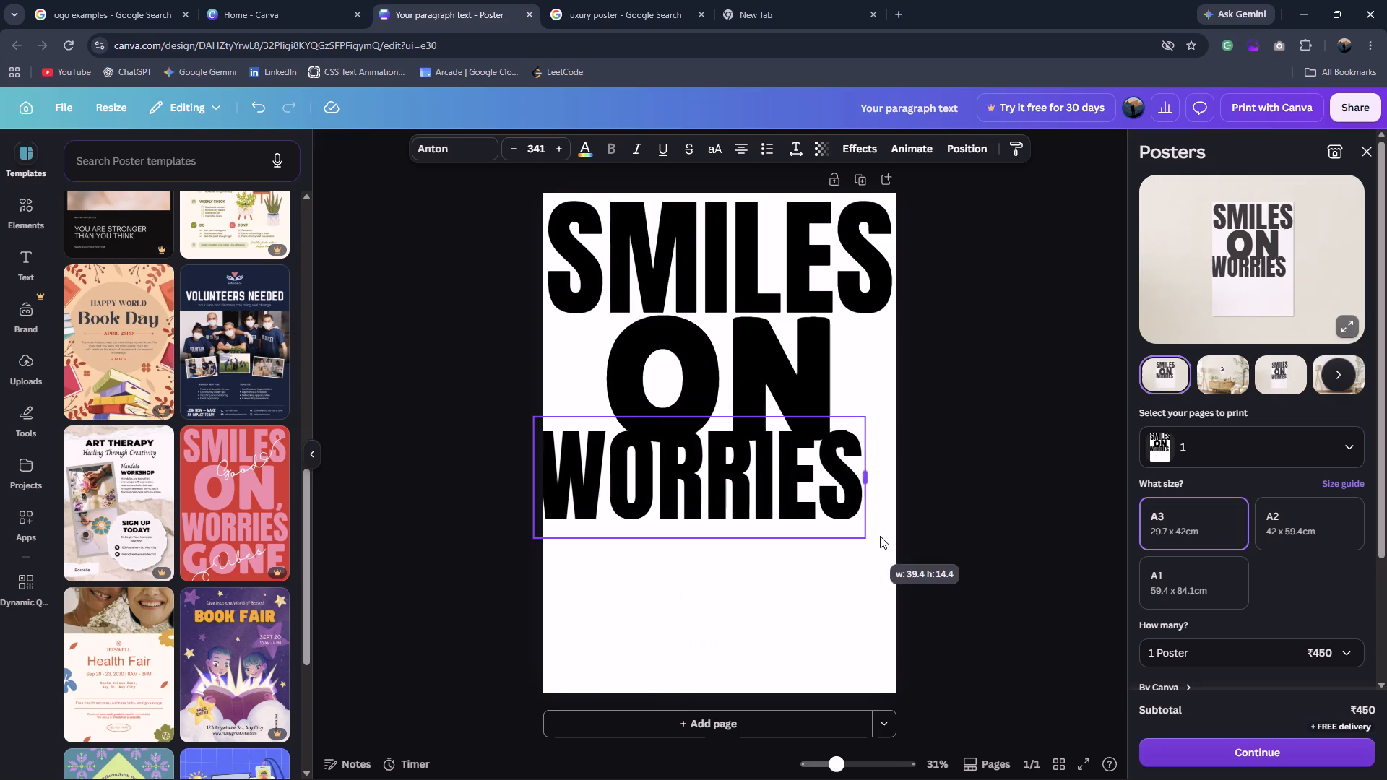
drag(880, 536, 891, 535)
click(937, 541)
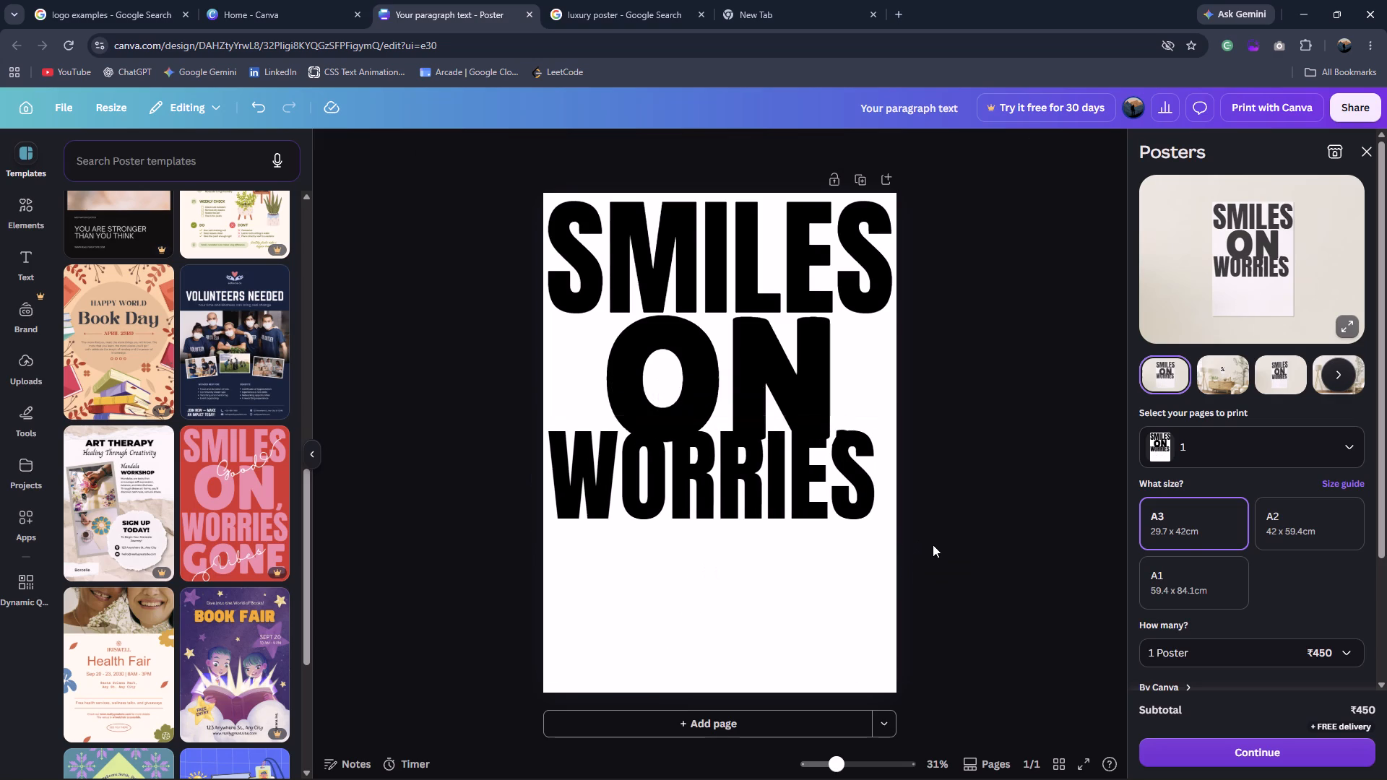
Move WORRIES just below the ON line and enlarge it to about size 360, spanning the page width.
drag(725, 458, 733, 477)
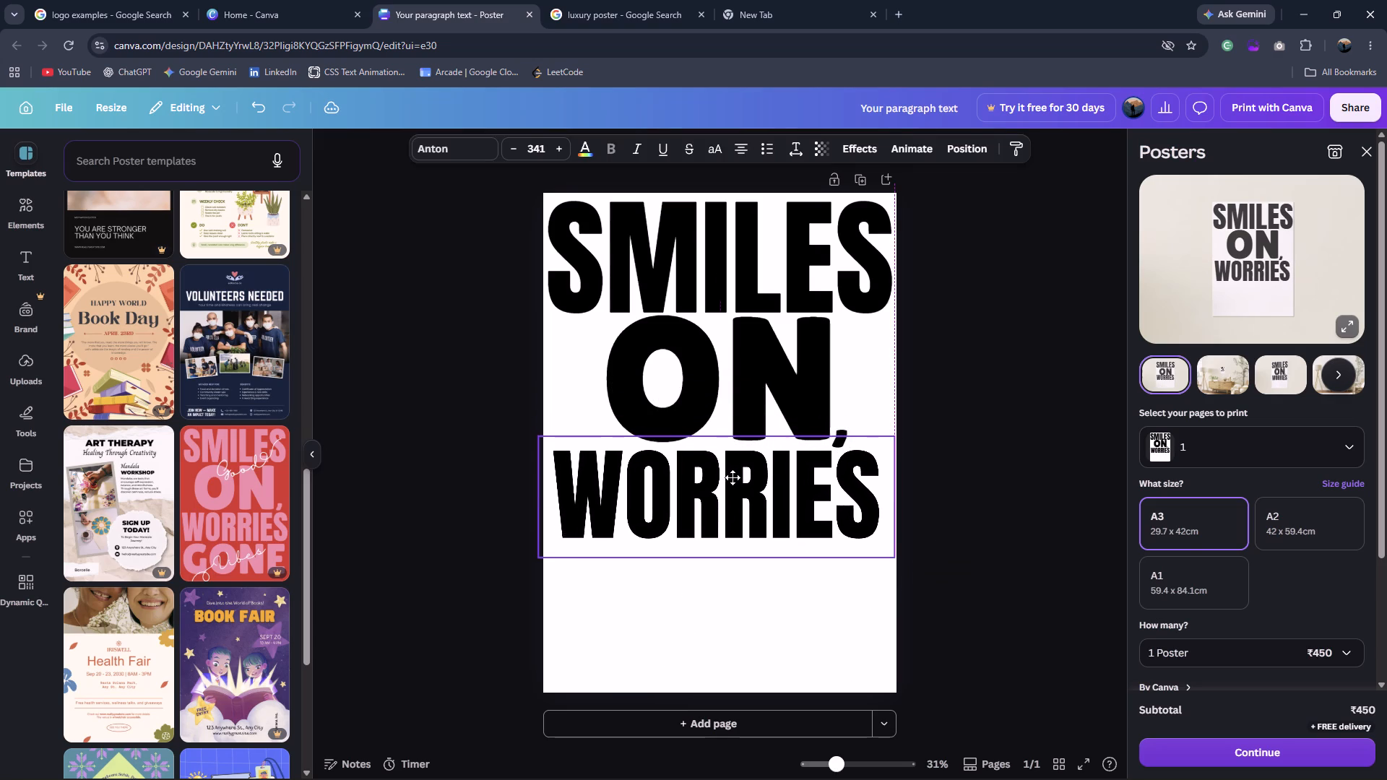
drag(733, 477, 735, 479)
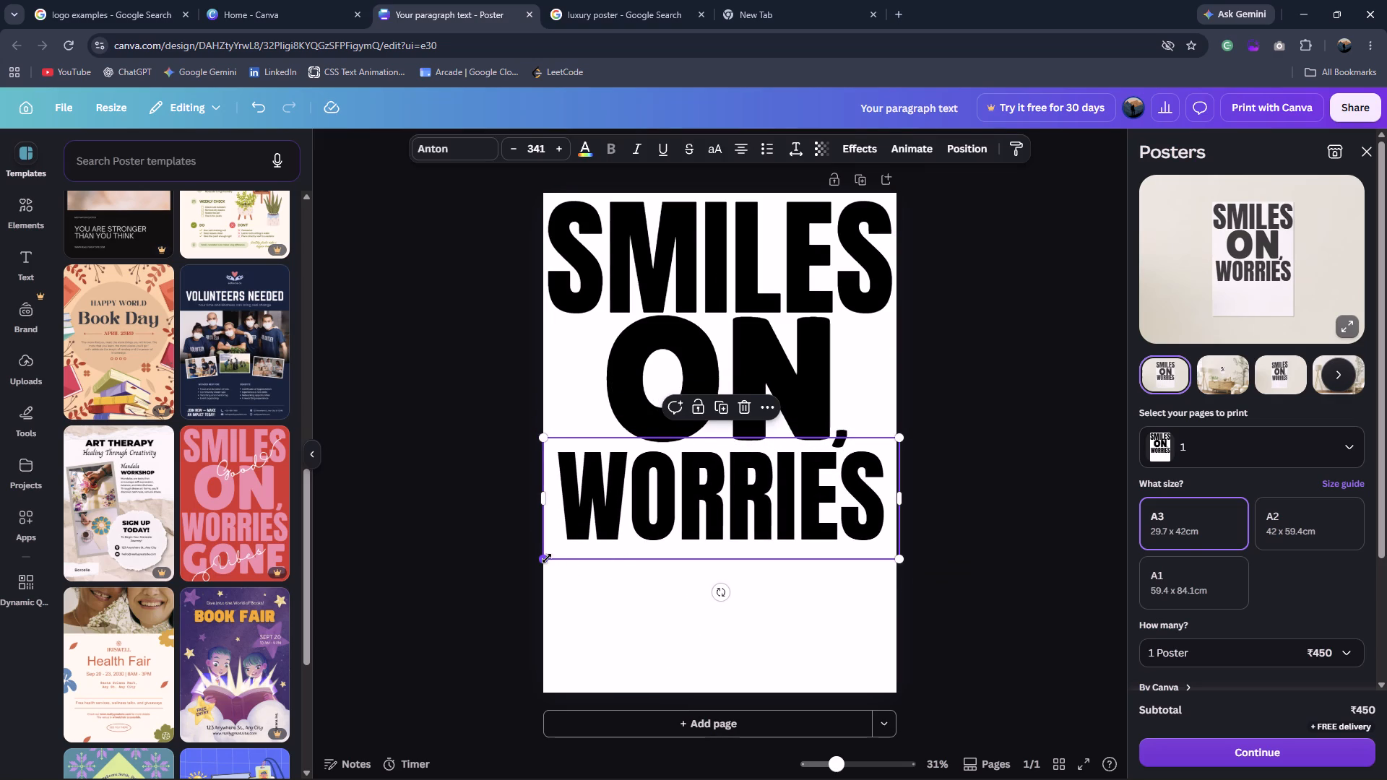
shift+drag(547, 558, 537, 564)
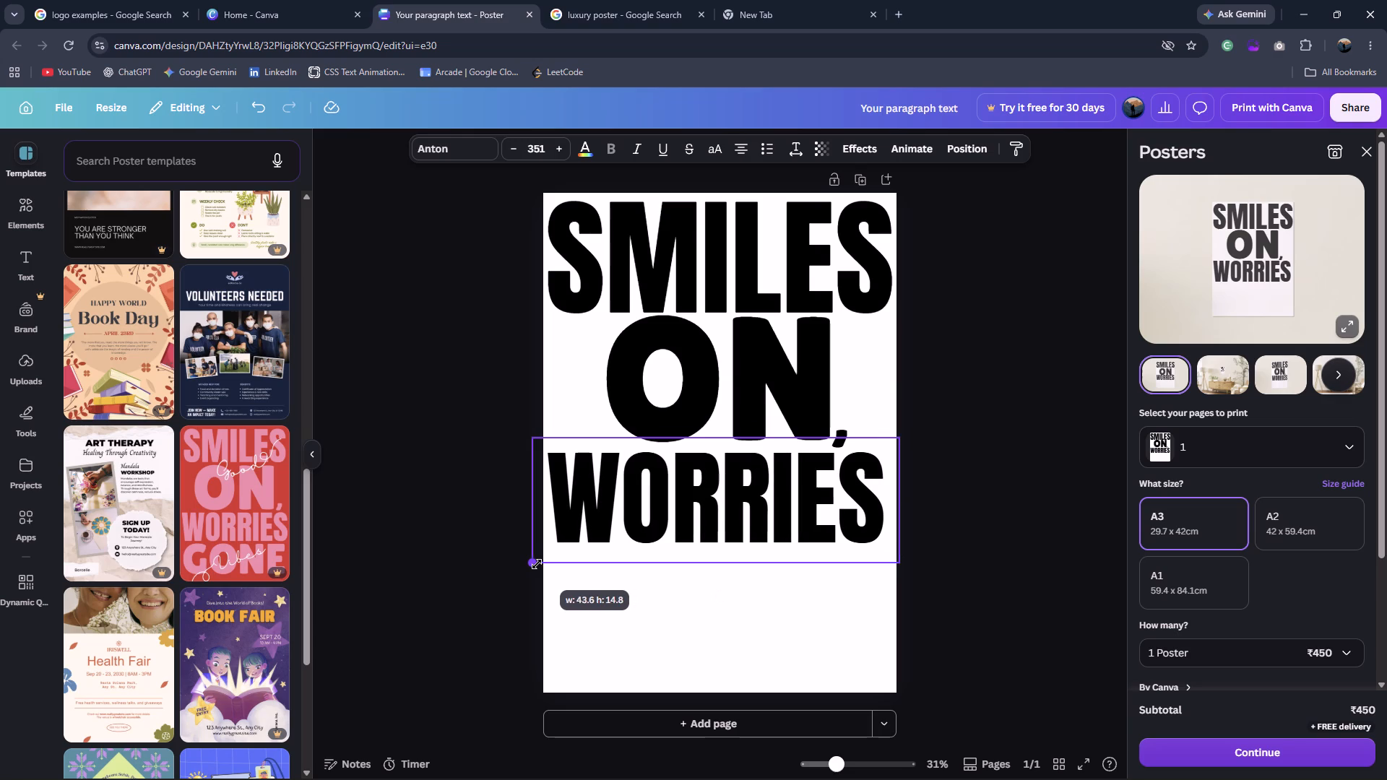
shift+drag(537, 564, 536, 564)
shift+drag(902, 562, 906, 566)
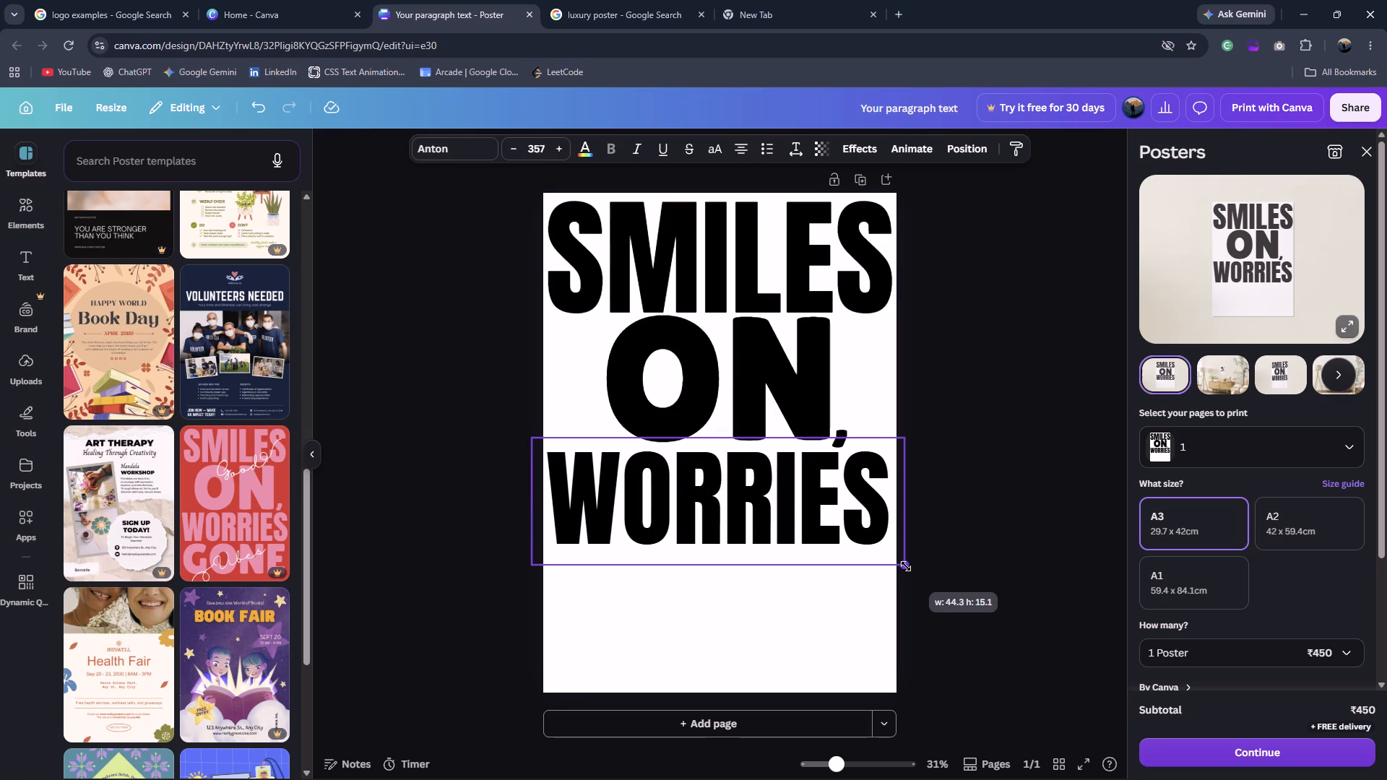
shift+drag(906, 566, 912, 572)
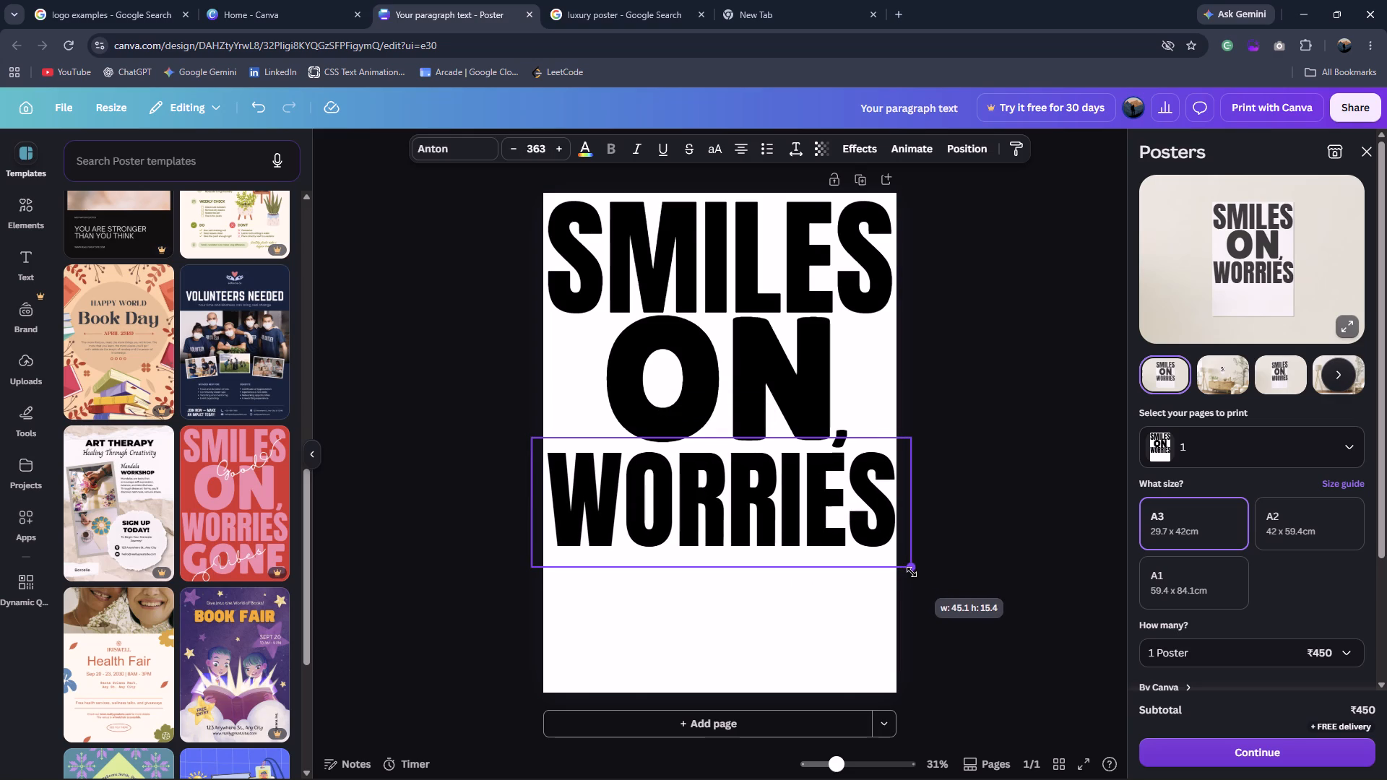
shift+drag(912, 572, 903, 577)
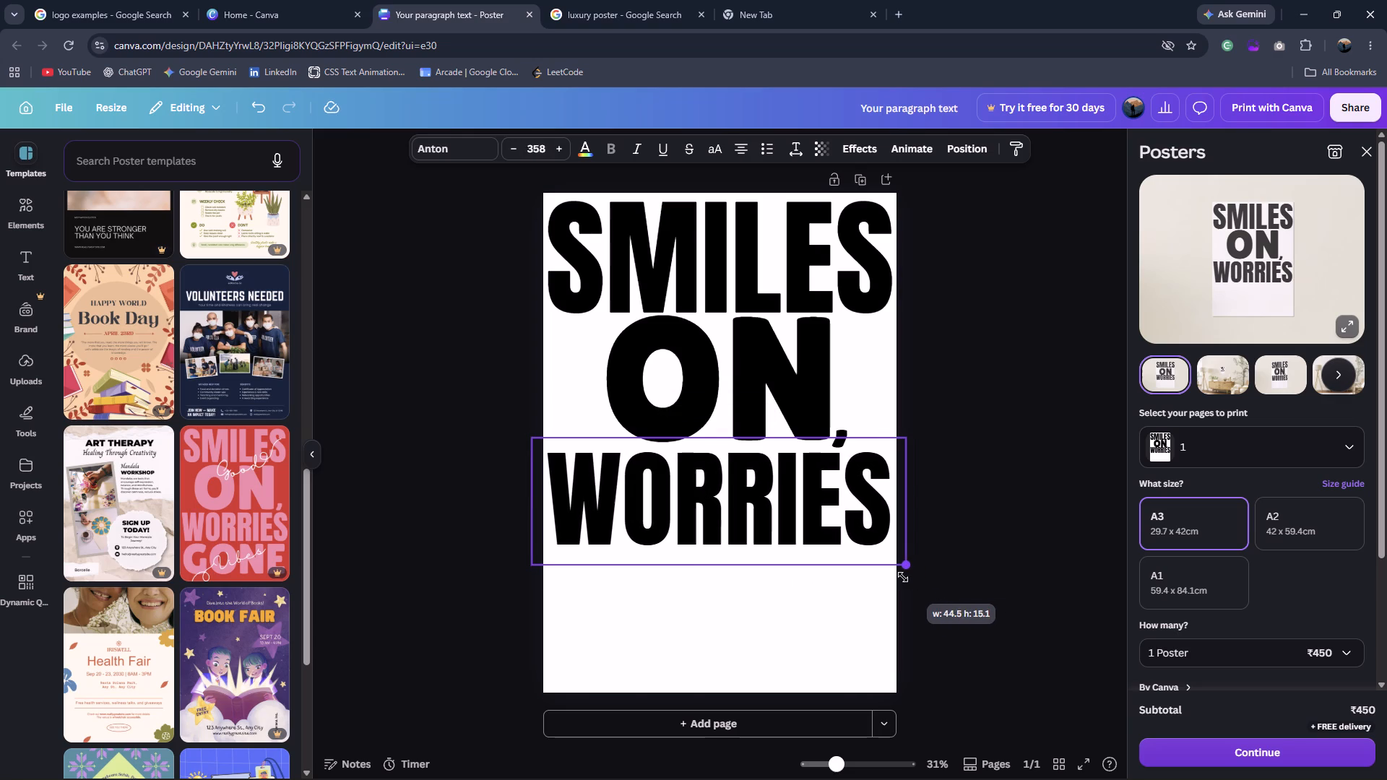
shift+drag(903, 577, 905, 578)
click(970, 563)
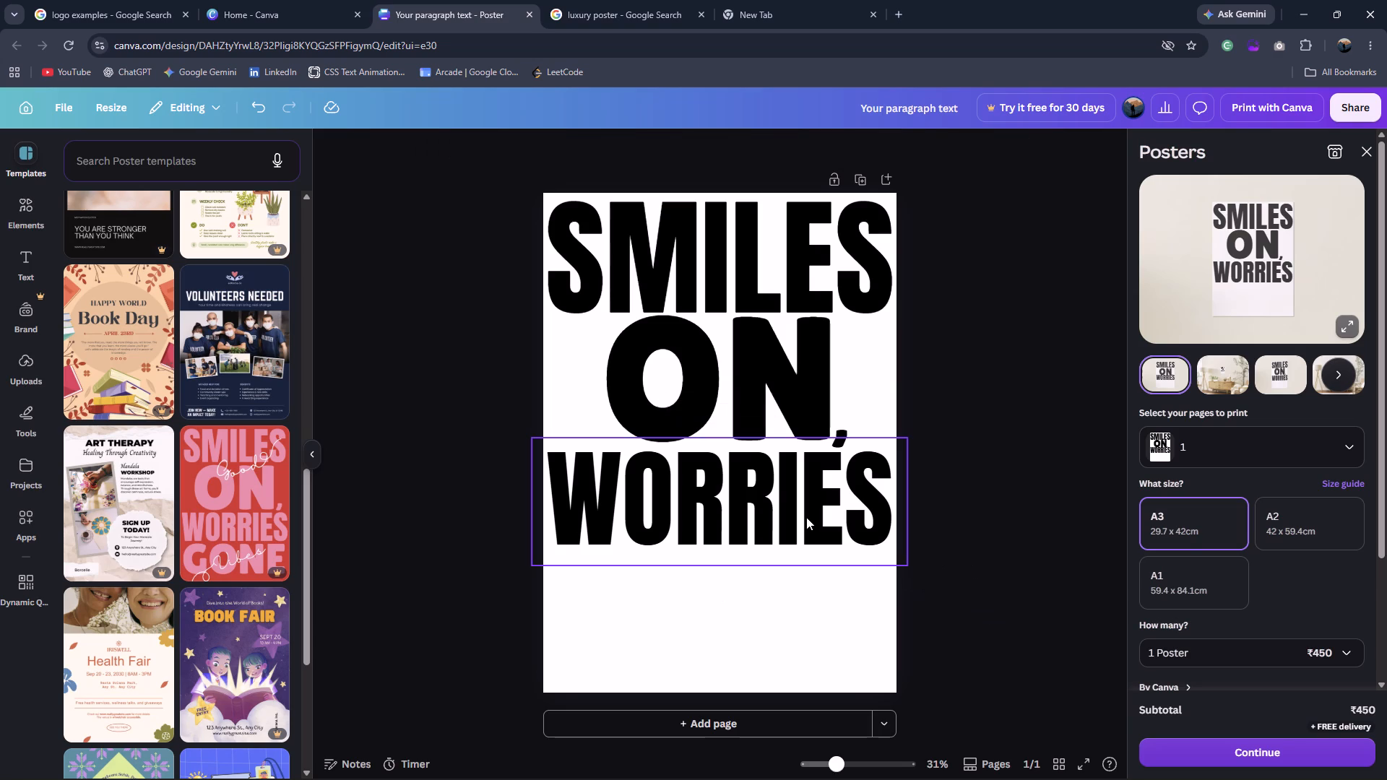
Nudge the WORRIES text slightly upward and fine-tune its horizontal position so it sits centred on the page.
key(Right)
key(Right)
click(947, 474)
click(771, 497)
key(Right)
key(Right)
key(Right)
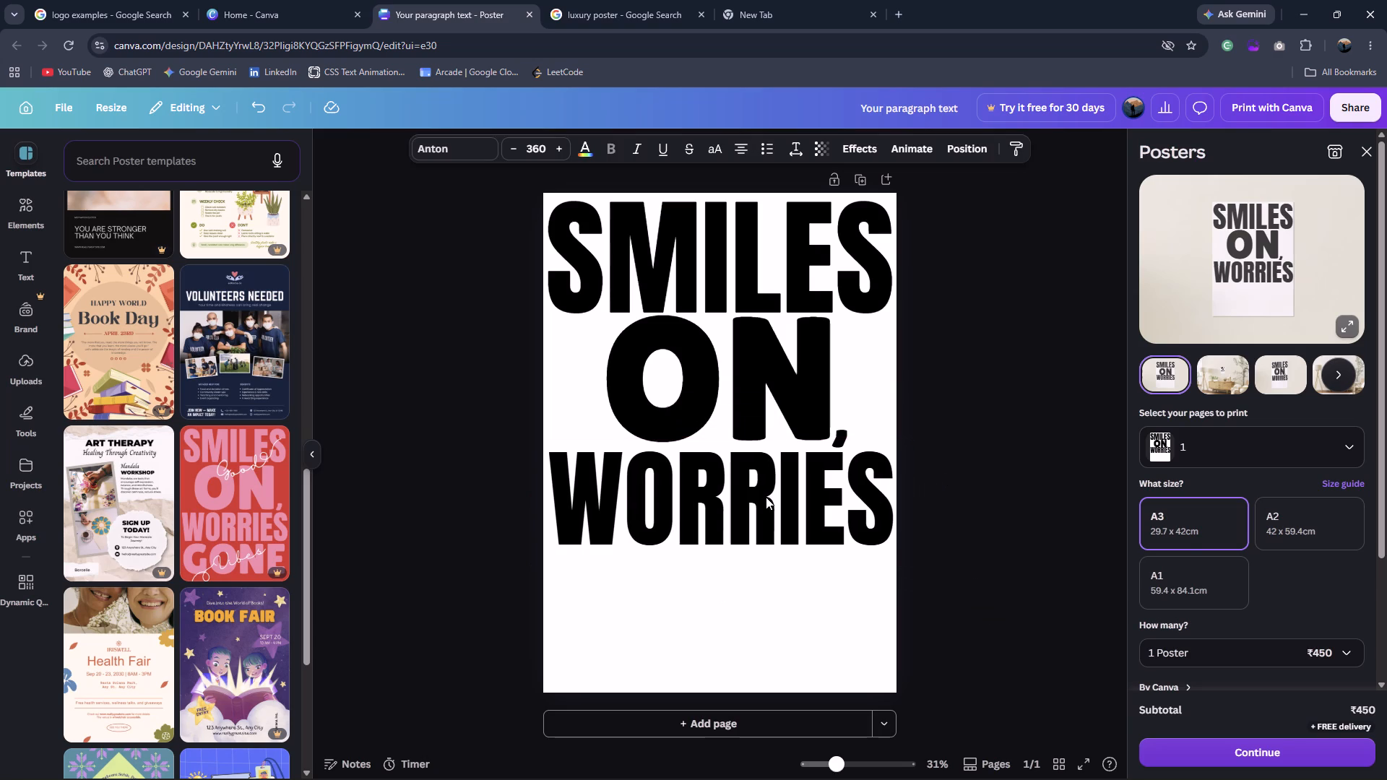
key(Right)
key(Left)
key(Left)
key(Up)
key(Up)
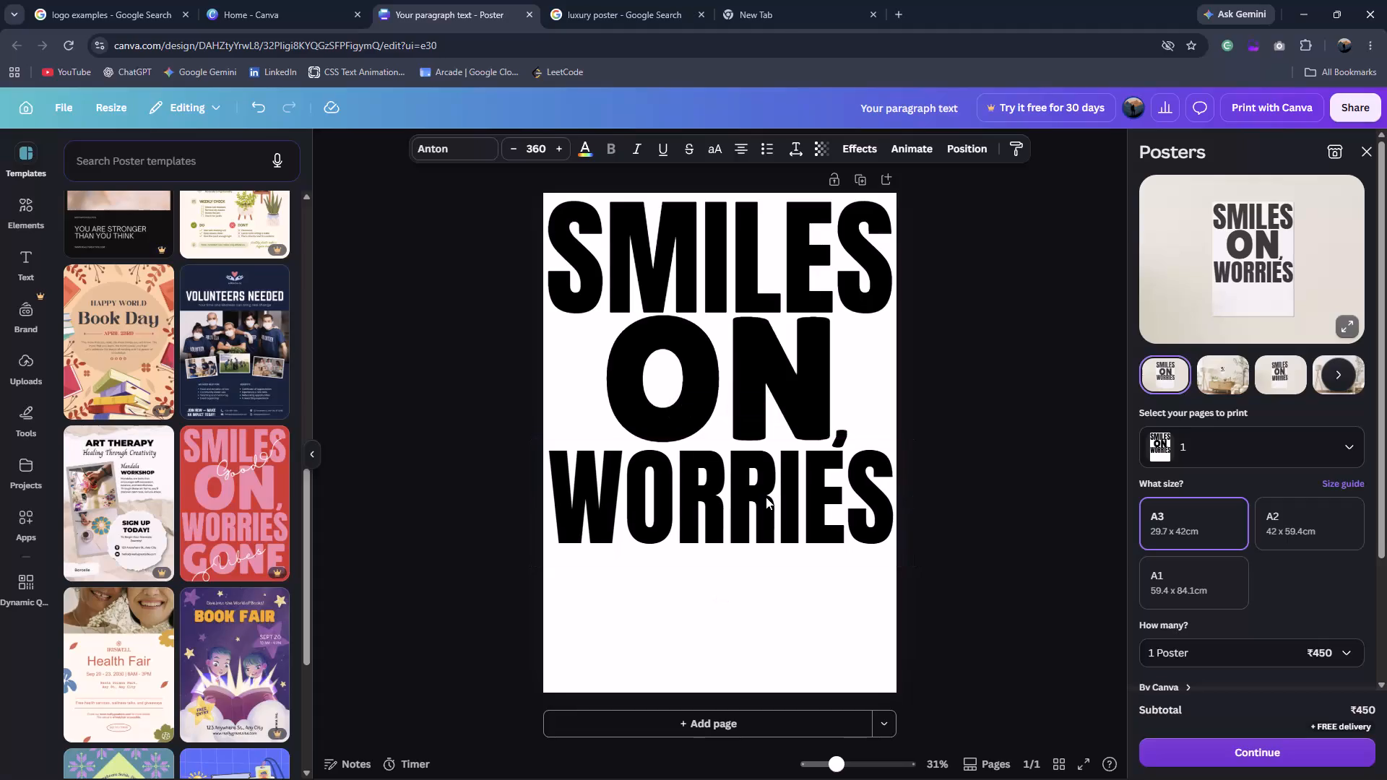
key(Right)
key(Left)
key(Left)
key(Left)
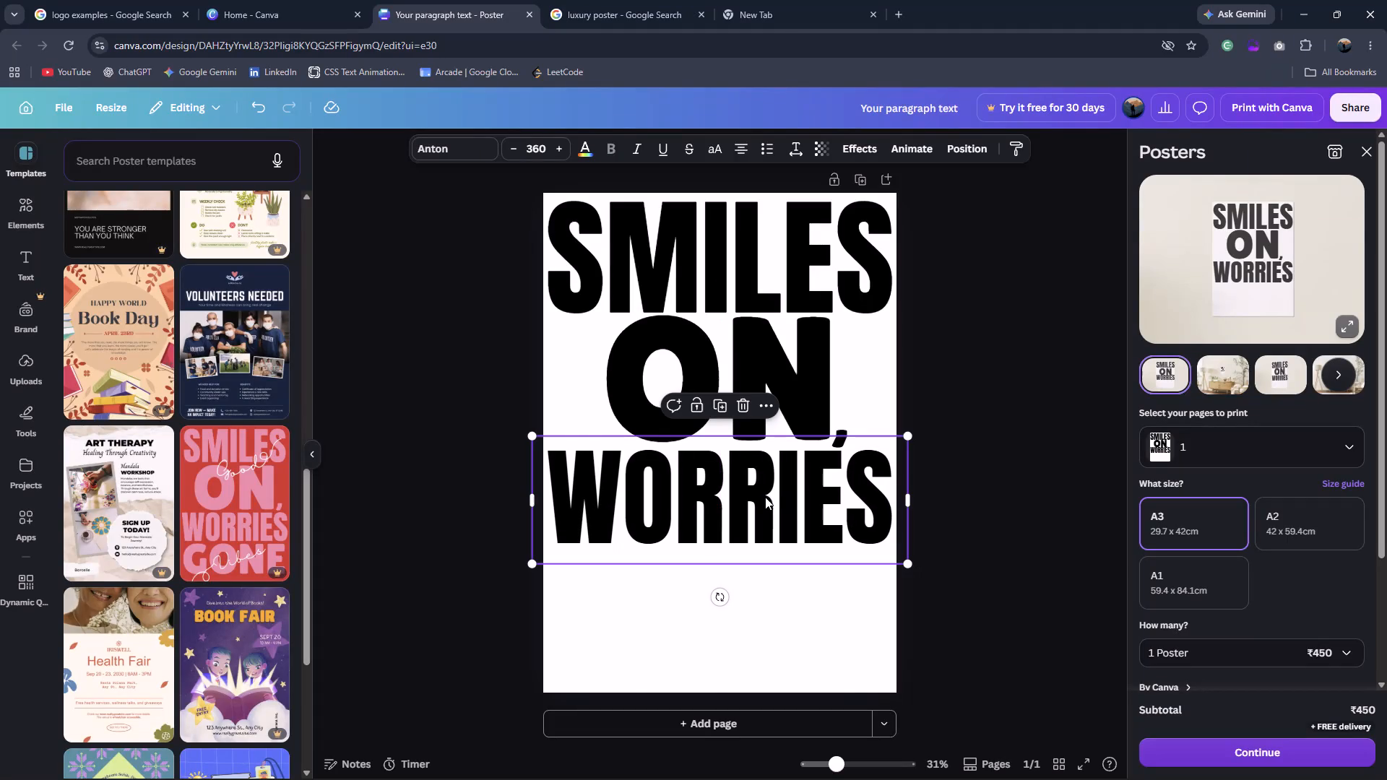
click(945, 510)
Duplicate the ON text and replace the copy's wording with GONE.
click(757, 357)
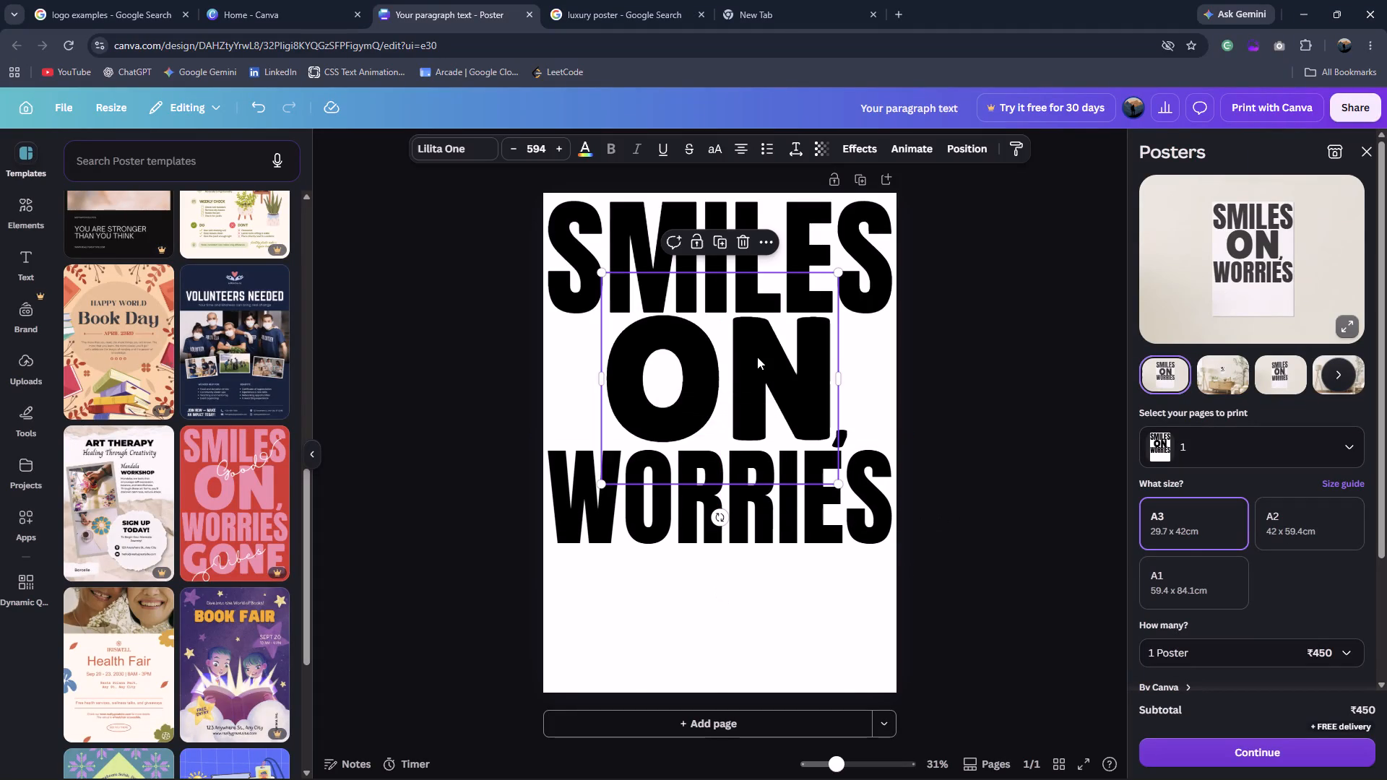
key(ctrl+d)
double_click(757, 357)
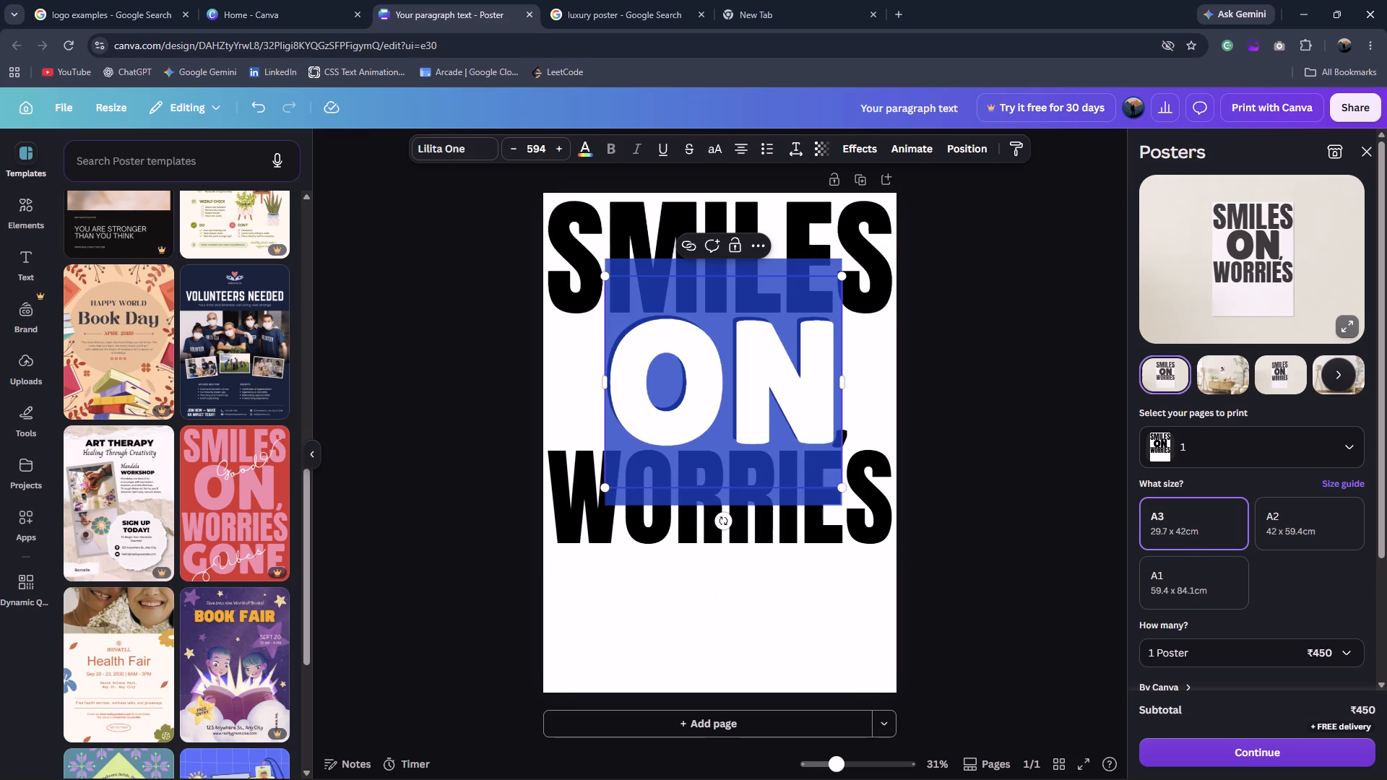
text(GONE)
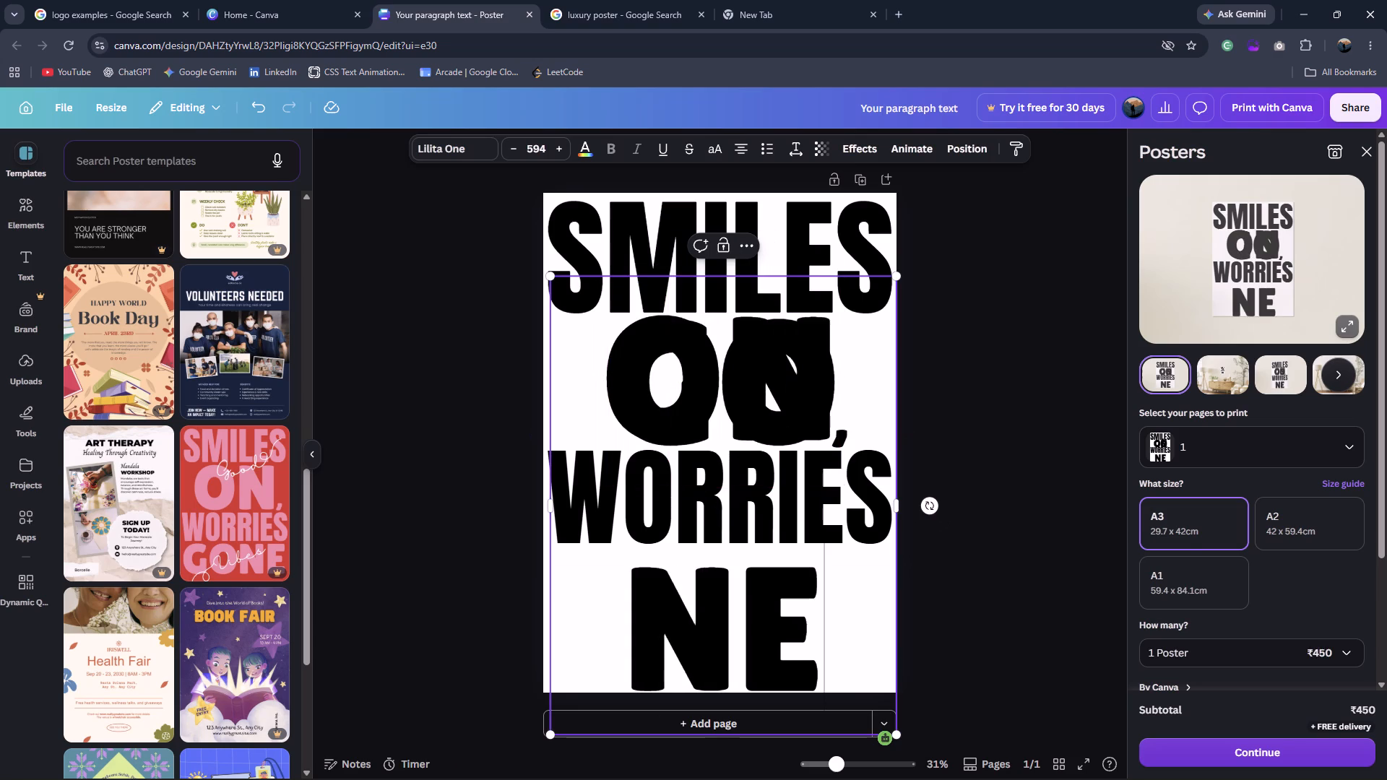
click(1024, 633)
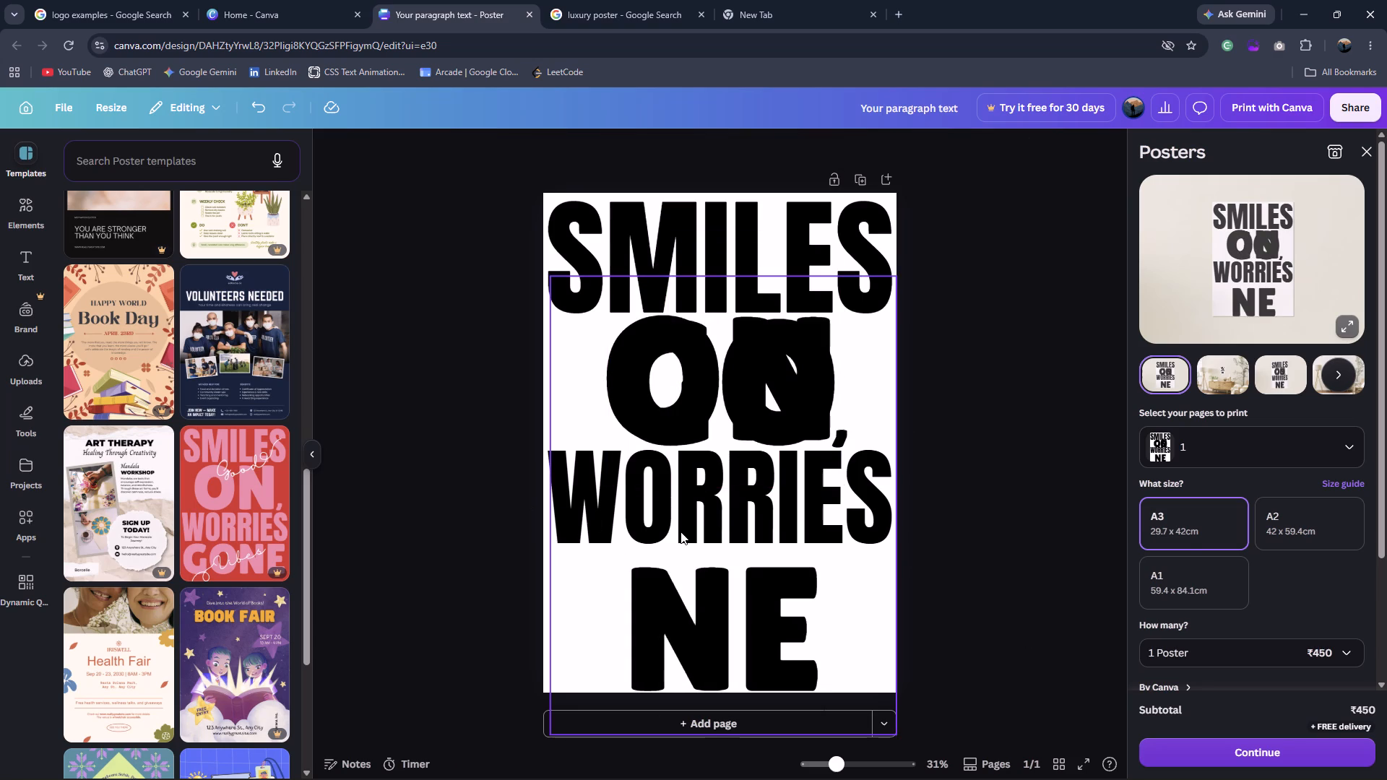
Shrink the GONE text to about size 315 and widen its text box so the word fits on one line.
click(777, 384)
shift+drag(894, 276, 720, 416)
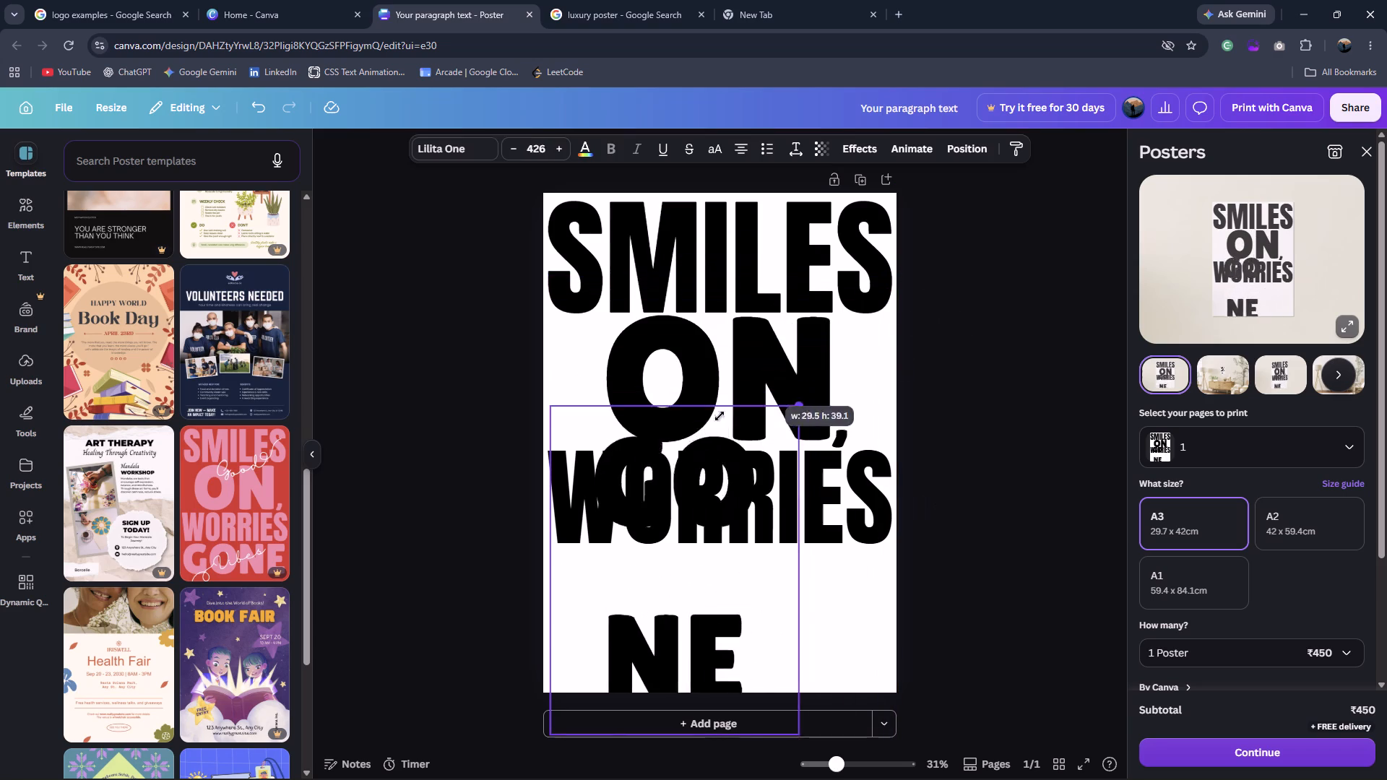
shift+drag(720, 416, 686, 457)
drag(735, 610, 828, 599)
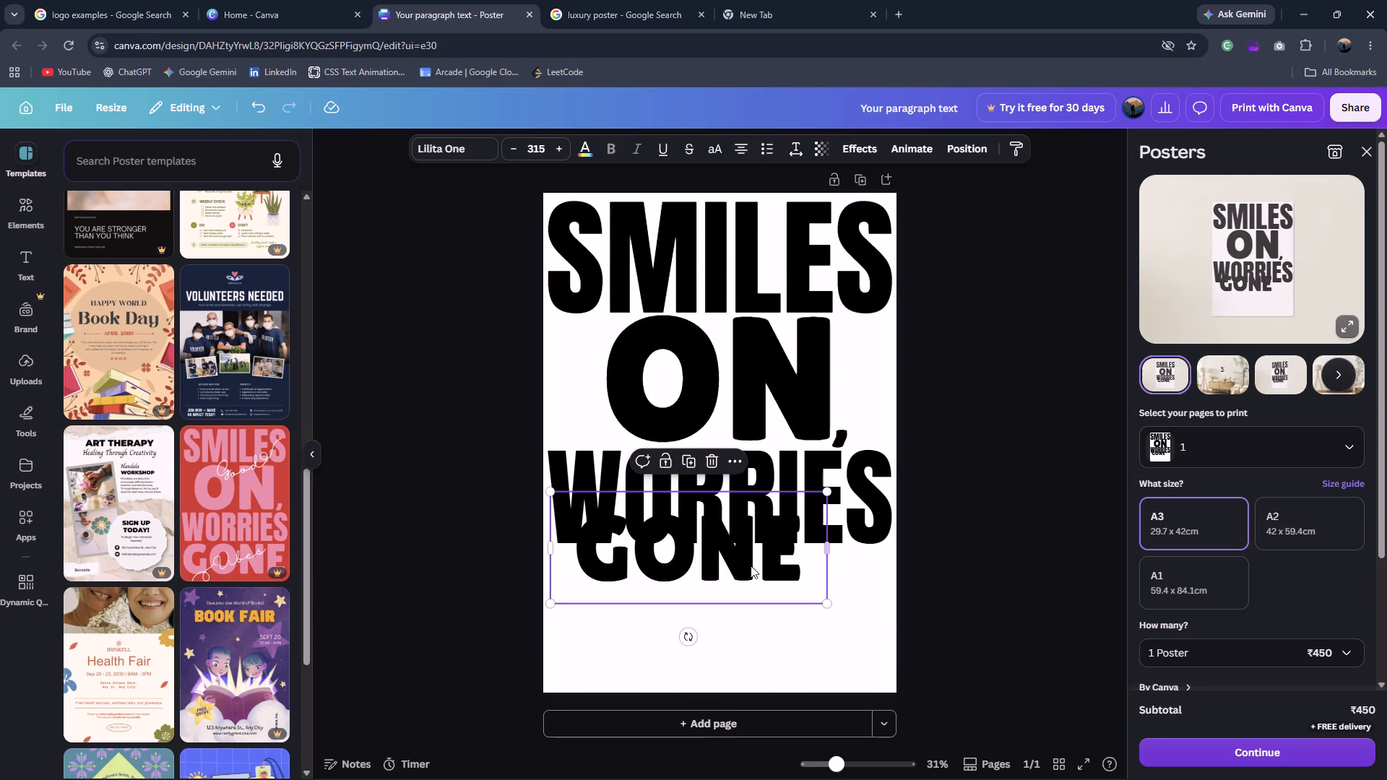
click(947, 568)
Move the GONE text below WORRIES as the fourth row and enlarge it to about size 448.
drag(651, 560, 660, 612)
shift+drag(843, 657, 913, 695)
shift+drag(562, 542, 521, 520)
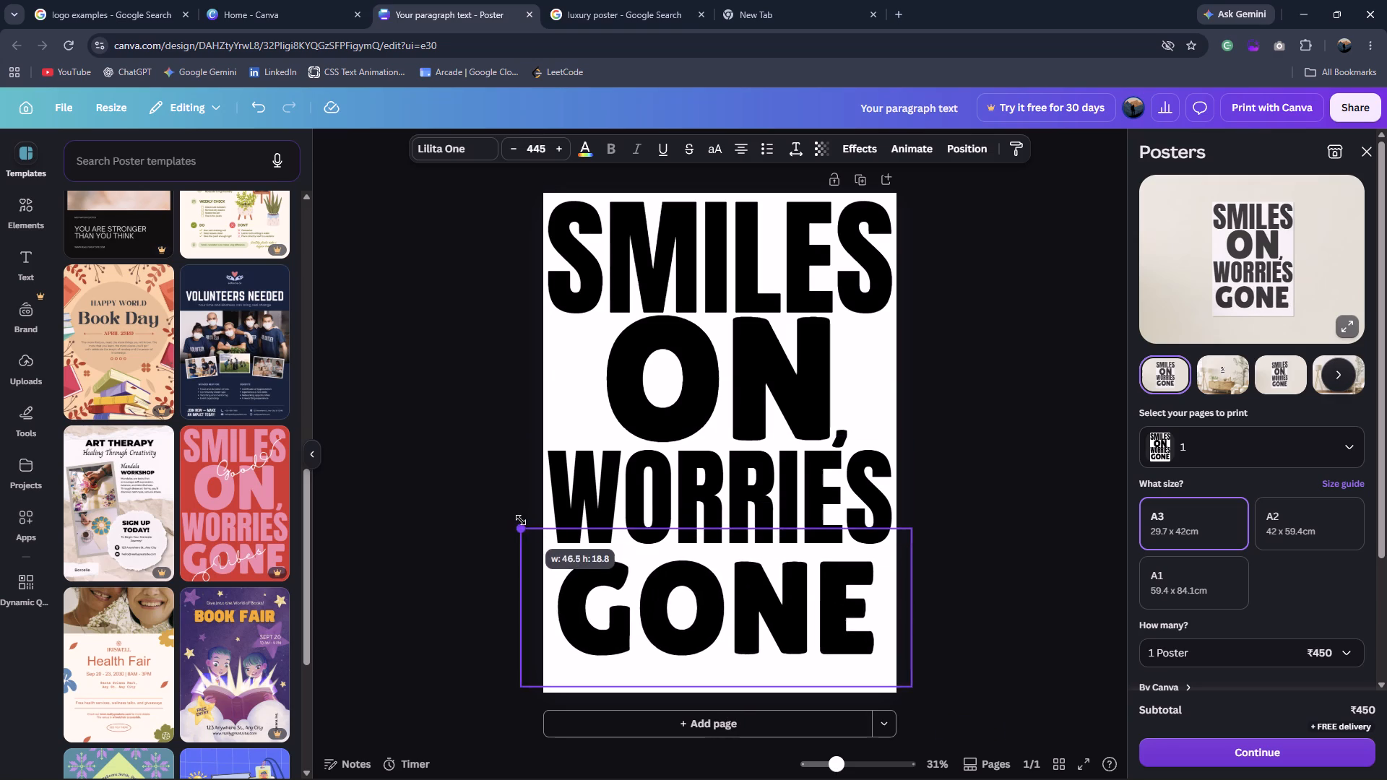
shift+drag(521, 520, 522, 514)
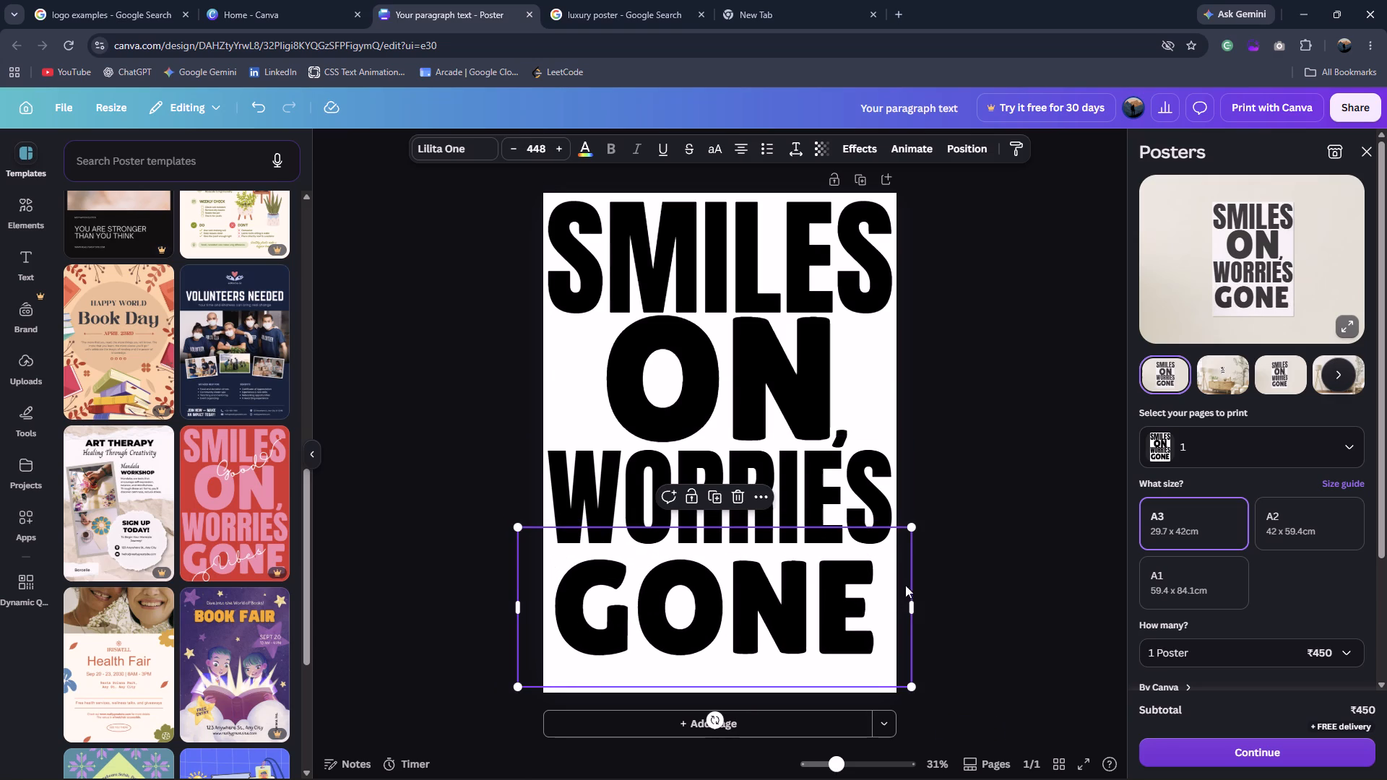
click(933, 565)
Enlarge GONE to about size 486 so it spans the page width, and centre it horizontally near the page's bottom edge.
click(771, 495)
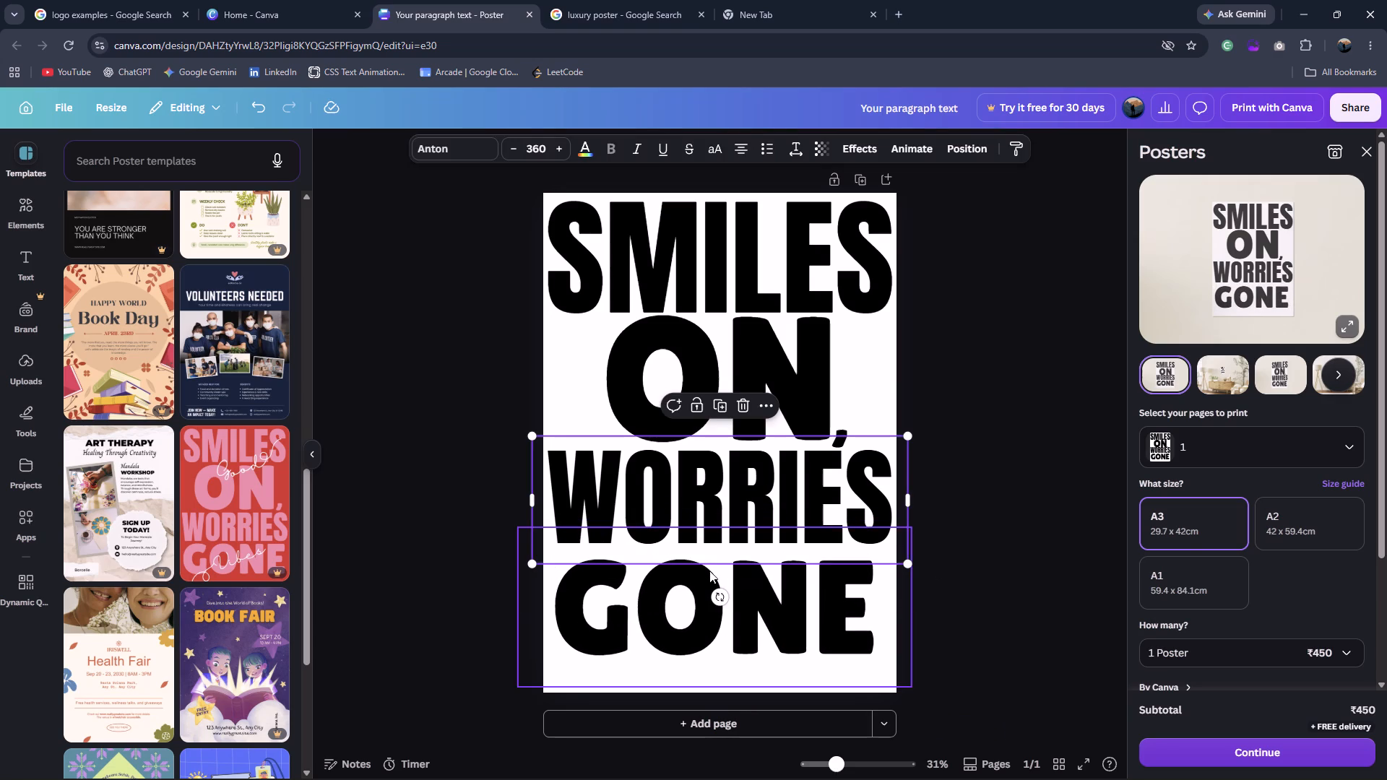
click(844, 615)
click(810, 643)
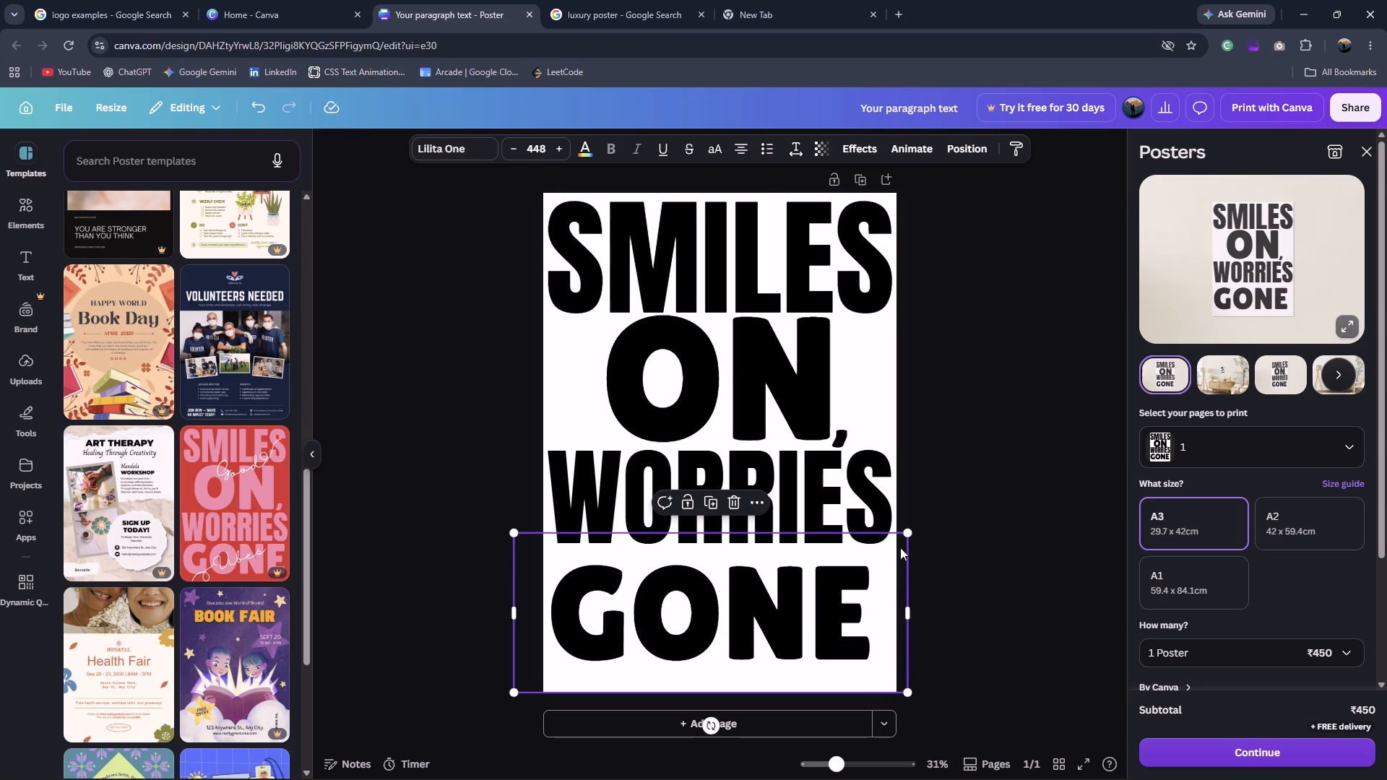
shift+drag(906, 534, 958, 506)
drag(850, 617, 811, 622)
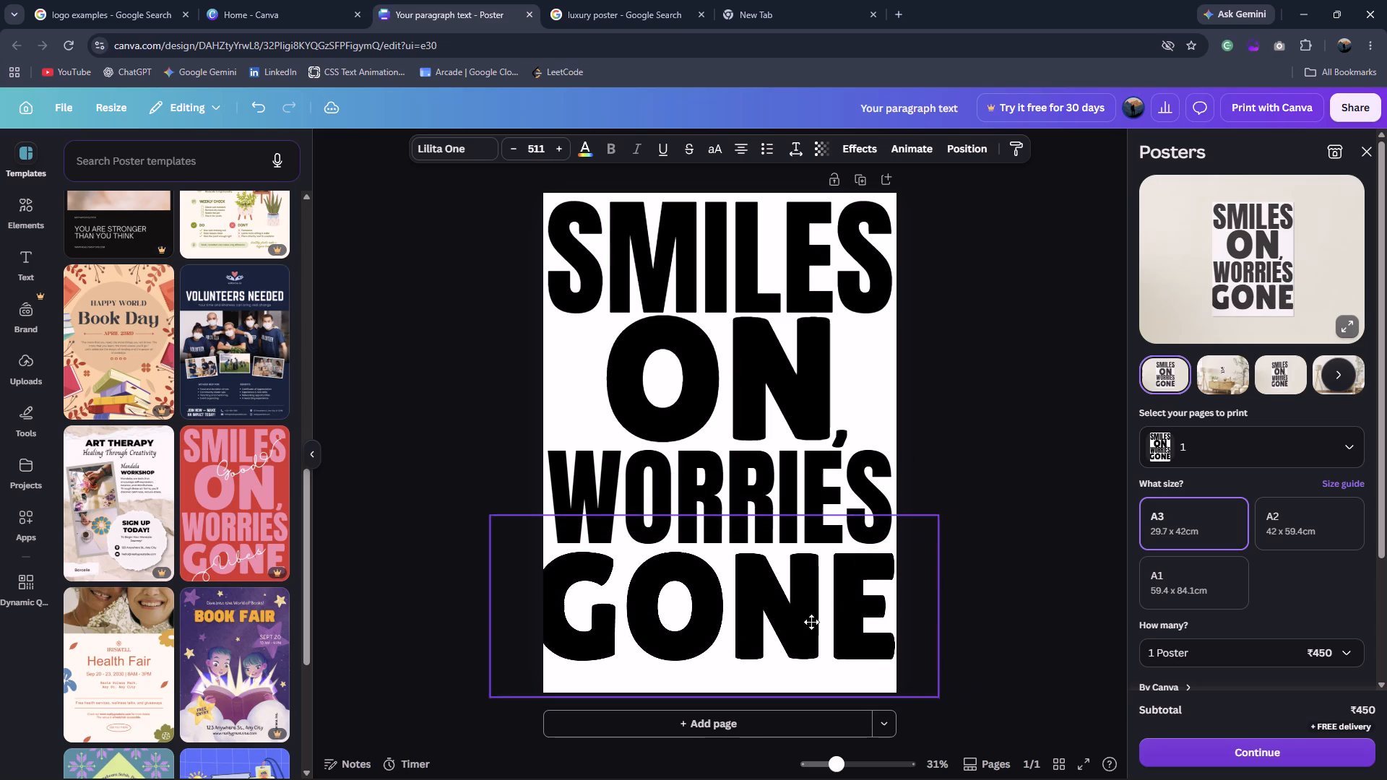
drag(811, 622, 839, 633)
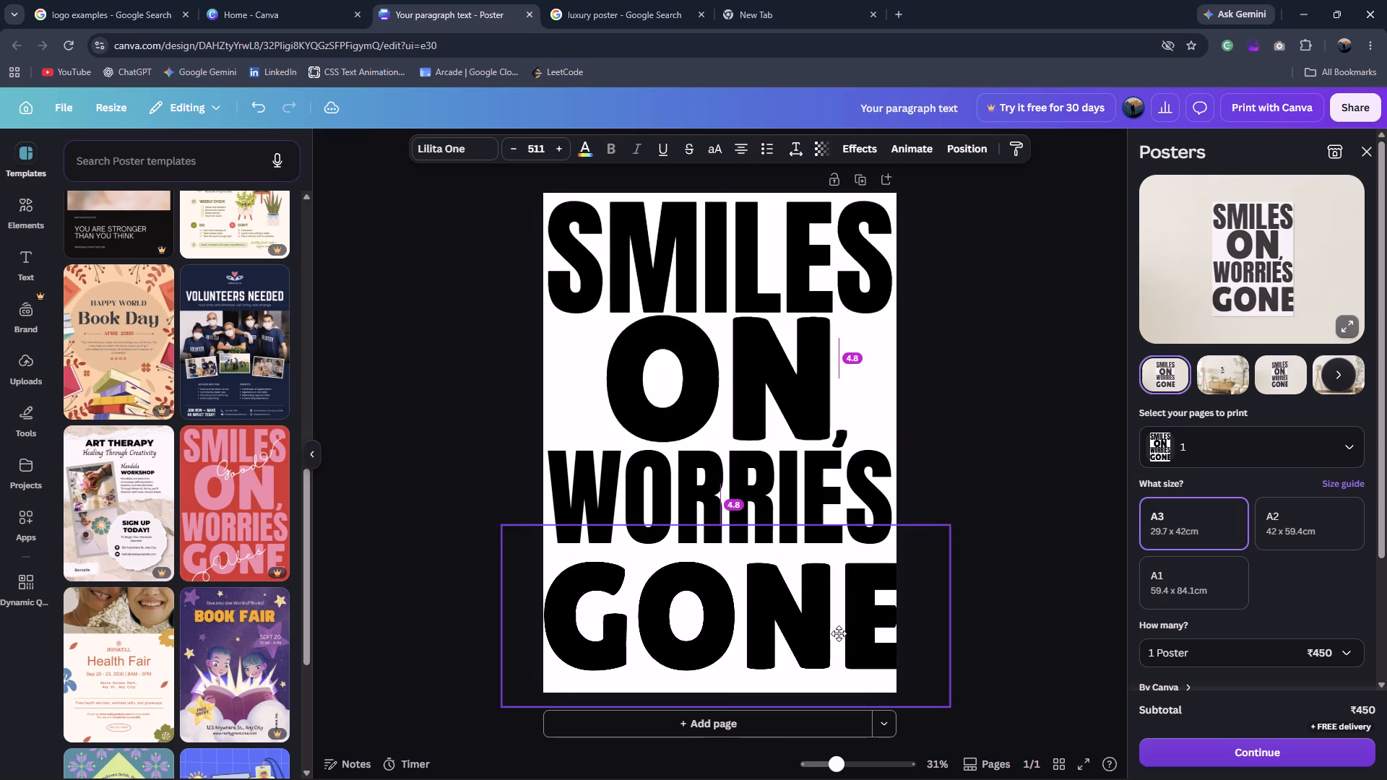
drag(839, 633, 834, 633)
shift+drag(944, 706, 940, 704)
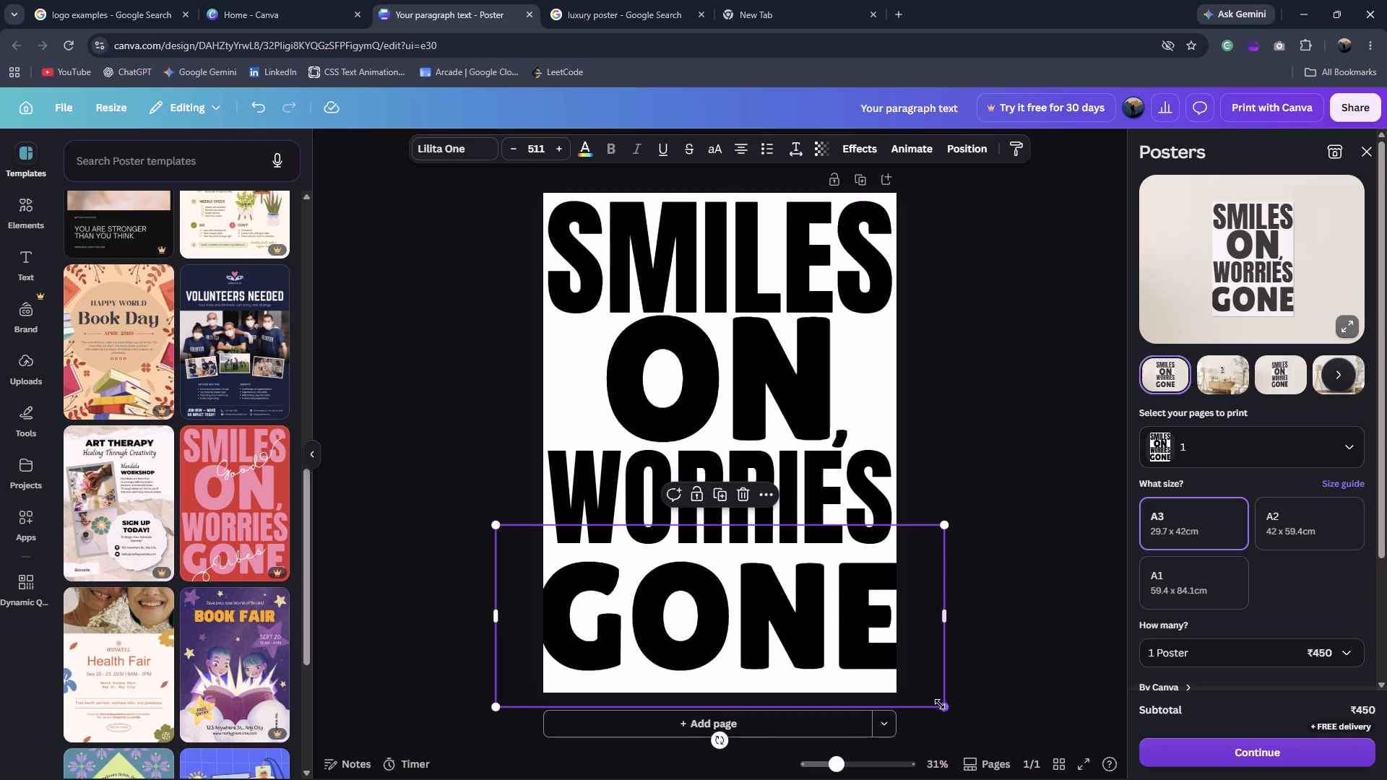
shift+drag(940, 704, 924, 694)
drag(789, 625, 800, 636)
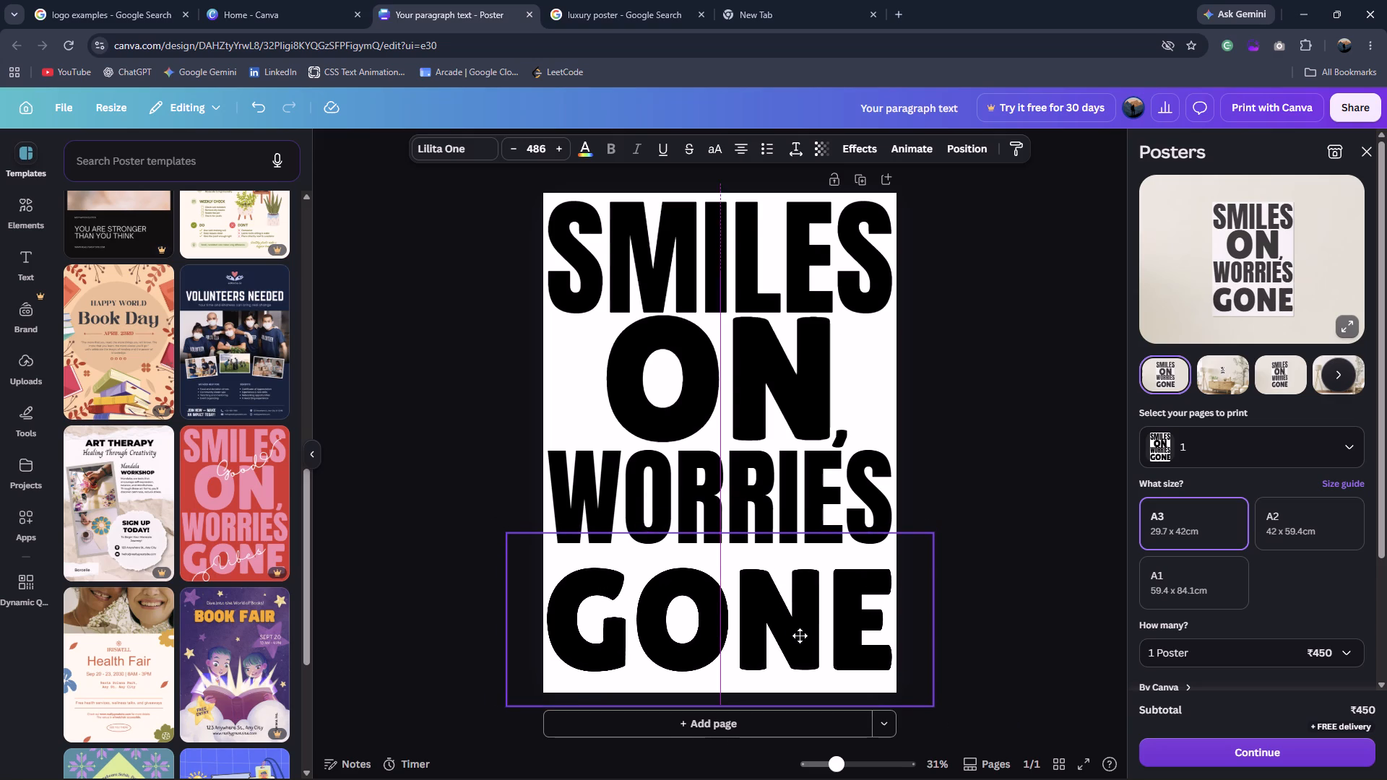
drag(800, 636, 801, 636)
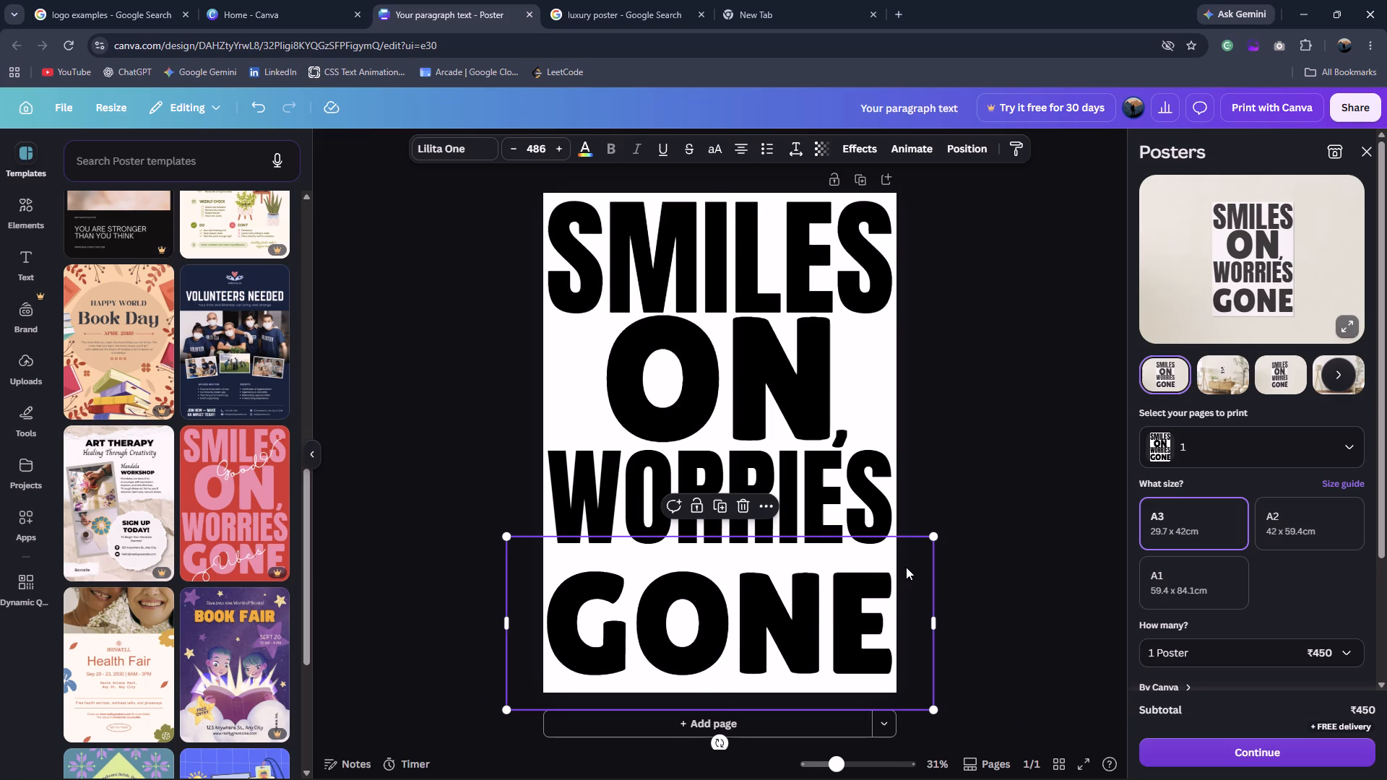
shift+click(933, 537)
click(1005, 540)
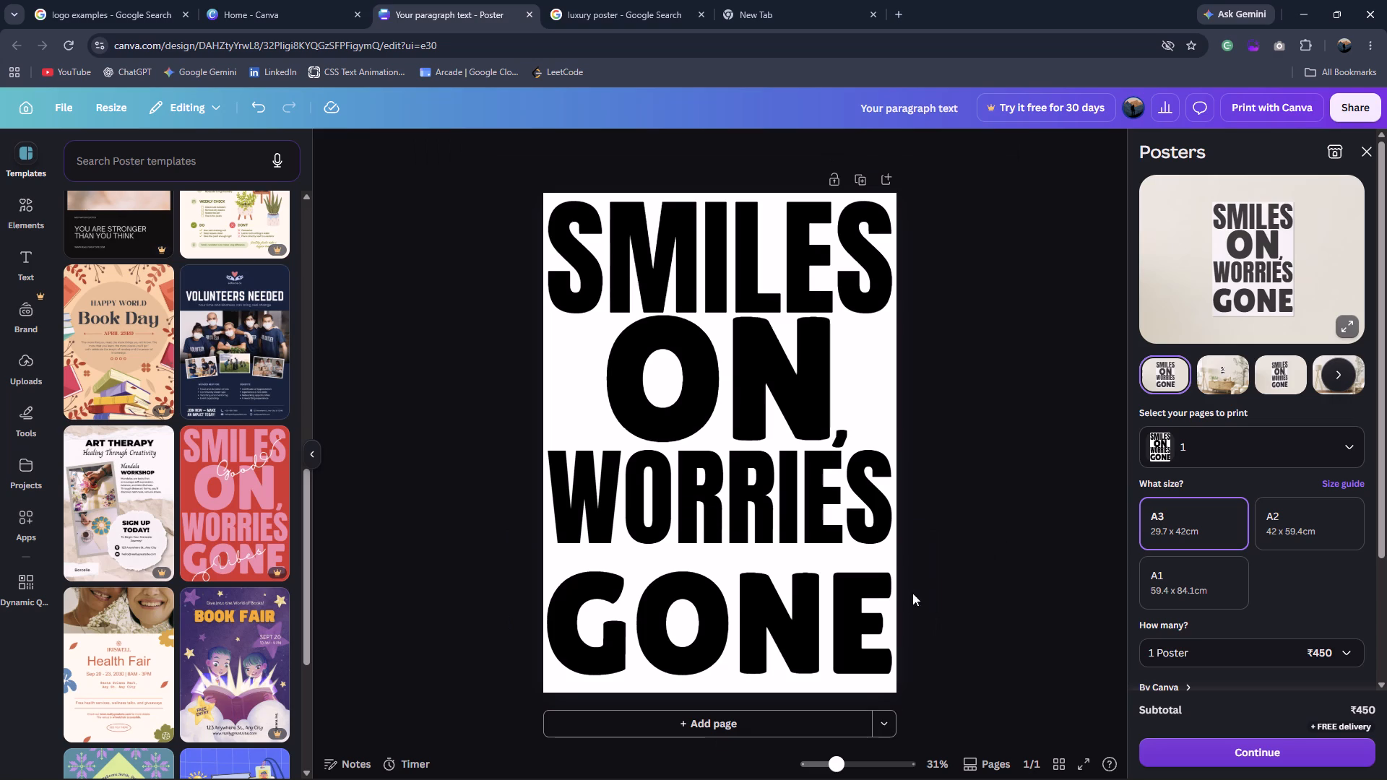
click(823, 619)
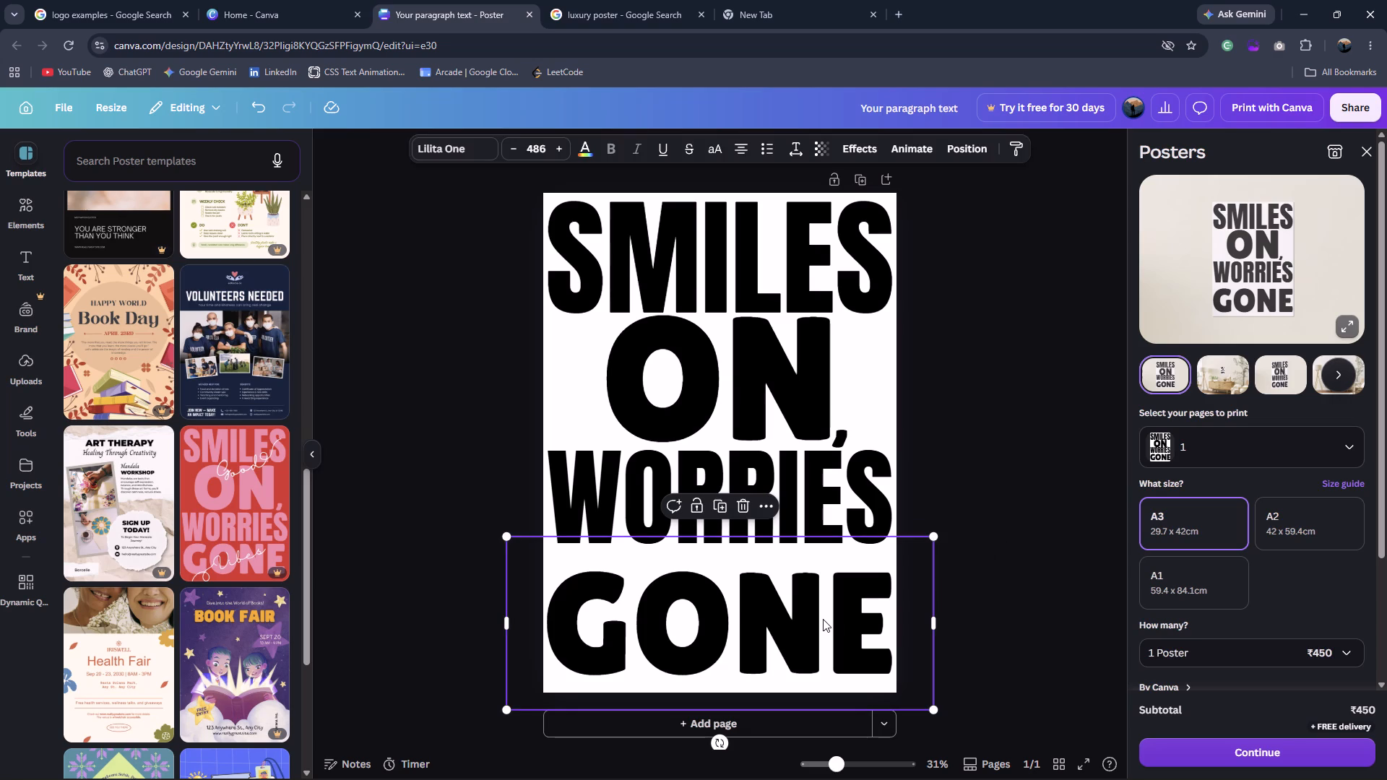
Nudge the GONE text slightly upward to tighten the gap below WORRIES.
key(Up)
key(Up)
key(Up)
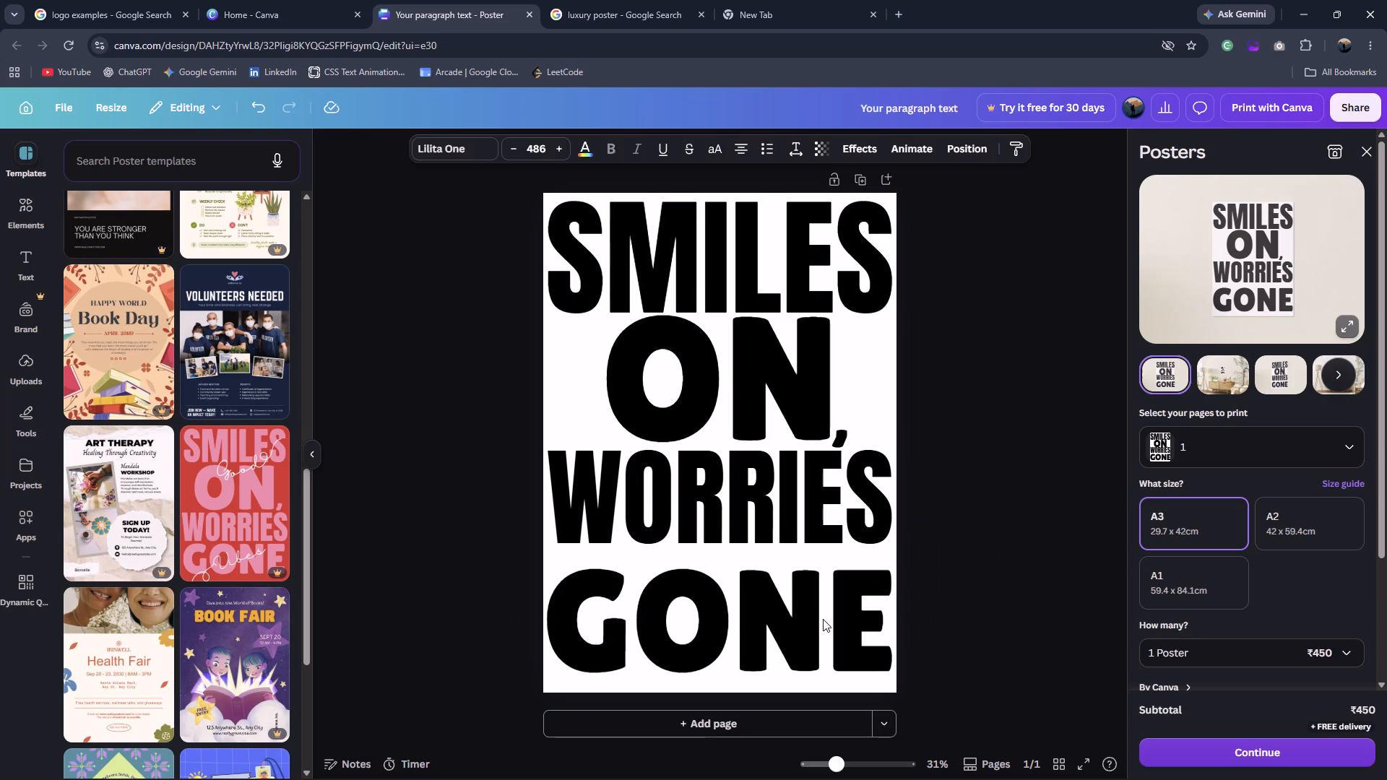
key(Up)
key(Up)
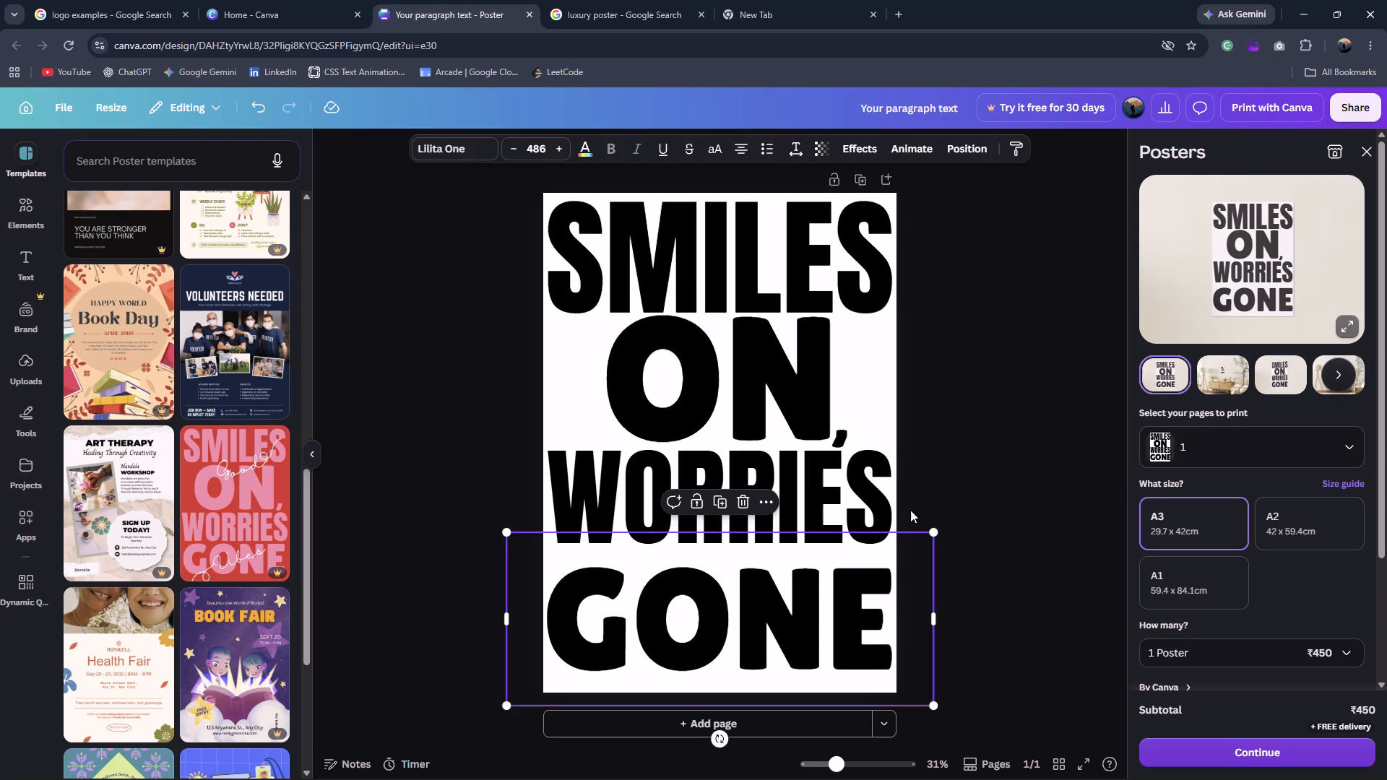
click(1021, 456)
Move WORRIES and GONE slightly down the page to open space beneath the ON row and keep the rows evenly stacked.
drag(840, 509, 839, 521)
click(1051, 570)
drag(855, 634, 854, 644)
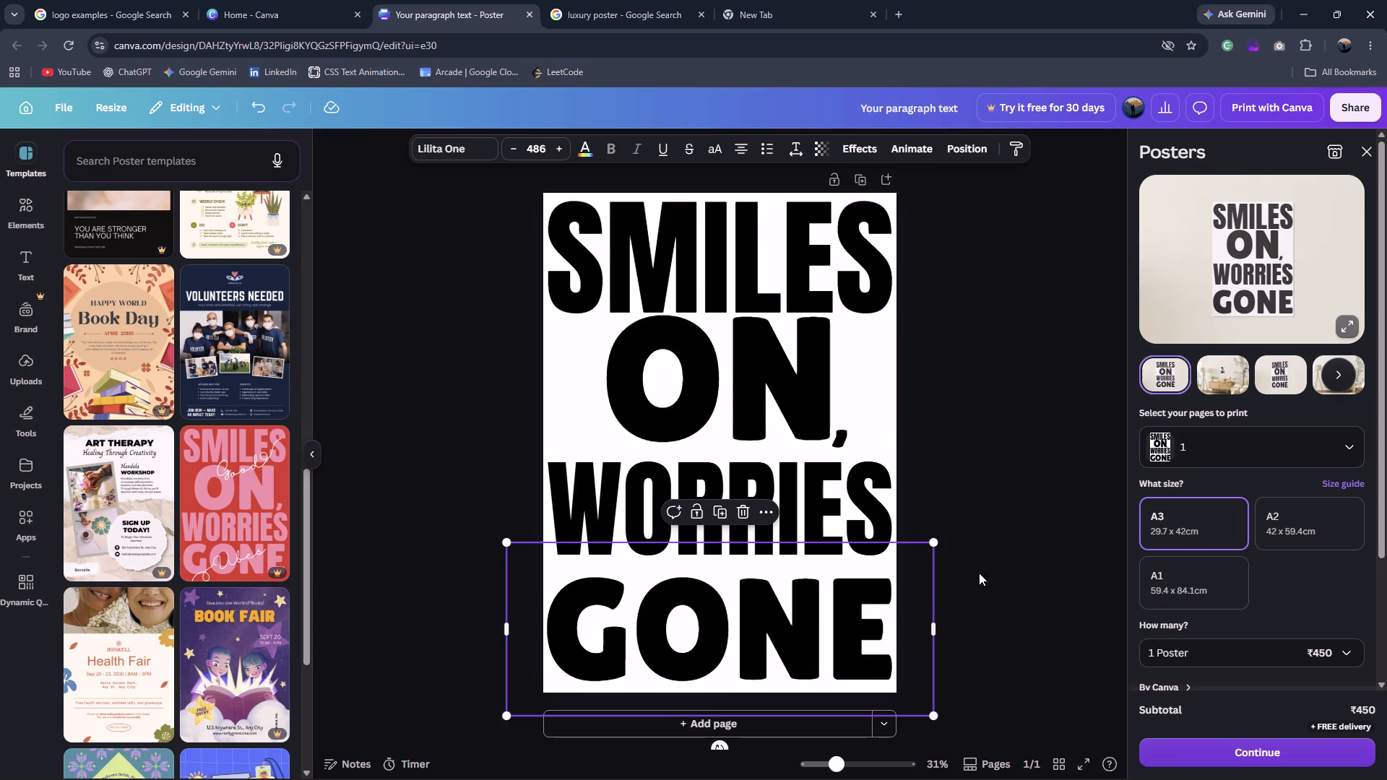
Enlarge the ON text to about size 619 and re-centre it between SMILES and WORRIES.
click(800, 397)
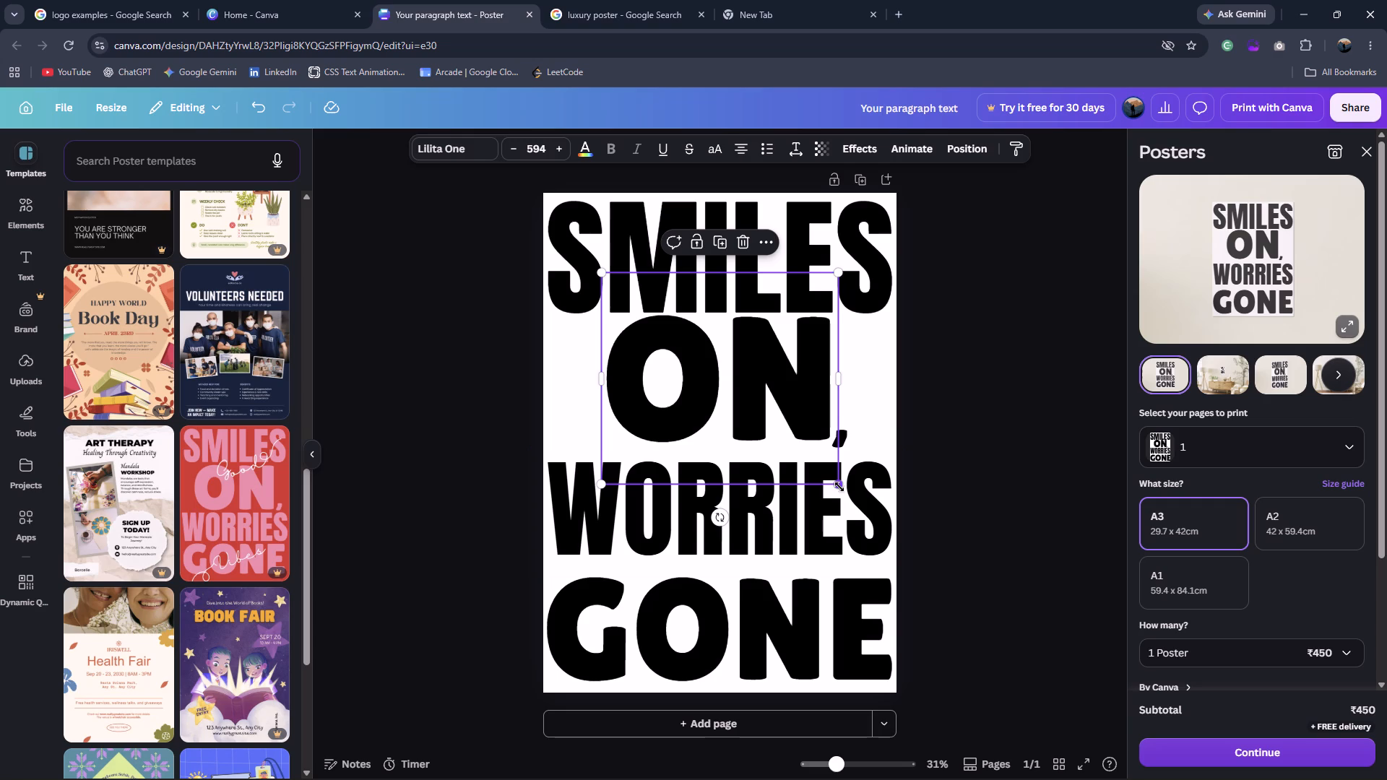
shift+drag(839, 487, 848, 505)
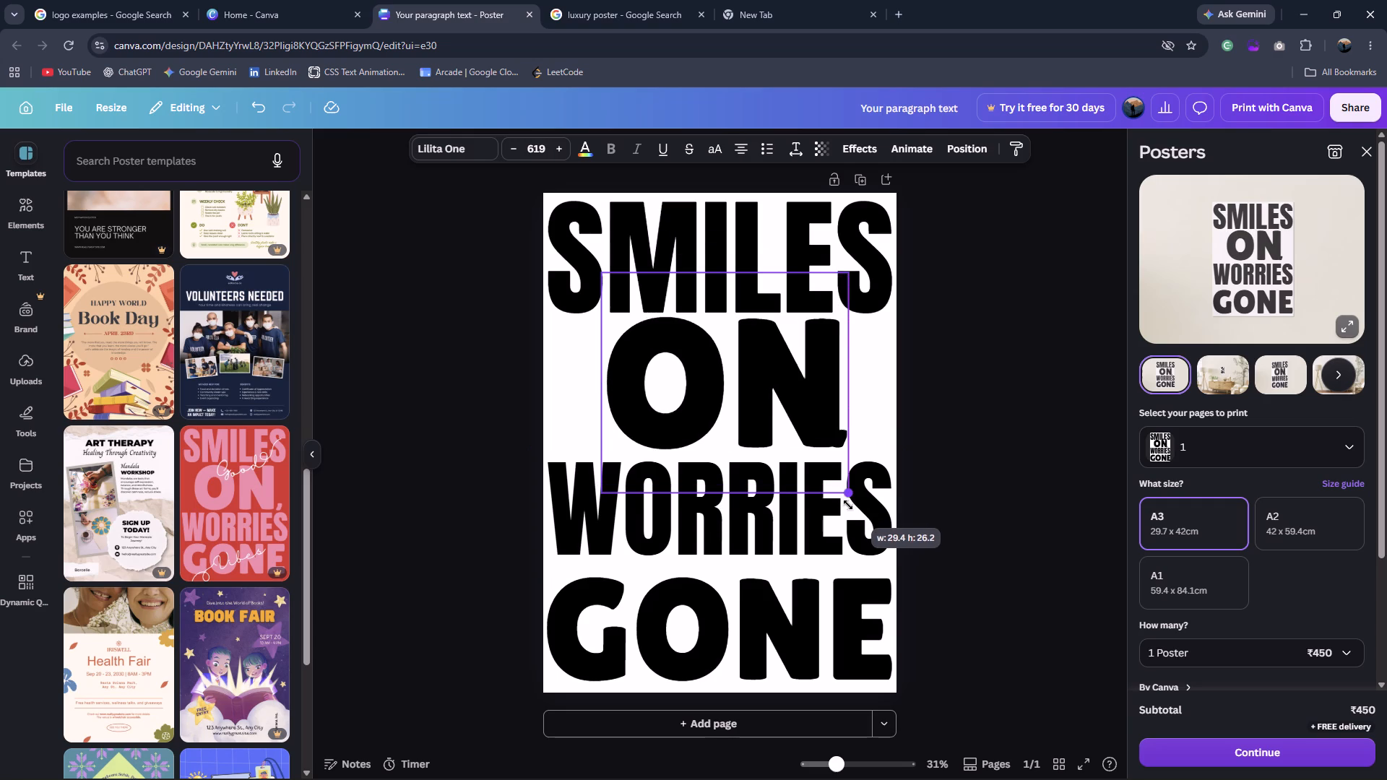
shift+drag(848, 505, 848, 506)
drag(791, 395, 785, 396)
click(925, 433)
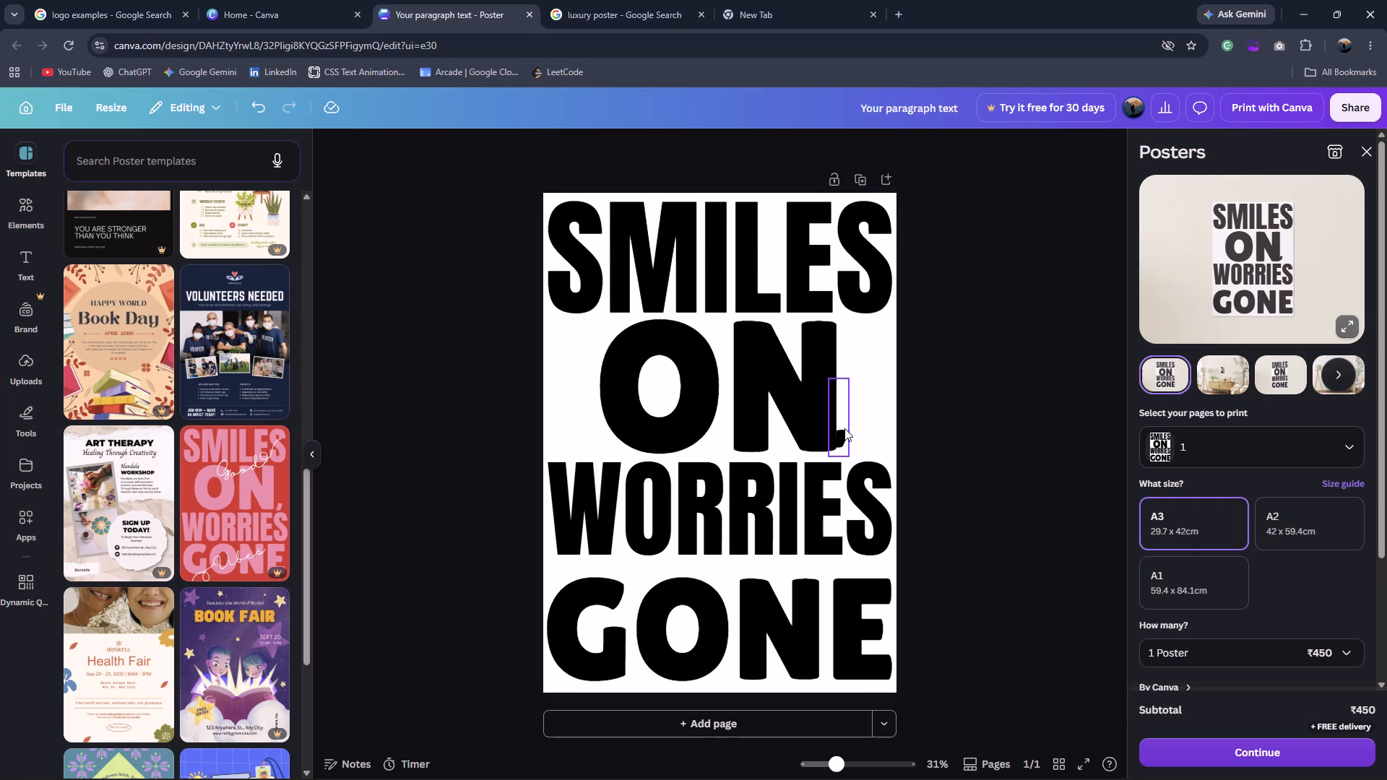
Shift the comma slightly right so it clears the N of ON.
drag(844, 428, 854, 429)
click(953, 443)
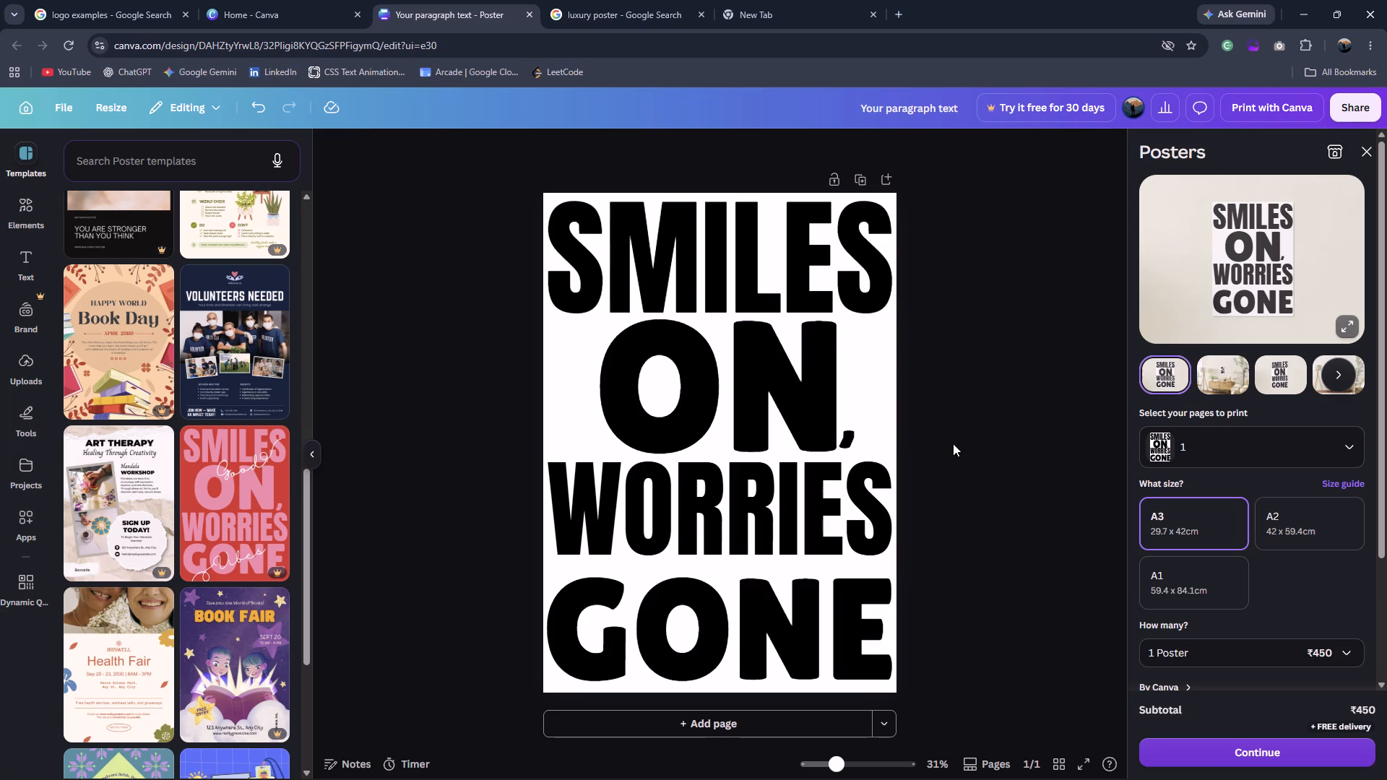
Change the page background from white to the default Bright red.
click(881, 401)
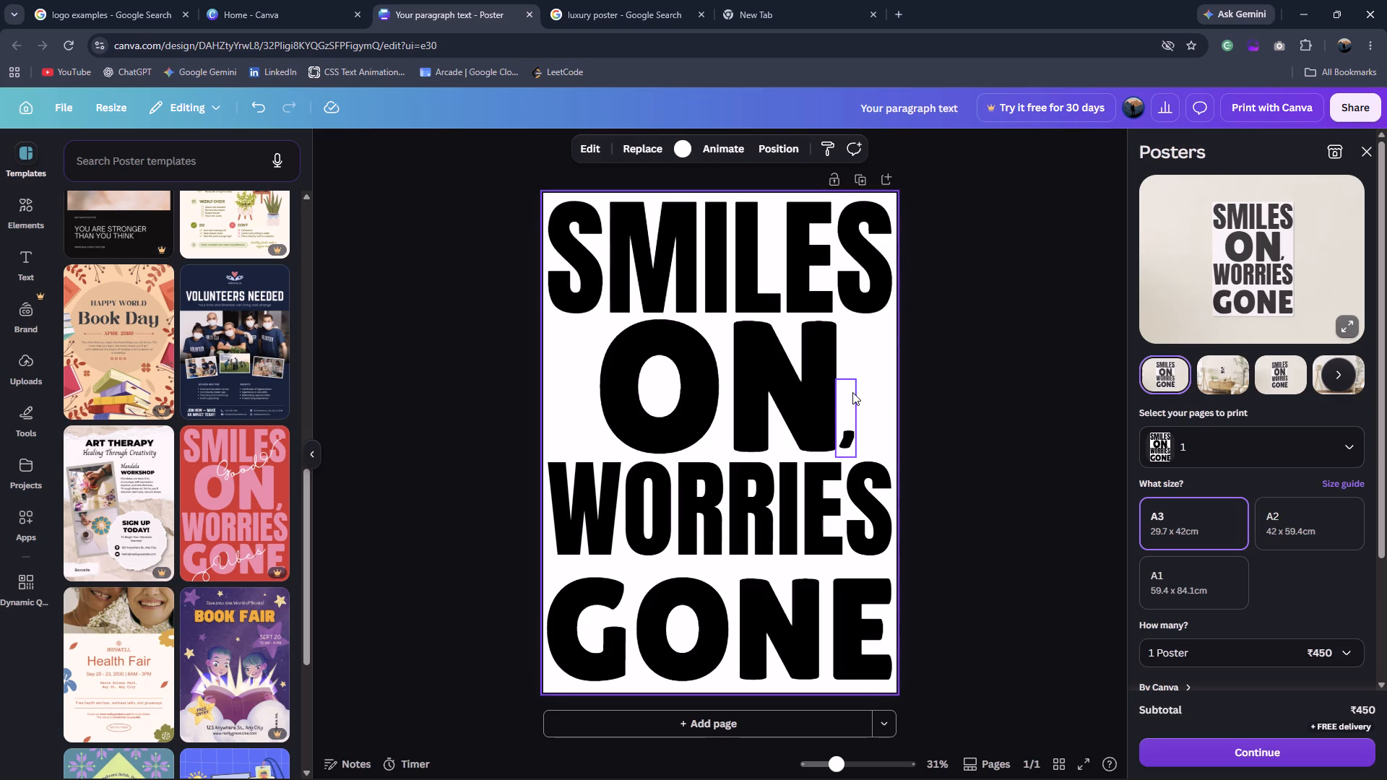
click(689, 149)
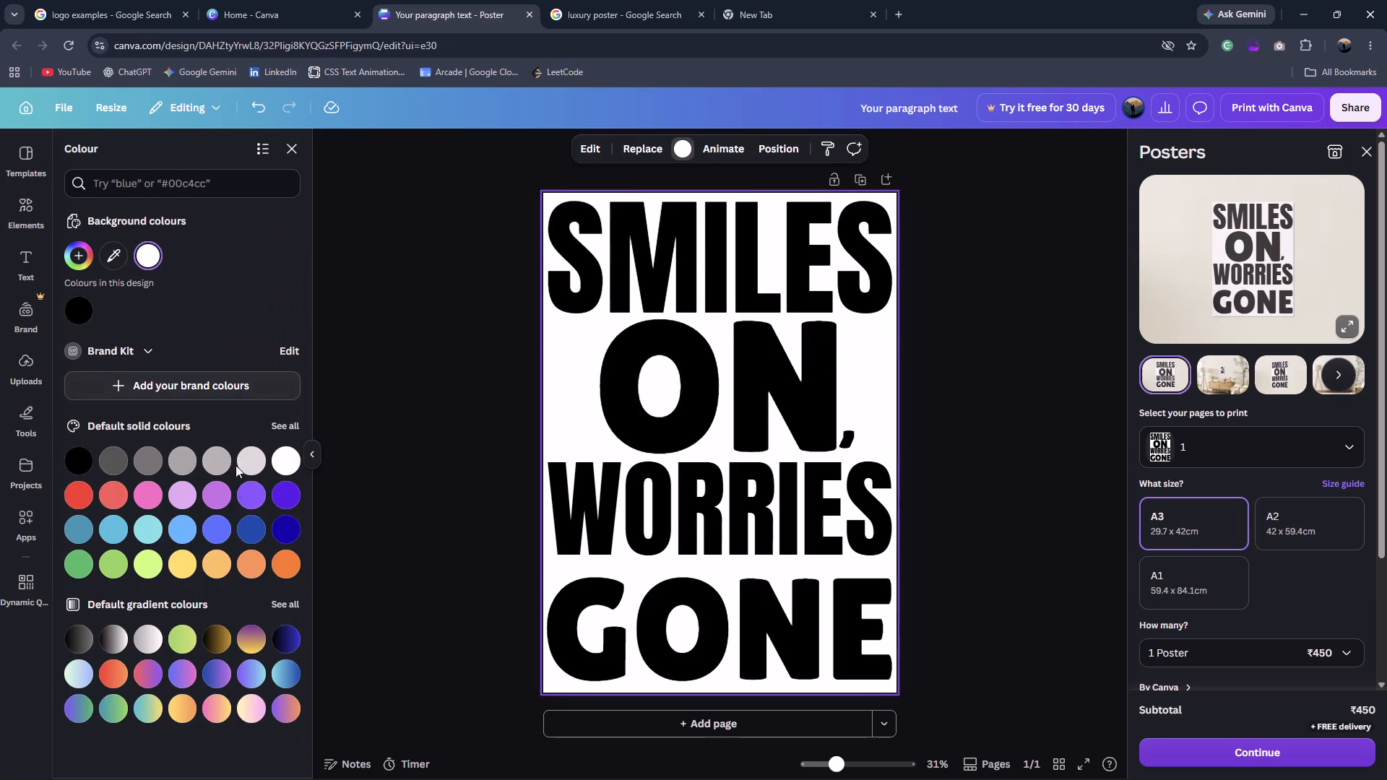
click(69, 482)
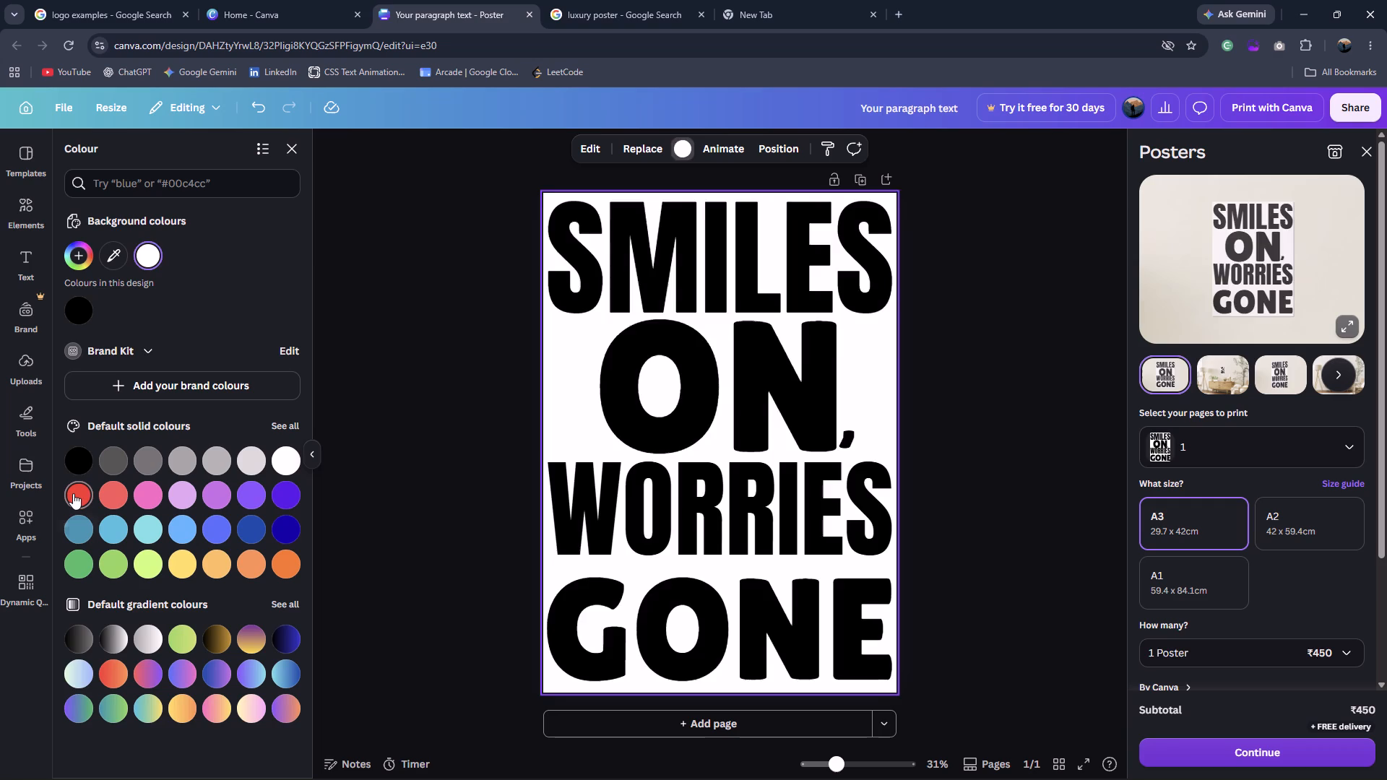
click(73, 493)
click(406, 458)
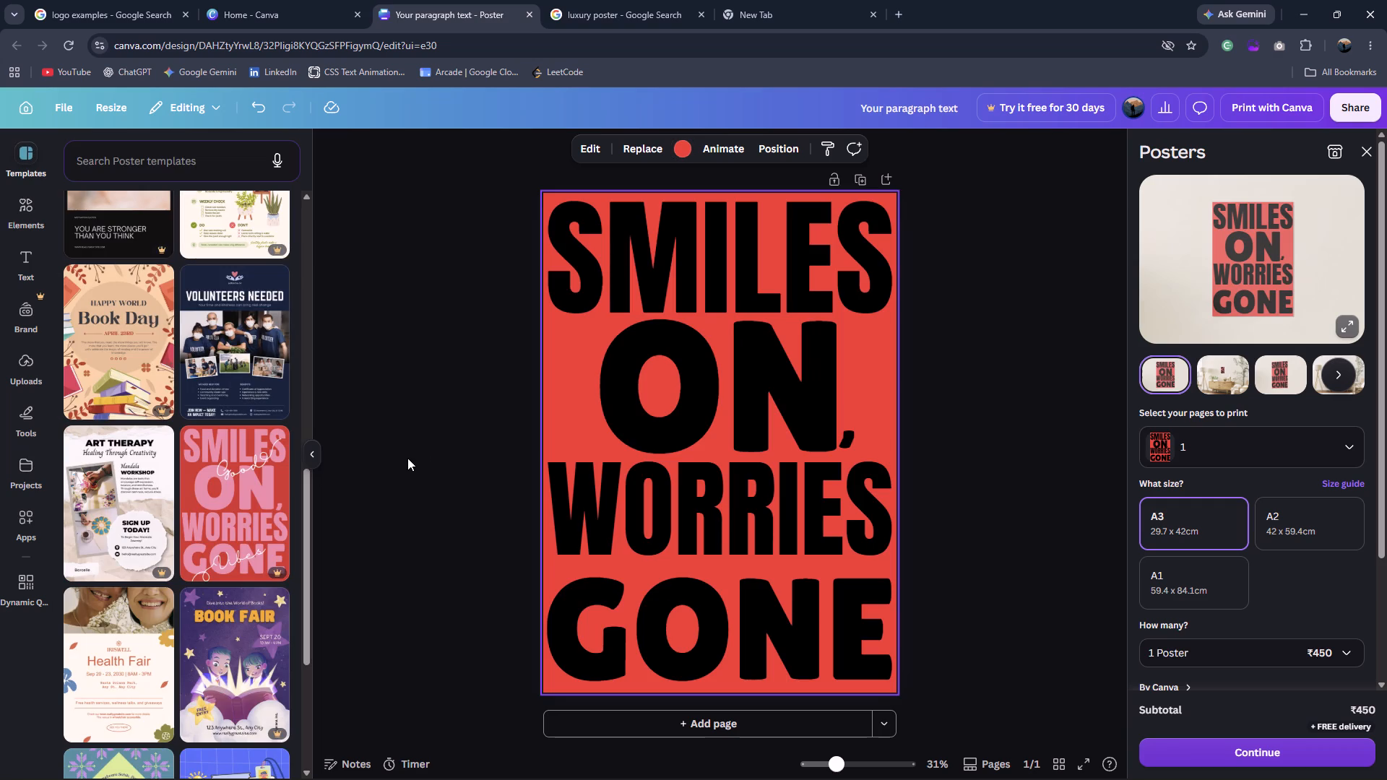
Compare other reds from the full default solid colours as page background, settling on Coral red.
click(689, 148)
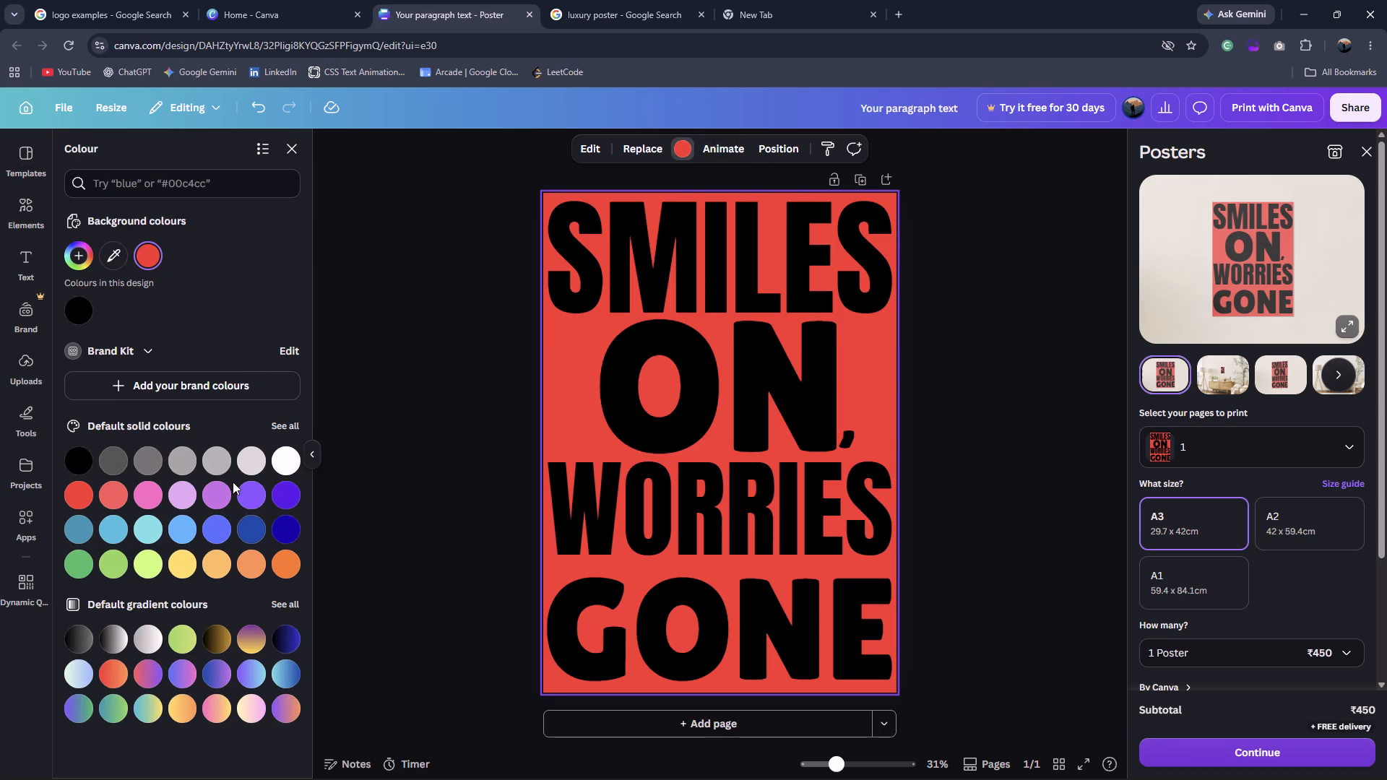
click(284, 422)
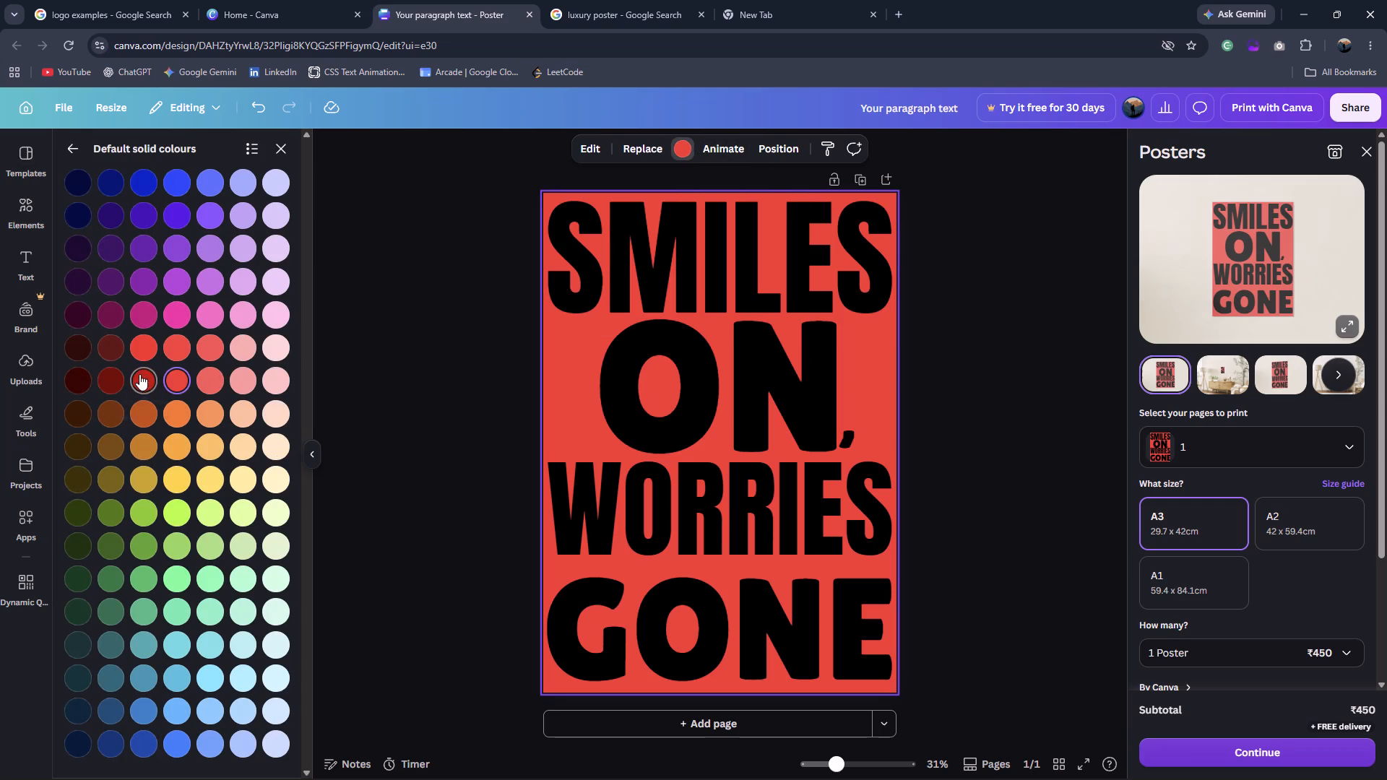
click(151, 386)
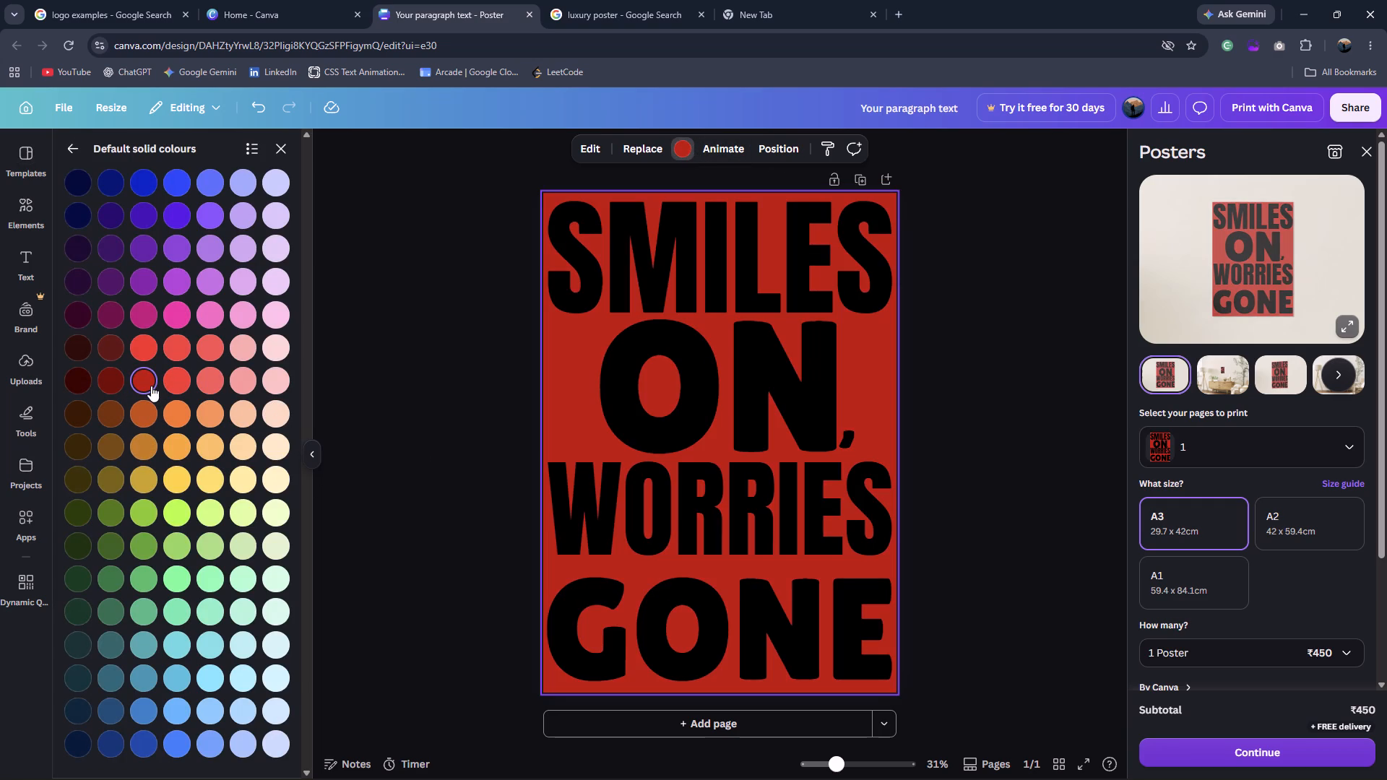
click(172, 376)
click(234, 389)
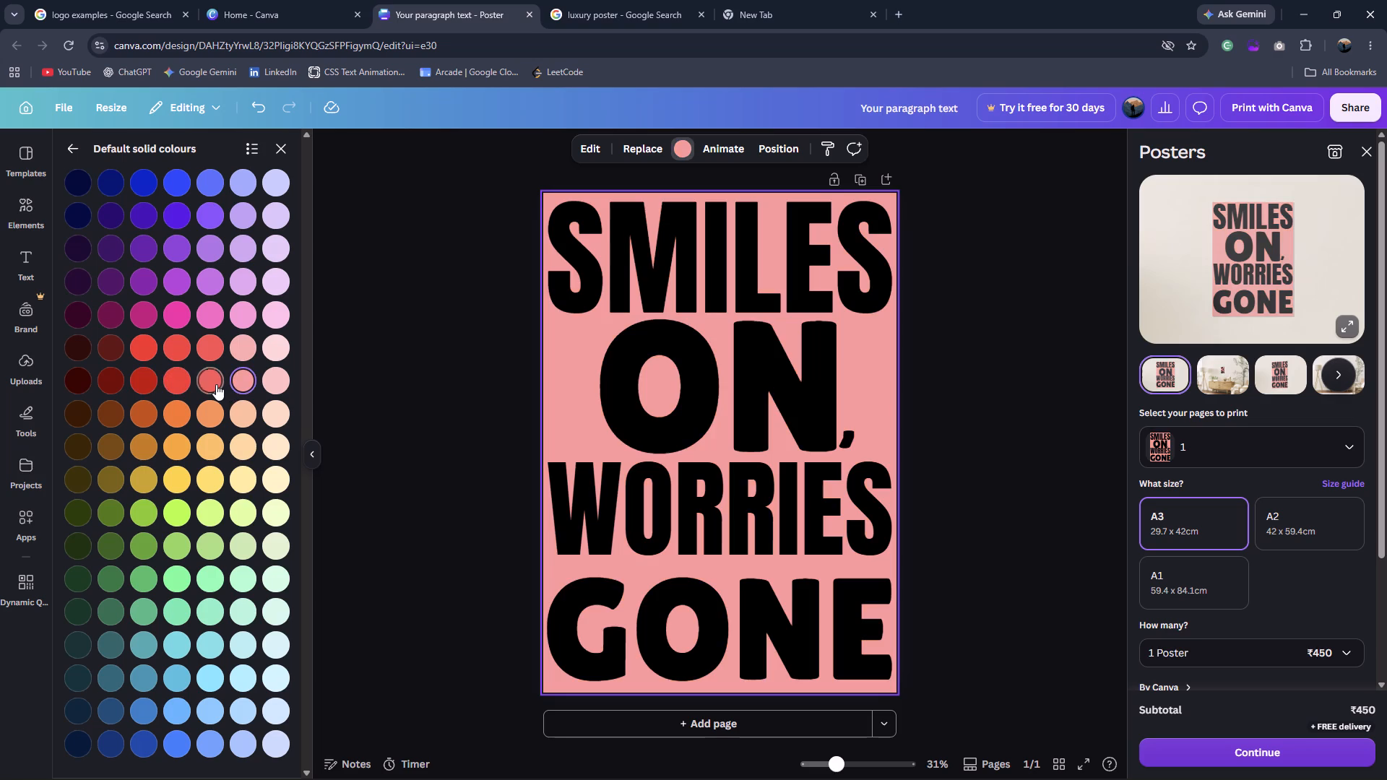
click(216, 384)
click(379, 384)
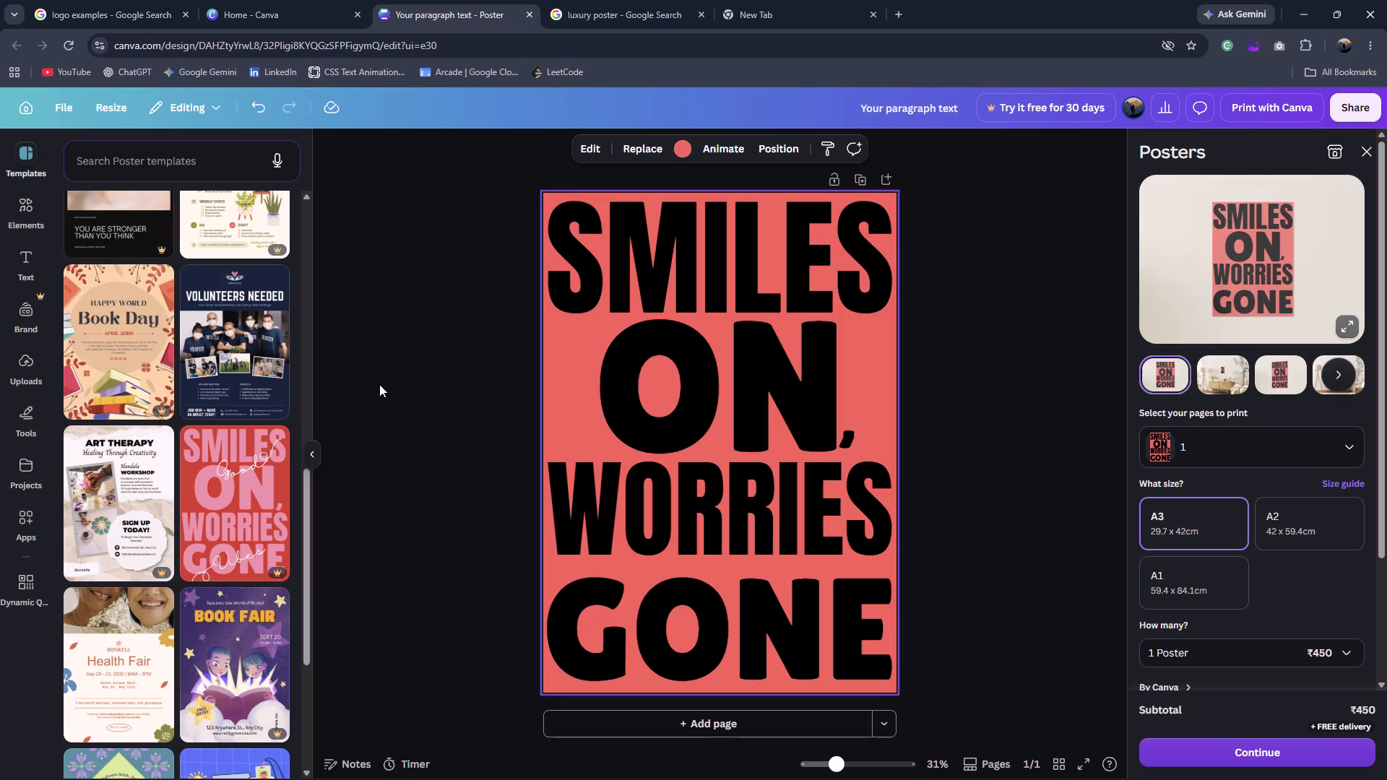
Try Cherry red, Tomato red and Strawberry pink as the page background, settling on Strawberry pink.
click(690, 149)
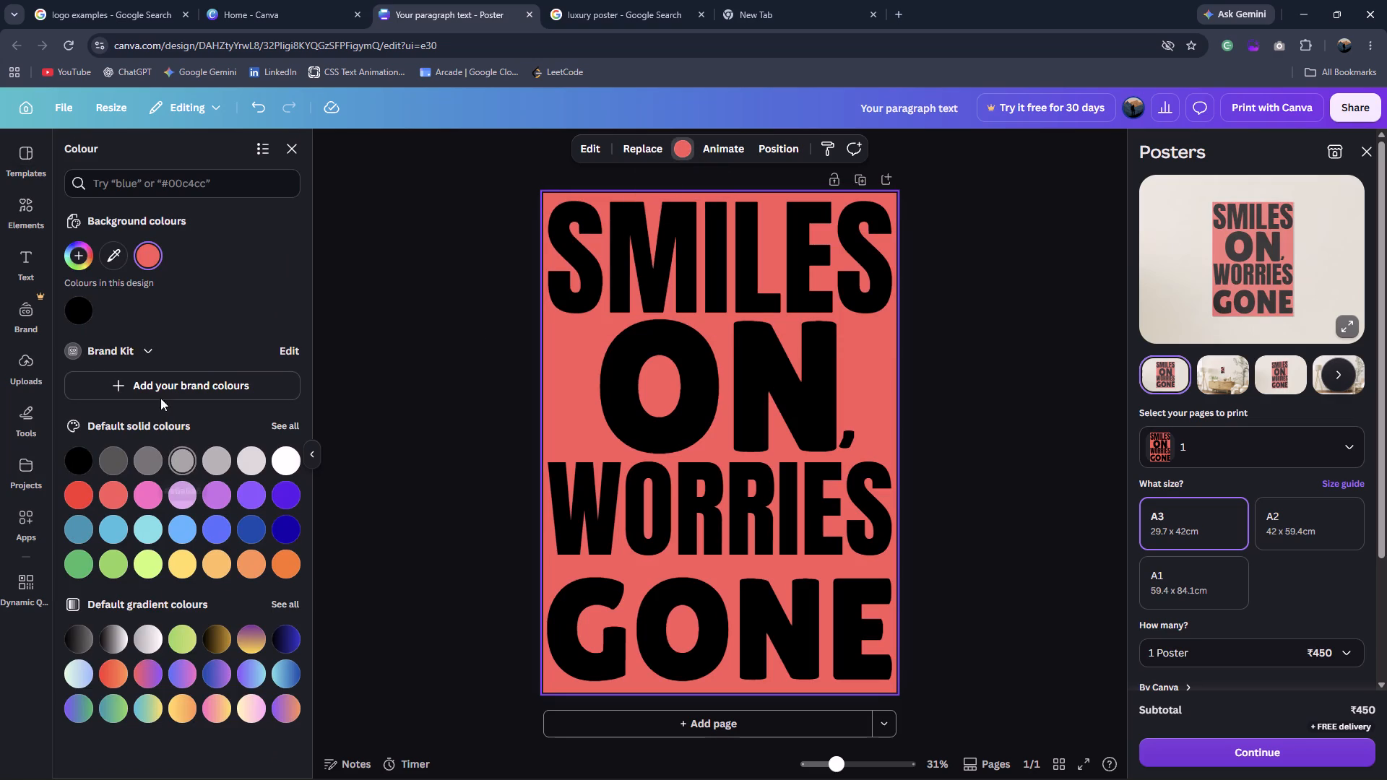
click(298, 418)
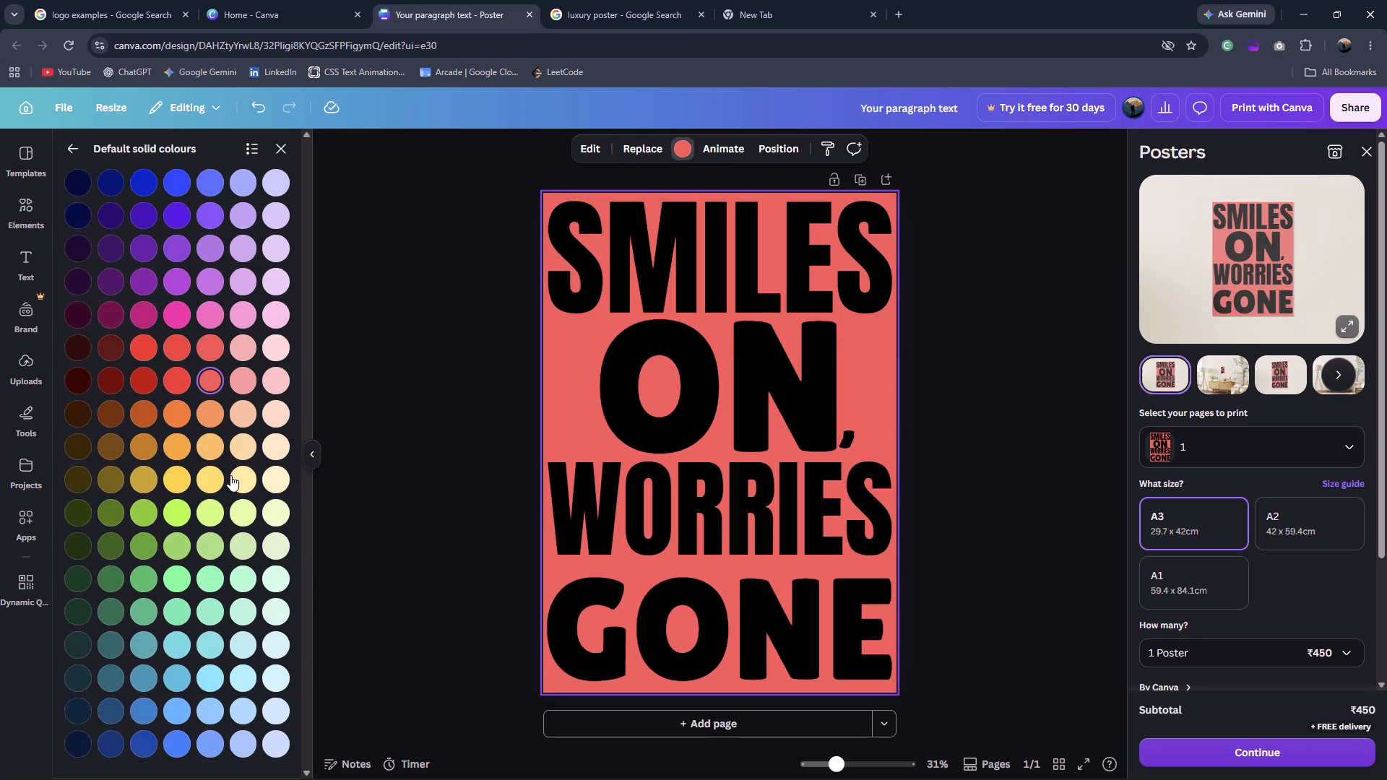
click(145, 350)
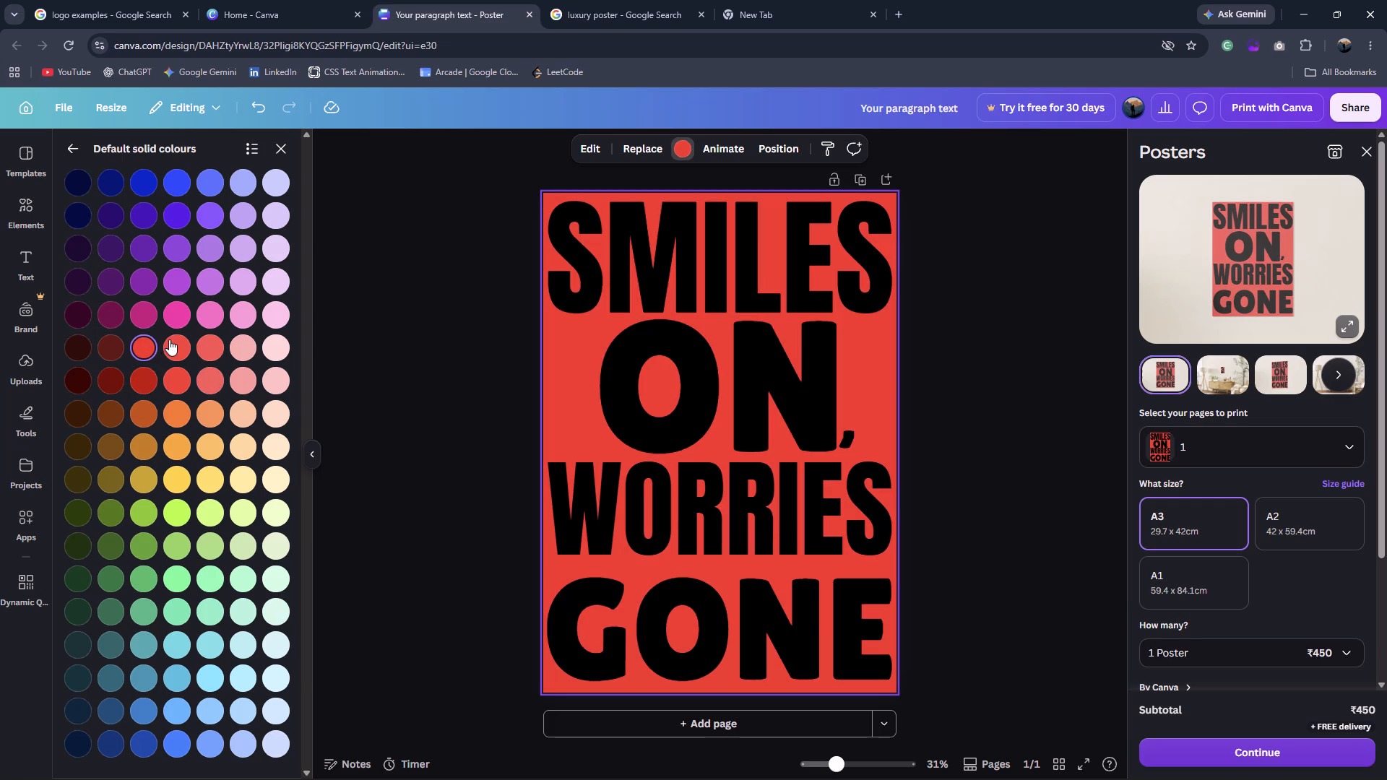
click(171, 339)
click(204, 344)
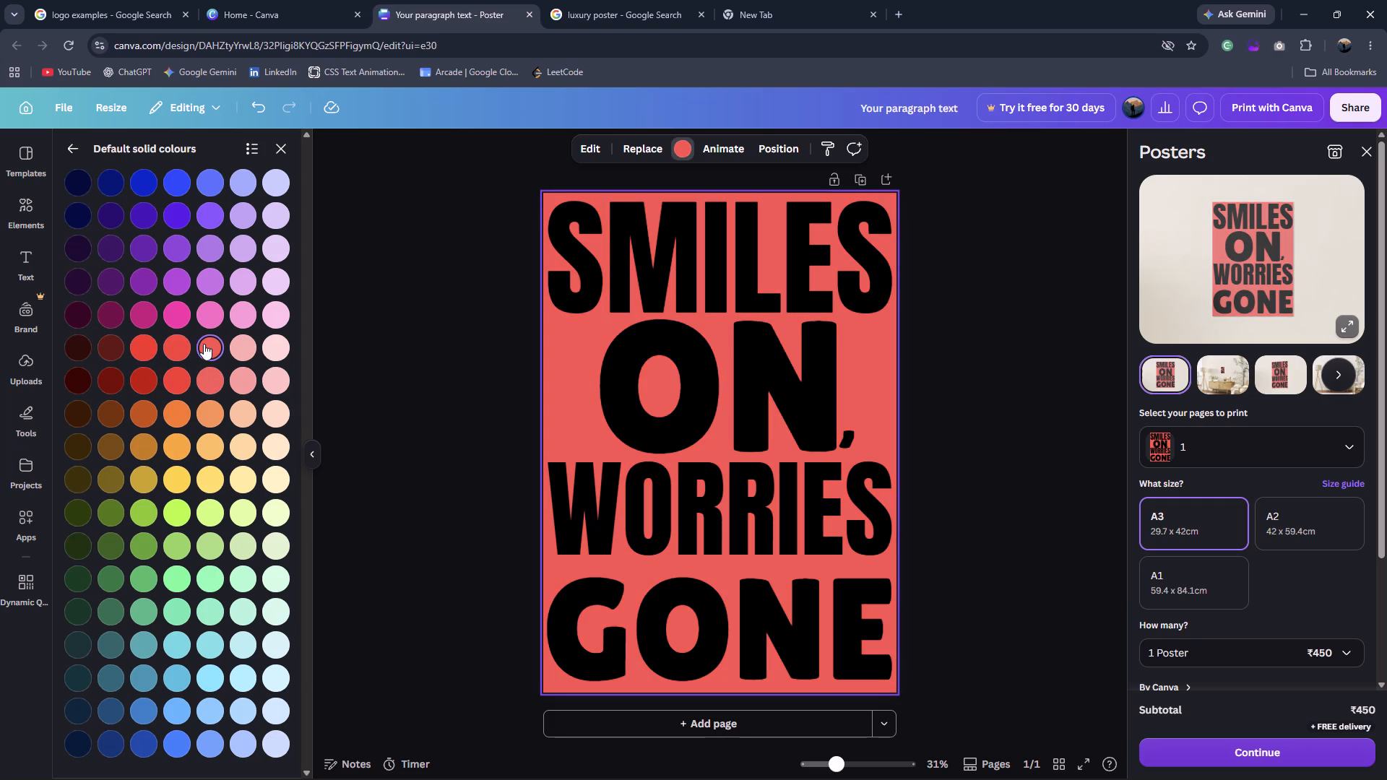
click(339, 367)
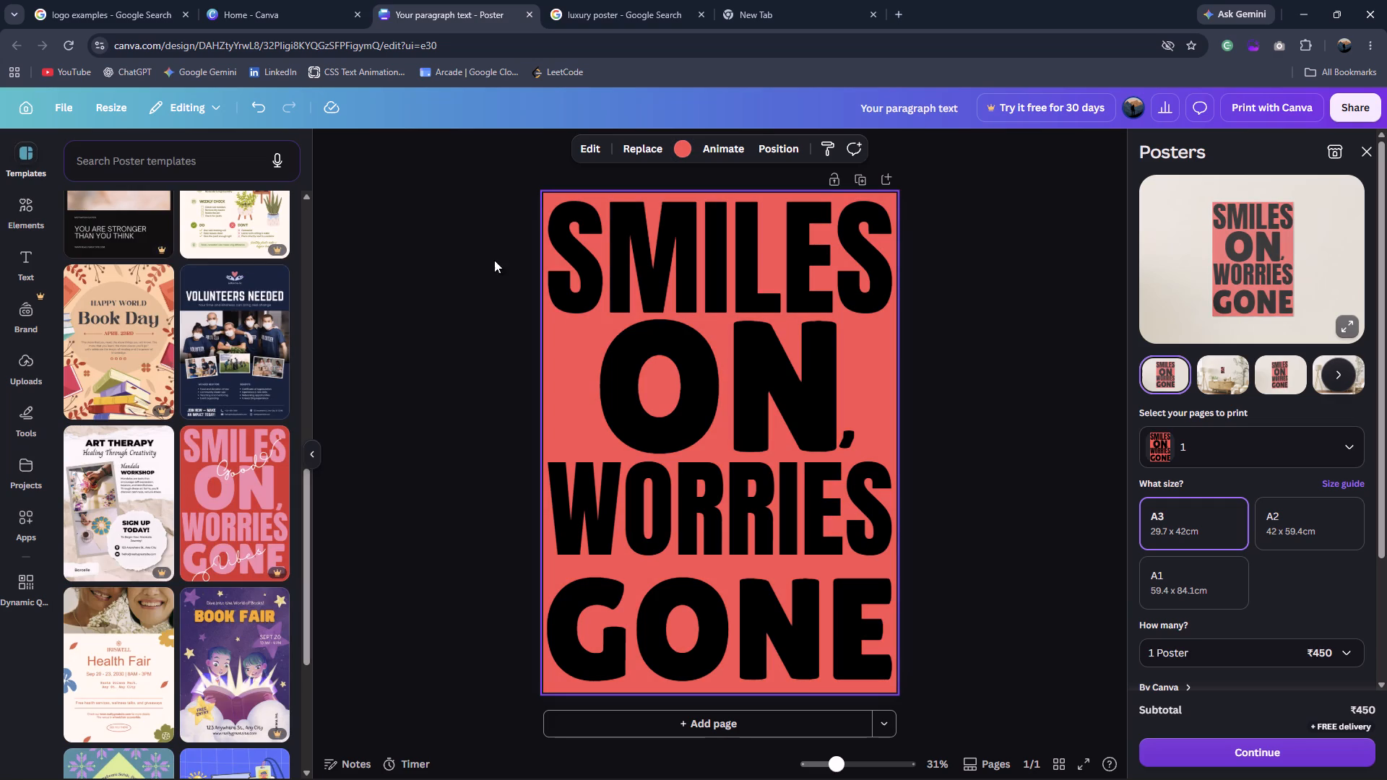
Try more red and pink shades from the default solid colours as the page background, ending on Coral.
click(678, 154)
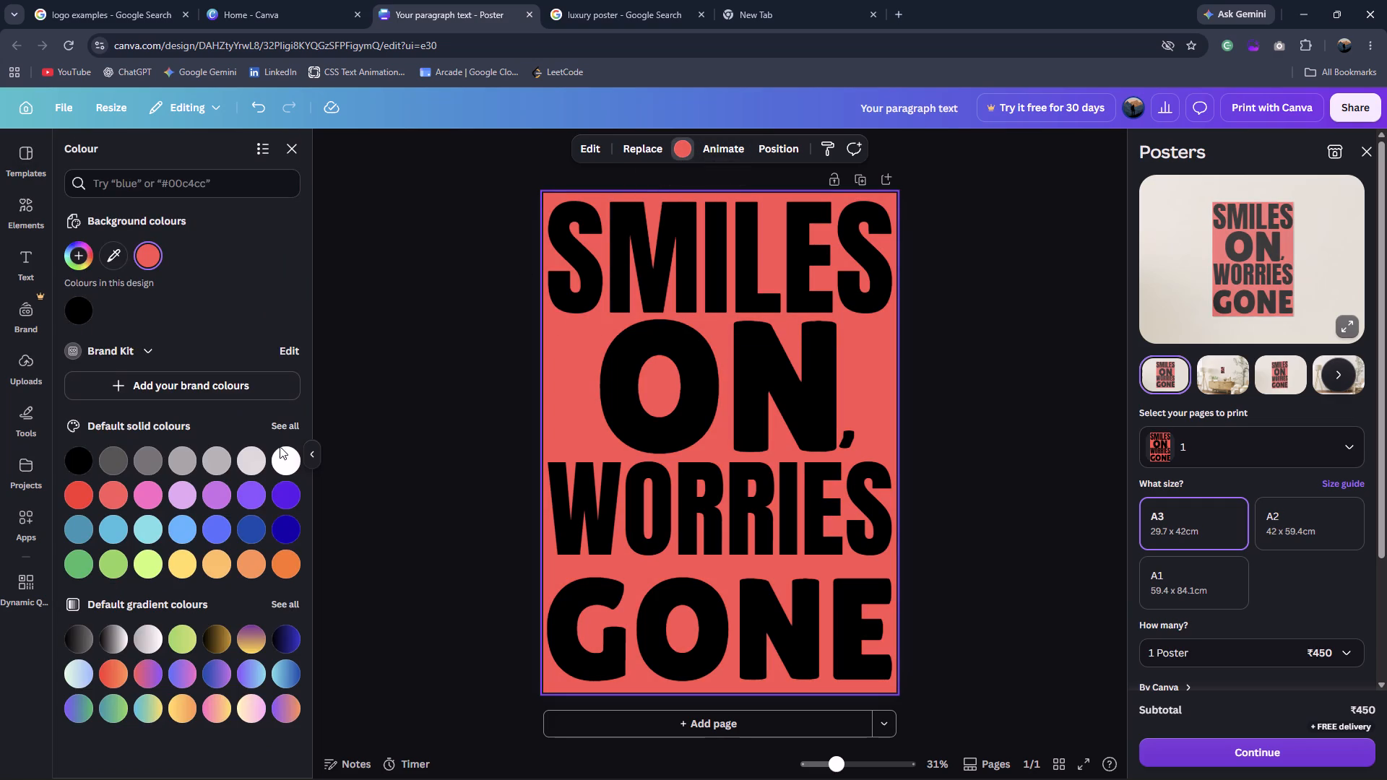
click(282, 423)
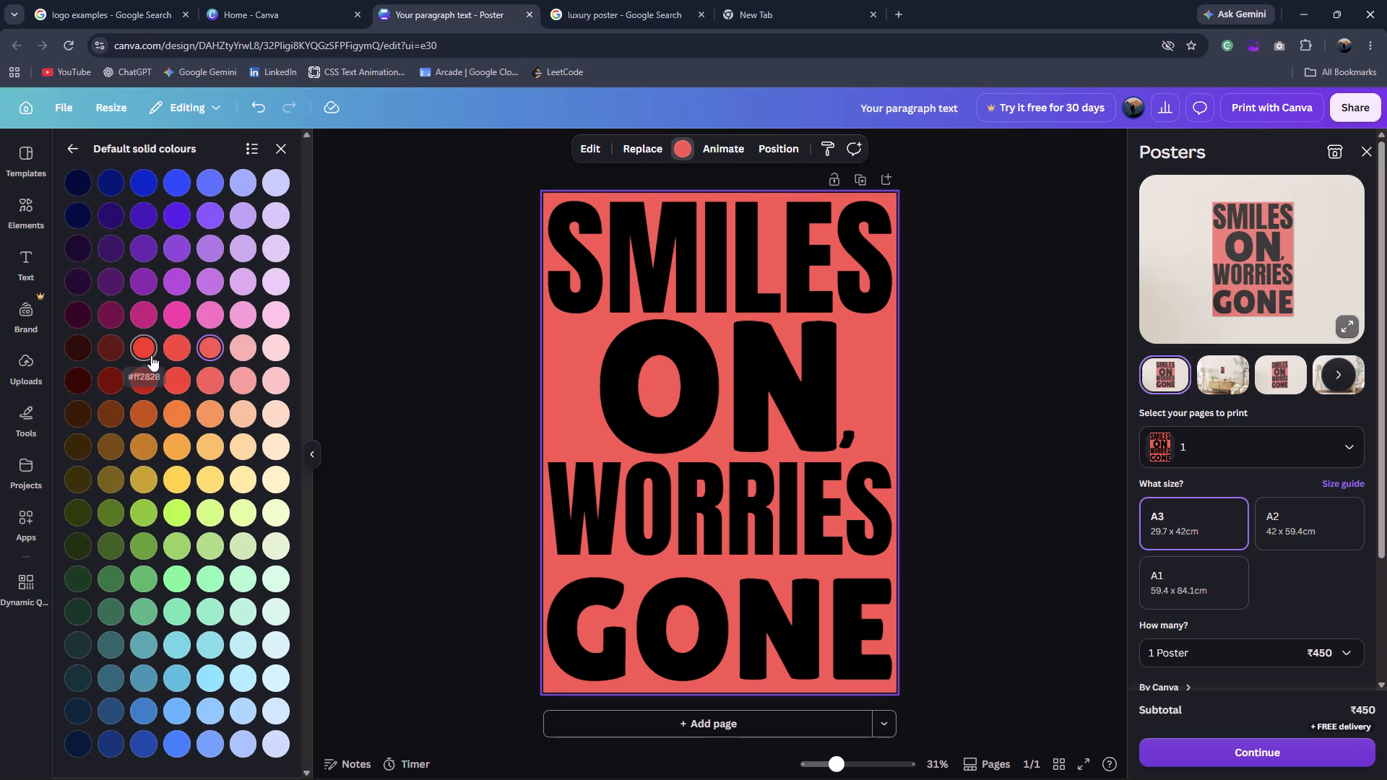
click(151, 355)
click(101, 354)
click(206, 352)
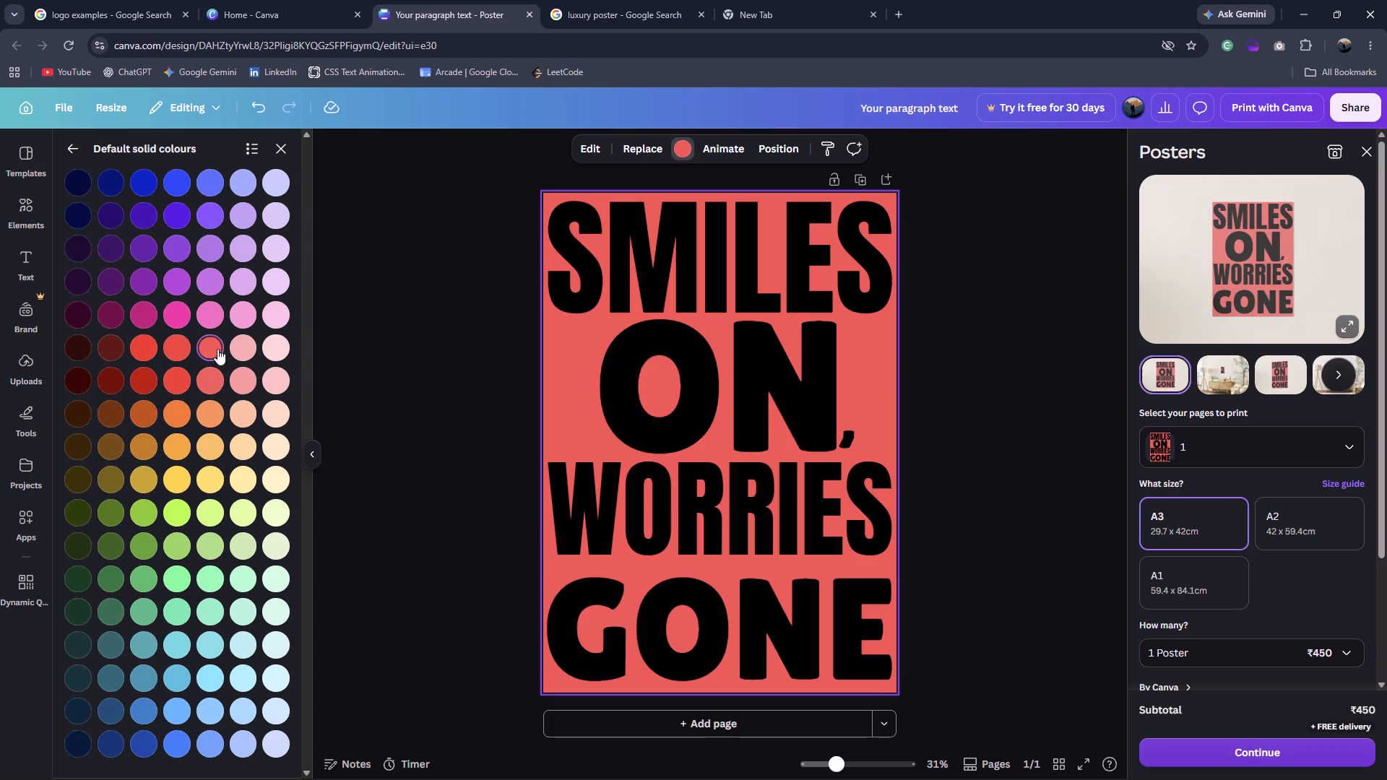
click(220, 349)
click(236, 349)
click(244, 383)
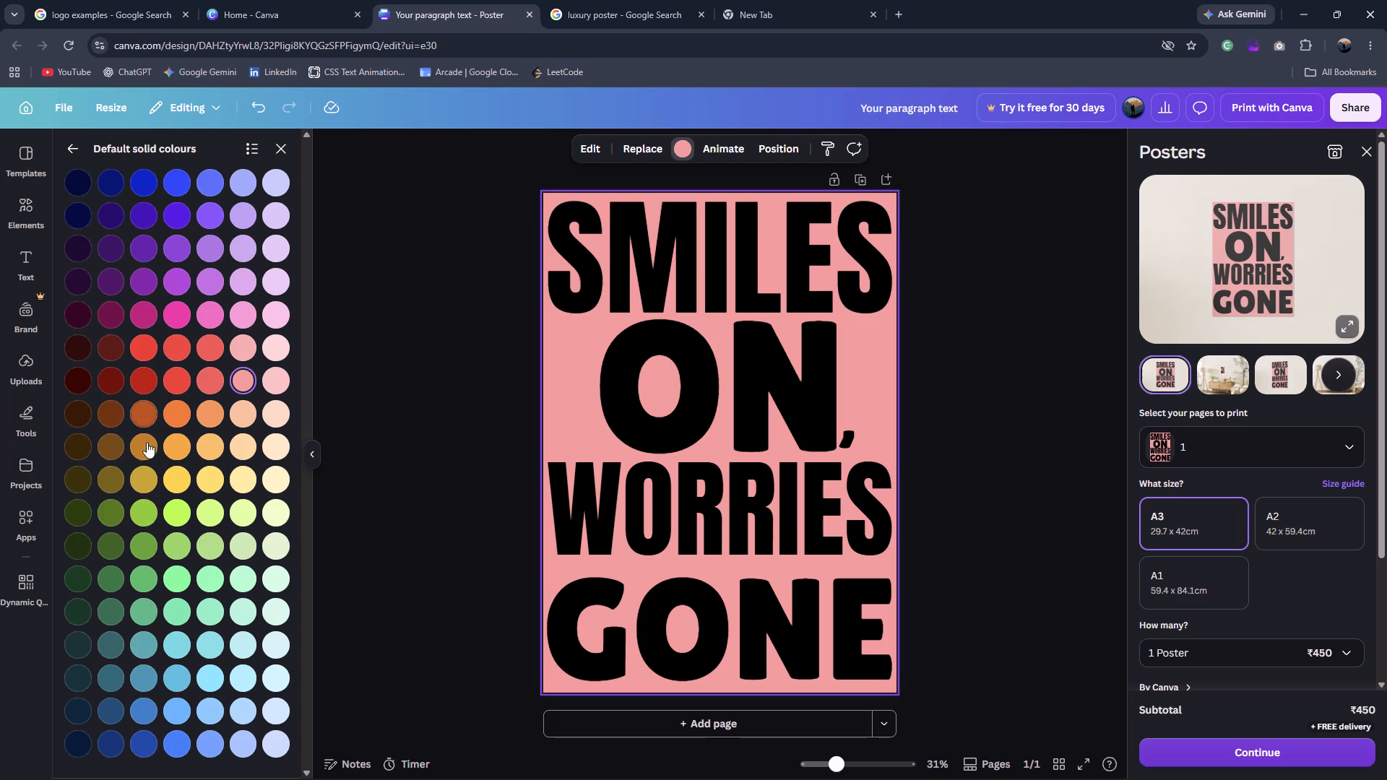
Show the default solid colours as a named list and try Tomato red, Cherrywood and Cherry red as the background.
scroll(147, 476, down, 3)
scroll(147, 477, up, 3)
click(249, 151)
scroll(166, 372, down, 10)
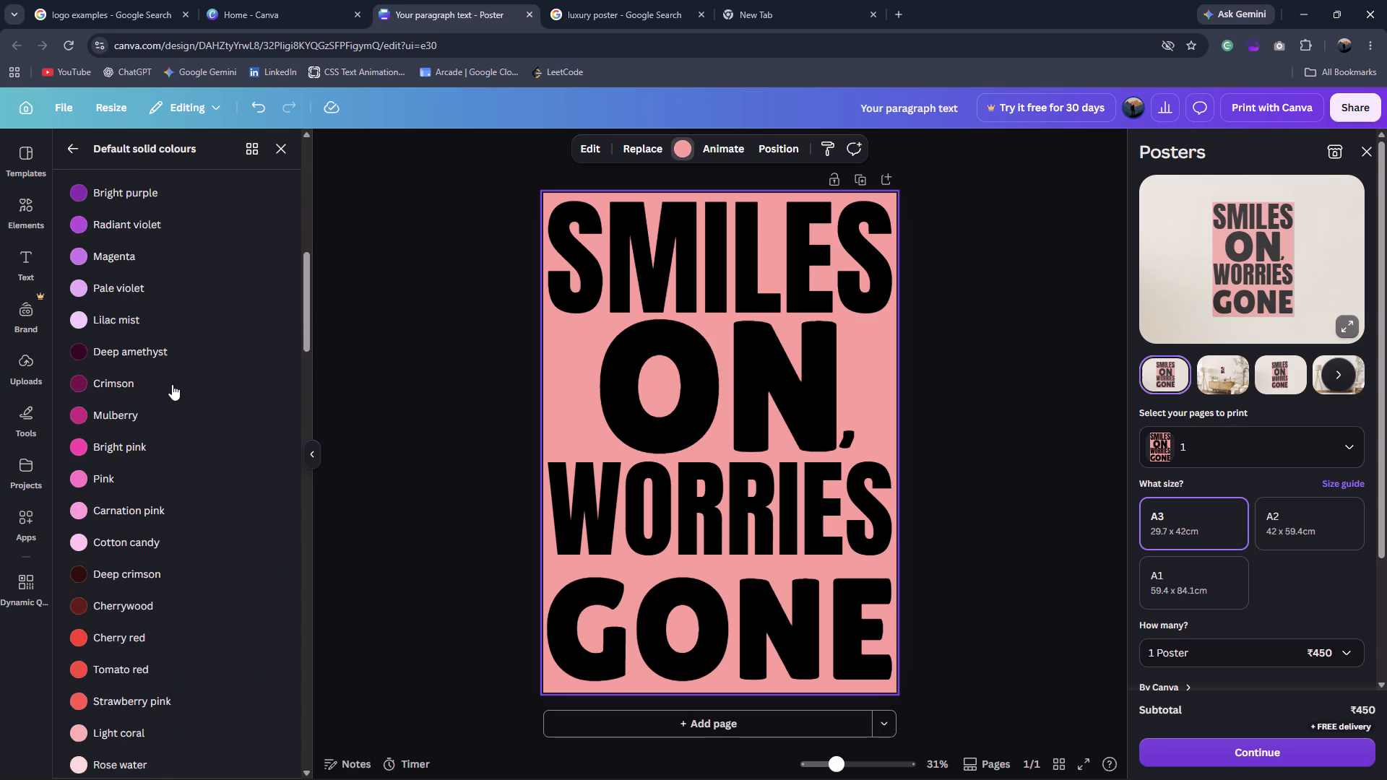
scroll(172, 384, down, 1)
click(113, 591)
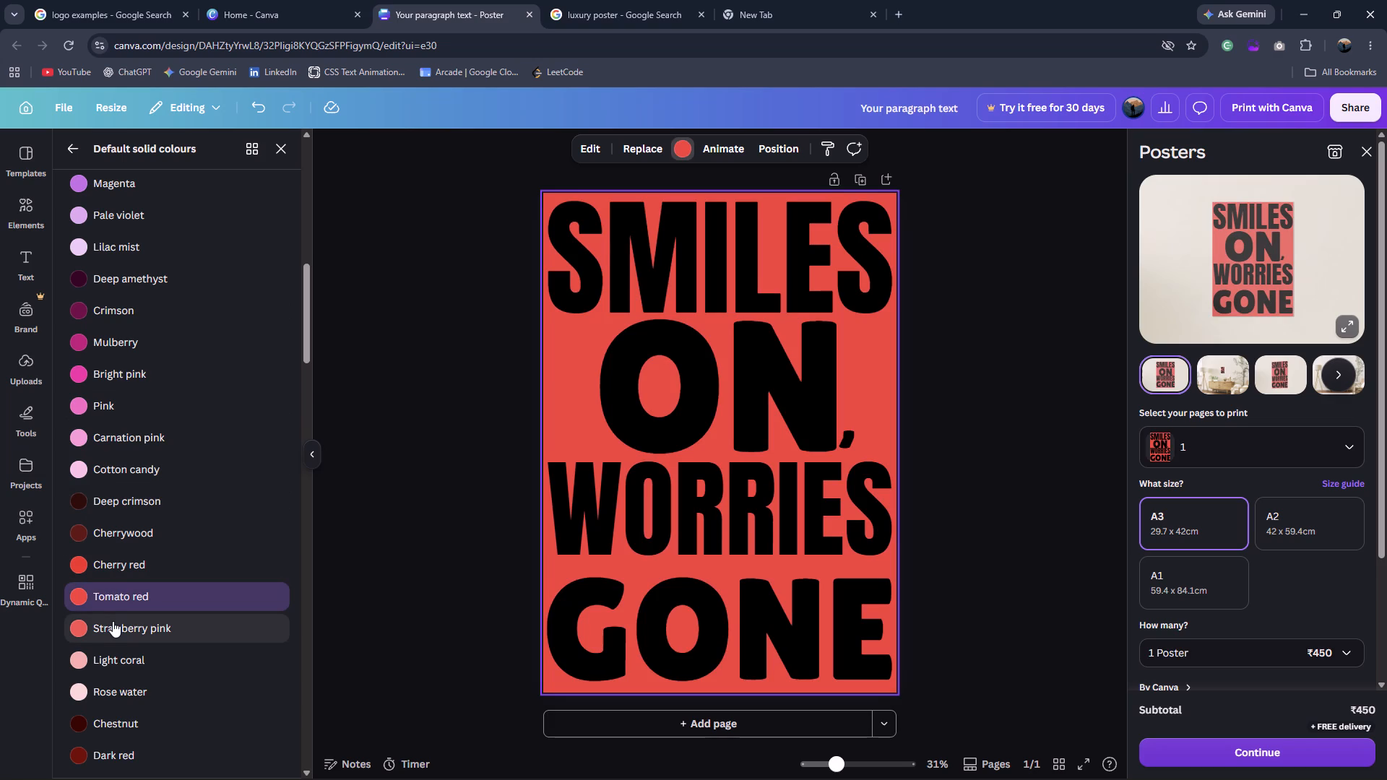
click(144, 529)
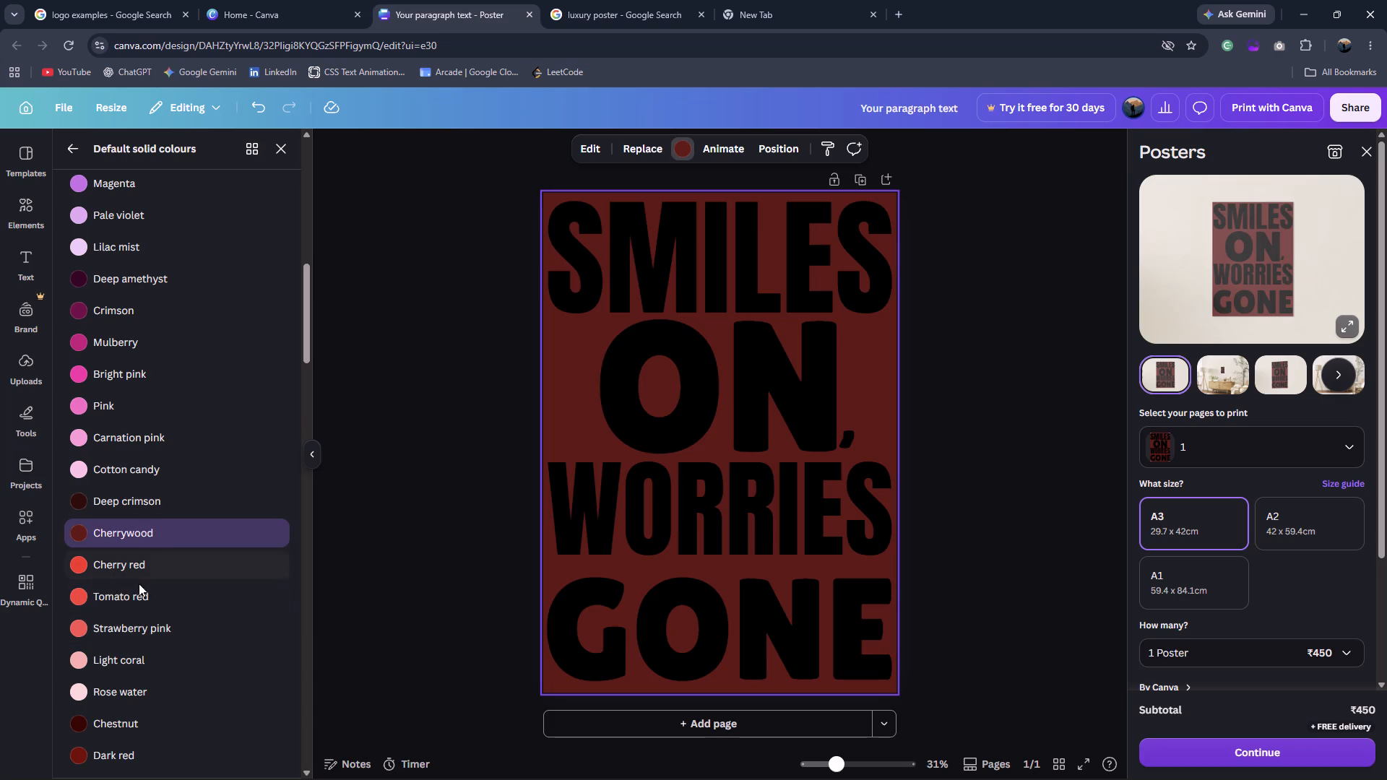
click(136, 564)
Set the page background to Coral red after trying Bright red.
scroll(136, 564, down, 5)
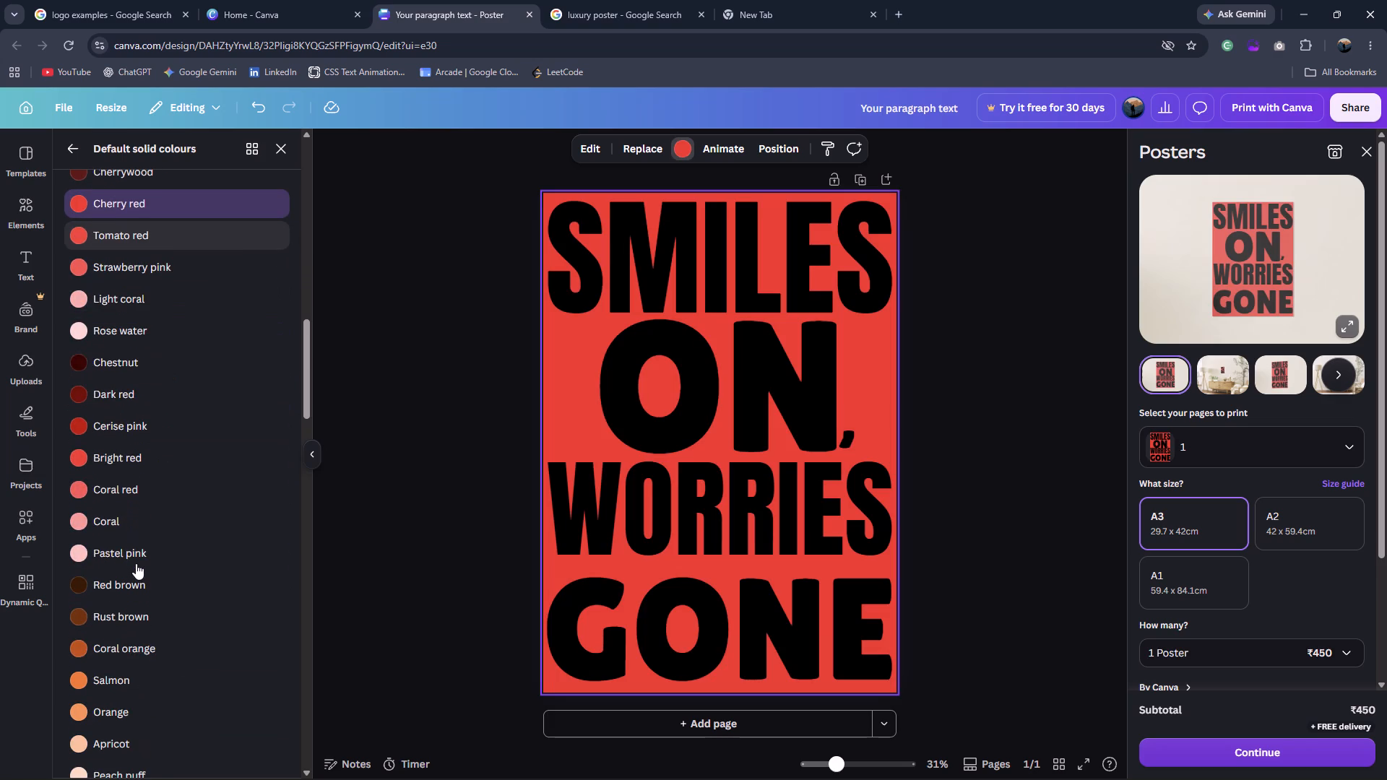
click(124, 459)
click(124, 495)
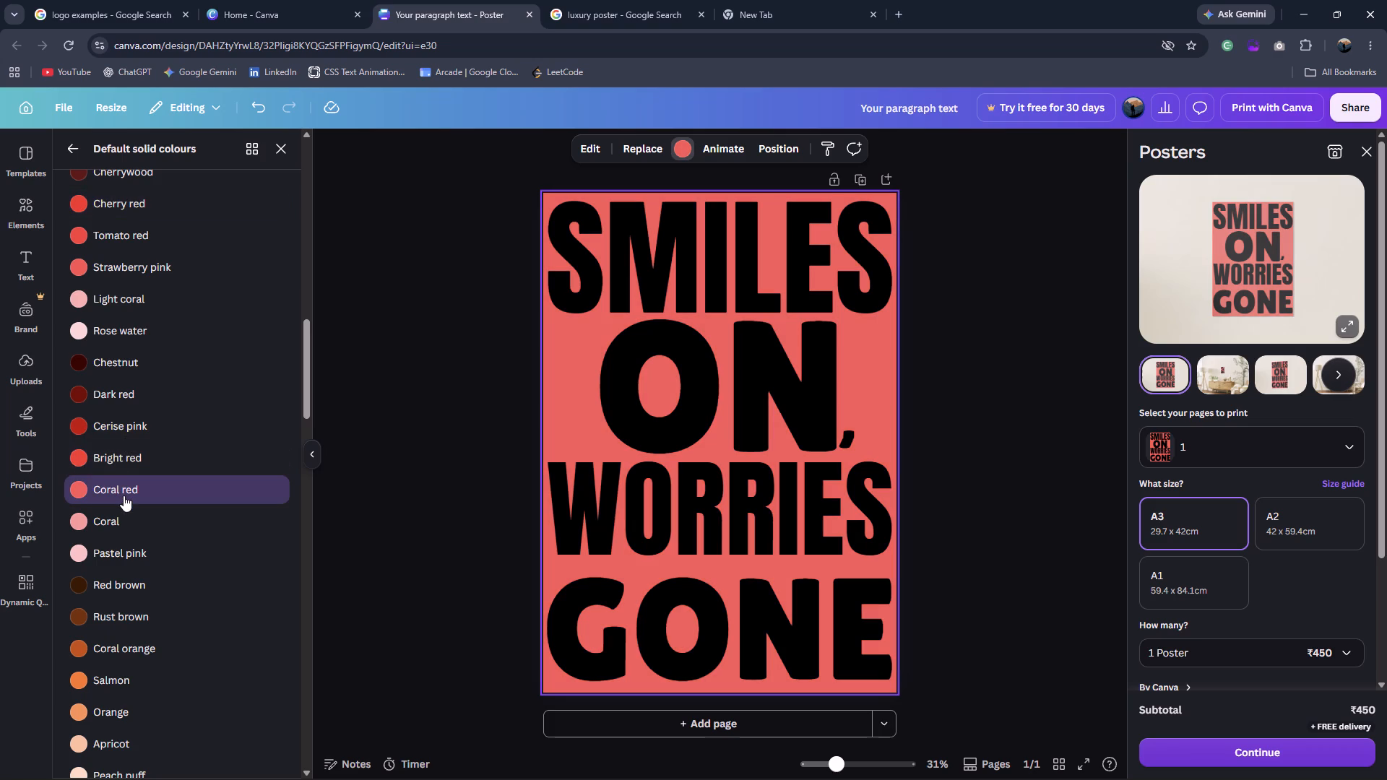
click(388, 415)
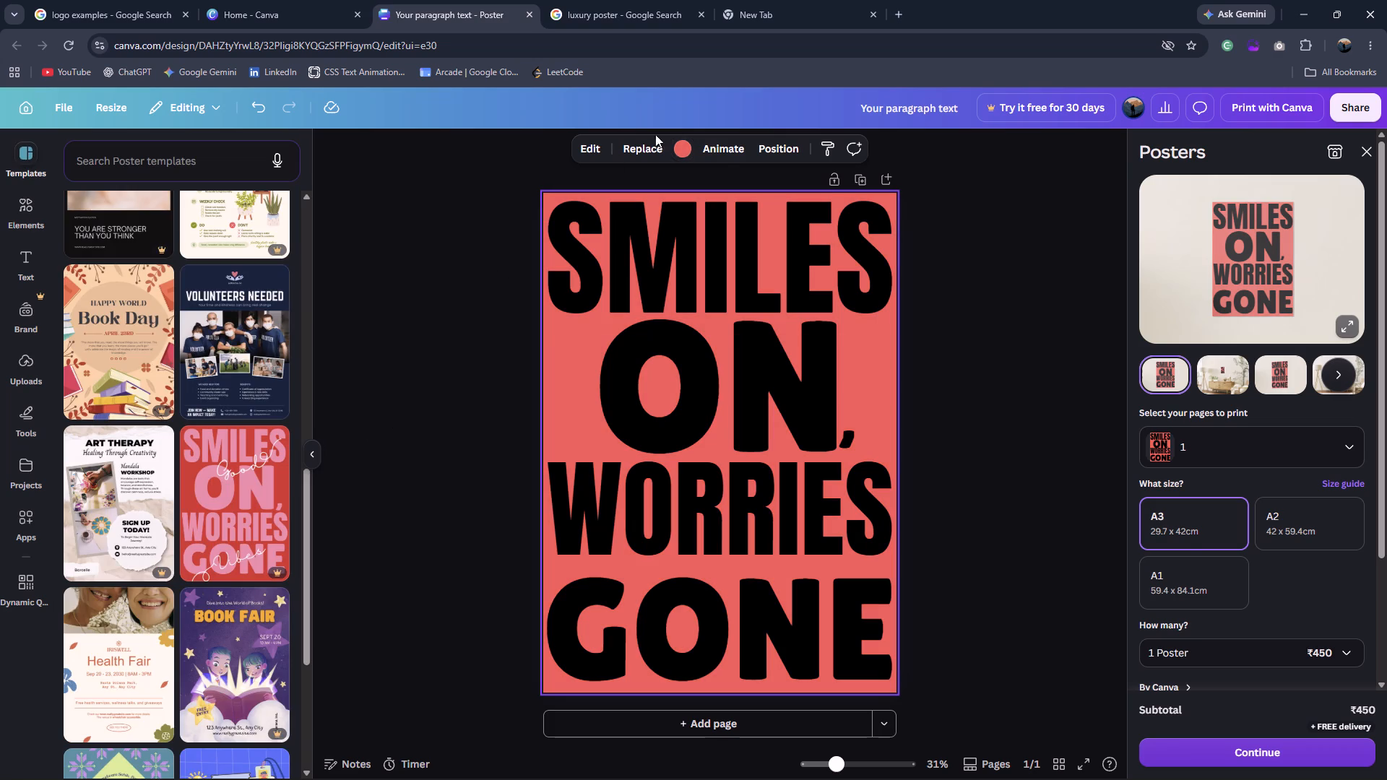
Look through the default solid and gradient background colours and examine the red of the "Smiles on, worries gone" template up close.
click(683, 150)
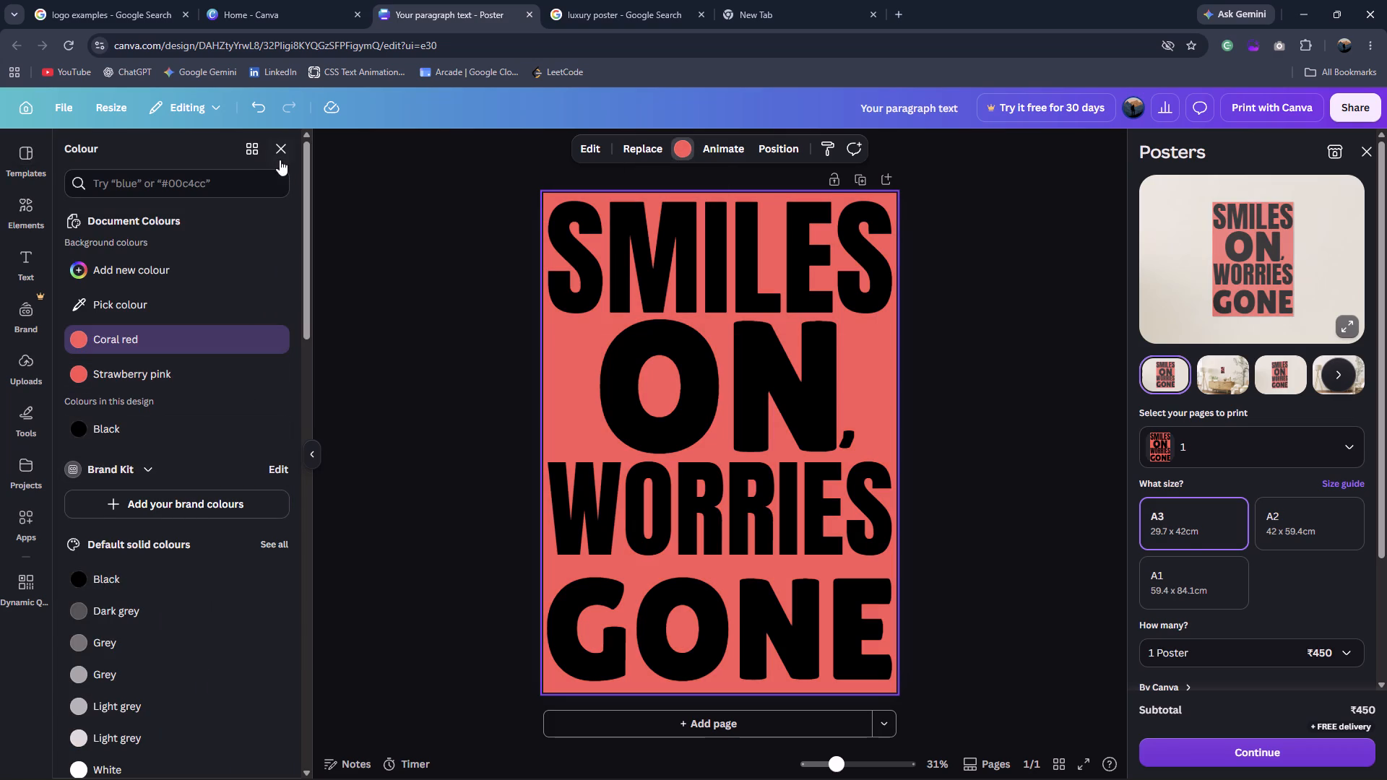
scroll(208, 453, down, 8)
scroll(197, 537, down, 9)
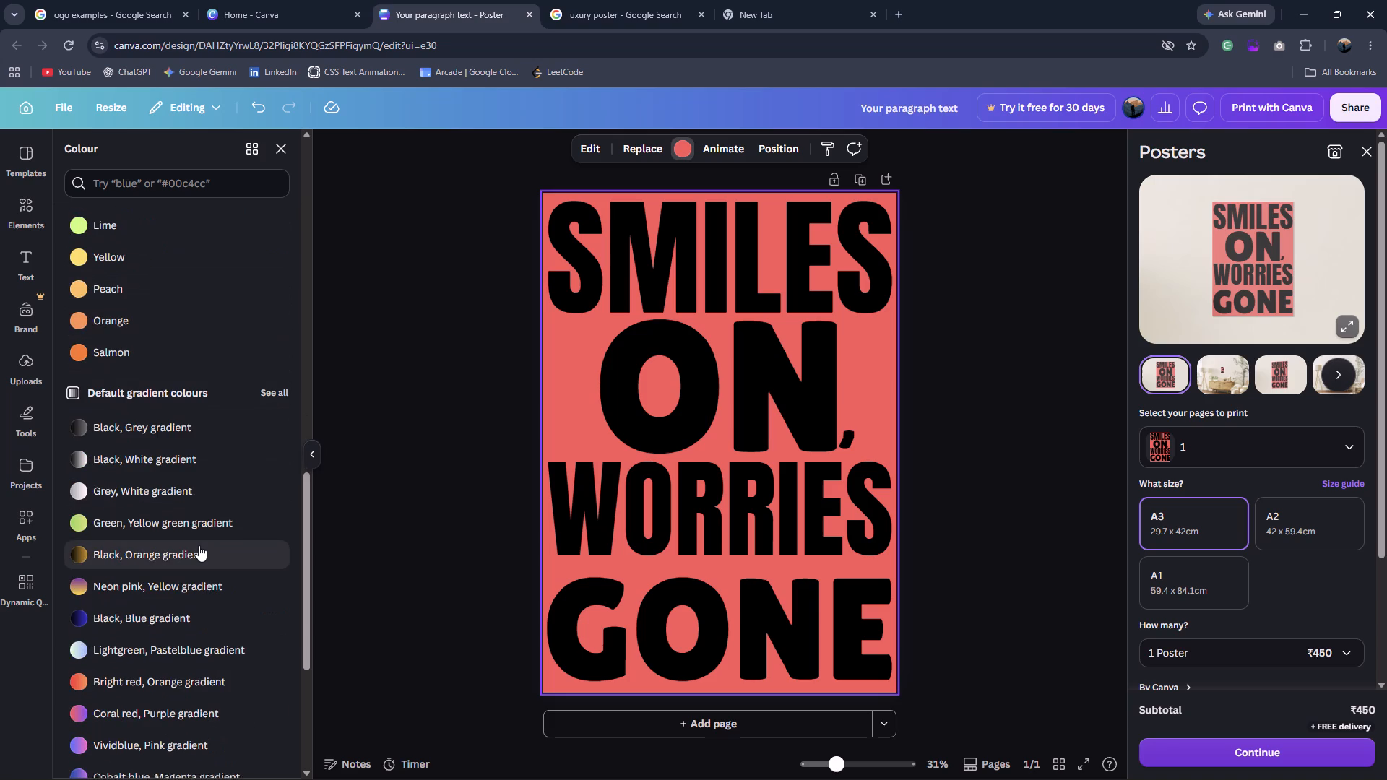
scroll(199, 545, up, 6)
scroll(156, 456, up, 2)
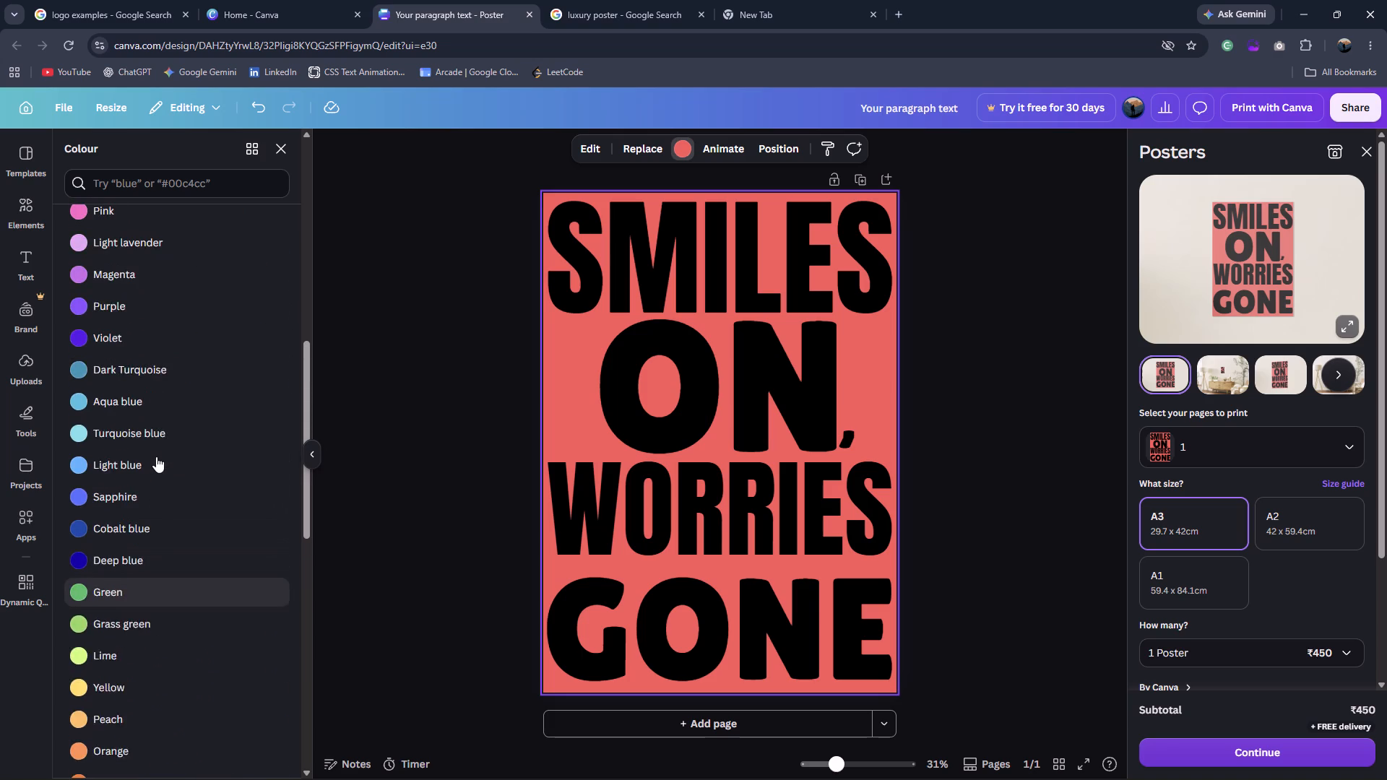
scroll(156, 456, up, 3)
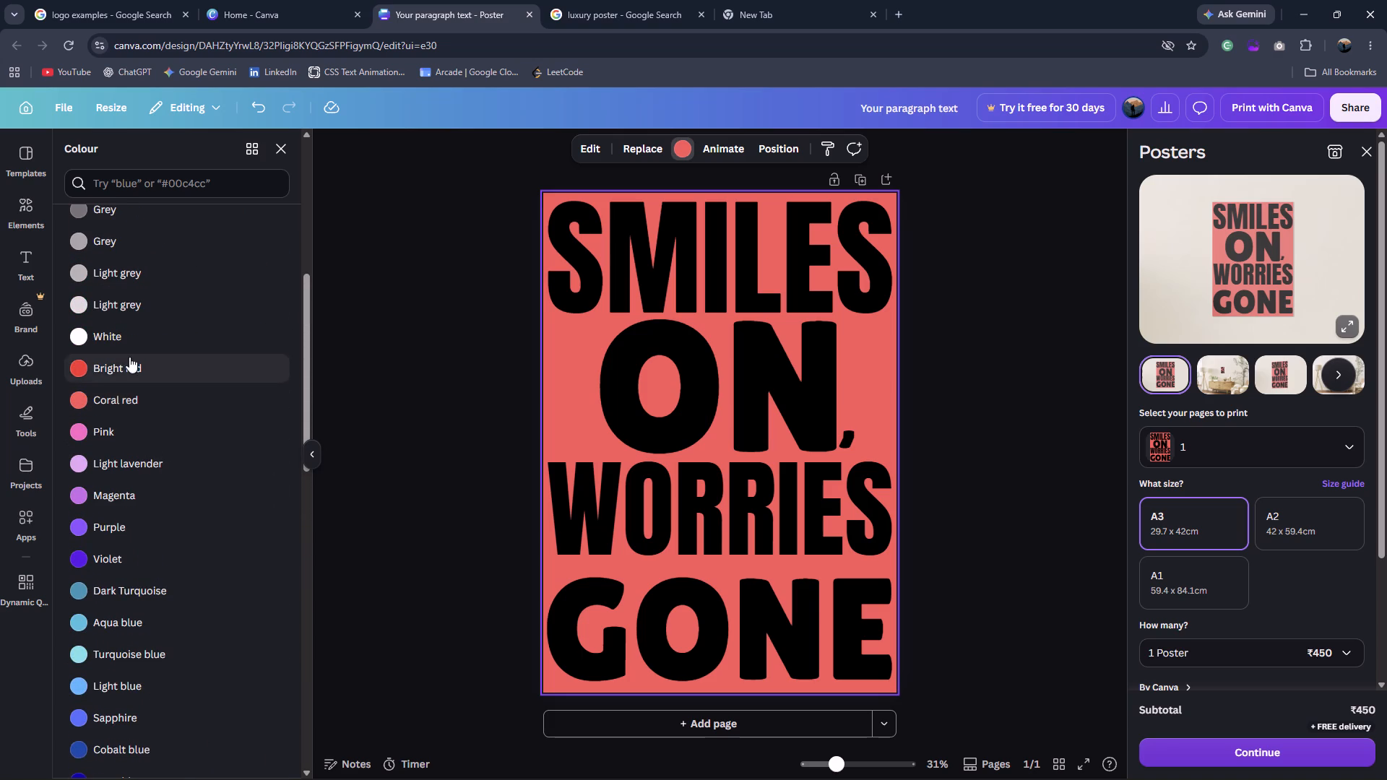
scroll(132, 355, up, 6)
click(285, 157)
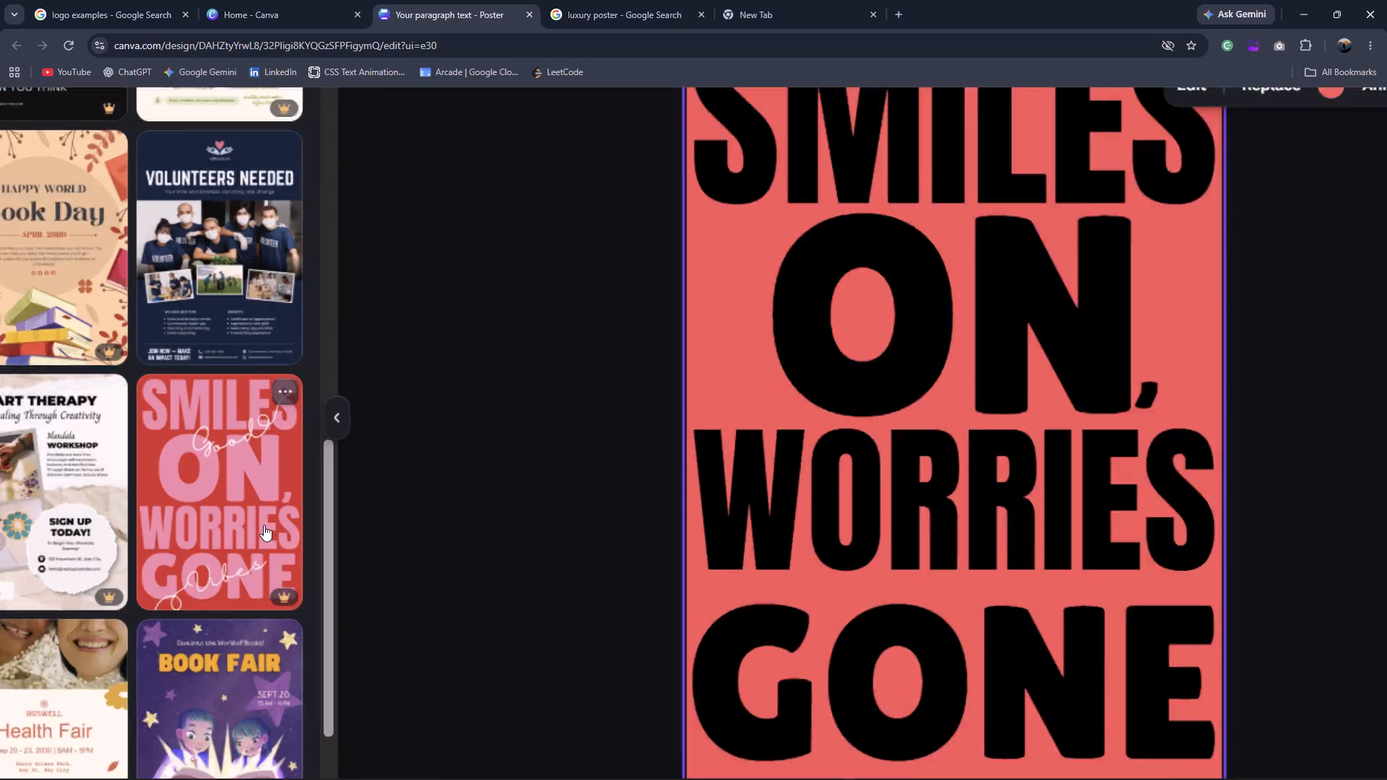
scroll(264, 525, right, 1)
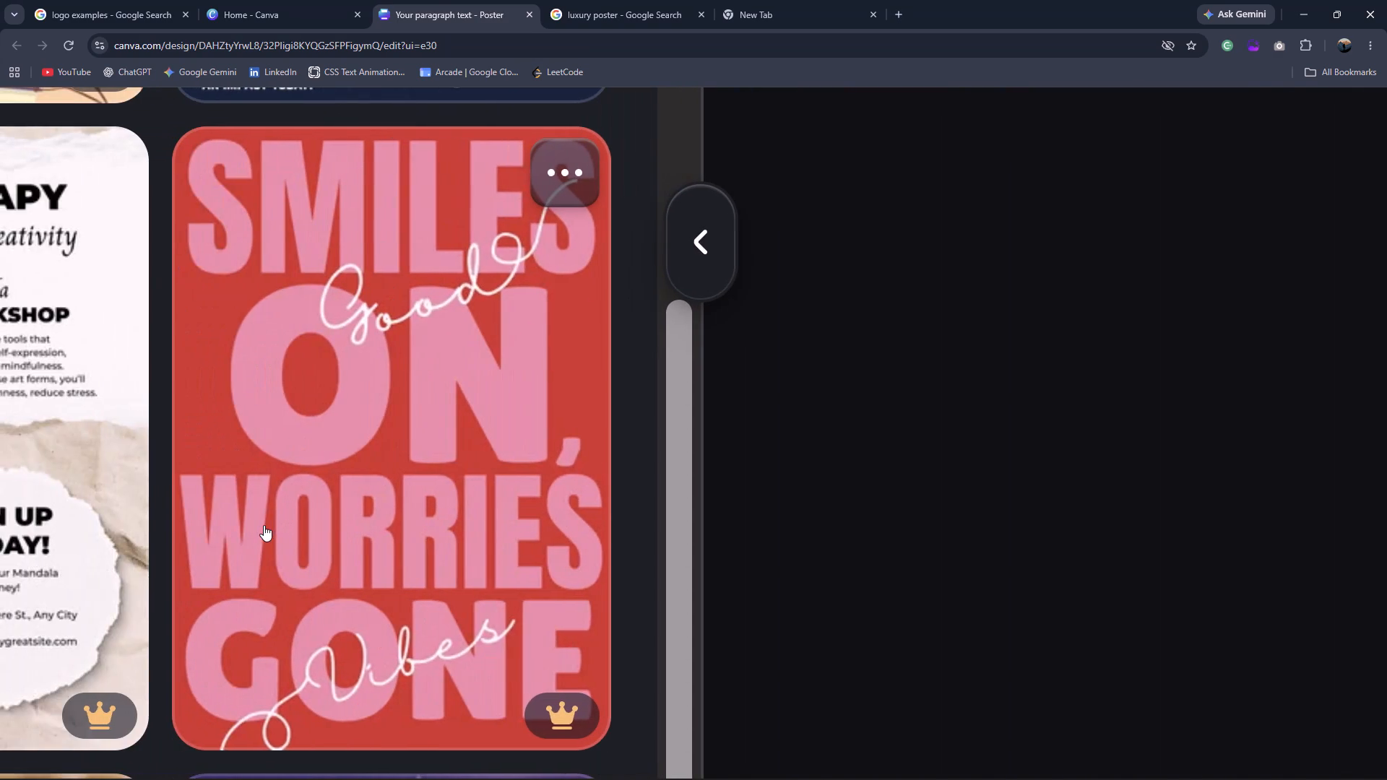
scroll(264, 525, right, 1)
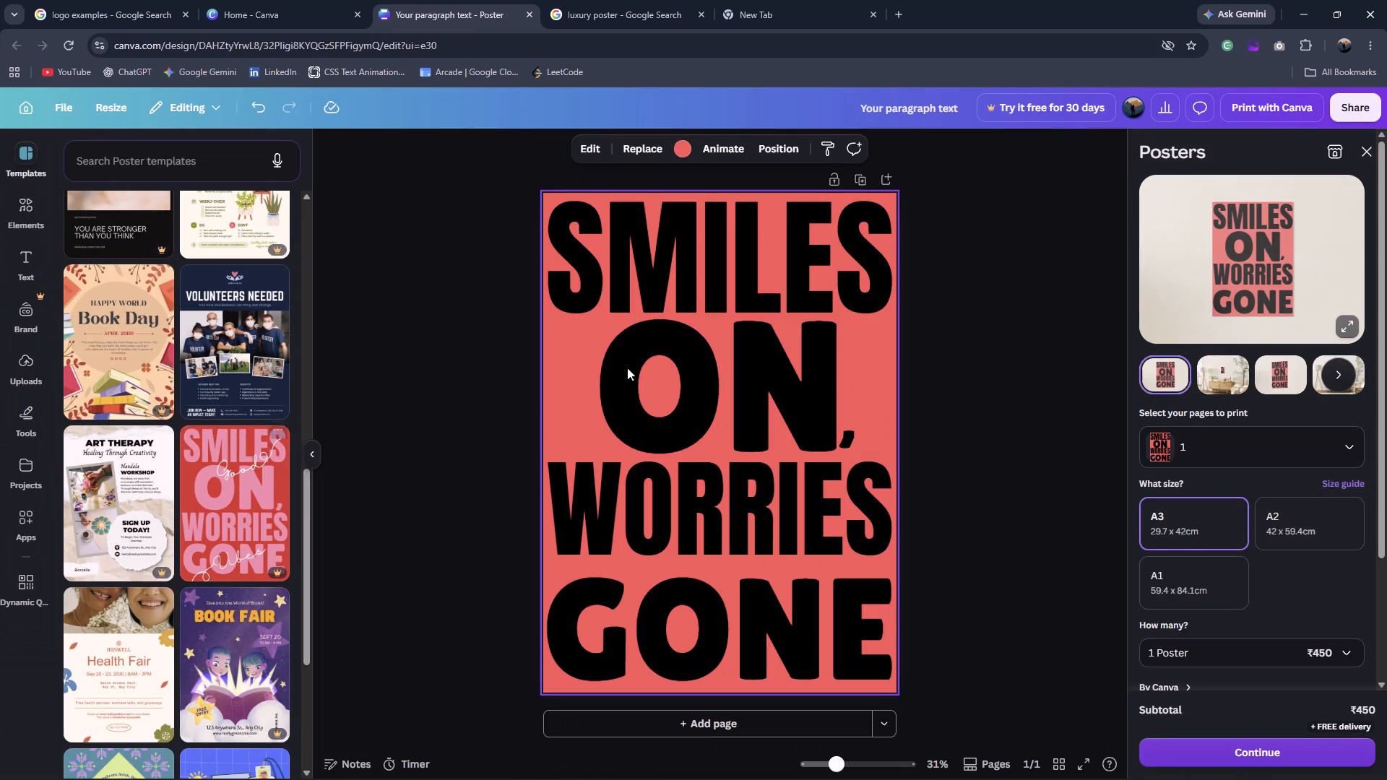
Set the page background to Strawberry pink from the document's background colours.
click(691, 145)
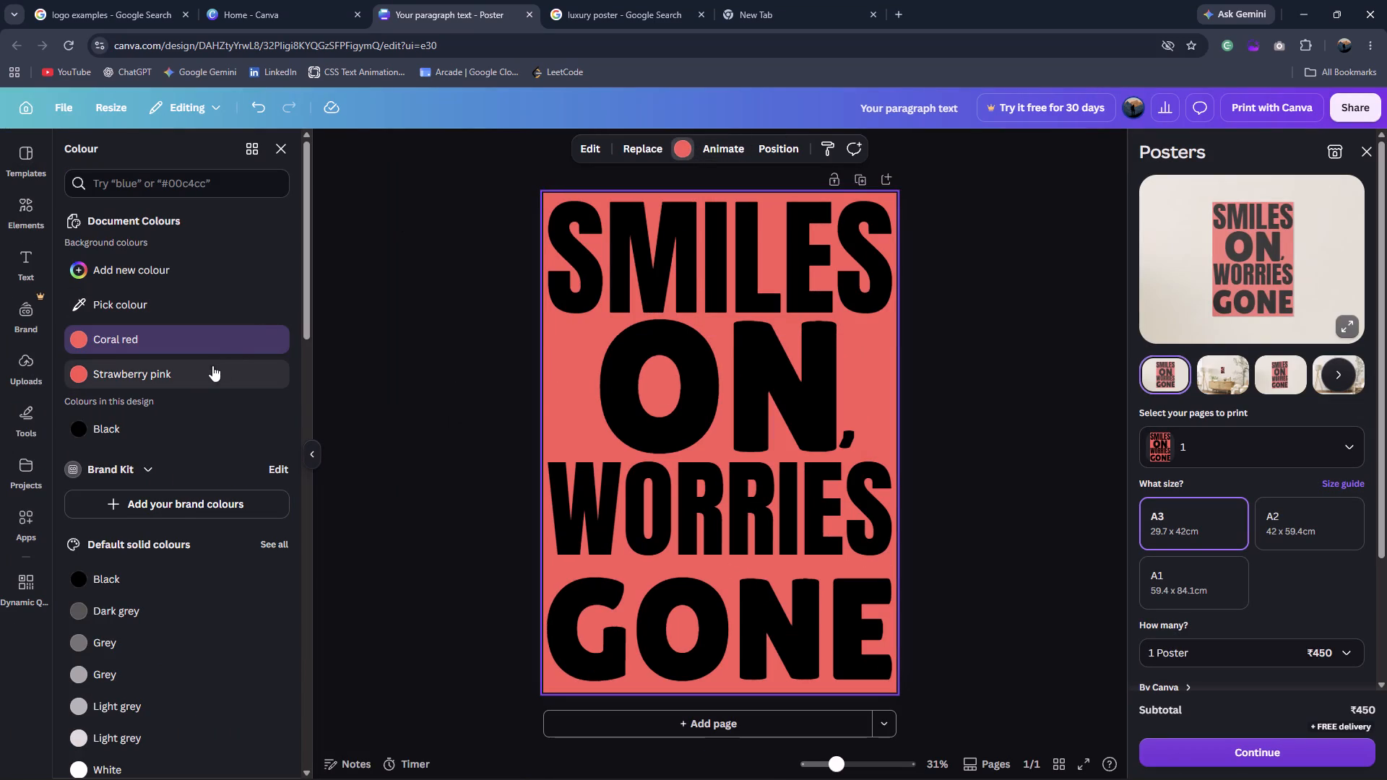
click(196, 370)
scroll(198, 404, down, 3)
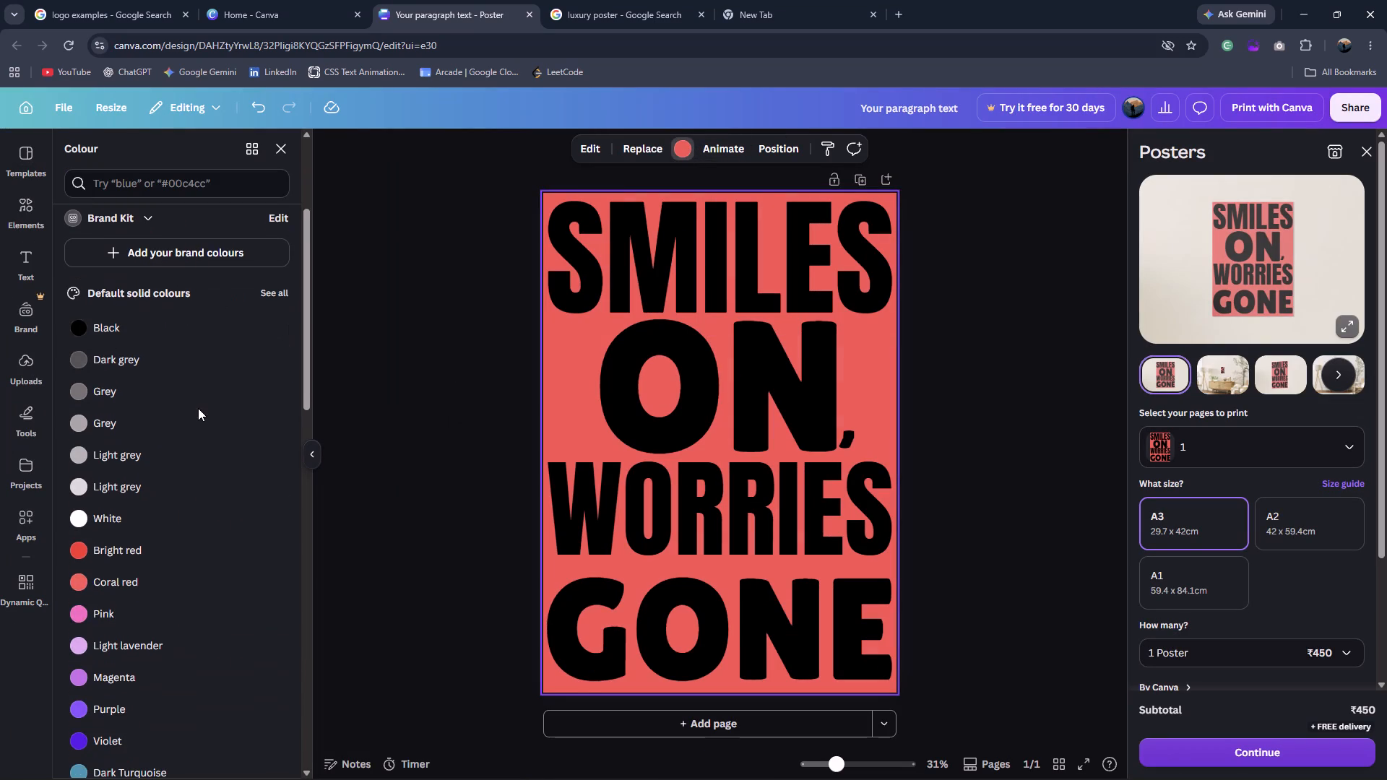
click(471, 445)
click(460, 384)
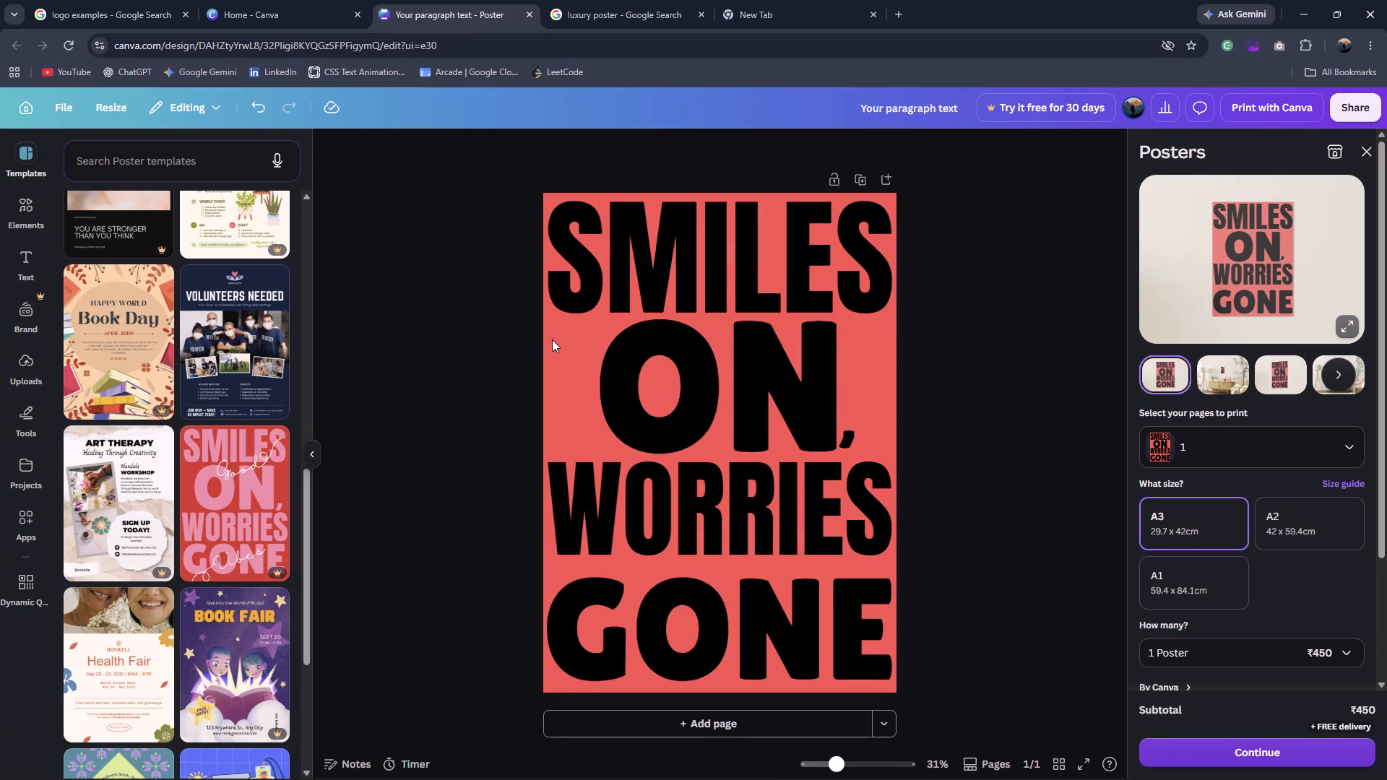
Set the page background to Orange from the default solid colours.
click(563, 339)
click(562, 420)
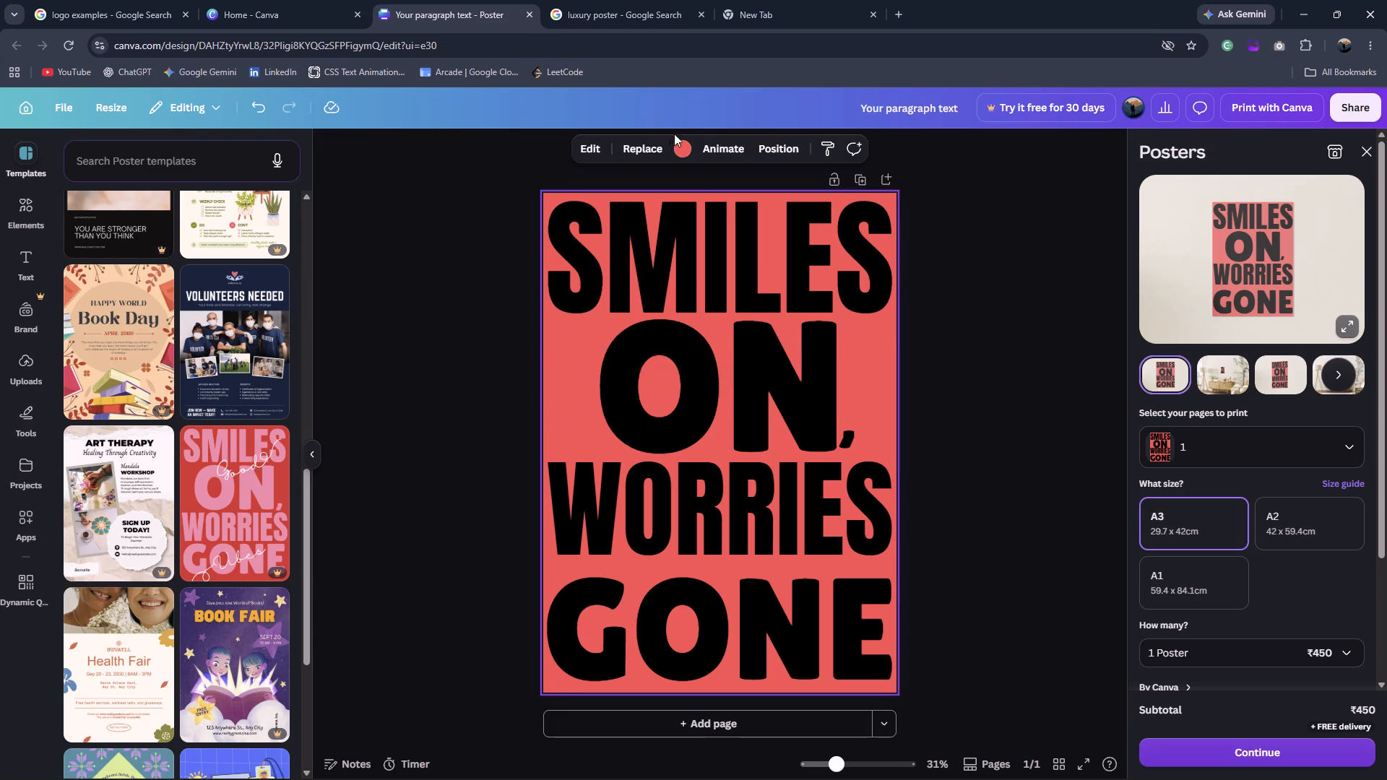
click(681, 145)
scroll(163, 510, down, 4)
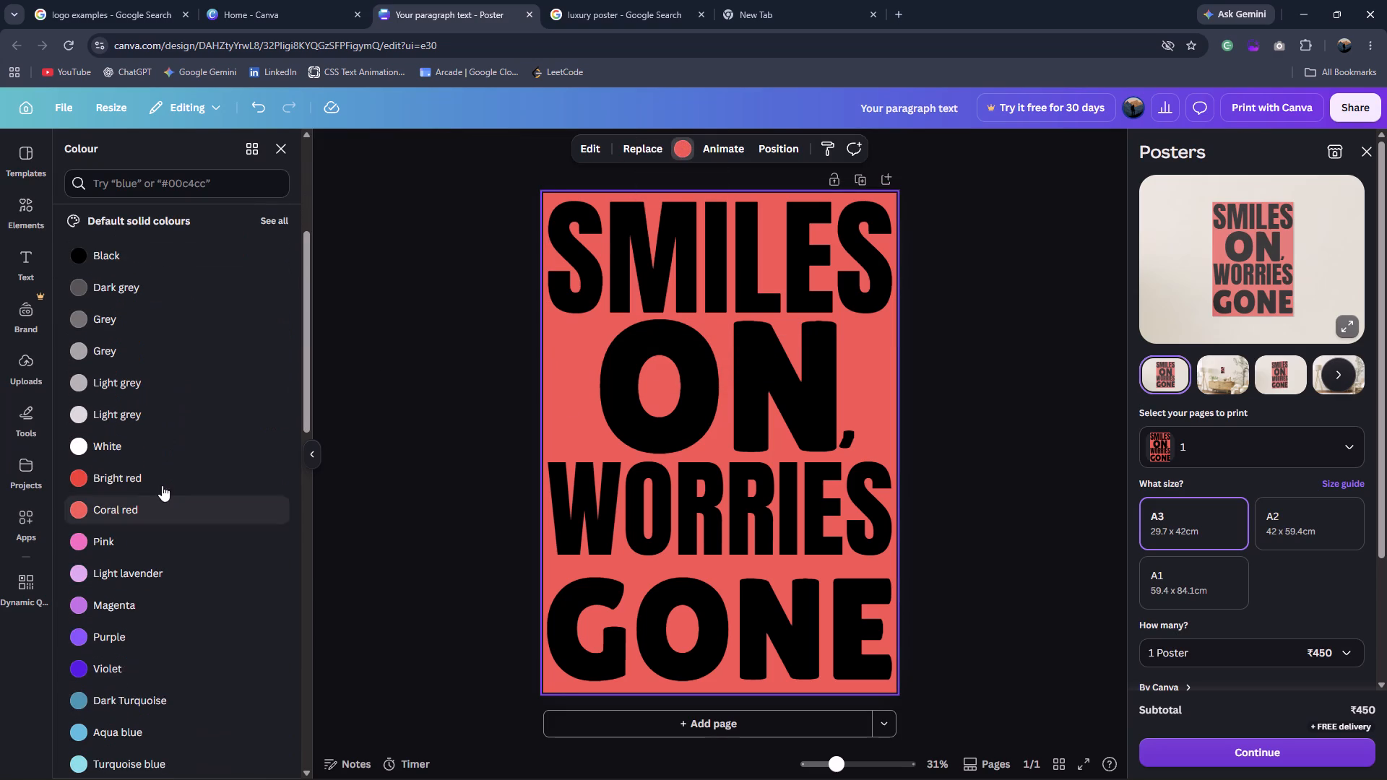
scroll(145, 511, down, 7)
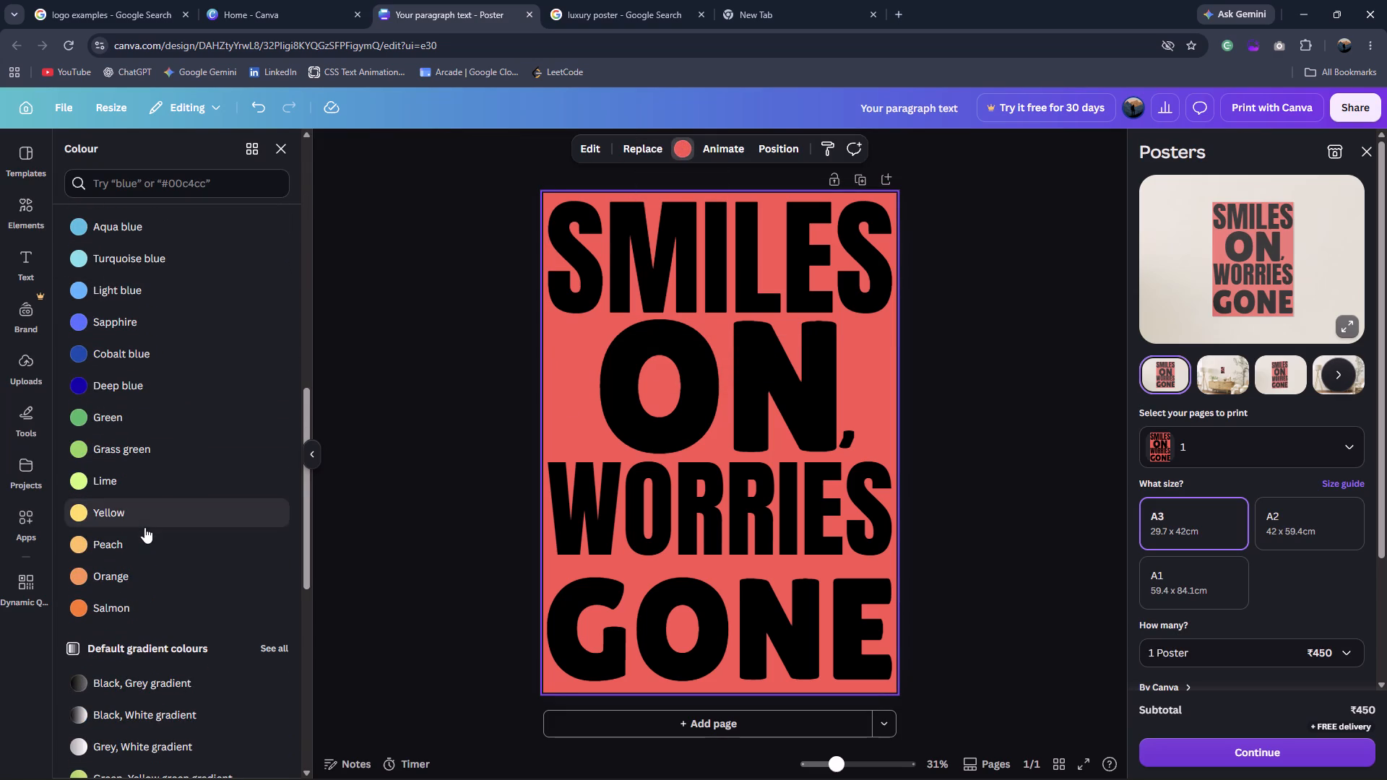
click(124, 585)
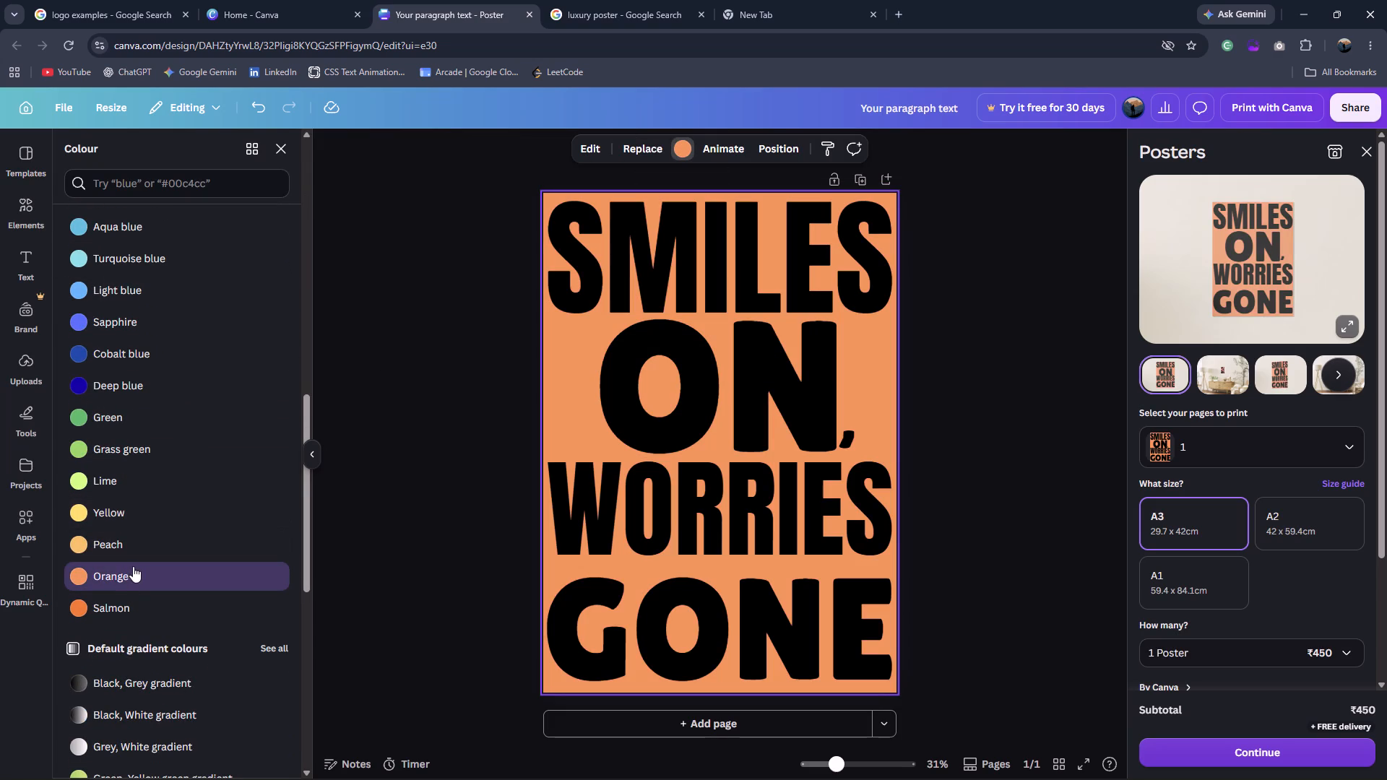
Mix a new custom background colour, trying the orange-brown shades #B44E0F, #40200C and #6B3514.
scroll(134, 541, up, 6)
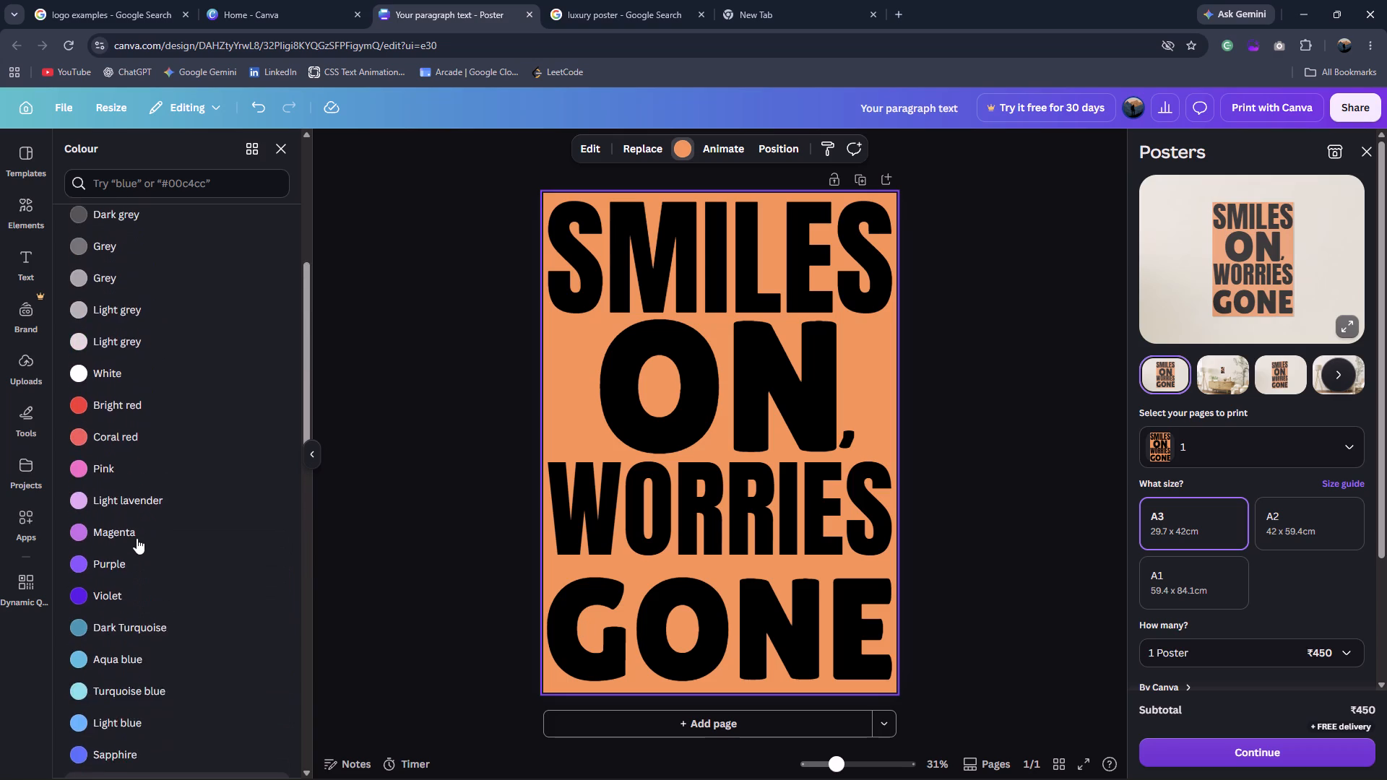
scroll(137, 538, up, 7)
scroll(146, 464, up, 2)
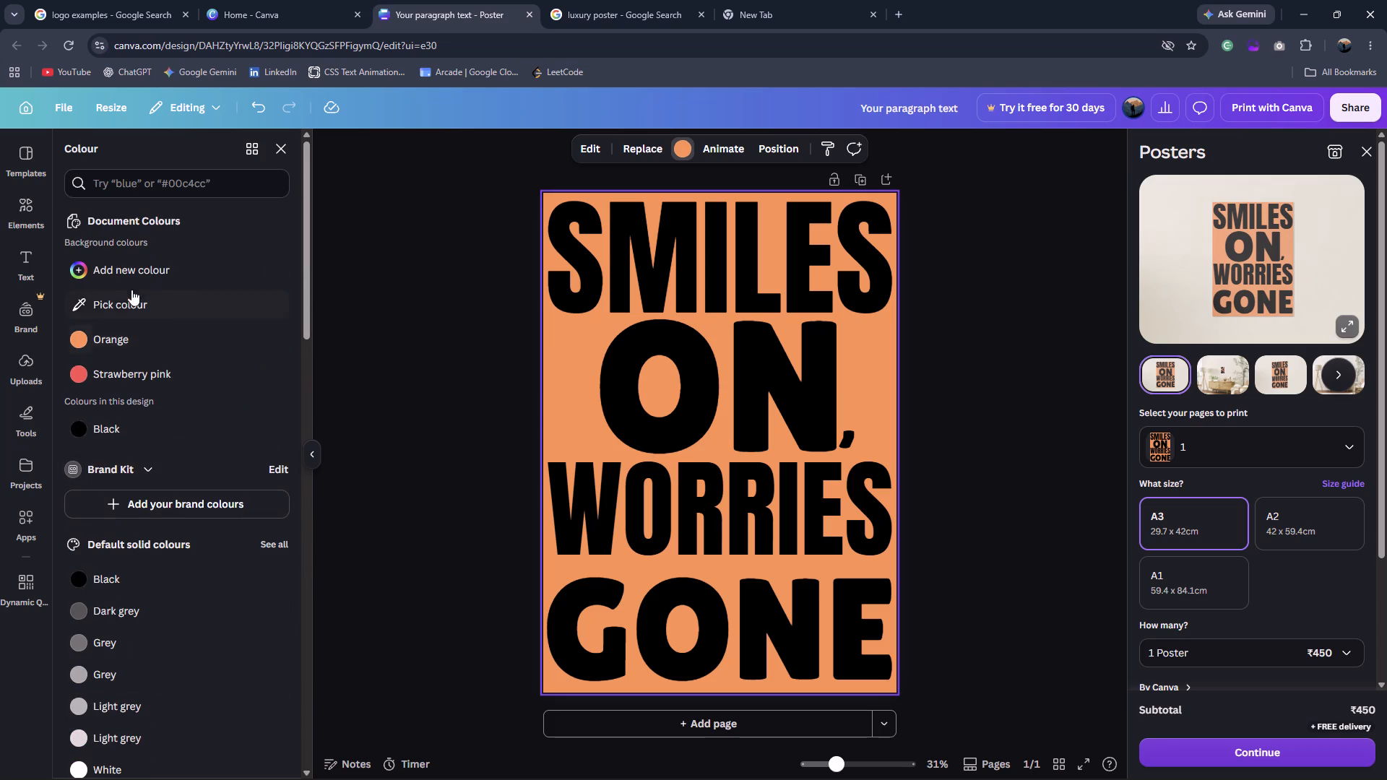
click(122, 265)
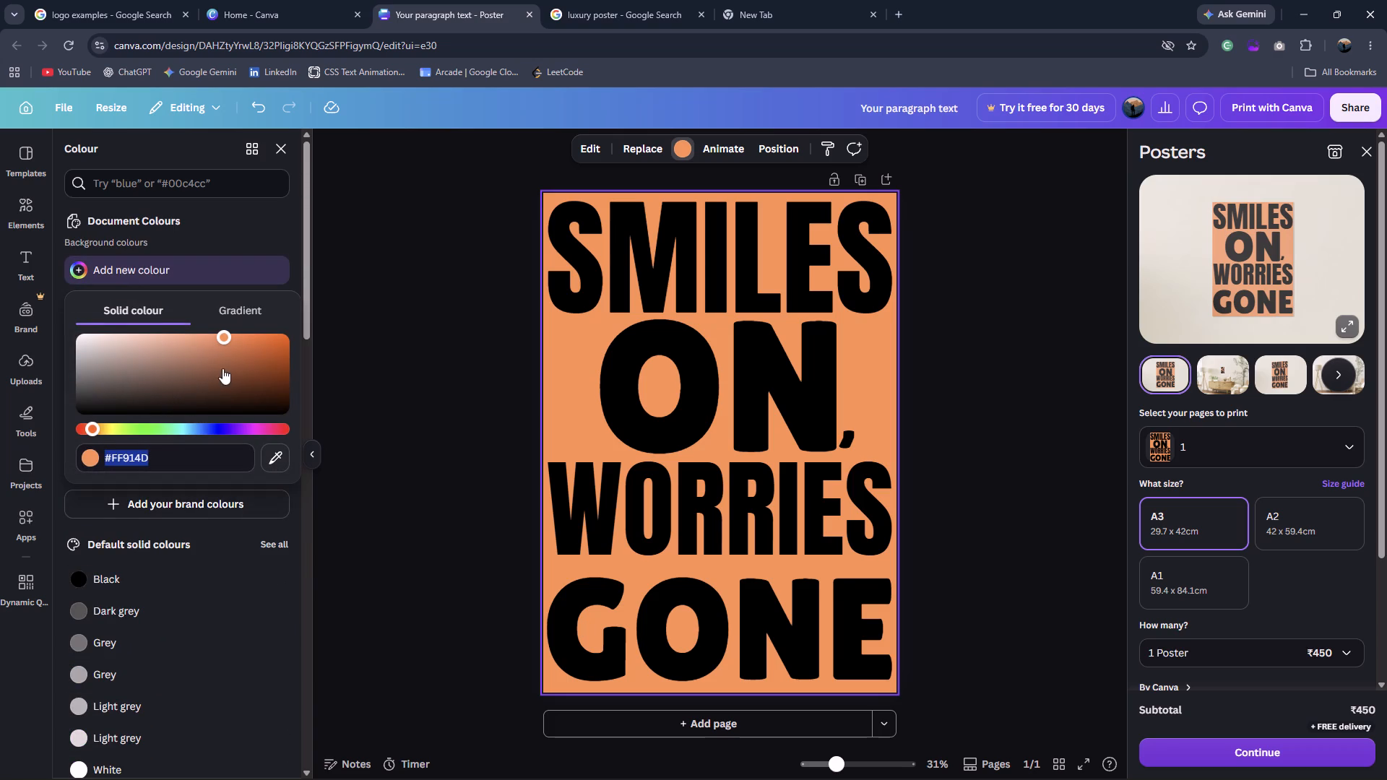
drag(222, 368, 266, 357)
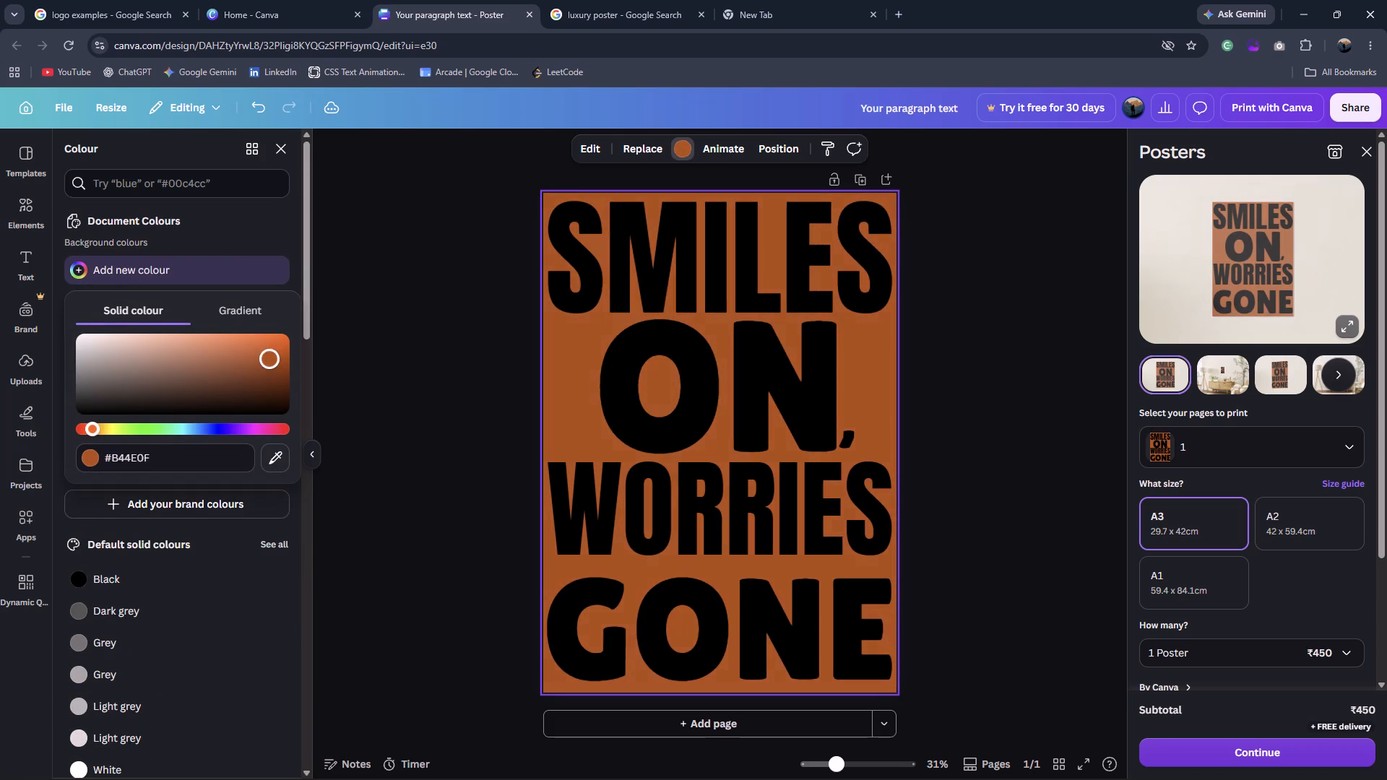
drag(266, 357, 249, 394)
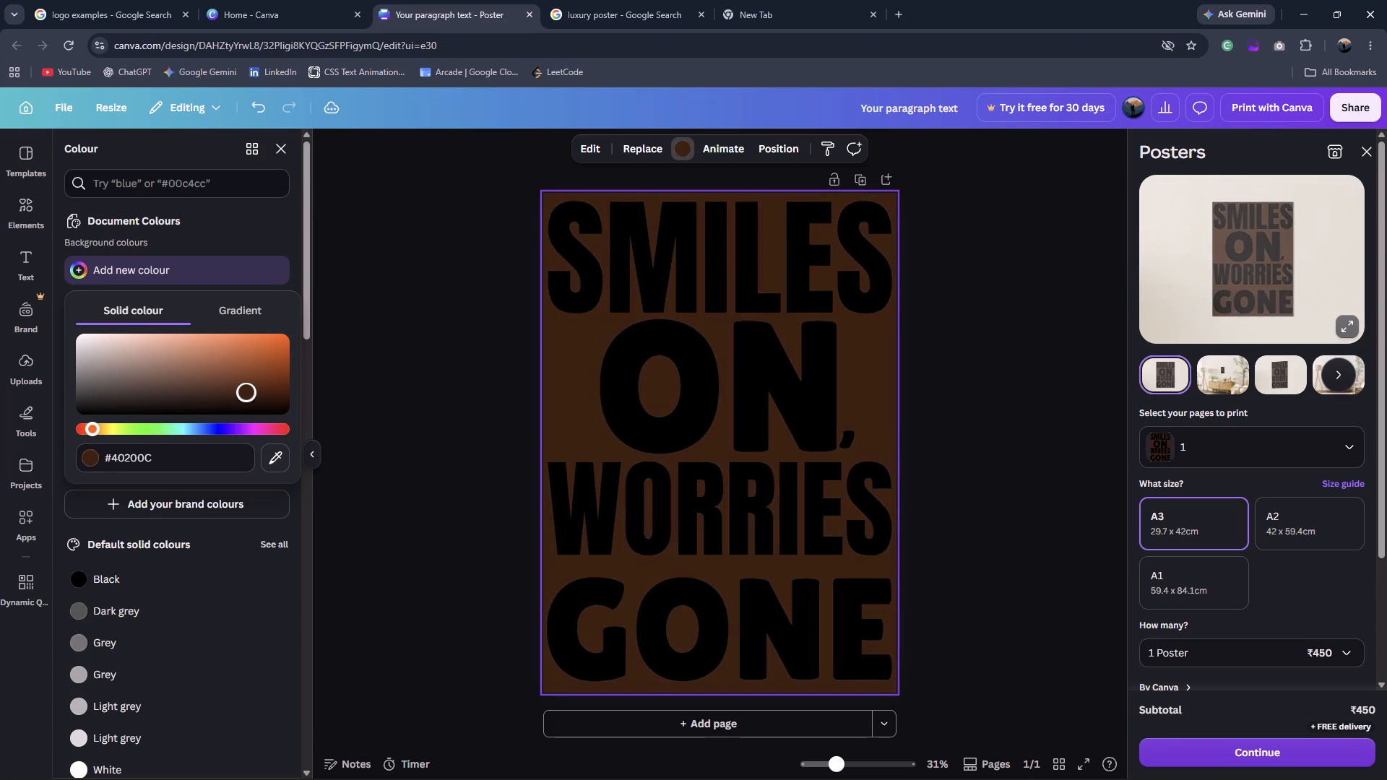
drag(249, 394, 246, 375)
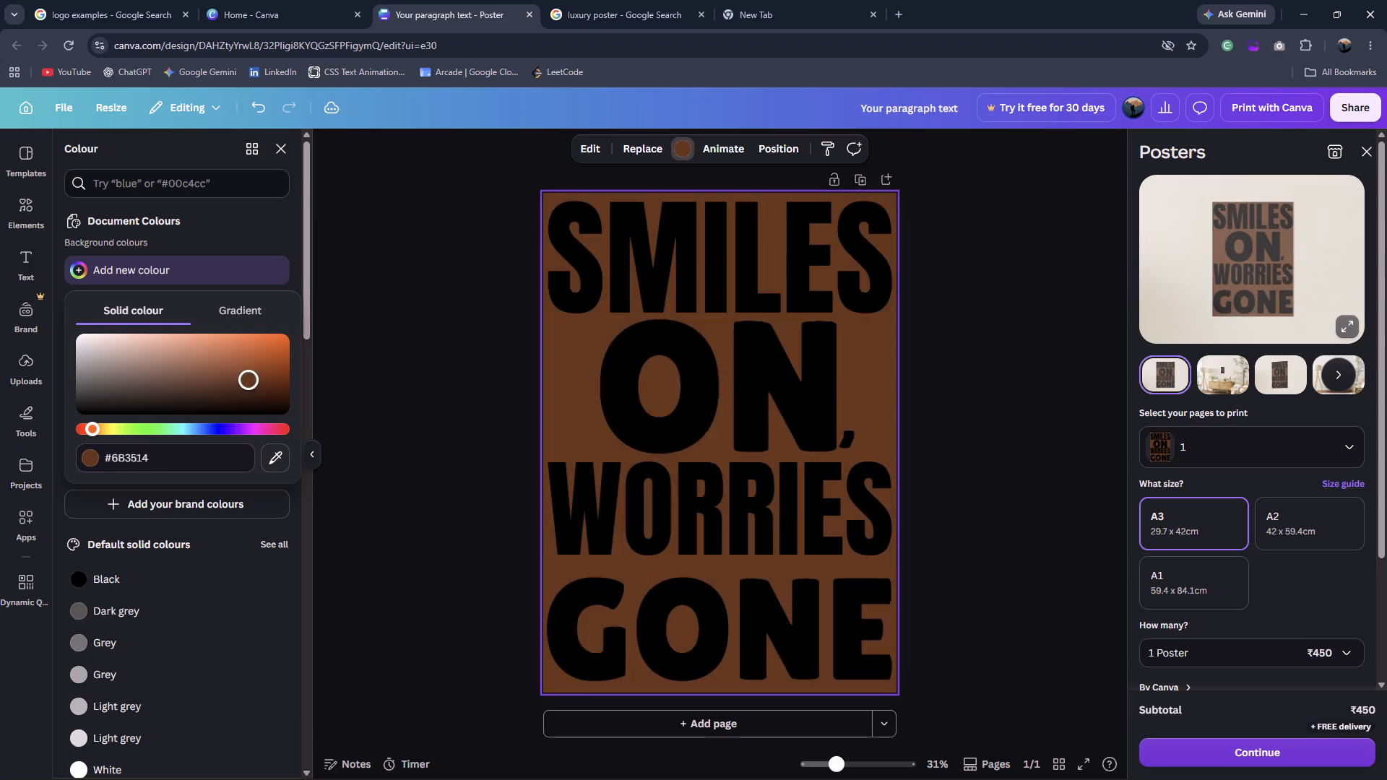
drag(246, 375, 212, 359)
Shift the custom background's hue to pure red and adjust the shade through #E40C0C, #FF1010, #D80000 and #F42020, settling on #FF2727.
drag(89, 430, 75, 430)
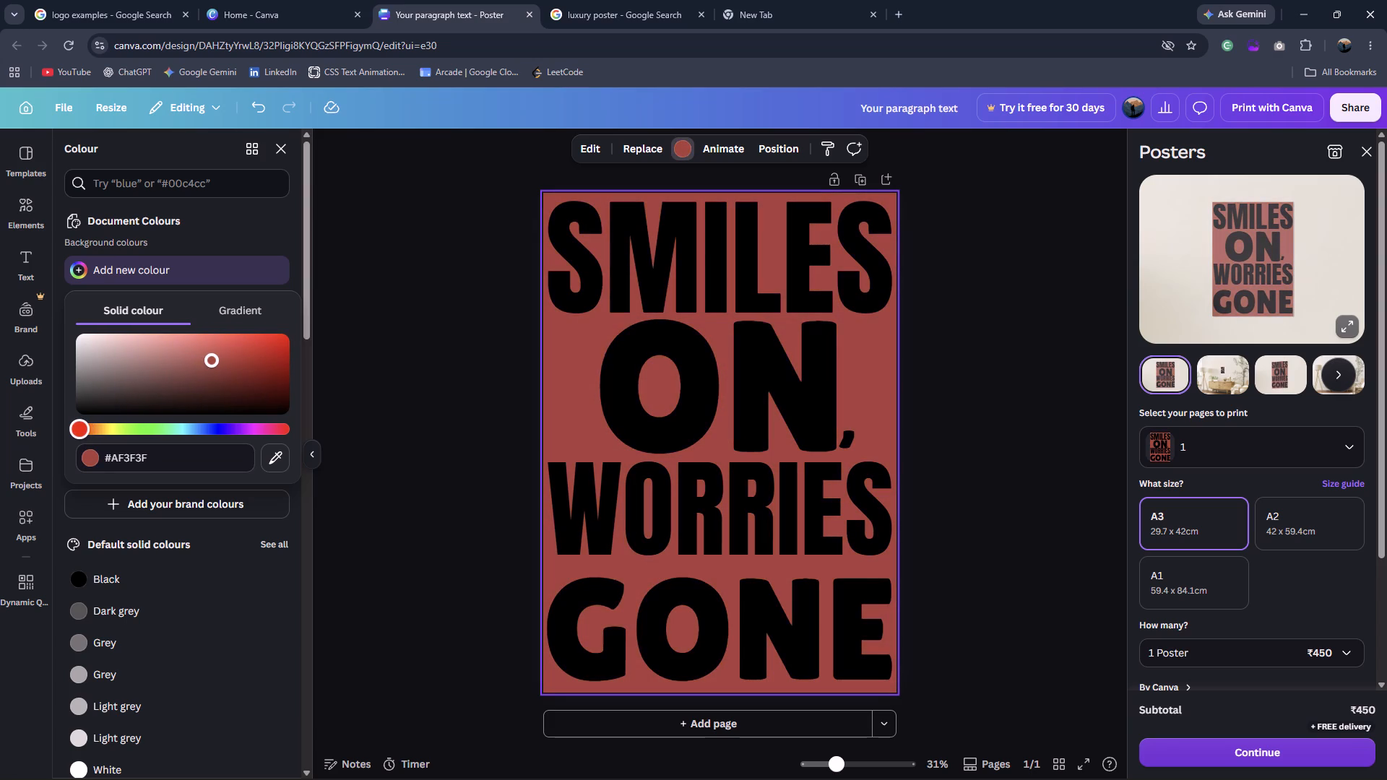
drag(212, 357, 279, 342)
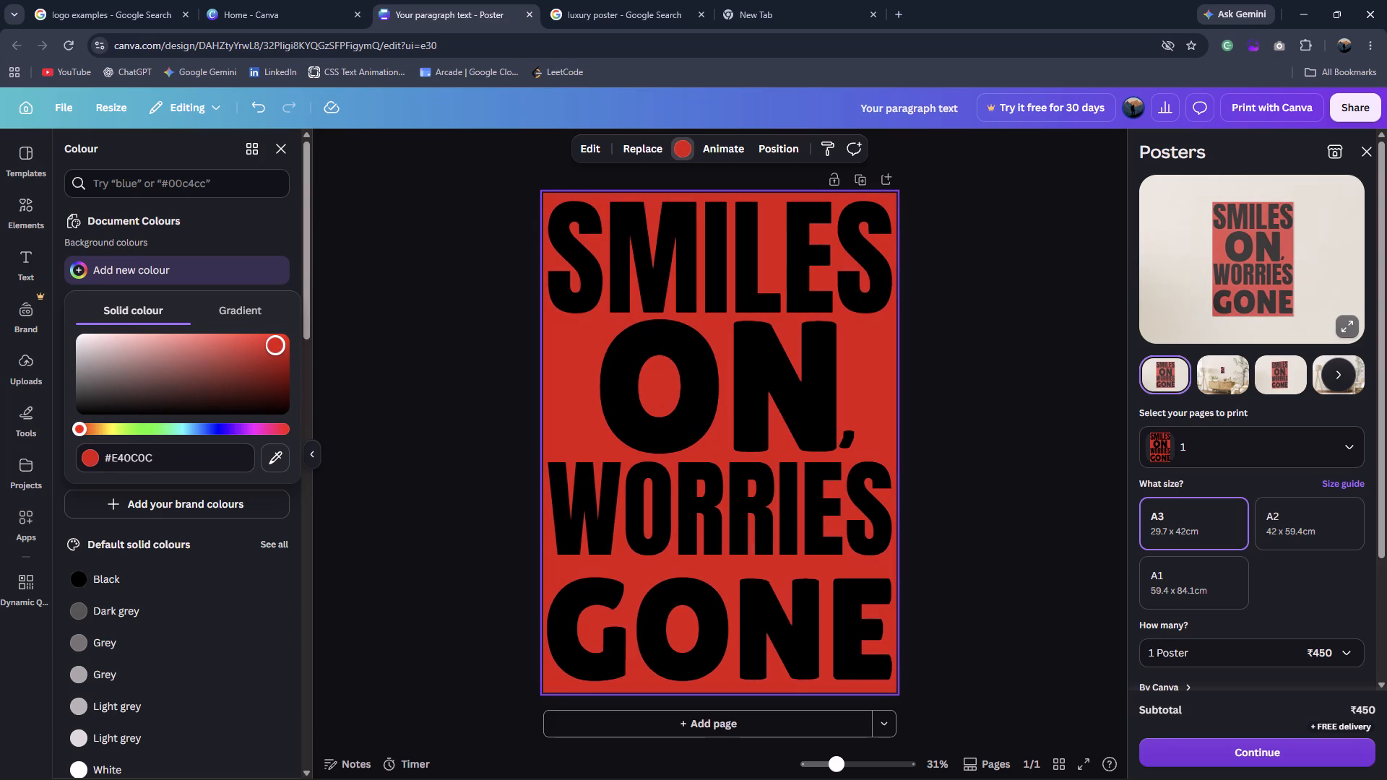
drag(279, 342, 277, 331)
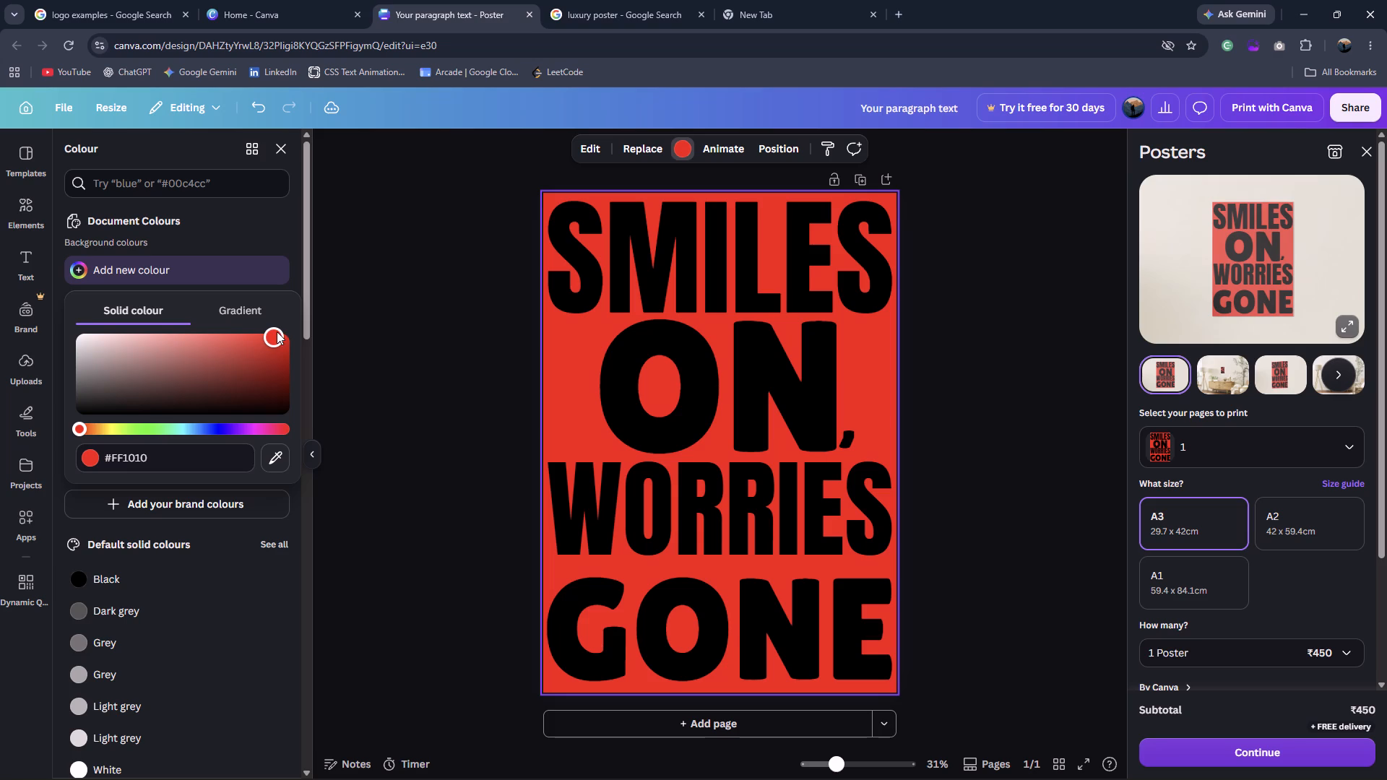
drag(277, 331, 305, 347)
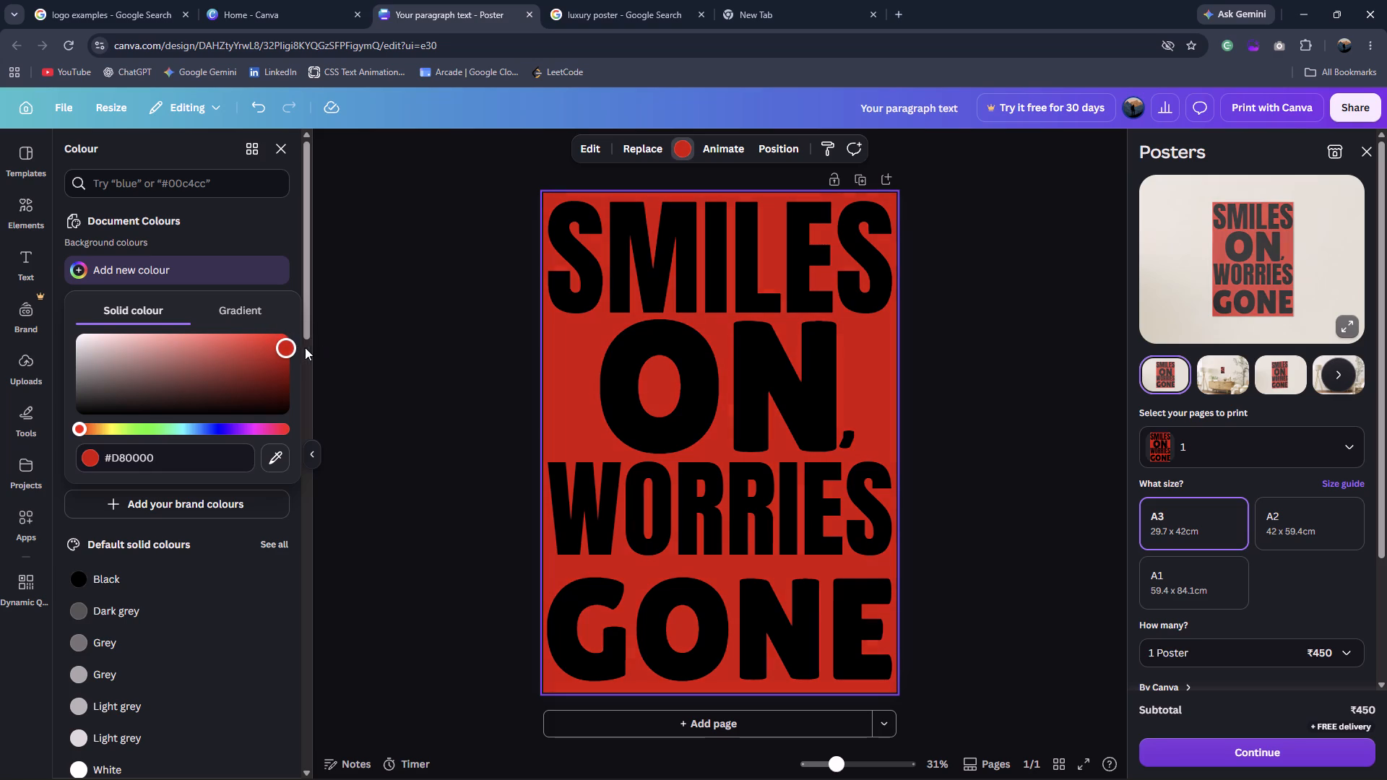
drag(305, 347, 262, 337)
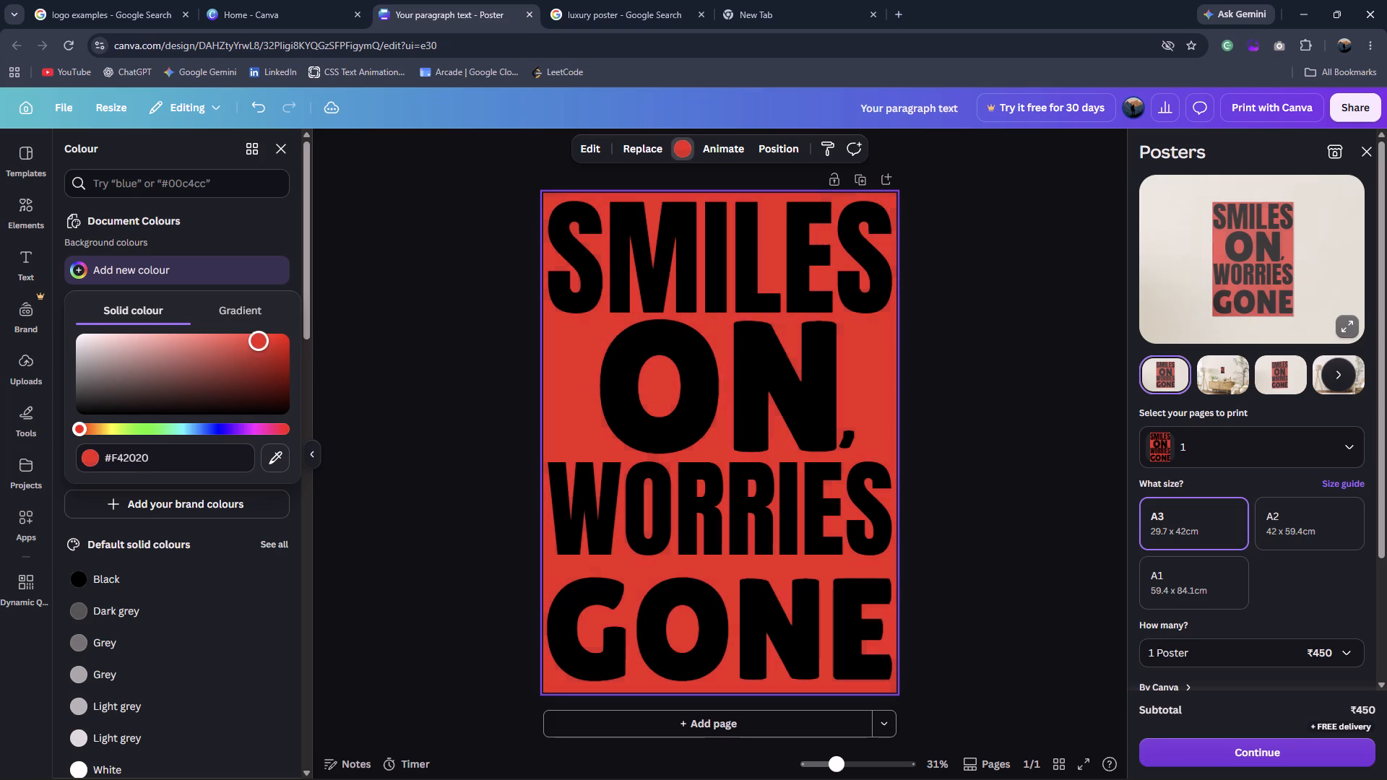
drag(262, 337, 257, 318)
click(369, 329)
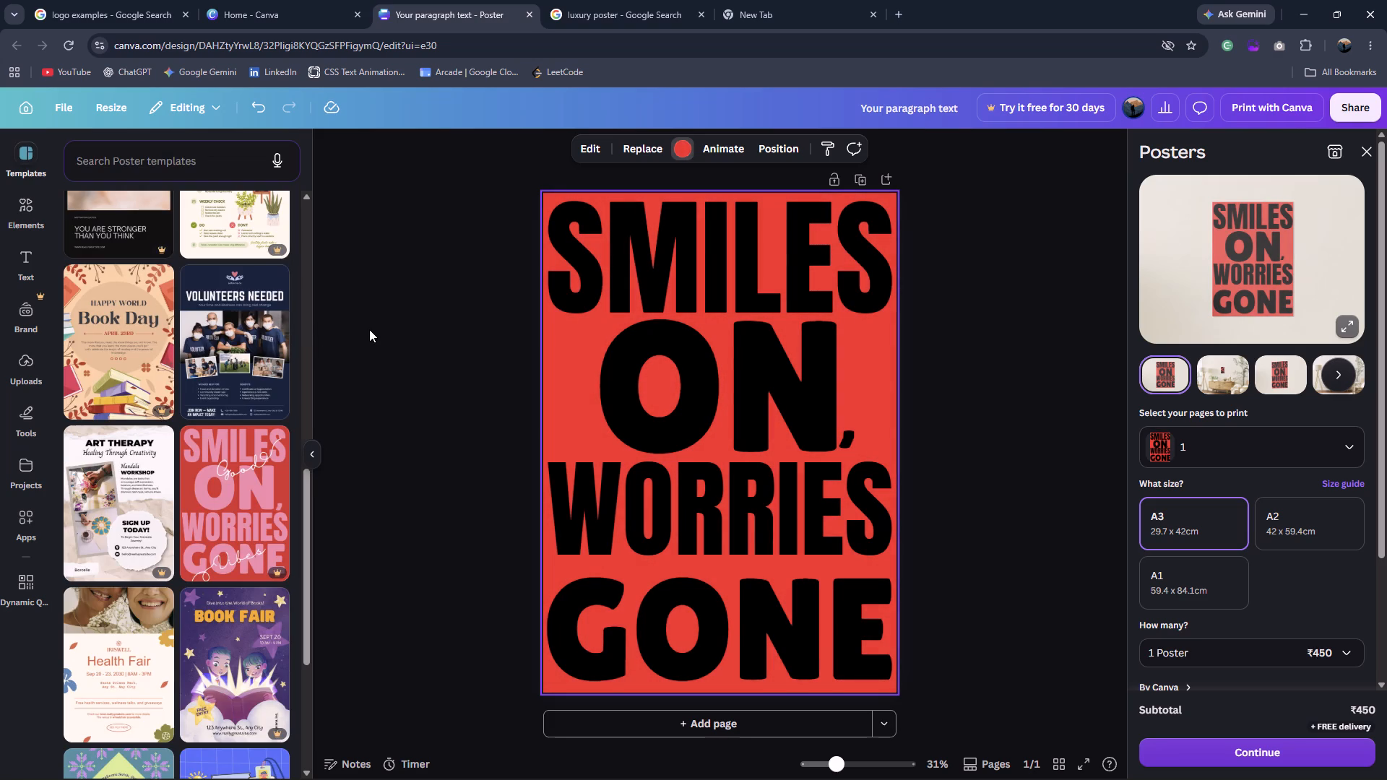
Sample a new background colour with the eyedropper from the red area beside the word ON.
click(683, 147)
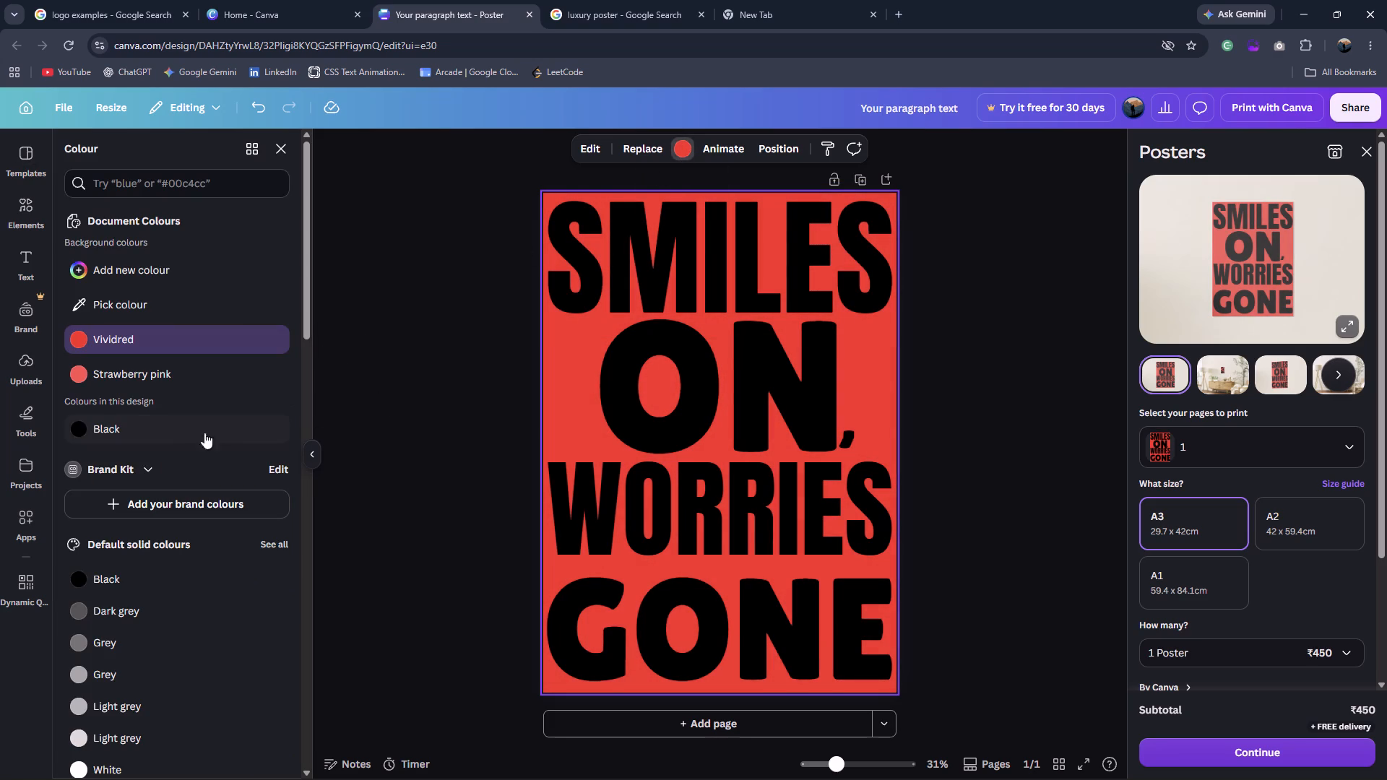
click(118, 268)
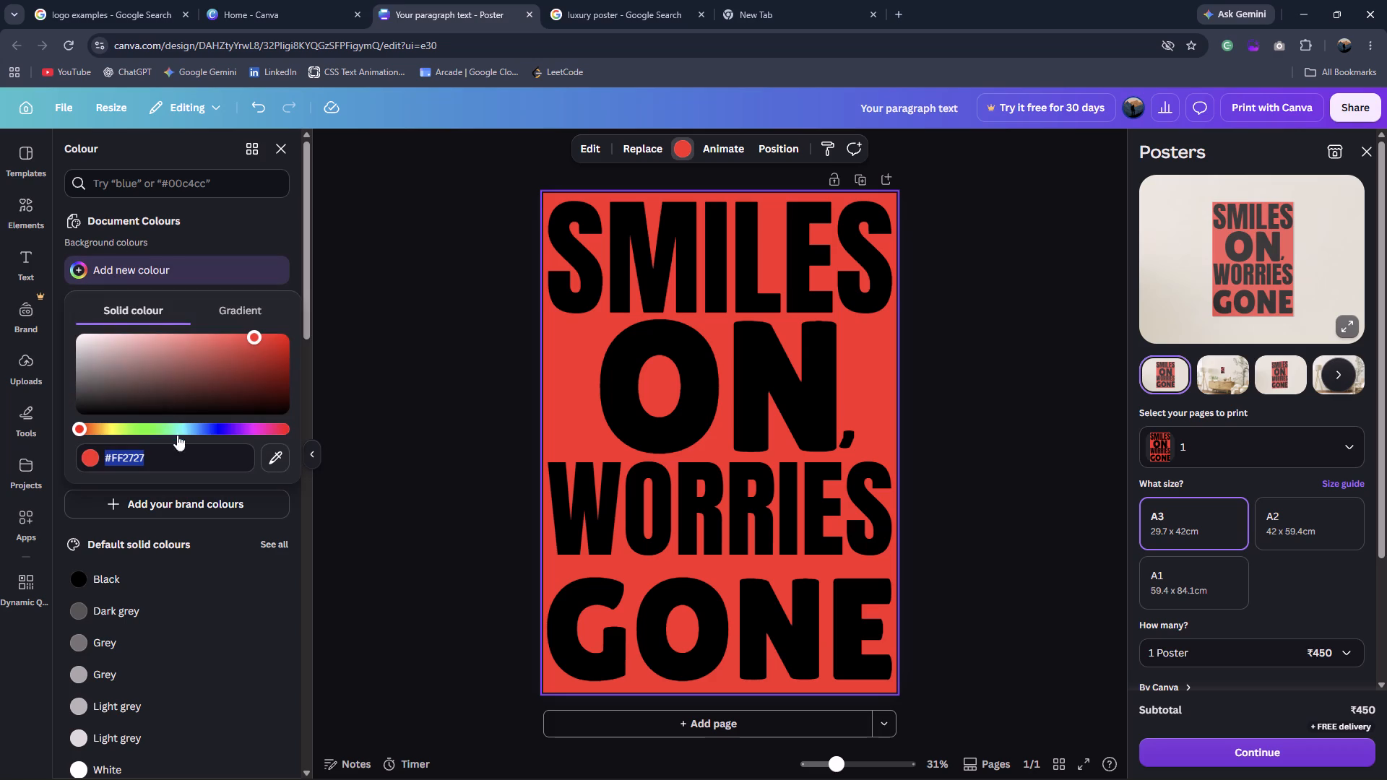
click(272, 453)
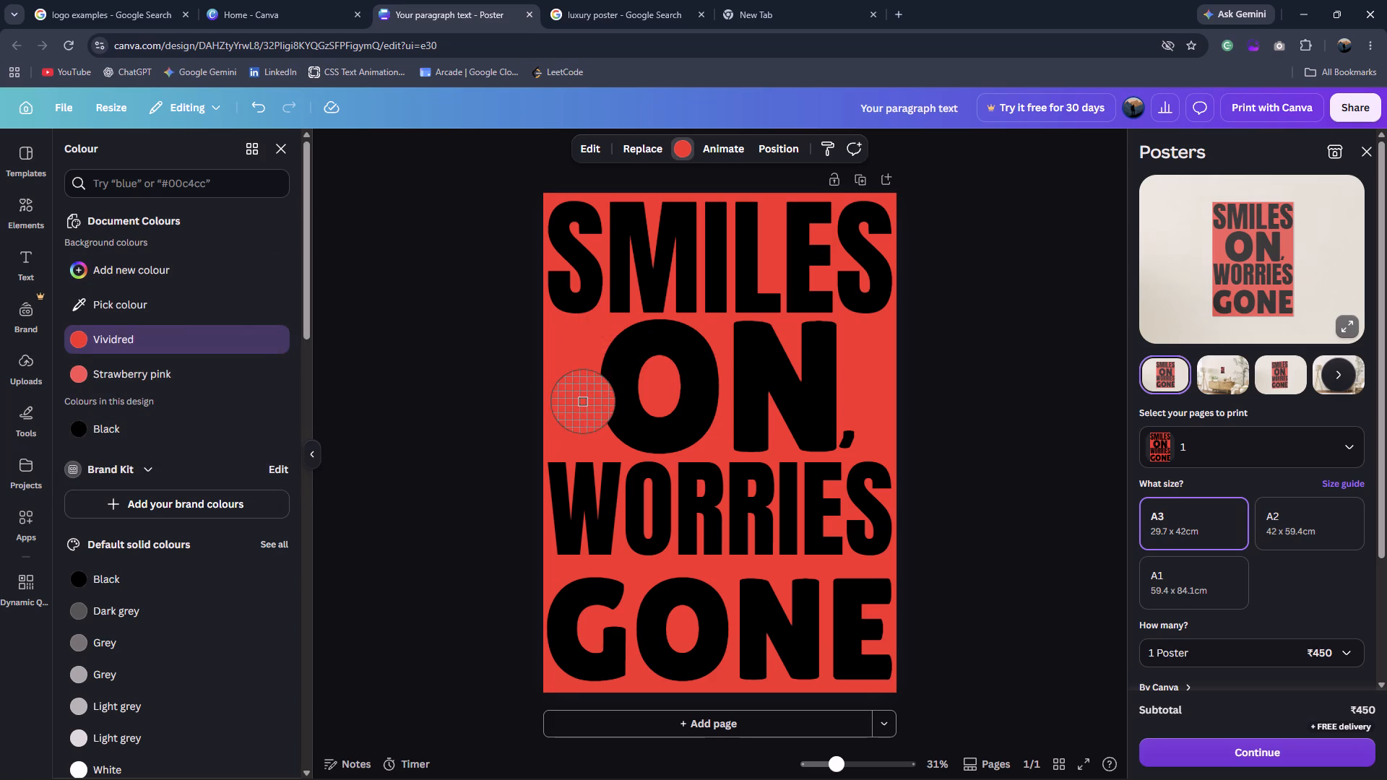
click(568, 423)
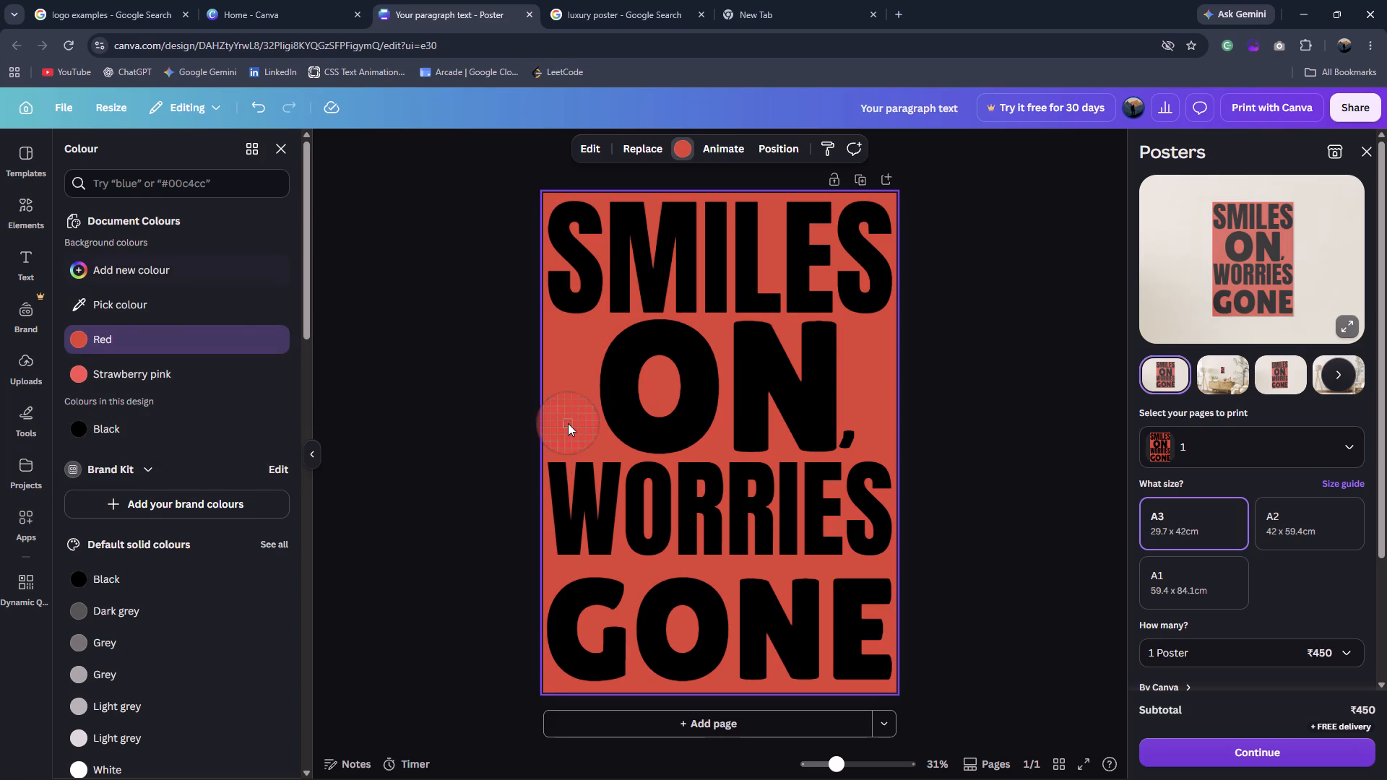
Adjust the custom background shade, trying #FF1302, #CD1002, #CF1507 and grey #B8B8B8, and settle on a fully saturated bright red.
drag(243, 348, 291, 329)
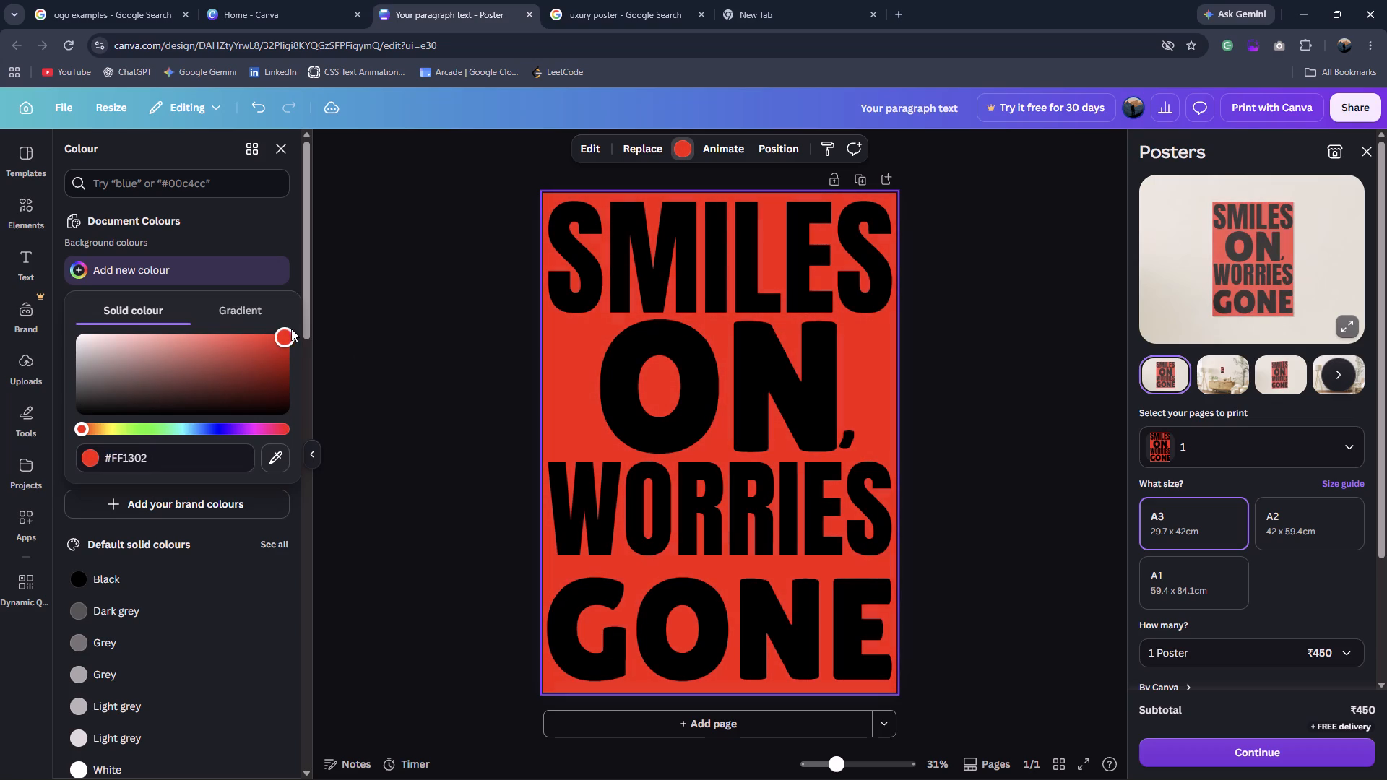
drag(291, 329, 288, 350)
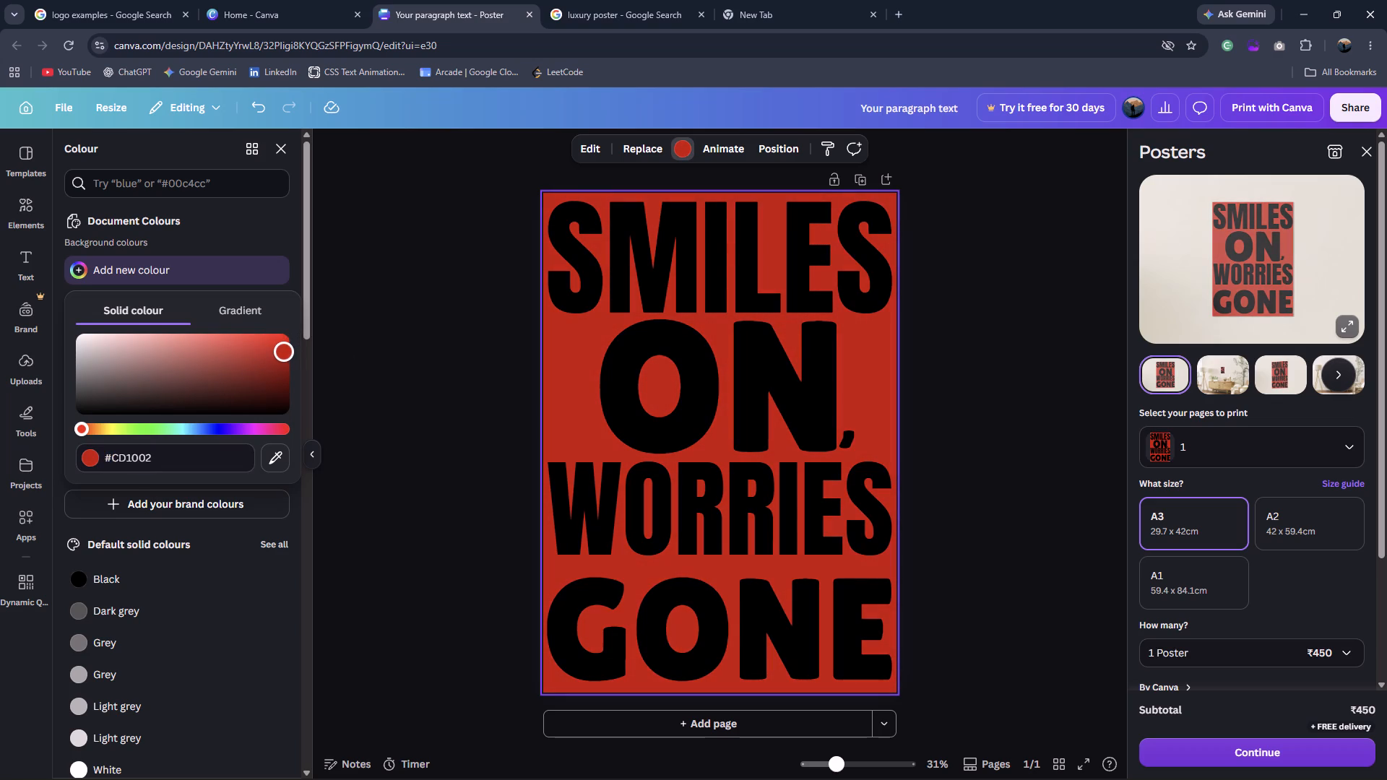
drag(288, 350, 282, 349)
drag(282, 351, 90, 350)
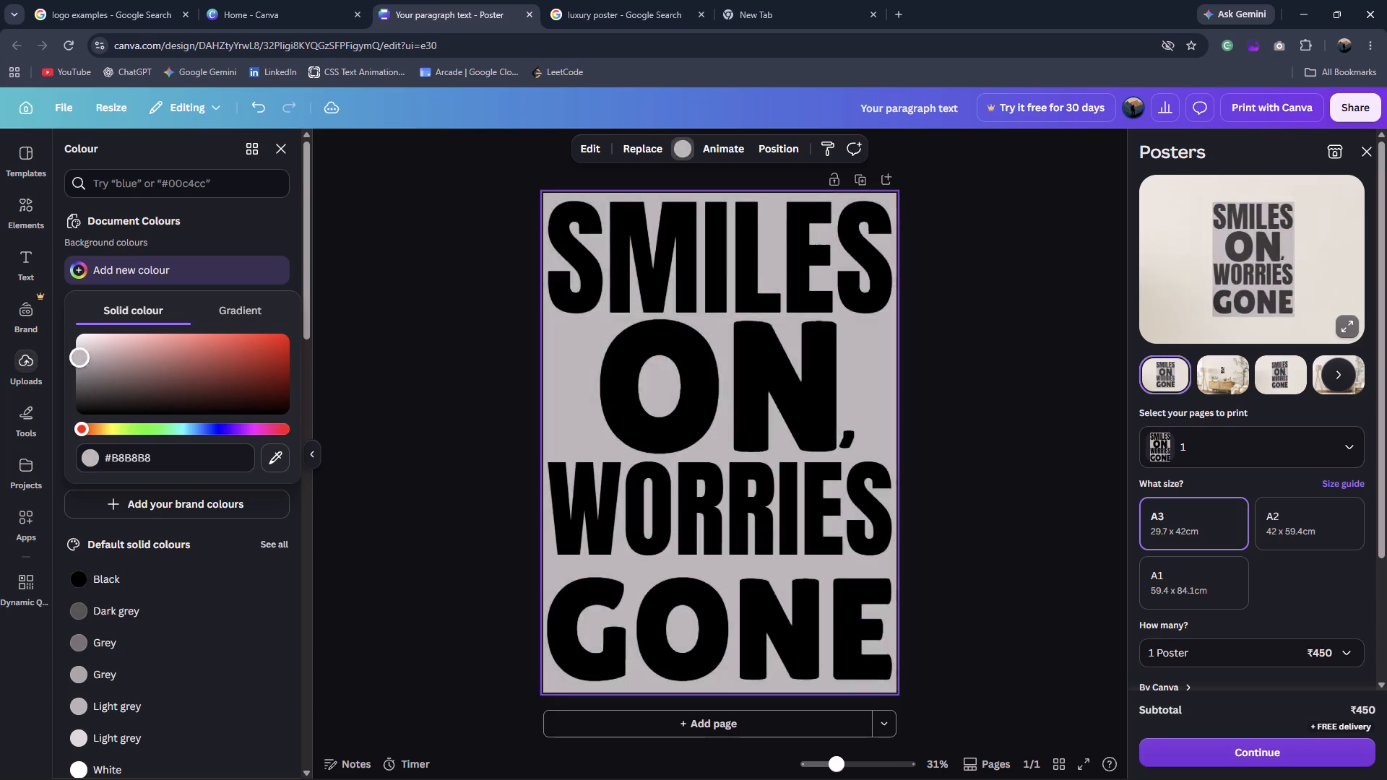
drag(90, 350, 339, 304)
click(412, 370)
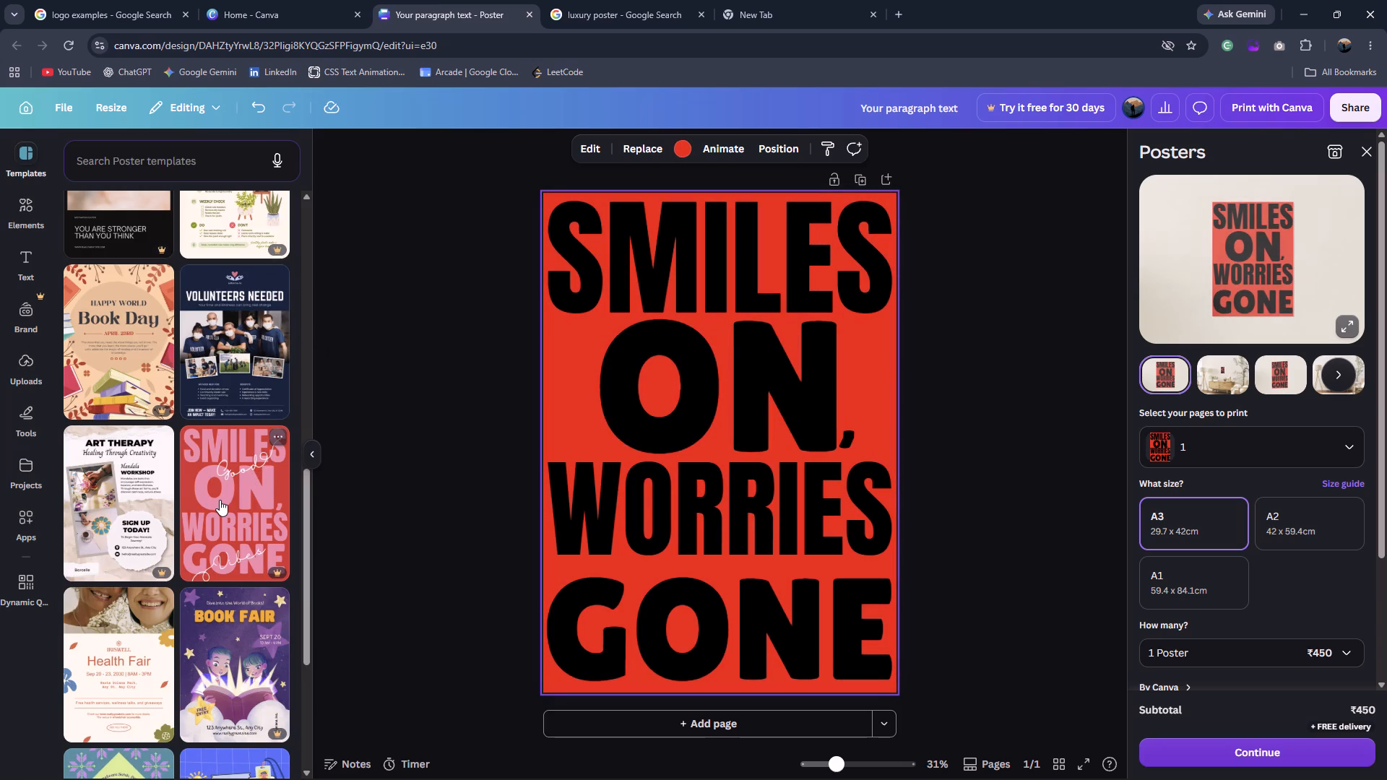
Capture a screen snip of the plain red area beside ON in the "Smiles on, worries gone" template thumbnail.
scroll(220, 500, up, 1)
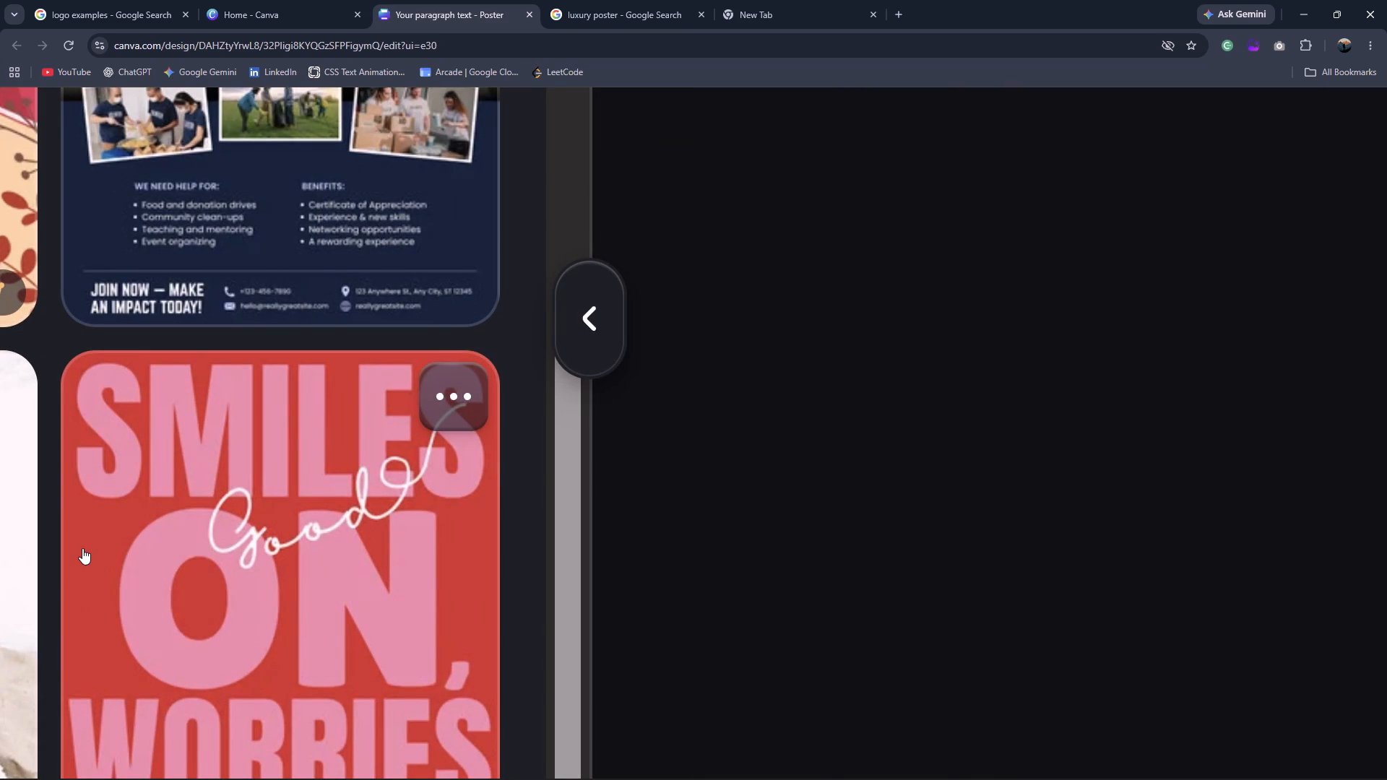
key(shift+super+s)
drag(77, 542, 106, 586)
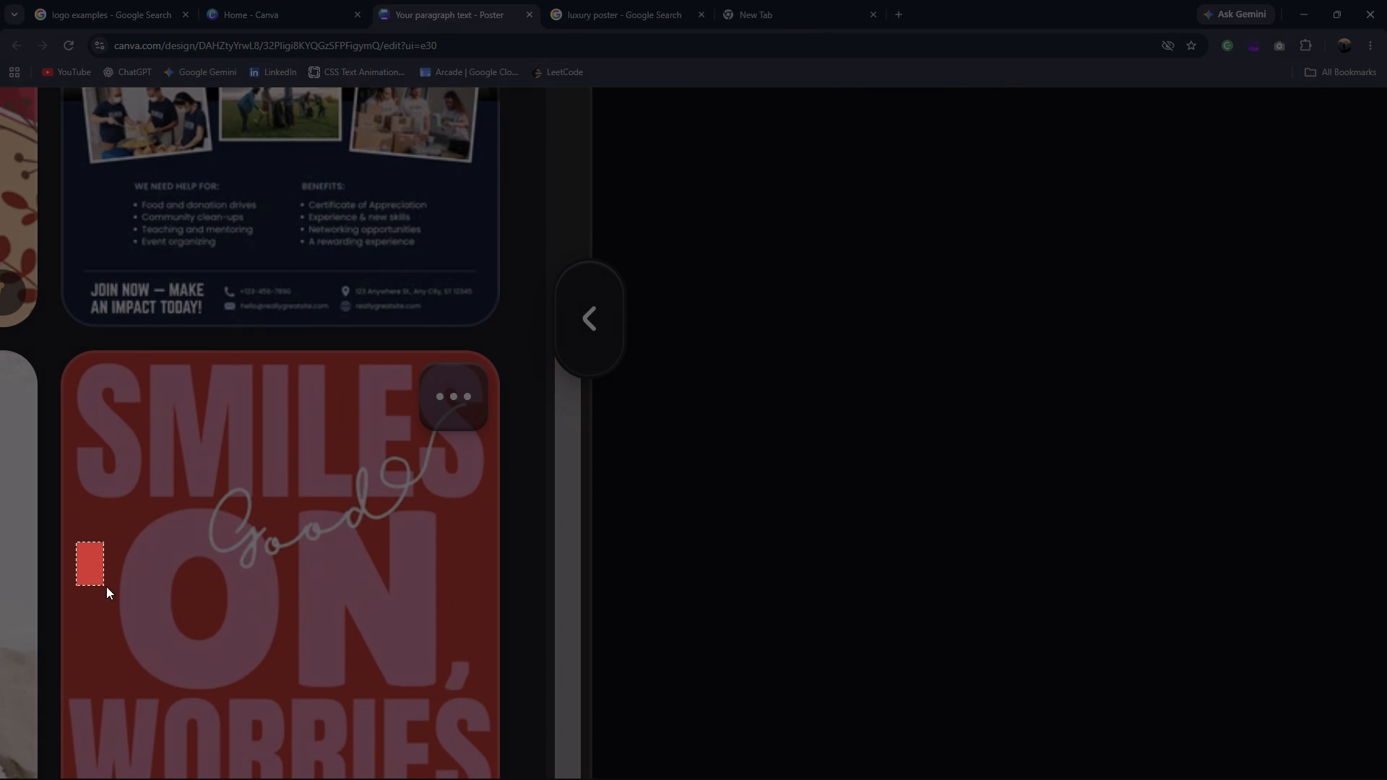
drag(106, 586, 109, 589)
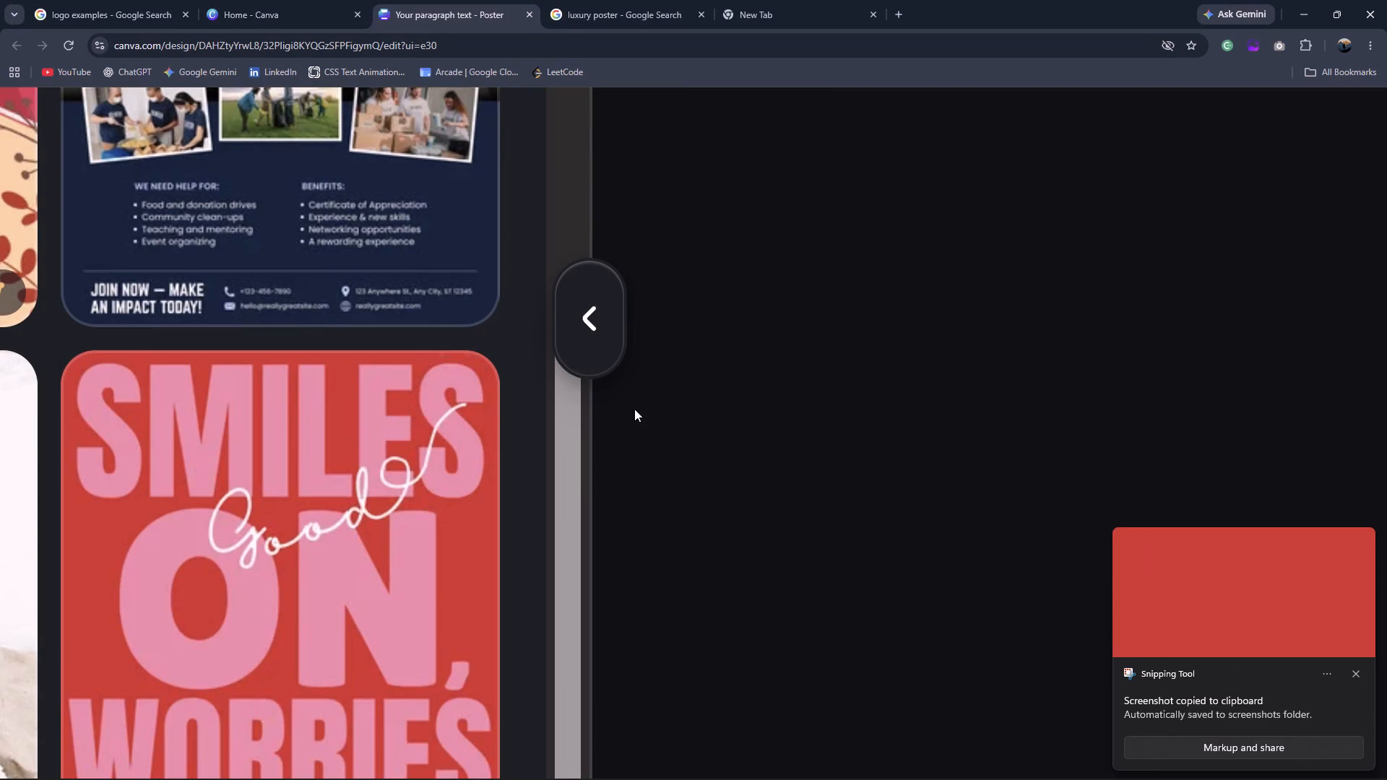
scroll(406, 571, down, 3)
scroll(406, 571, right, 1)
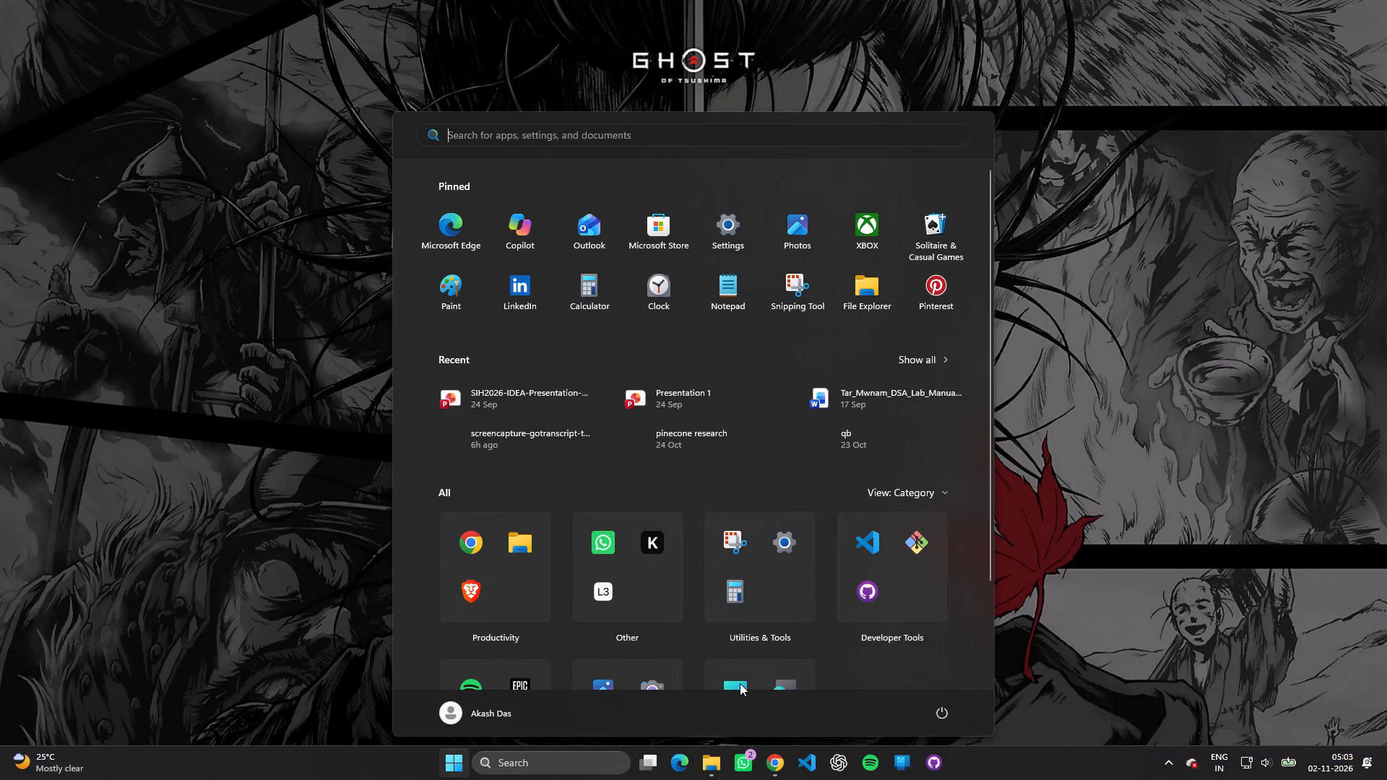
Open a second Google Chrome window and return to the poster design.
text(CHR)
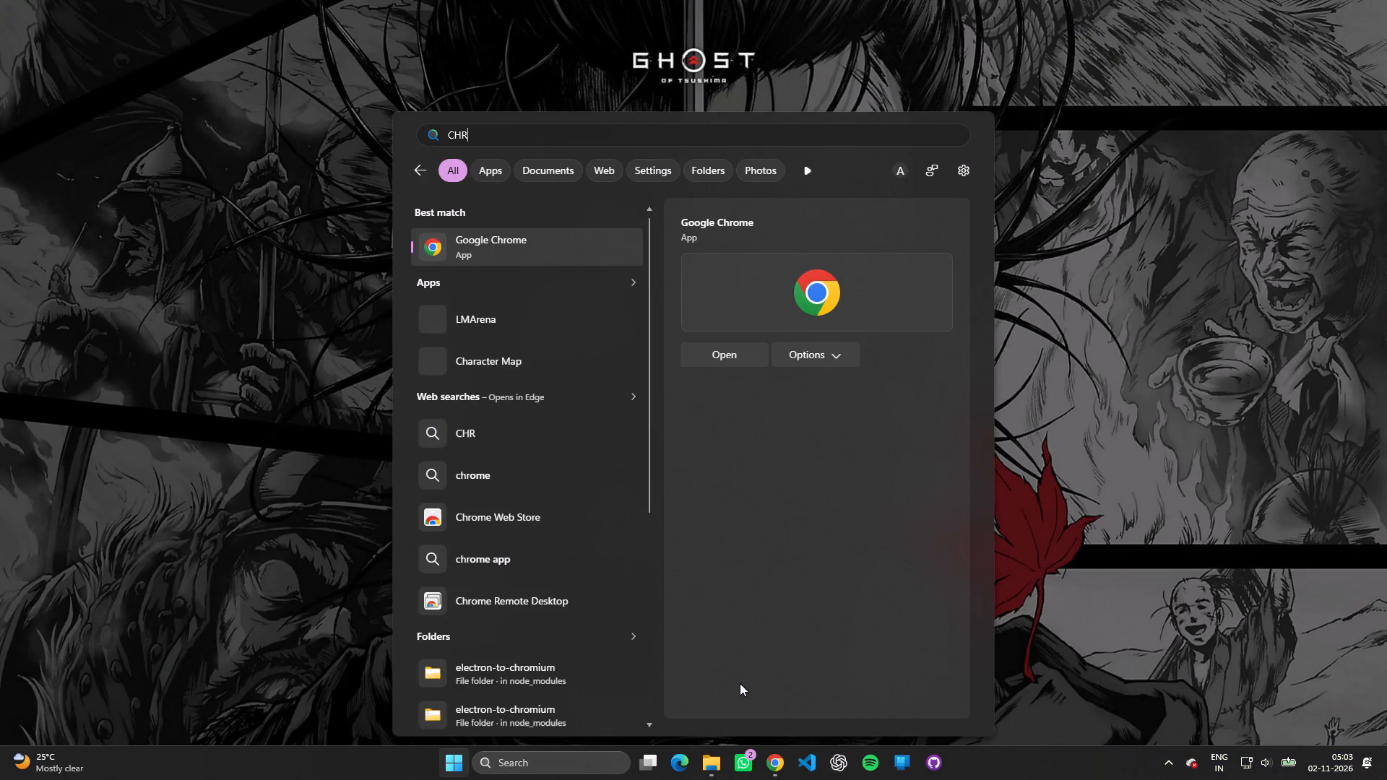
key(Return)
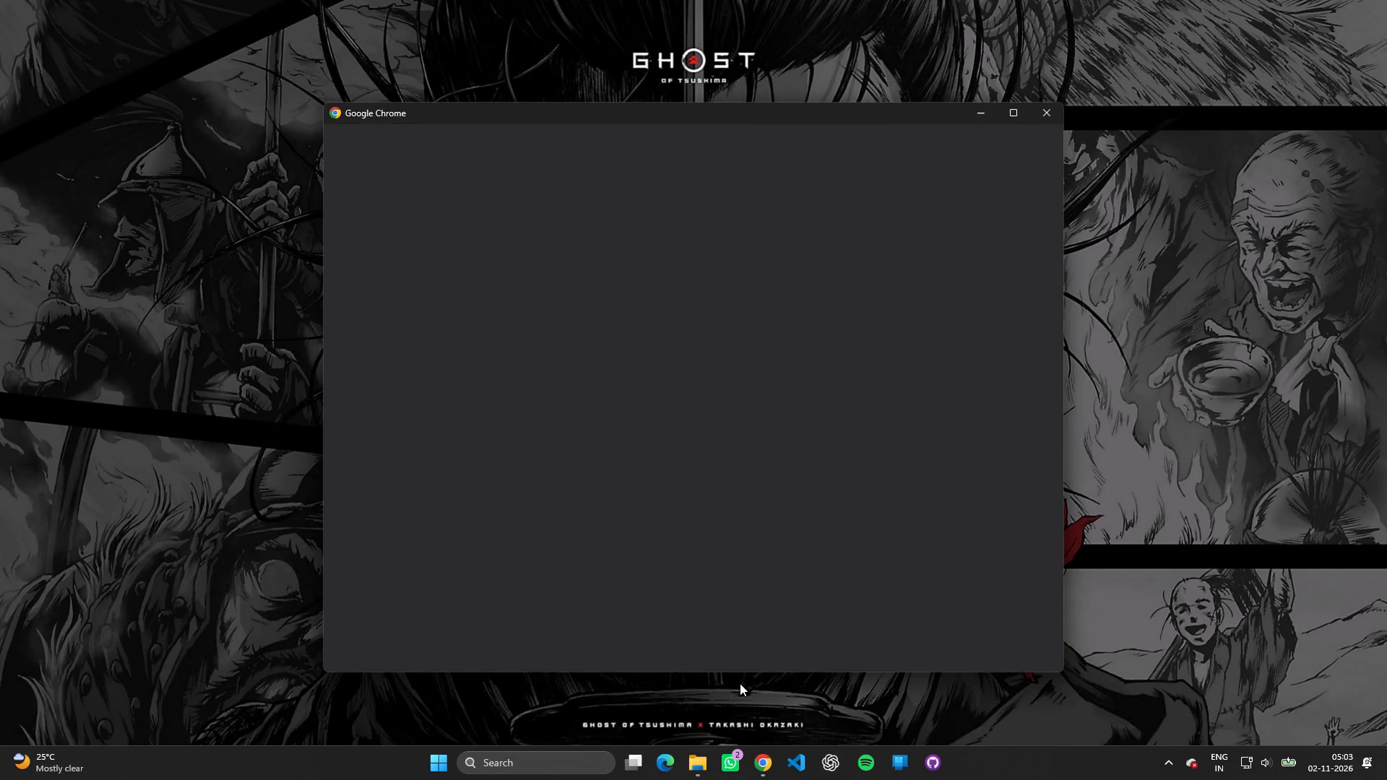
click(902, 364)
key(alt+Tab)
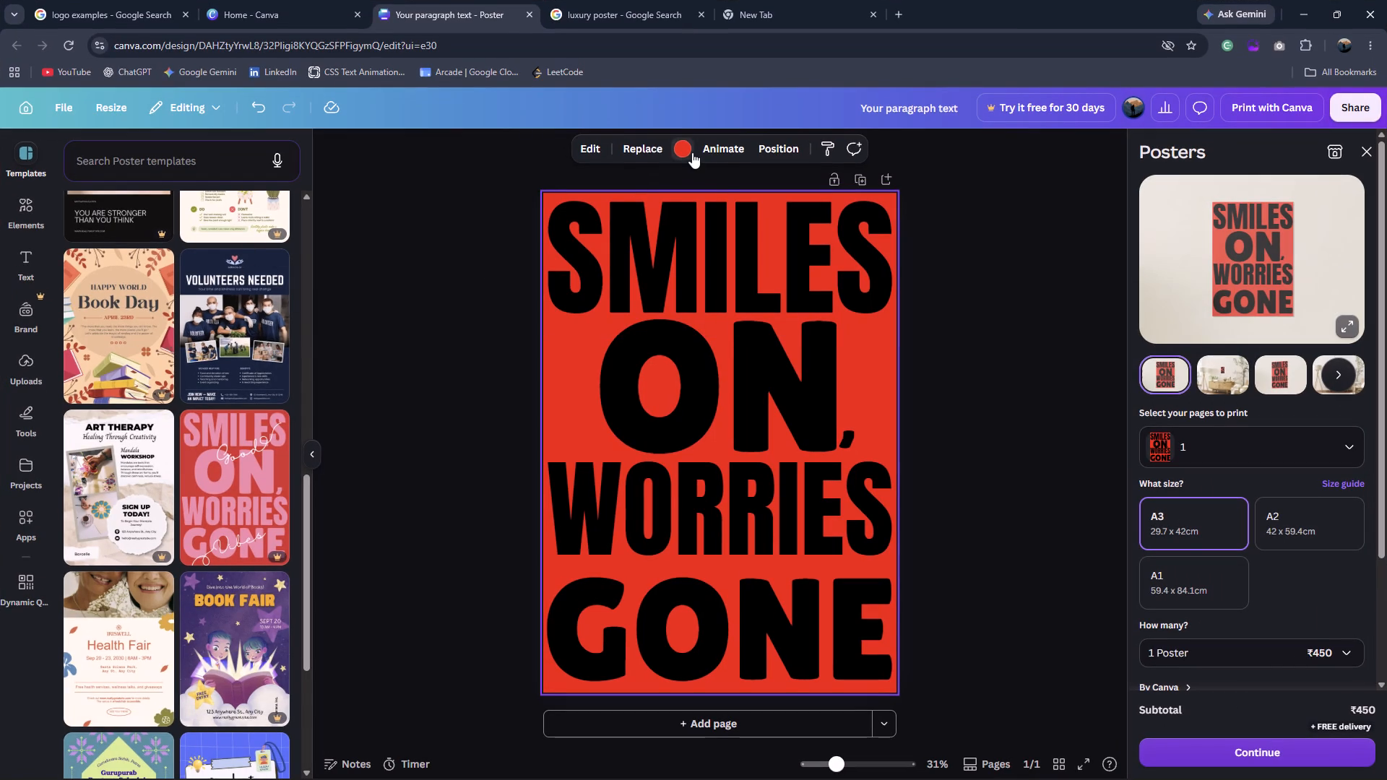
Open the poster background's colour options and show the colours as a swatch grid.
click(690, 152)
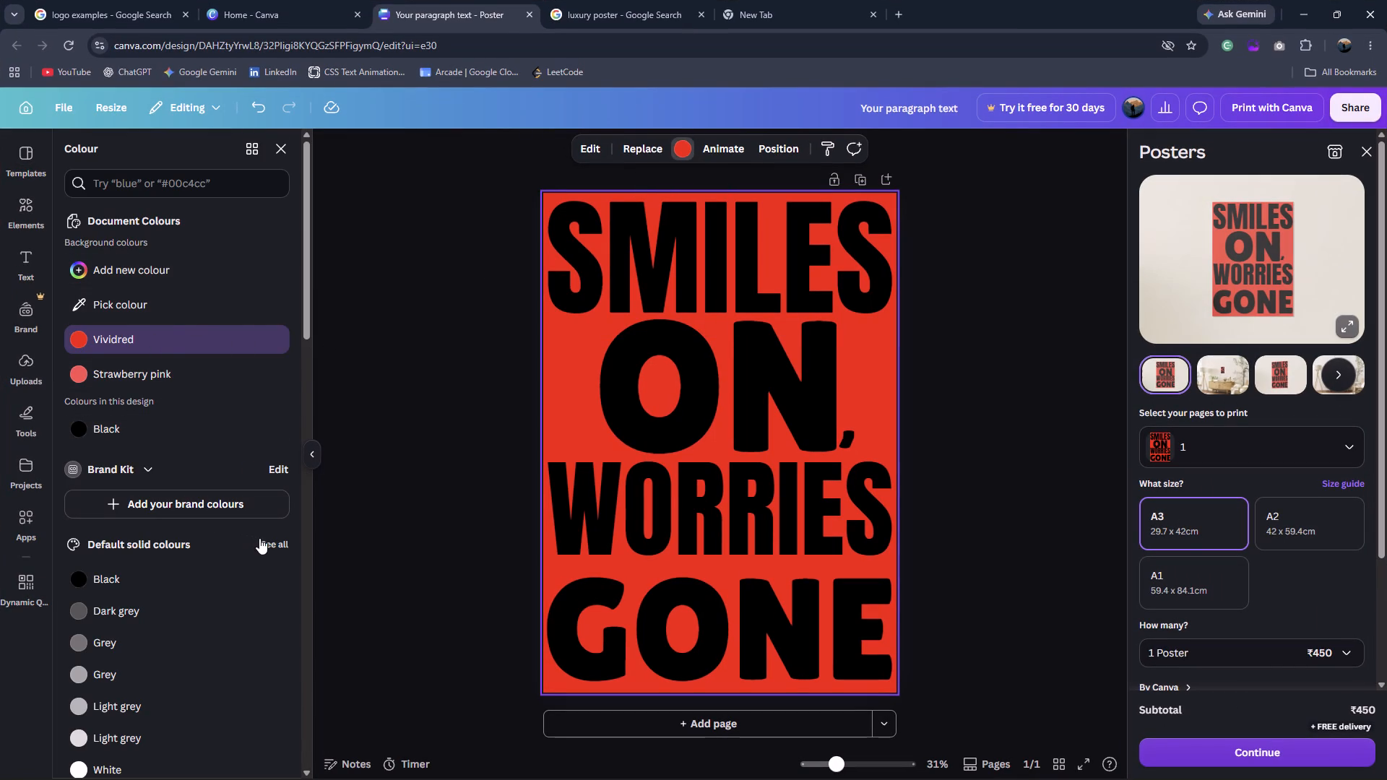
click(250, 144)
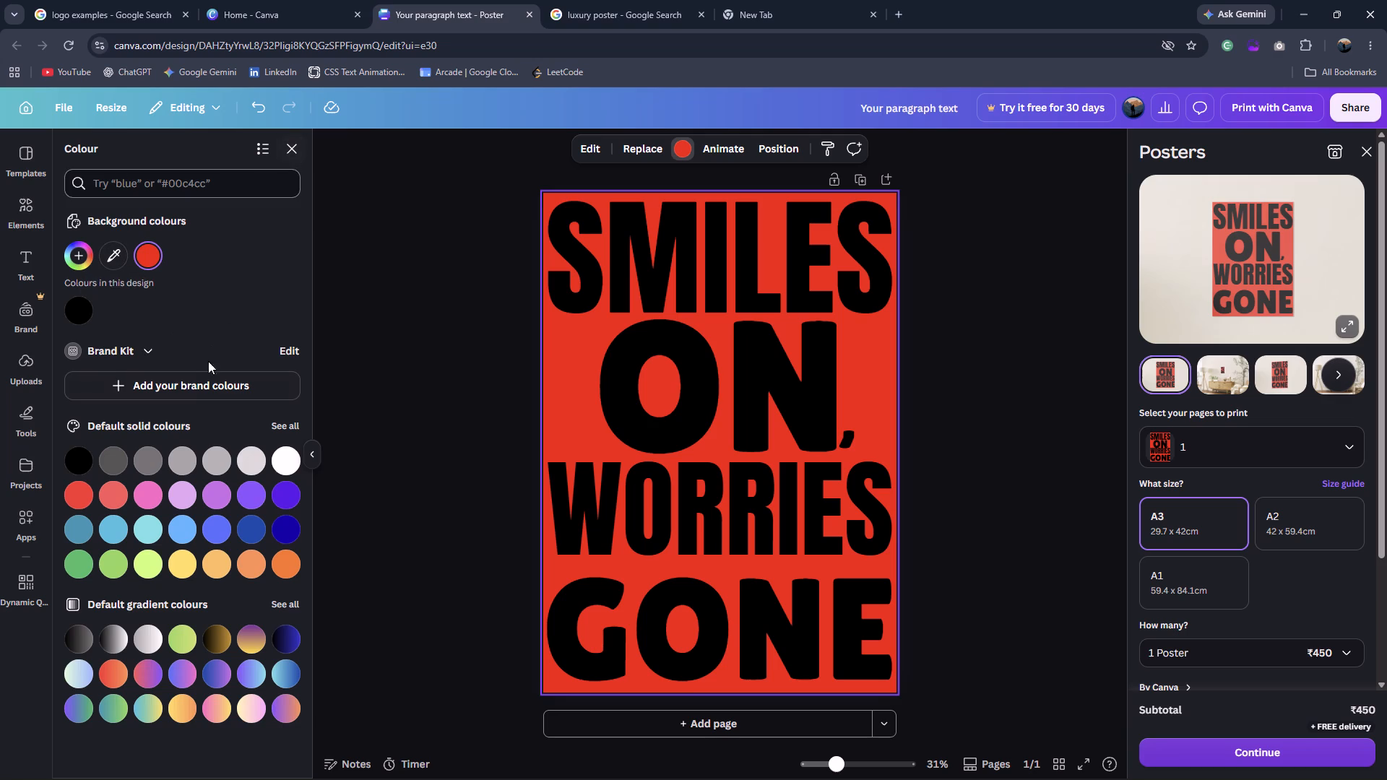
scroll(183, 457, down, 7)
scroll(183, 468, up, 5)
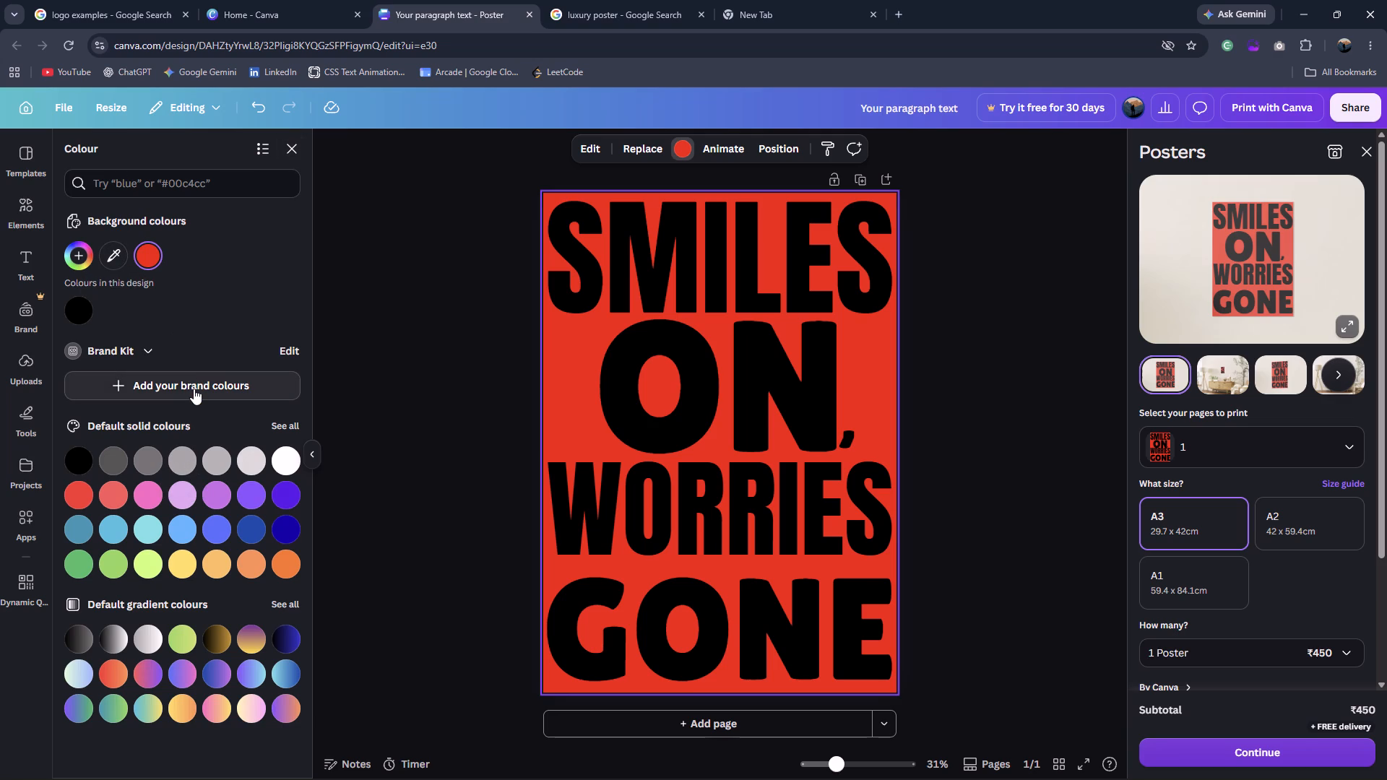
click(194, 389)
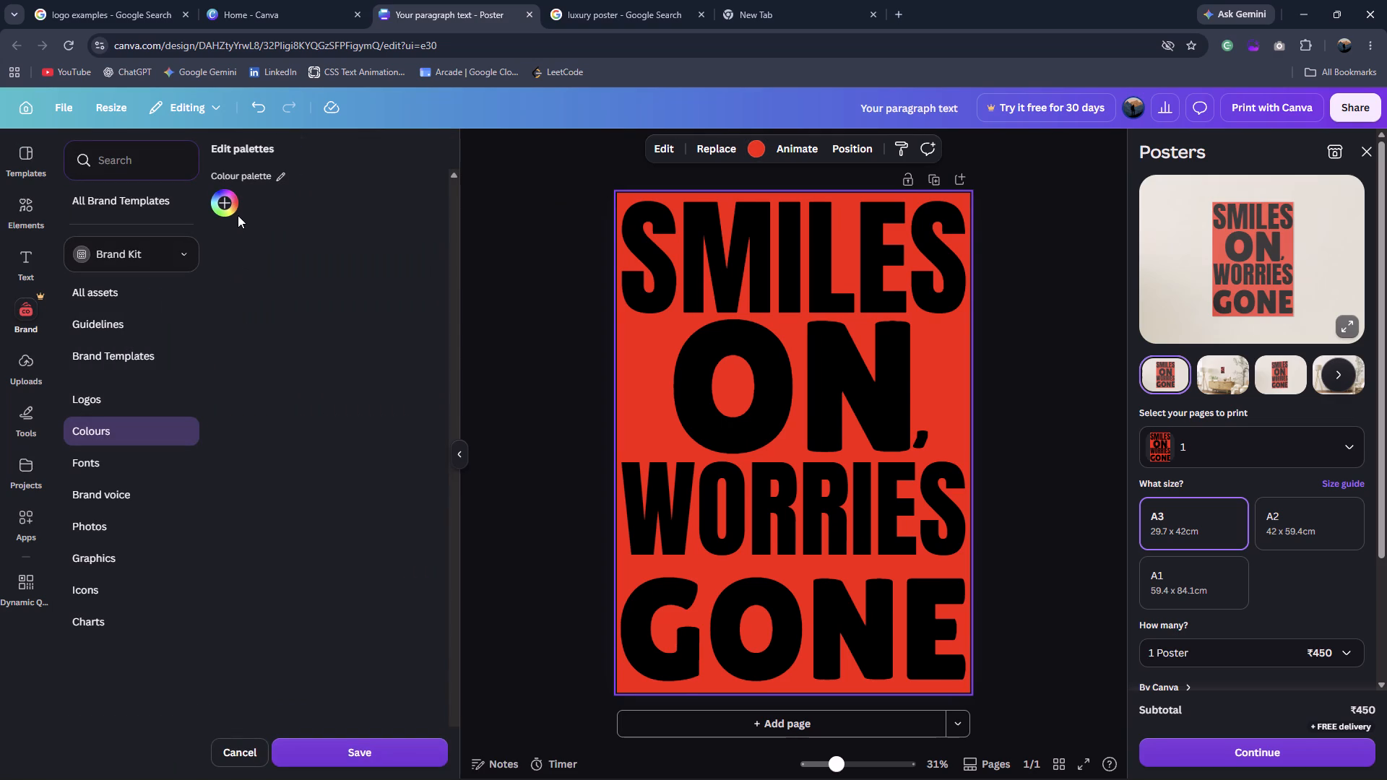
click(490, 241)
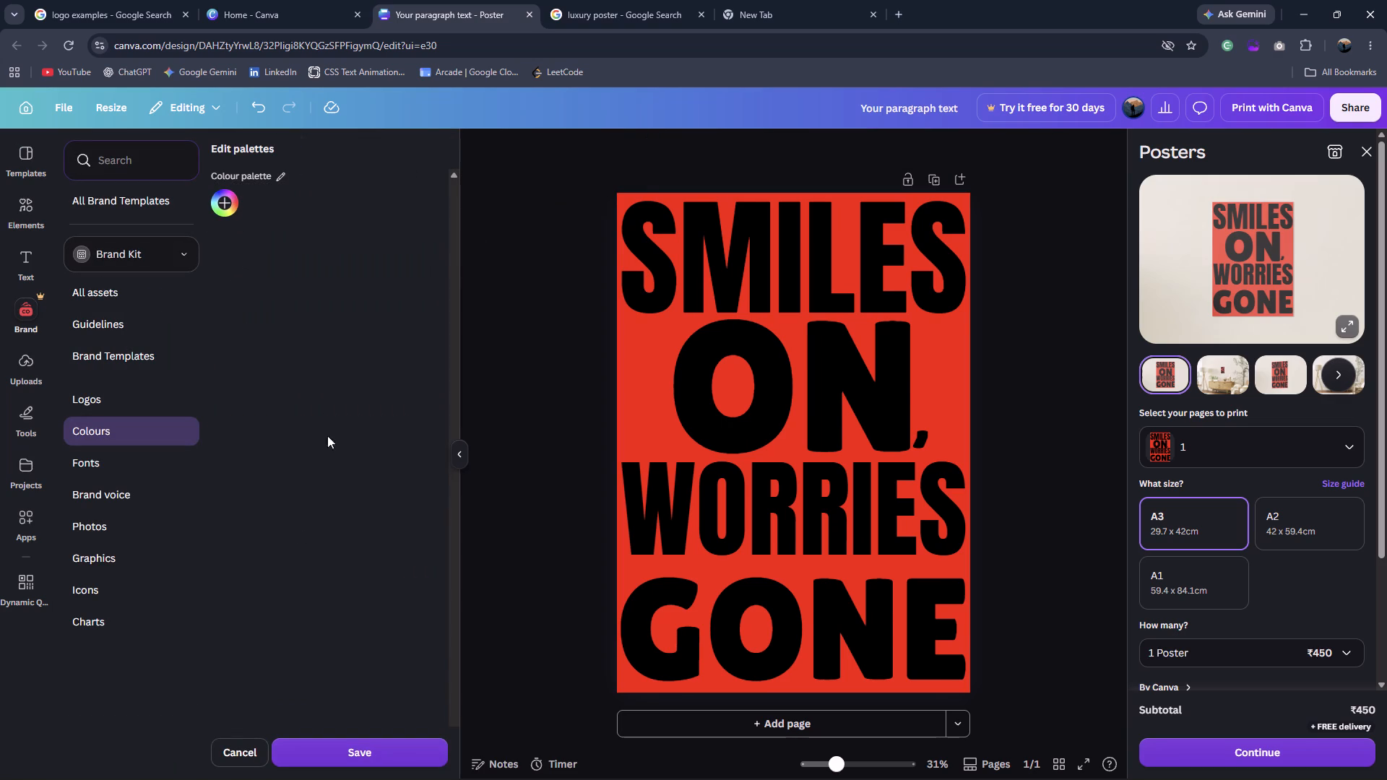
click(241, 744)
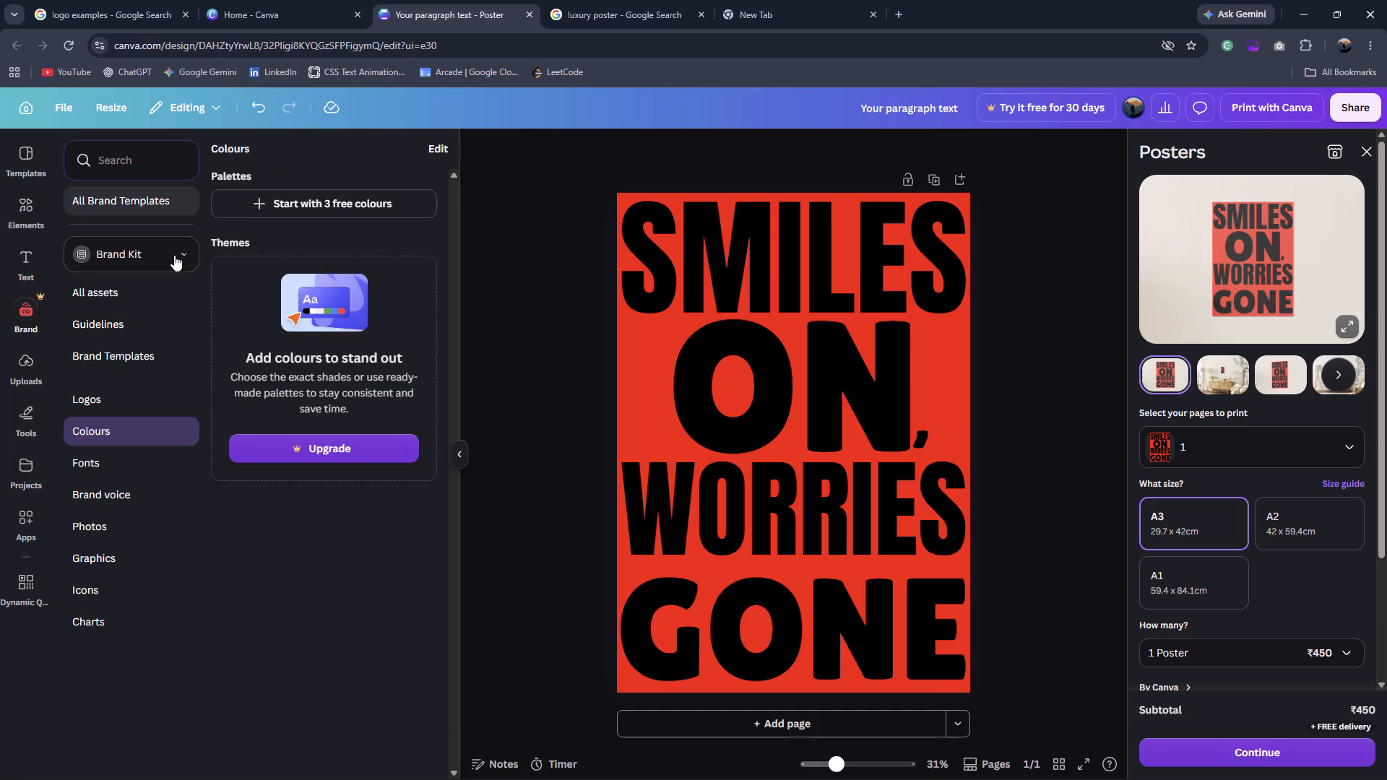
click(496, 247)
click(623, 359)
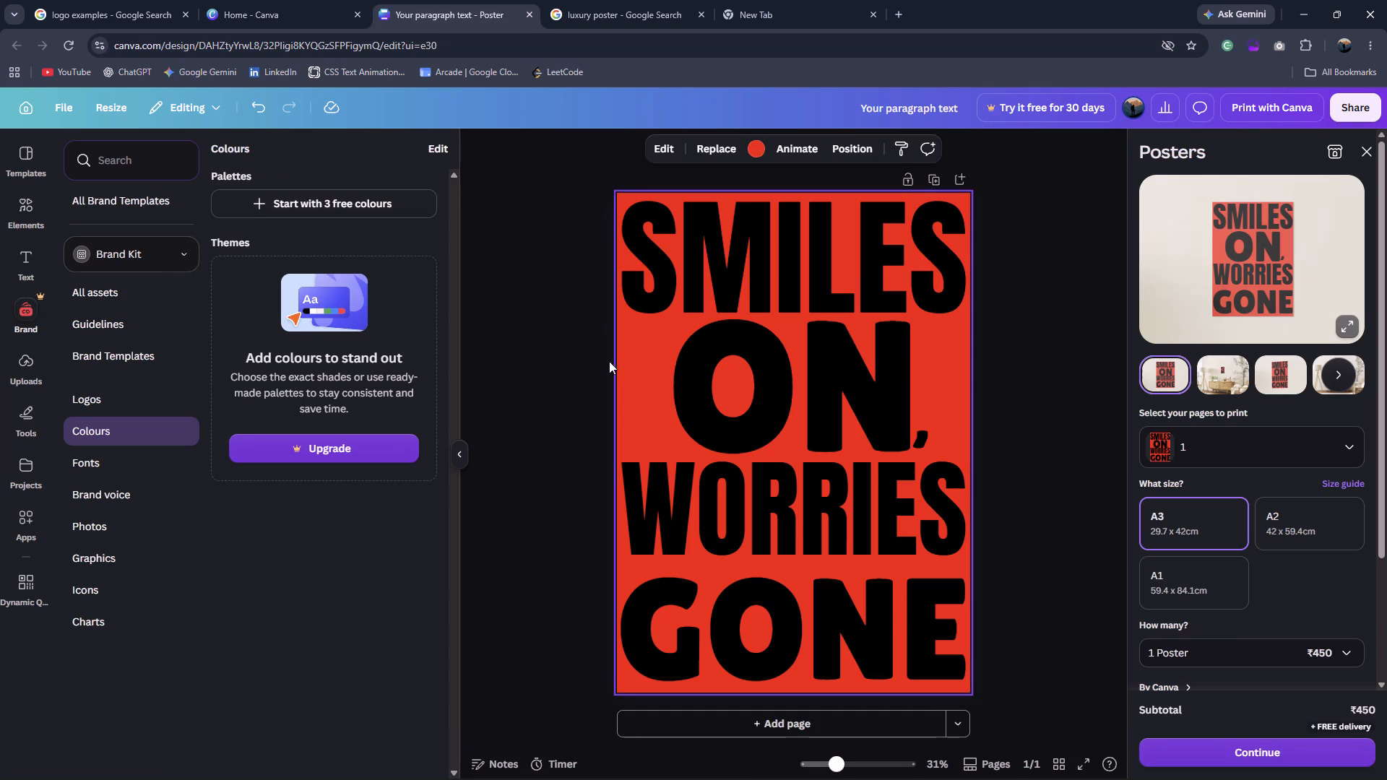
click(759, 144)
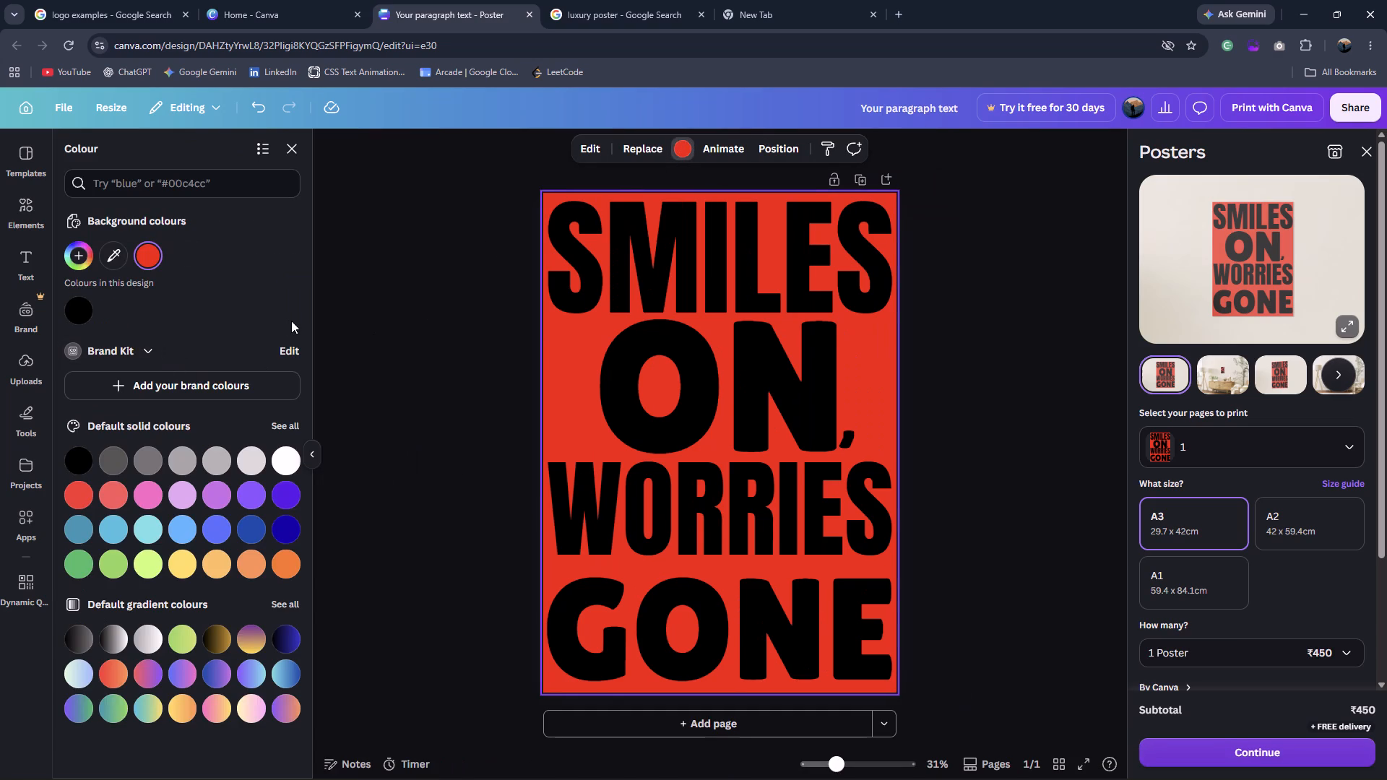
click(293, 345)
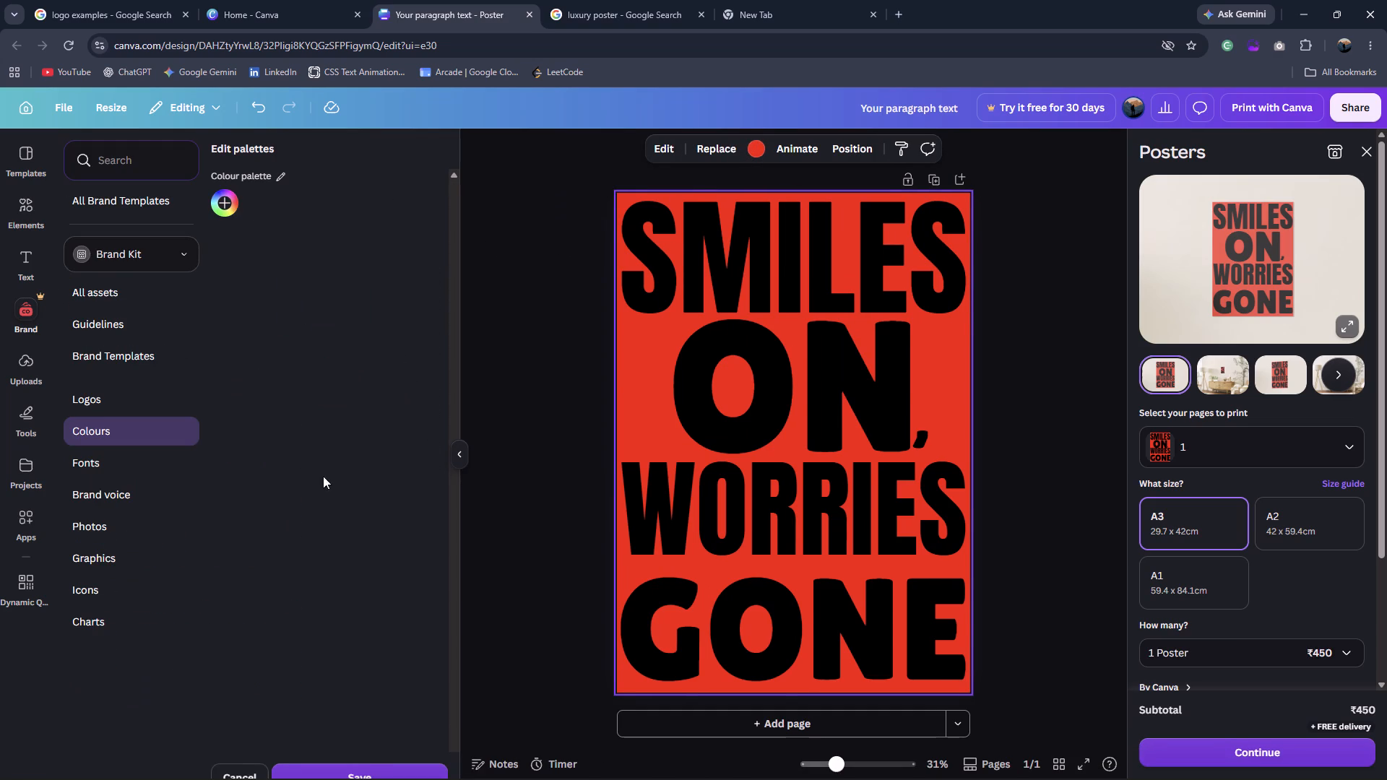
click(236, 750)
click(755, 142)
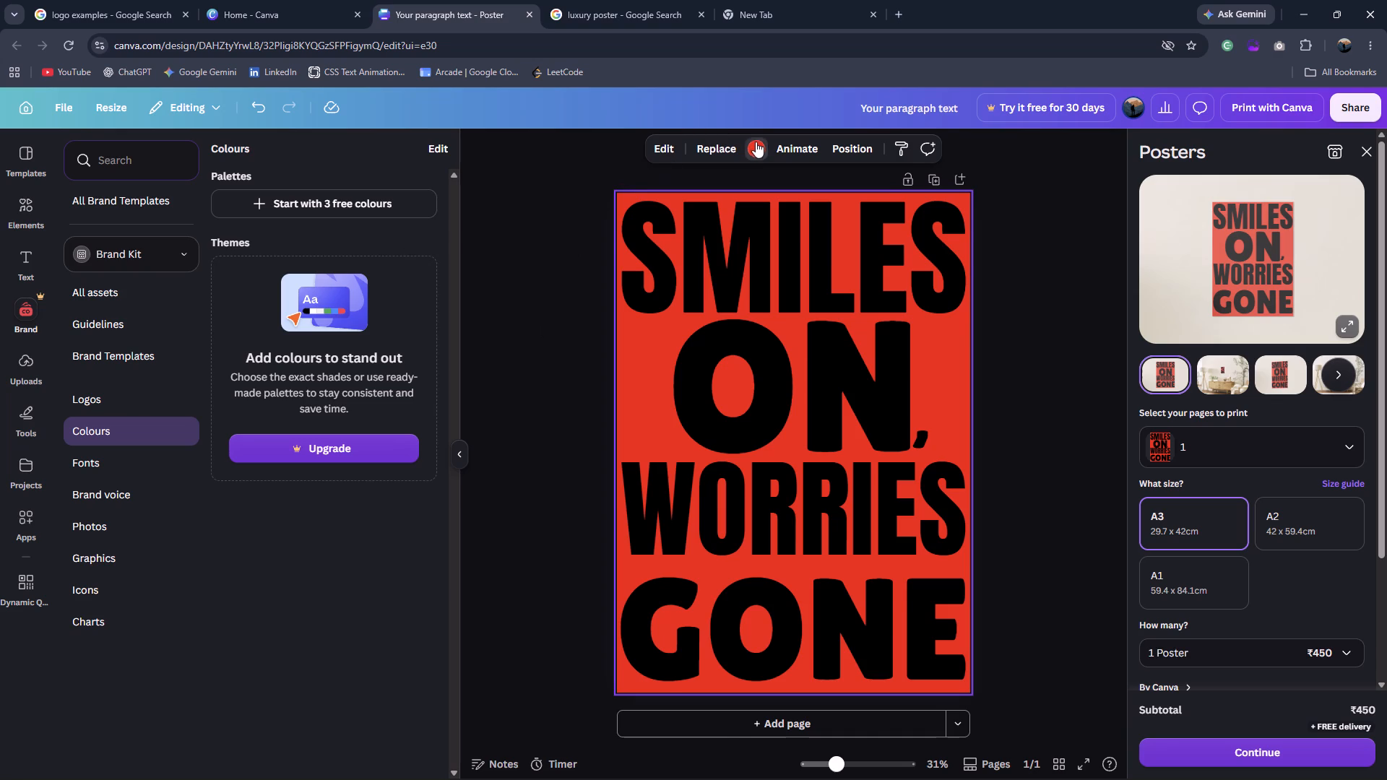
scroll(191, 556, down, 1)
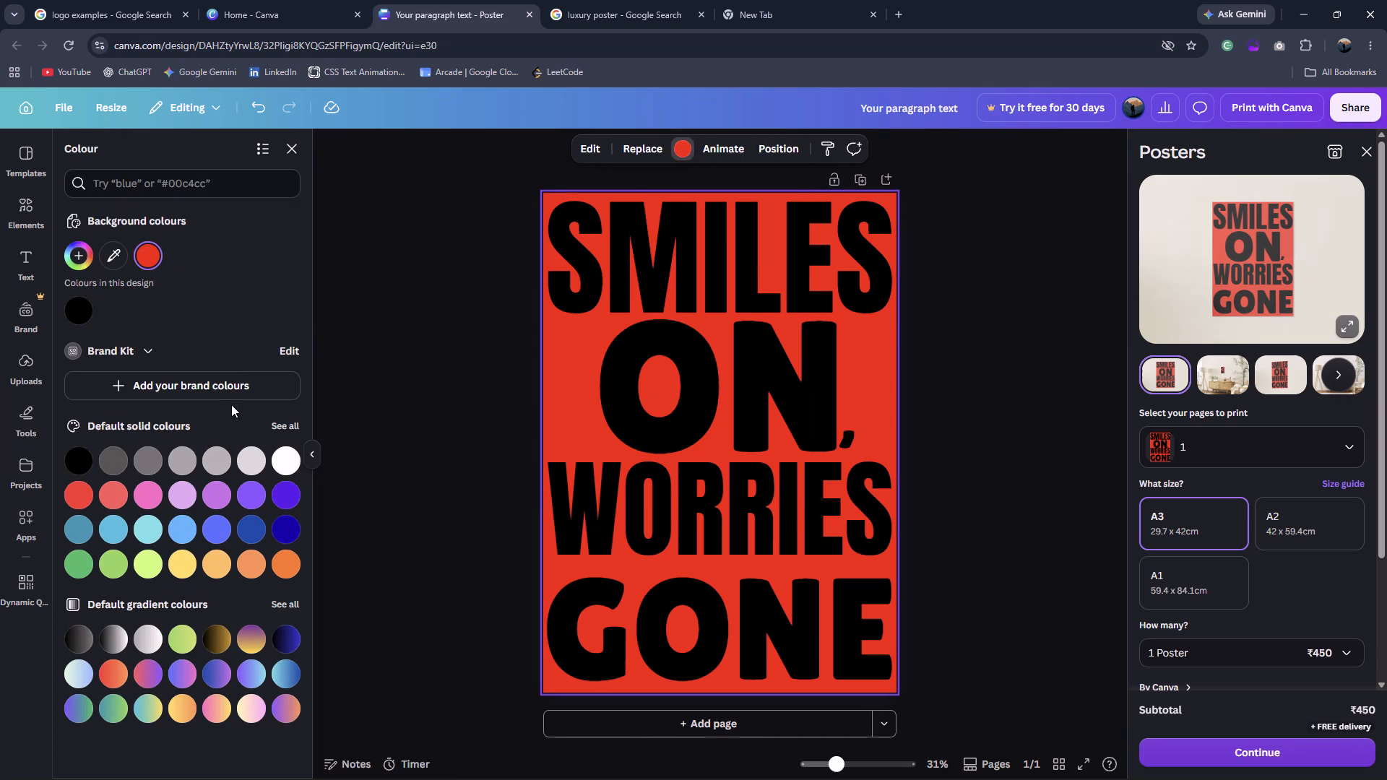
Look through the full range of default solid colours for a suitable background red.
click(123, 221)
click(288, 423)
scroll(131, 344, down, 1)
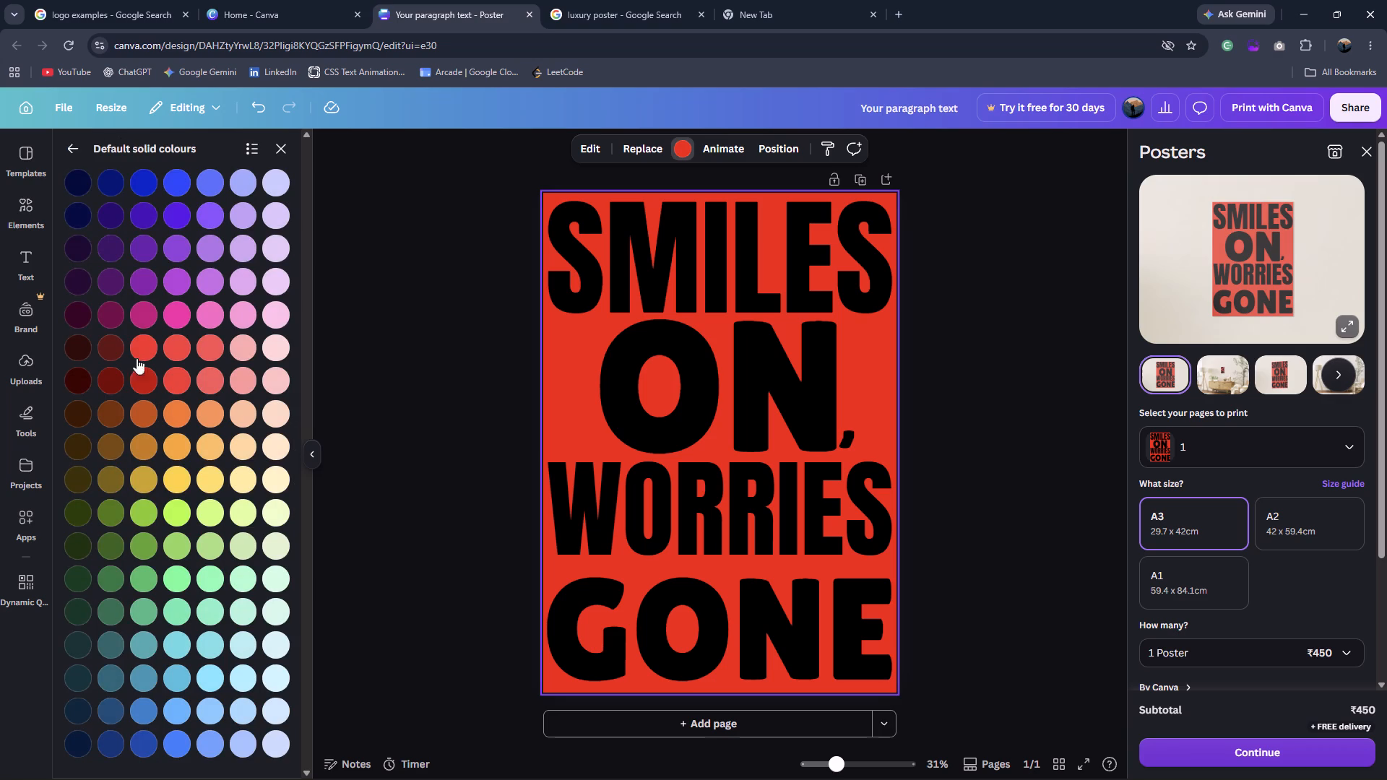
scroll(137, 358, down, 8)
click(79, 149)
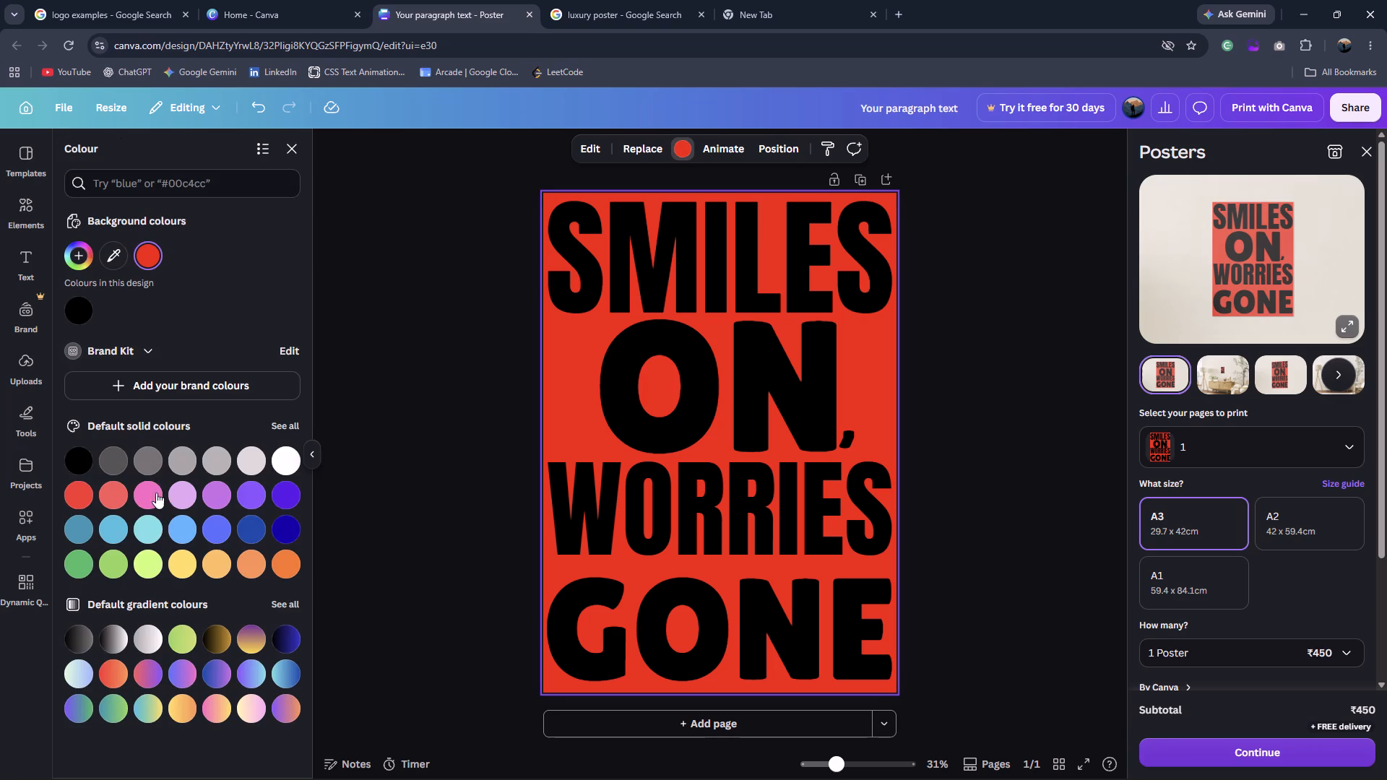
scroll(160, 516, down, 3)
click(87, 262)
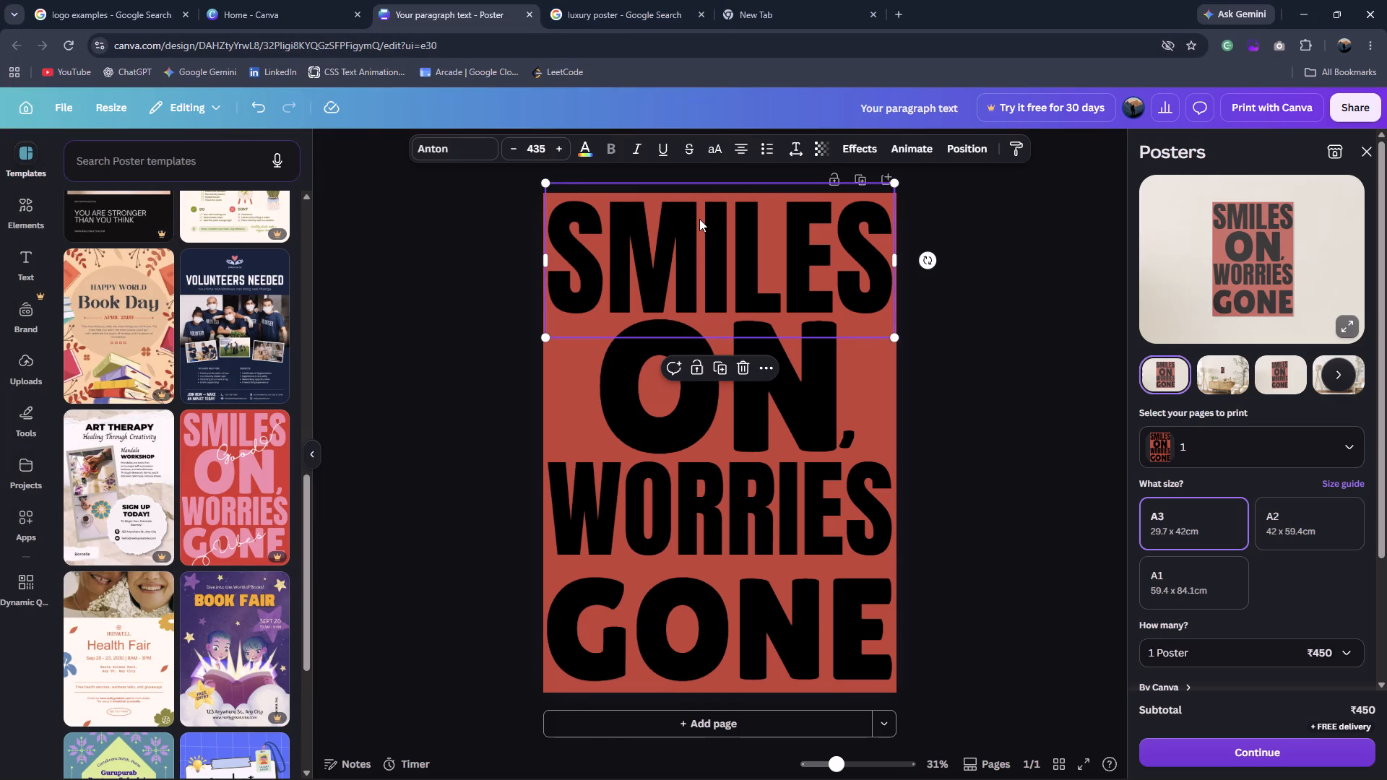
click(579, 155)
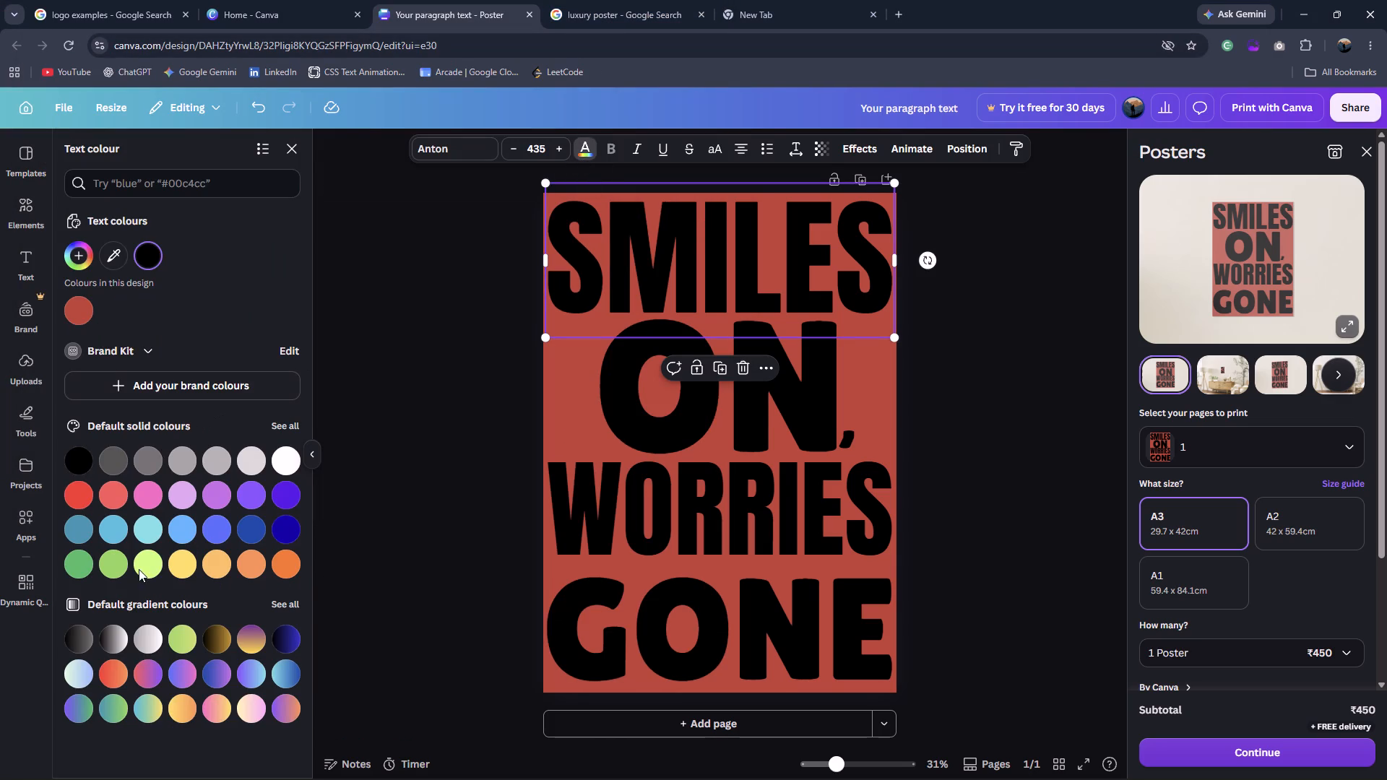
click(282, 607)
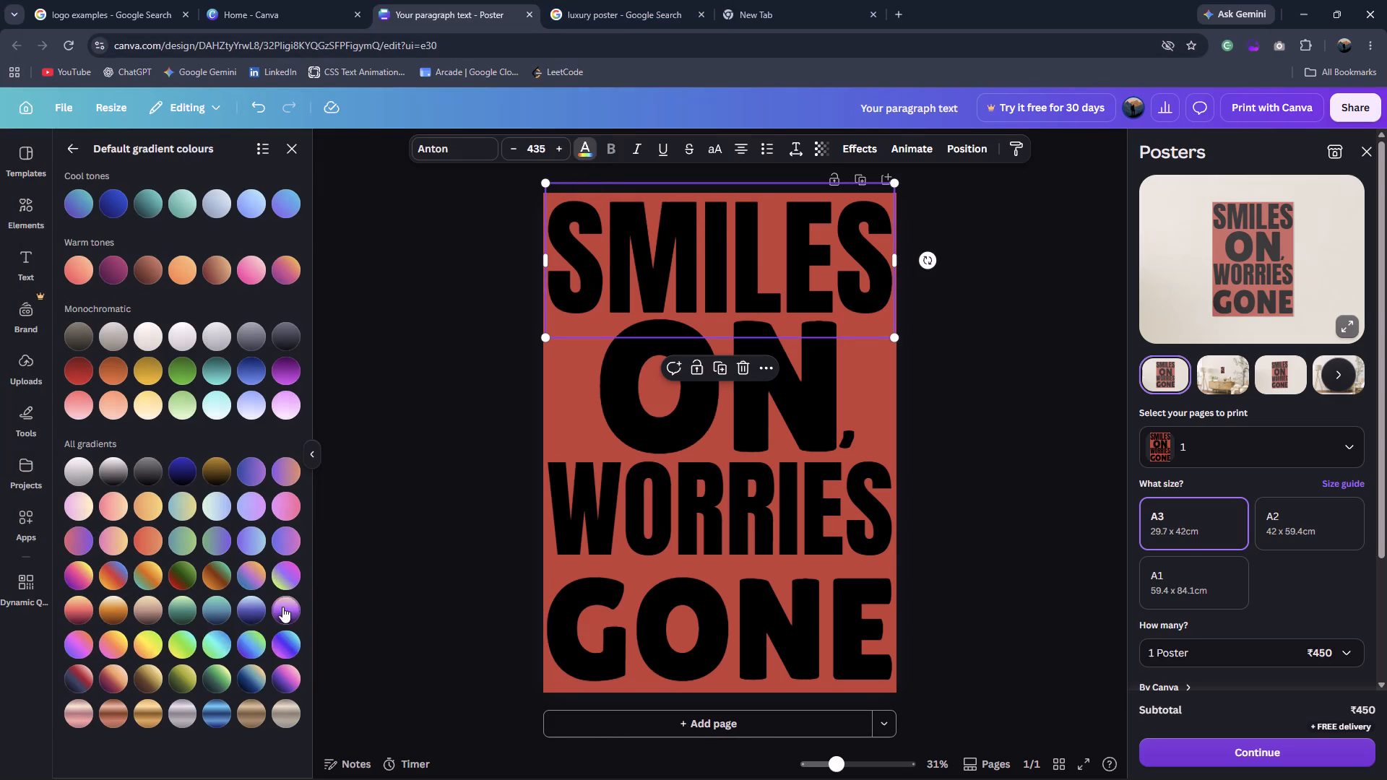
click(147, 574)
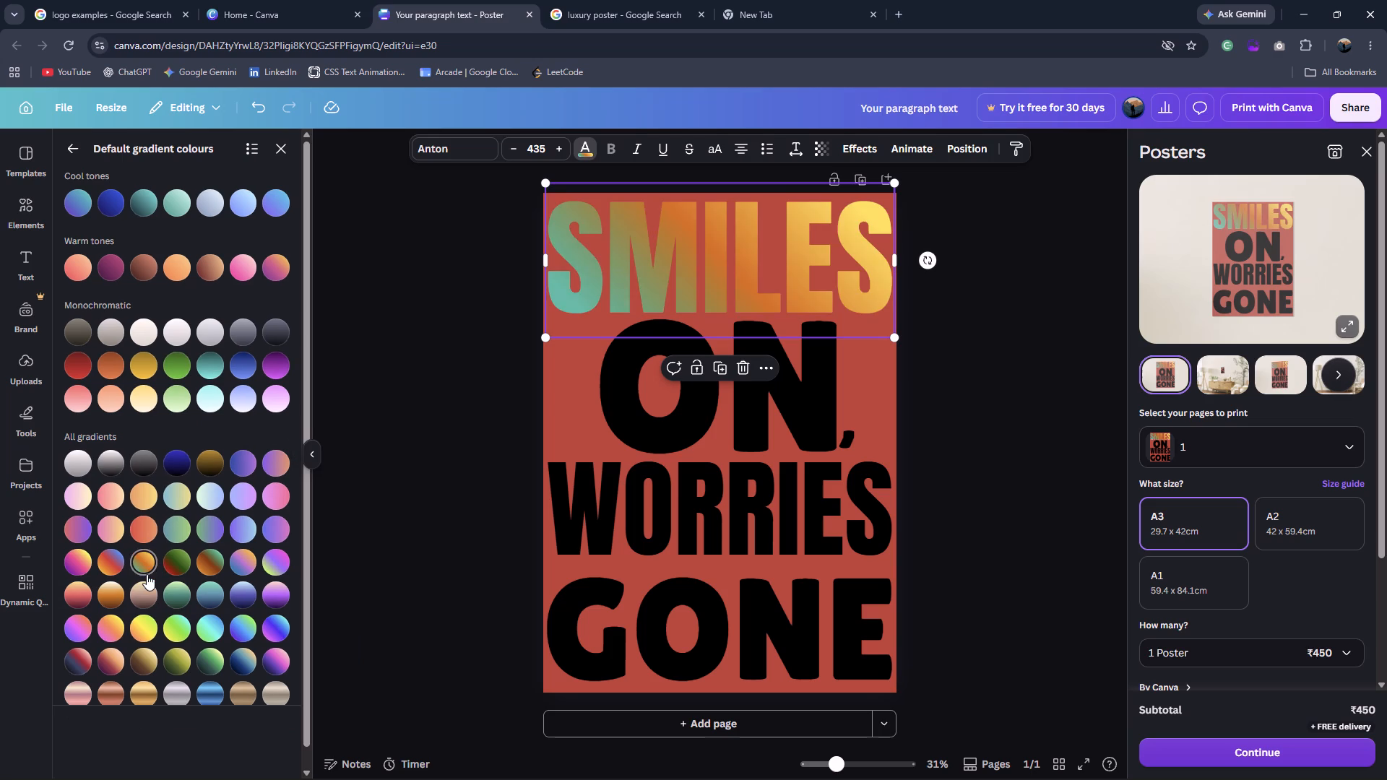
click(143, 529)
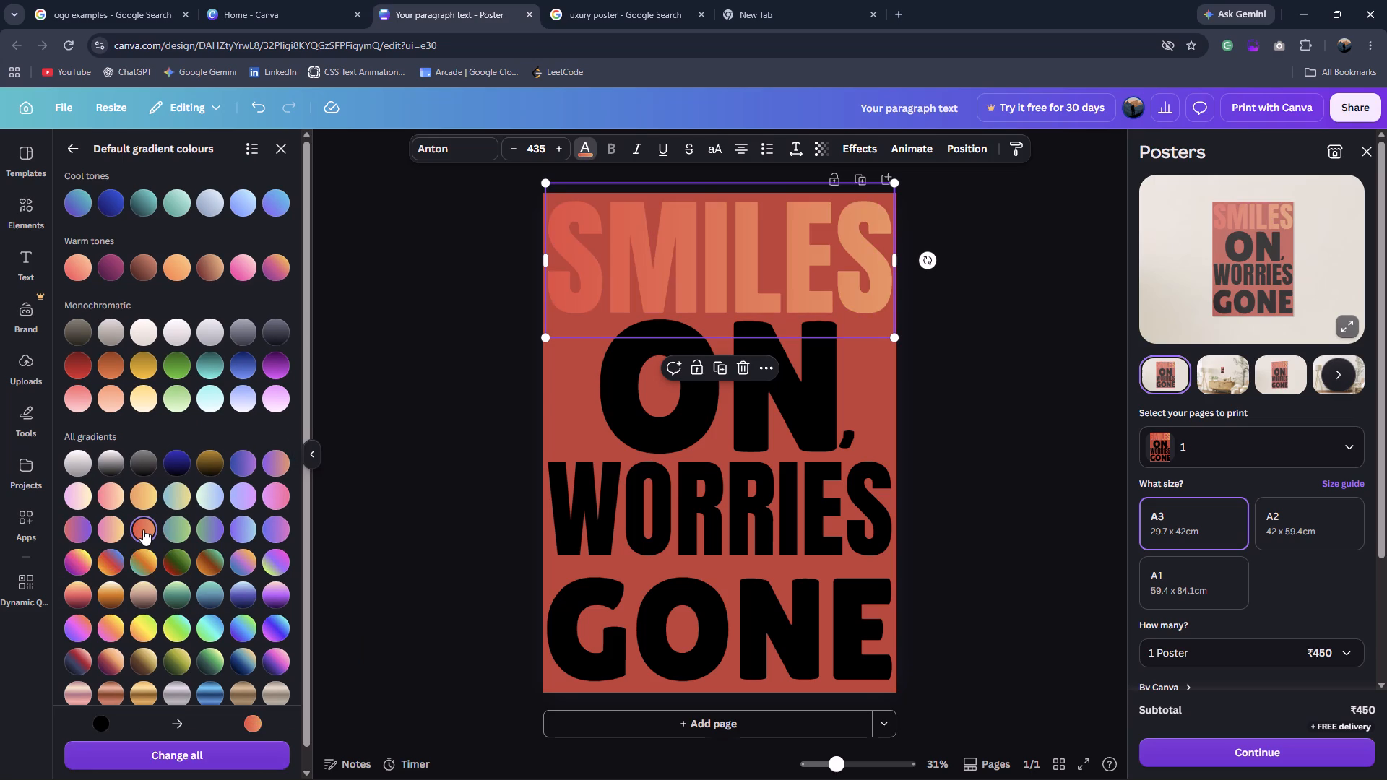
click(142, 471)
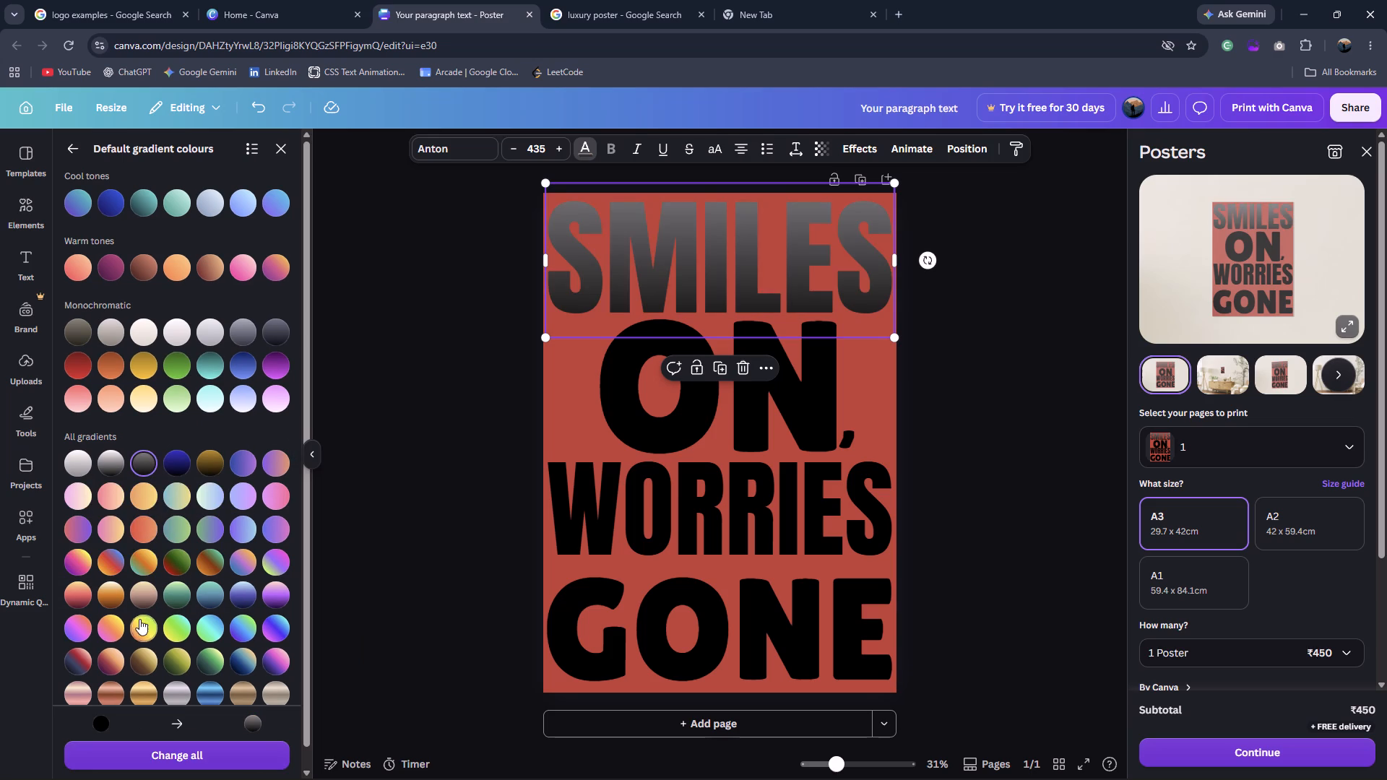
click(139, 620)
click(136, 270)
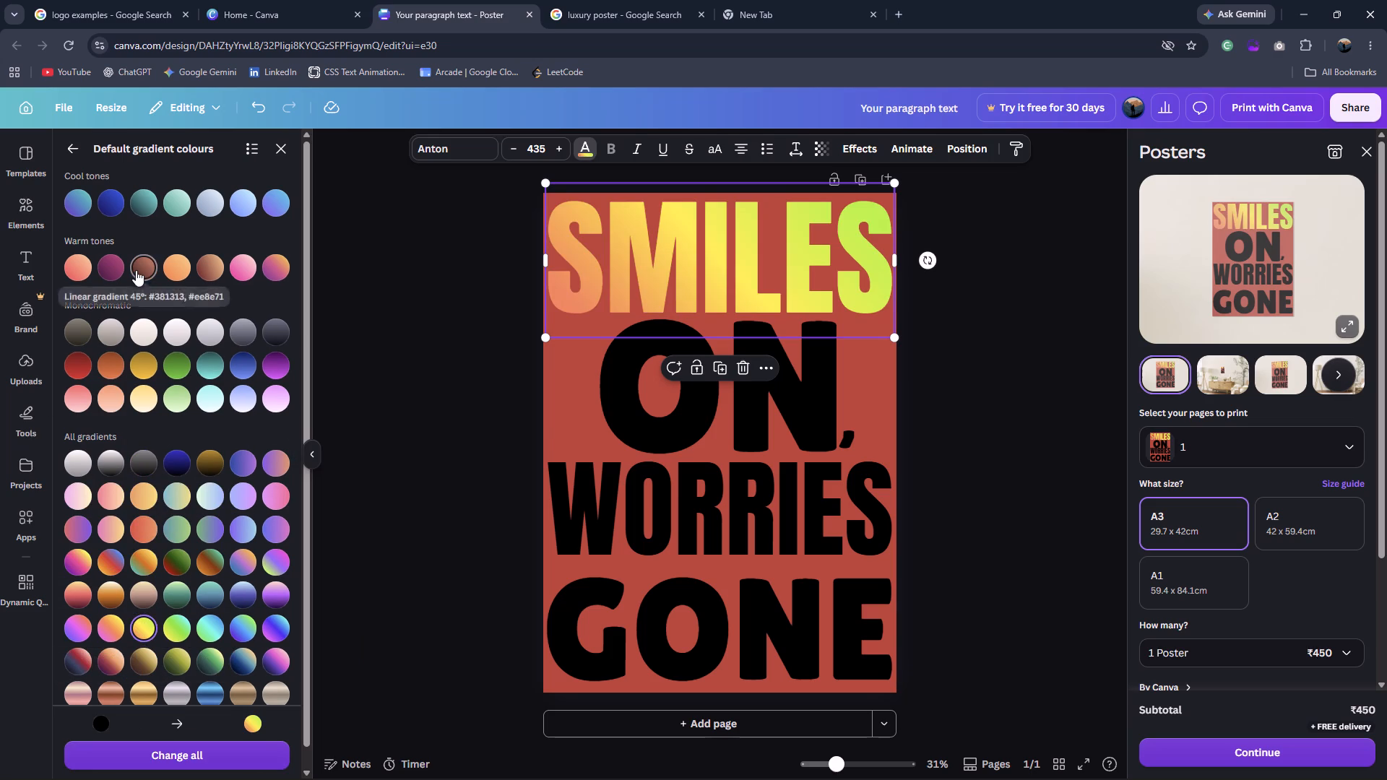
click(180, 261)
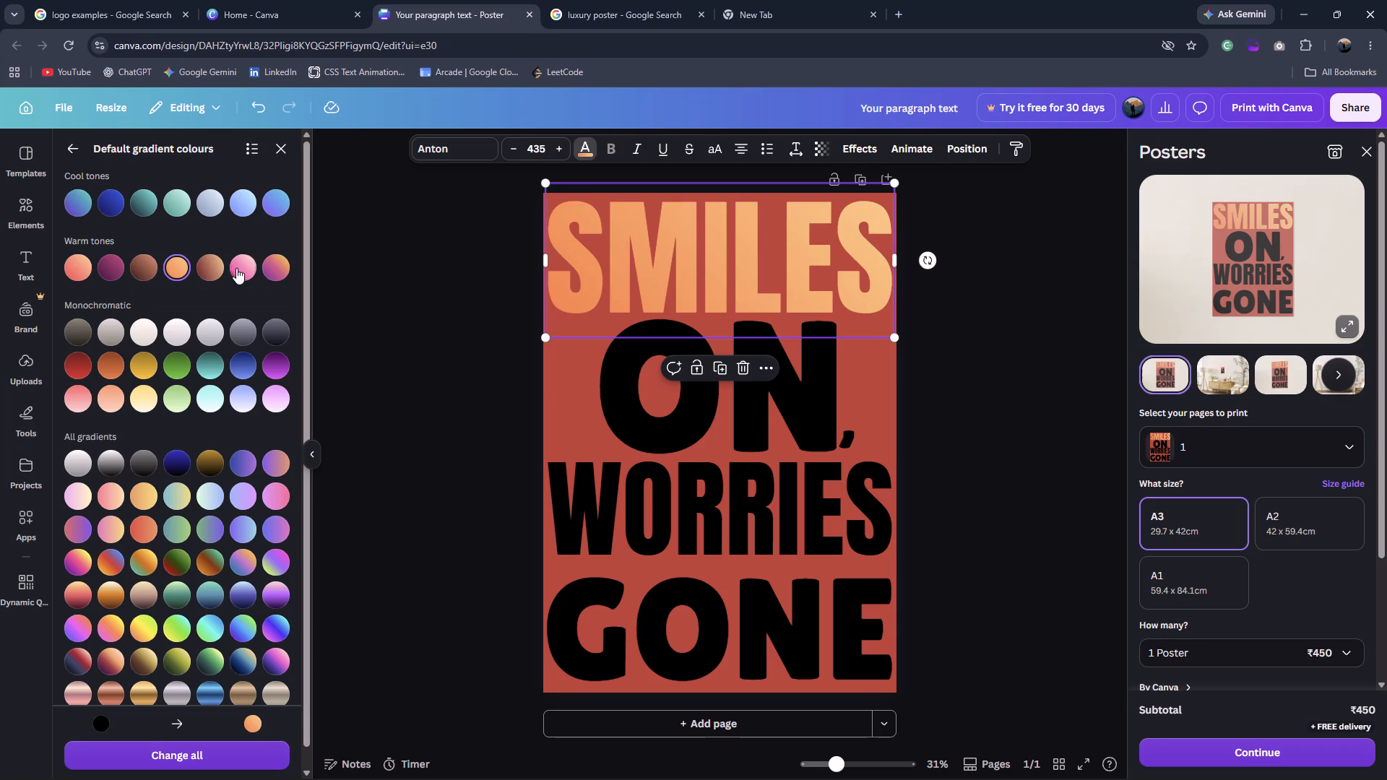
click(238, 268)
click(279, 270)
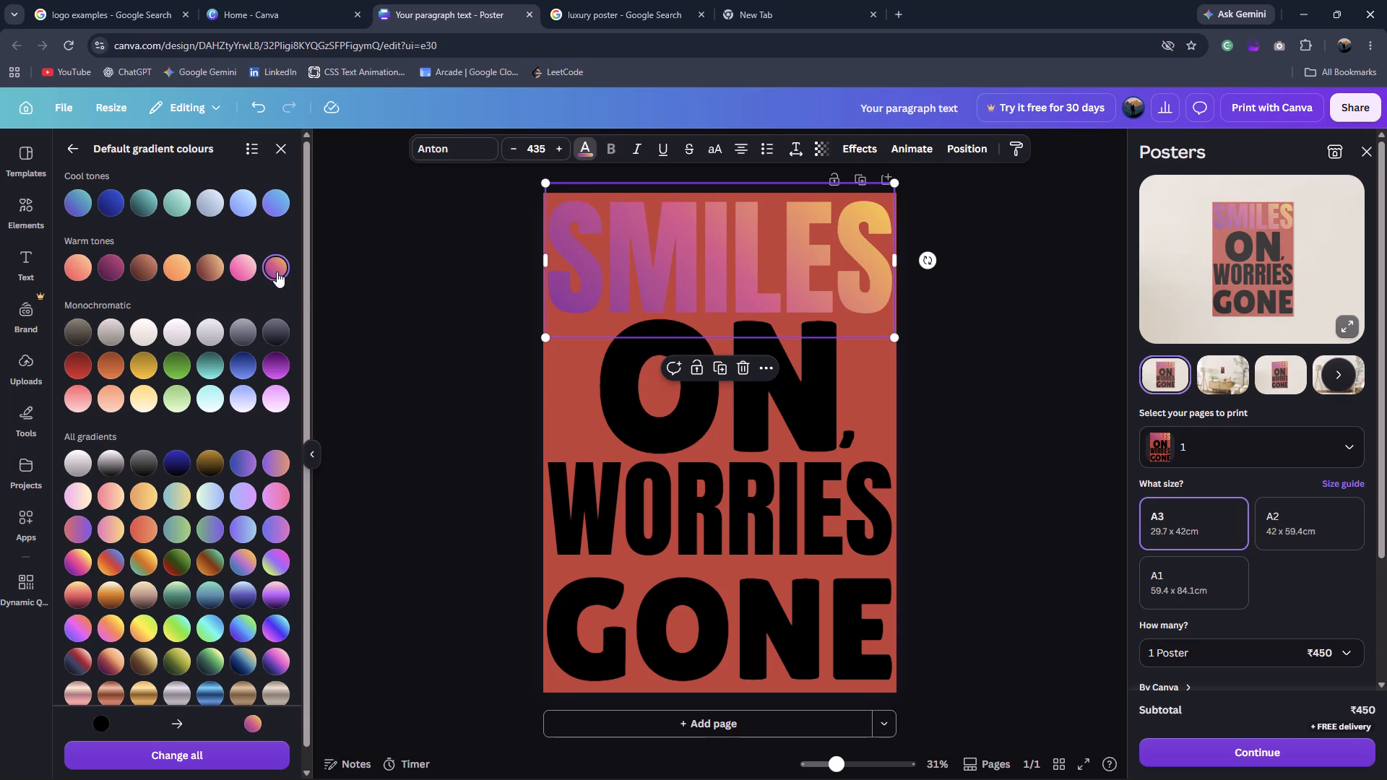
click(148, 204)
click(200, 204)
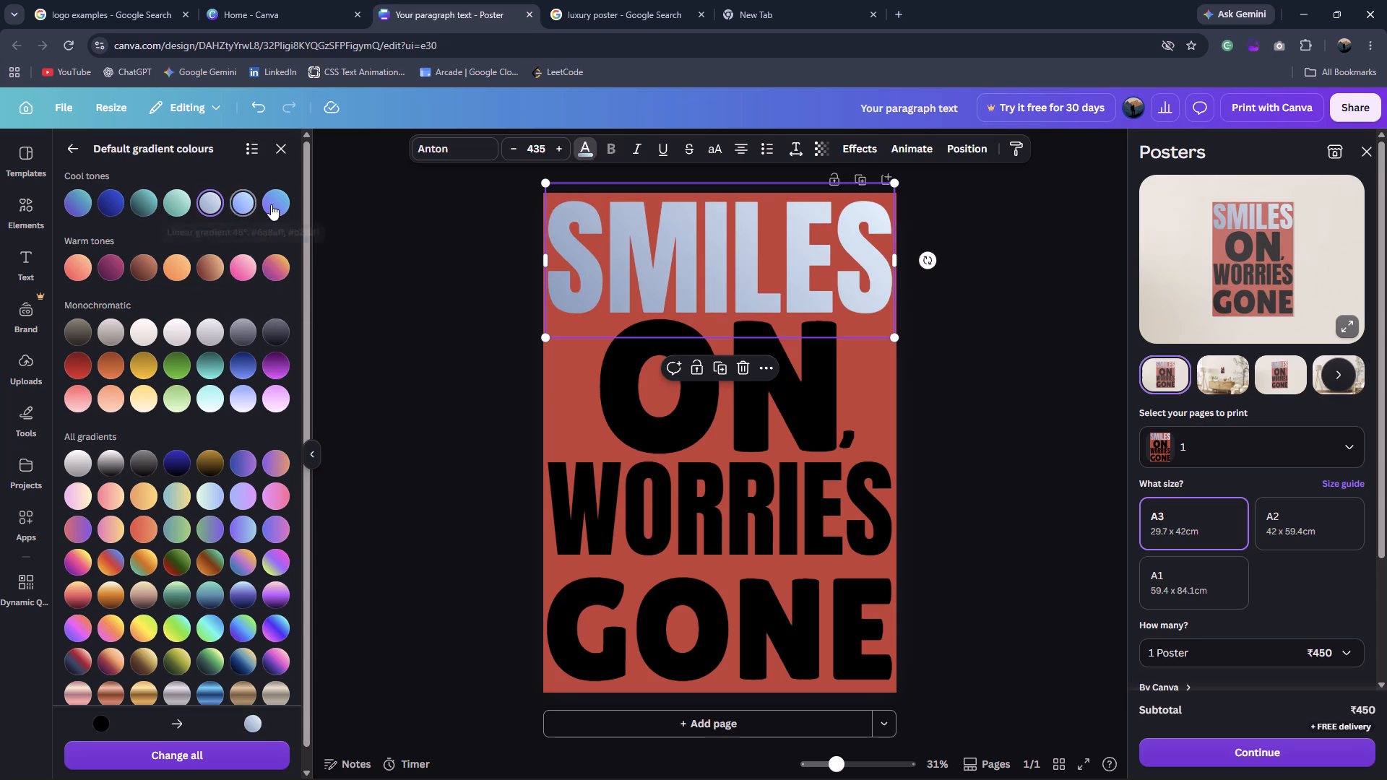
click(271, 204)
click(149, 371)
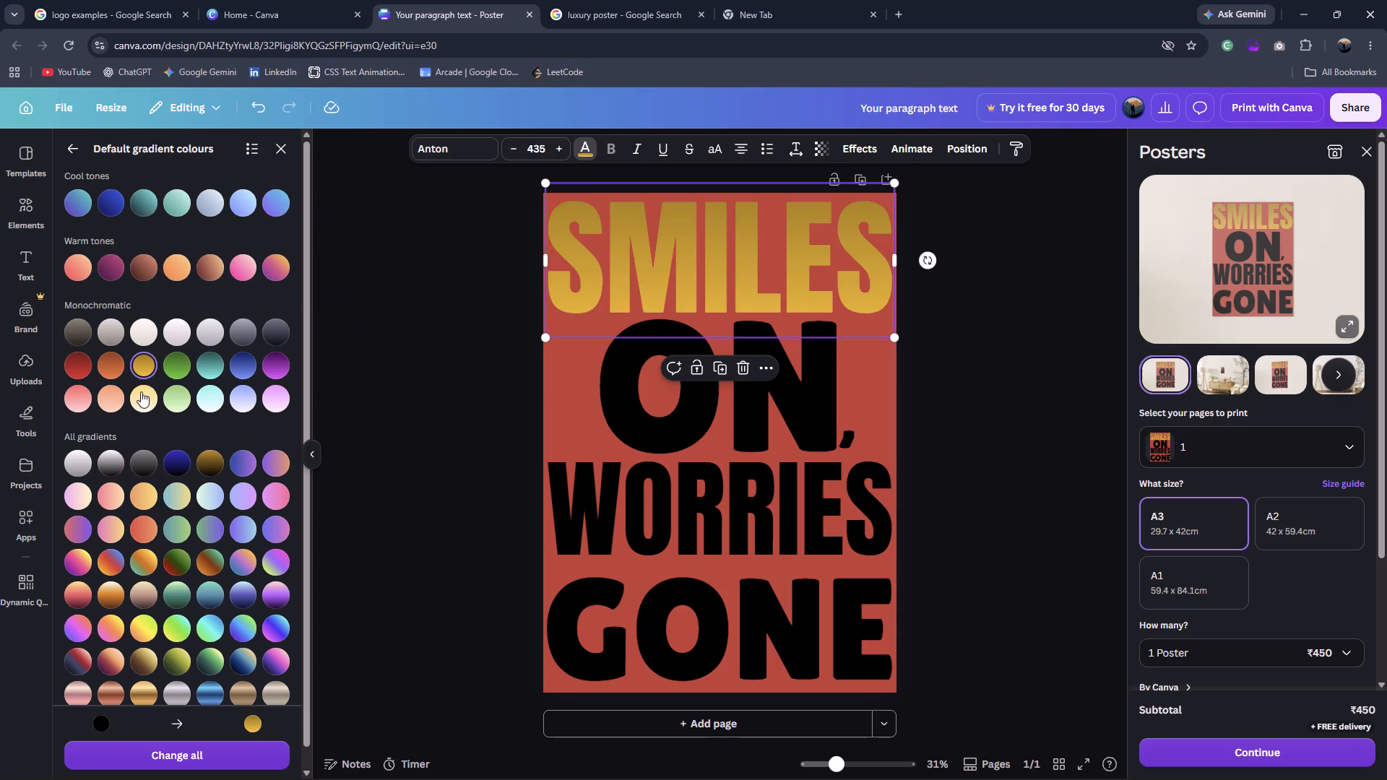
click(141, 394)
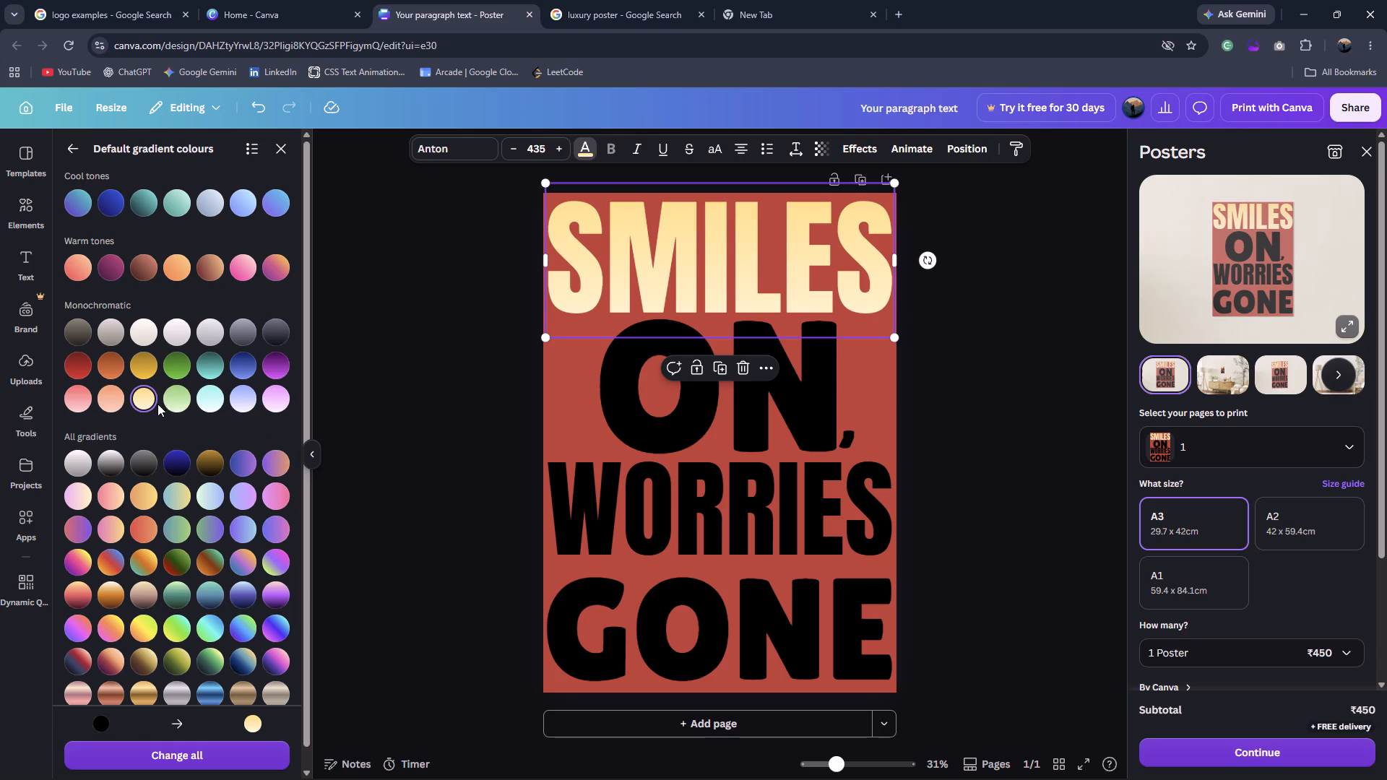
Colour the SMILES text with the light peach monochromatic default gradient, comparing it with the neighbouring pink one.
click(100, 404)
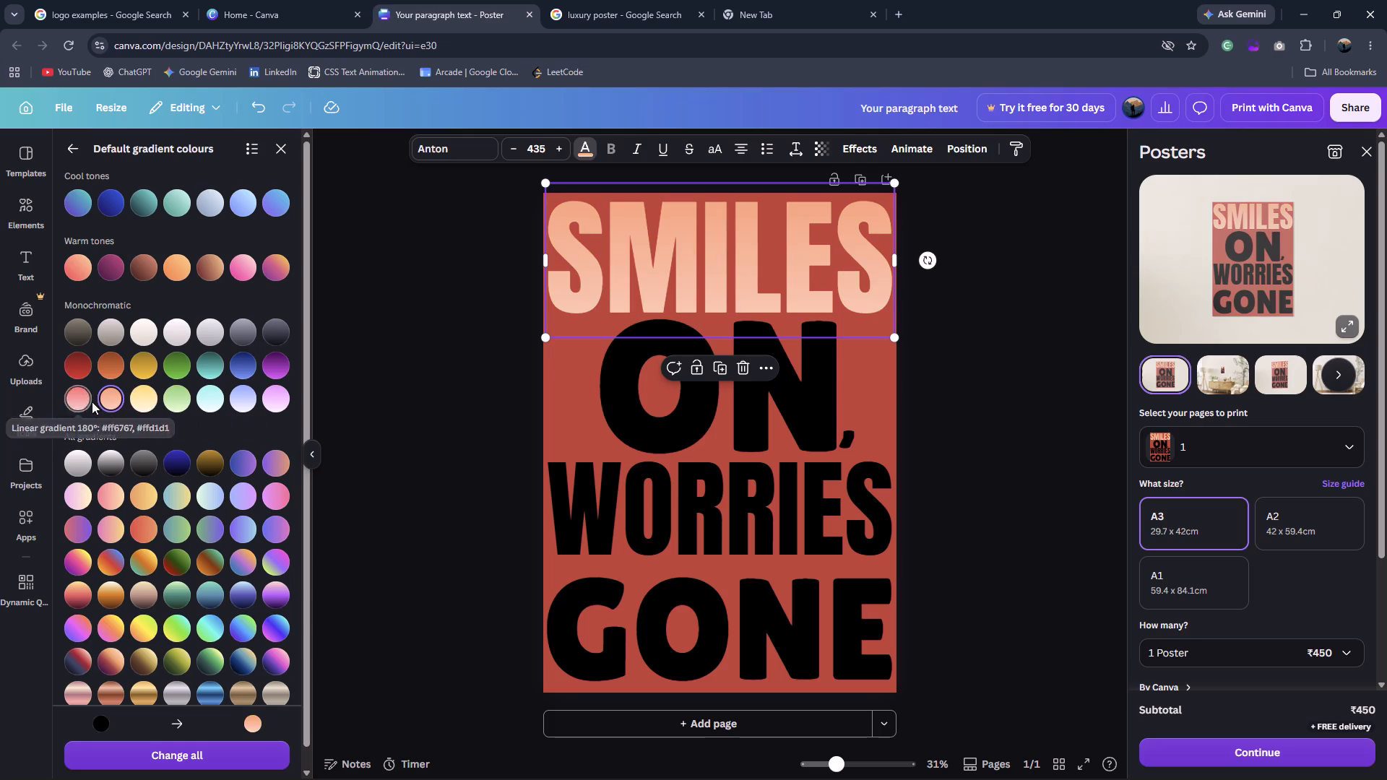
click(82, 402)
click(98, 402)
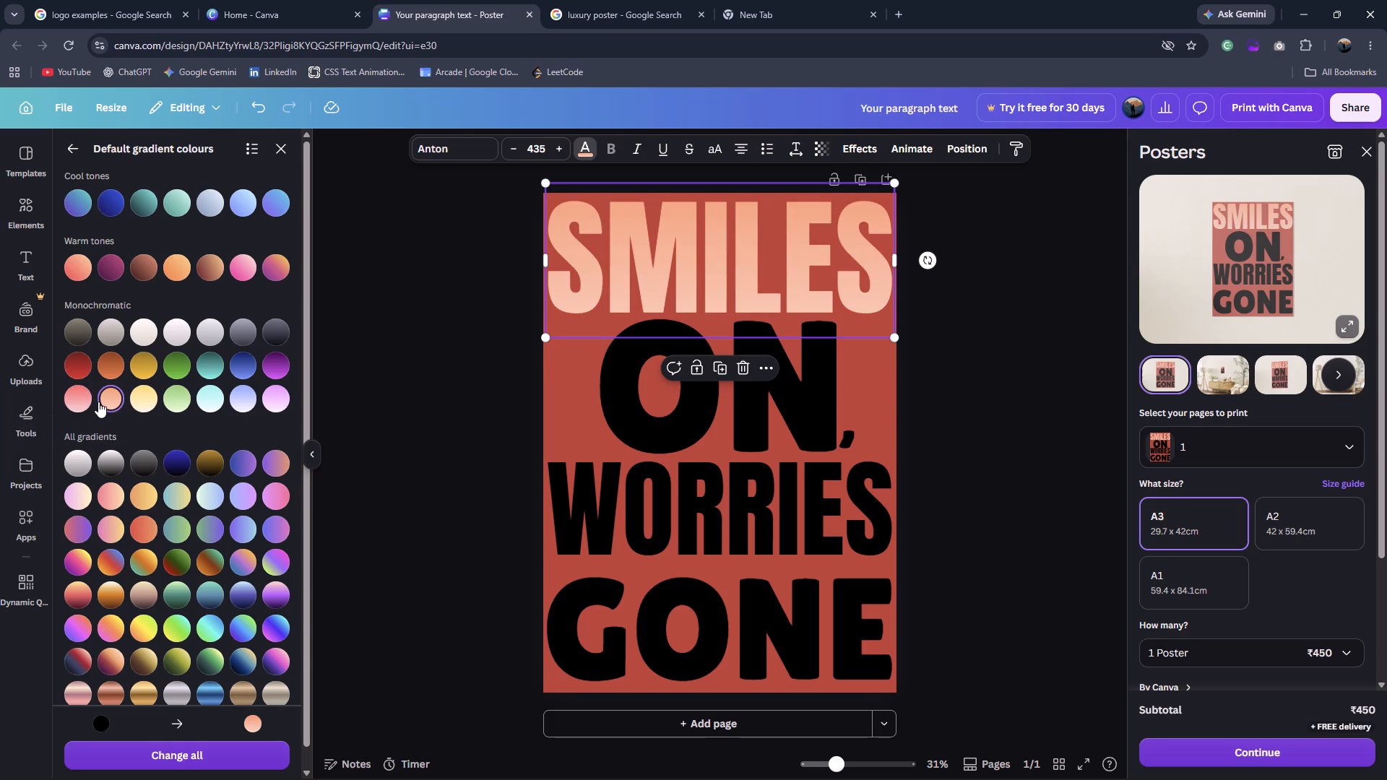
click(381, 371)
click(462, 313)
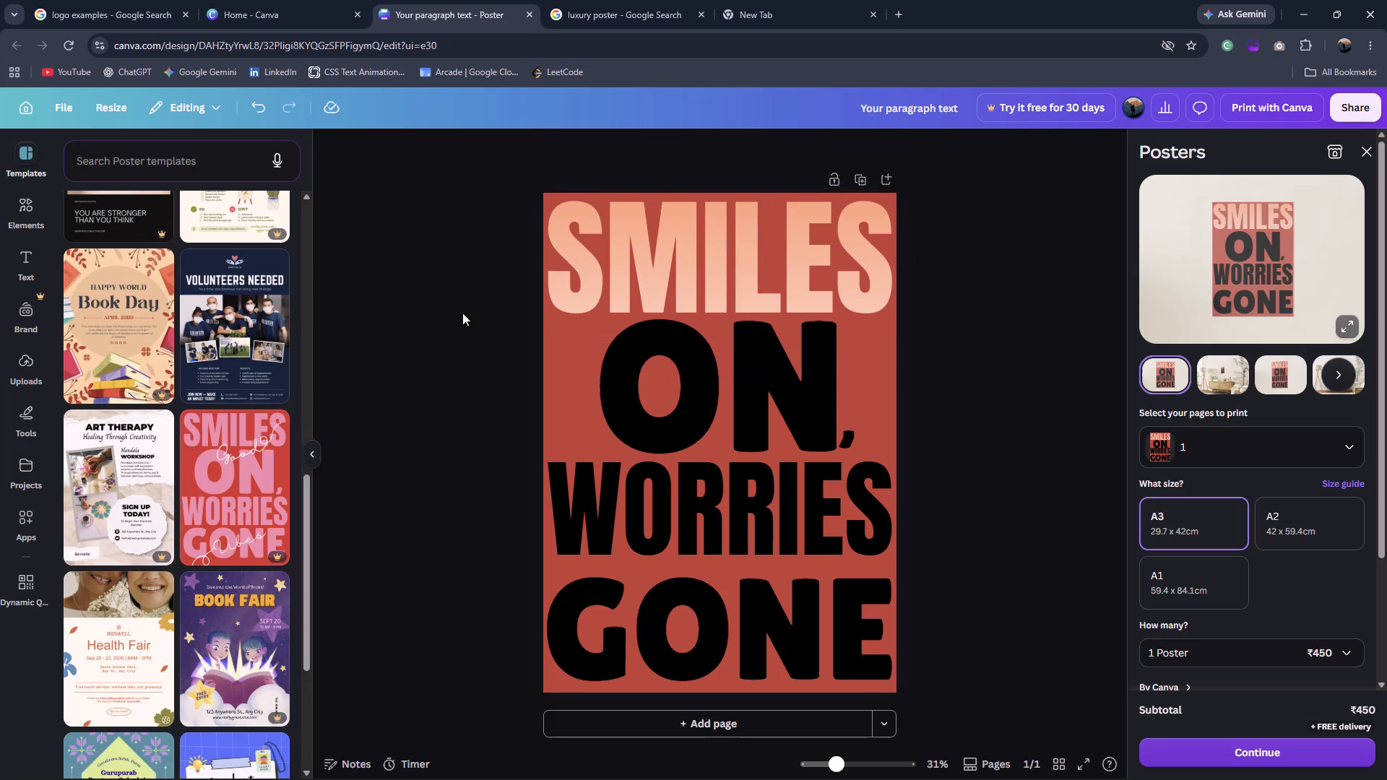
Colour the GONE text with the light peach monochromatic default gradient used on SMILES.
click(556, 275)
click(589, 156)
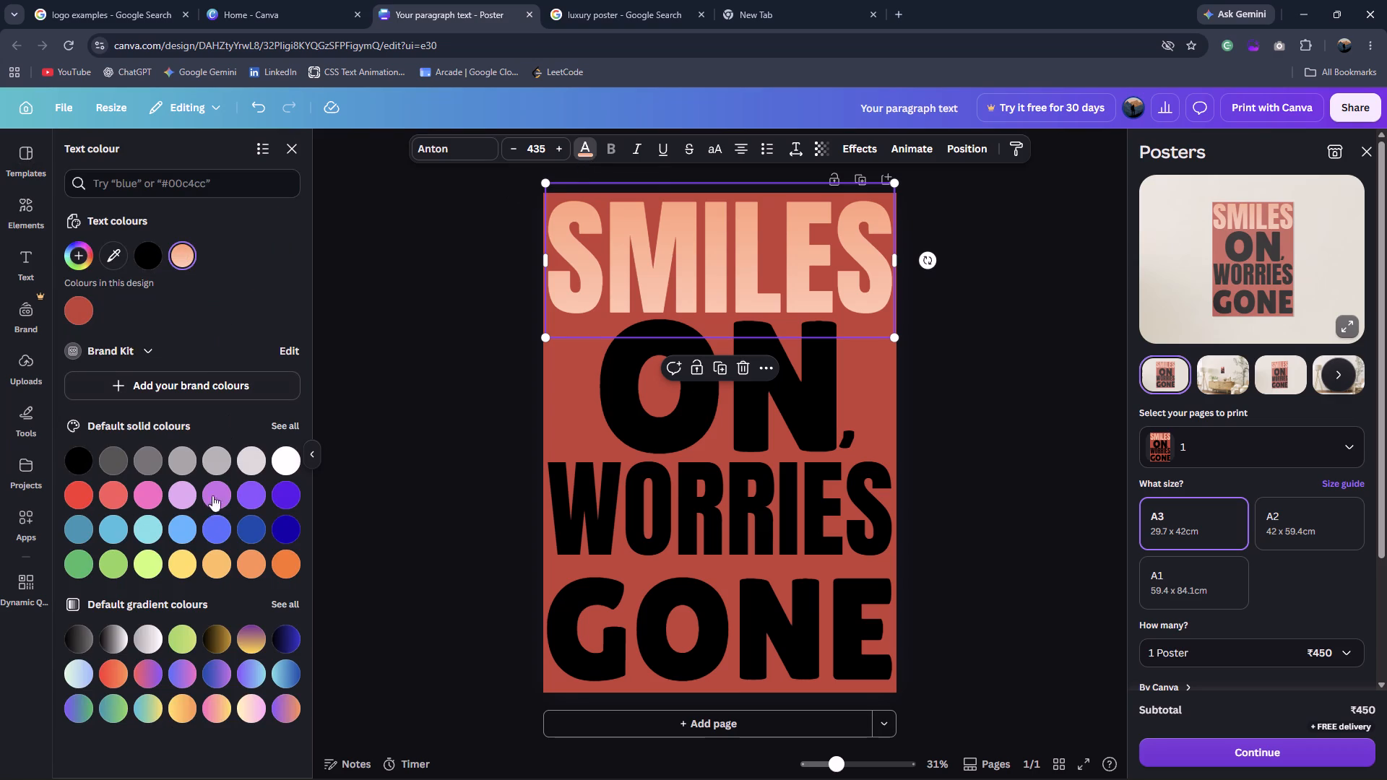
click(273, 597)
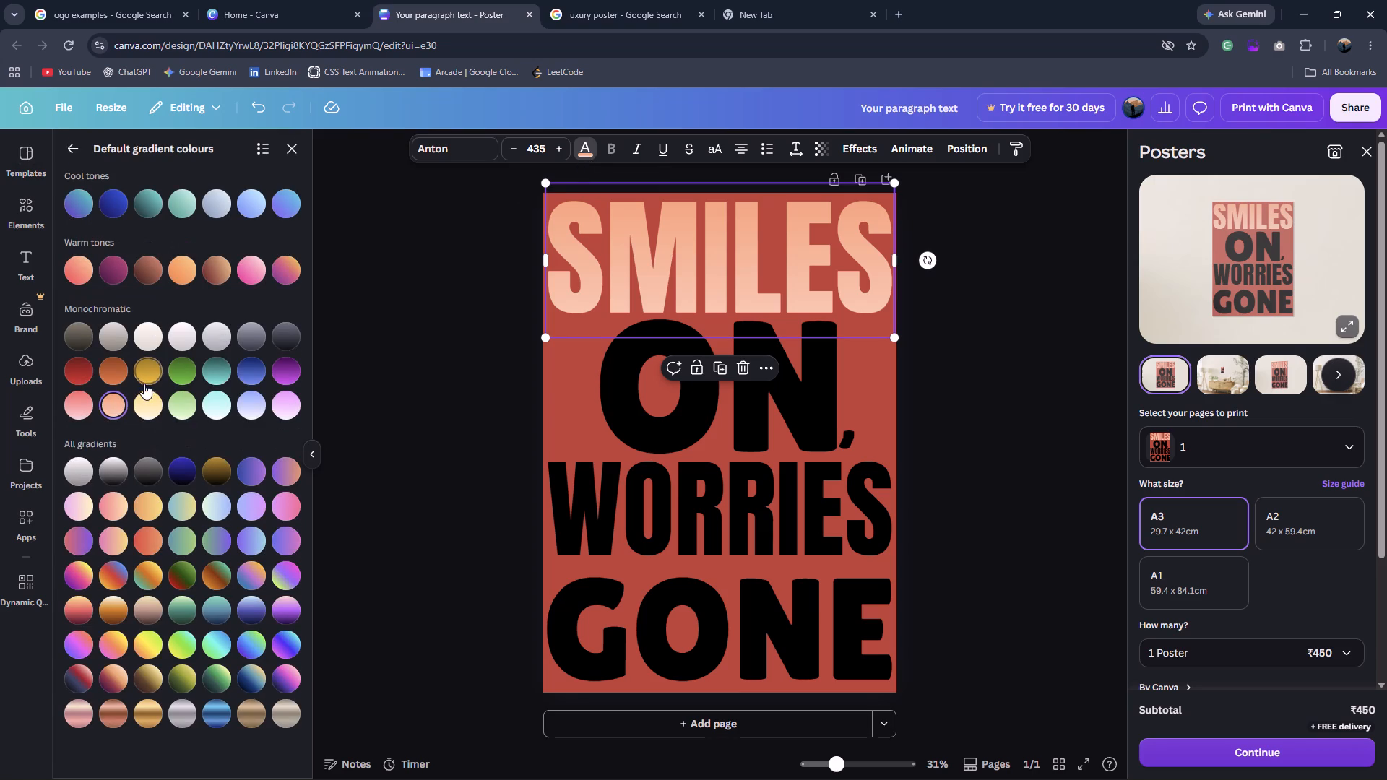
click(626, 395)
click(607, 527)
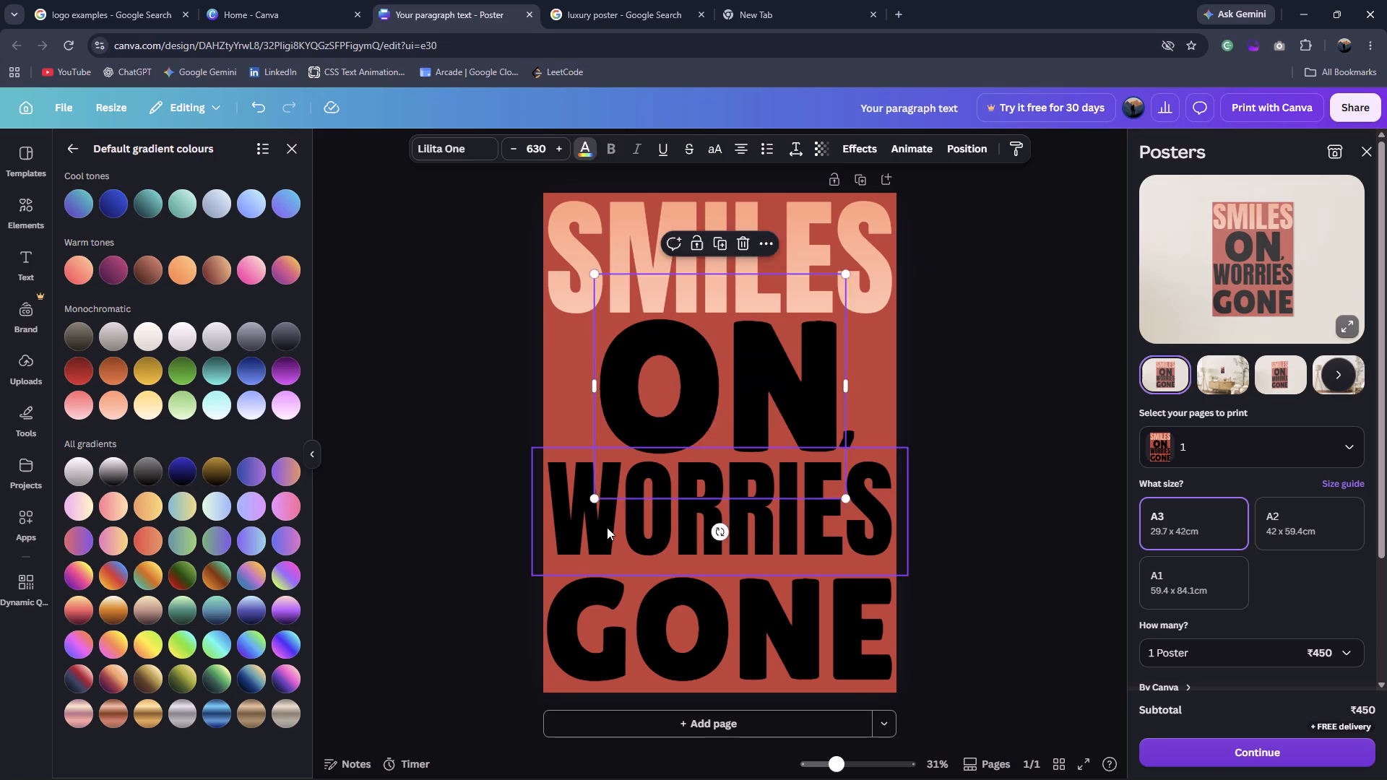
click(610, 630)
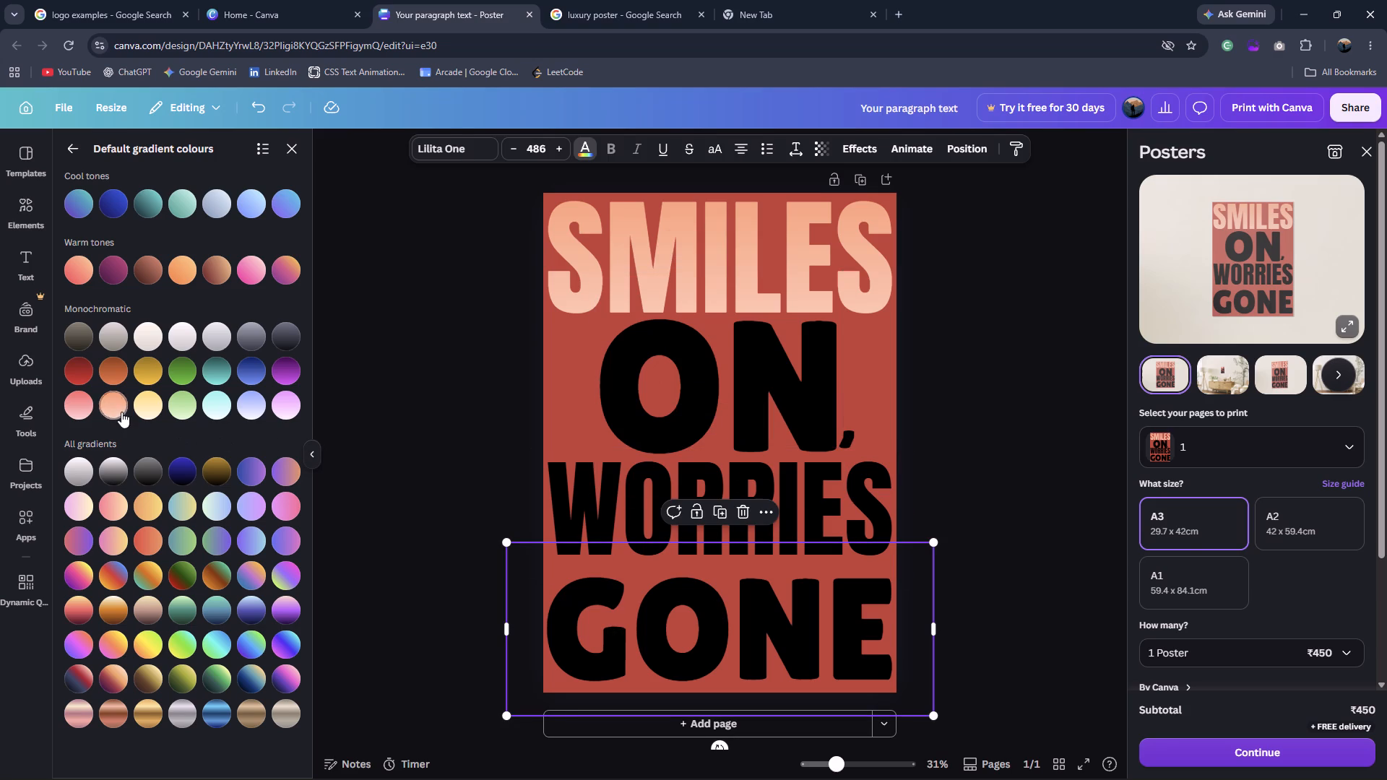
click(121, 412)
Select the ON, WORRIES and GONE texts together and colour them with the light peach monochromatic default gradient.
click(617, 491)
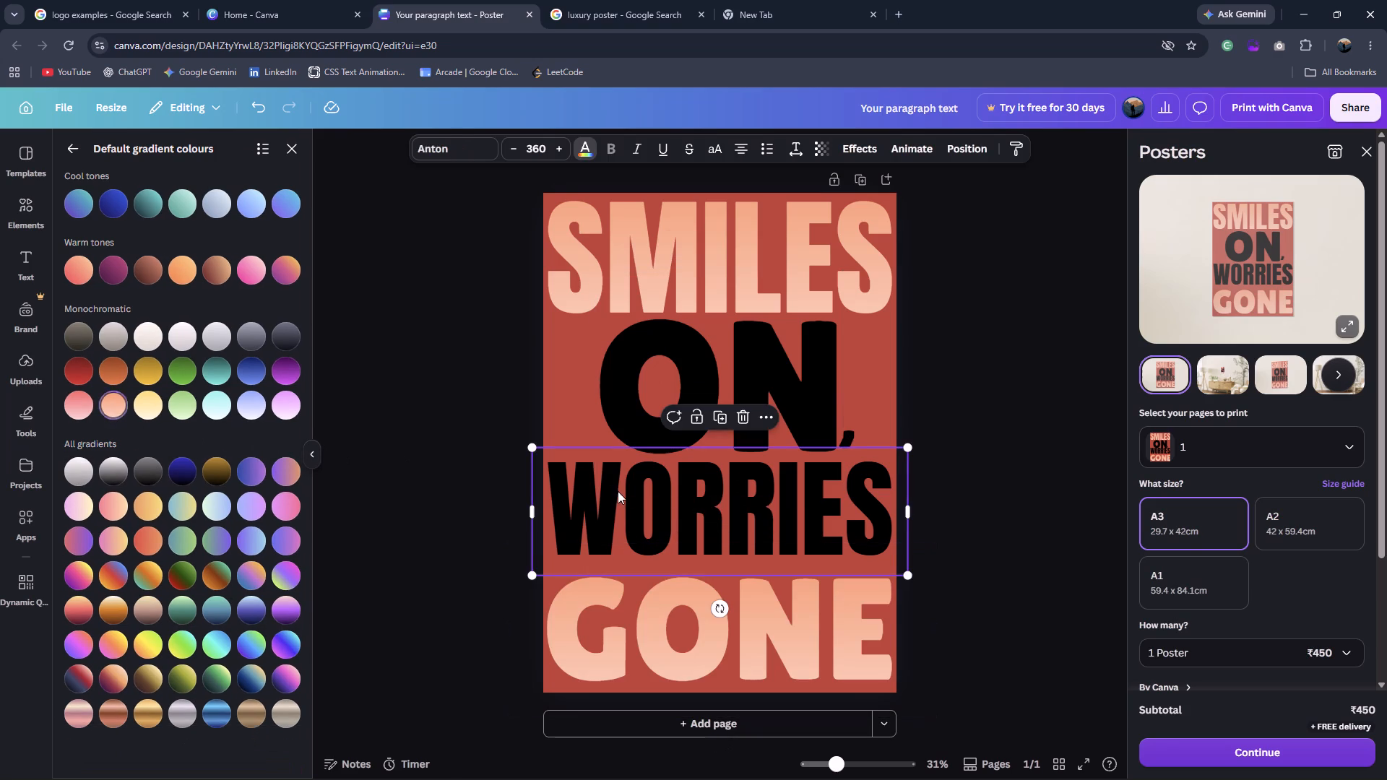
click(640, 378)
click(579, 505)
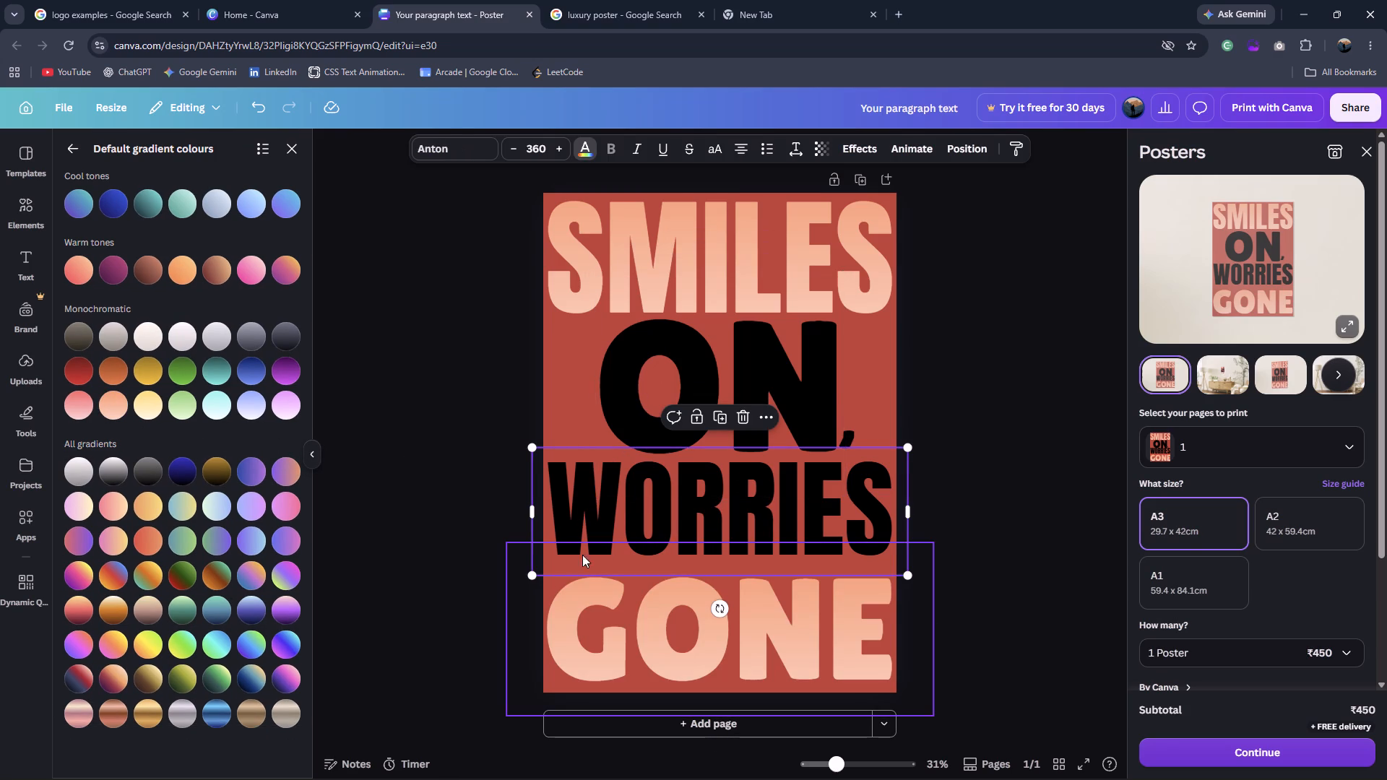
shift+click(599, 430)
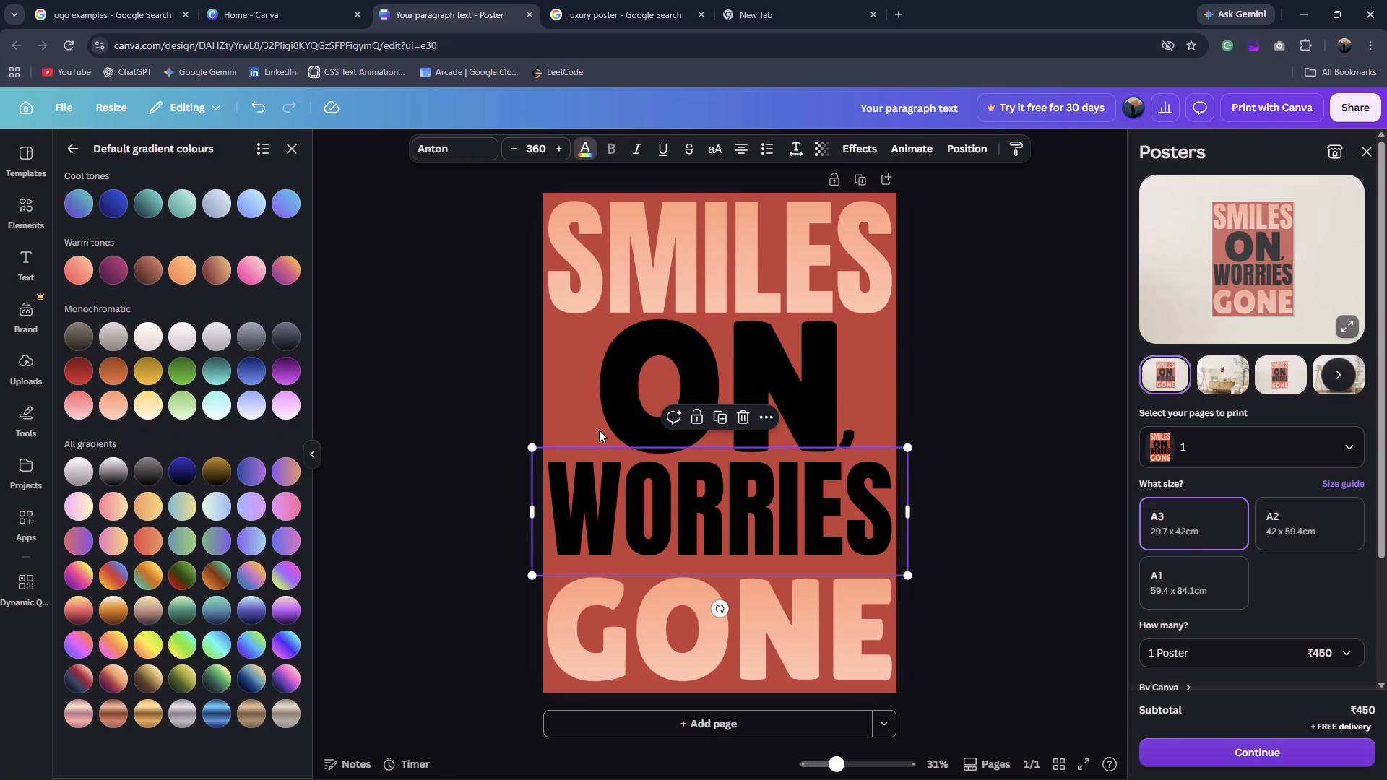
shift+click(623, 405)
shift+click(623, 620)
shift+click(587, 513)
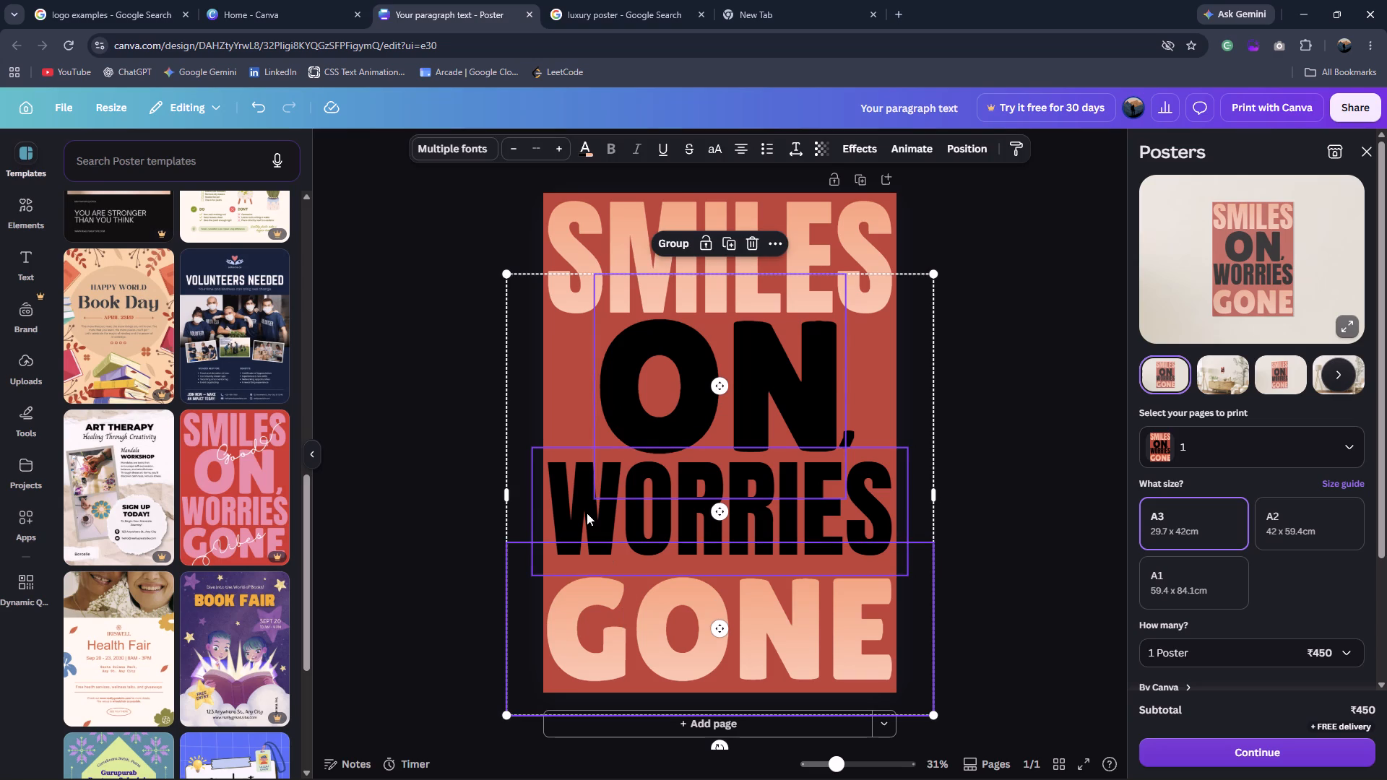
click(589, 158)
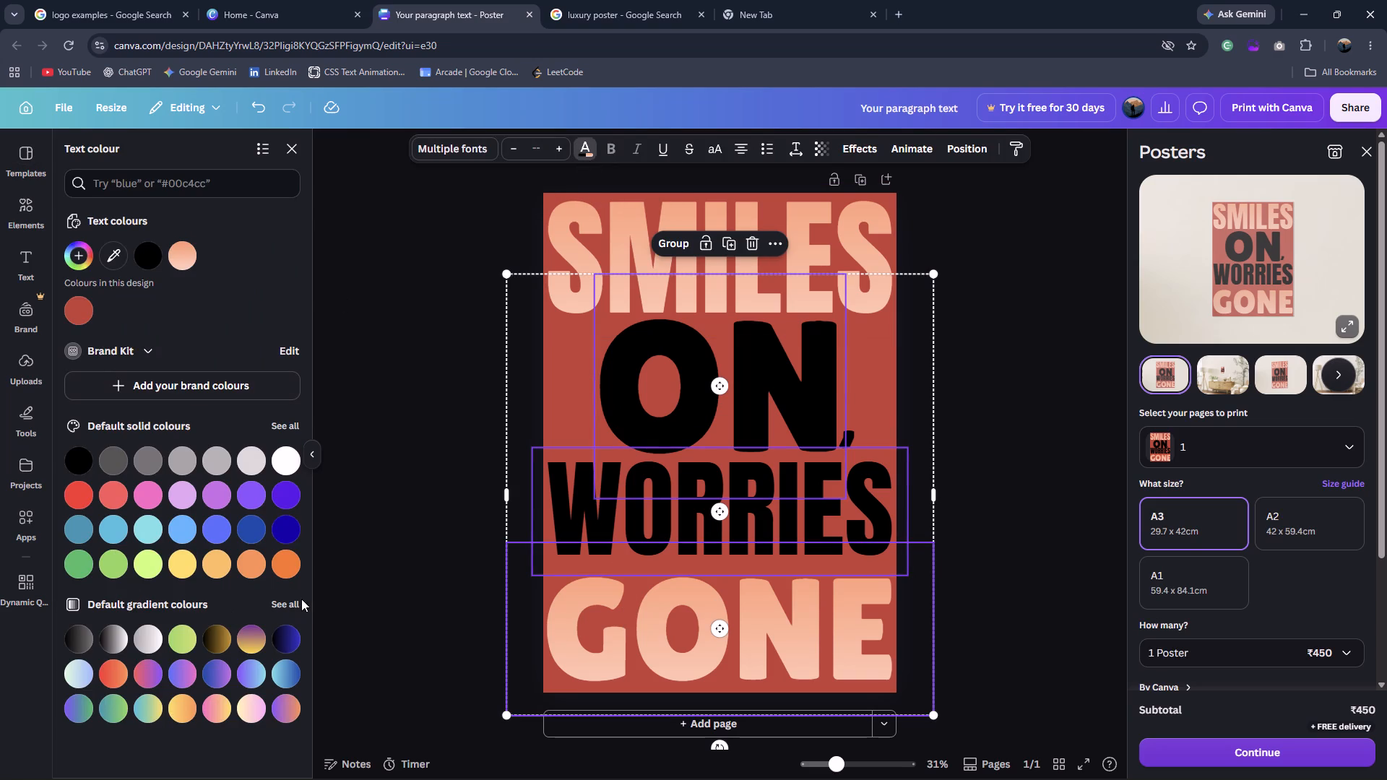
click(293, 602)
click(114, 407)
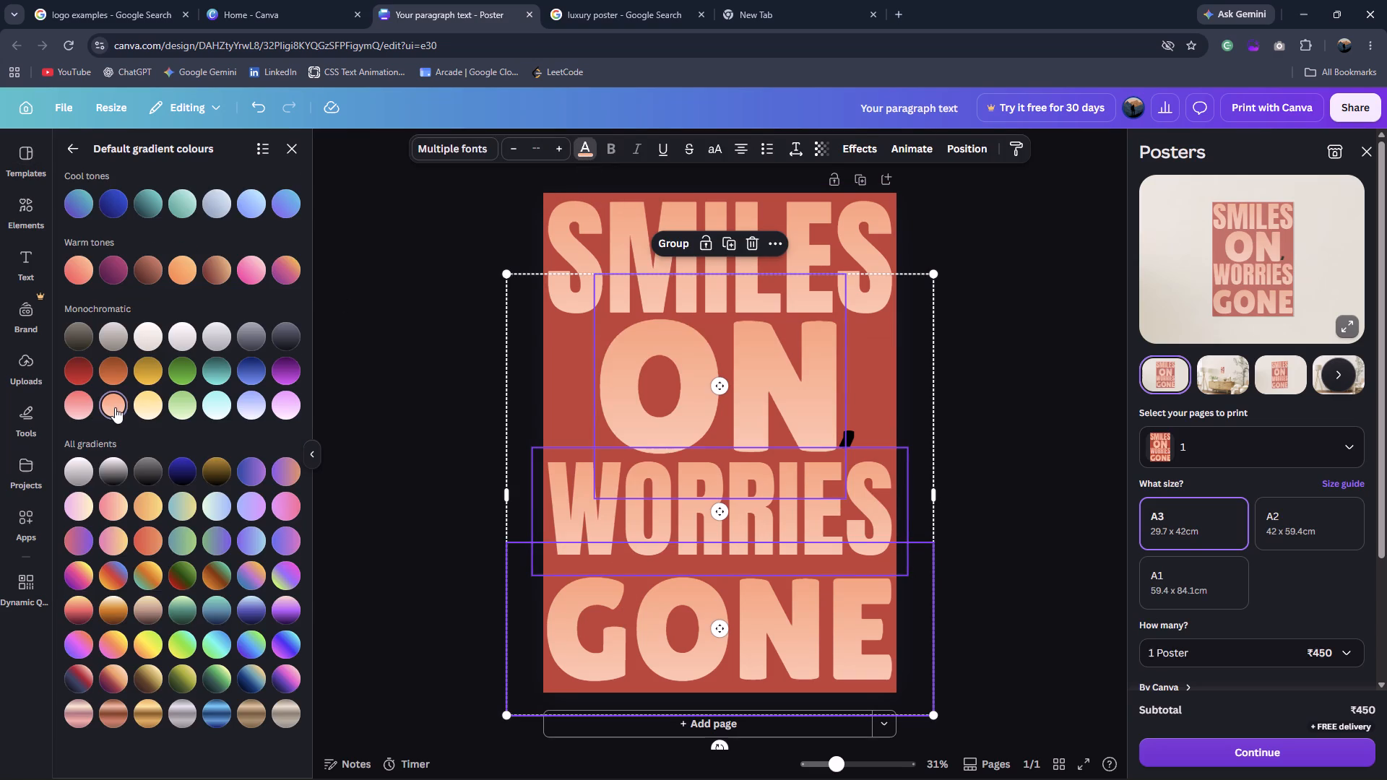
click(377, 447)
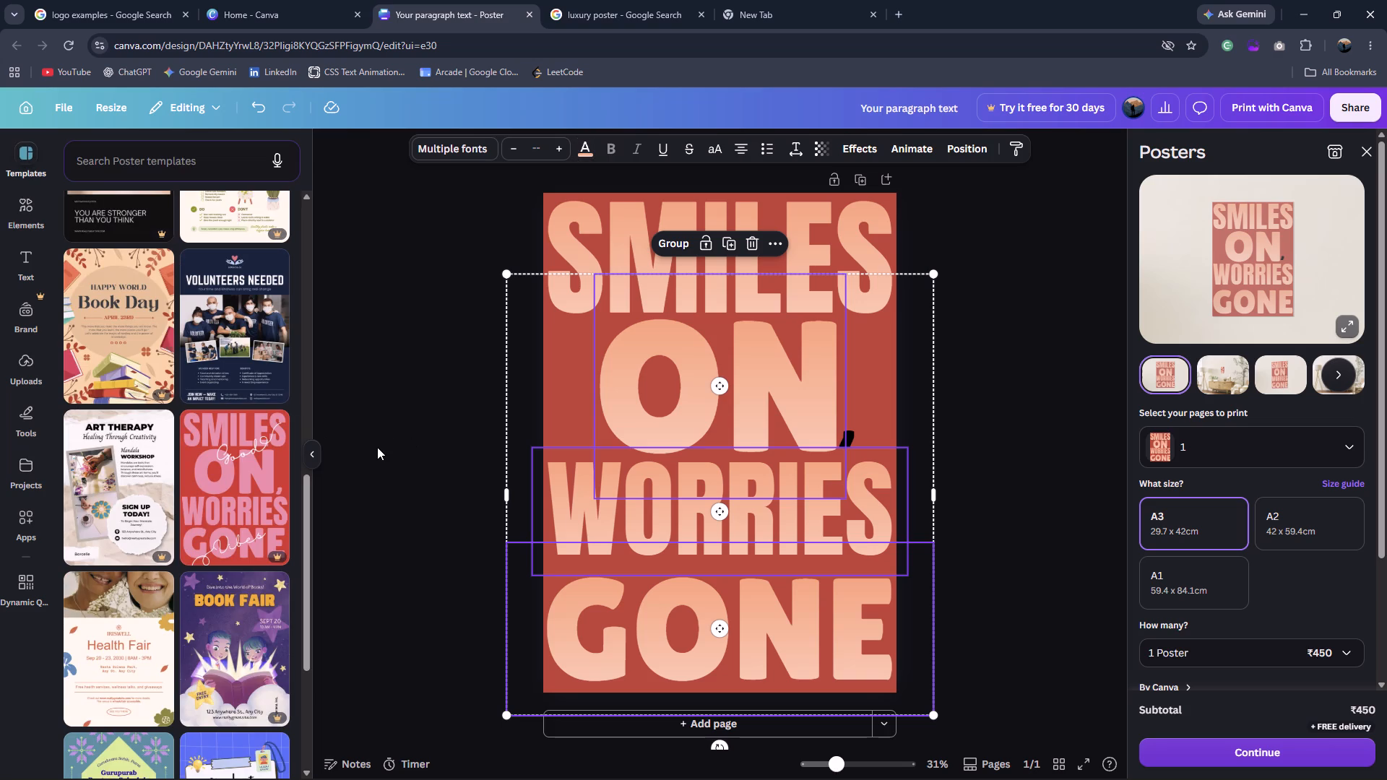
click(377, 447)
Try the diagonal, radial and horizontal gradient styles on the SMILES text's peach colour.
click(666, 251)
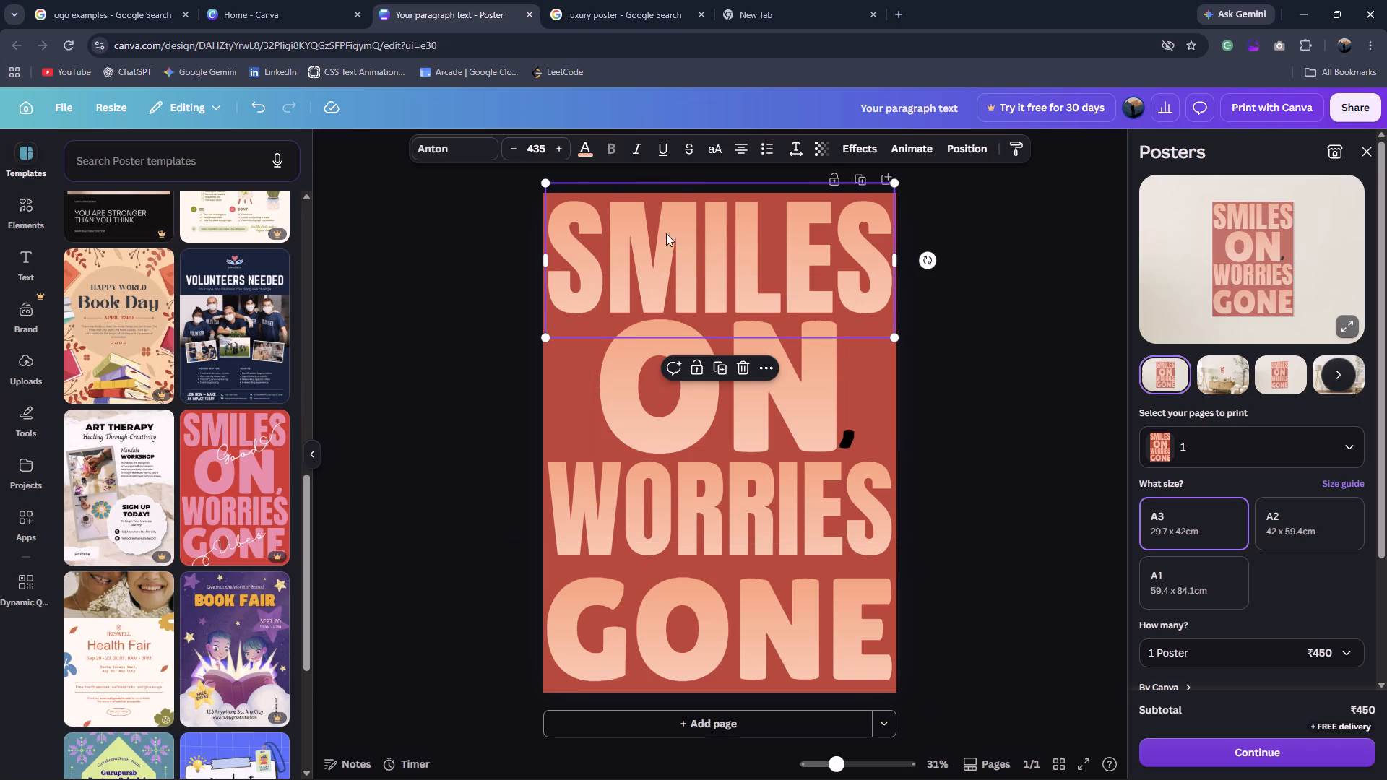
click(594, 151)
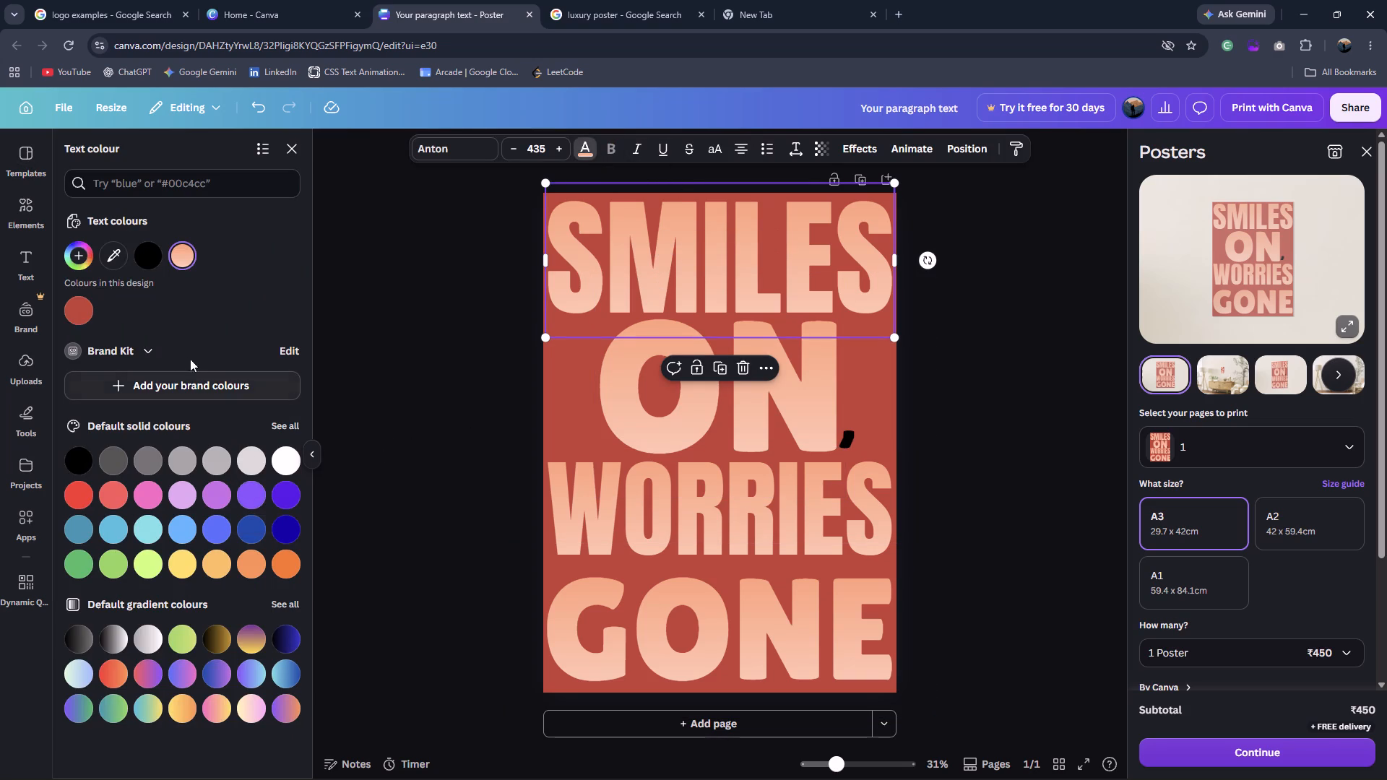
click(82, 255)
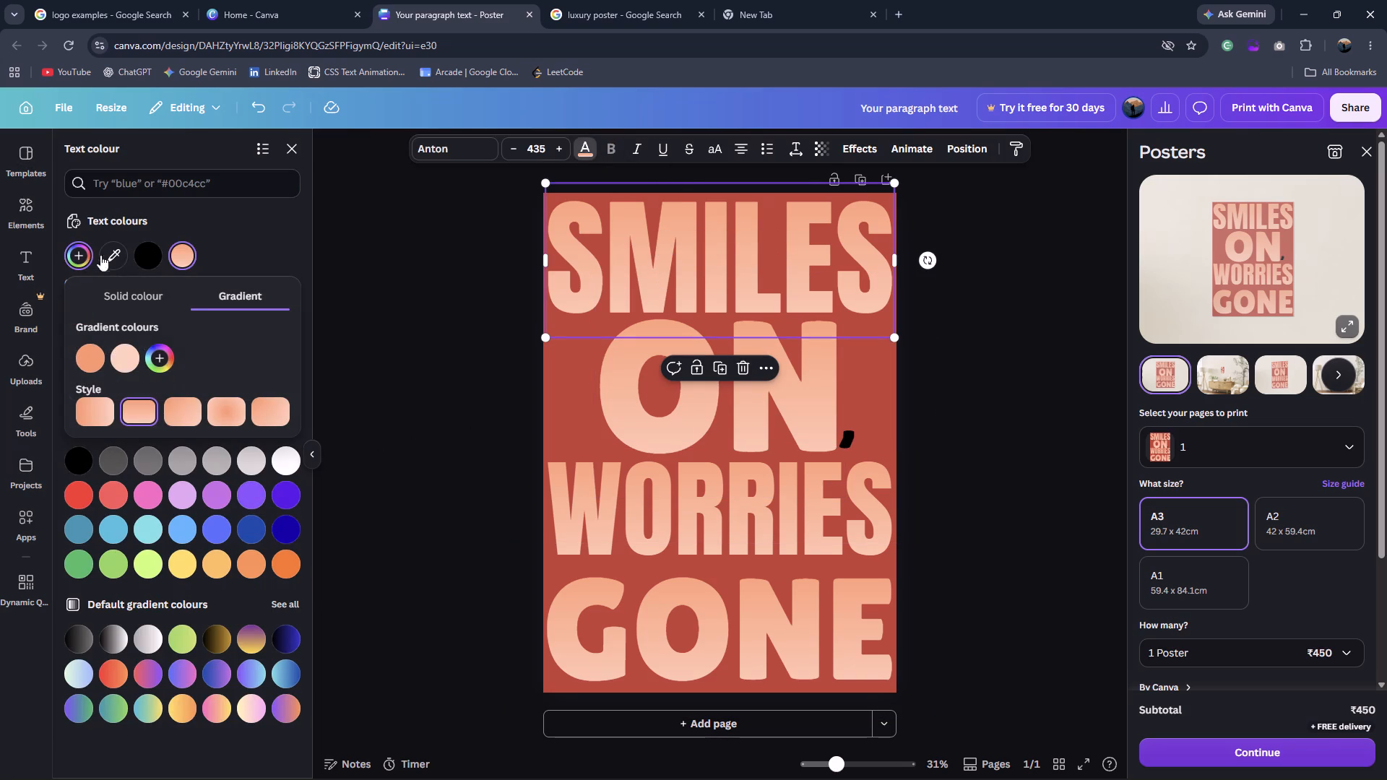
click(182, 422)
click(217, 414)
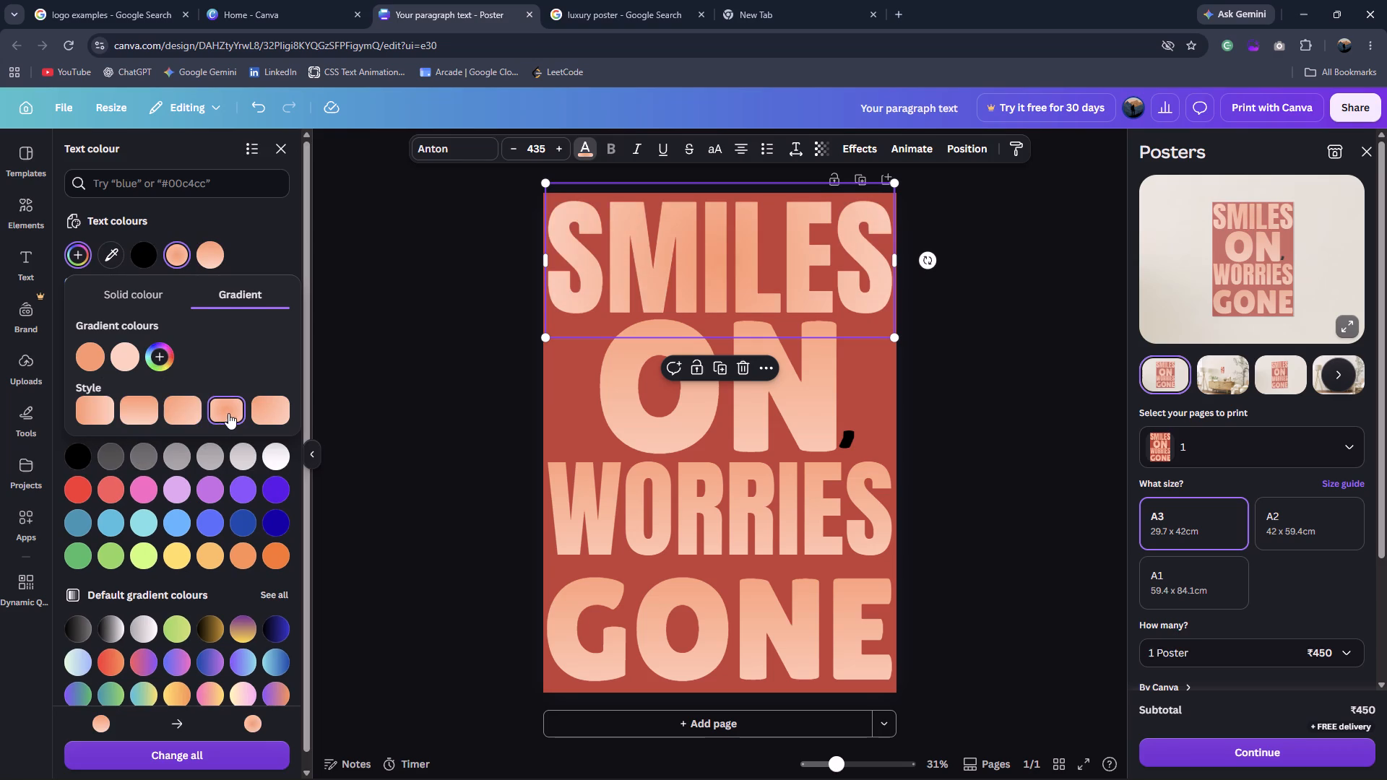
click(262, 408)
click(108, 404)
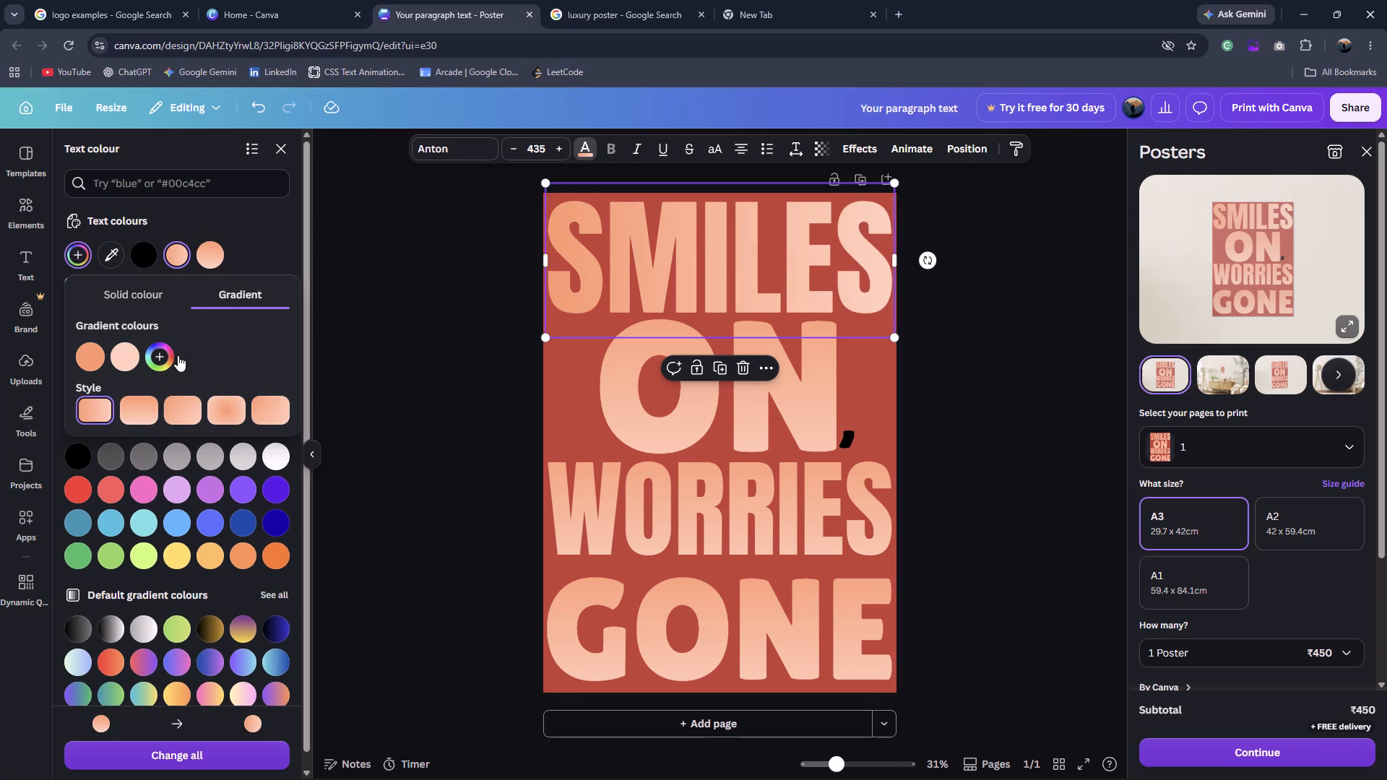
Switch the SMILES text to a solid colour, trying brown and green shades and settling on muted olive-beige #B8BB8A.
click(165, 288)
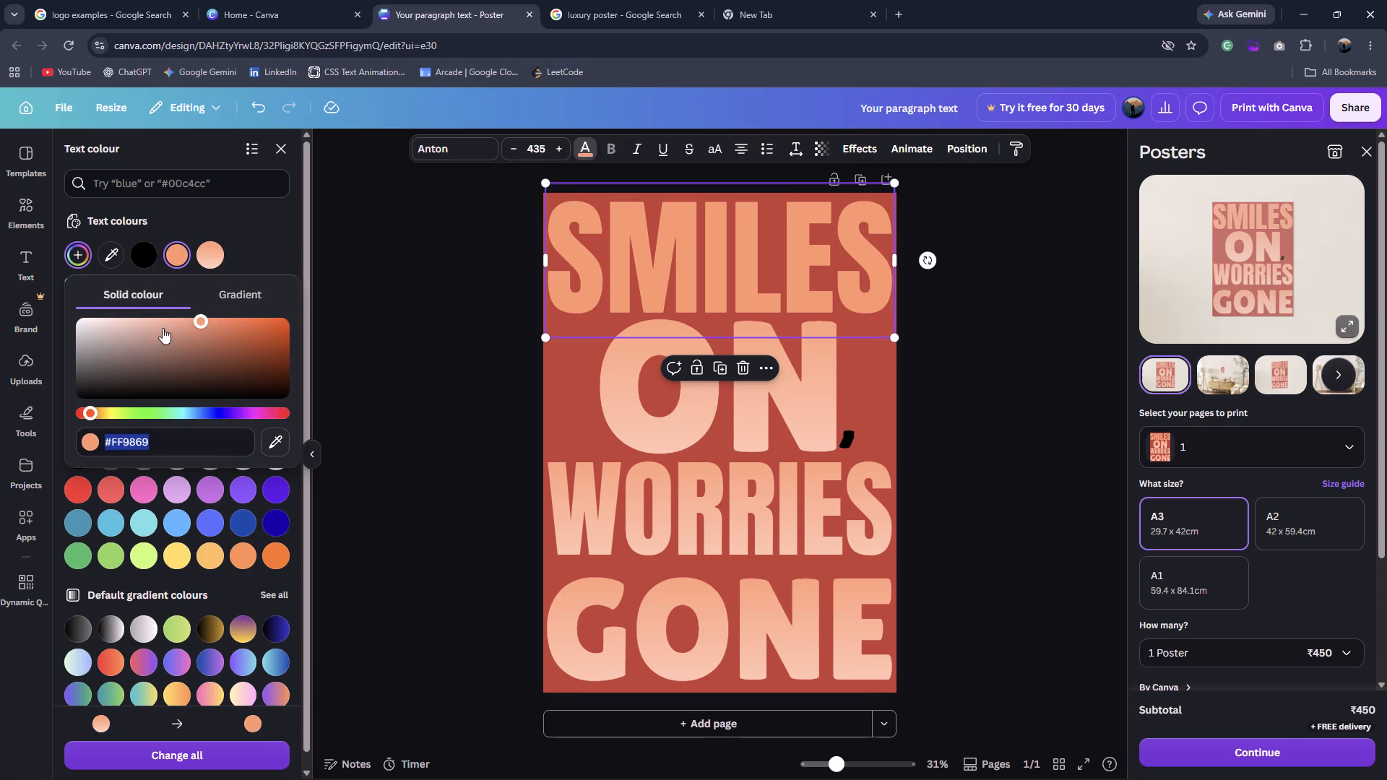
drag(158, 367, 237, 367)
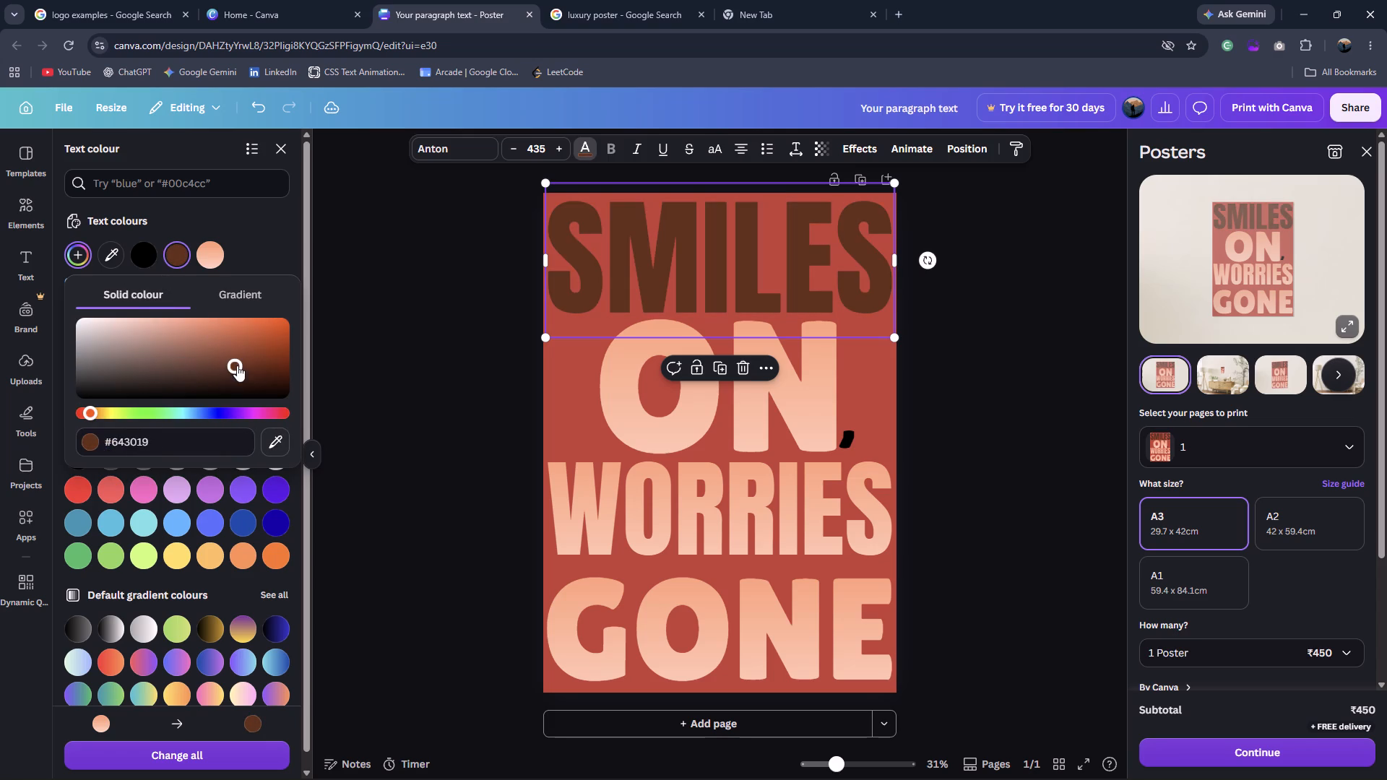
click(139, 405)
click(131, 409)
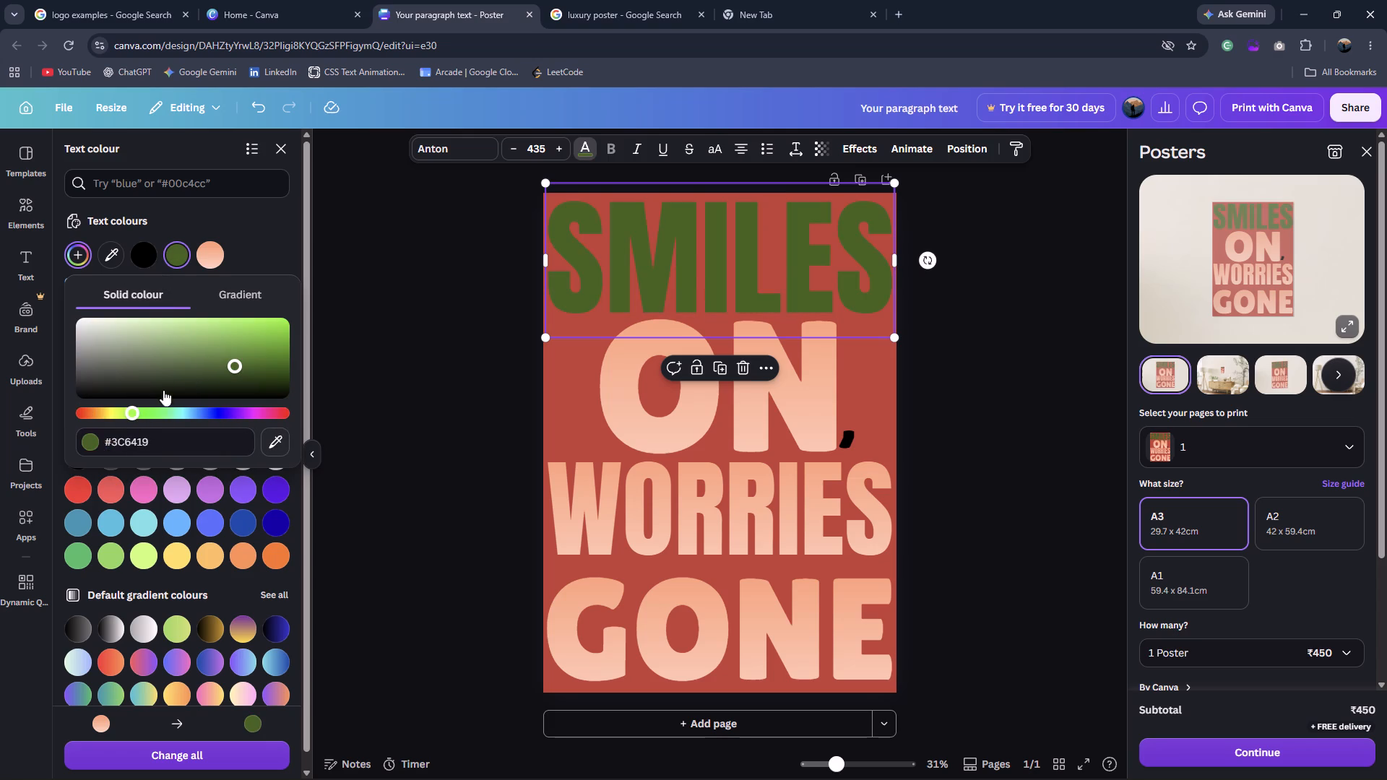
click(115, 412)
drag(230, 361, 171, 361)
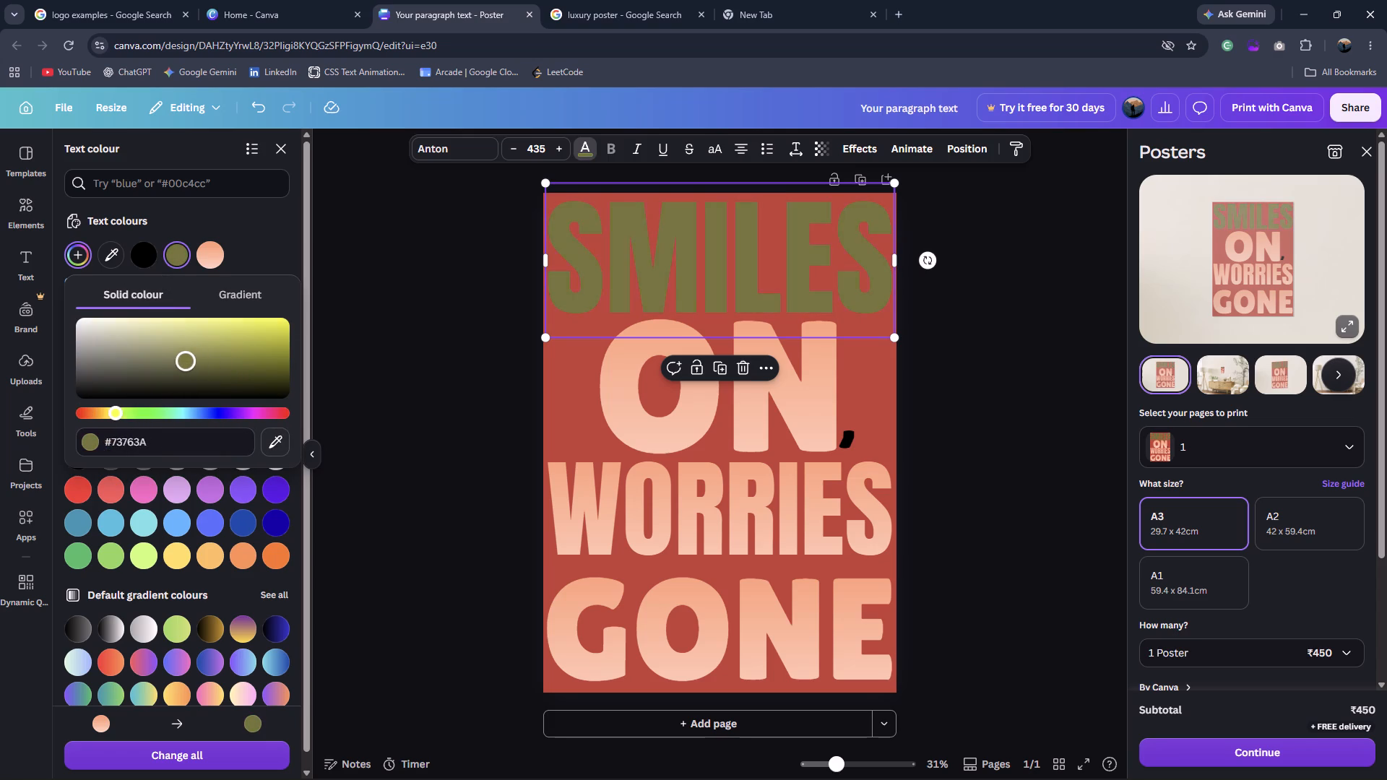
drag(171, 361, 131, 339)
Copy the SMILES hex code #B8BB8A and apply it as the solid colour of the ON, WORRIES and GONE texts.
click(161, 448)
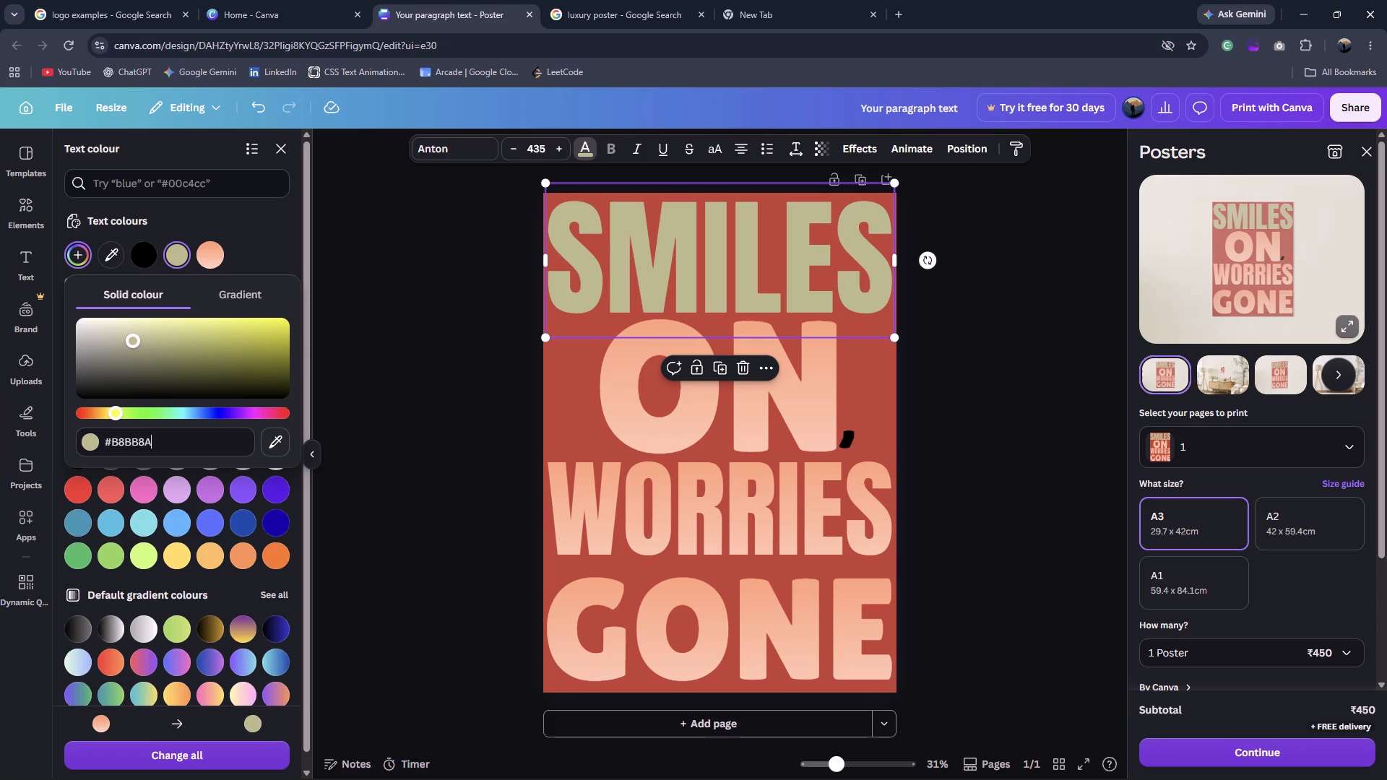
key(ctrl+c)
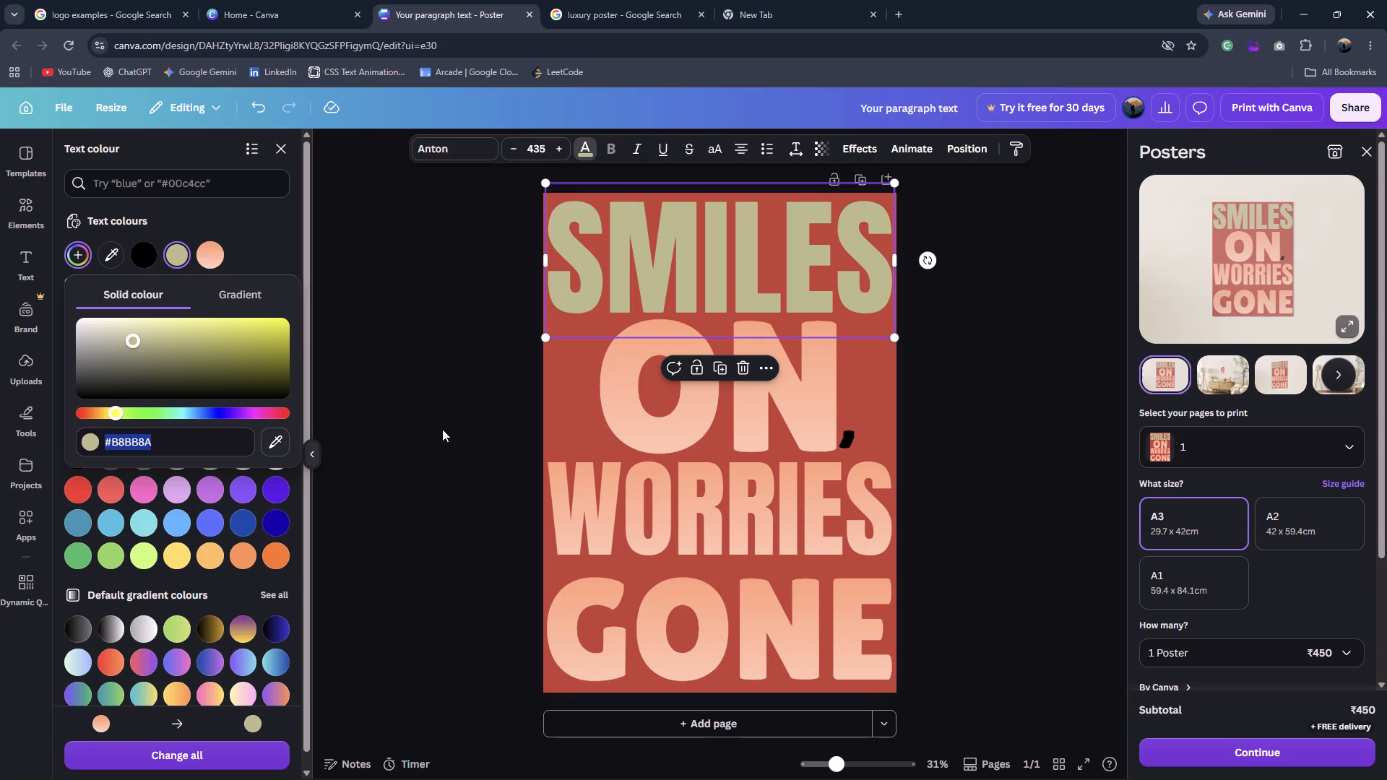
click(443, 429)
click(679, 364)
click(640, 391)
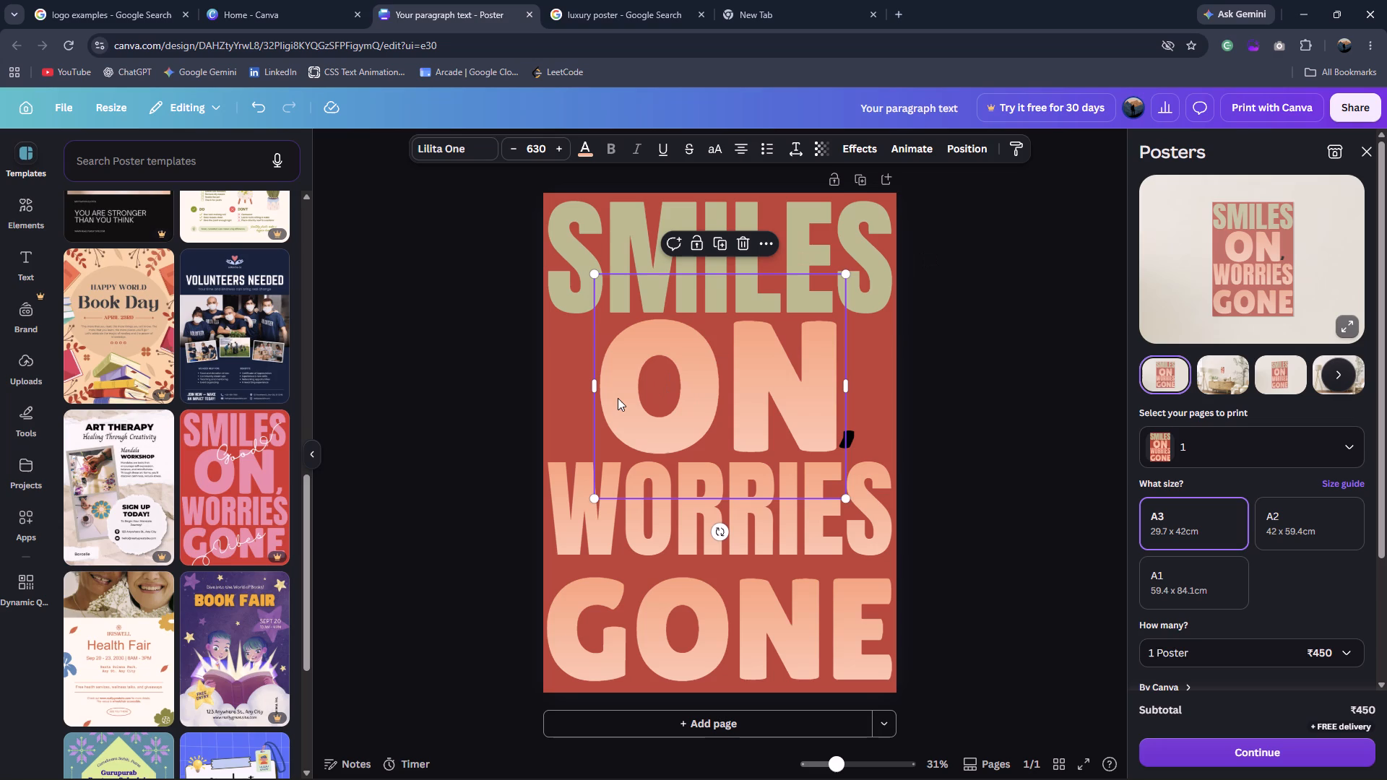
shift+click(580, 505)
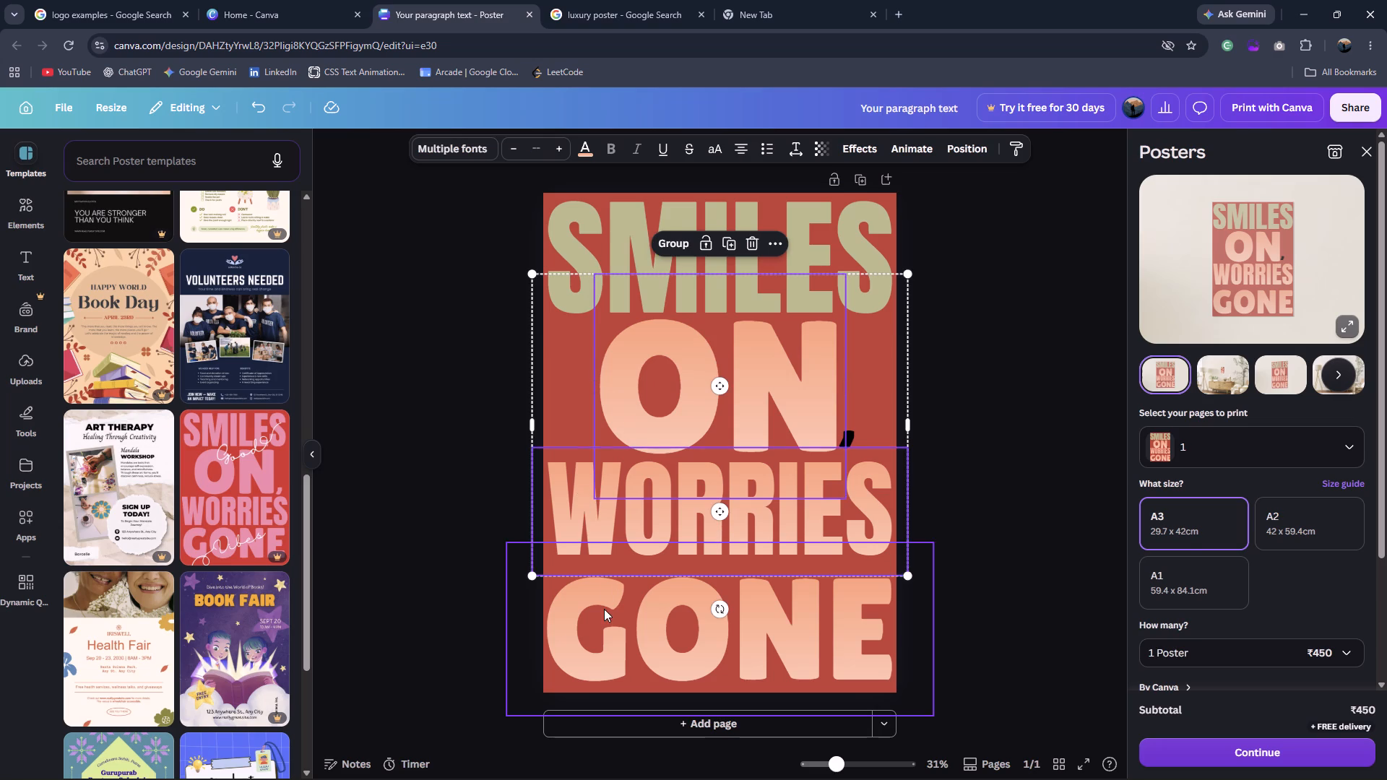
shift+click(604, 609)
click(582, 152)
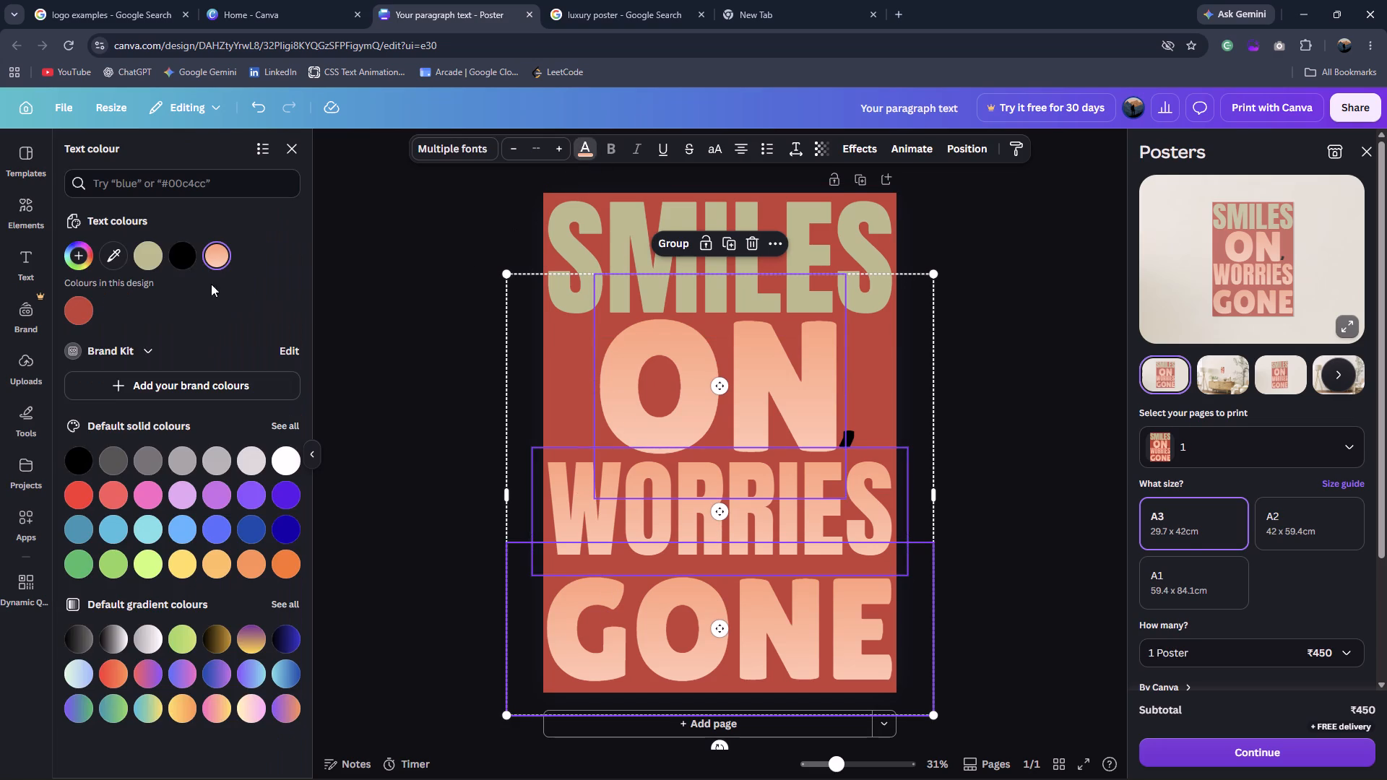
click(84, 256)
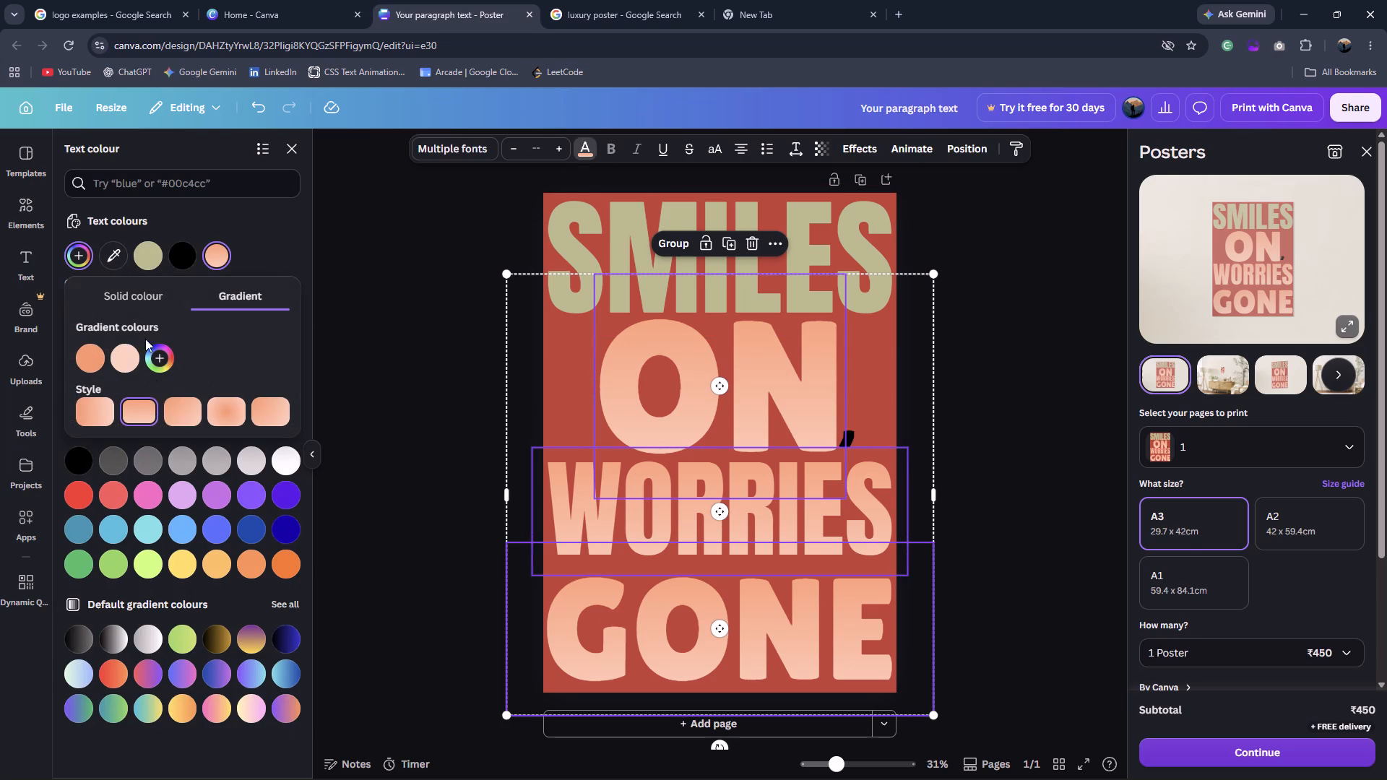
click(150, 298)
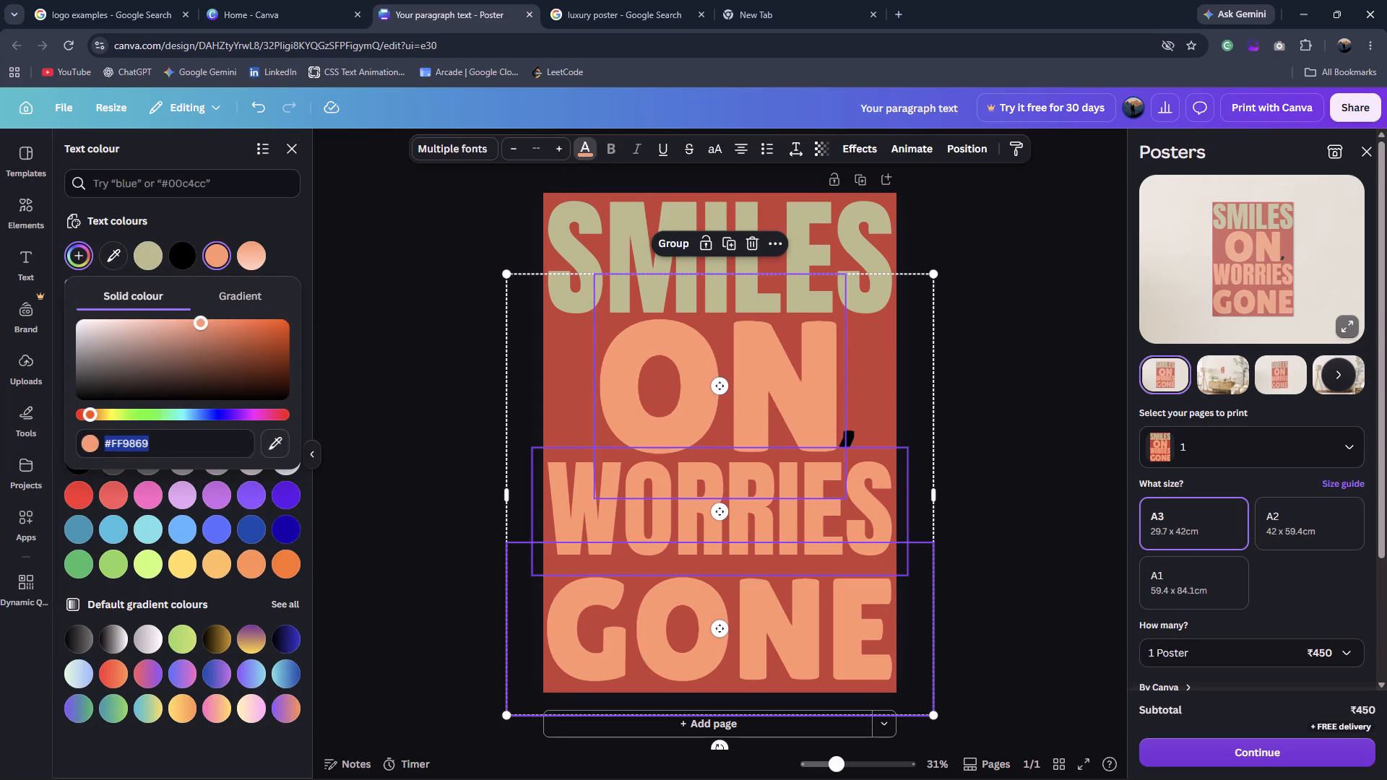
click(157, 438)
key(ctrl+a)
key(ctrl+v)
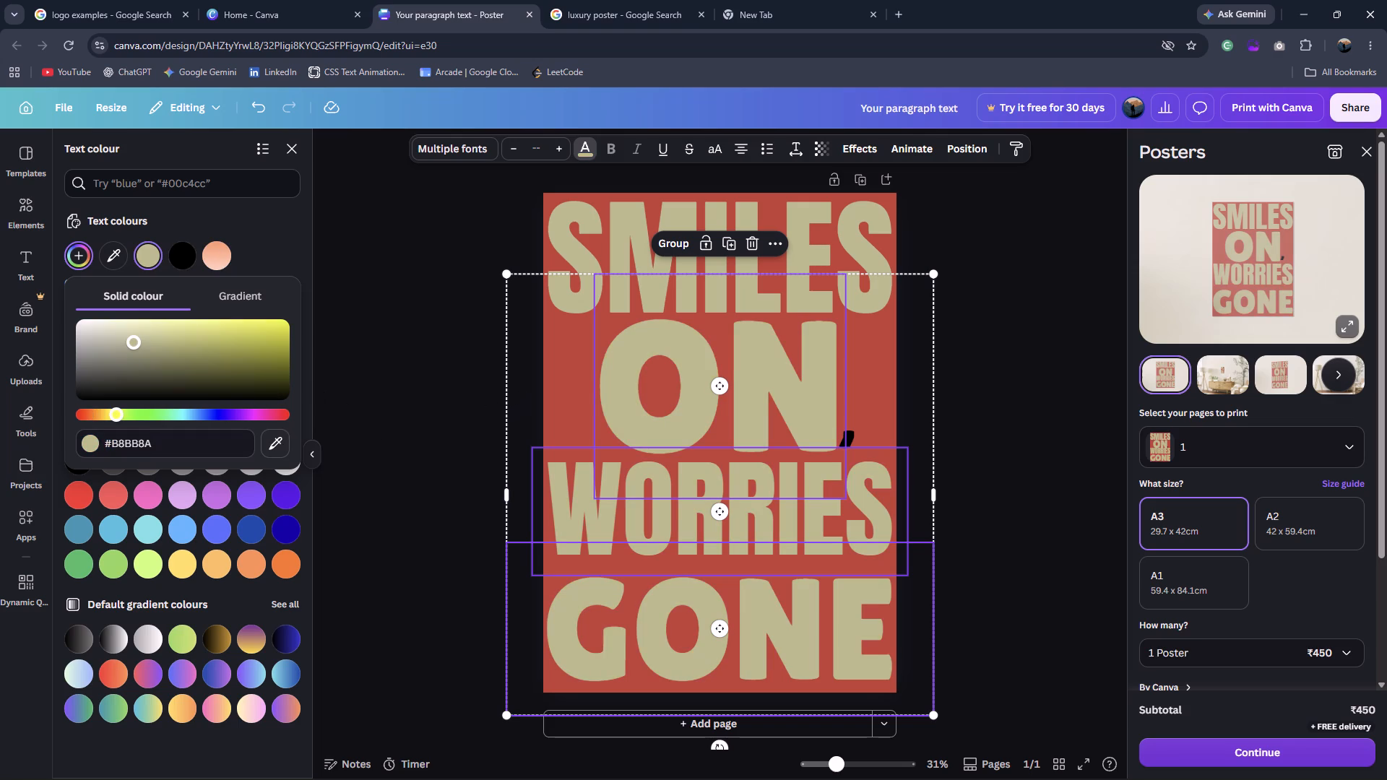
click(433, 434)
click(433, 434)
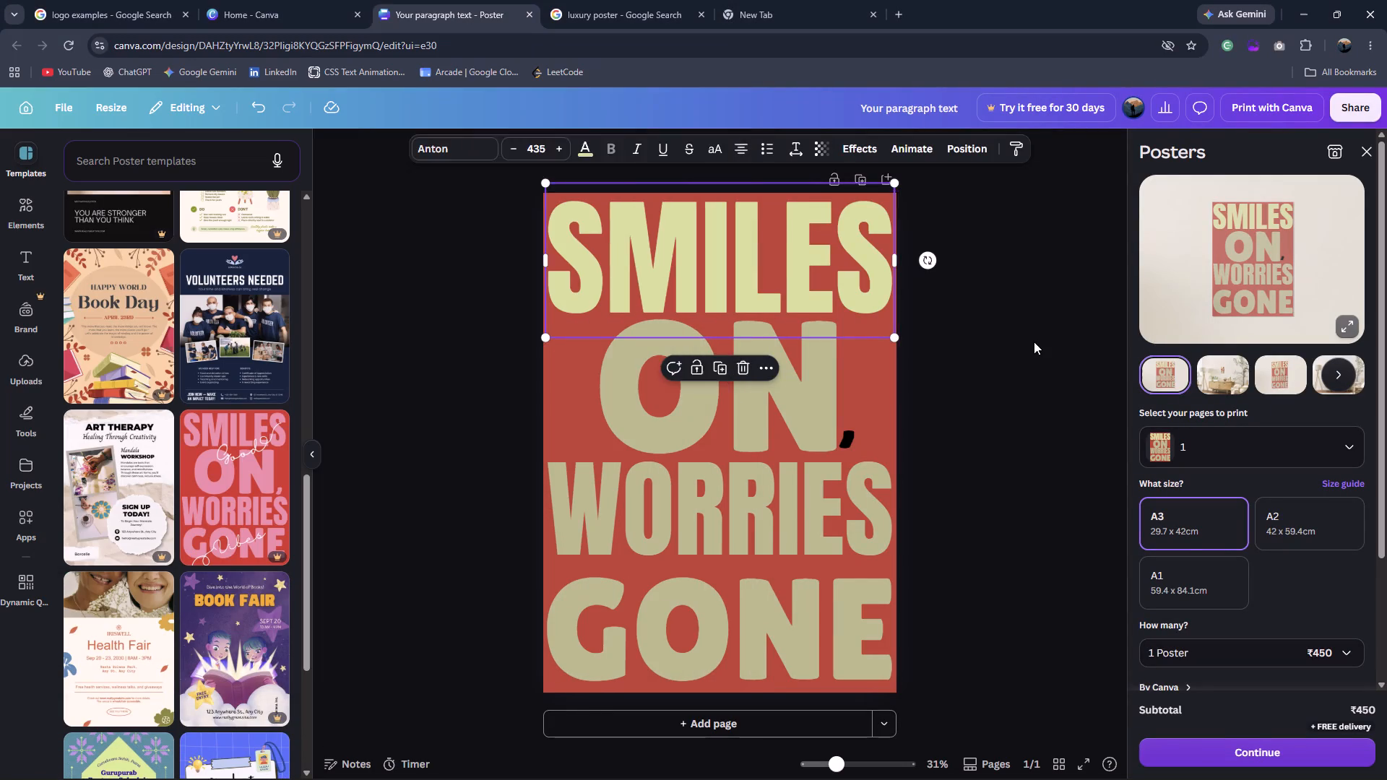
click(654, 225)
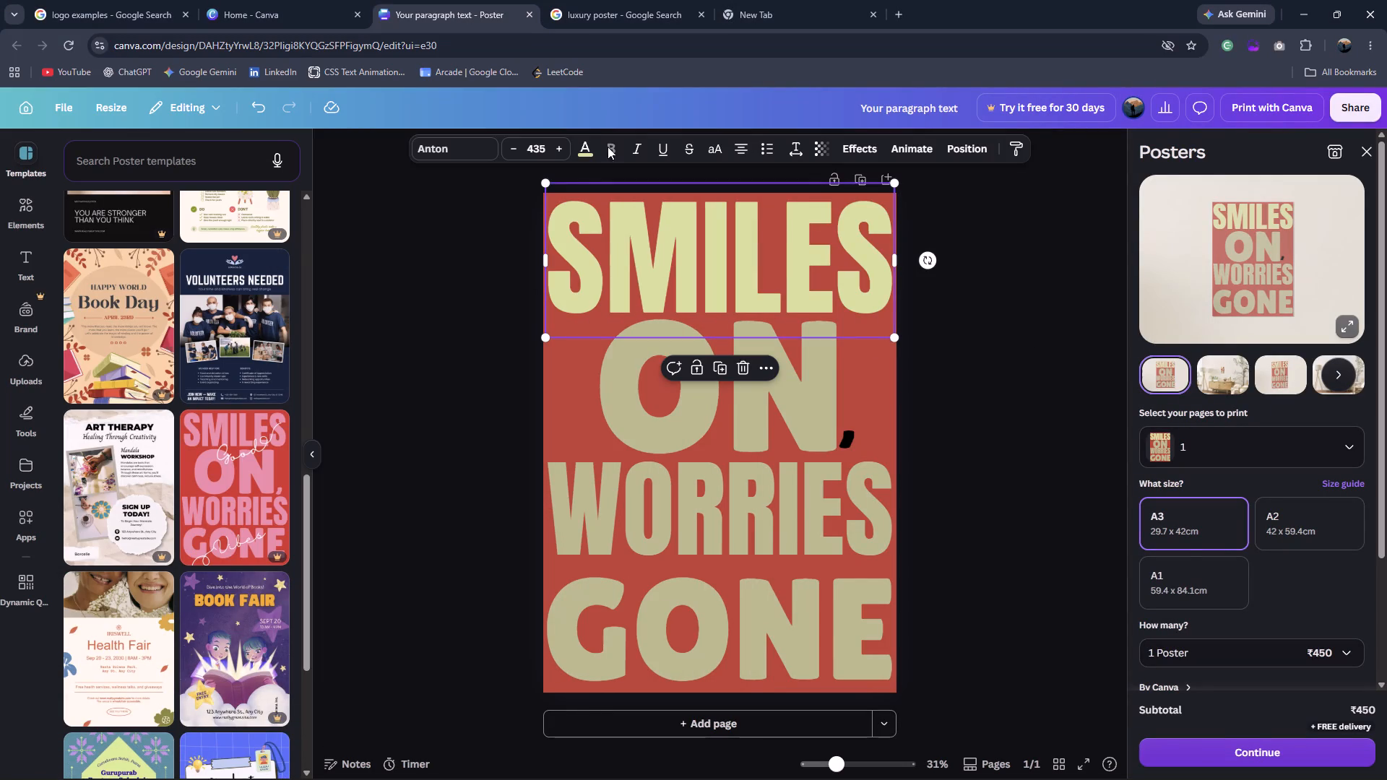
click(583, 142)
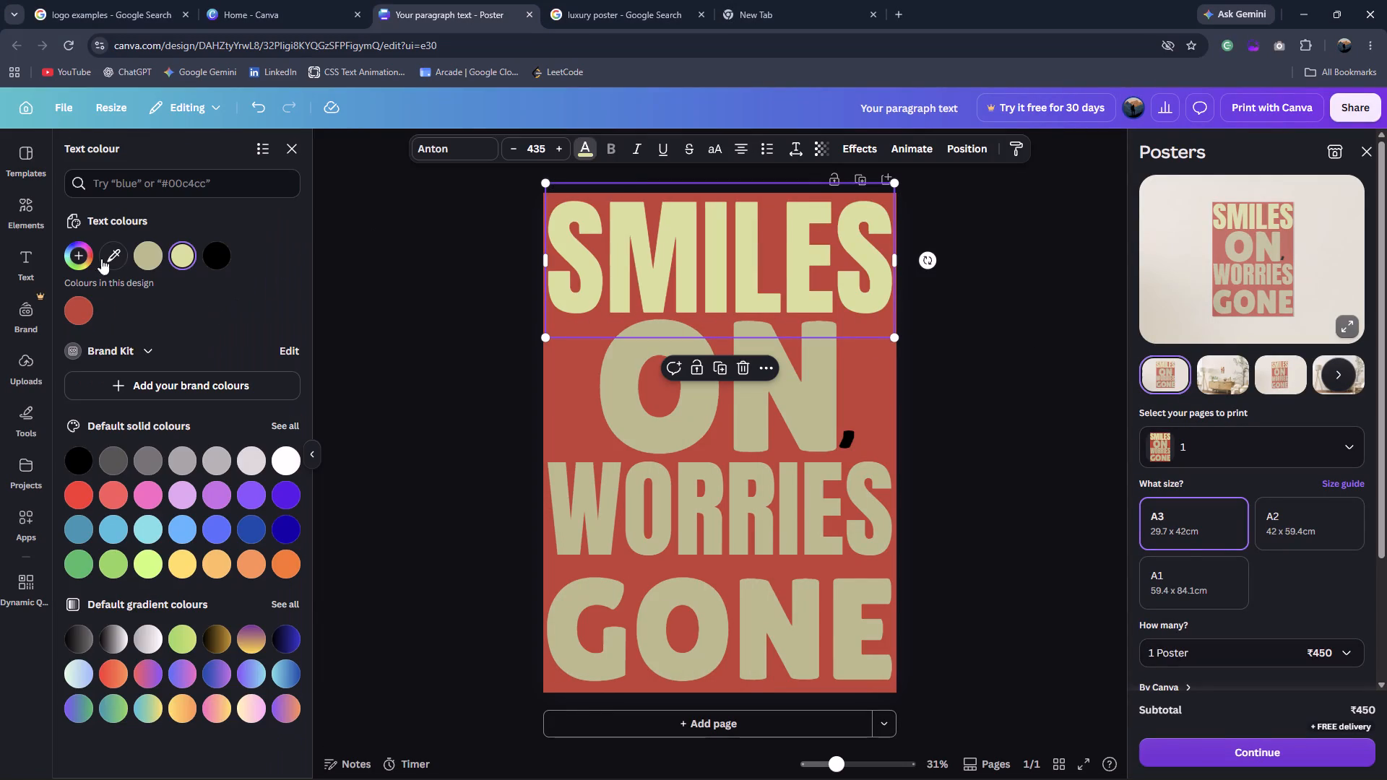
click(73, 257)
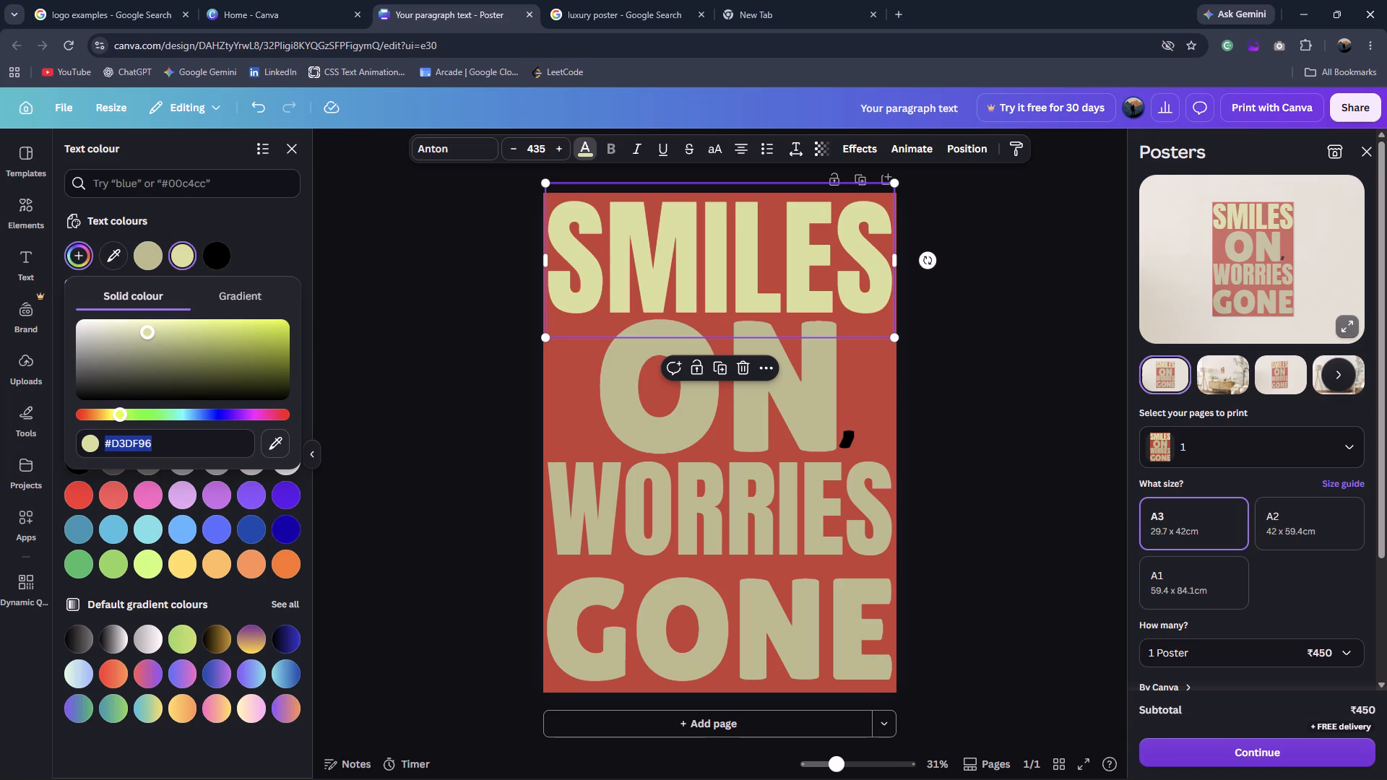
key(ctrl+v)
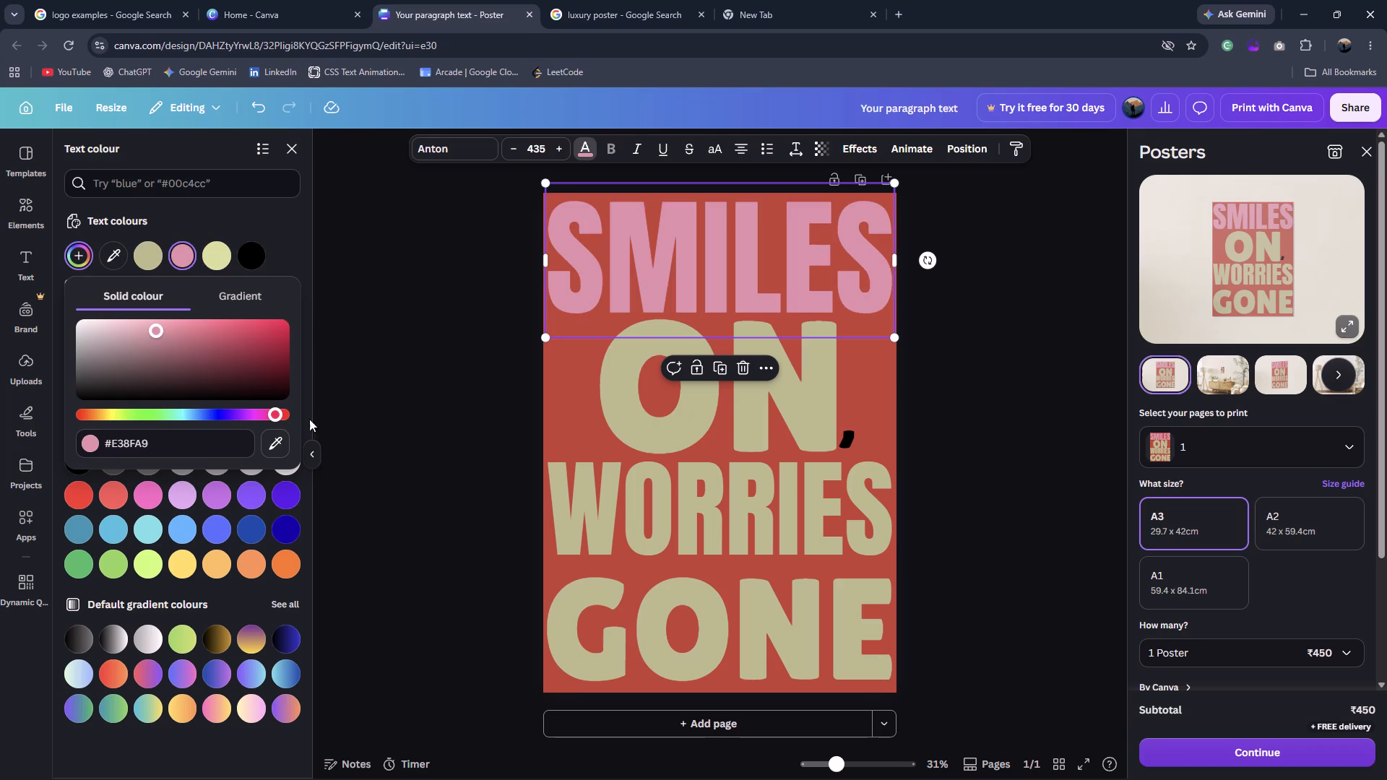
click(419, 404)
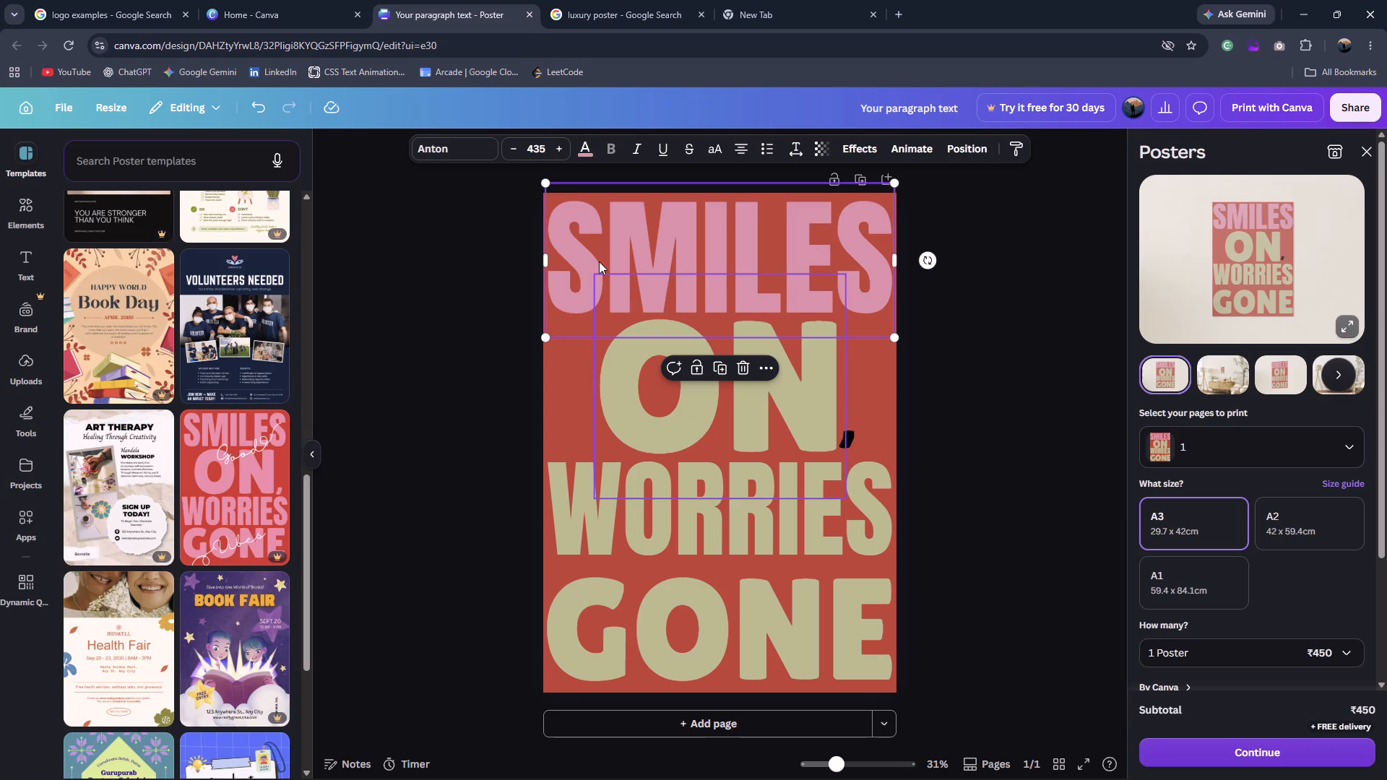
Recolour the ON, WORRIES and GONE texts together with the copied pink #E38FA9.
click(608, 408)
shift+click(574, 534)
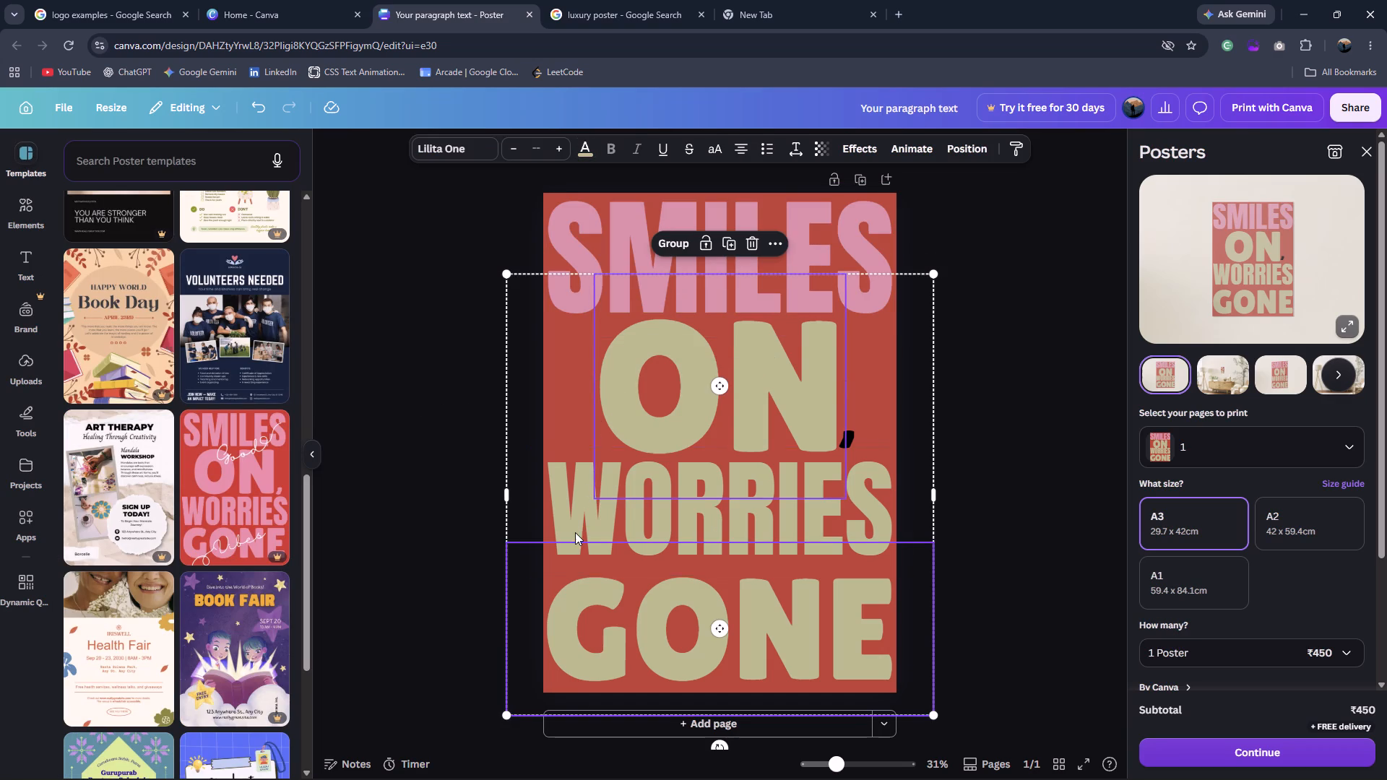
shift+click(589, 507)
click(587, 155)
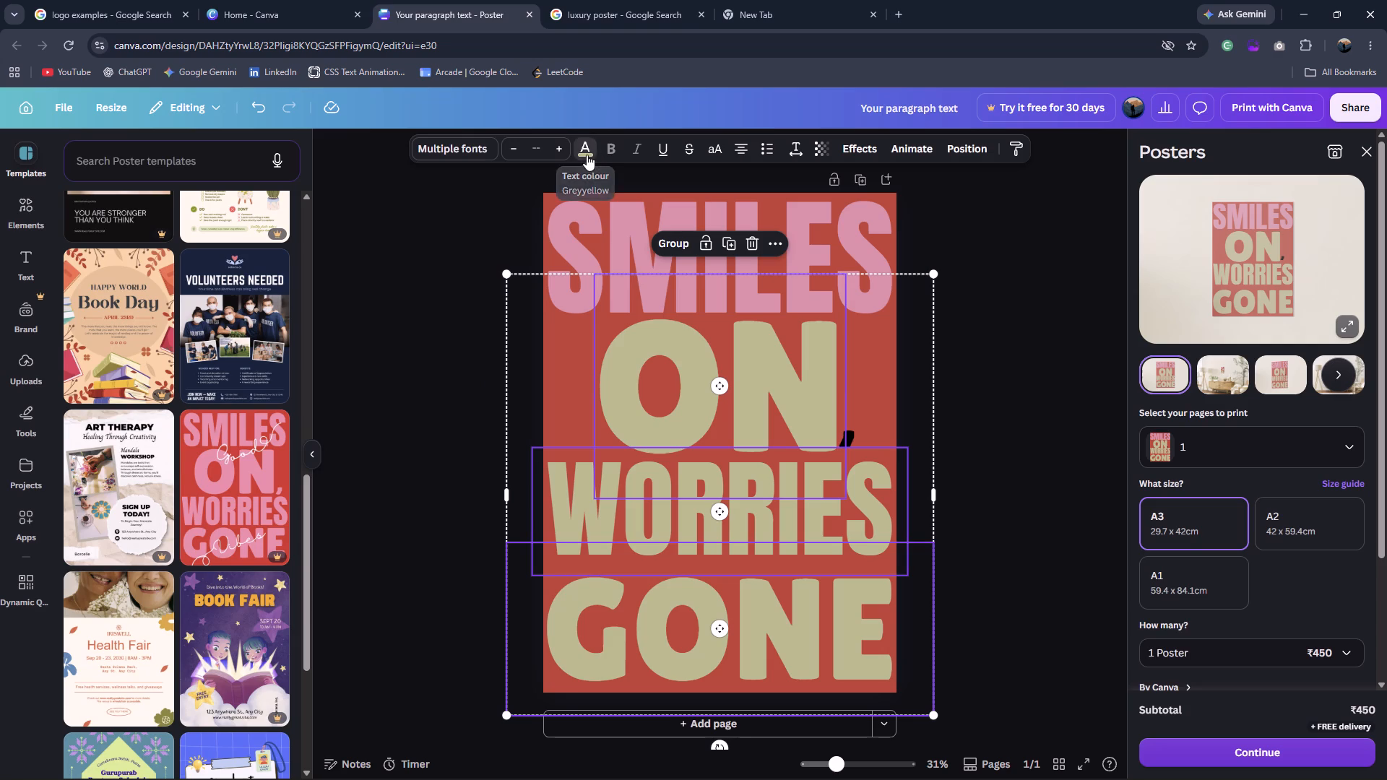
click(77, 249)
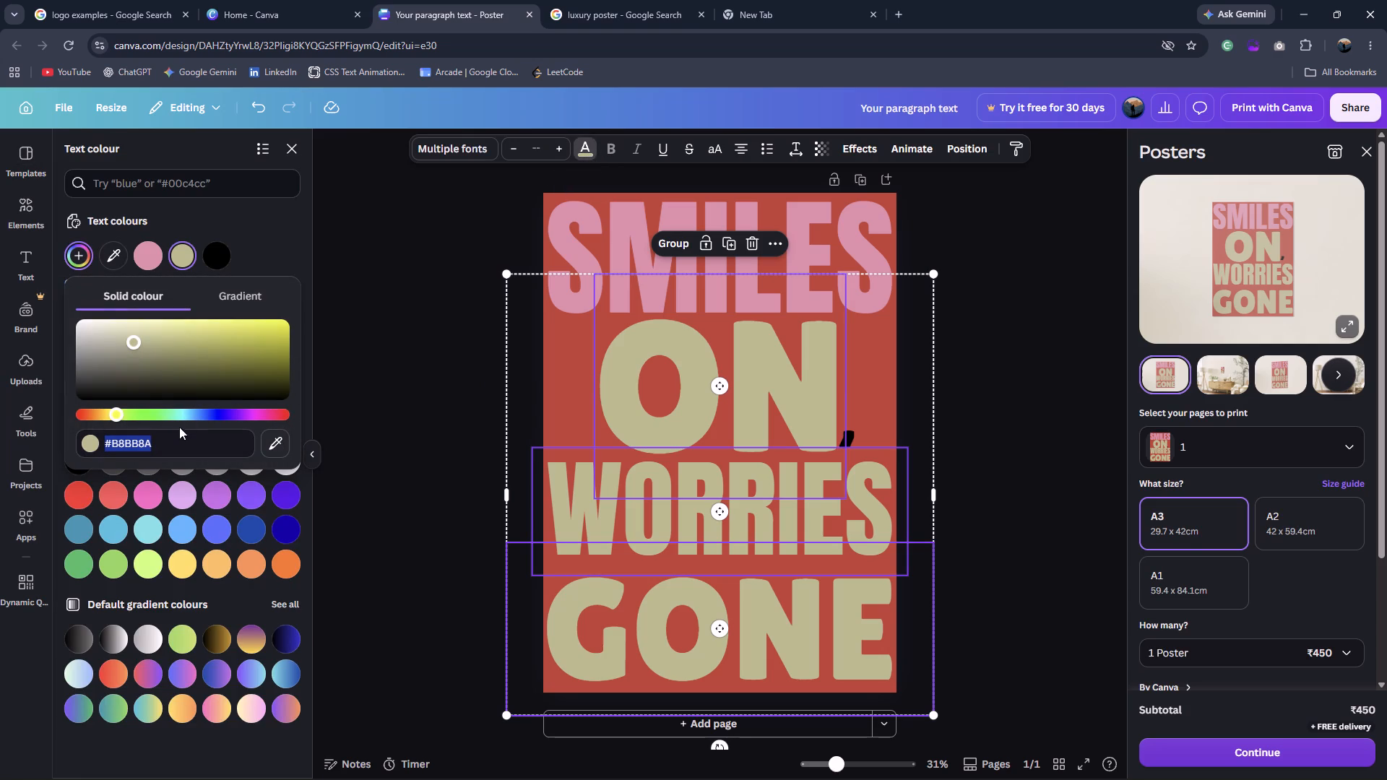
key(ctrl+v)
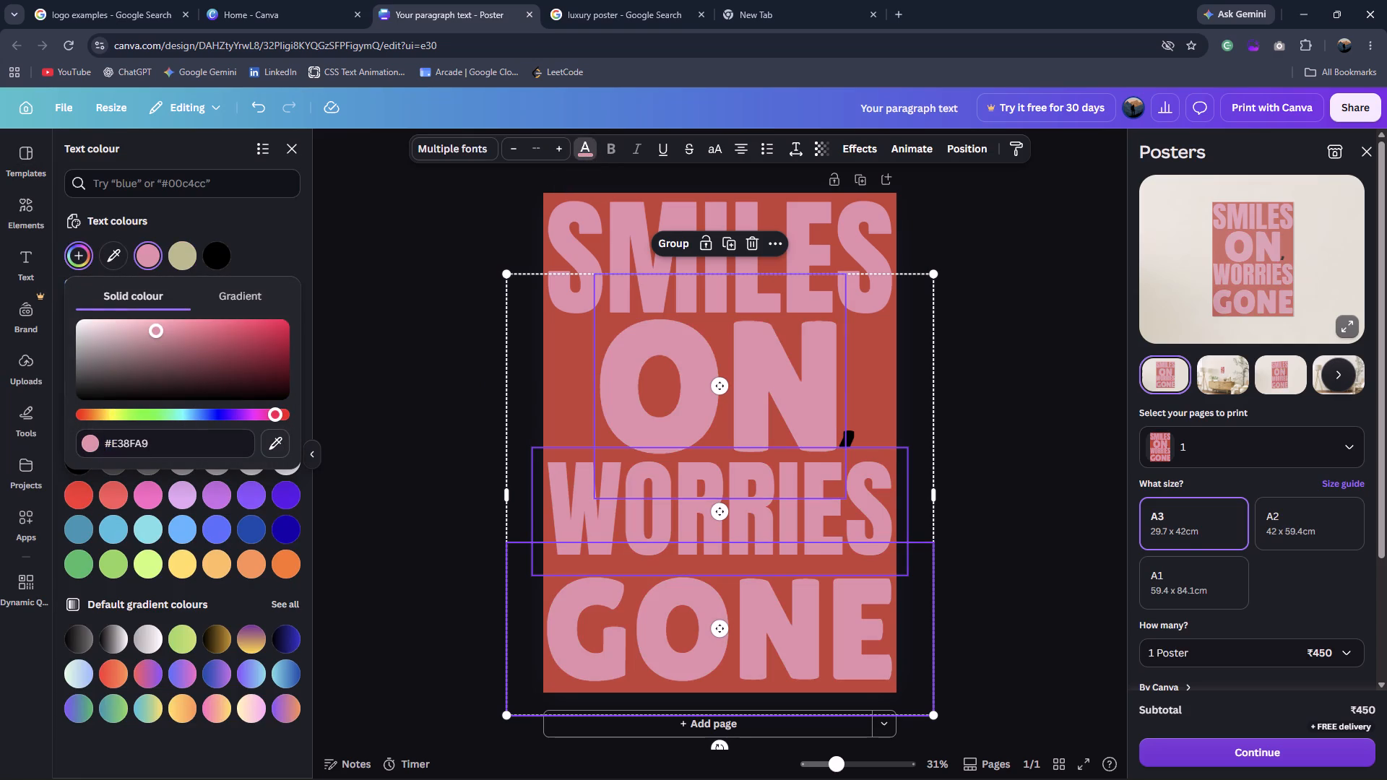
click(397, 429)
click(397, 429)
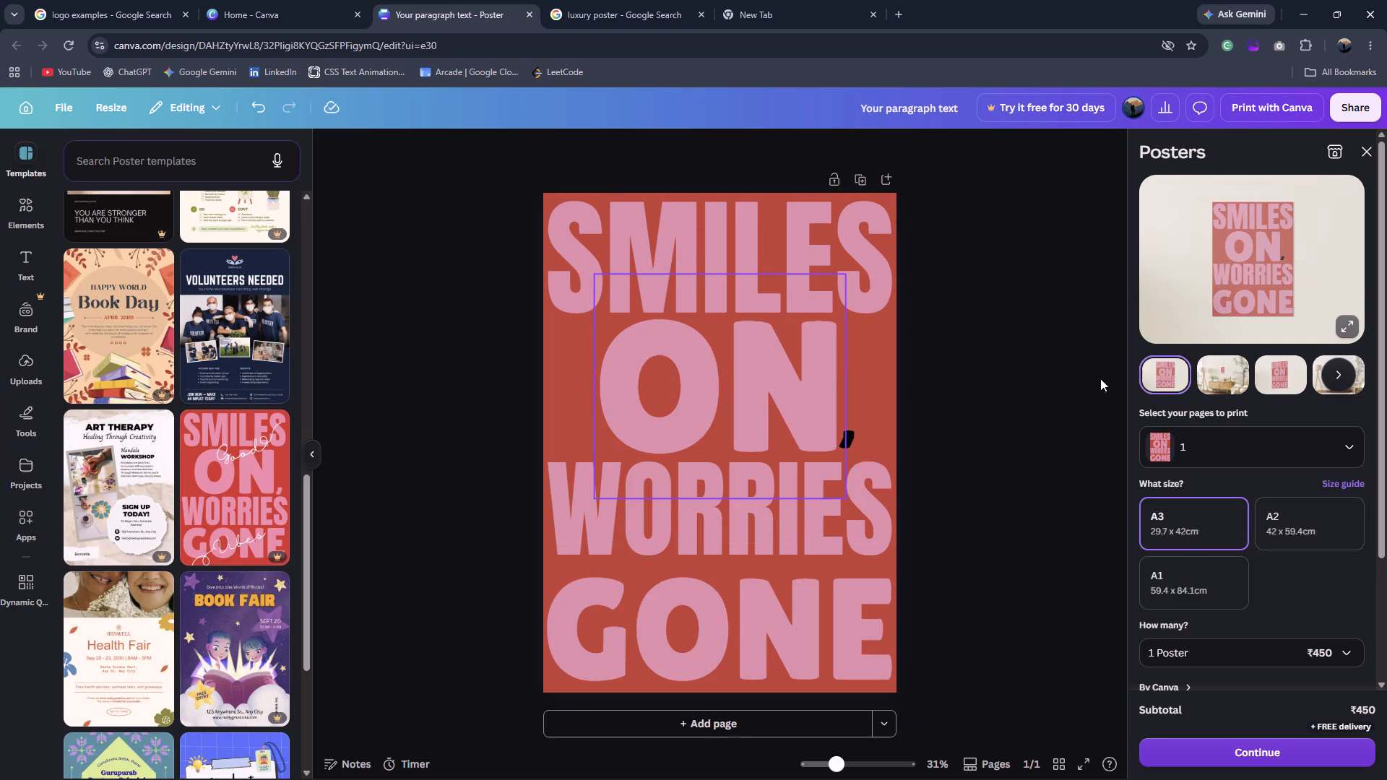
Apply the copied pink #E38FA9 to the black comma after ON.
click(846, 433)
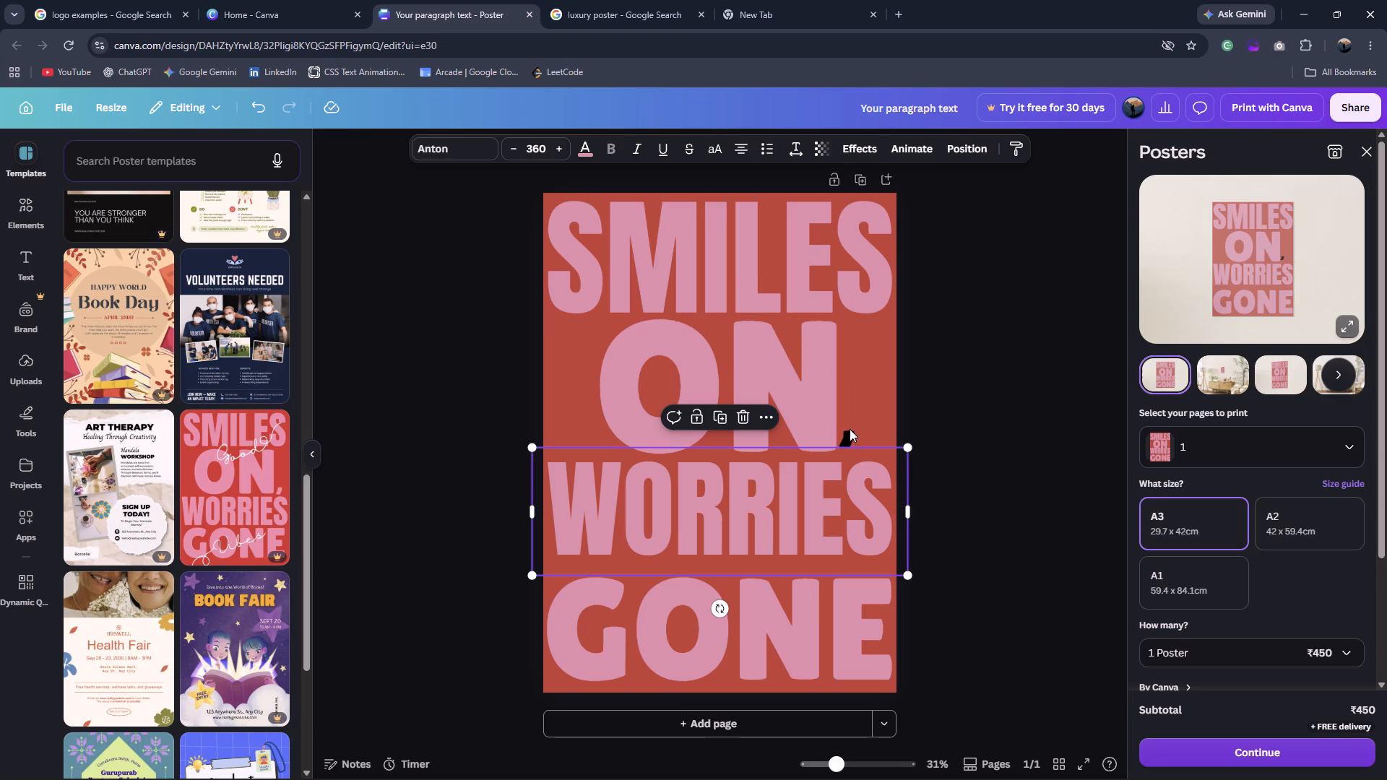
click(850, 429)
click(972, 385)
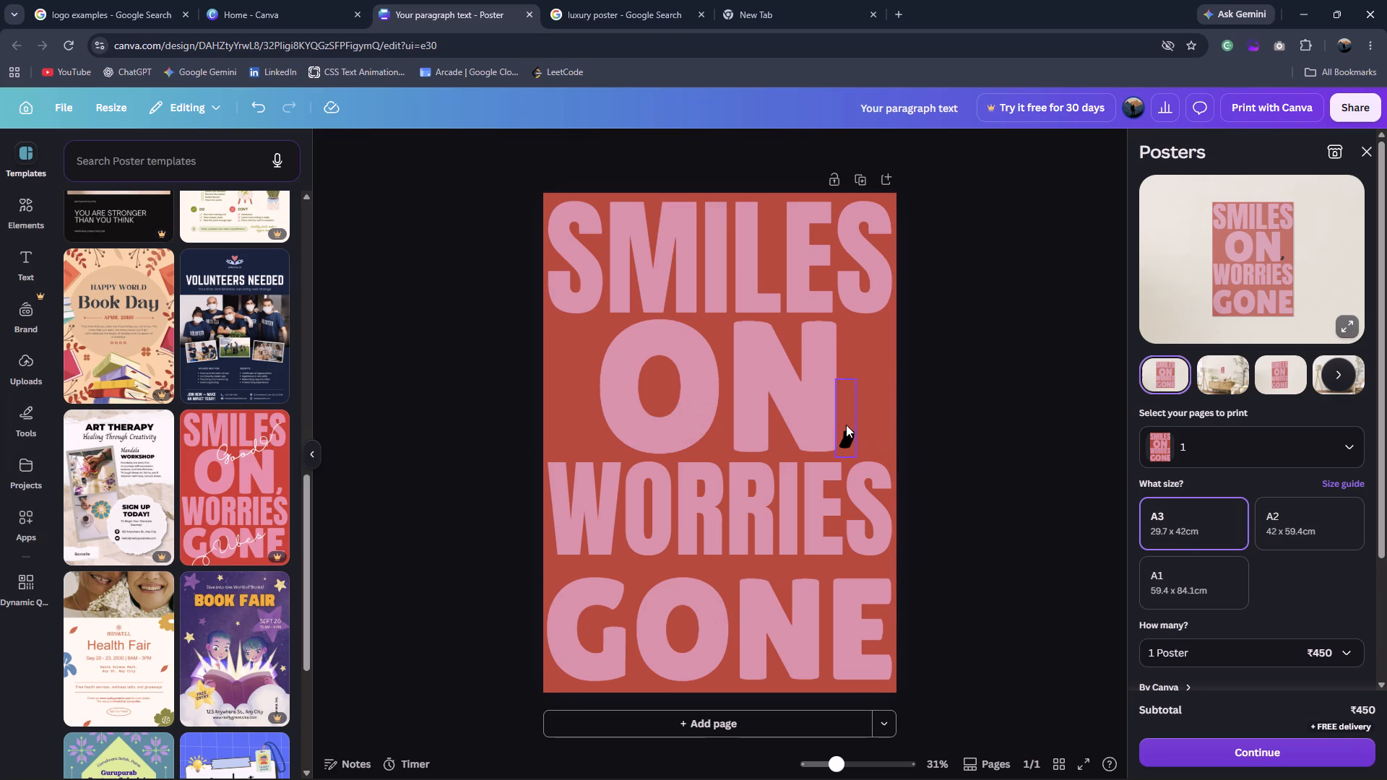
click(846, 425)
click(581, 148)
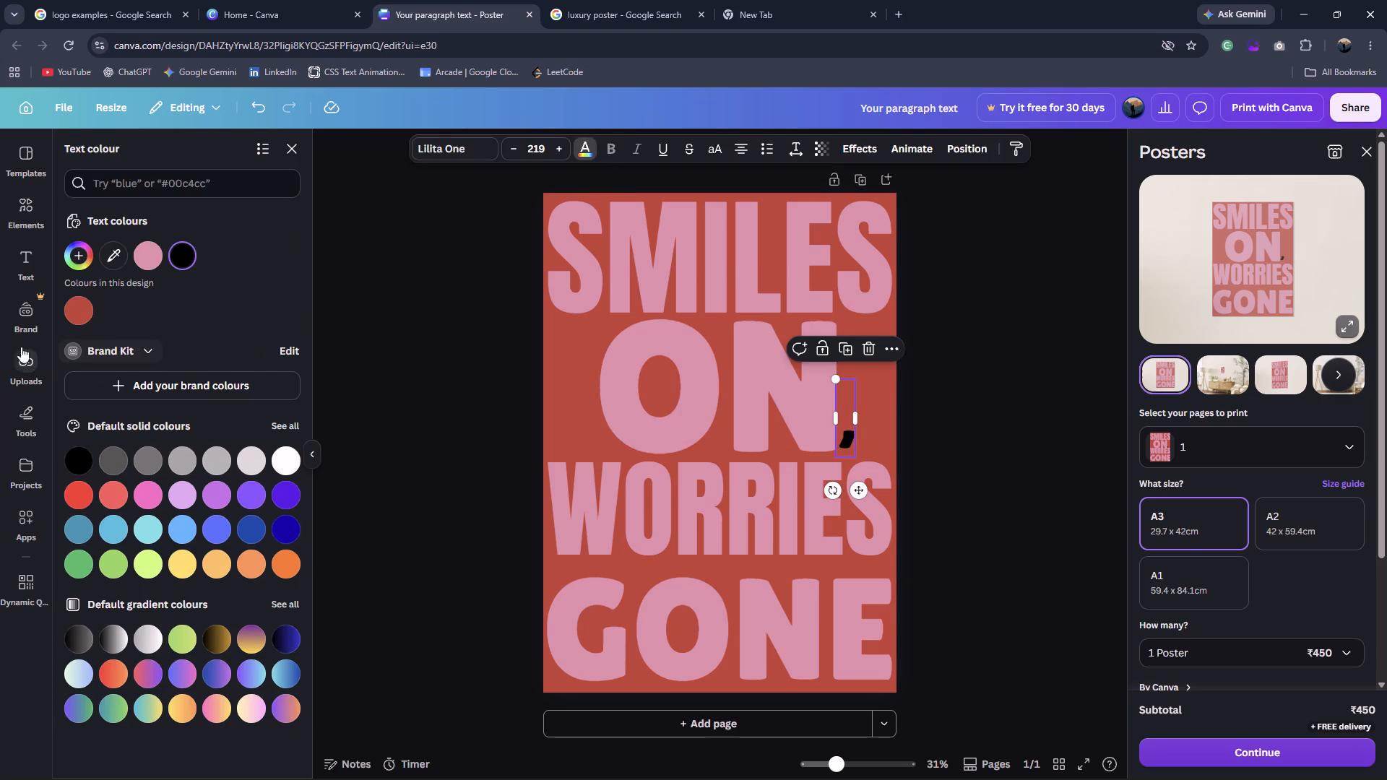
click(84, 253)
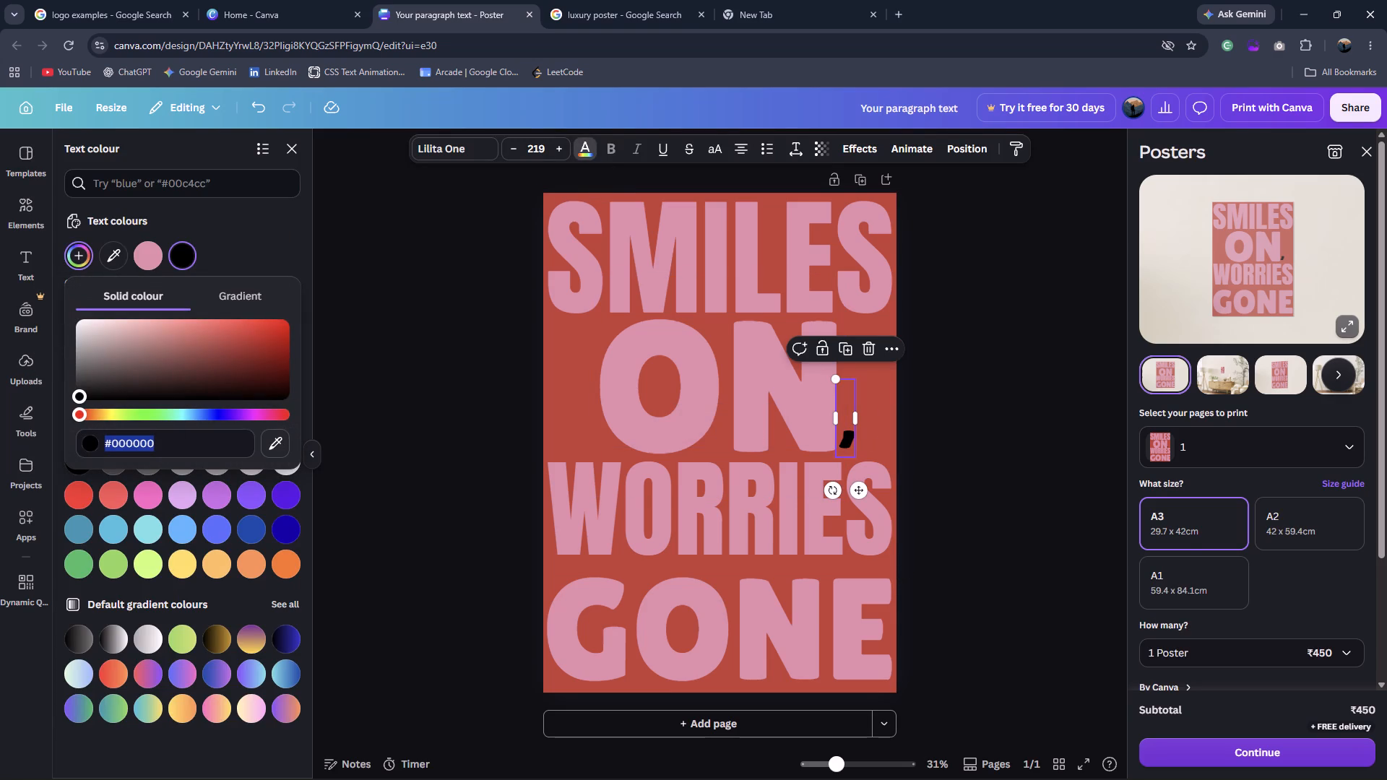
key(ctrl+v)
click(396, 435)
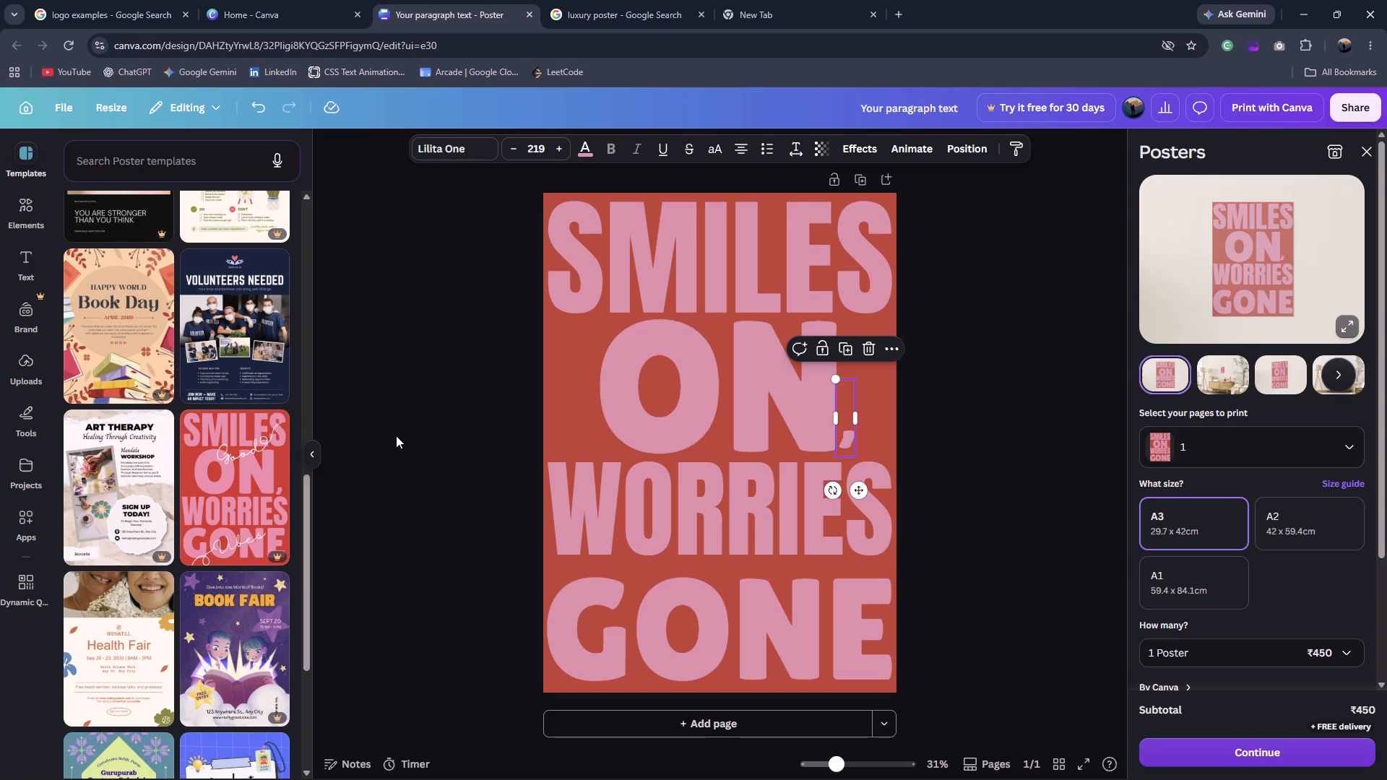
click(396, 435)
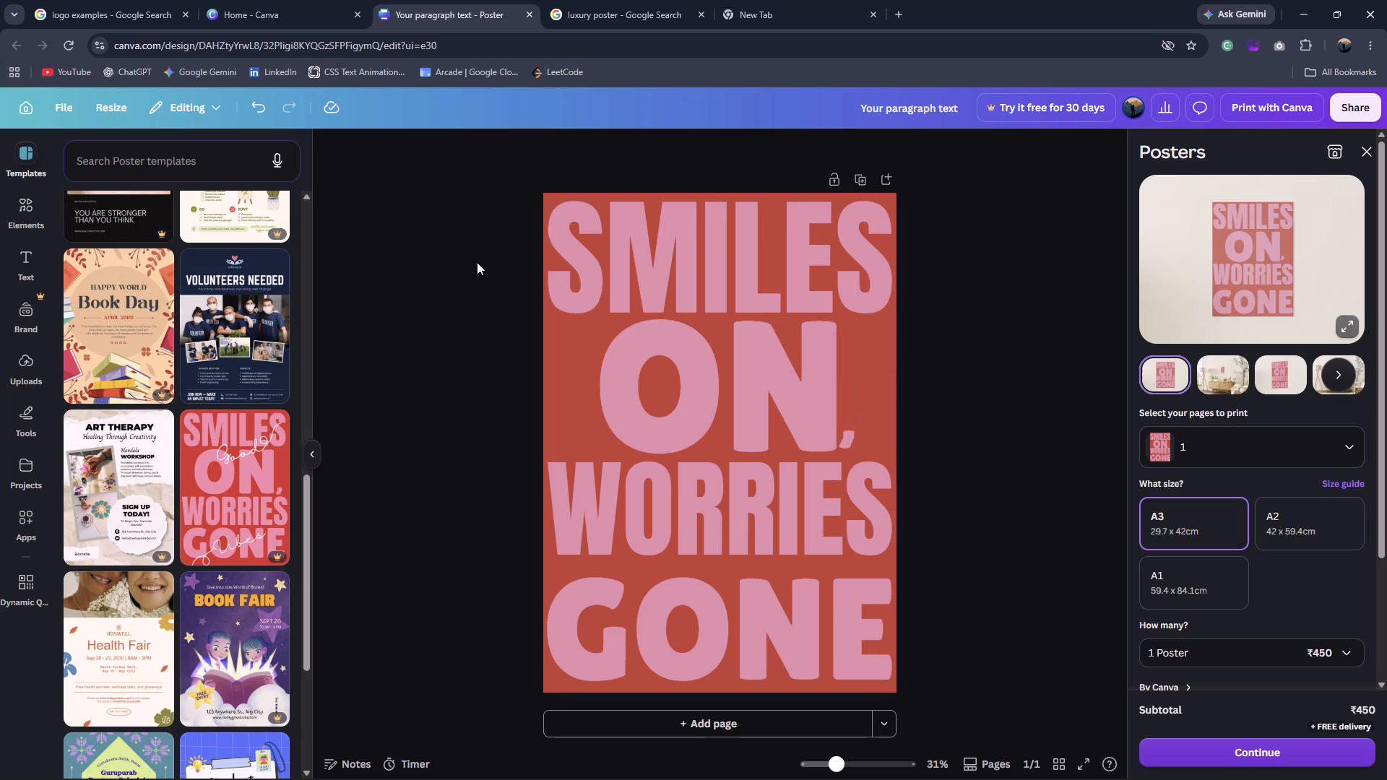
Add a text box over the lettering, enlarge it to about size 99.6 and enter "Good".
click(16, 249)
click(206, 212)
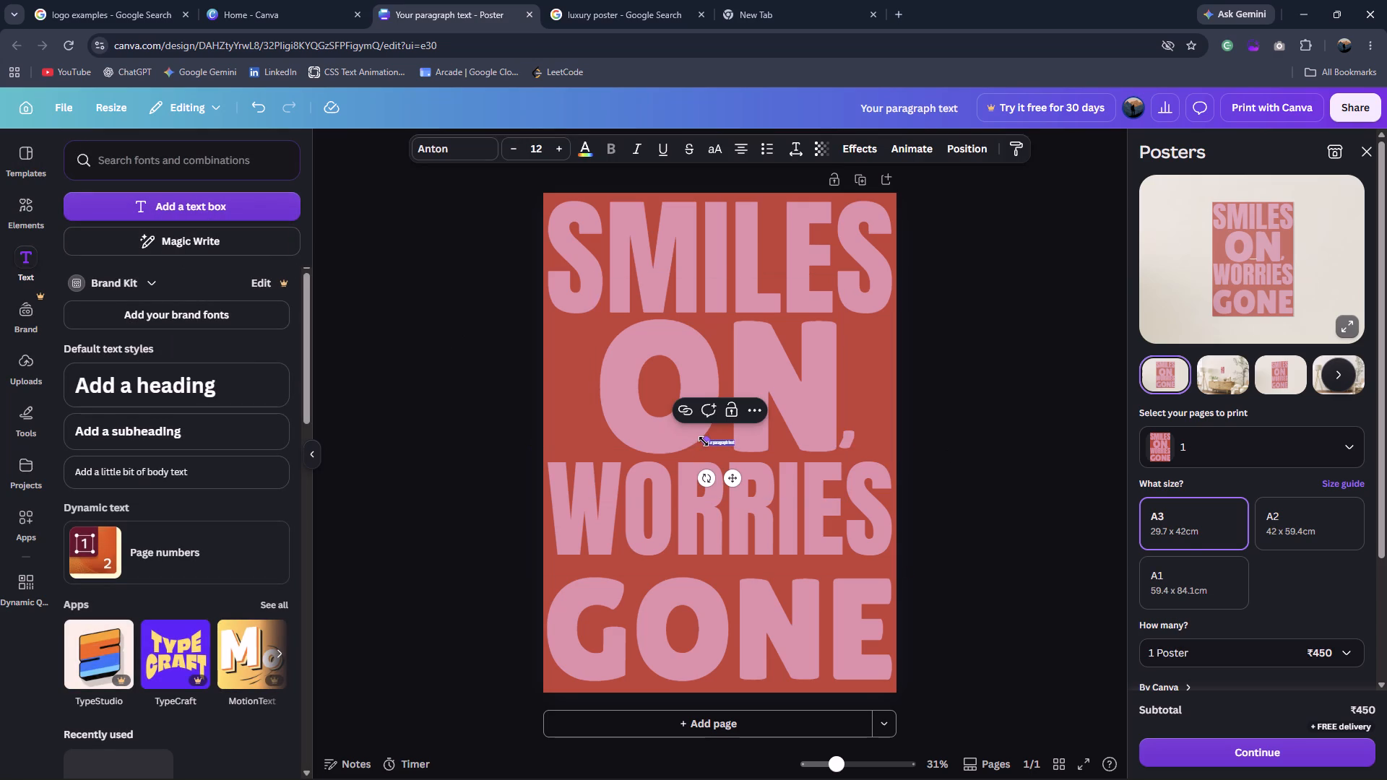
drag(704, 441, 511, 316)
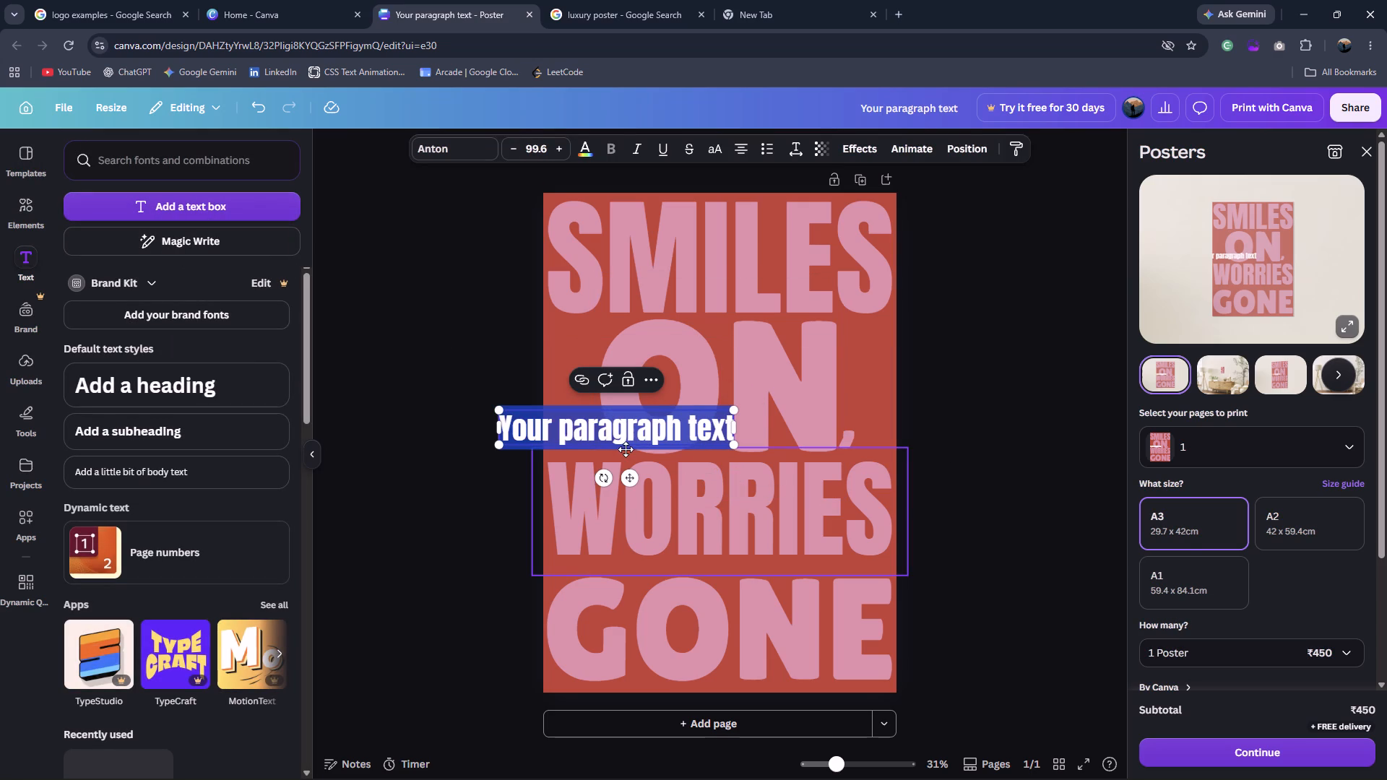
key(shift+g)
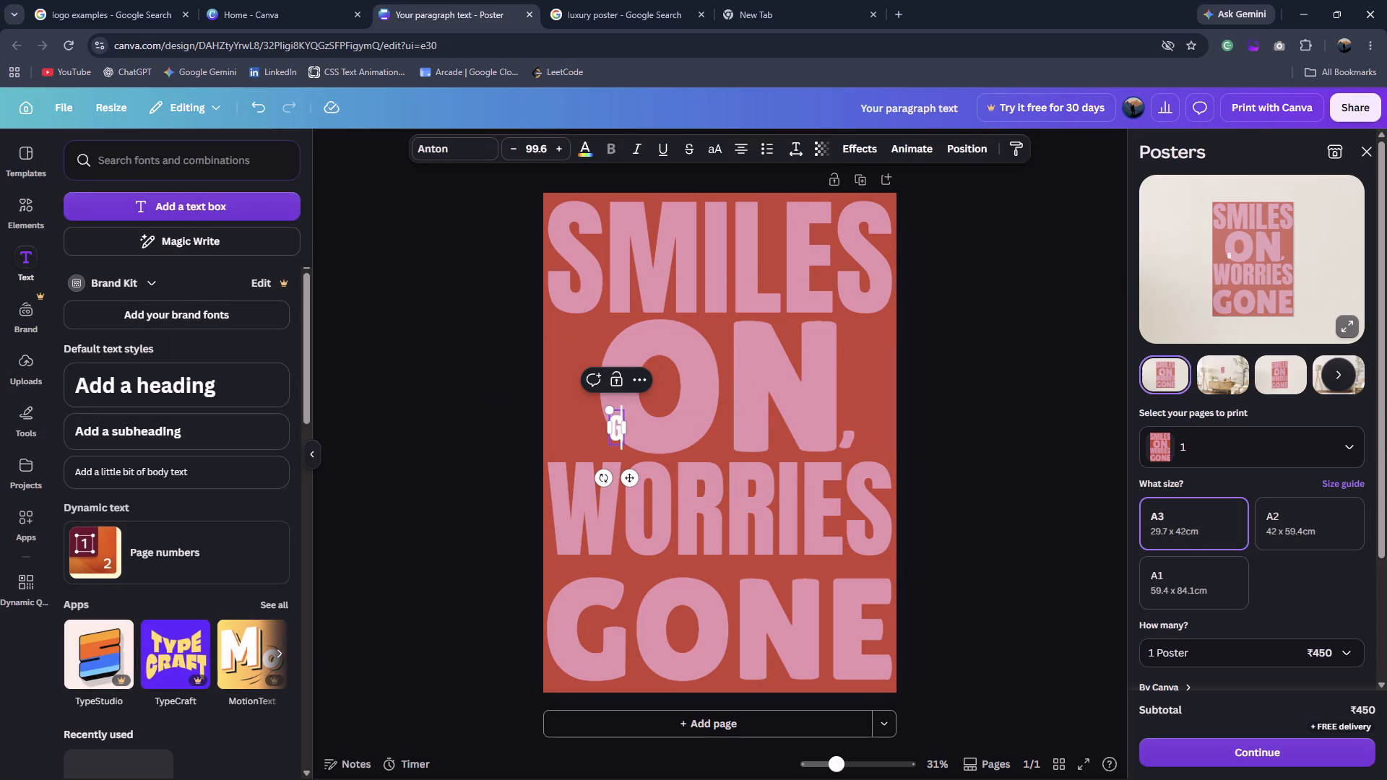
text(ood)
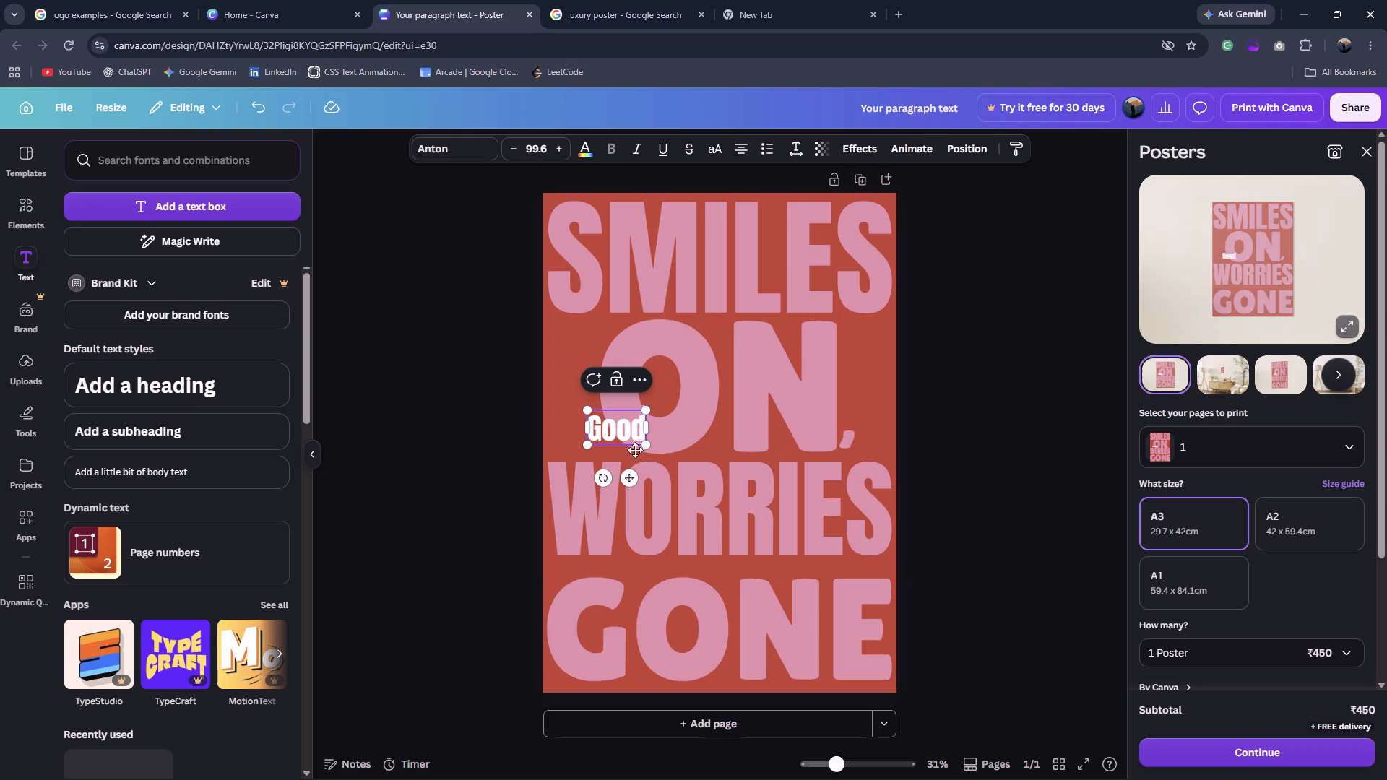
Try Noto Serif Ethiopic Condensed, Bukhari Script, Playfair Display and Nickainley on the Good text, then set its font to Alex Brush.
click(432, 139)
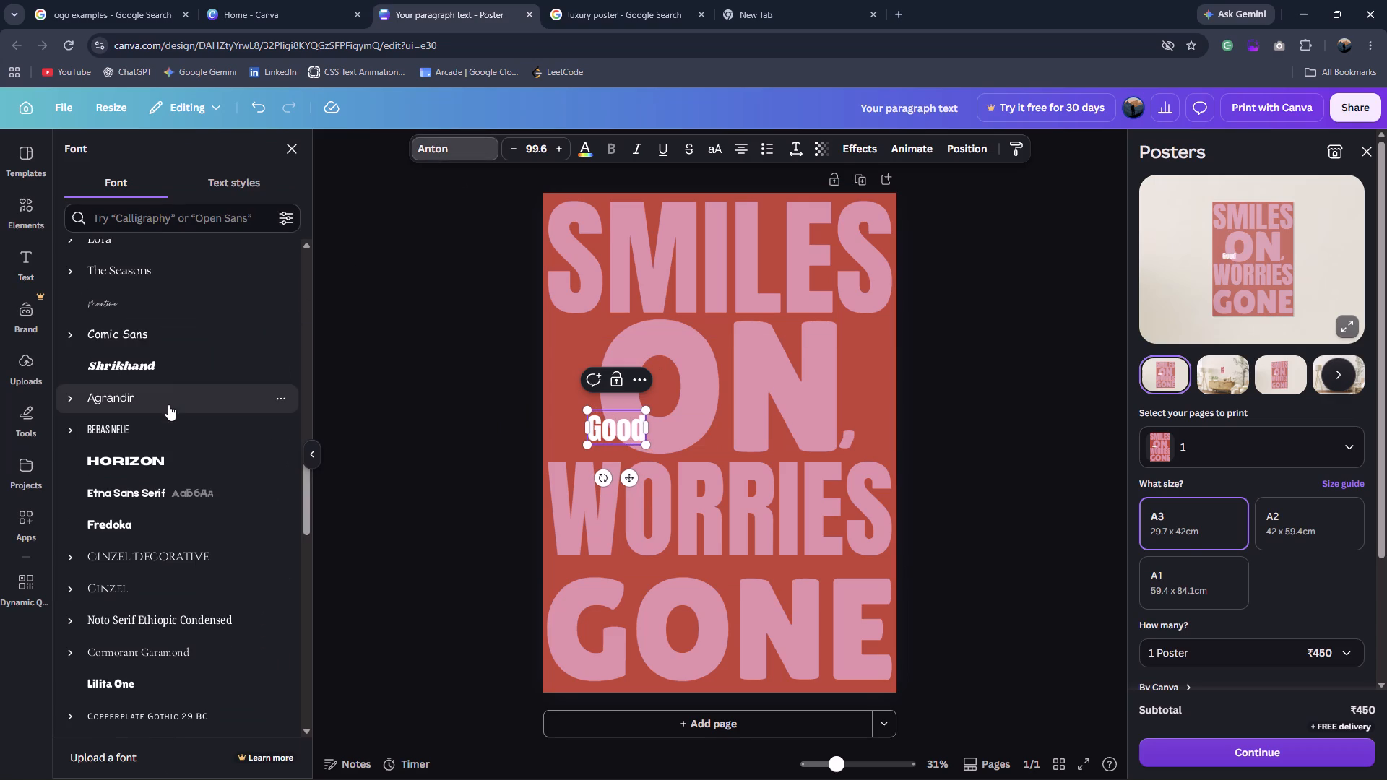
click(135, 614)
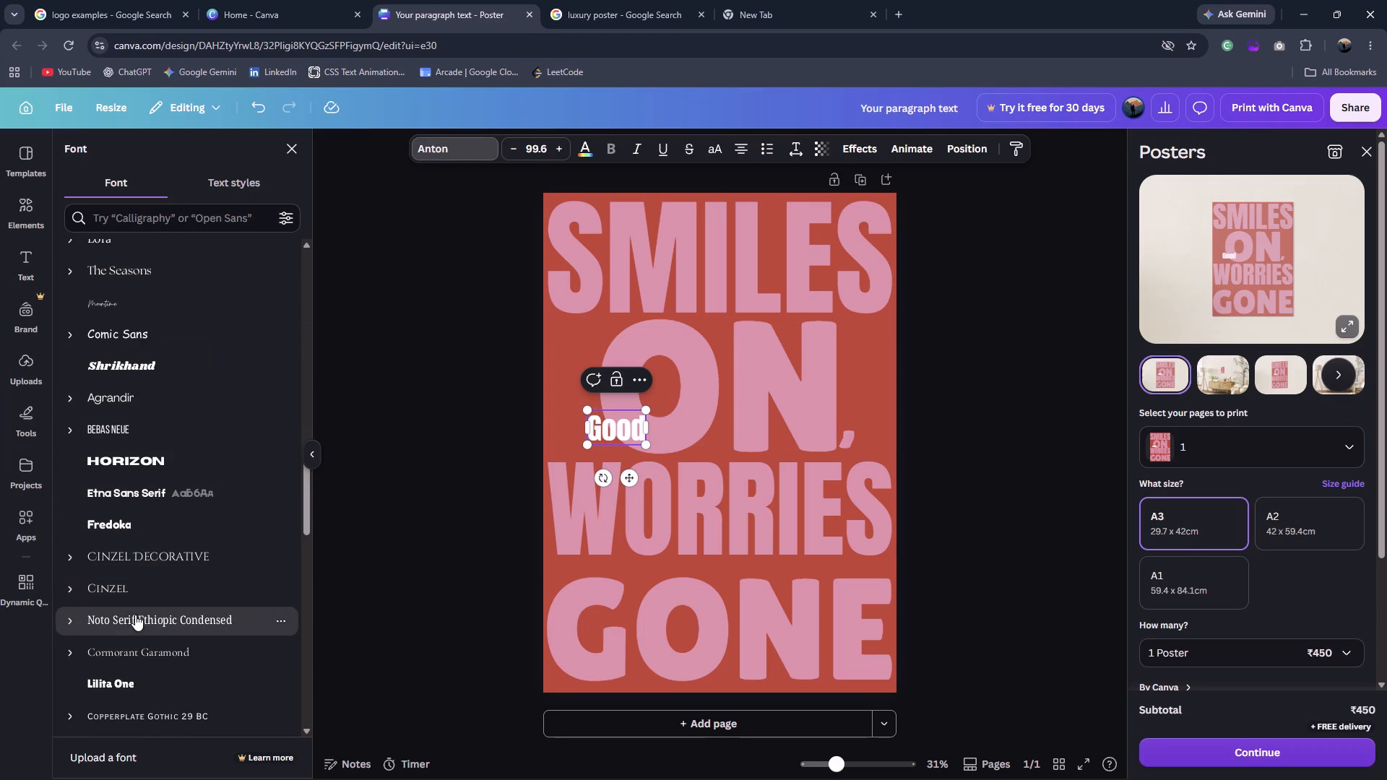
scroll(176, 574, down, 3)
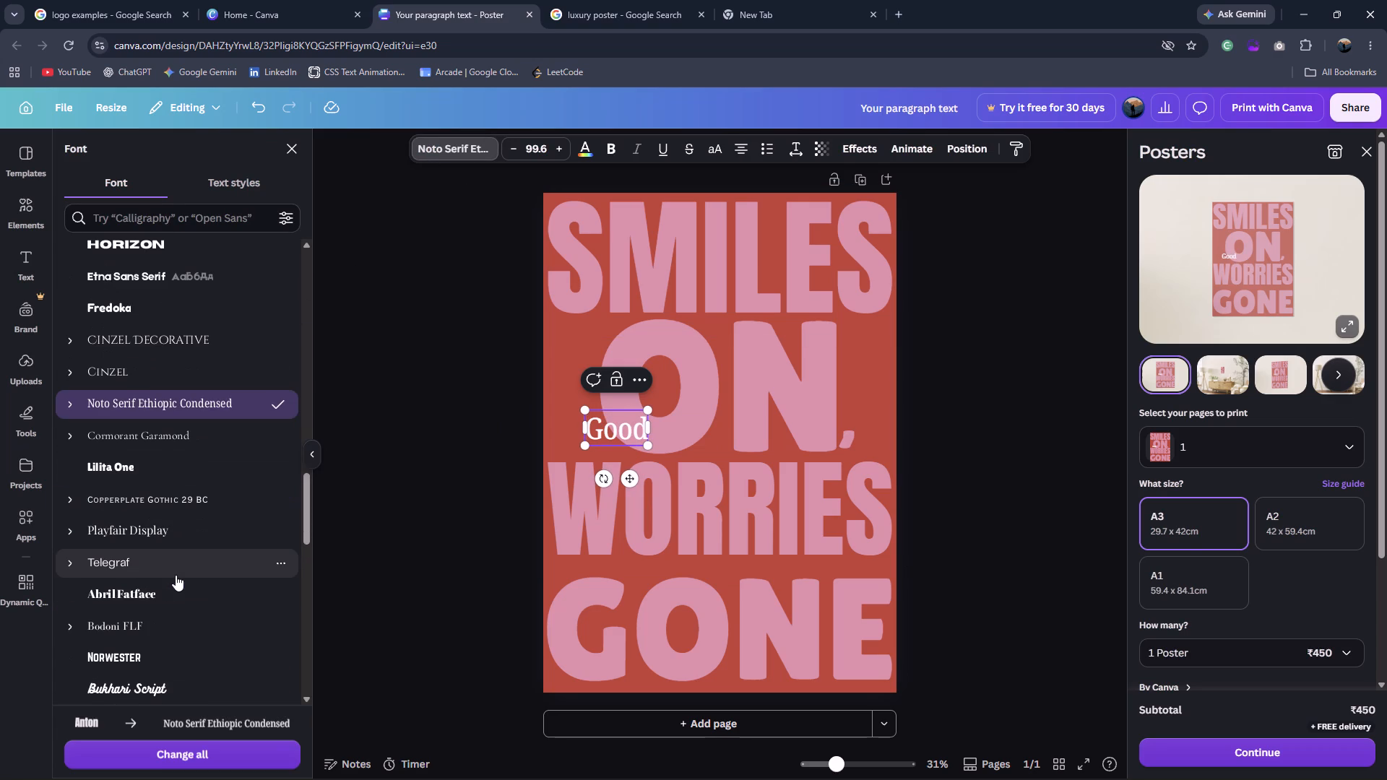
click(160, 686)
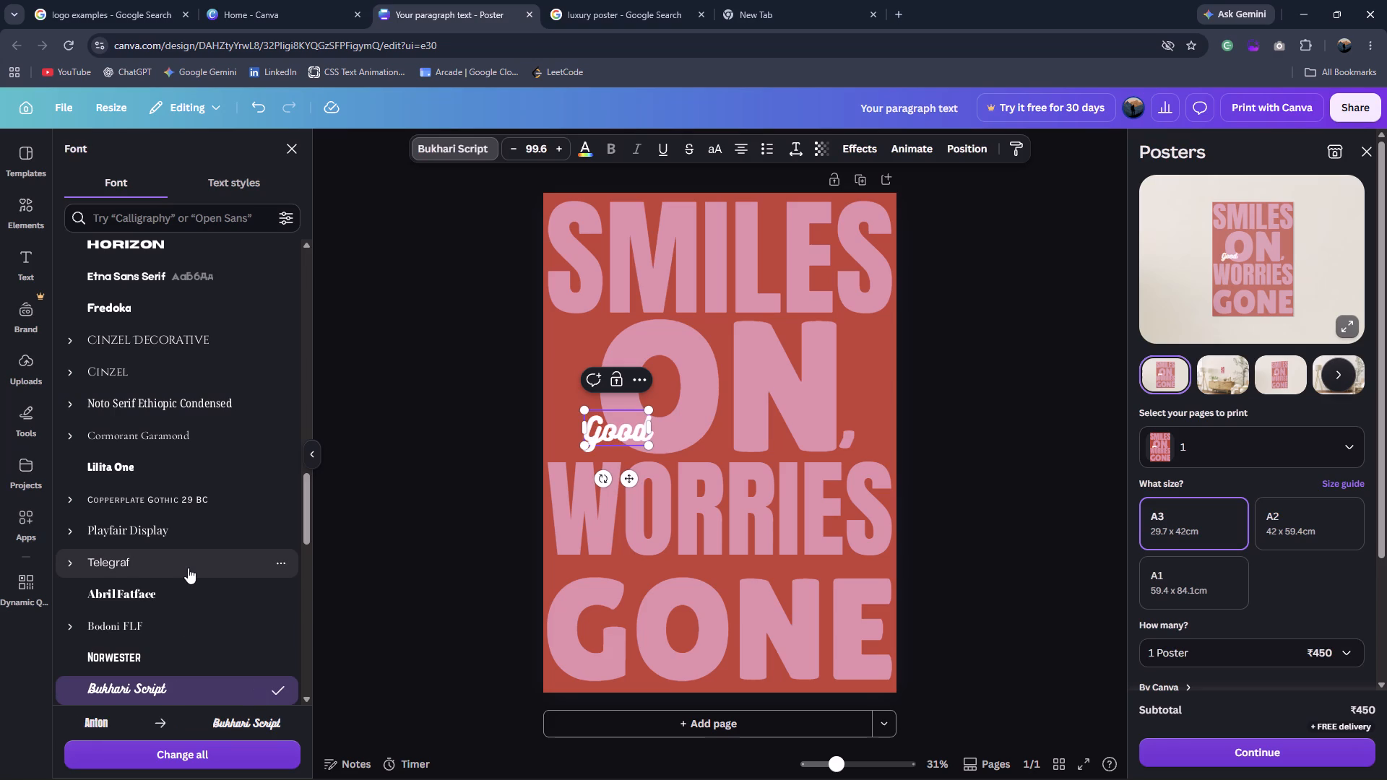
click(189, 523)
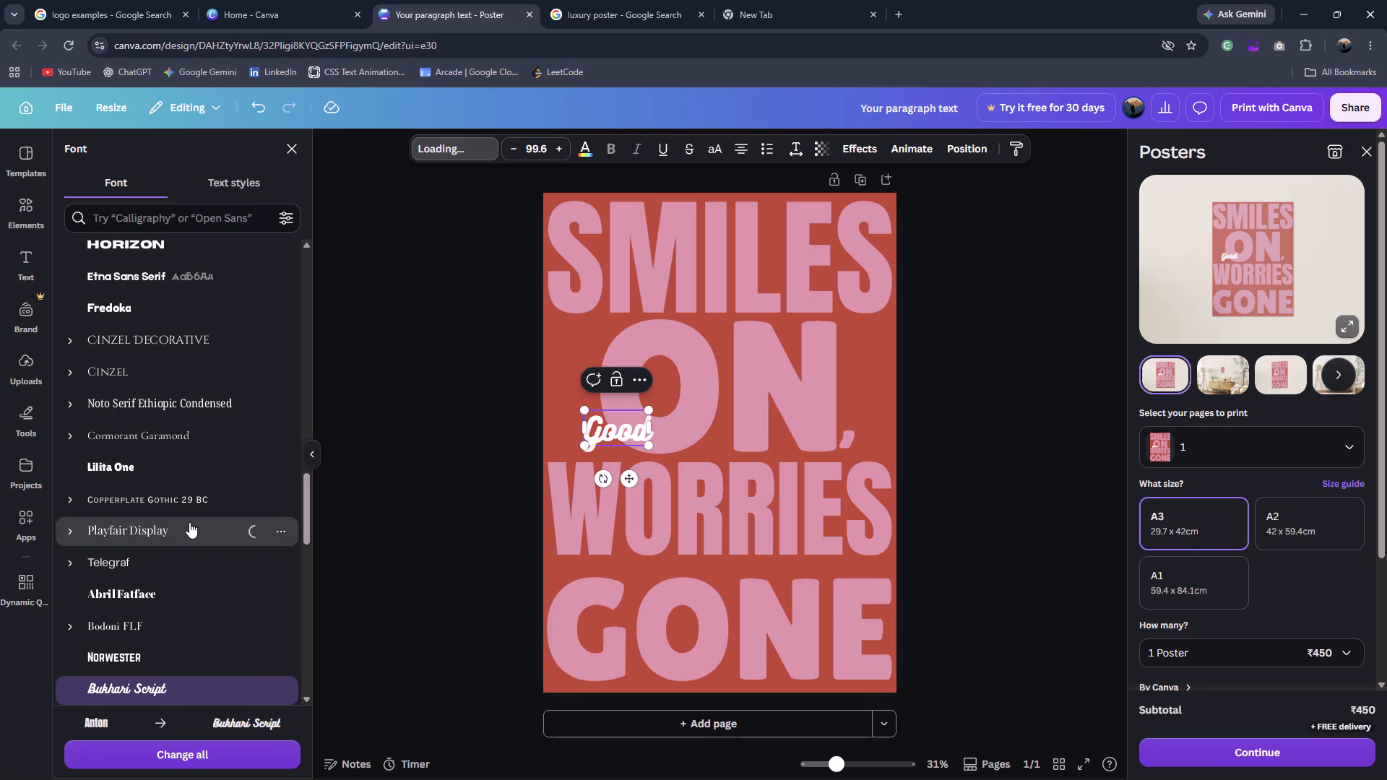
scroll(189, 522, down, 5)
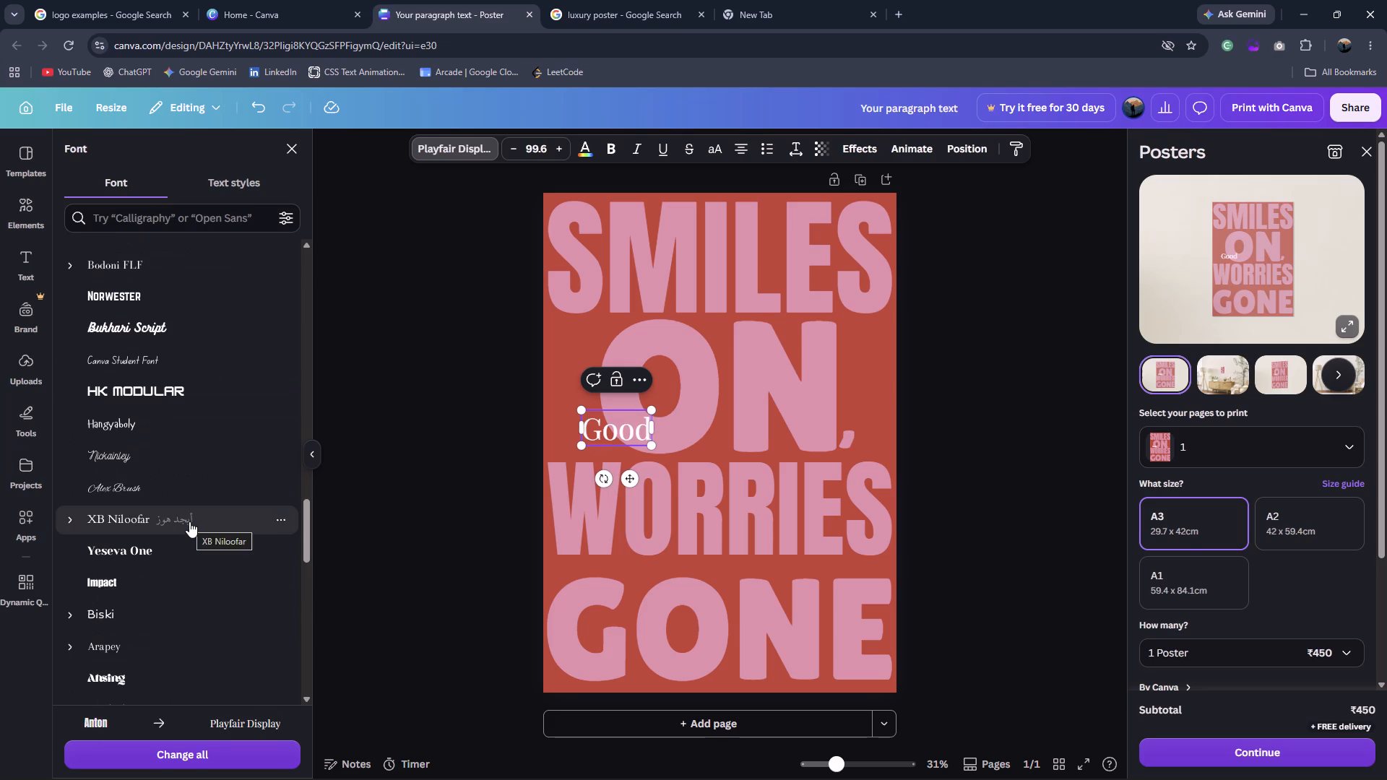
click(155, 459)
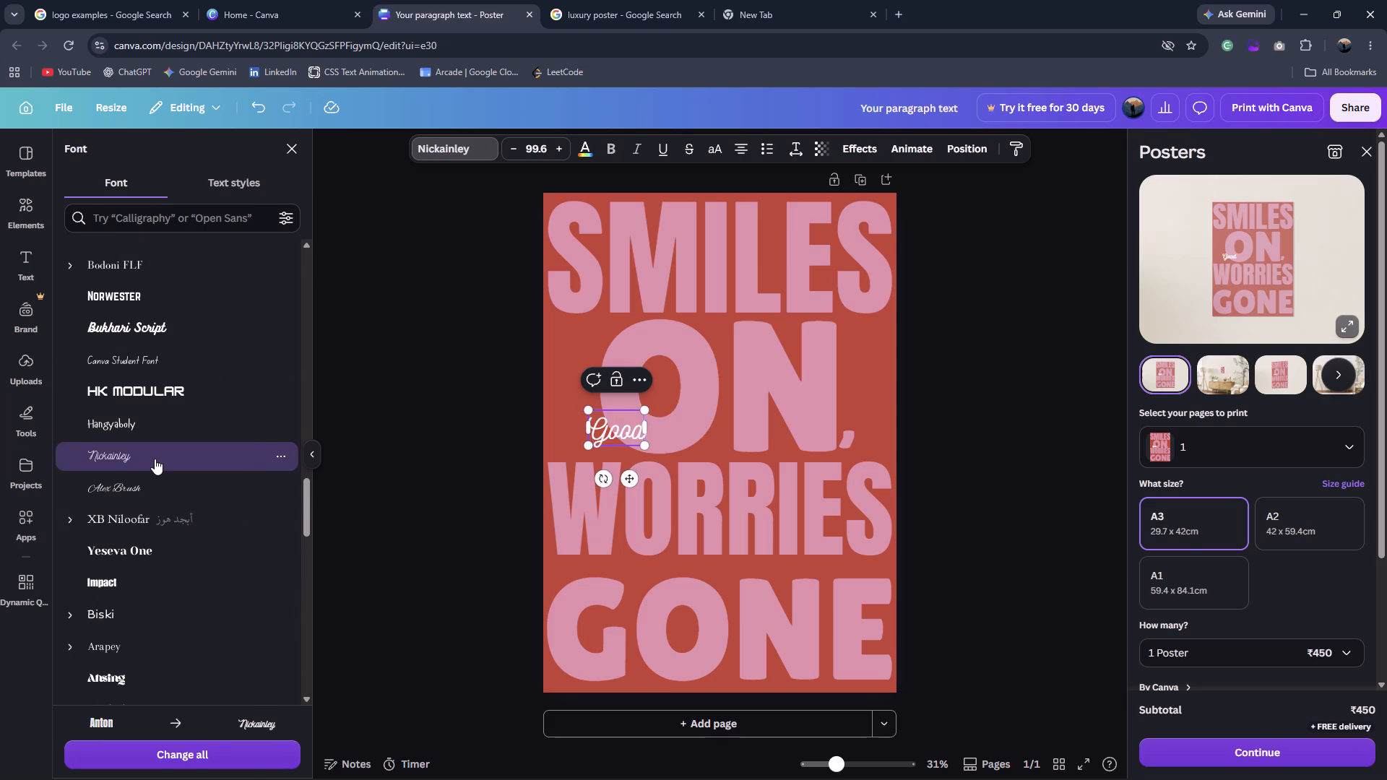
click(135, 478)
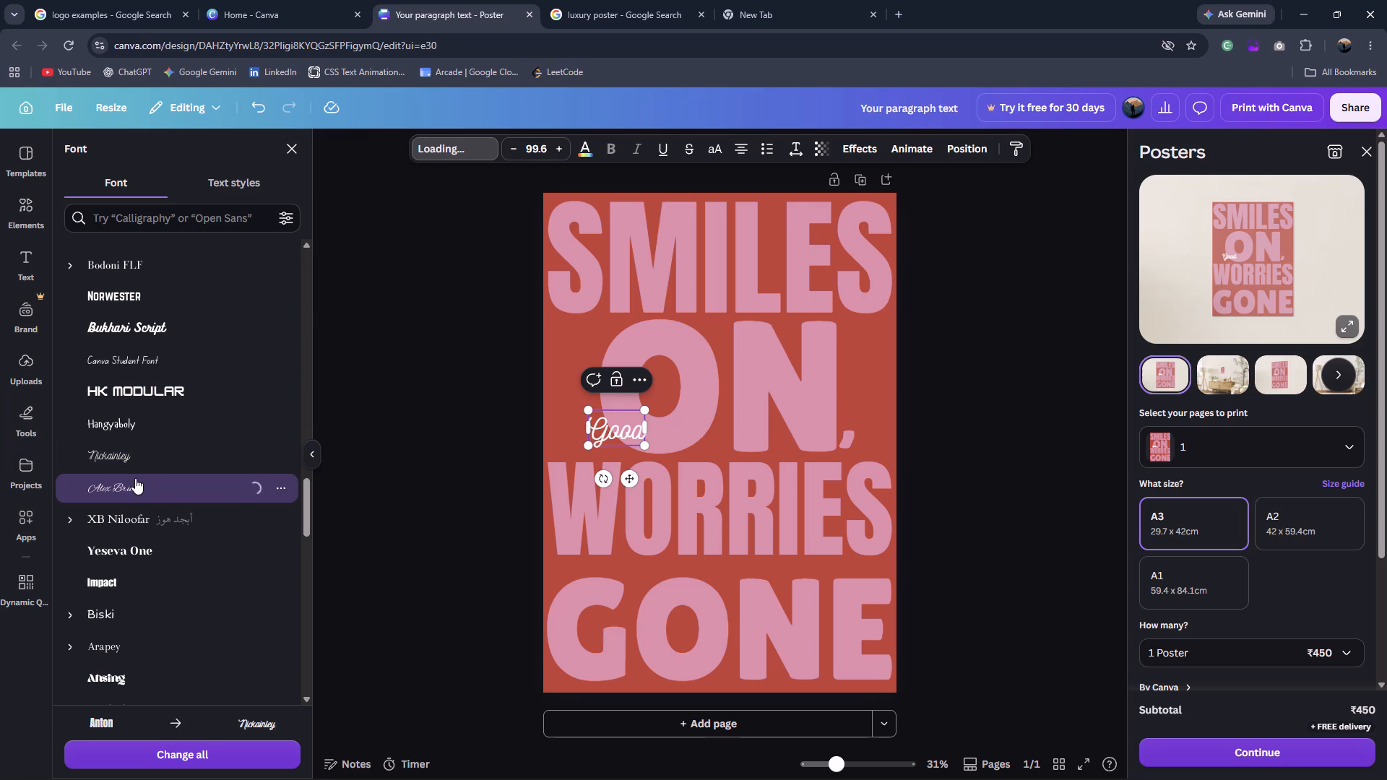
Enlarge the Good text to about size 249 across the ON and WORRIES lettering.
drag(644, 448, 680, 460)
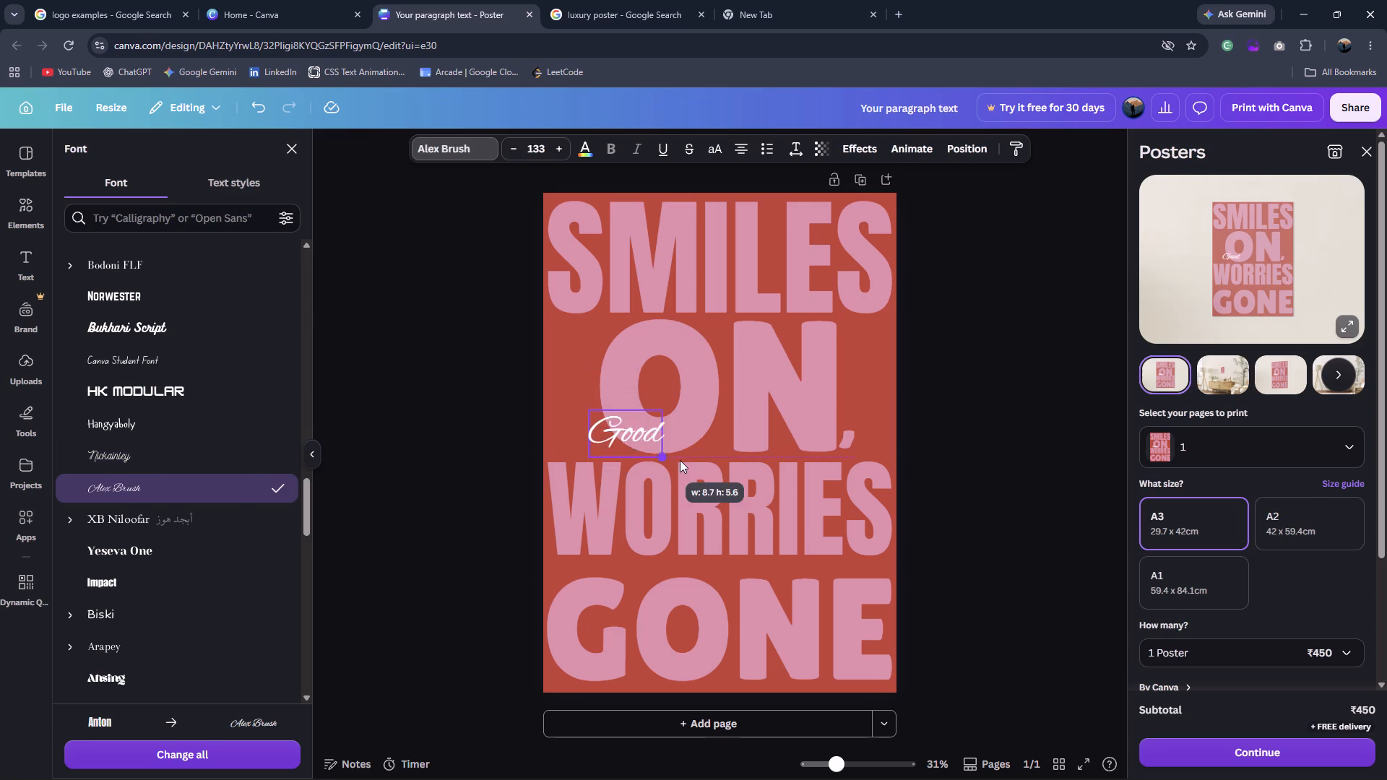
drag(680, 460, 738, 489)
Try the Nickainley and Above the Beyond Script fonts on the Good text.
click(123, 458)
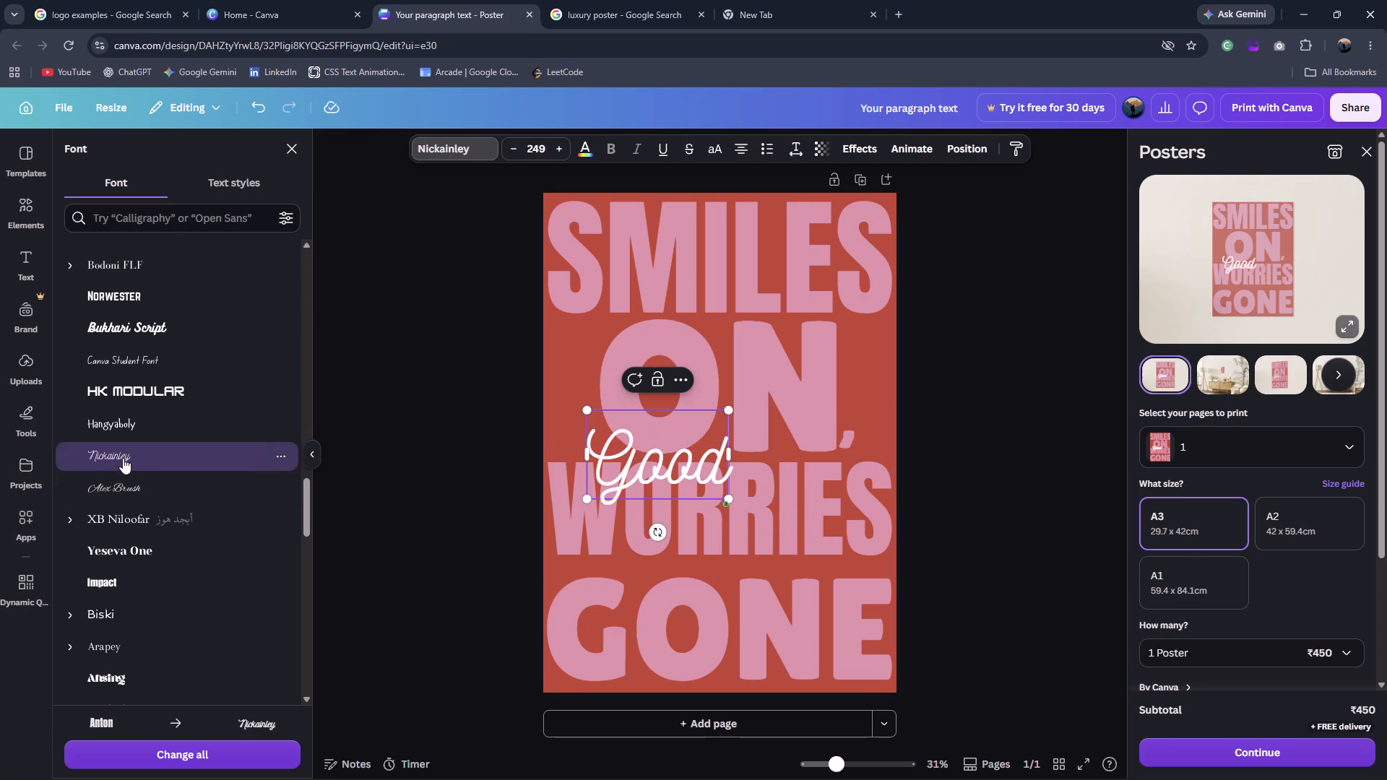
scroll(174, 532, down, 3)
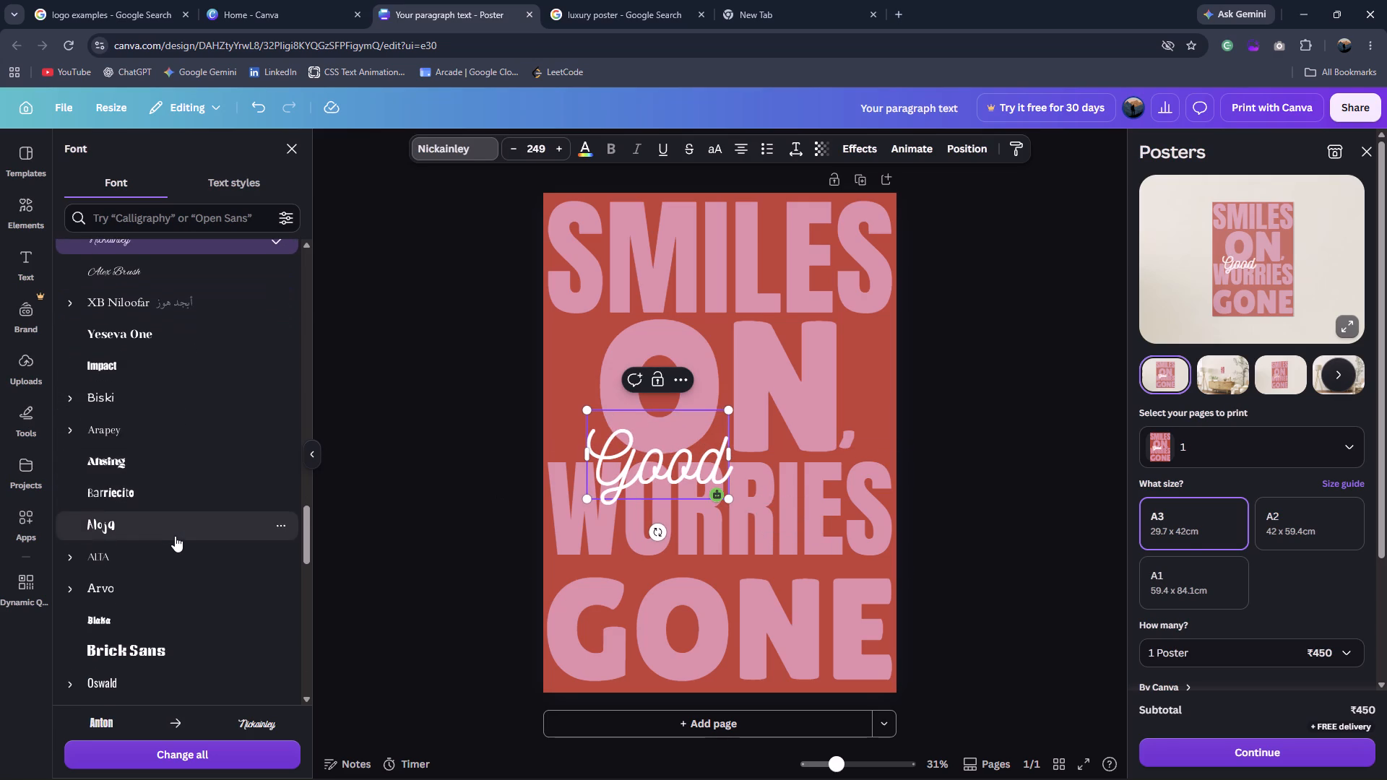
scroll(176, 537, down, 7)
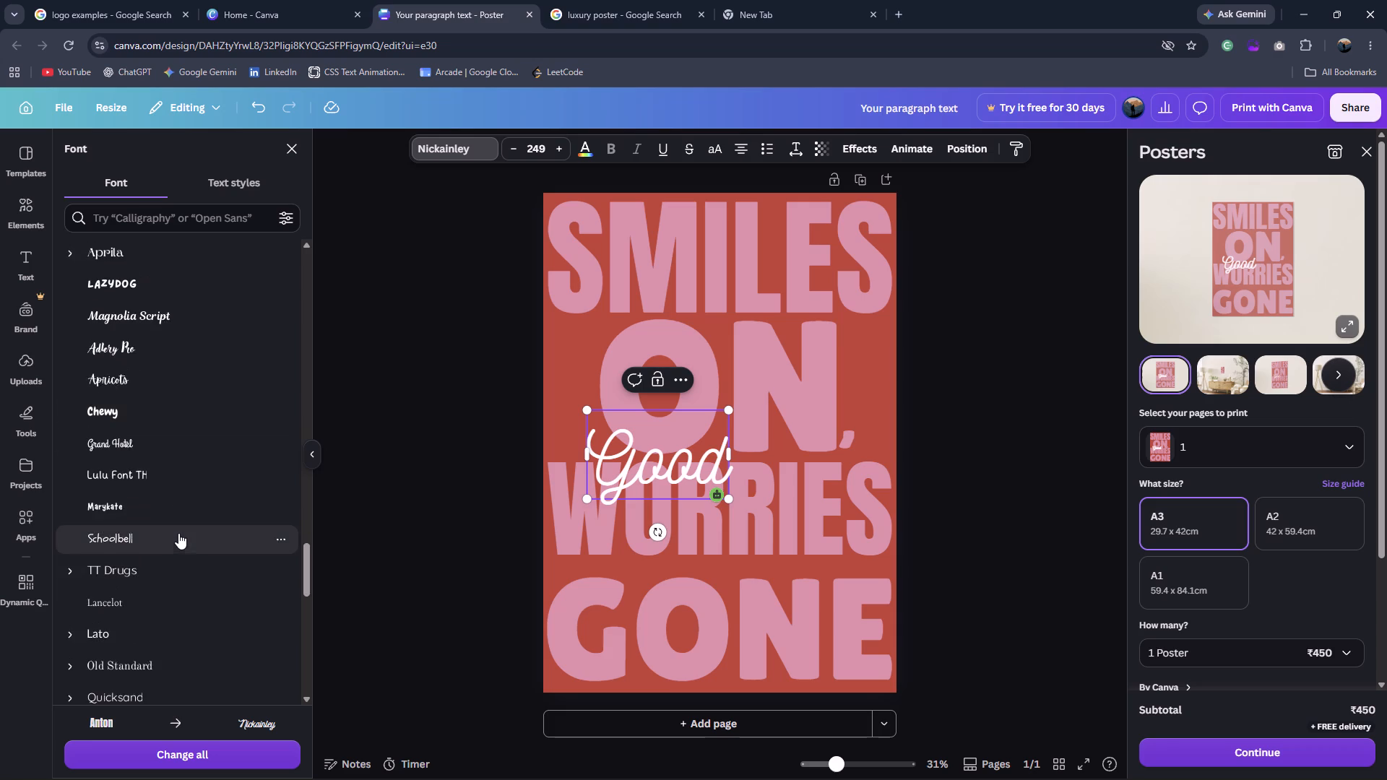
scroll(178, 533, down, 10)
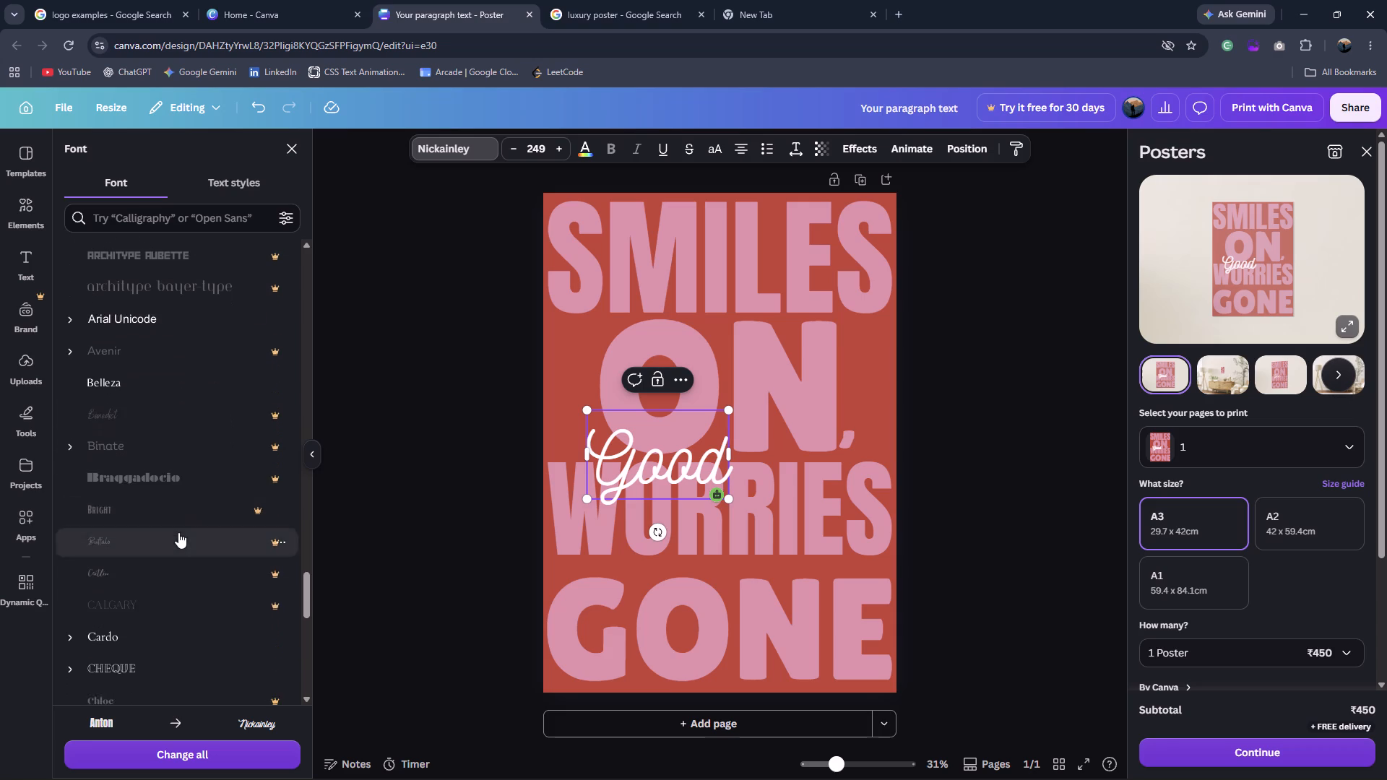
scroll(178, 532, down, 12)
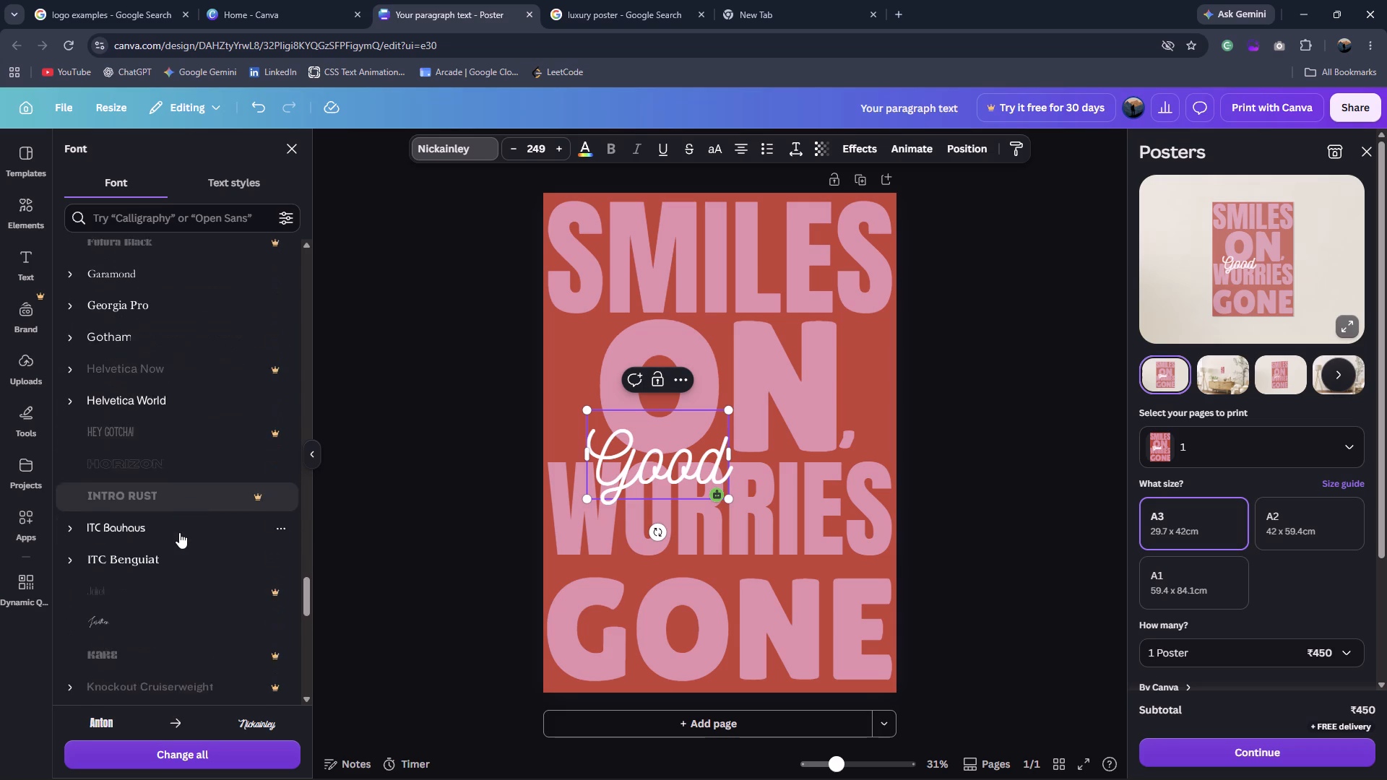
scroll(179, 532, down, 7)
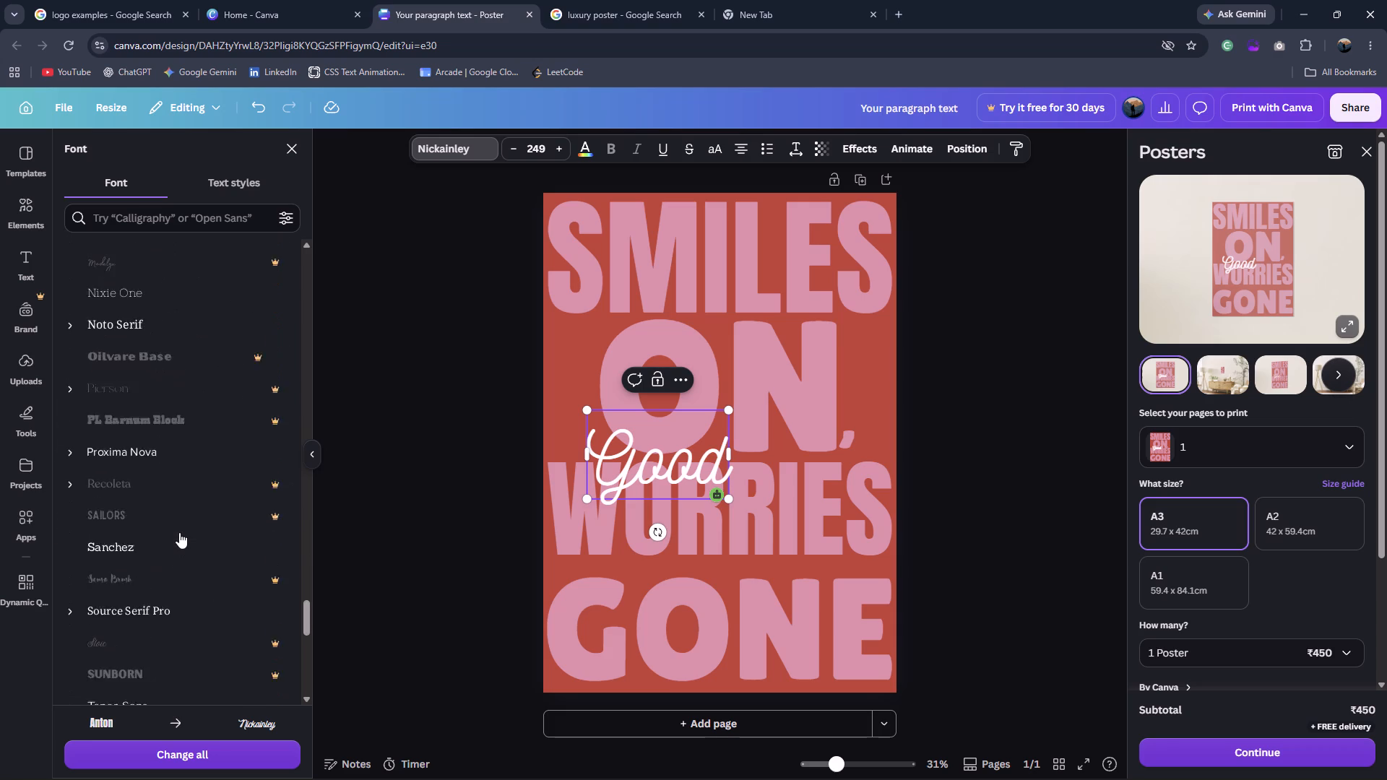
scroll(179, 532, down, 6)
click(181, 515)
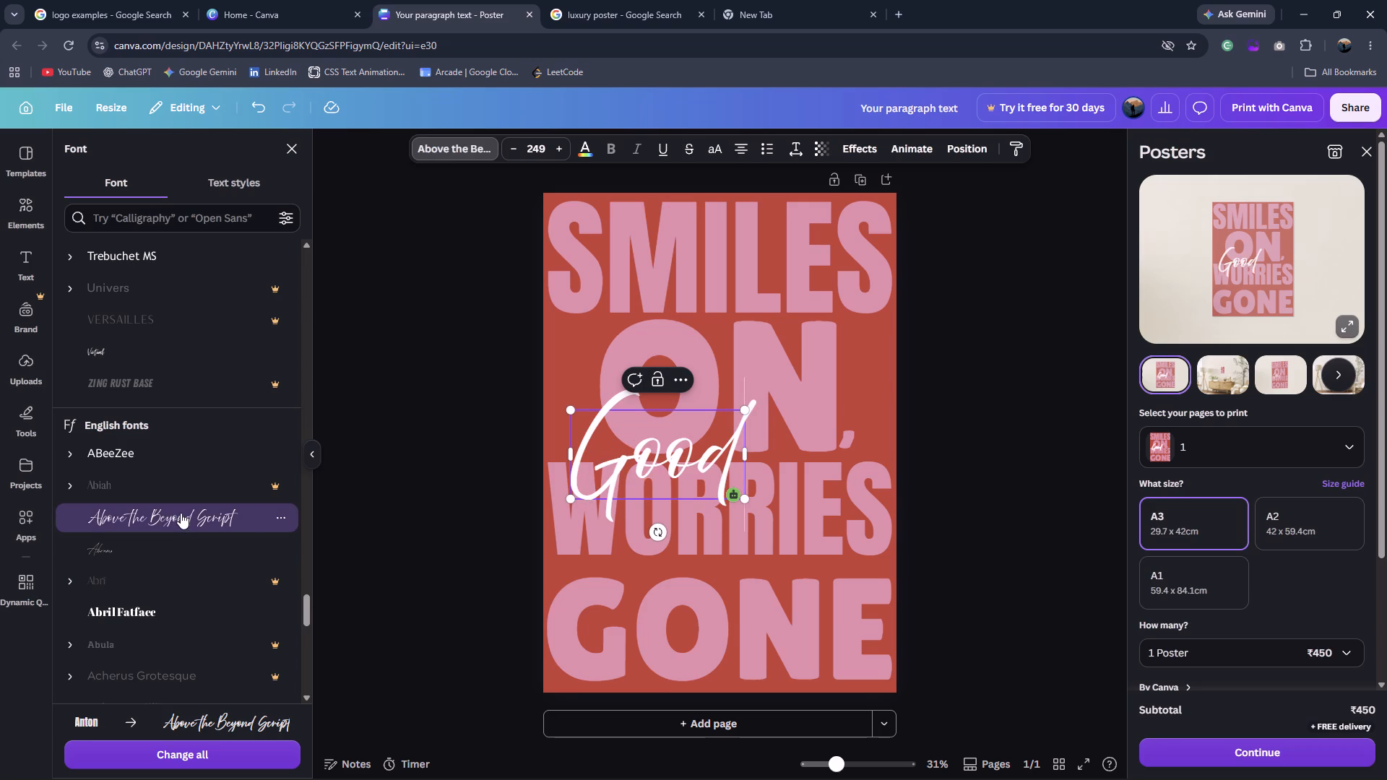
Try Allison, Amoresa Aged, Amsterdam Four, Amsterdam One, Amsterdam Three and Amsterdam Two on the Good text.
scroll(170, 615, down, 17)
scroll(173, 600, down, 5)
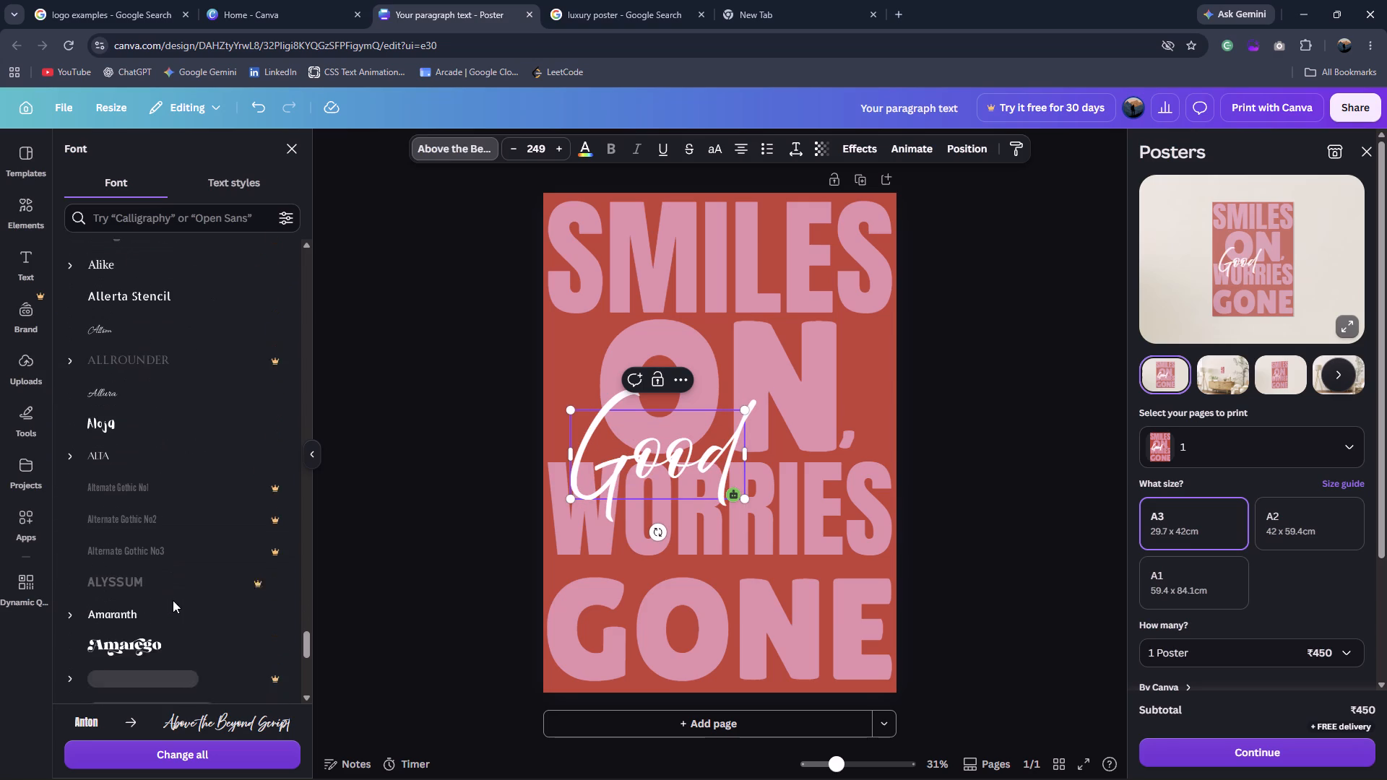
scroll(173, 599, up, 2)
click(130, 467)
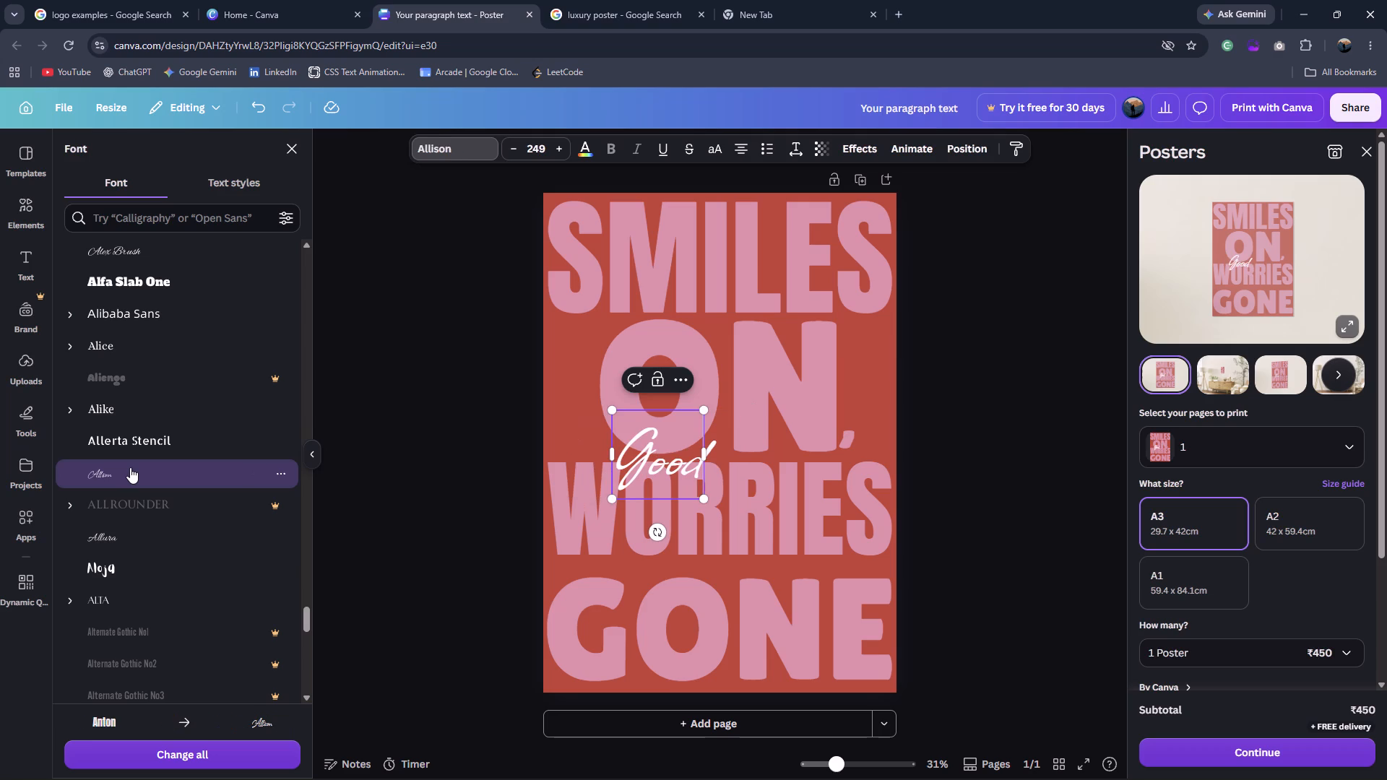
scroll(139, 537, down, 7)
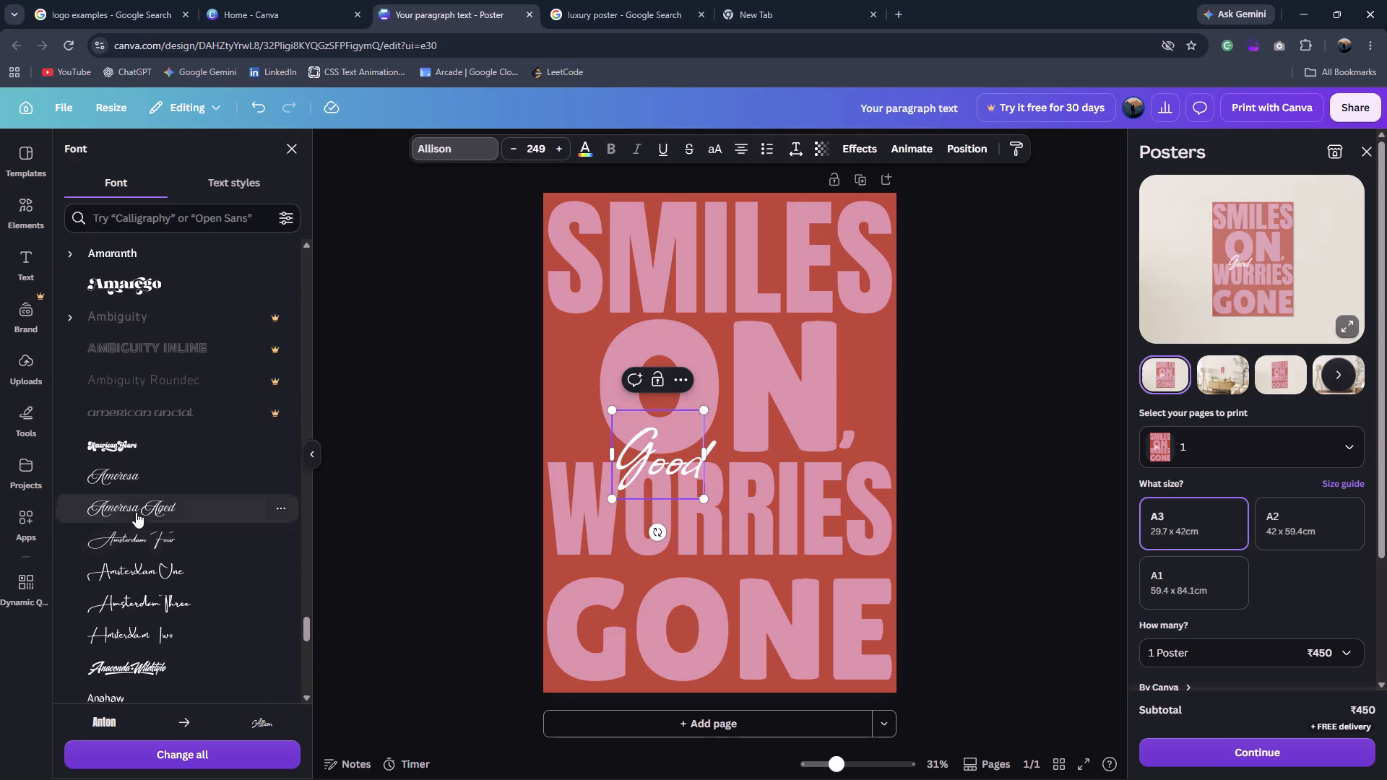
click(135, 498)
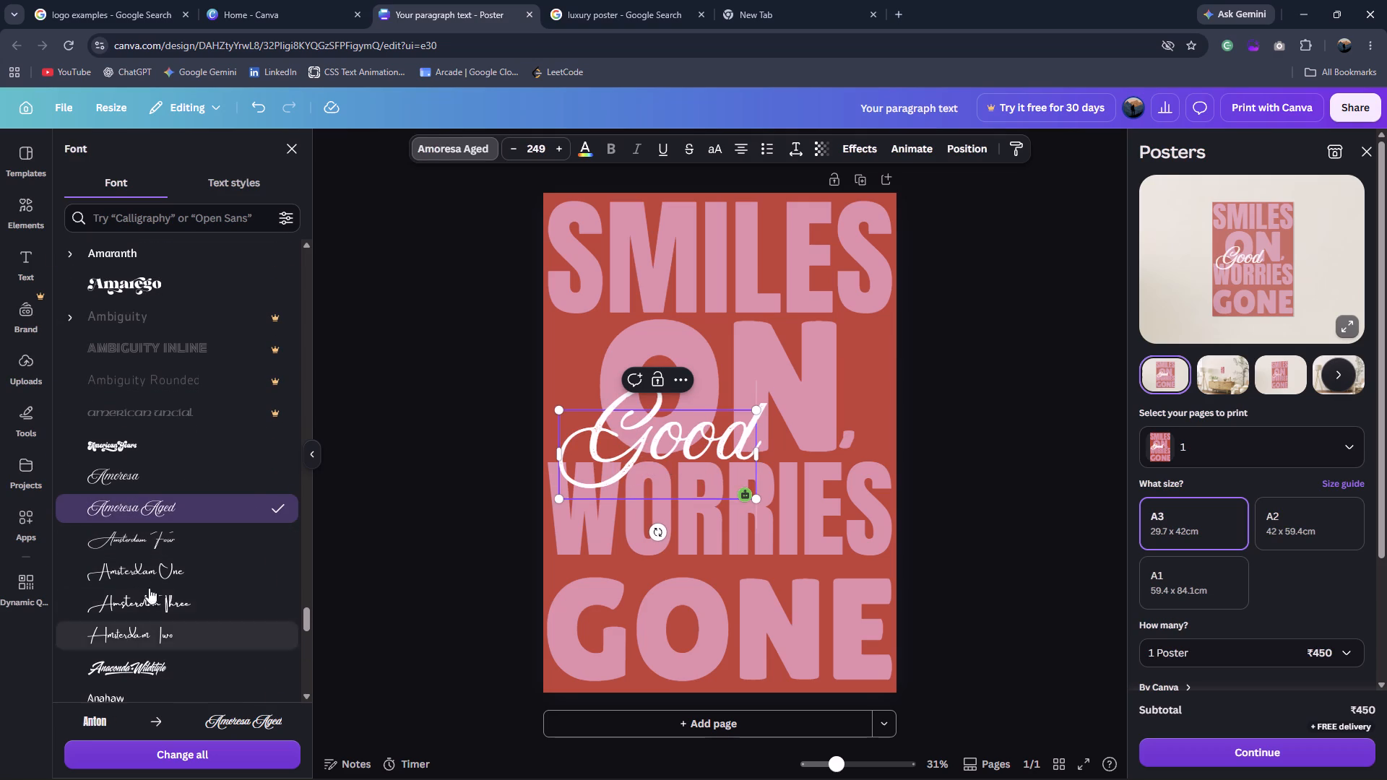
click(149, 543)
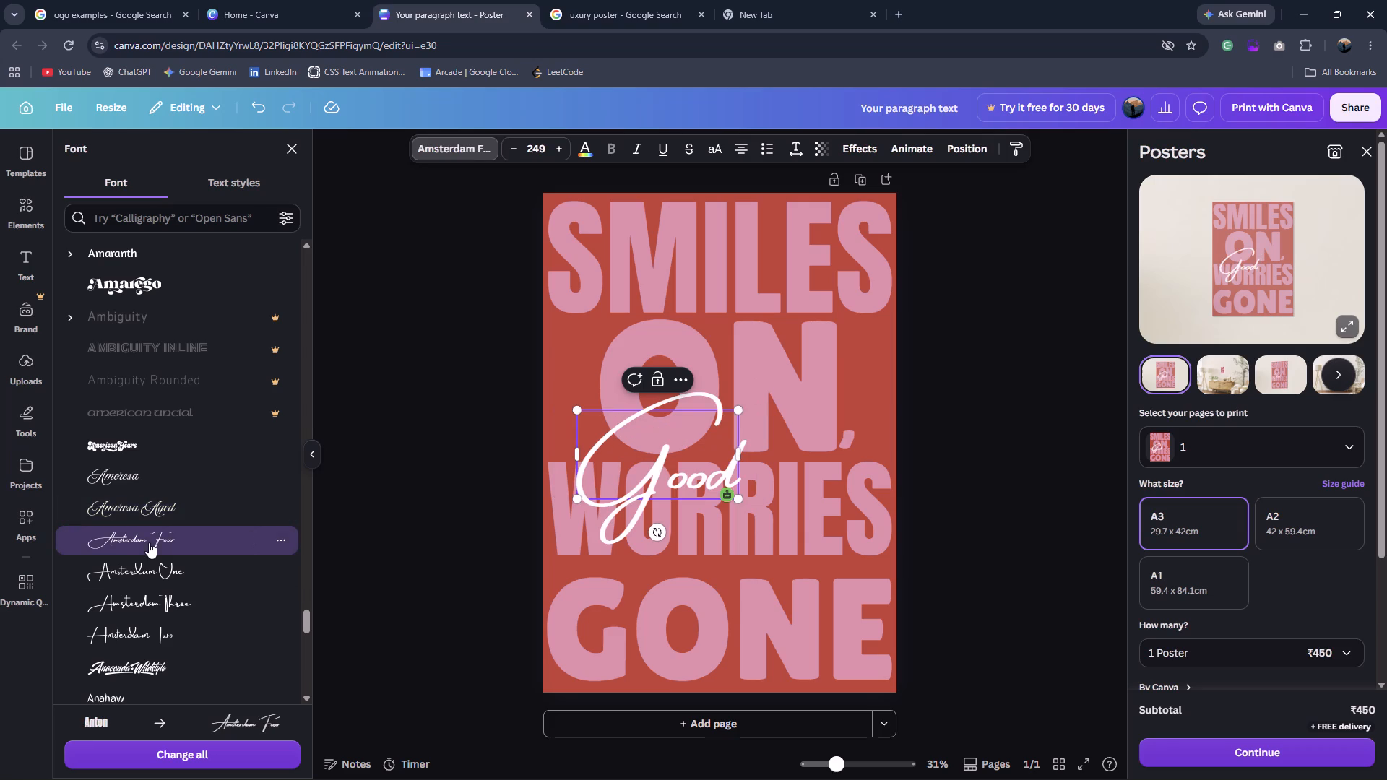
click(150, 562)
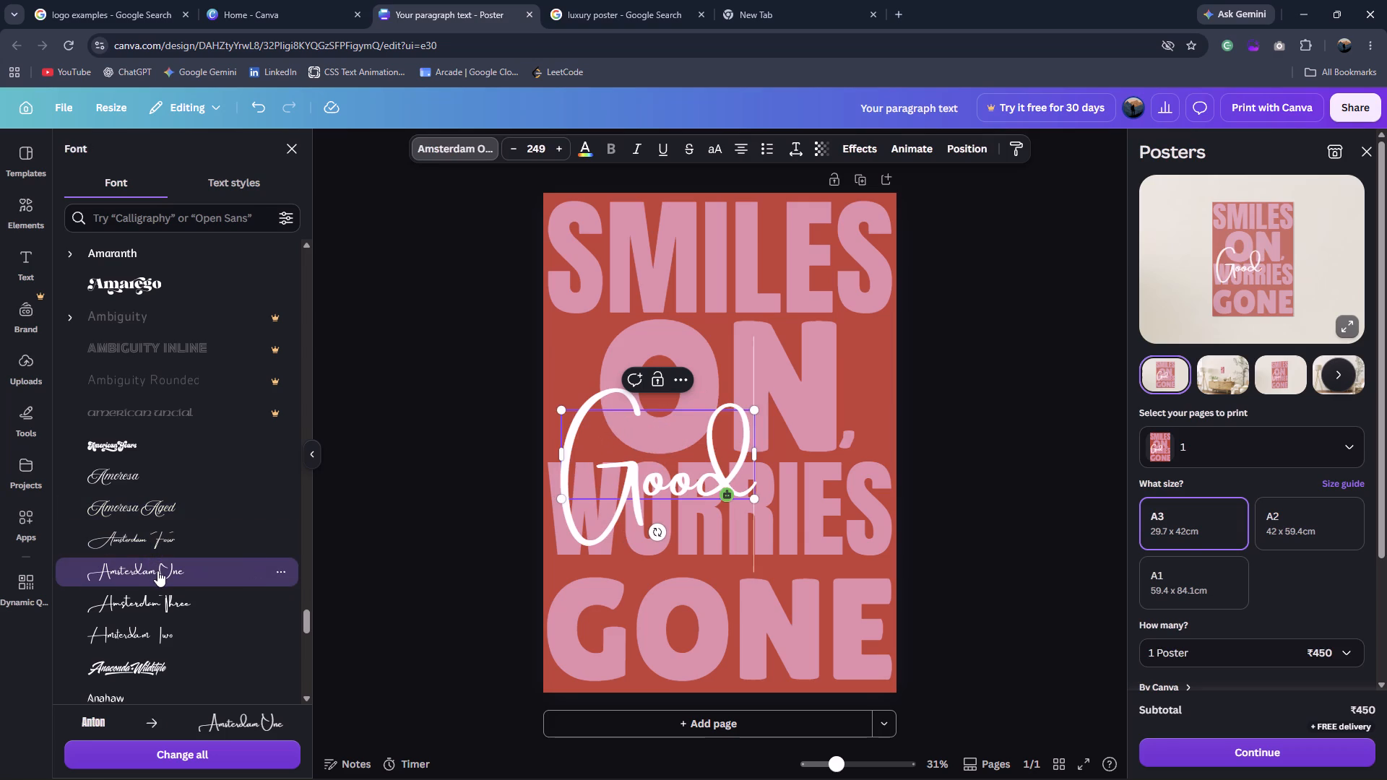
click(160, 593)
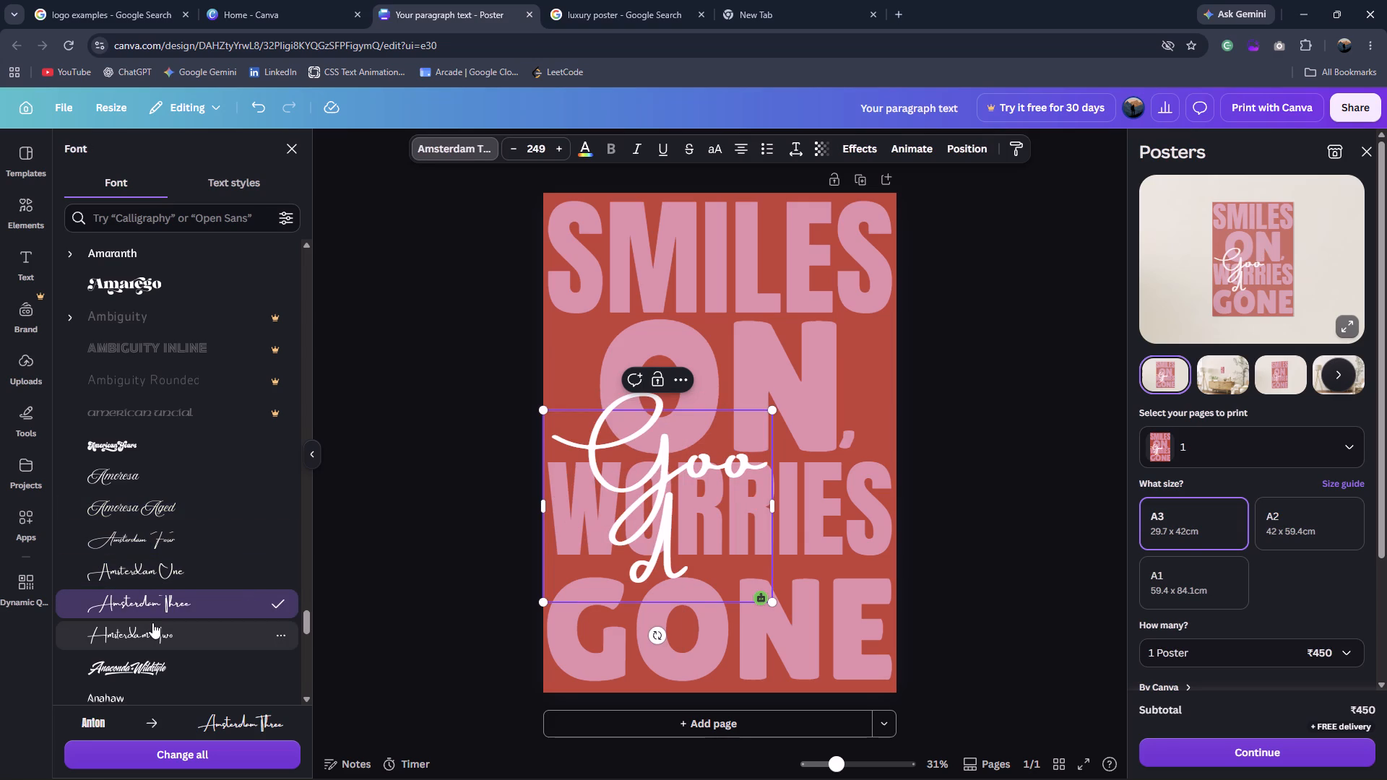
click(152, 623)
Try Anaconda Wildstyle on the Good text, then set its font to Aniyah.
scroll(153, 620, down, 1)
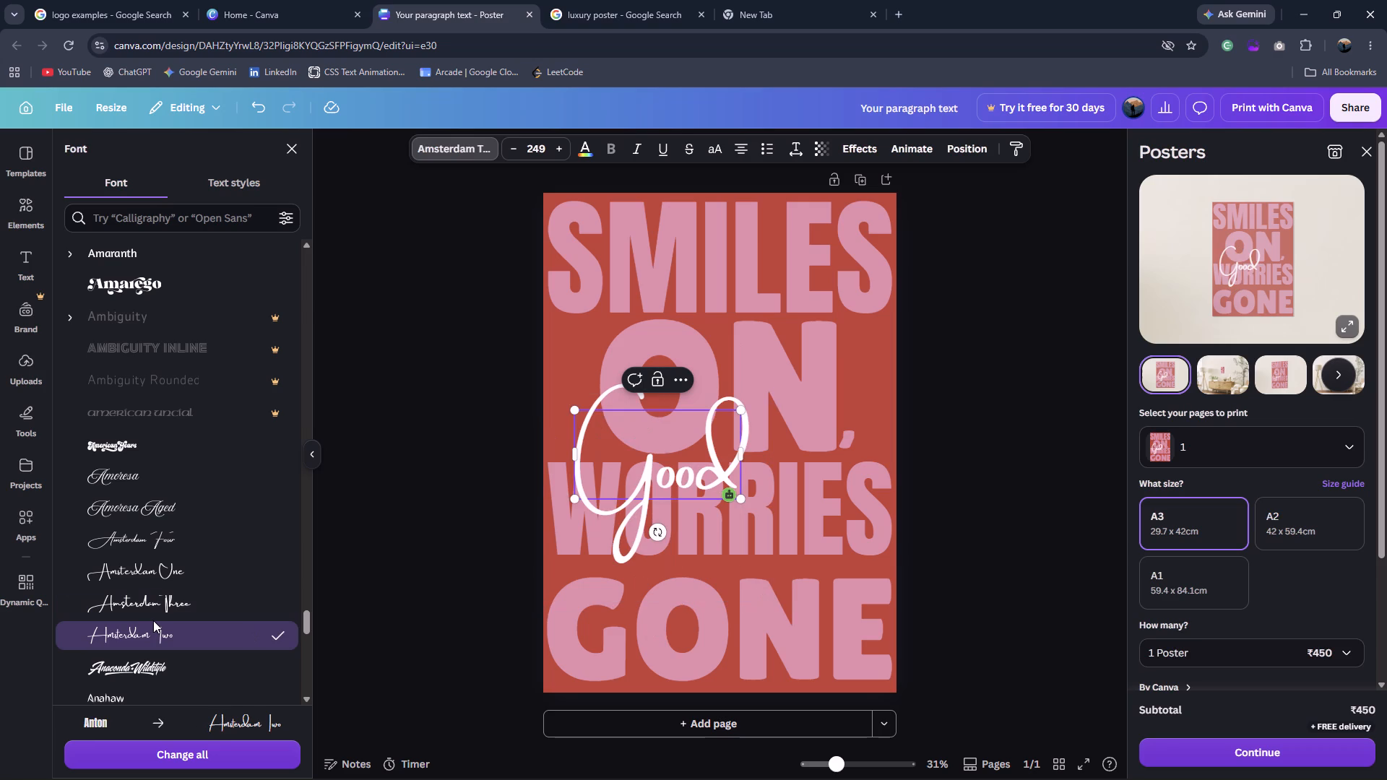
scroll(153, 620, down, 2)
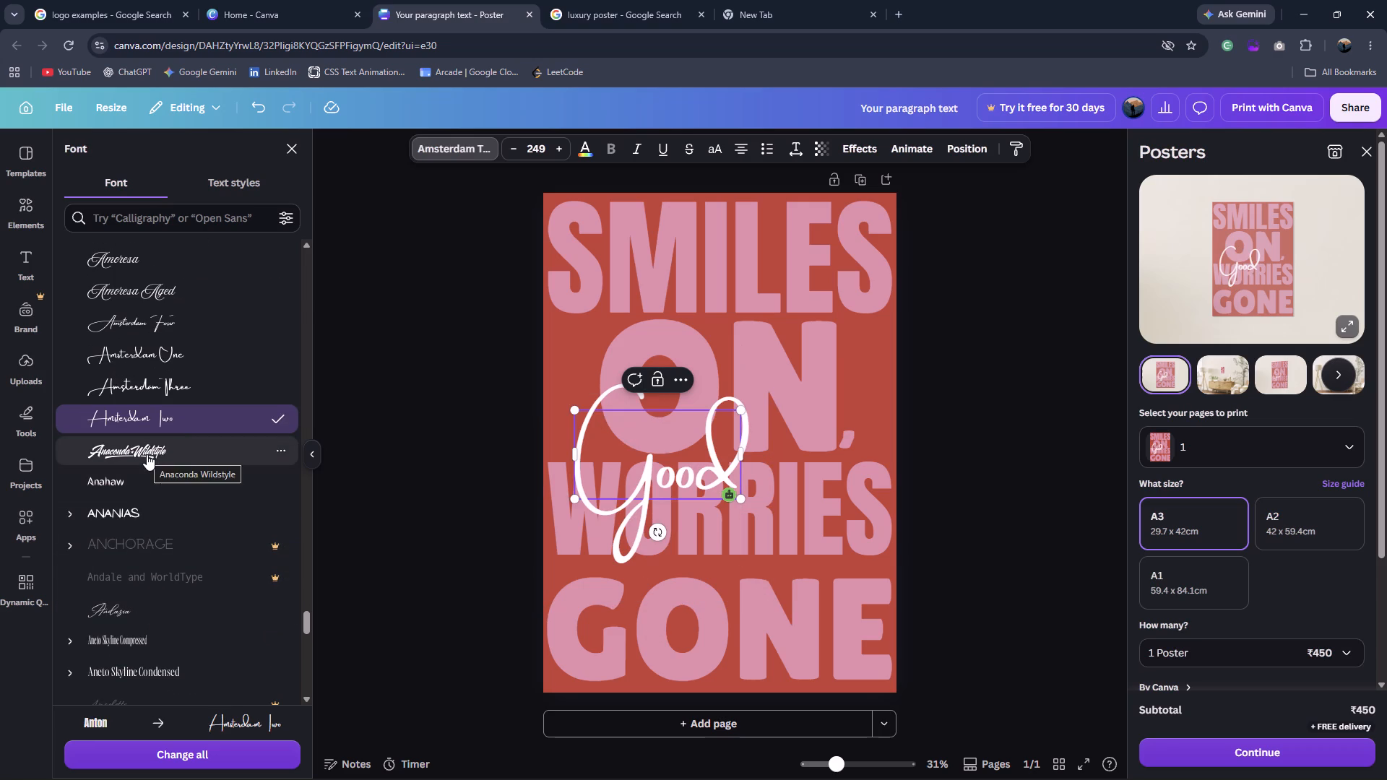
click(147, 454)
scroll(147, 454, down, 2)
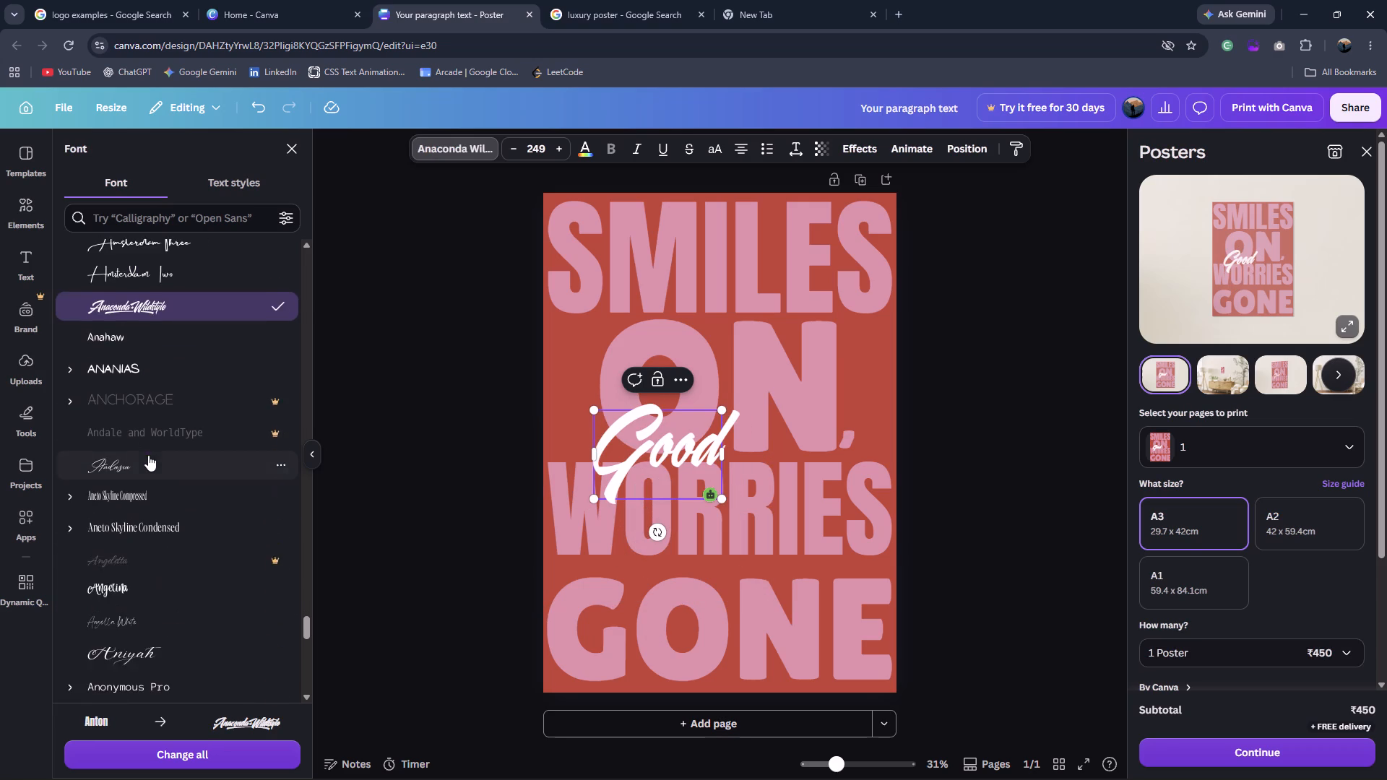
scroll(148, 455, down, 2)
click(135, 503)
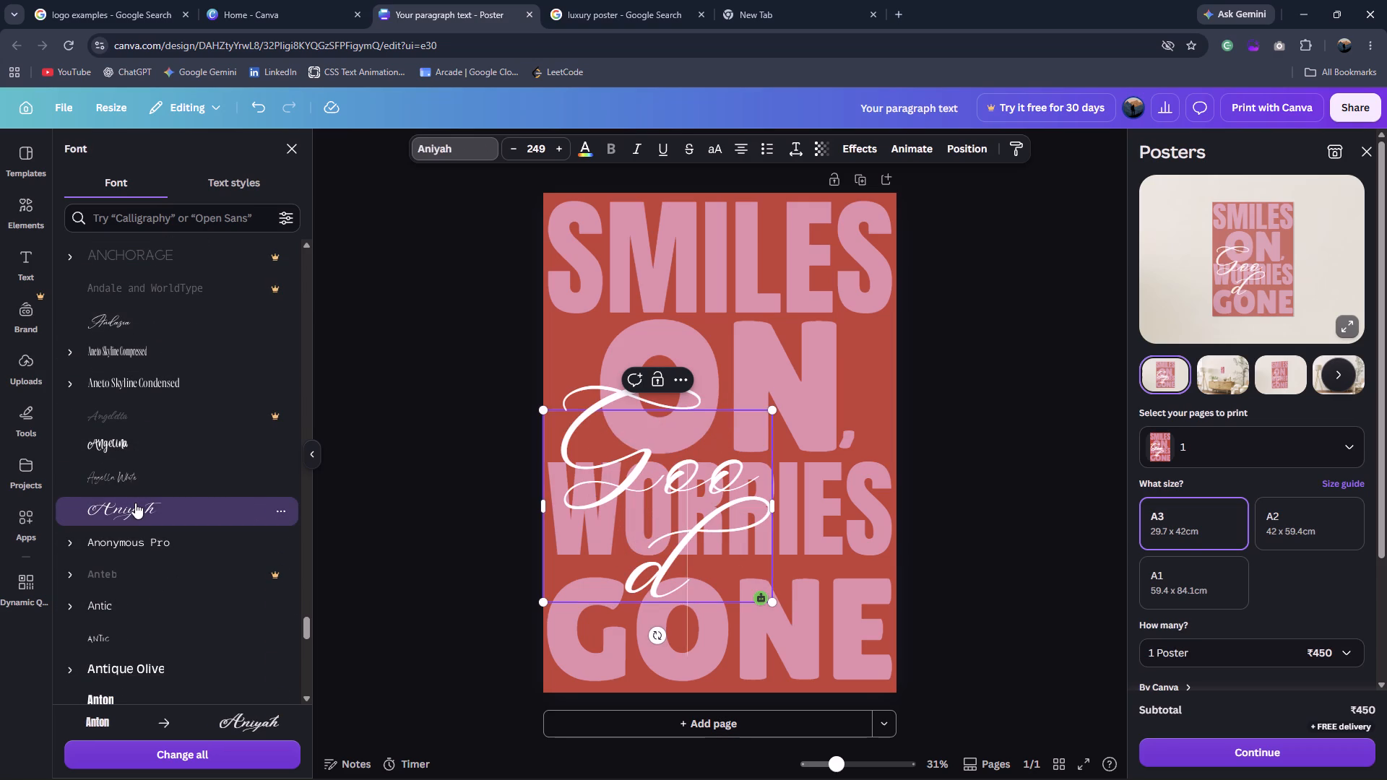
Widen the Good text box so the whole word fits on one line.
drag(770, 504, 788, 505)
click(772, 509)
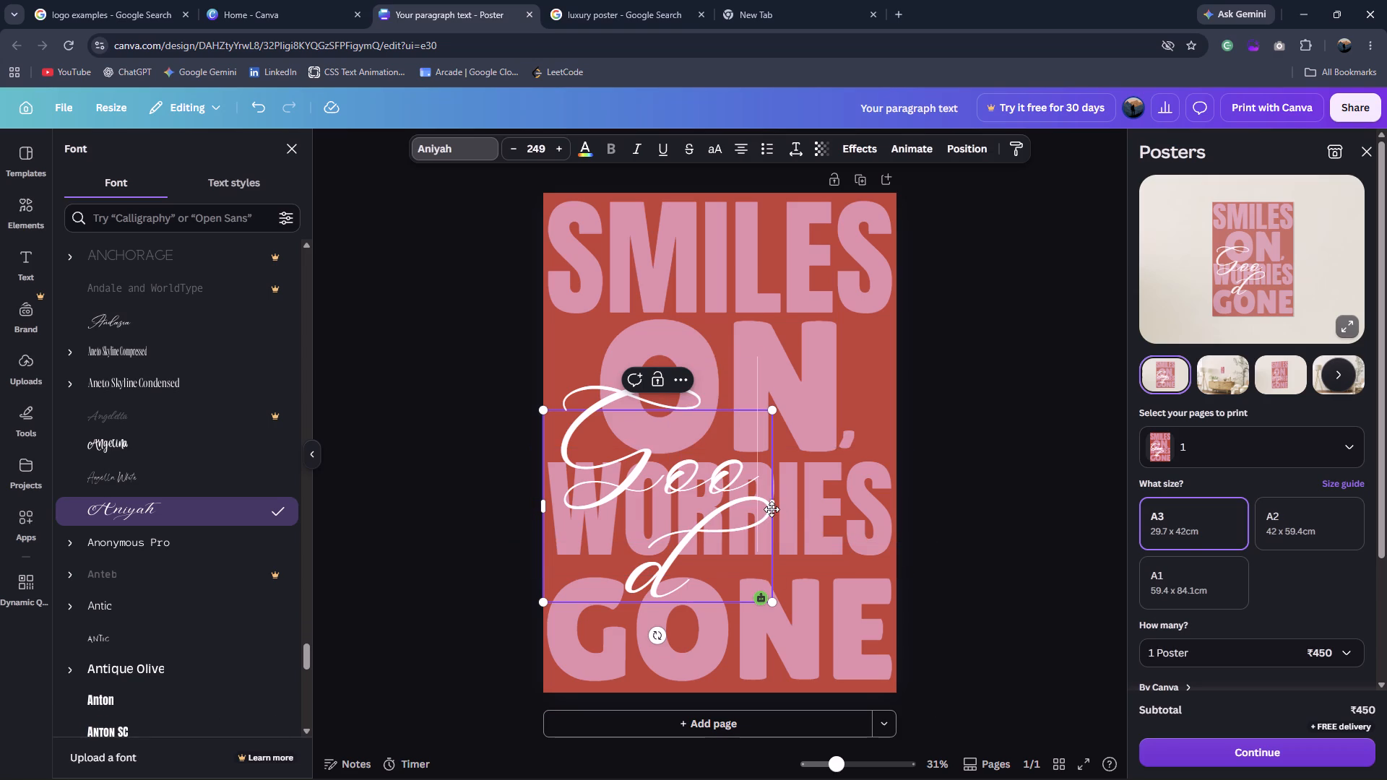
click(404, 415)
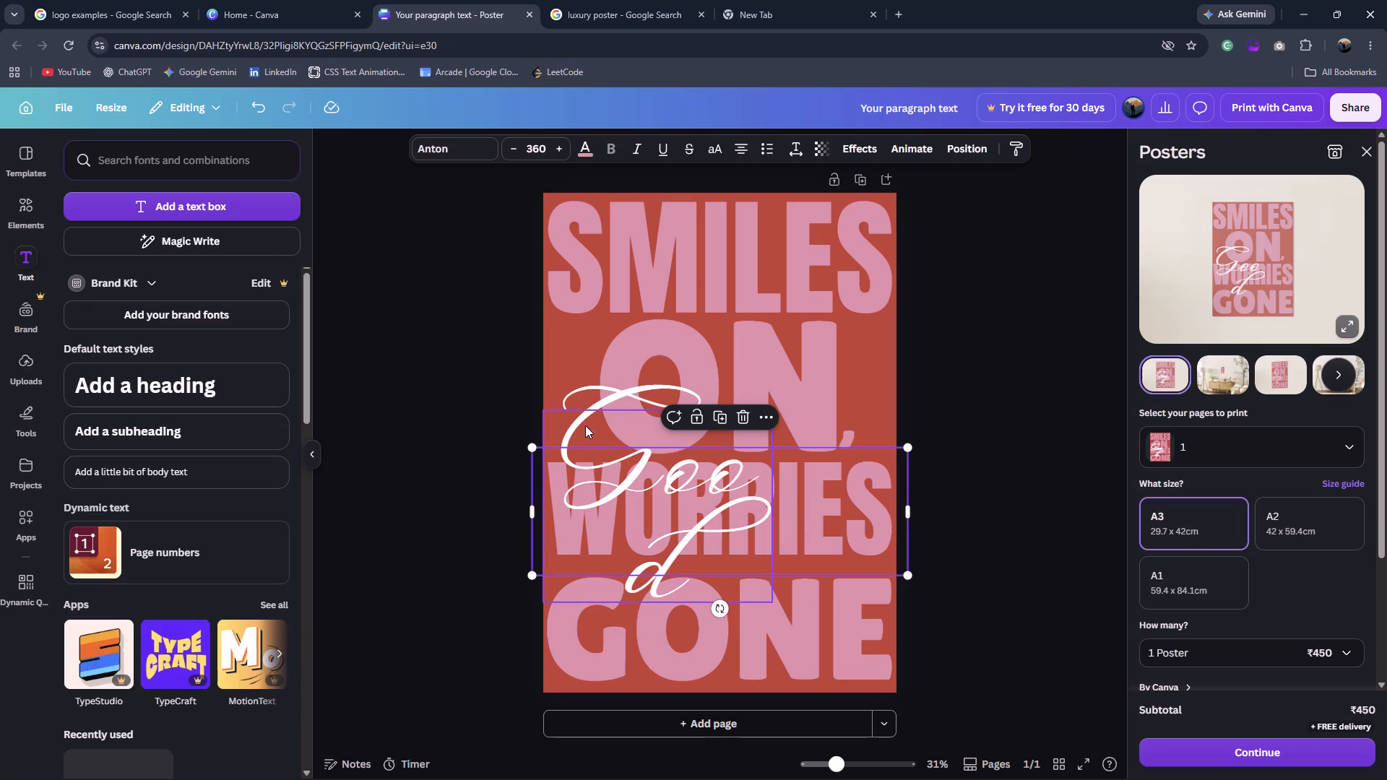
click(602, 423)
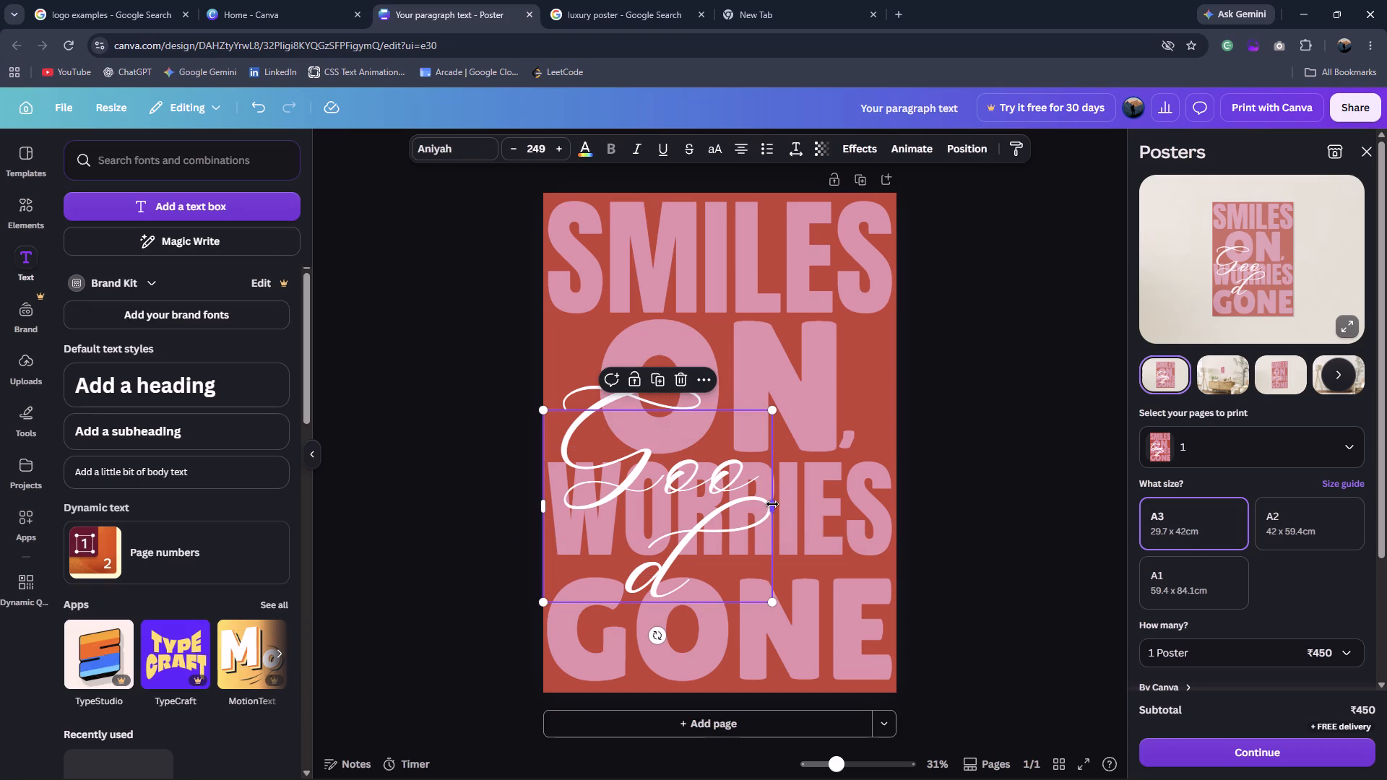
drag(773, 504, 837, 503)
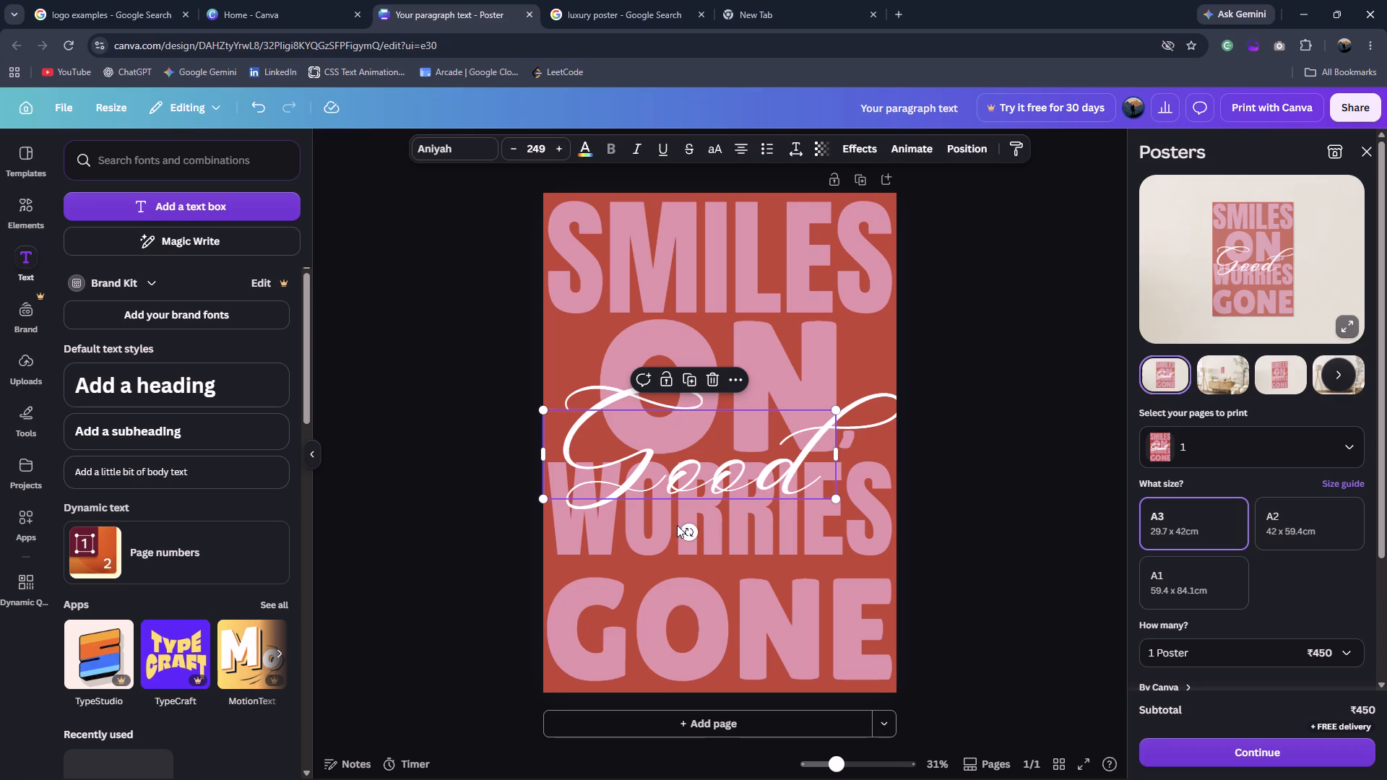
Rotate the Good text so it slants diagonally upward and move it over the ON lettering.
drag(692, 533, 745, 527)
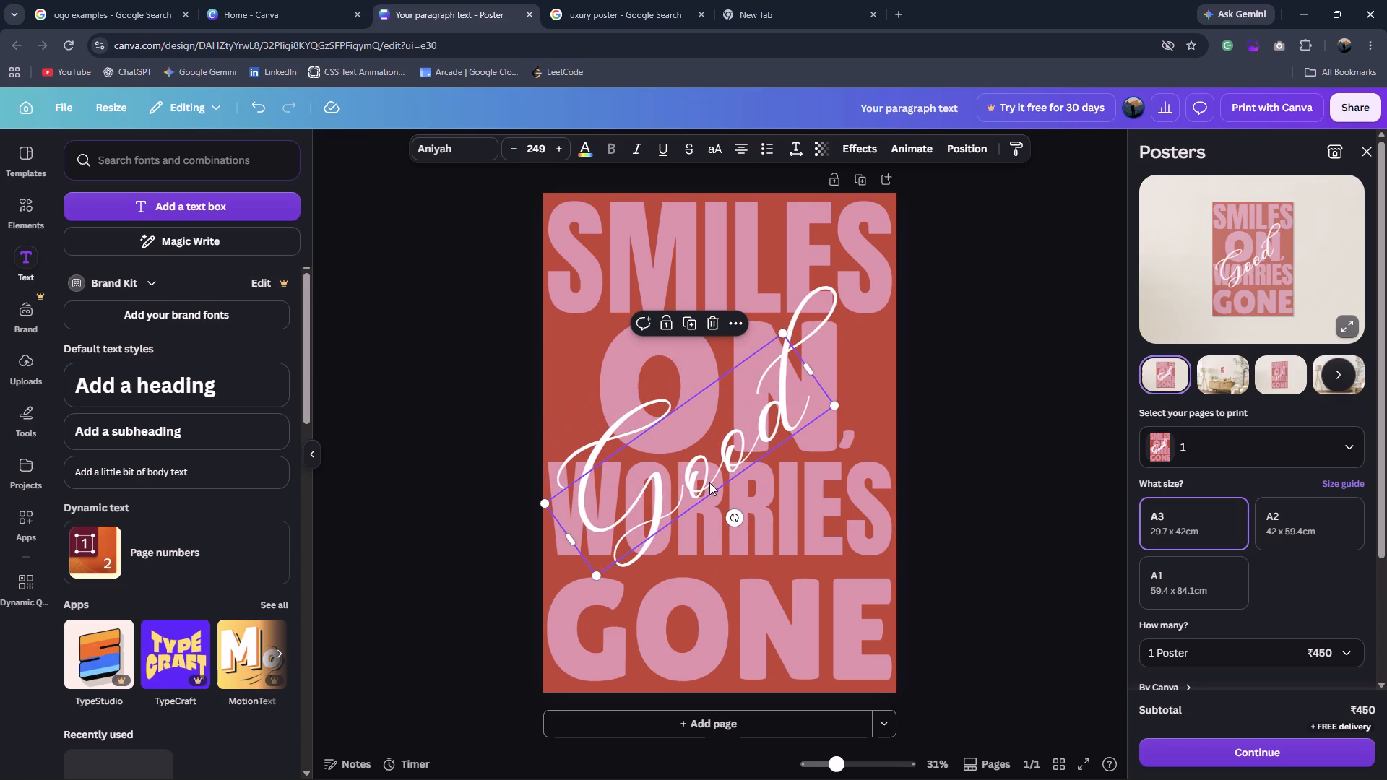
click(941, 461)
drag(701, 440, 782, 395)
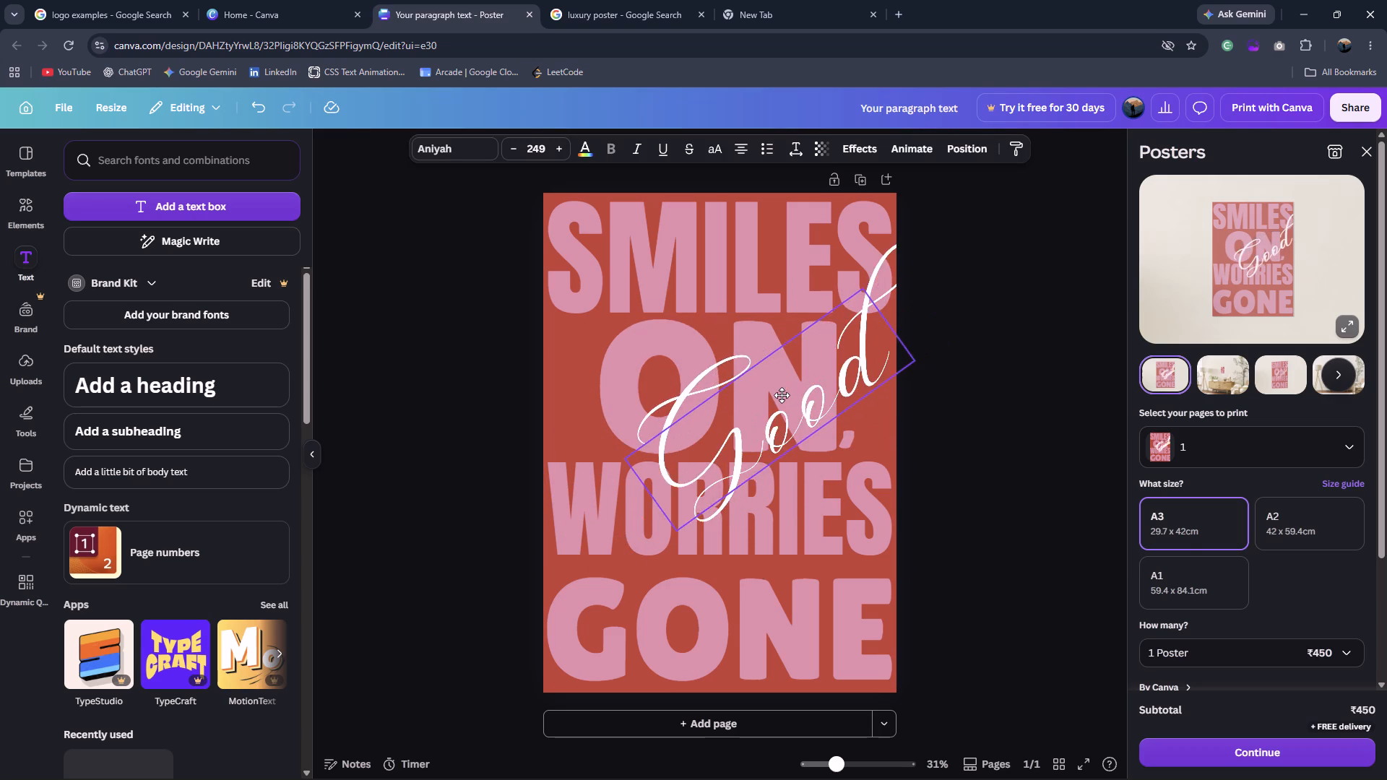
drag(782, 395, 735, 418)
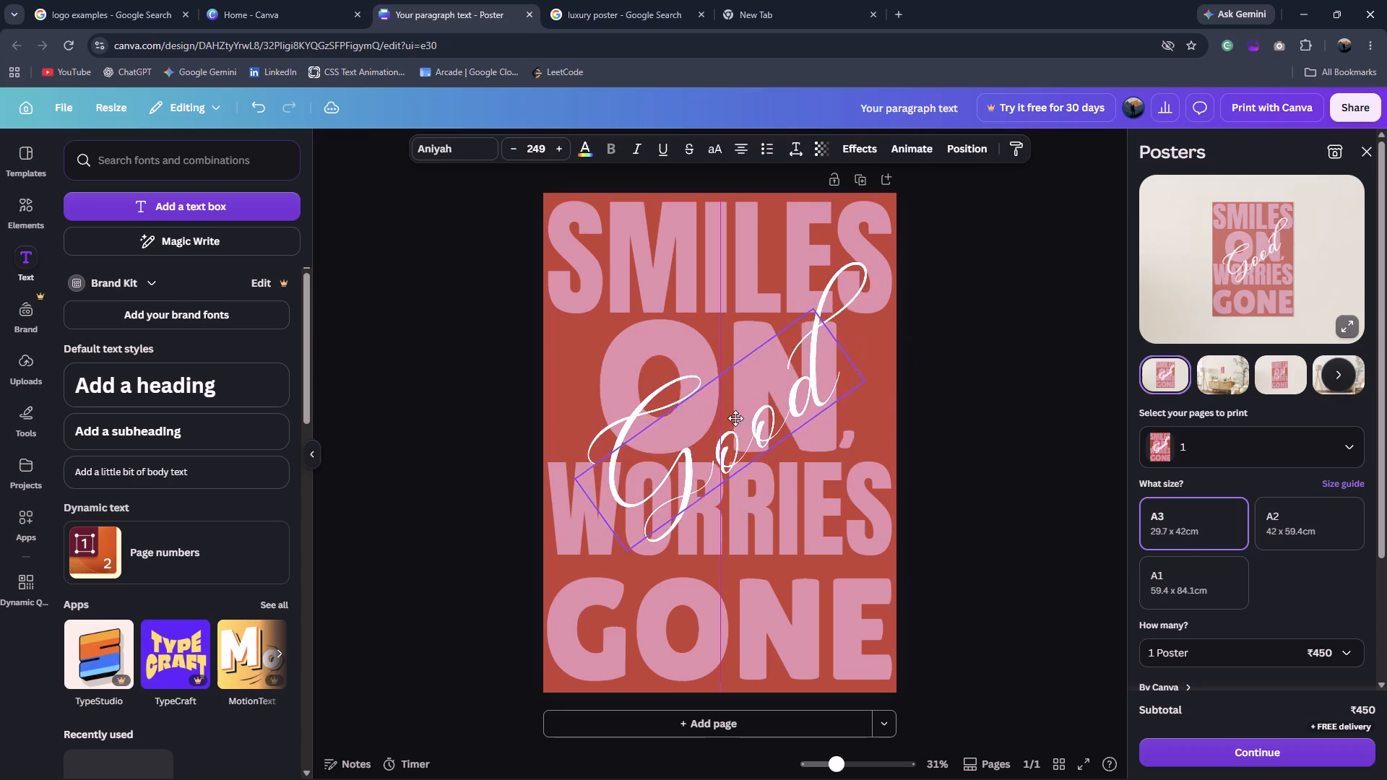
drag(735, 418, 744, 416)
Shrink the slanted Good text to about size 112 and place it over the lower part of the N, beside the comma.
drag(641, 550, 704, 430)
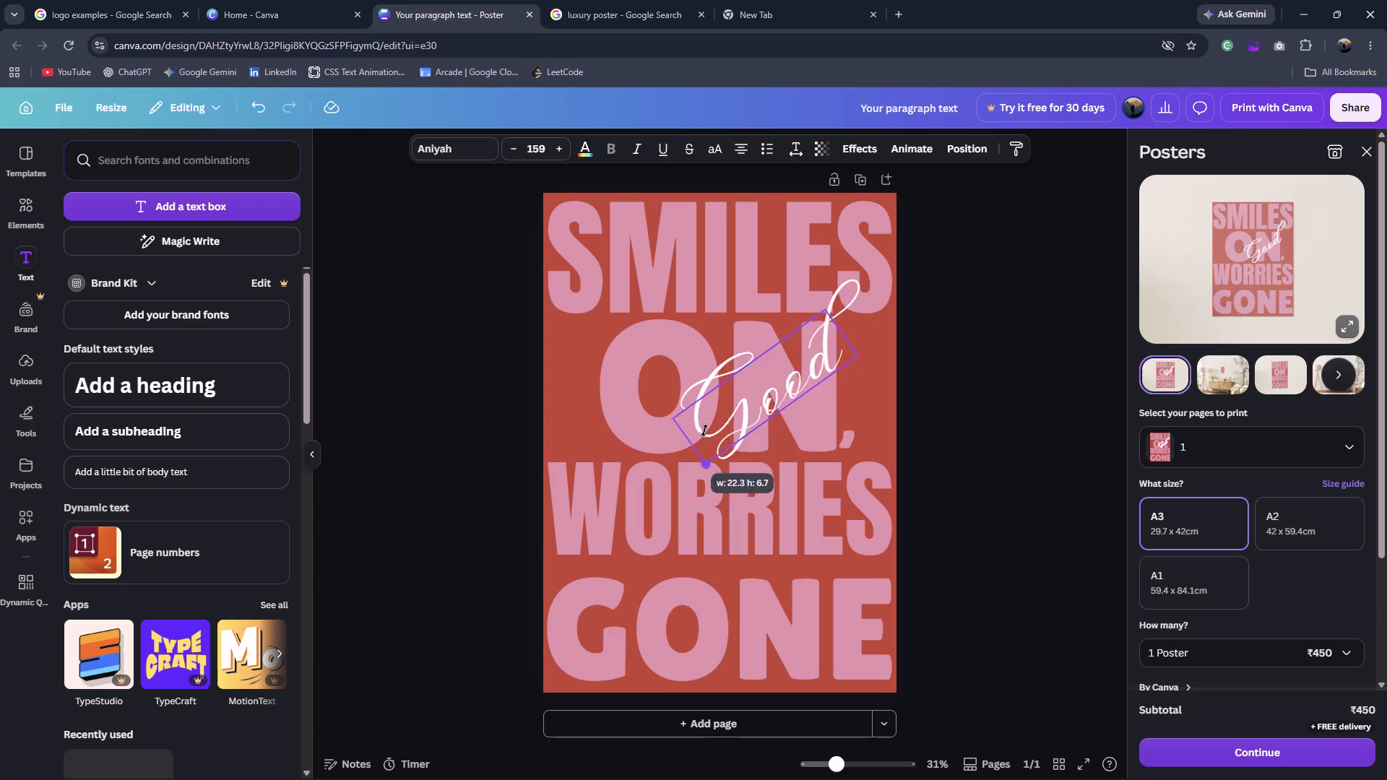
drag(704, 430, 729, 405)
click(977, 381)
drag(785, 355, 787, 356)
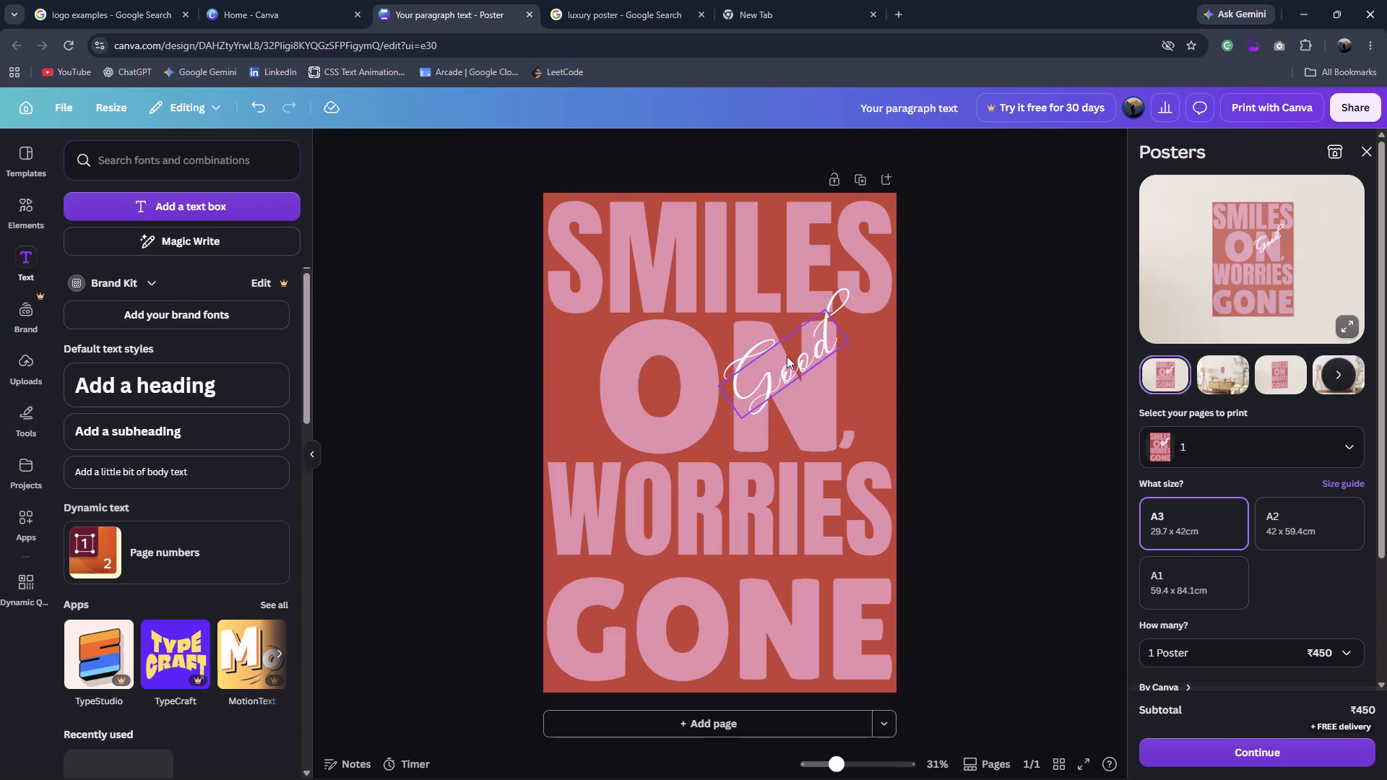
drag(787, 356, 792, 413)
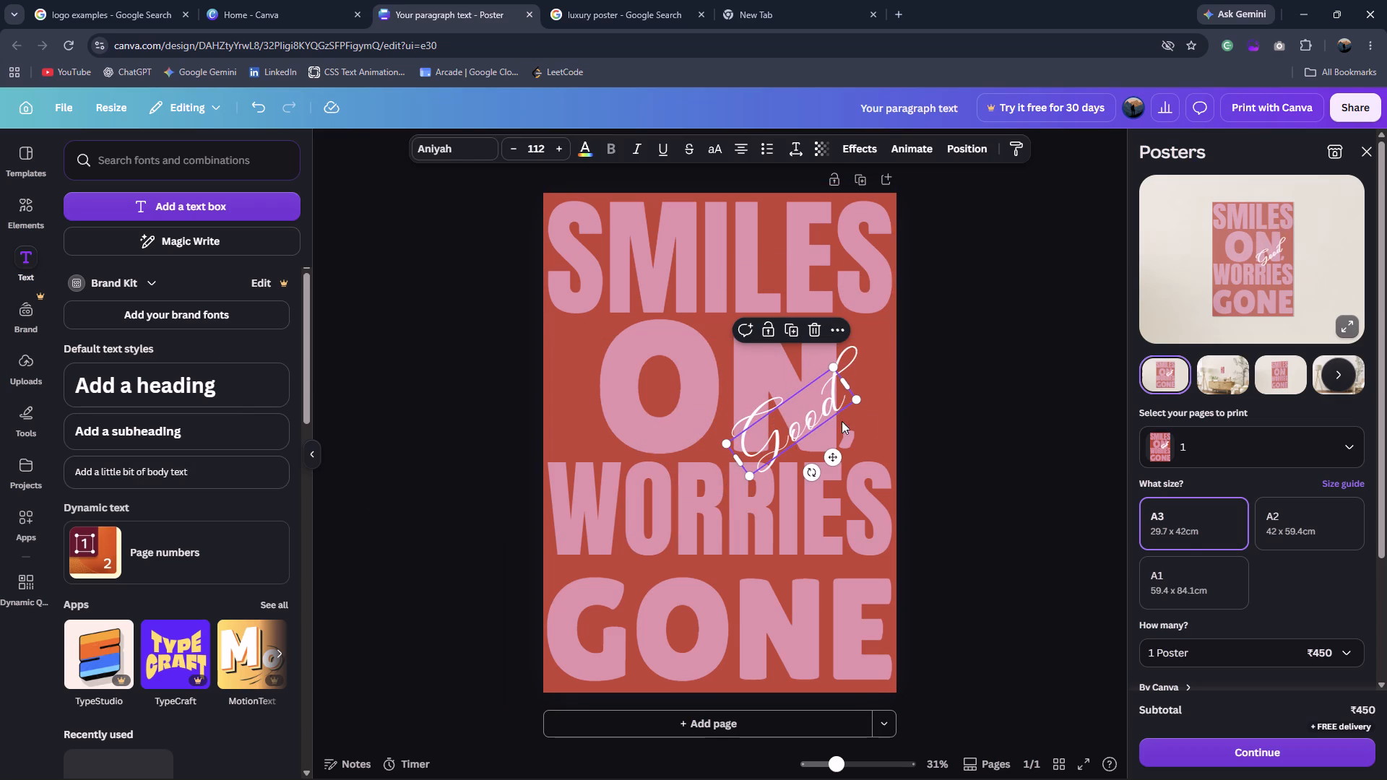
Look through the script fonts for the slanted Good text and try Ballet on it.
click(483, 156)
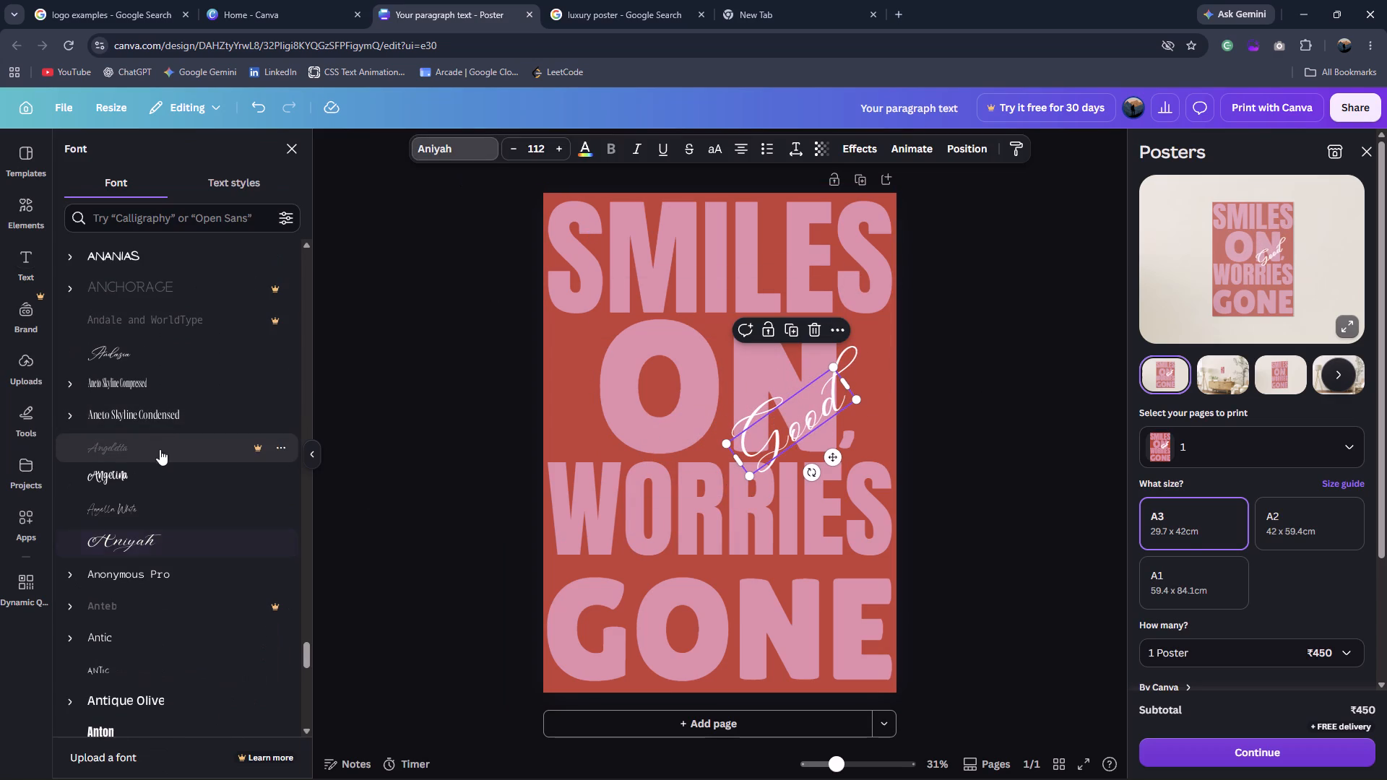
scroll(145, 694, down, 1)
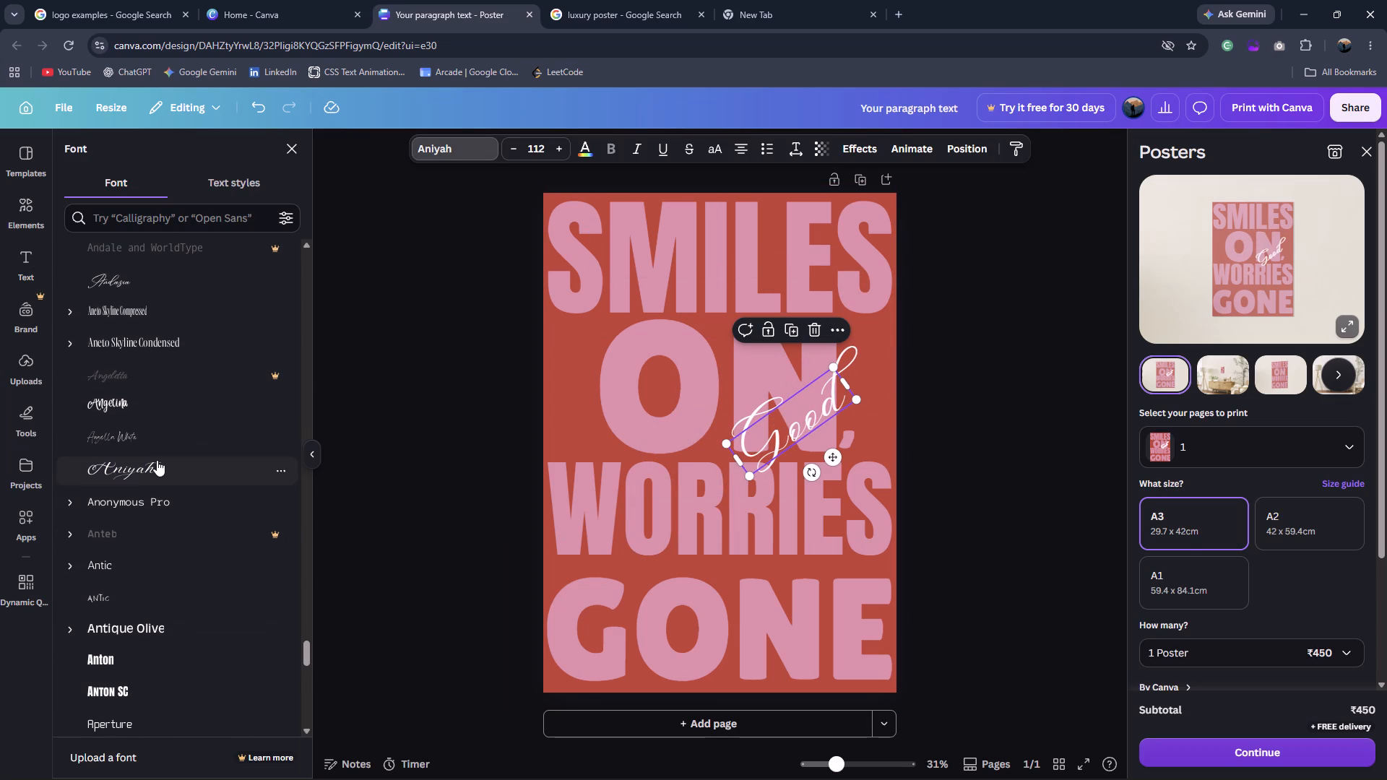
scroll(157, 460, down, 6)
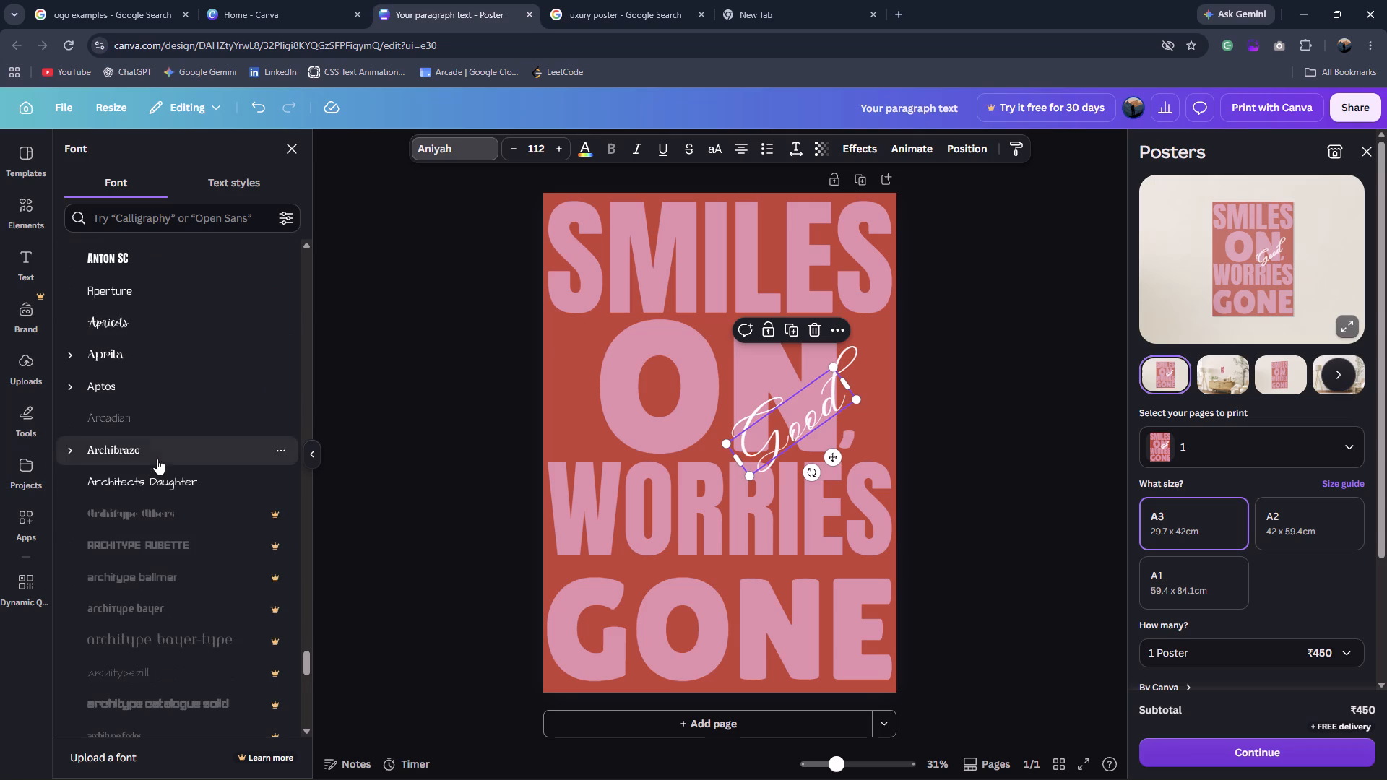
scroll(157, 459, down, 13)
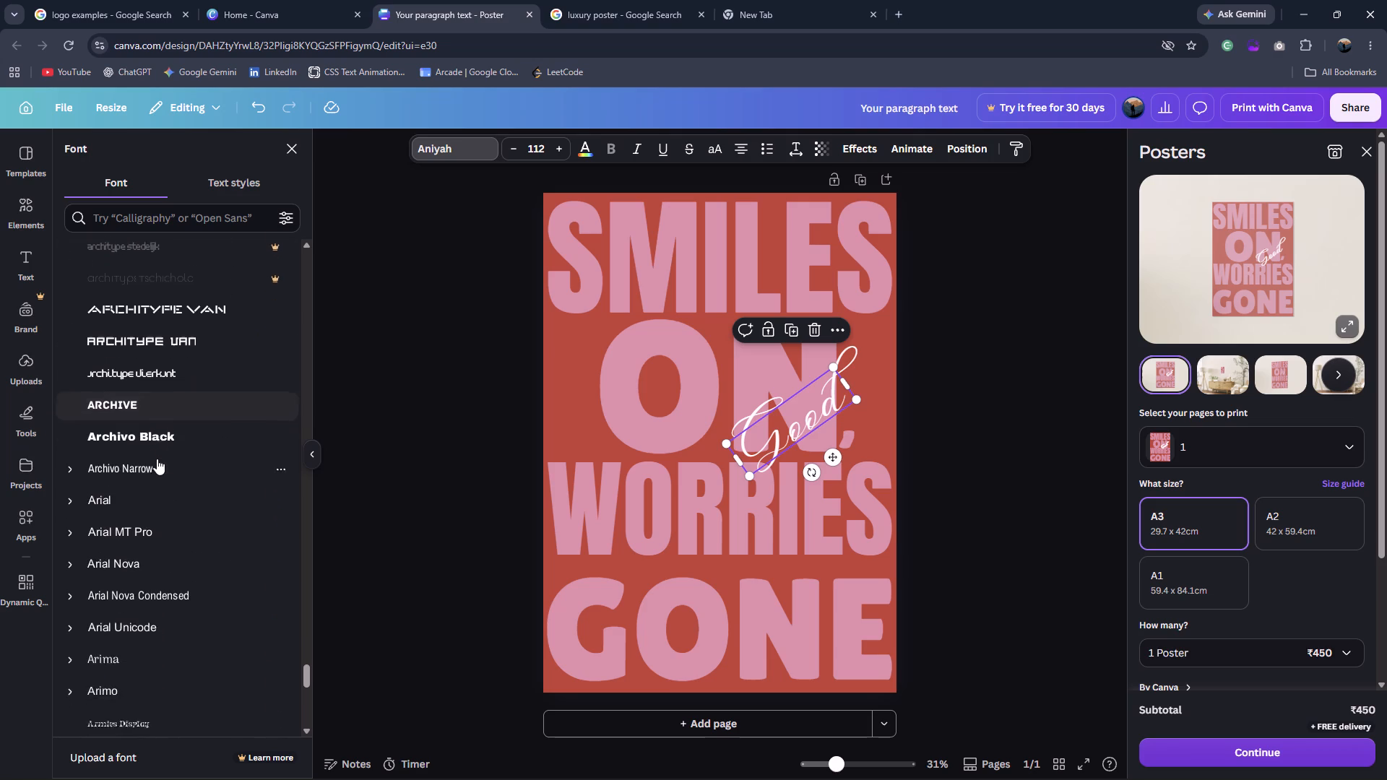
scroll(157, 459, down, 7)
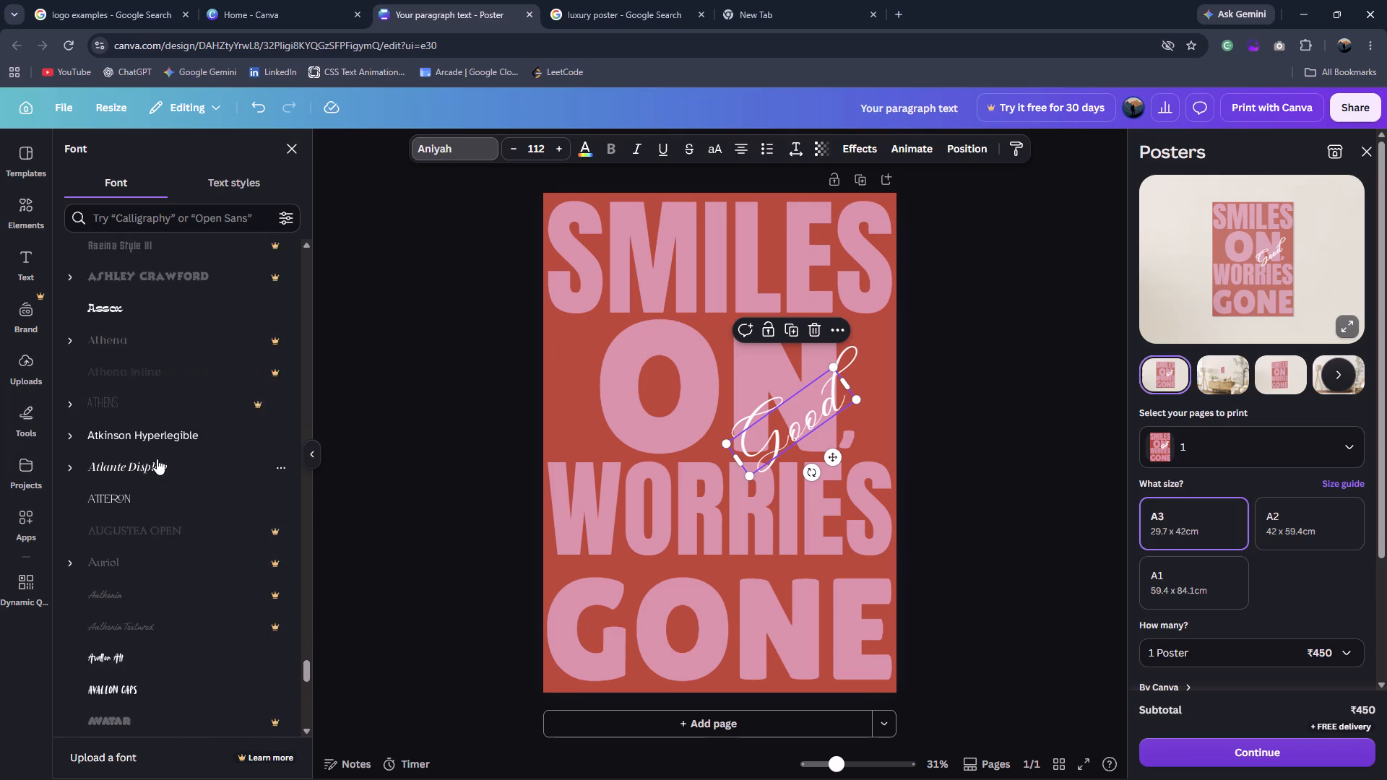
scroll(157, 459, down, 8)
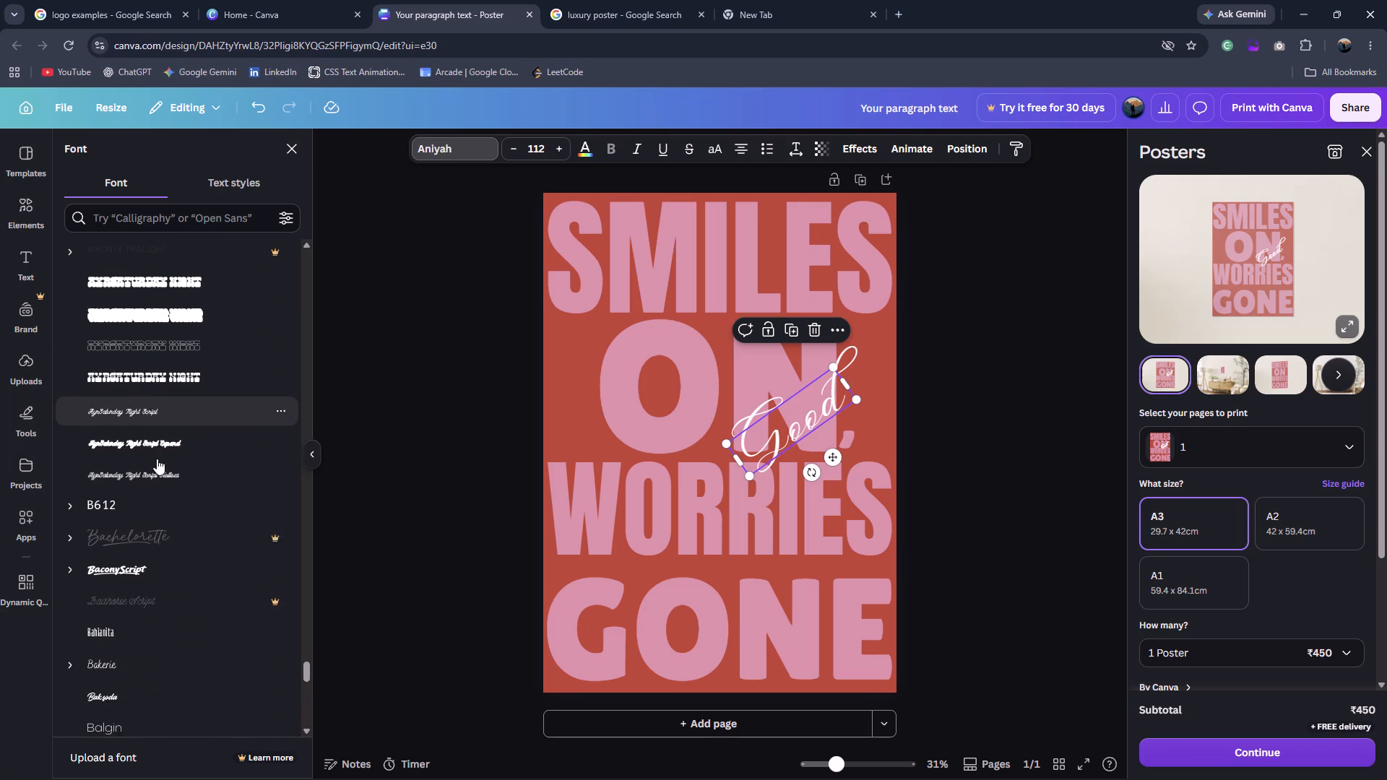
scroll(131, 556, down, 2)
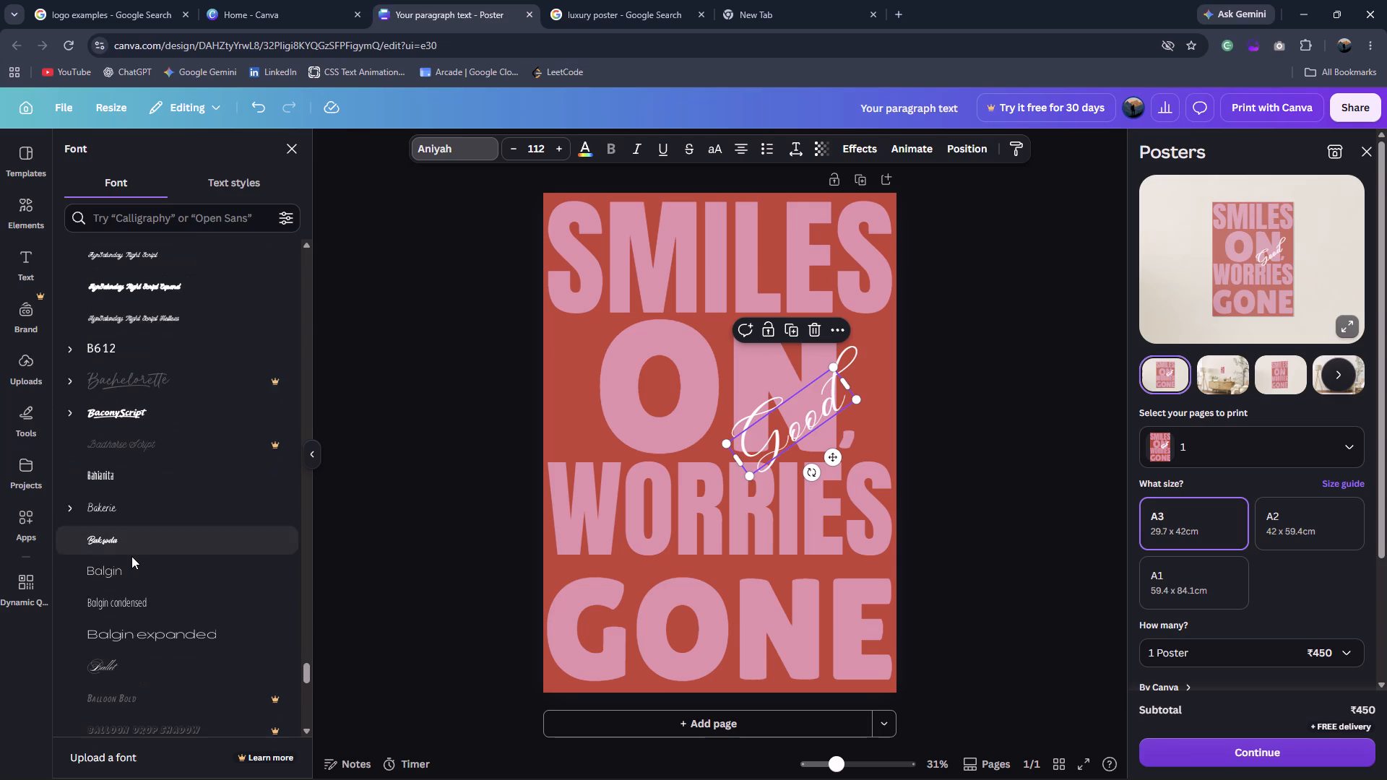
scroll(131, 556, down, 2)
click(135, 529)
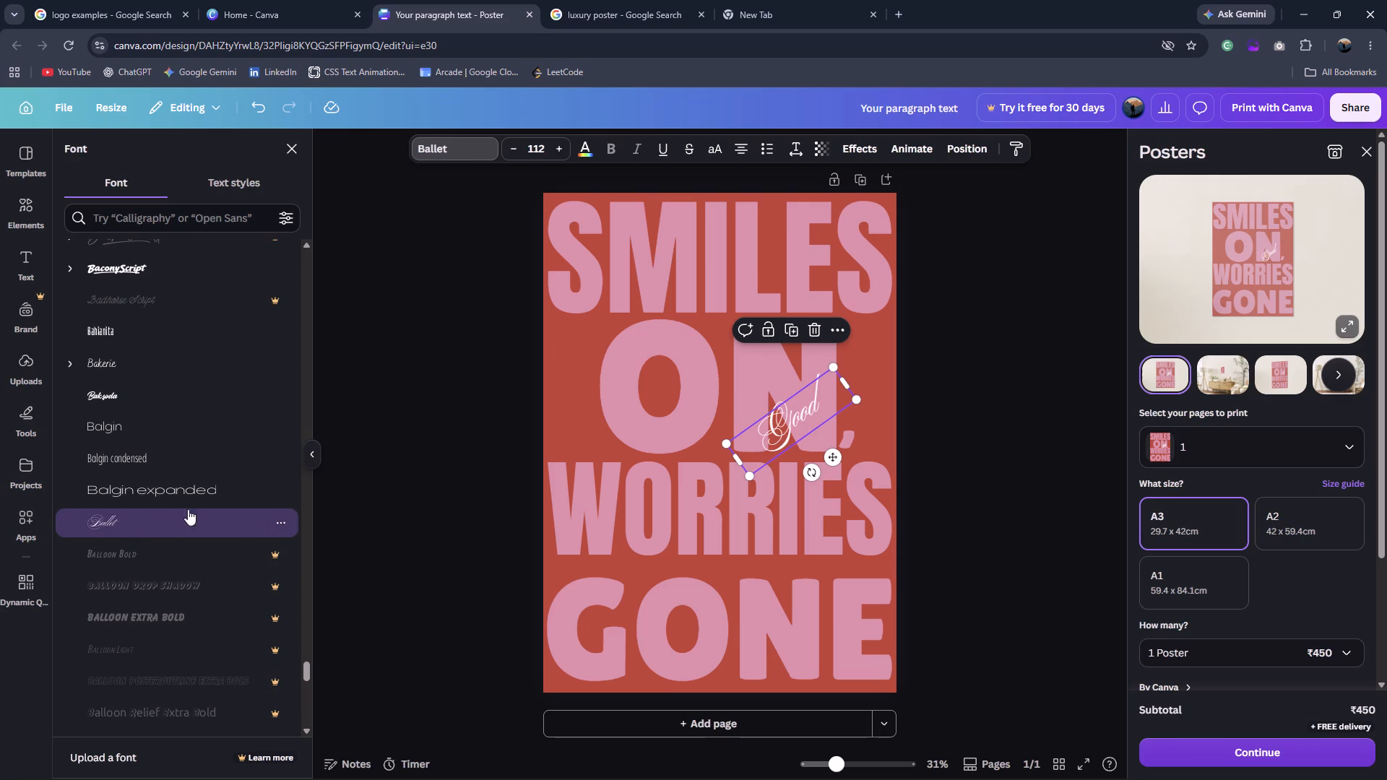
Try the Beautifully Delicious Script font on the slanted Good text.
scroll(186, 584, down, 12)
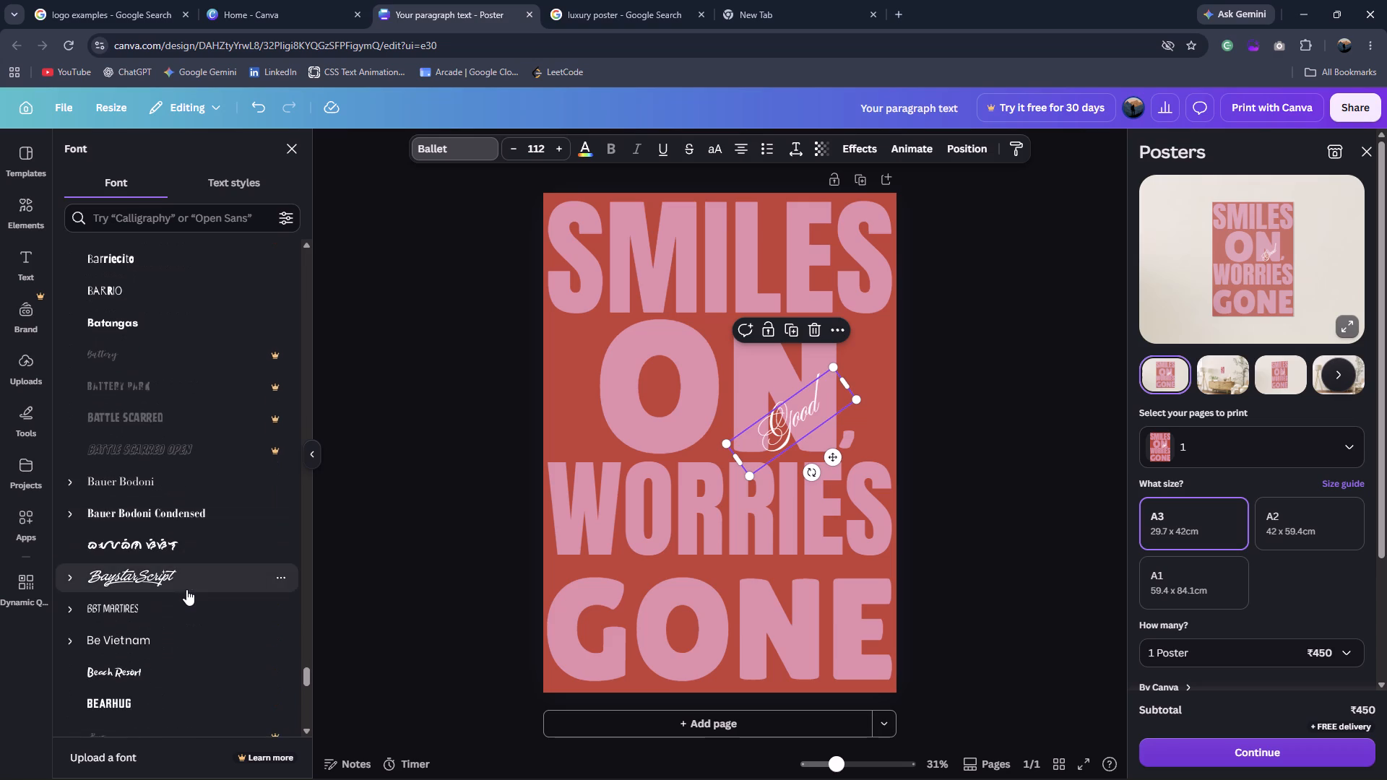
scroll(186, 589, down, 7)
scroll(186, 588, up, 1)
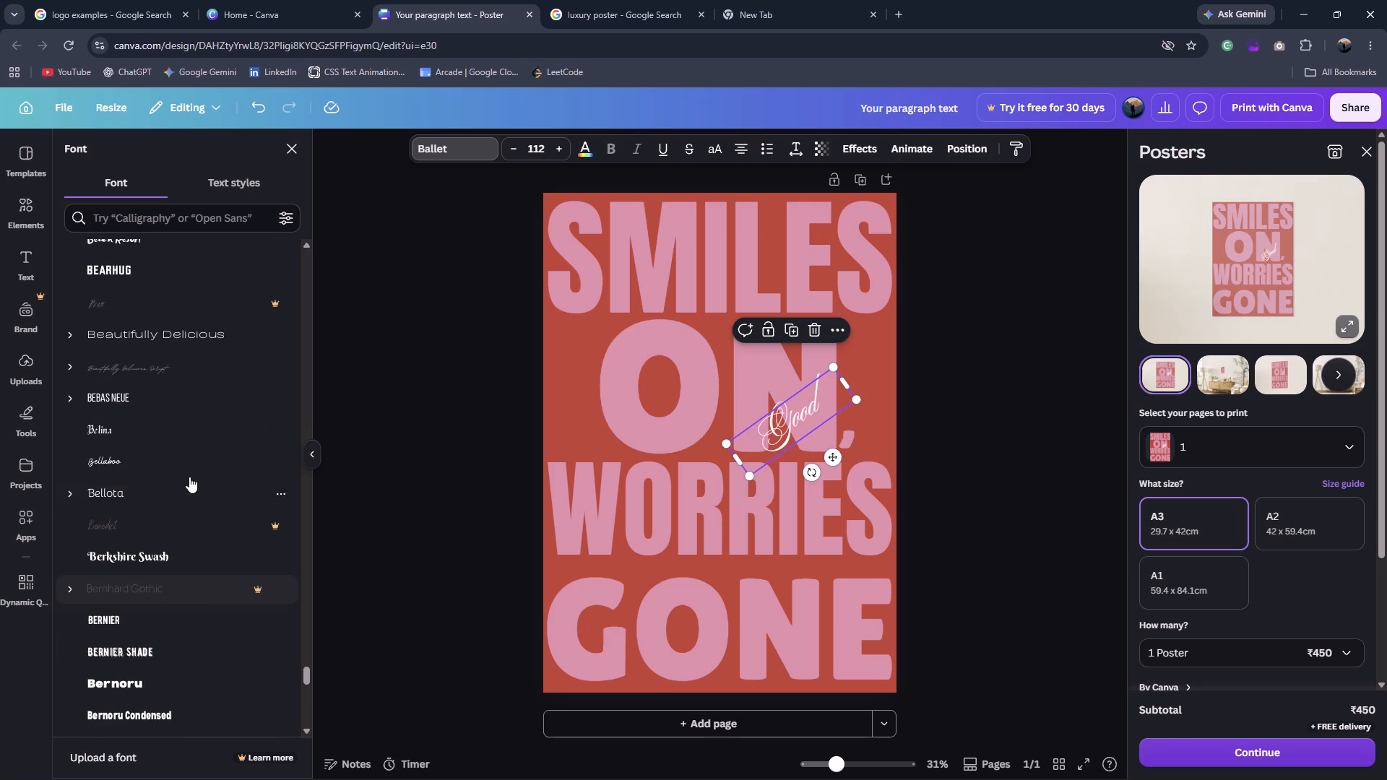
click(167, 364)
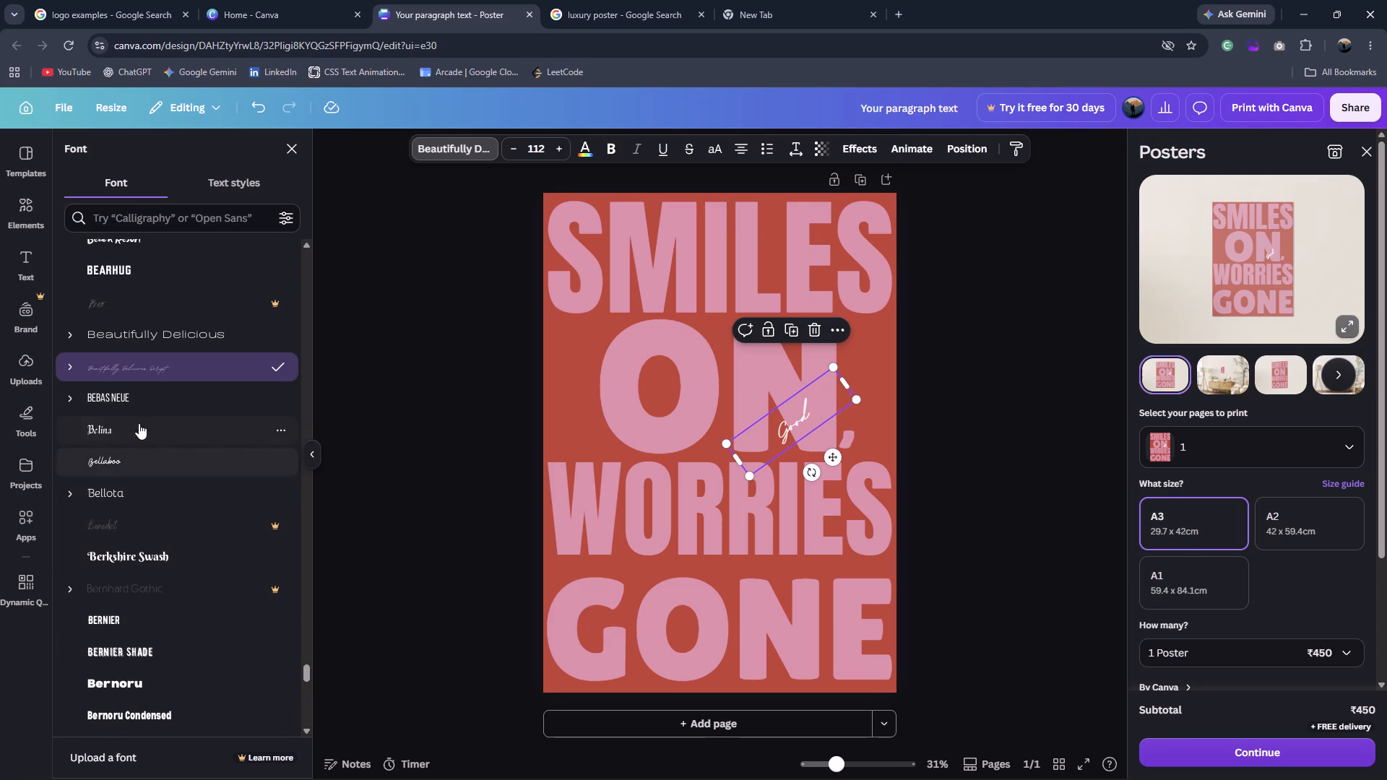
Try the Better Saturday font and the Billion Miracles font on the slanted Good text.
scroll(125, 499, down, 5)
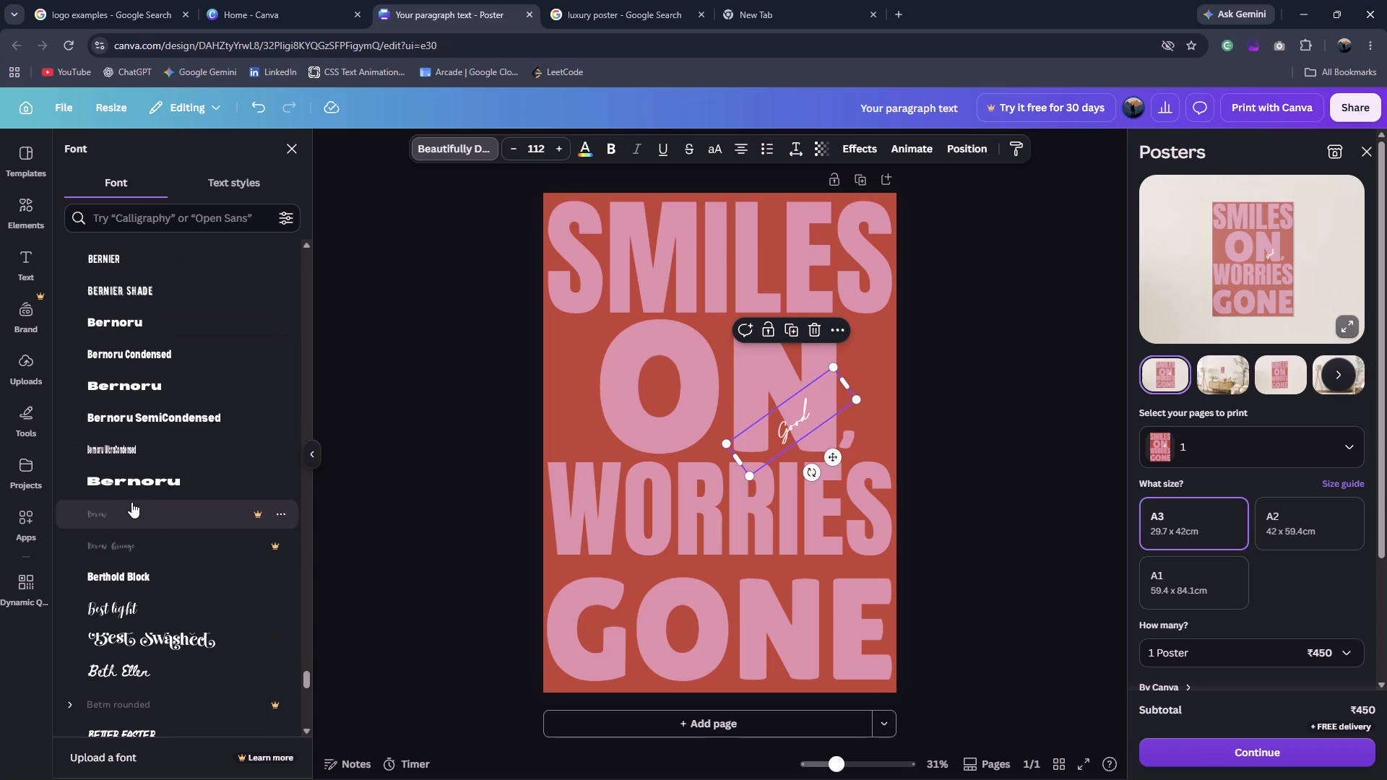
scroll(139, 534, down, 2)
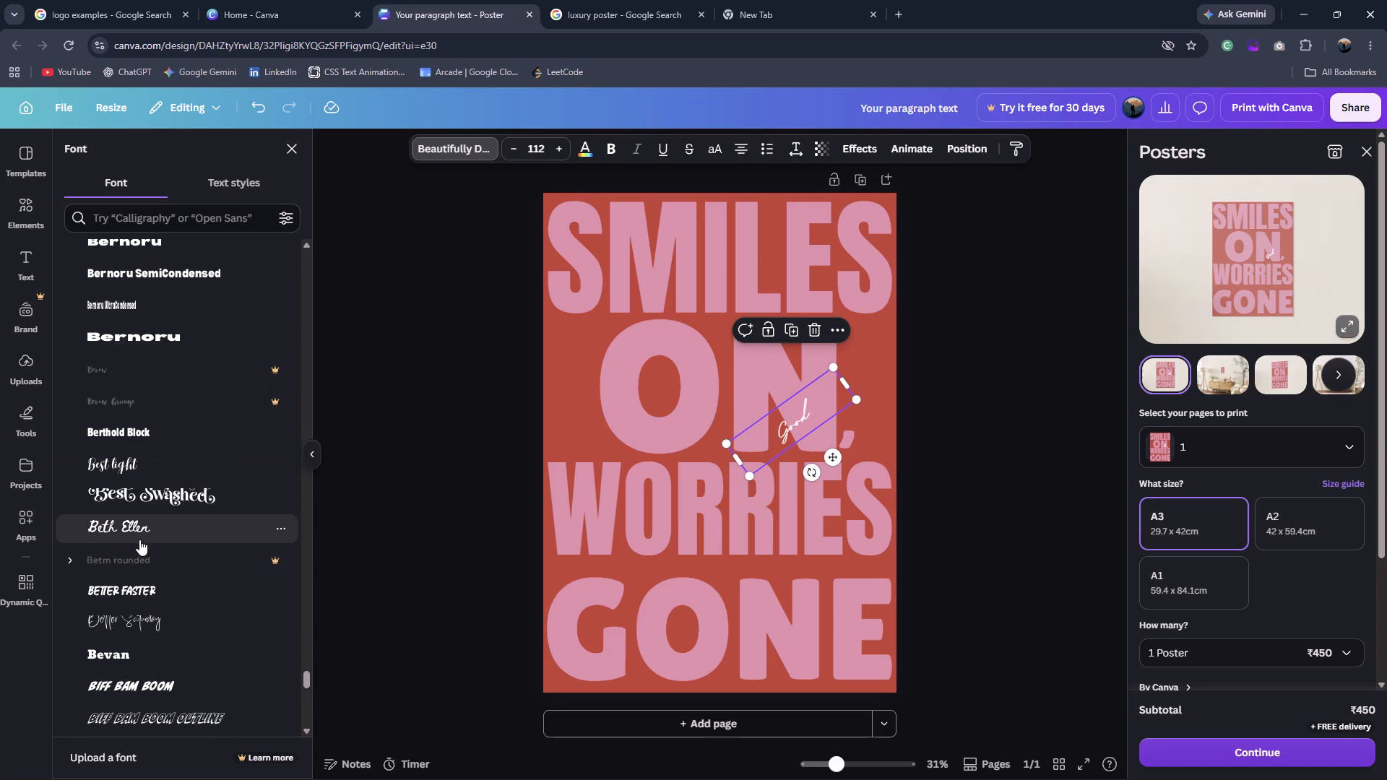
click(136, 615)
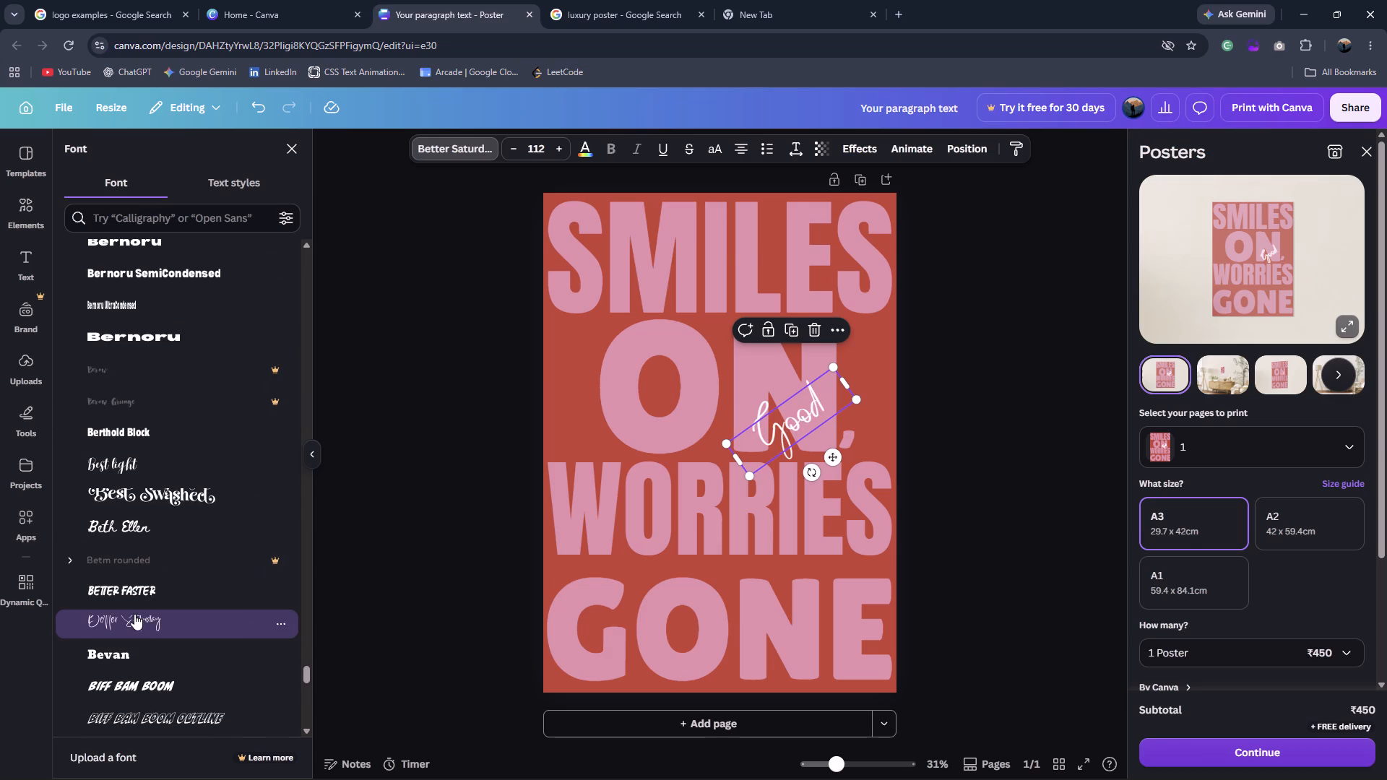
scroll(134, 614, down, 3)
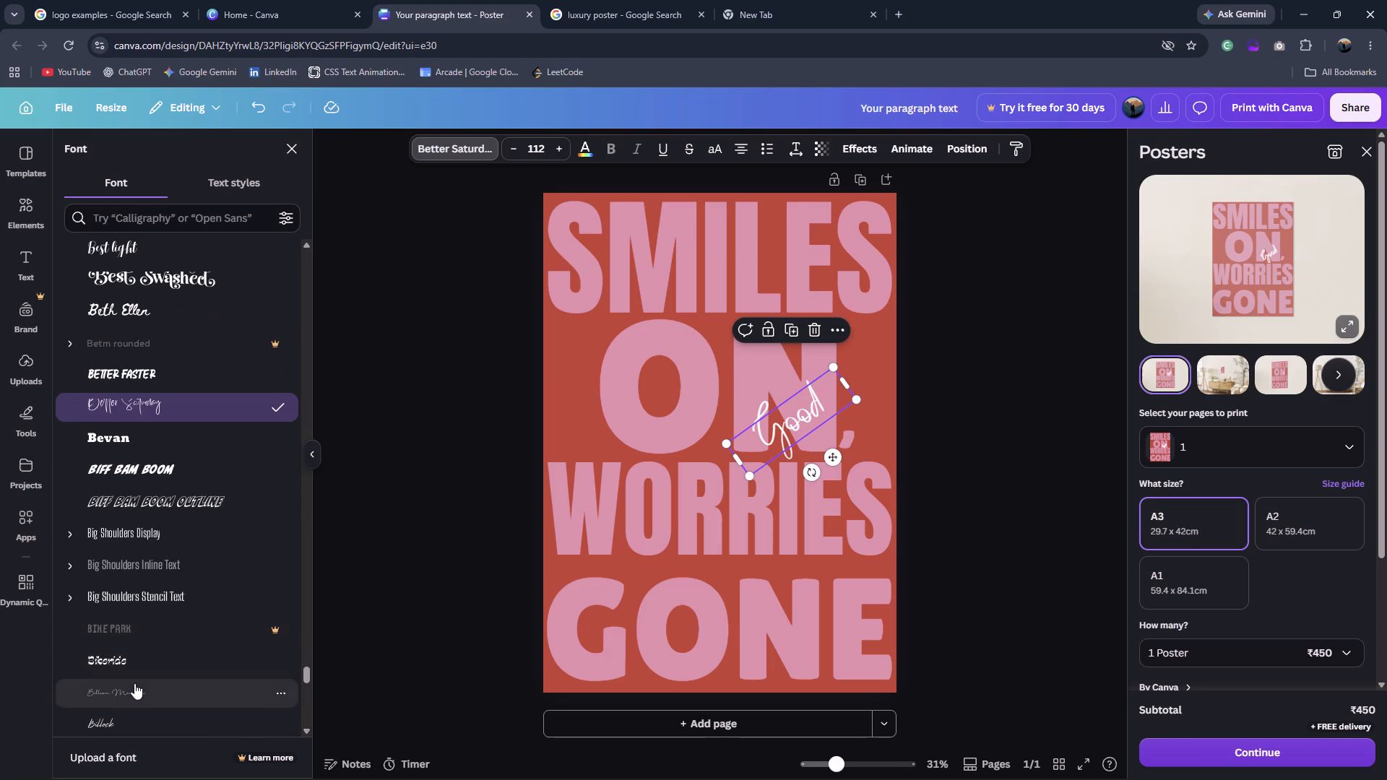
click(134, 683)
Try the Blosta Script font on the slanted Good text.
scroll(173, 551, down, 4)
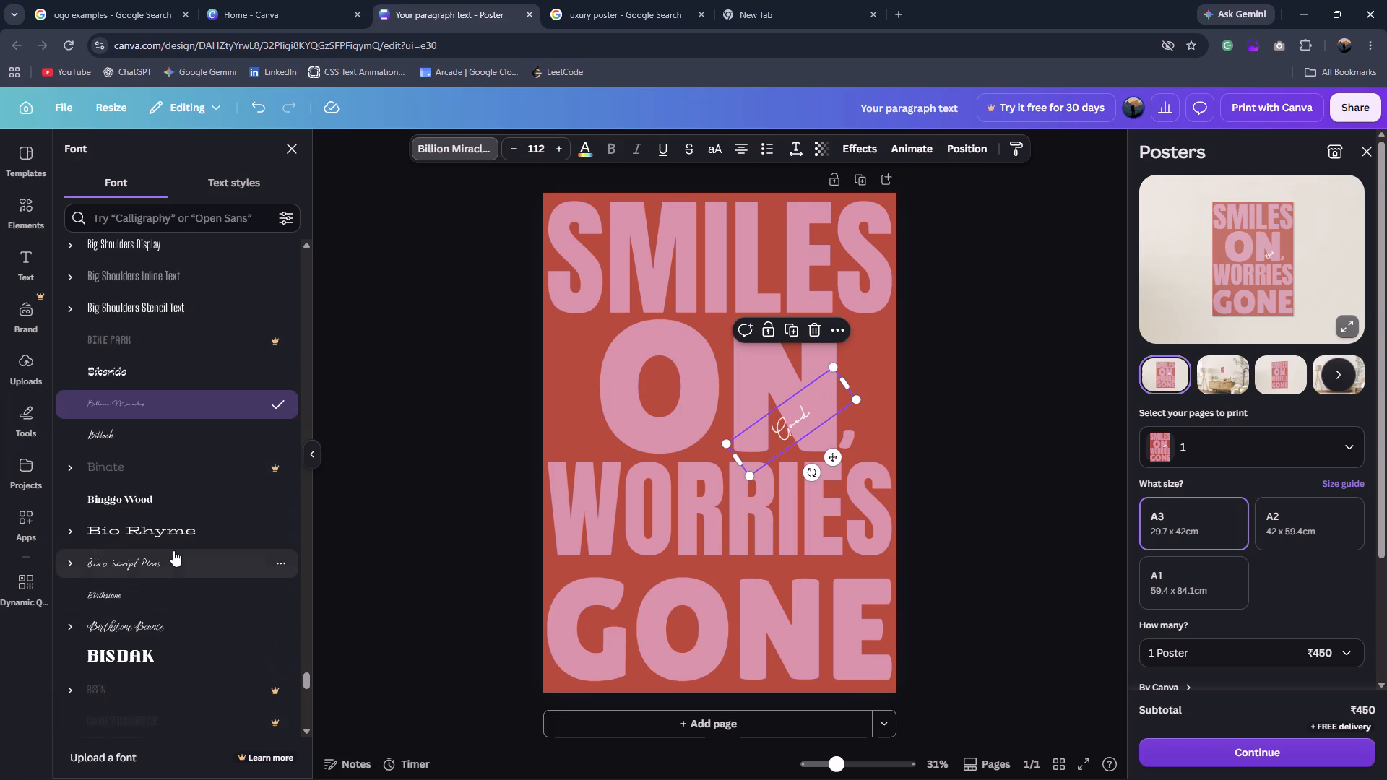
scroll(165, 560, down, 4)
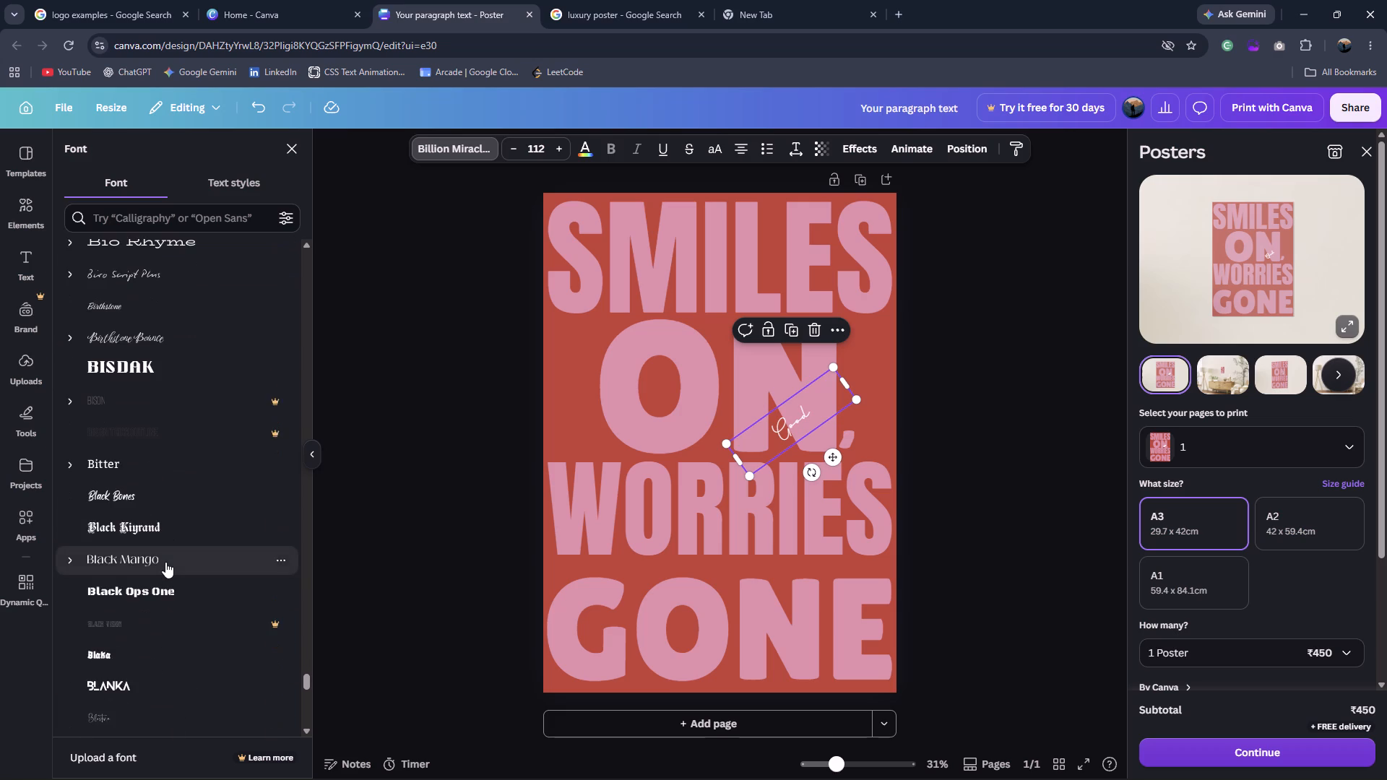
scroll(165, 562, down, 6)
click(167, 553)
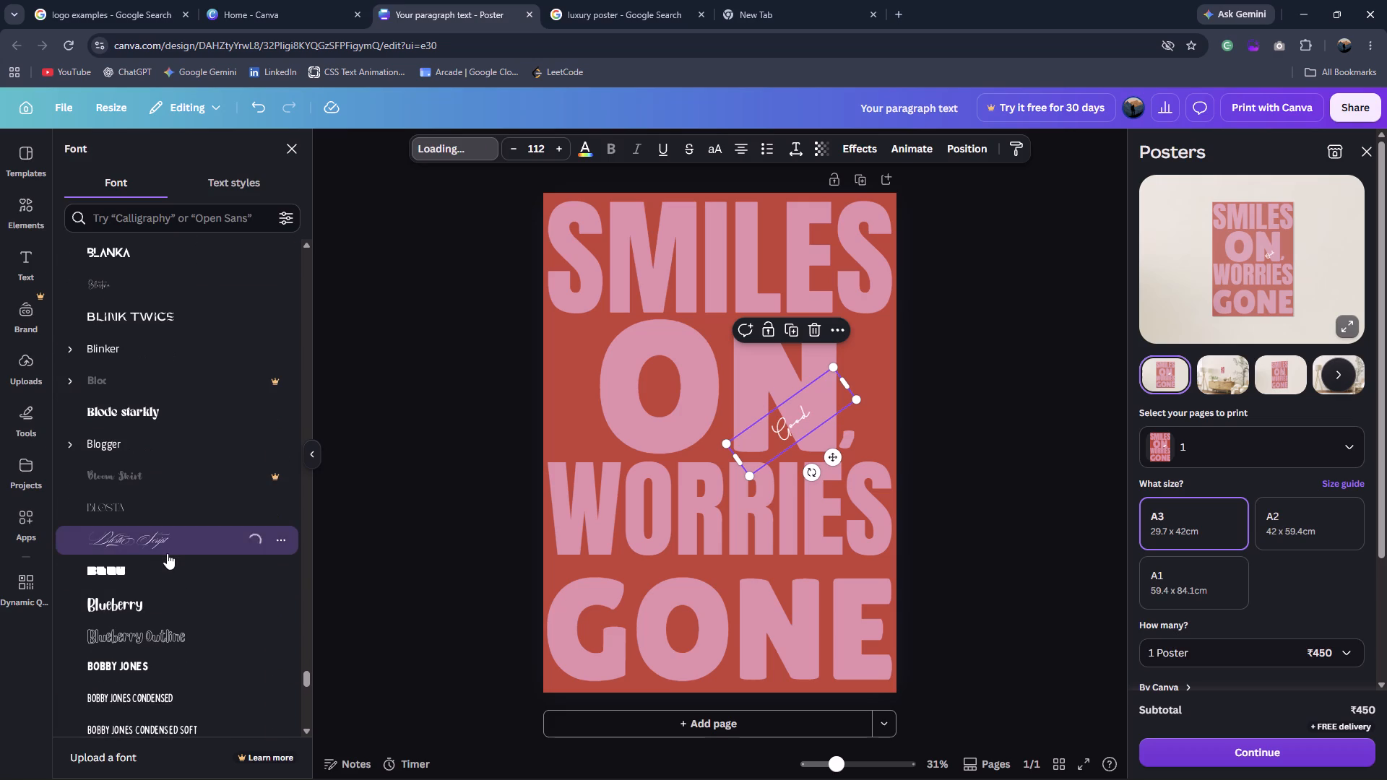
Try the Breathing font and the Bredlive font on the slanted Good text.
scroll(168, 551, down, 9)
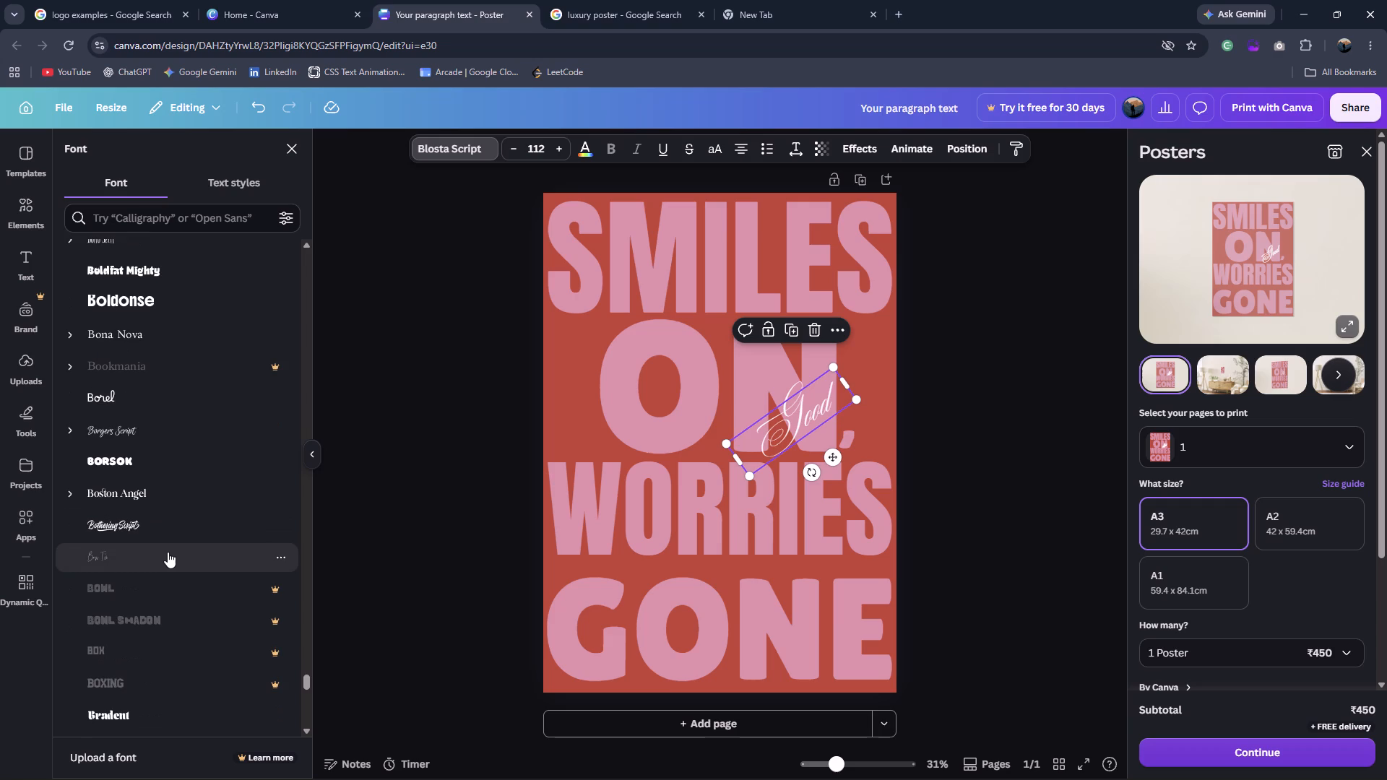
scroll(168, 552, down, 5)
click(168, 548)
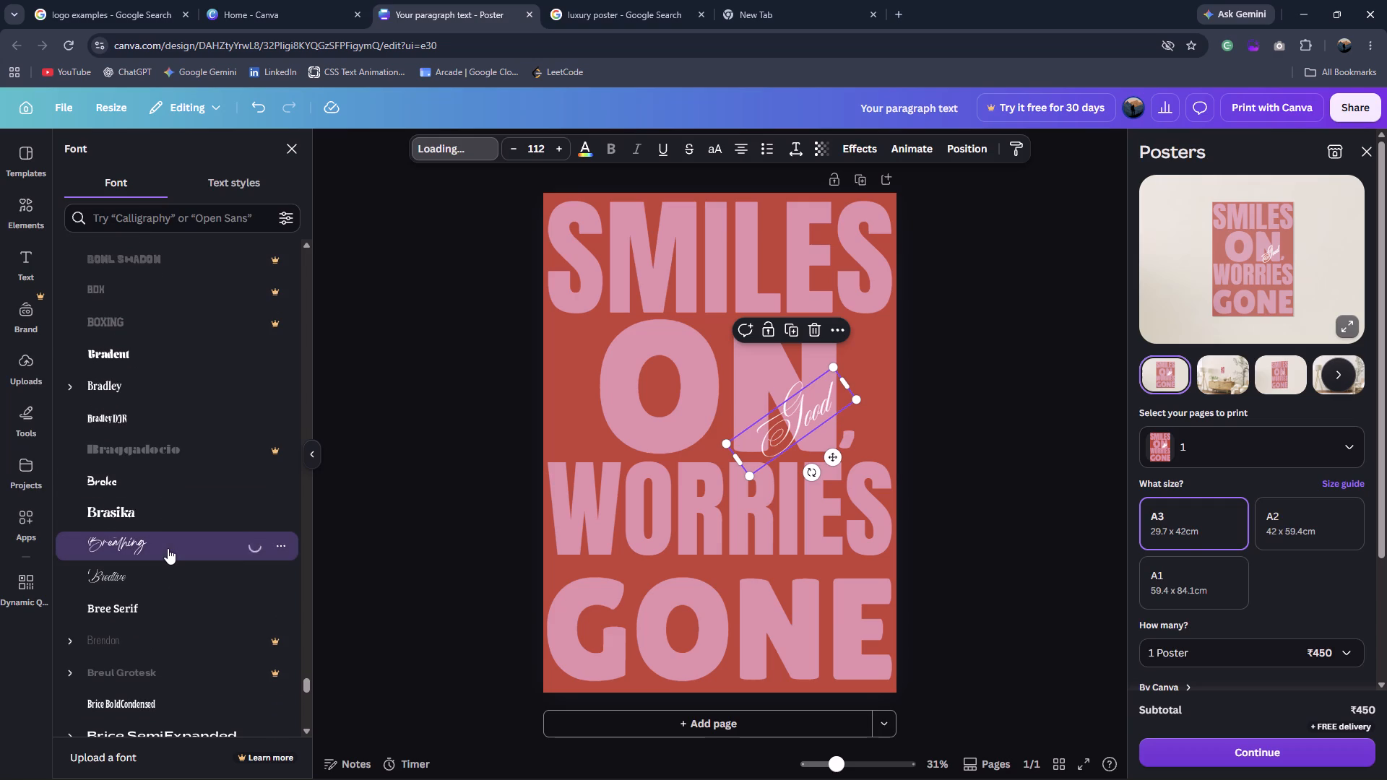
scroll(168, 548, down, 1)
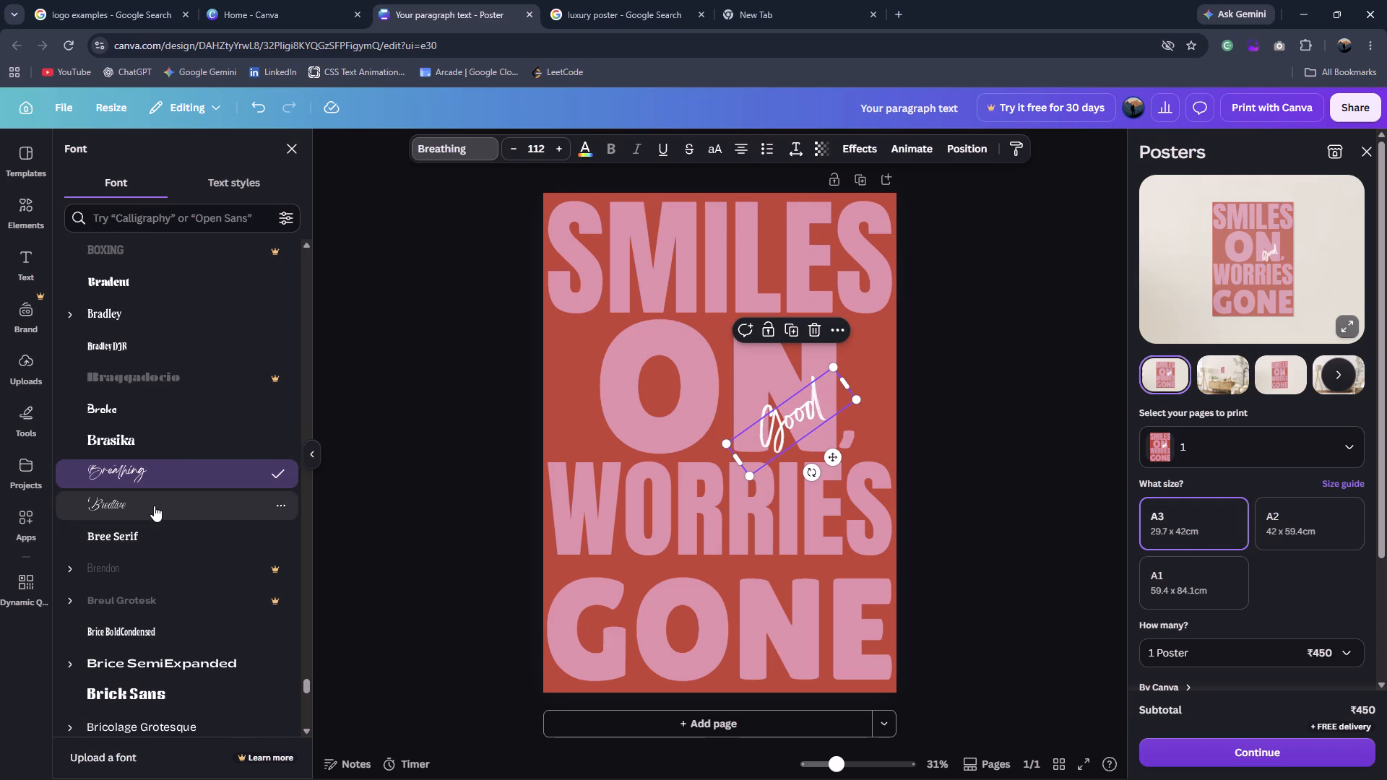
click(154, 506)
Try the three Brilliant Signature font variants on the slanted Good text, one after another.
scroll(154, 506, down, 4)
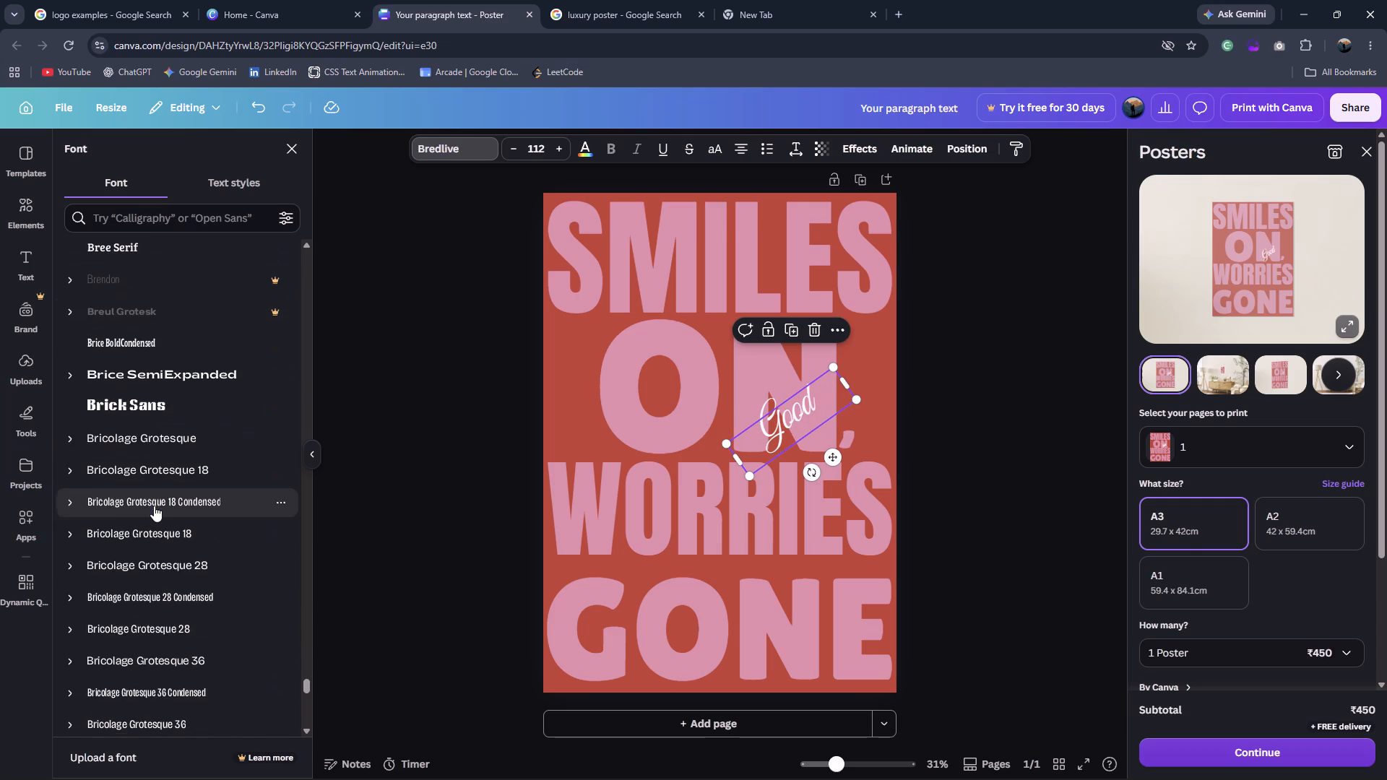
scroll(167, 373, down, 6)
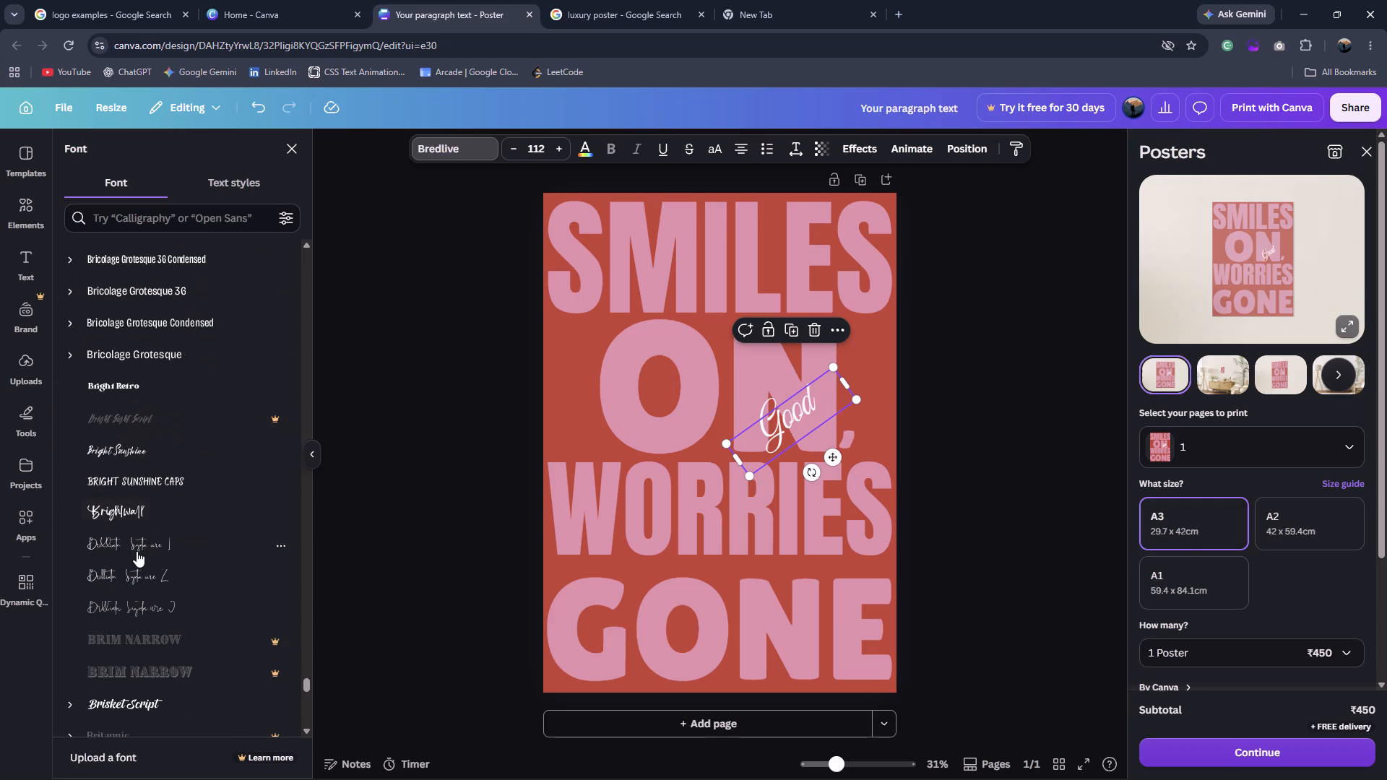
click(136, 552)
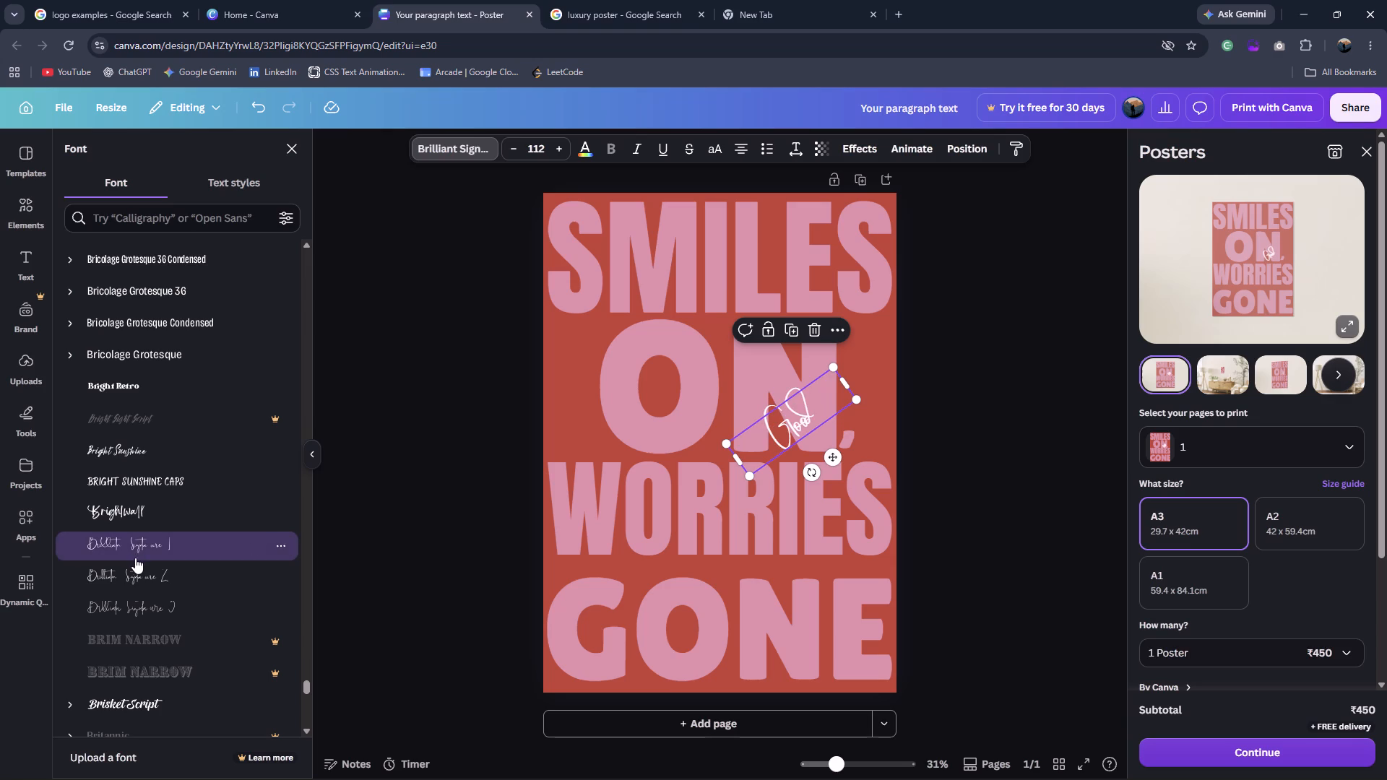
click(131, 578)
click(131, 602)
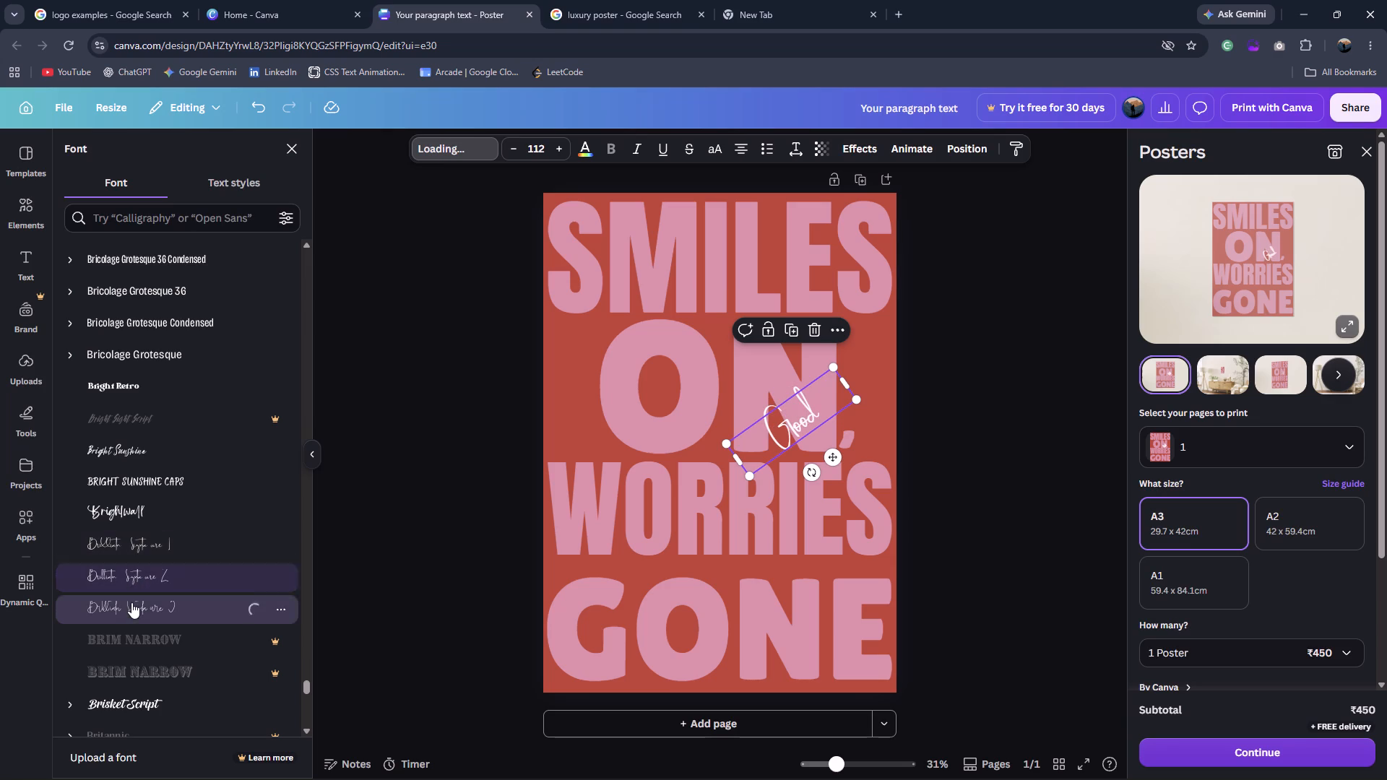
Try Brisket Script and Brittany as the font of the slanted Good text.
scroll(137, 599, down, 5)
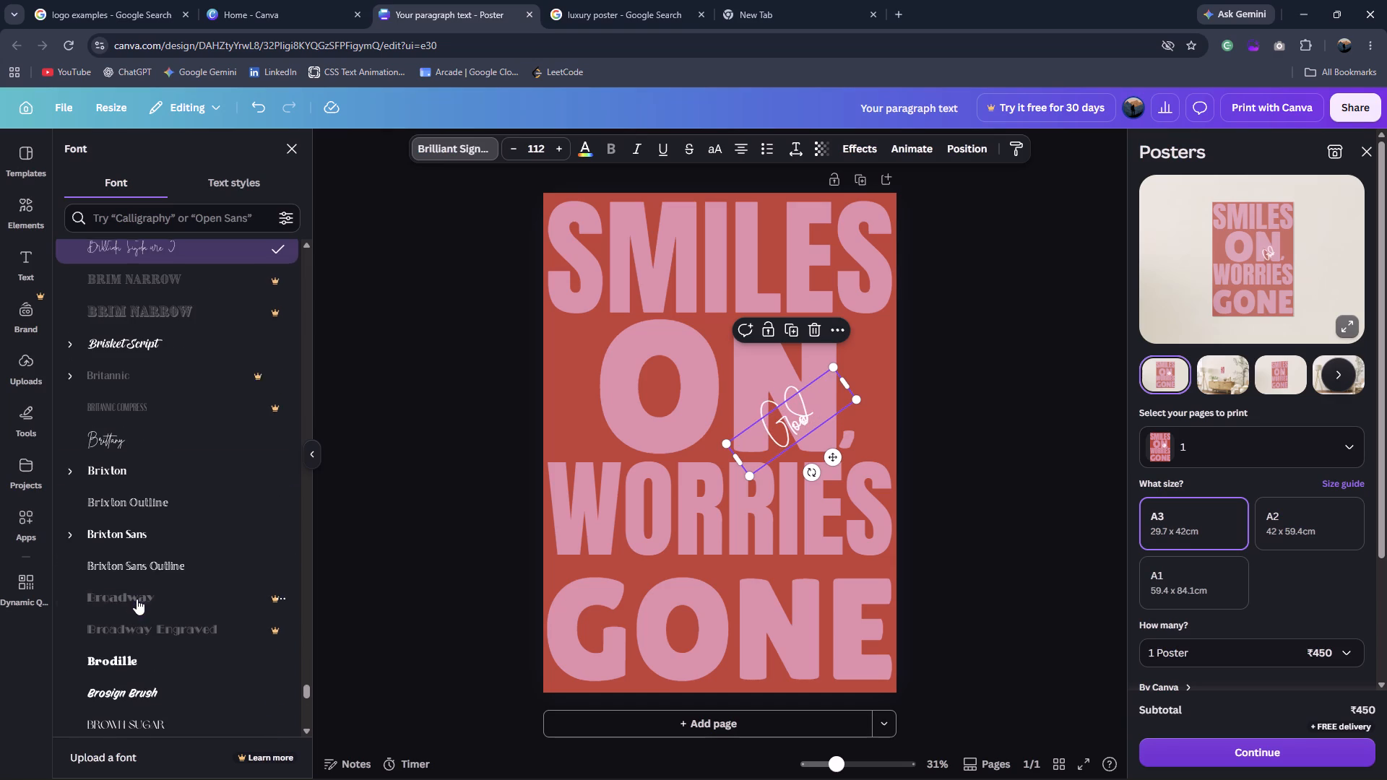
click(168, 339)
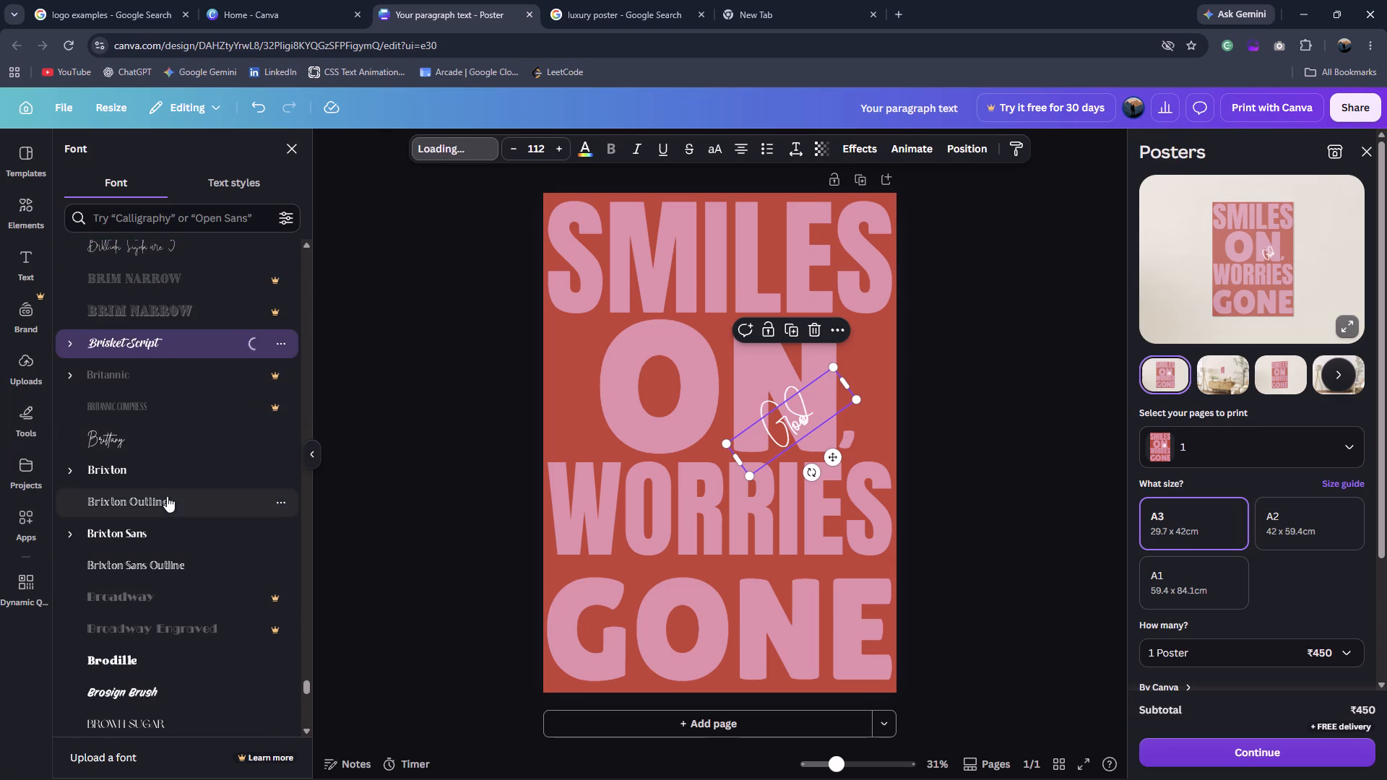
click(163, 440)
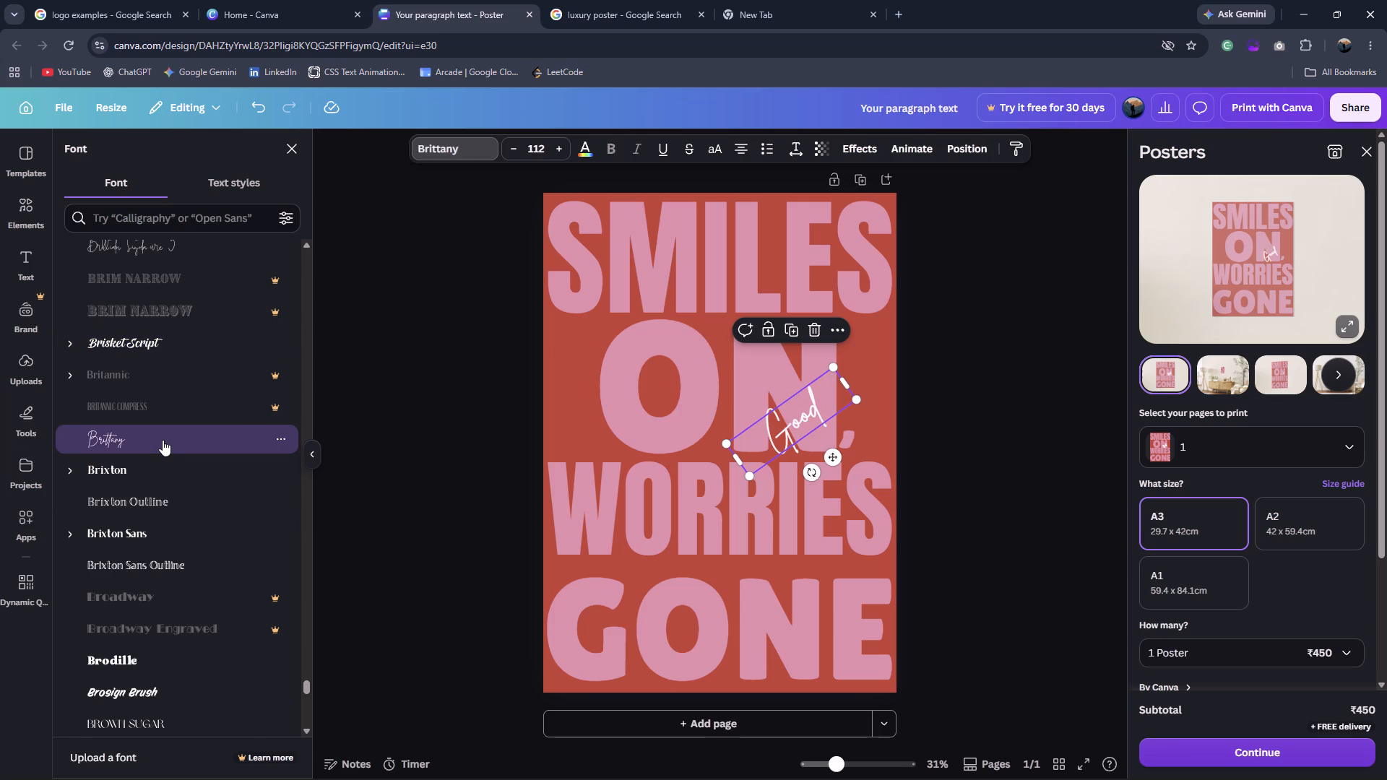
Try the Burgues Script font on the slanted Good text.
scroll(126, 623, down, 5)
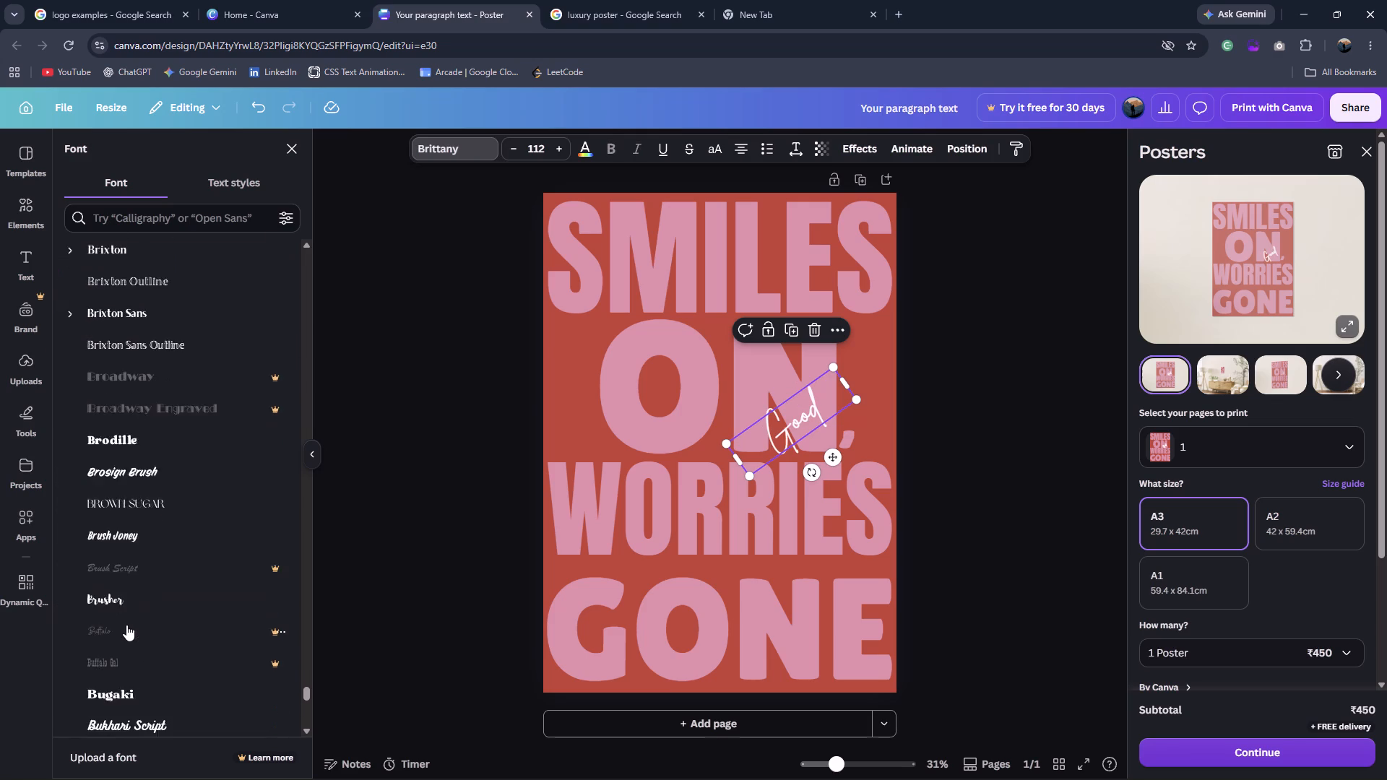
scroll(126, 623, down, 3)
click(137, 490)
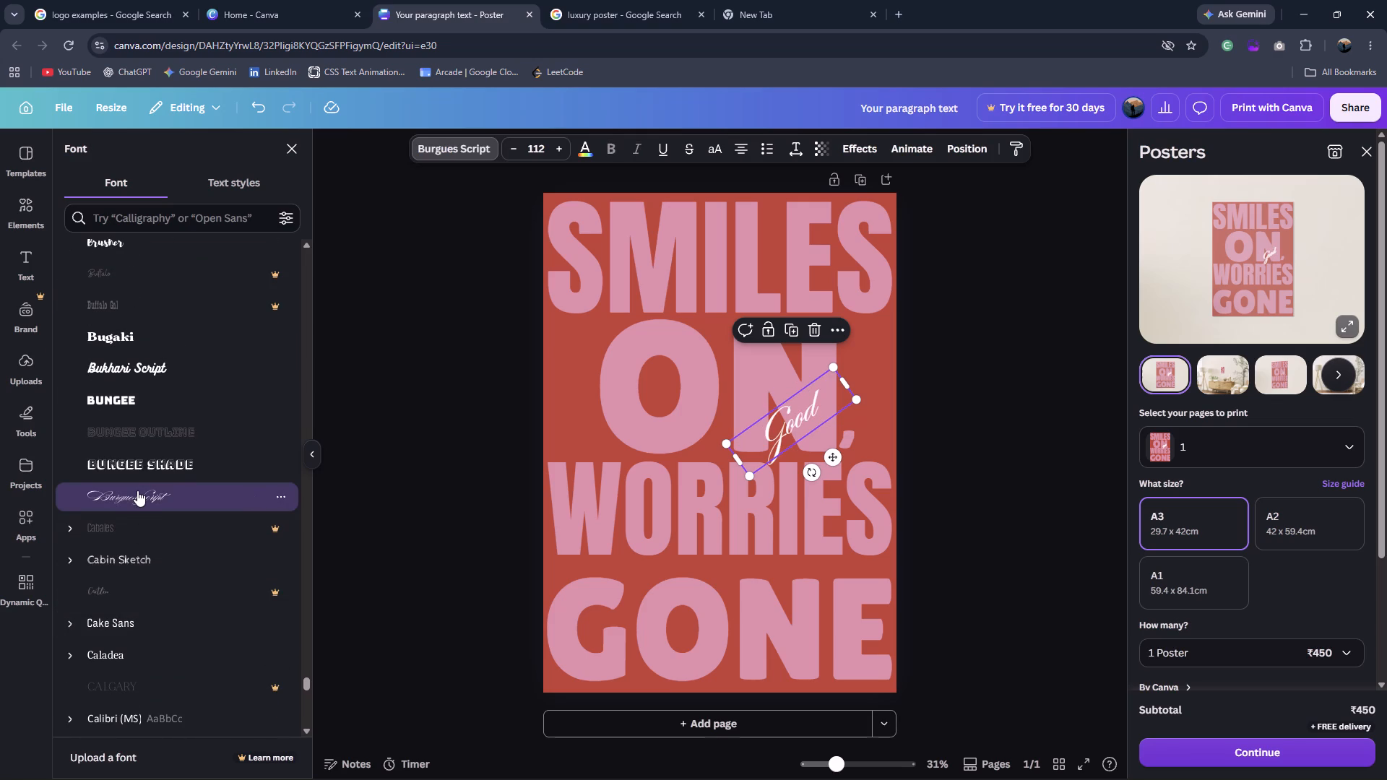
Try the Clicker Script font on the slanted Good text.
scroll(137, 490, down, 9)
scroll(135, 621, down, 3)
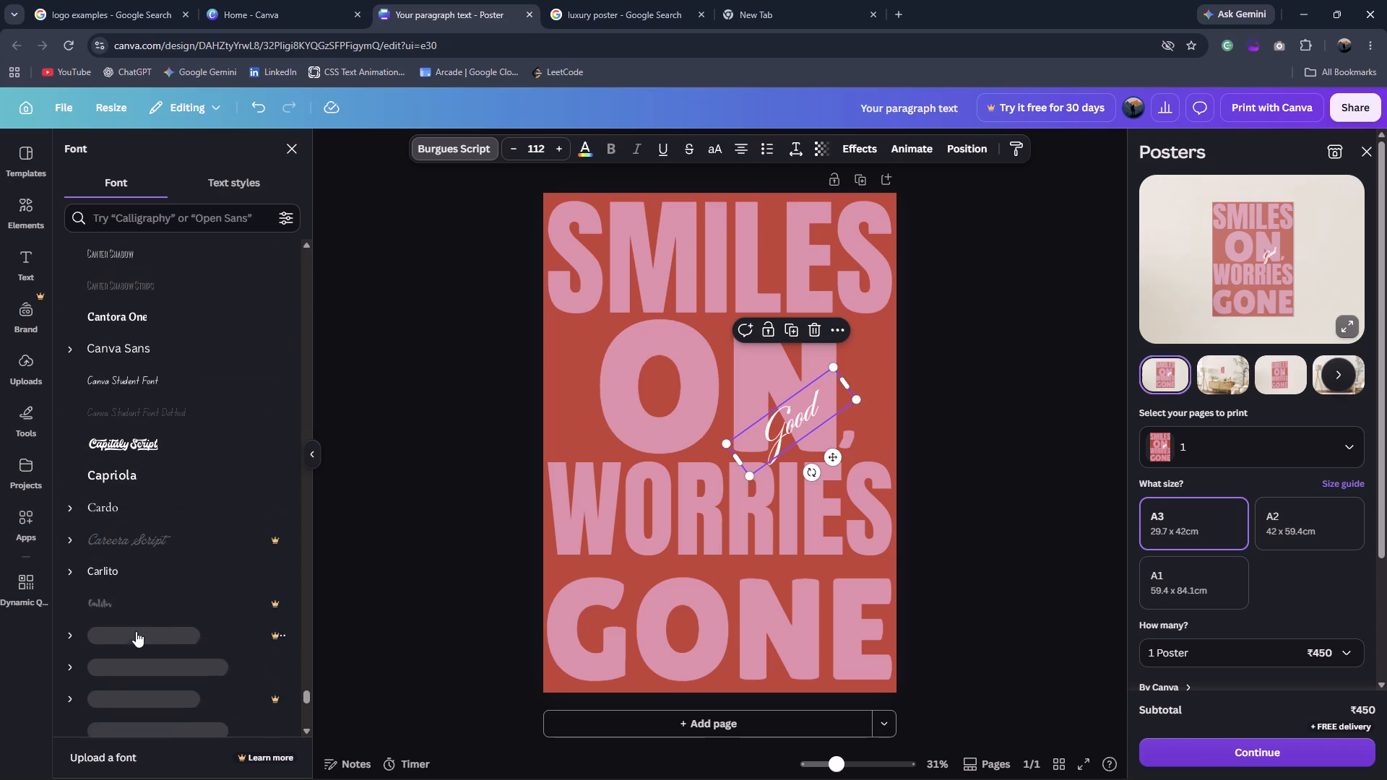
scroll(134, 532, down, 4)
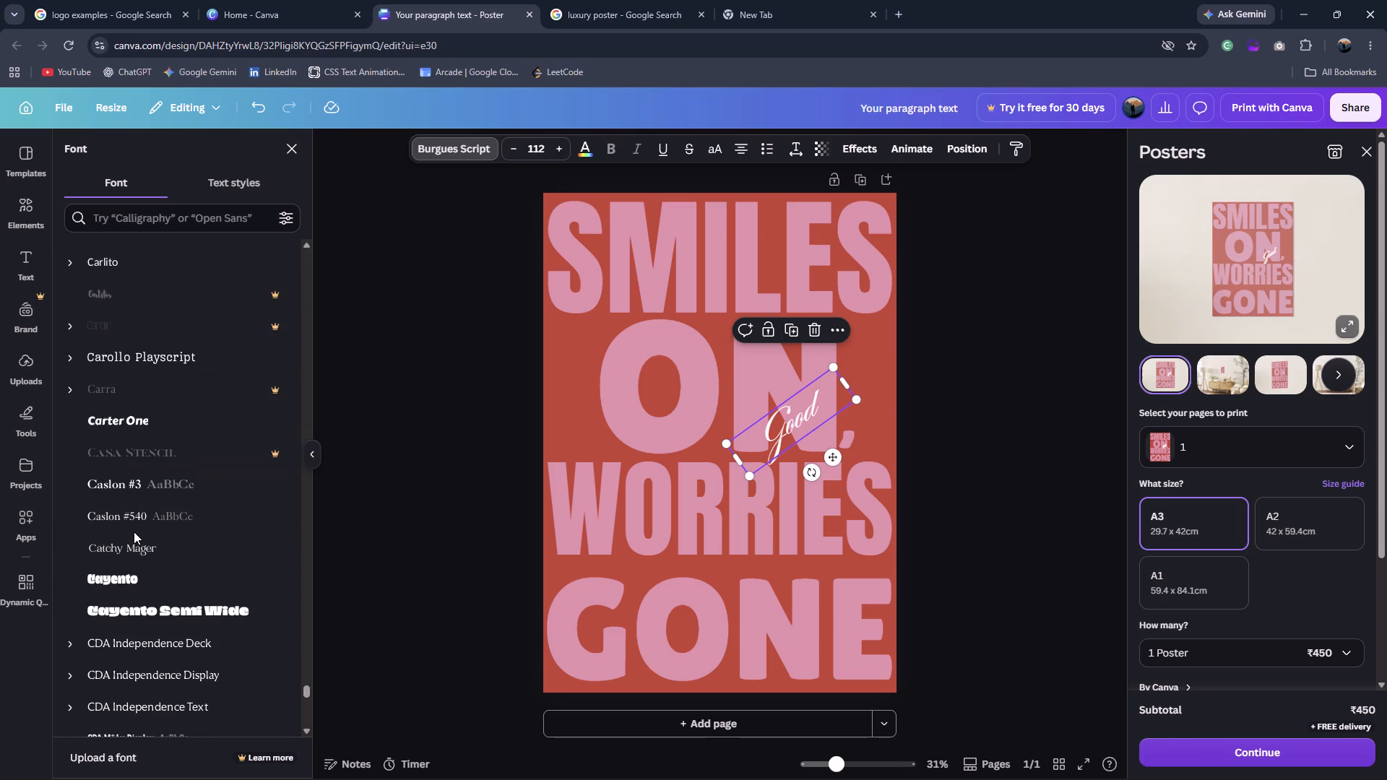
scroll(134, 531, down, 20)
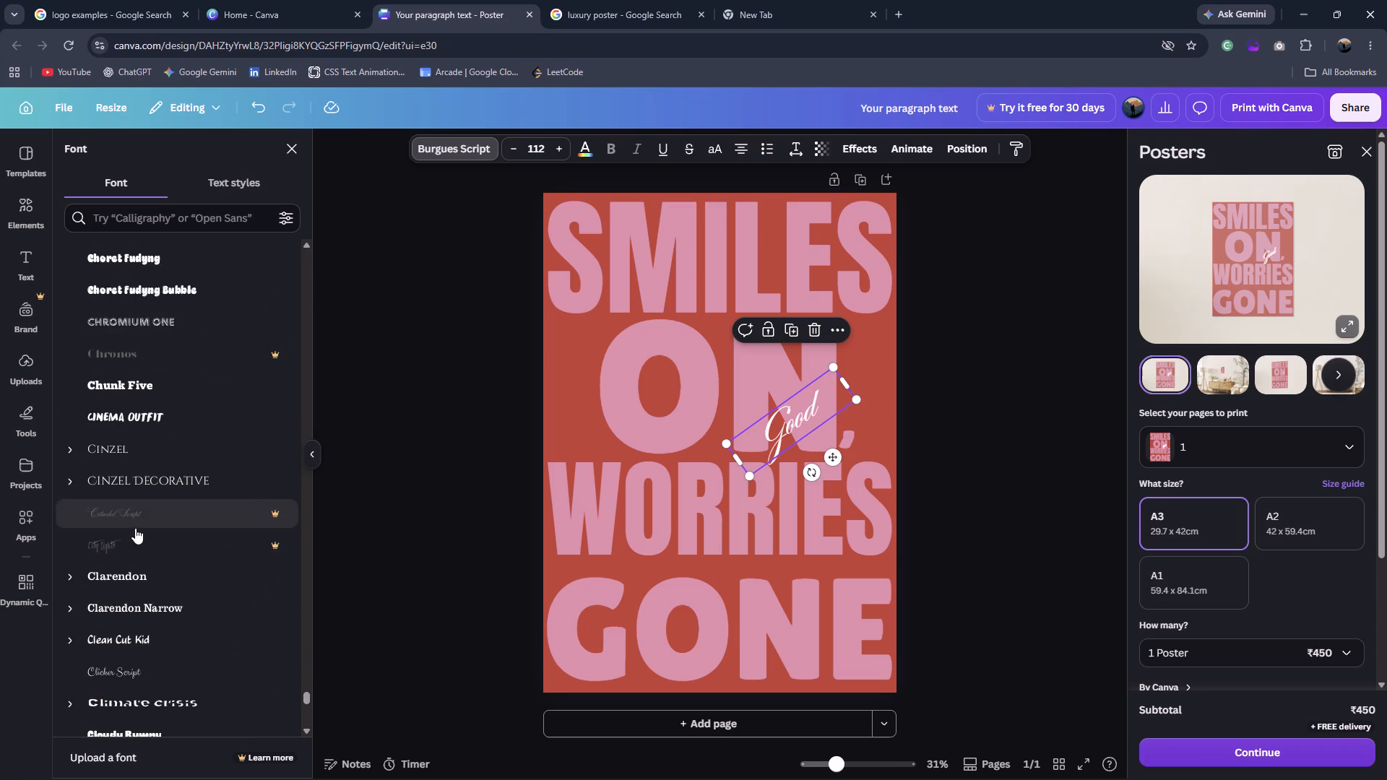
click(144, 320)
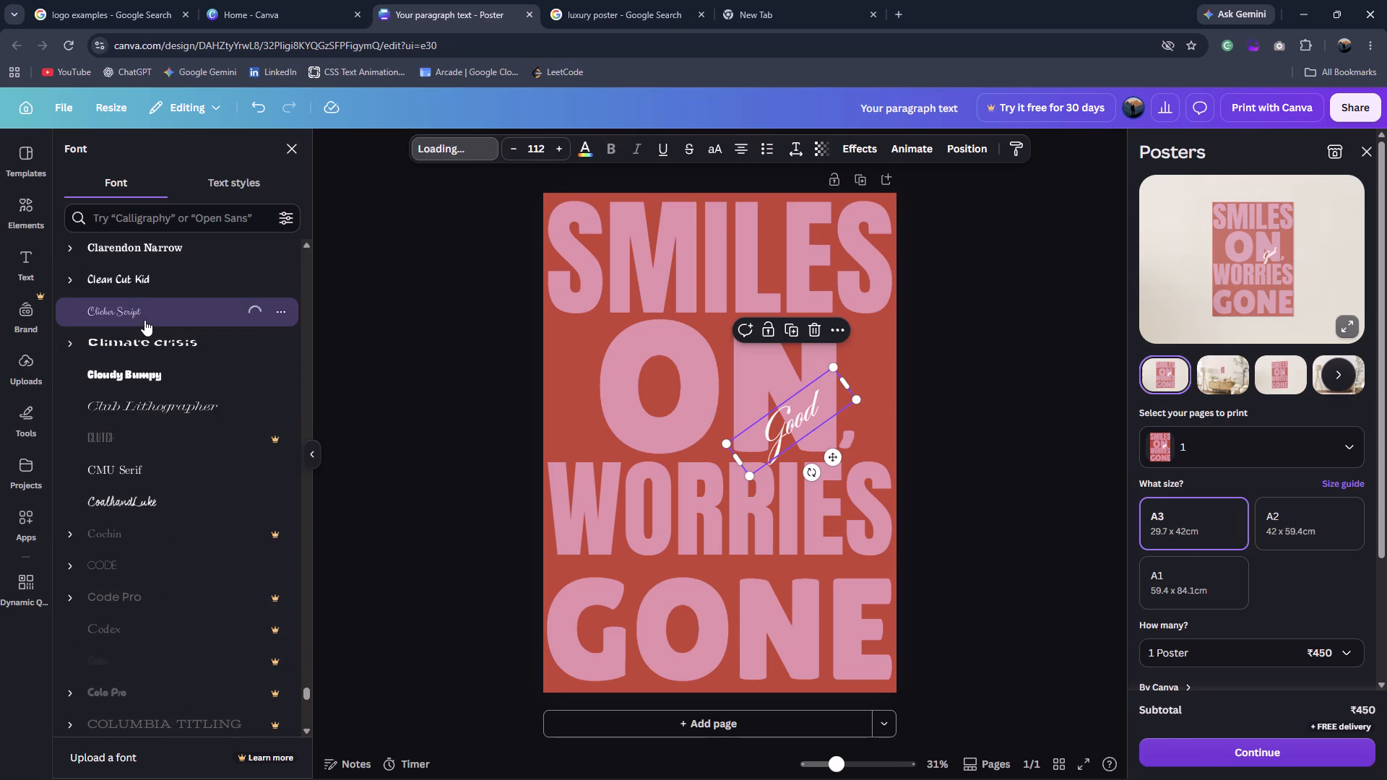
Look through the fonts listed after Clicker Script, through those starting with D, for a fitting script.
scroll(112, 562, down, 3)
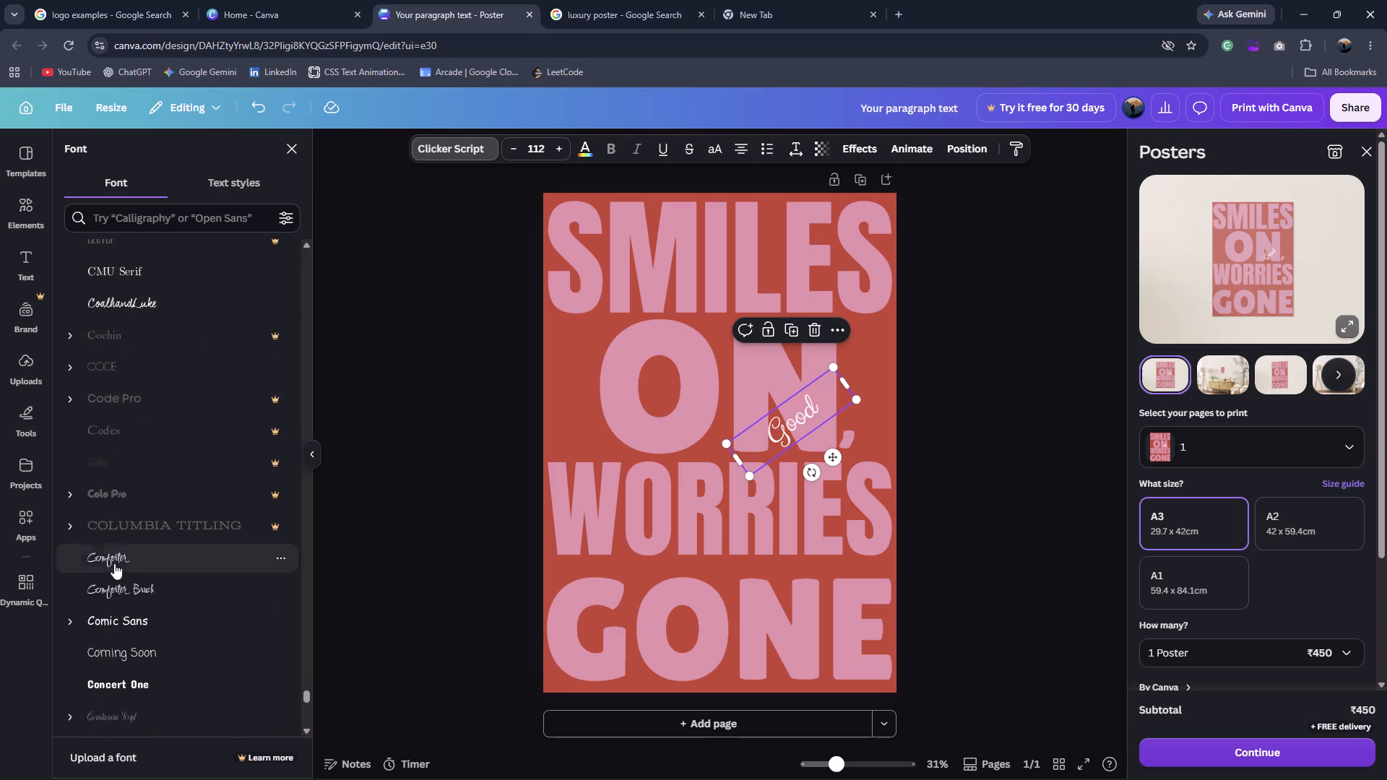
scroll(117, 560, down, 20)
scroll(126, 560, down, 15)
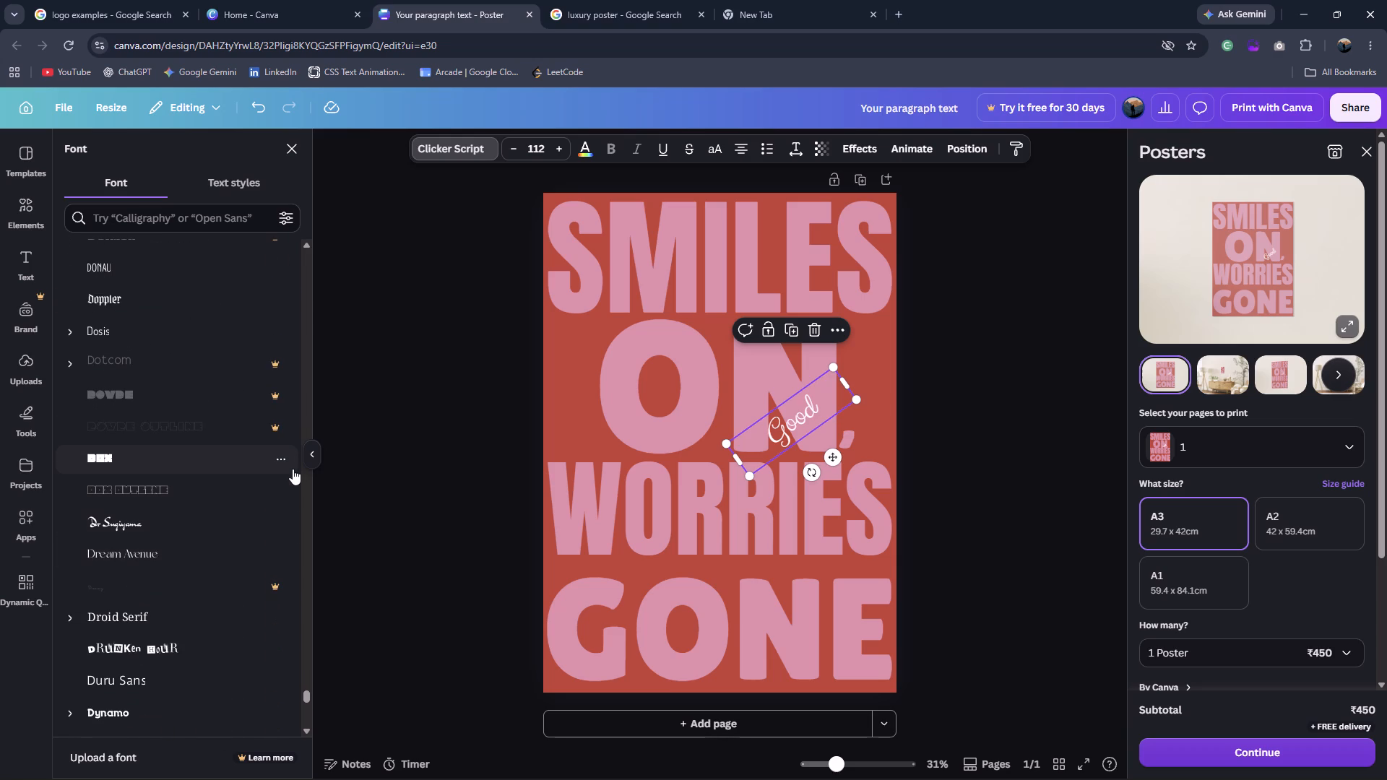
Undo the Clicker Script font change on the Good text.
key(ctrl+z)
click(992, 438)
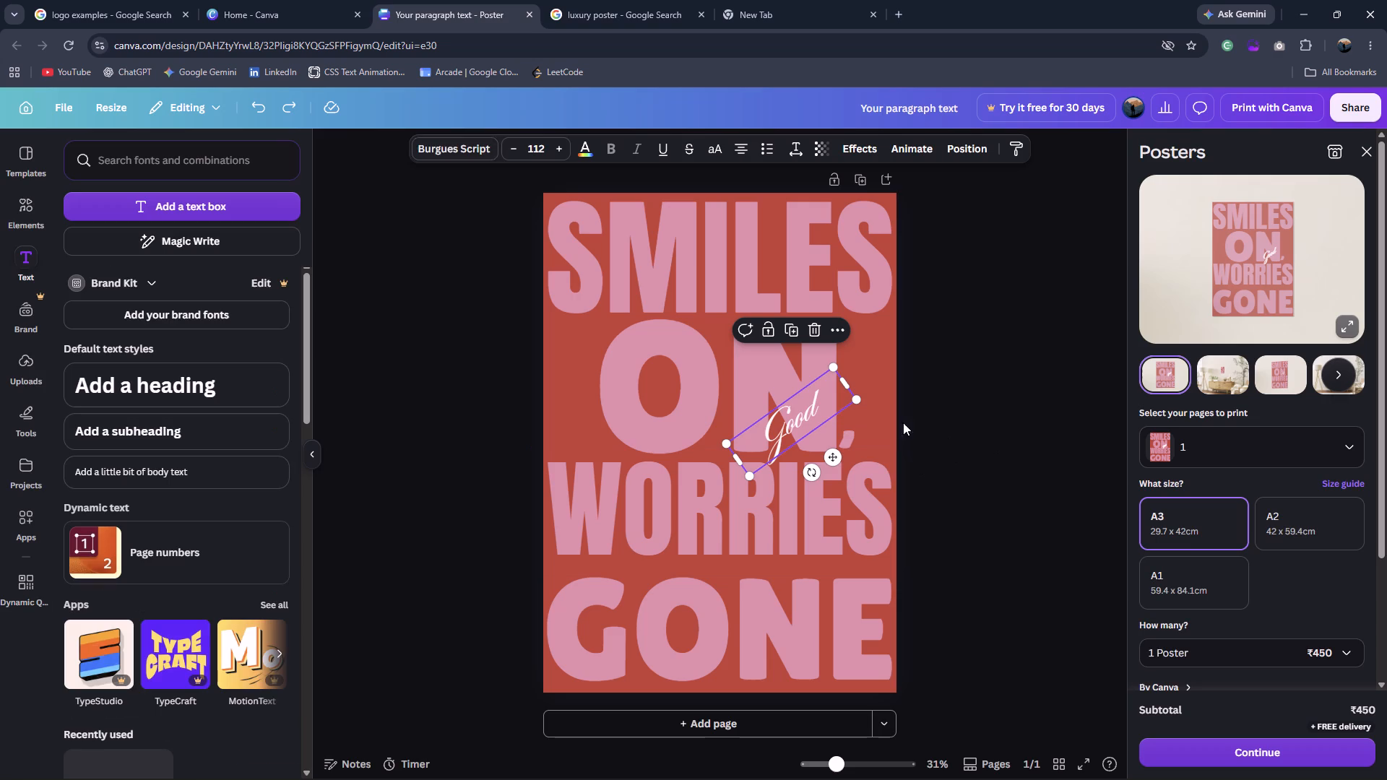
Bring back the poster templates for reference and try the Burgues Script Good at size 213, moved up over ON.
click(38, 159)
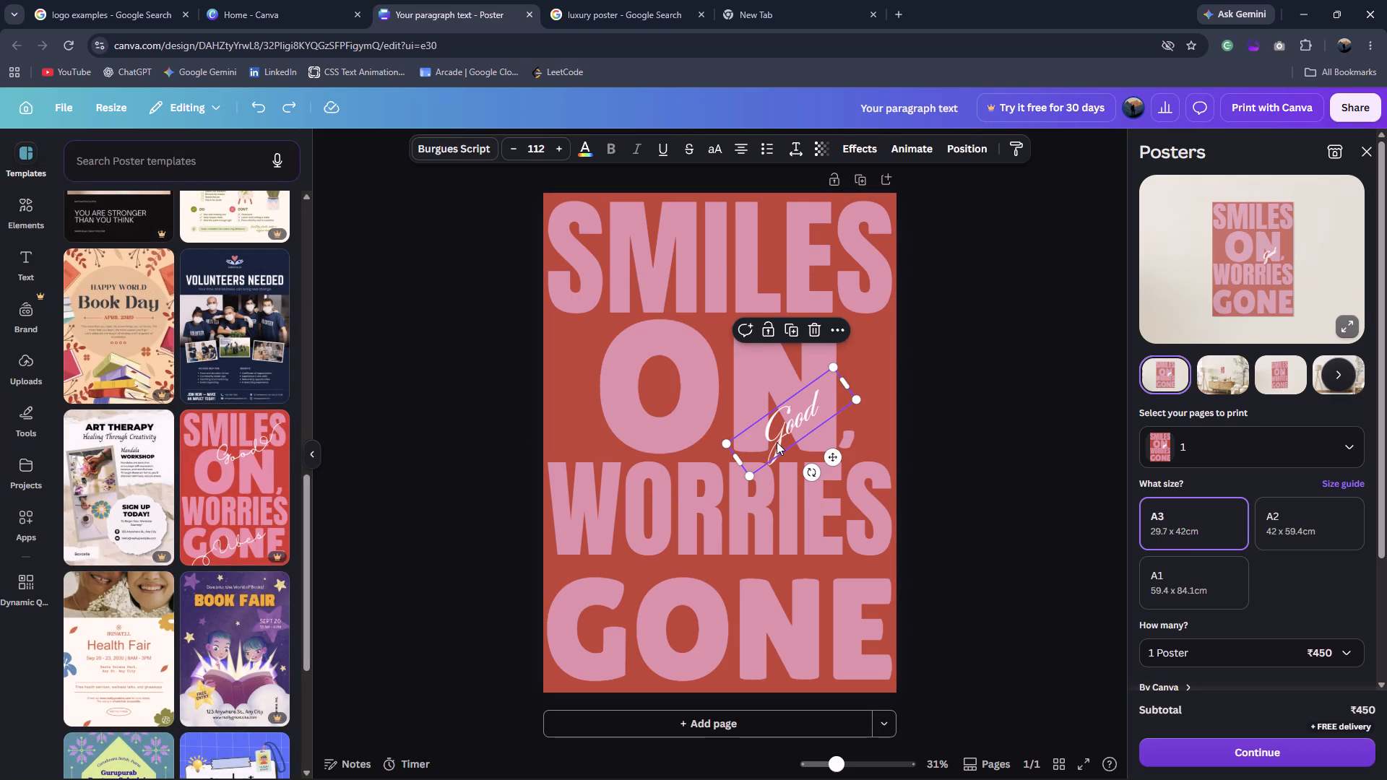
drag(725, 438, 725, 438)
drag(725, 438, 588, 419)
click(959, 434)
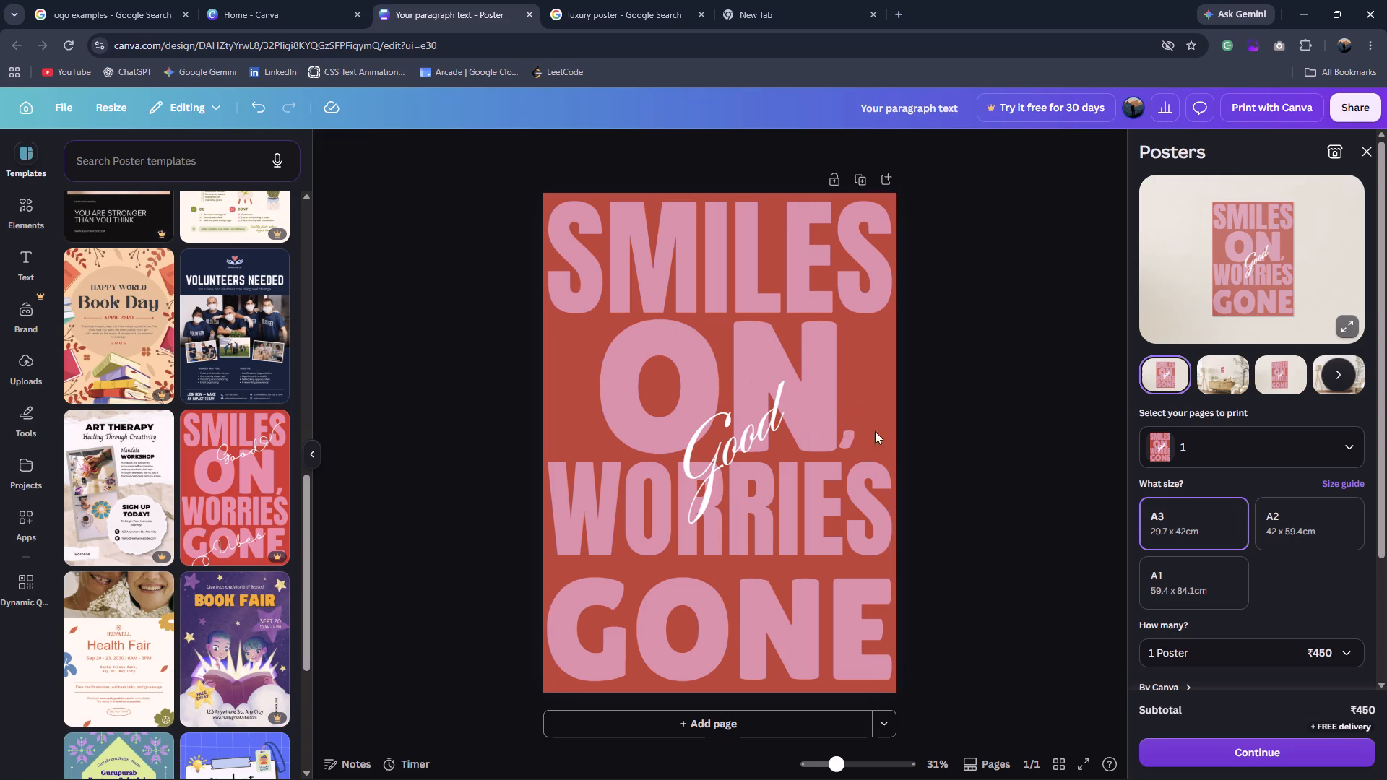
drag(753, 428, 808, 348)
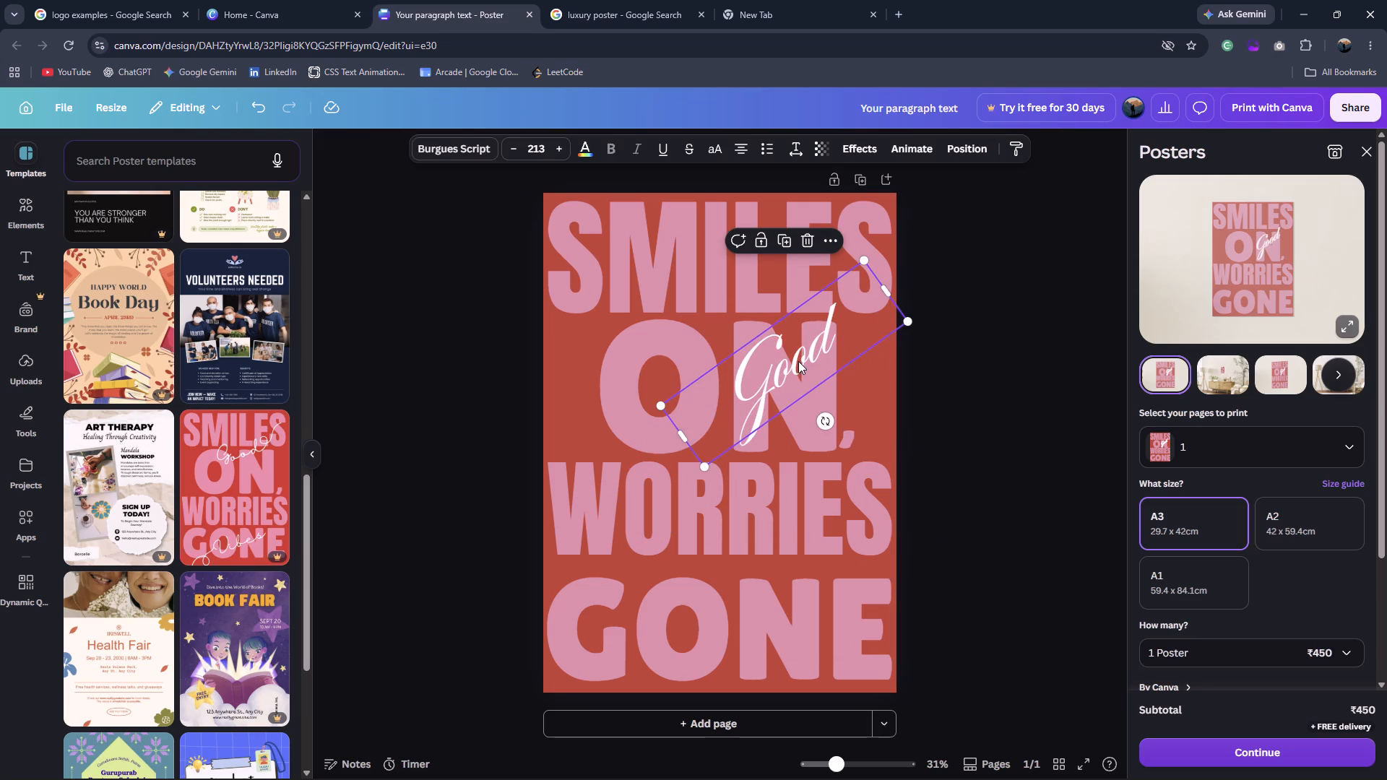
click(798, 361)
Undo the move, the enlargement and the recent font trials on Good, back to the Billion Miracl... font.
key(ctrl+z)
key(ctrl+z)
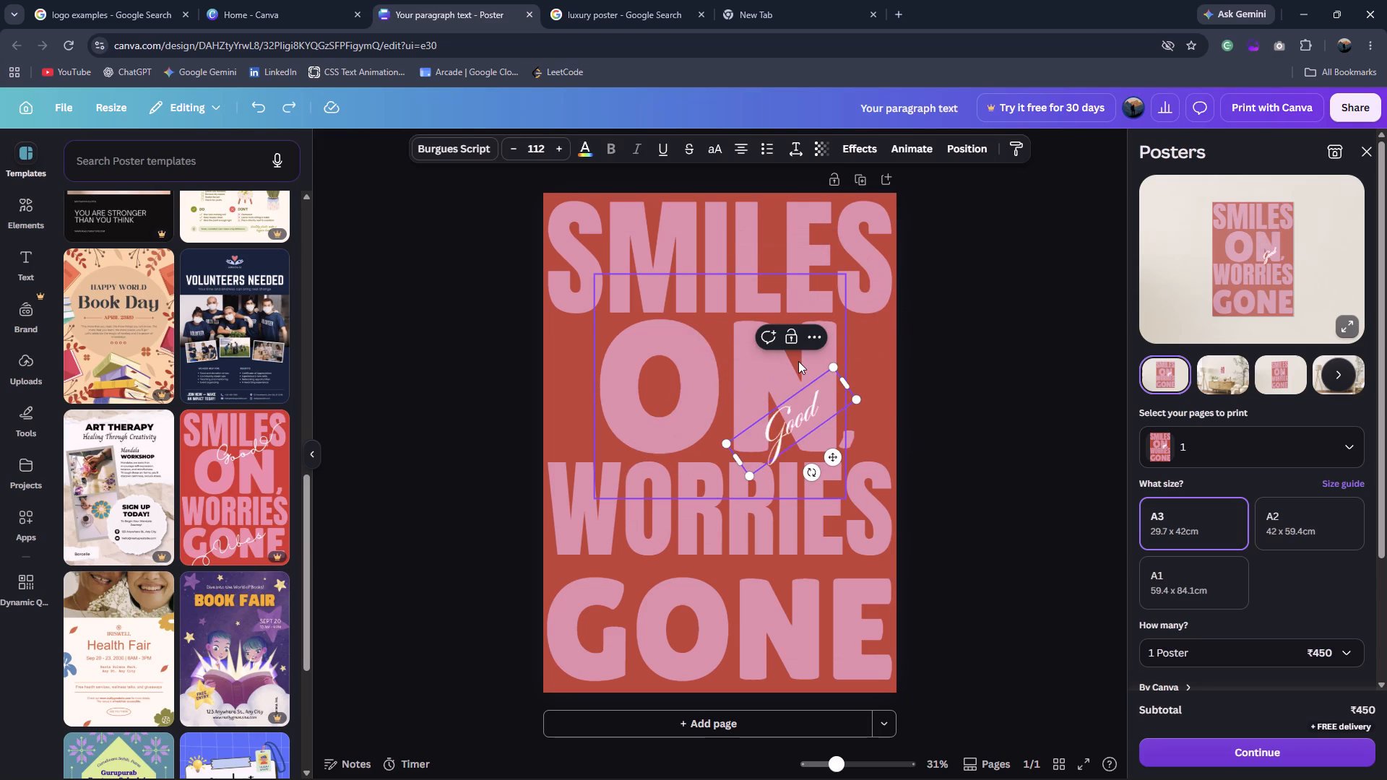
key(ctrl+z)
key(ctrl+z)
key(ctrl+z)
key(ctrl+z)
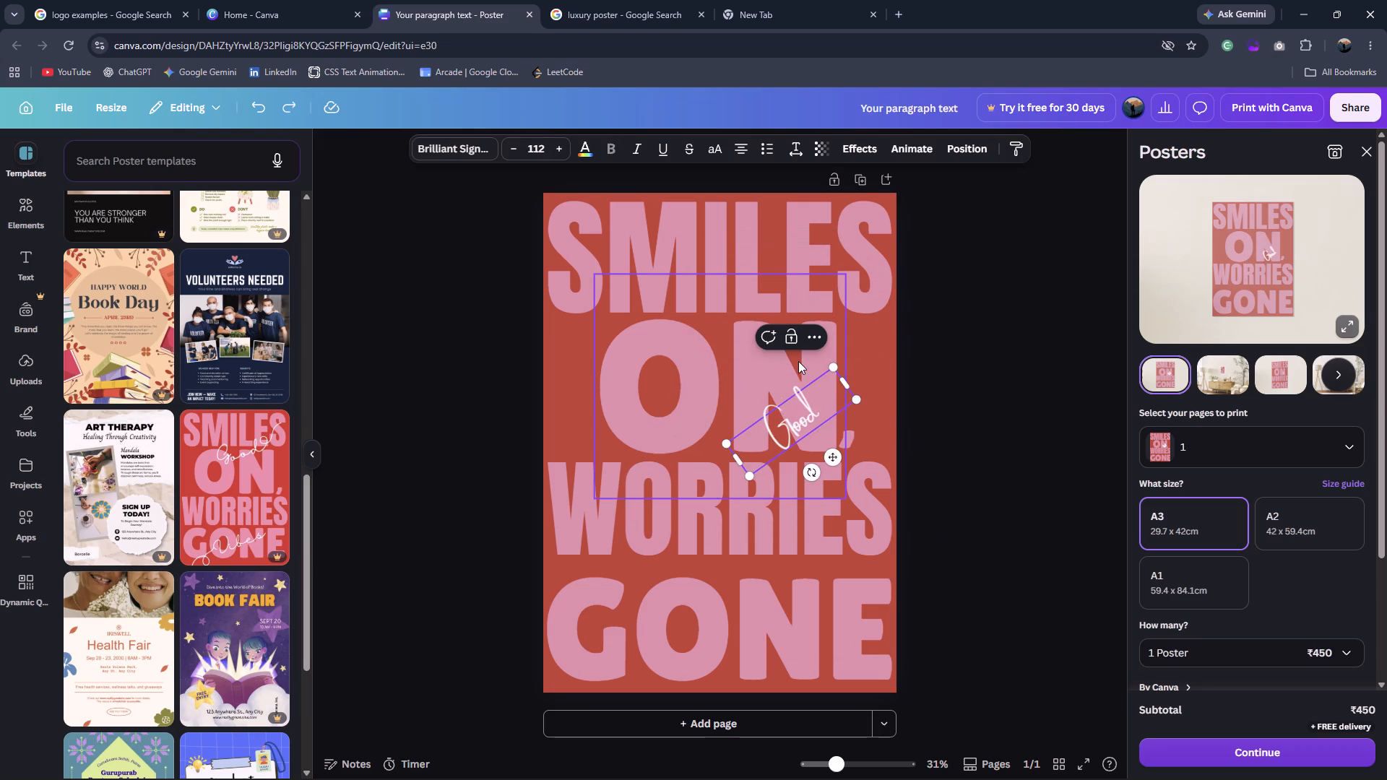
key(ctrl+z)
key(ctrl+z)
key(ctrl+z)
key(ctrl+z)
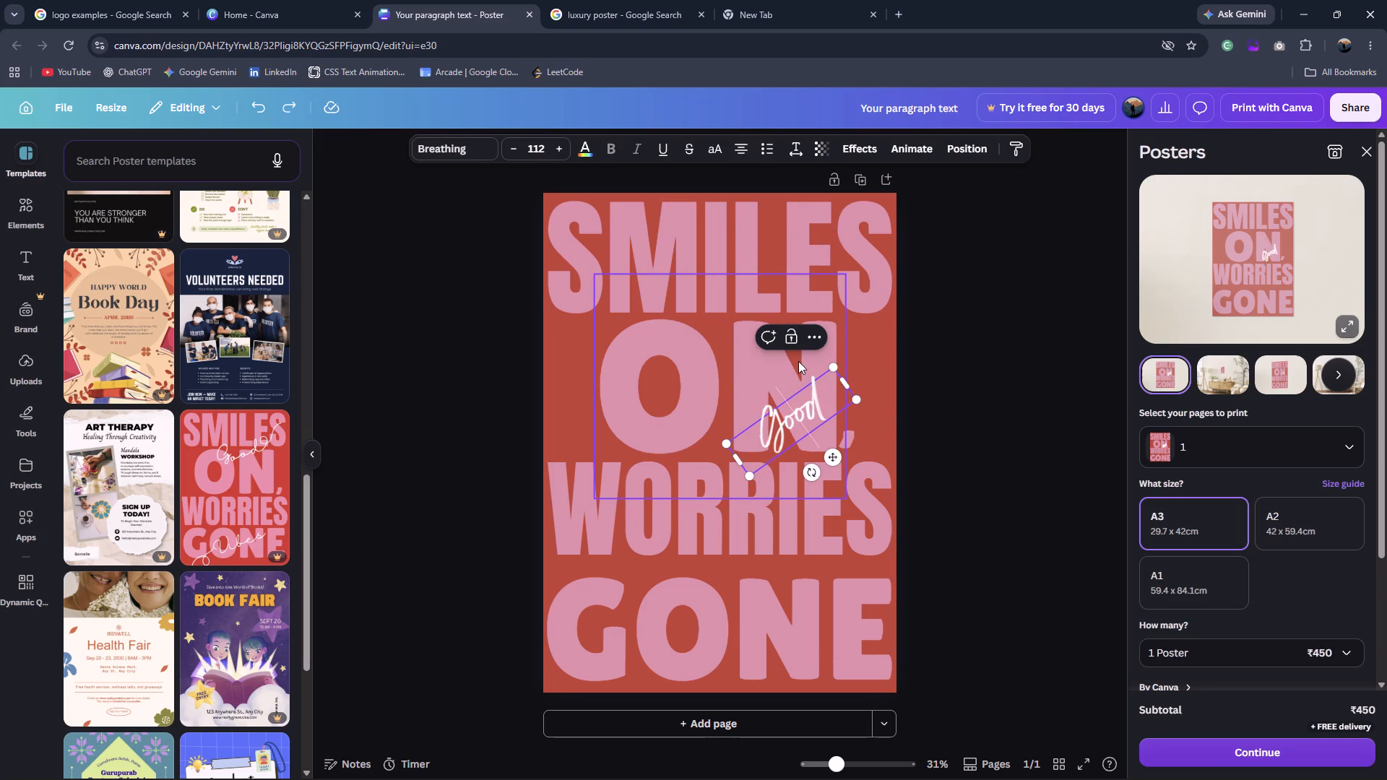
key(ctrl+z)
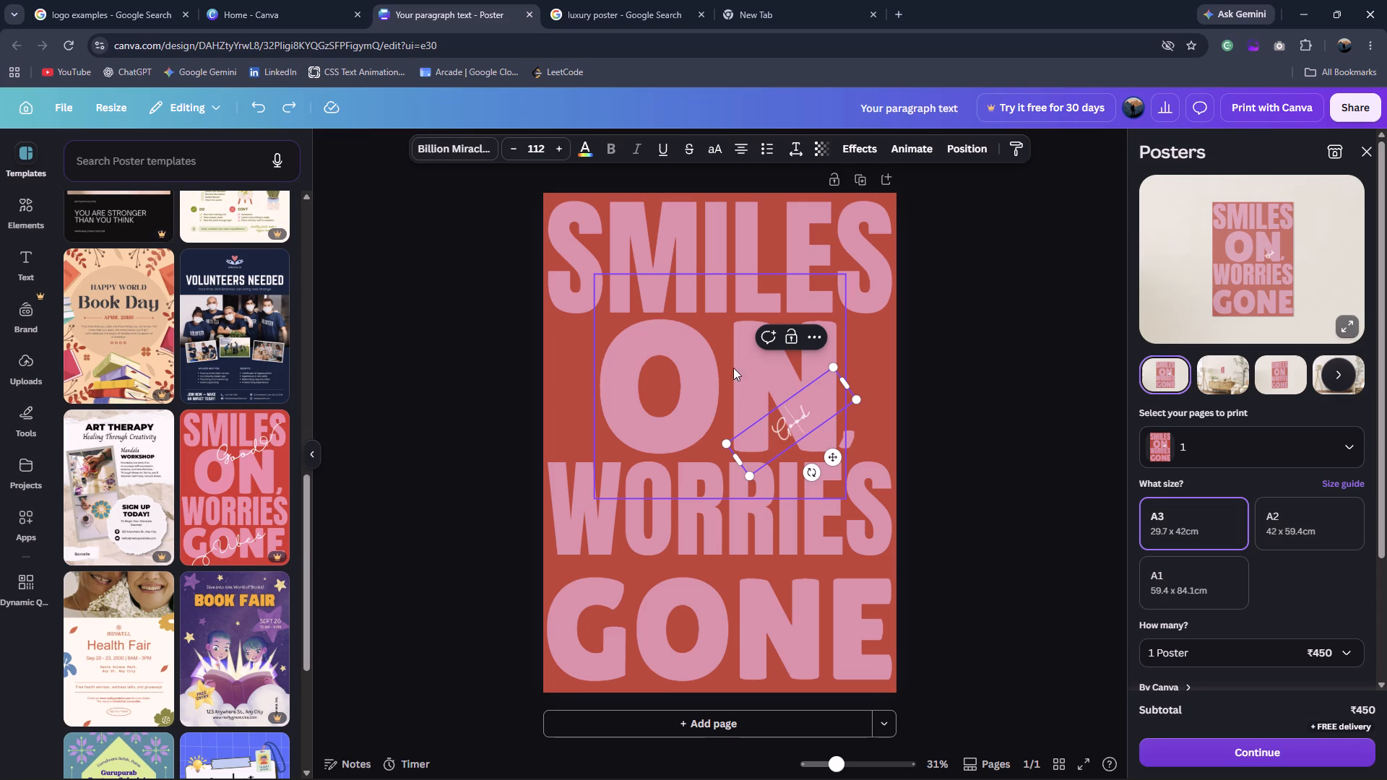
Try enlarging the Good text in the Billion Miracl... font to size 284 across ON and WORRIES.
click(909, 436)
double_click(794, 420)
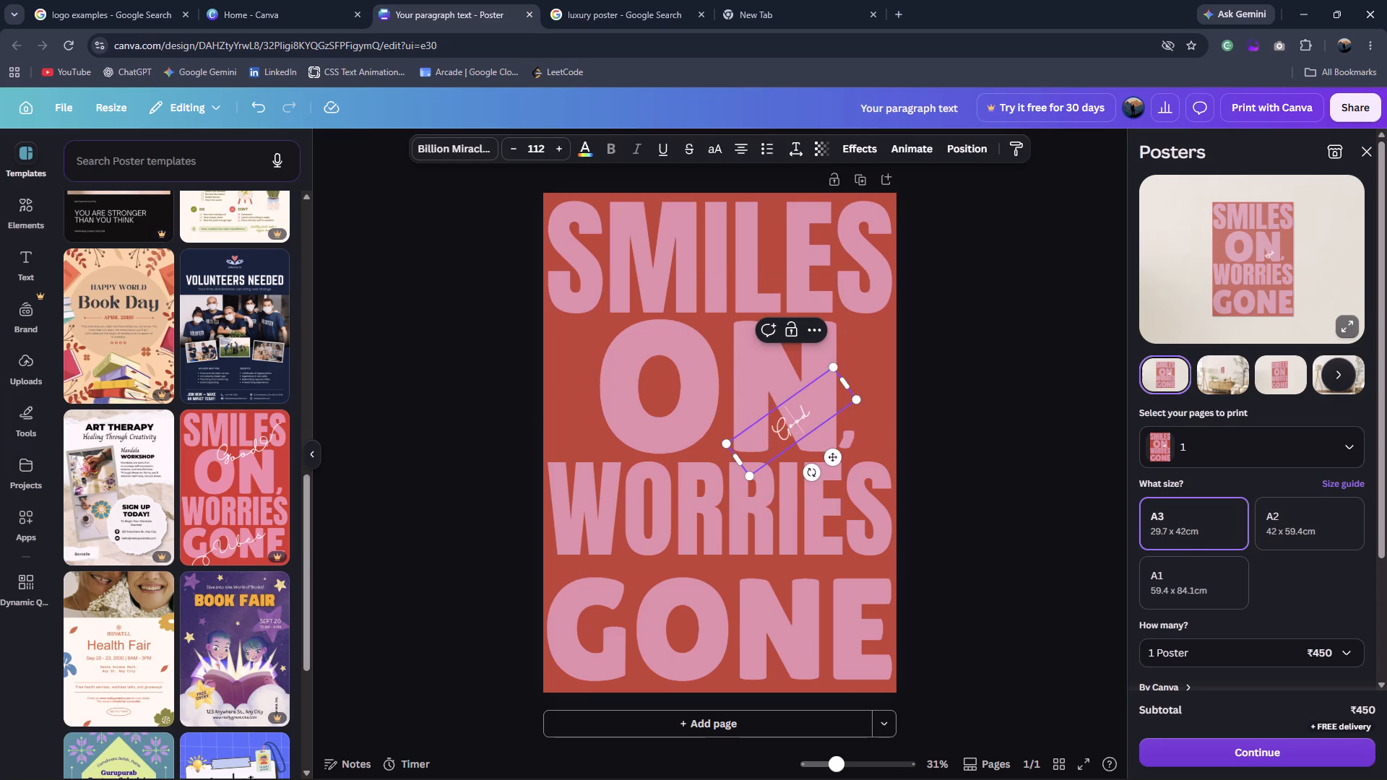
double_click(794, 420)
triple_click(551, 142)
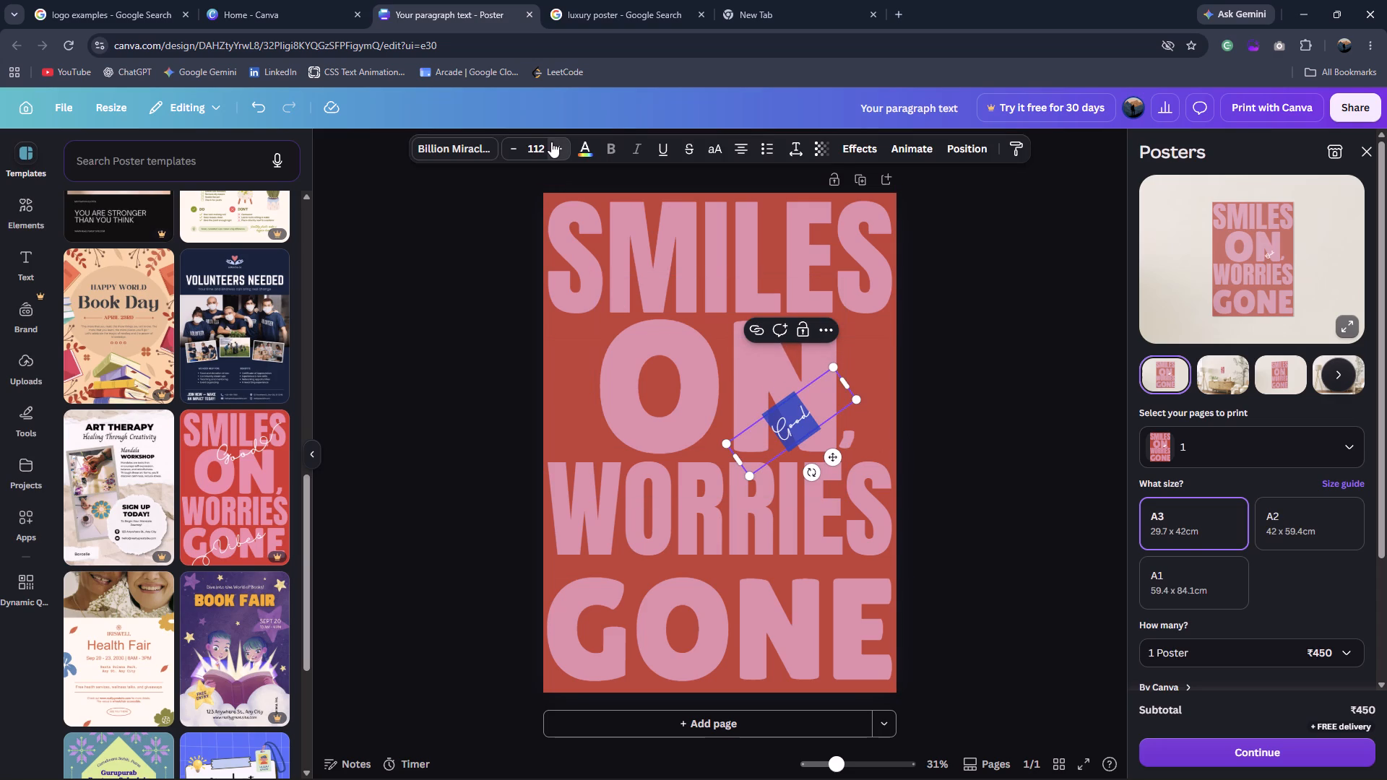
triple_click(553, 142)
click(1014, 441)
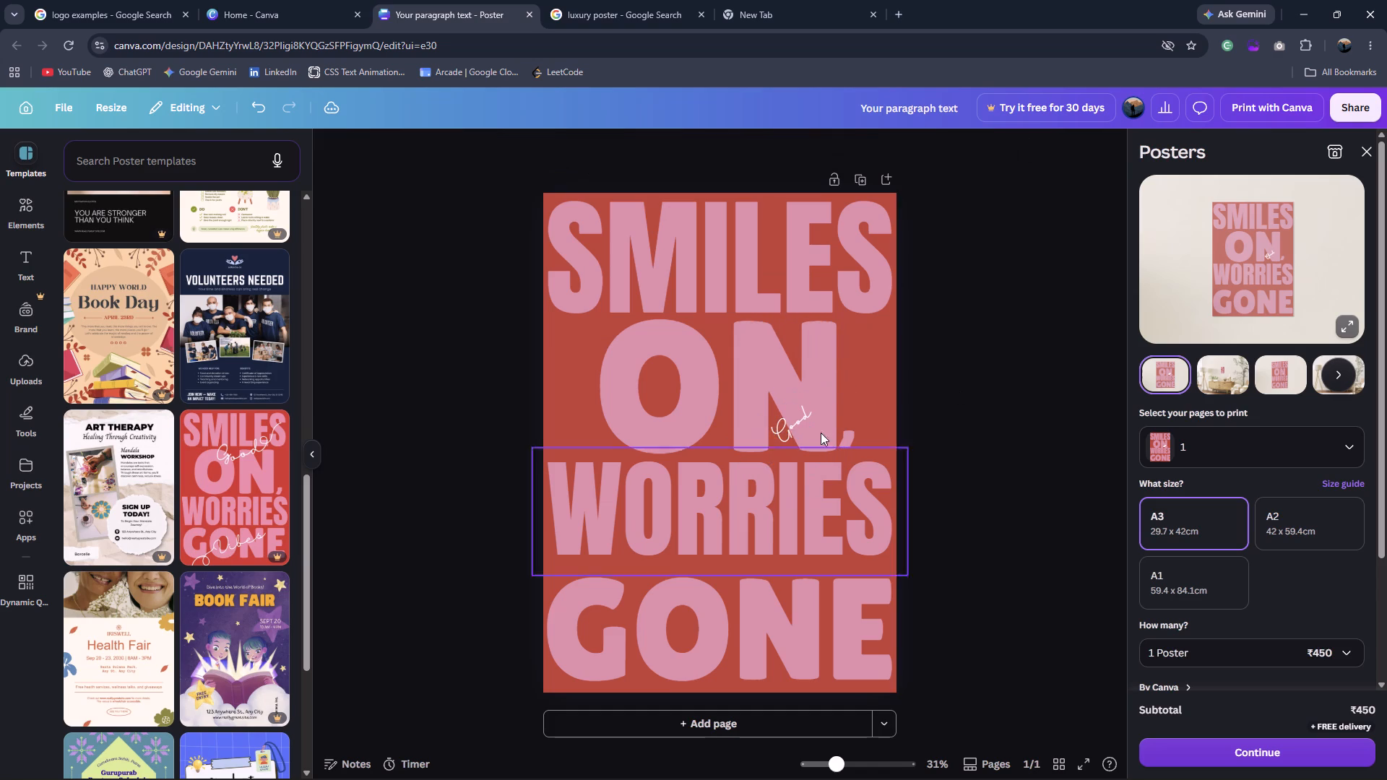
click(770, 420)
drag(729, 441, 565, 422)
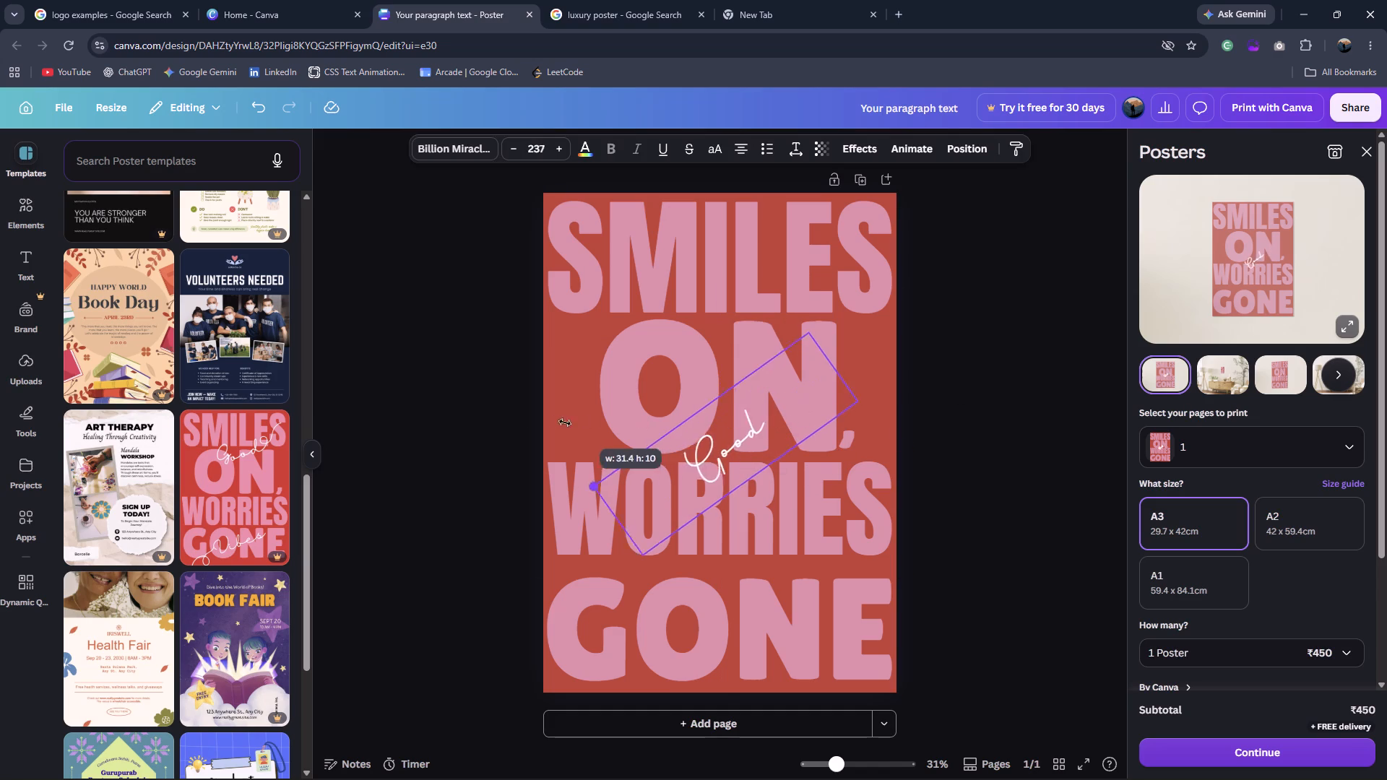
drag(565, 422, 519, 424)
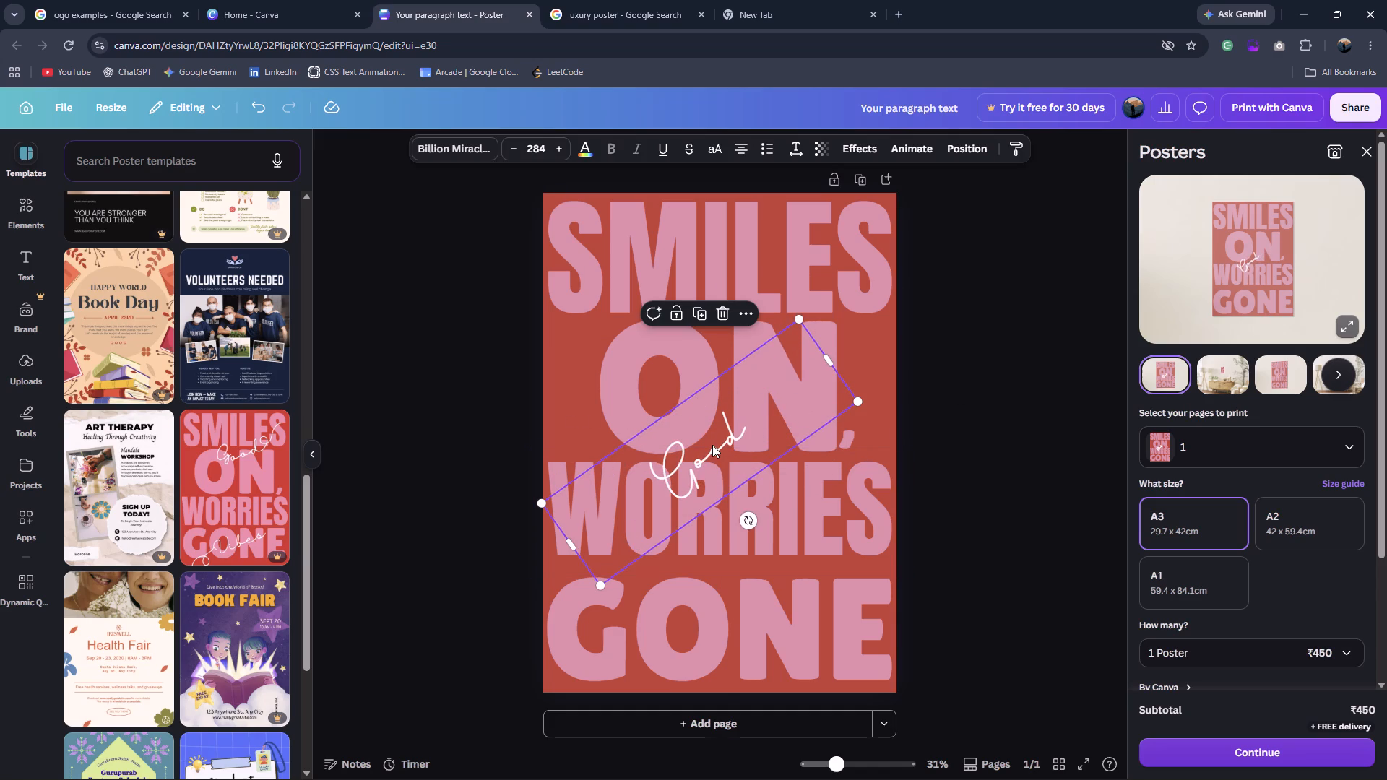
Undo the size changes and earlier font trials on Good, back to the Aniyah font at size 112.
key(ctrl+z)
key(ctrl+z)
key(ctrl+z)
key(ctrl+z)
key(ctrl+z)
key(ctrl+z)
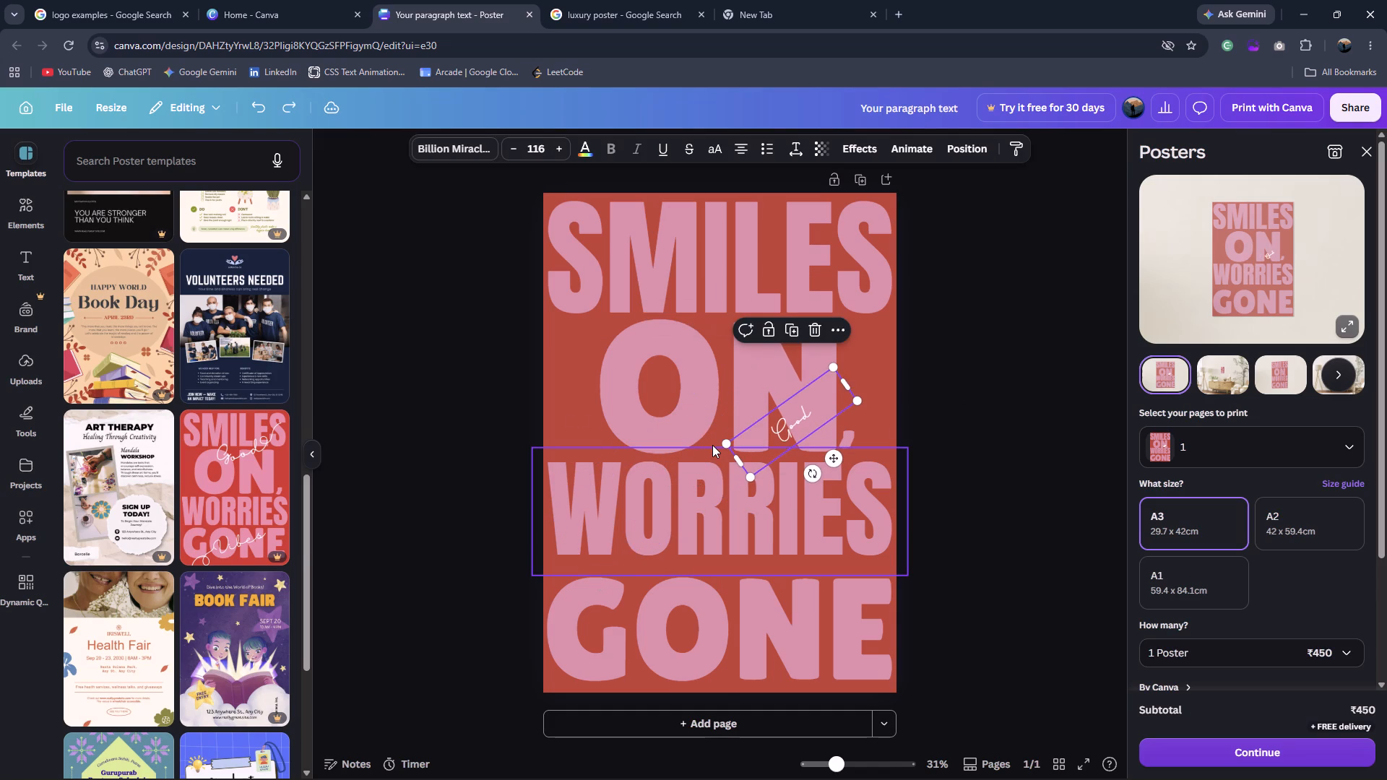
key(ctrl+z)
key(ctrl+z)
key(ctrl+z)
key(ctrl+z)
key(ctrl+z)
key(ctrl+z)
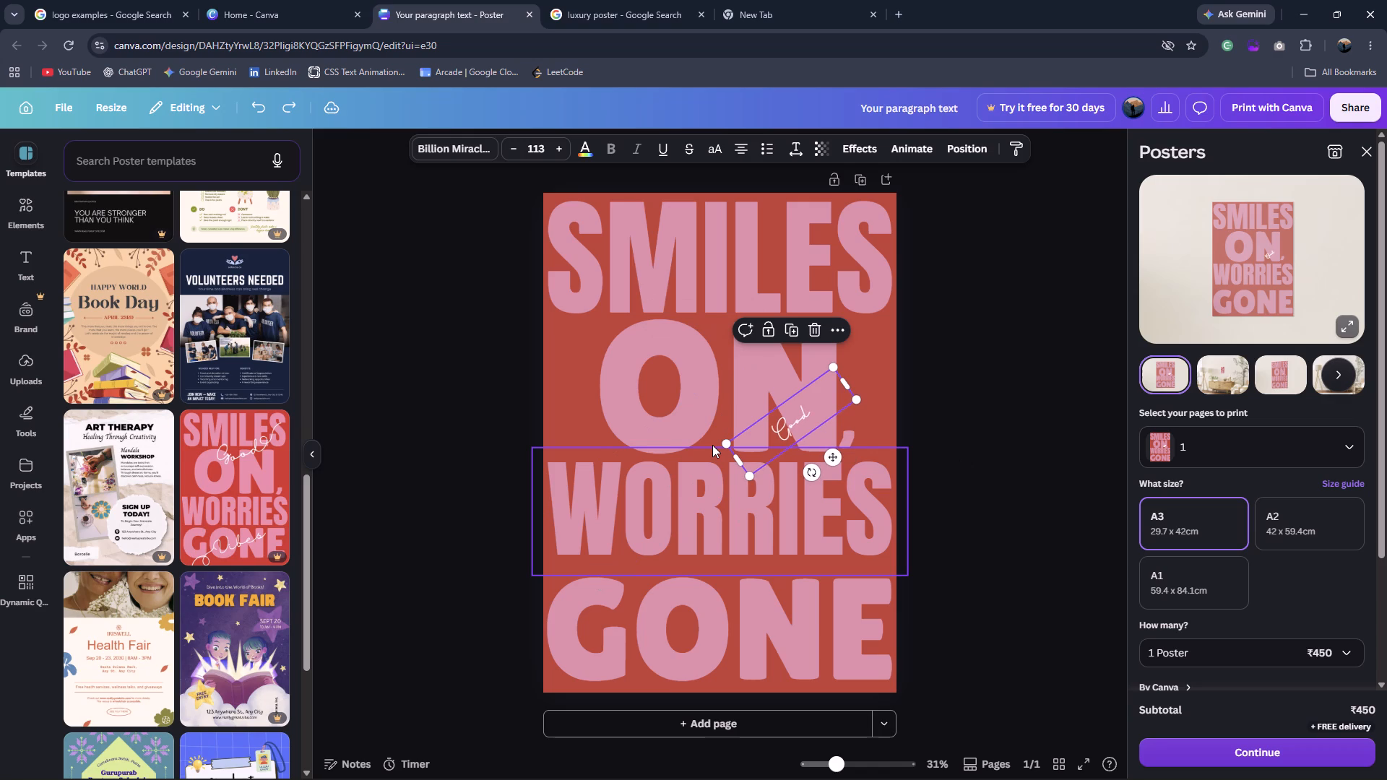
key(ctrl+z)
key(ctrl+z)
key(ctrl+z)
key(ctrl+z)
key(ctrl+z)
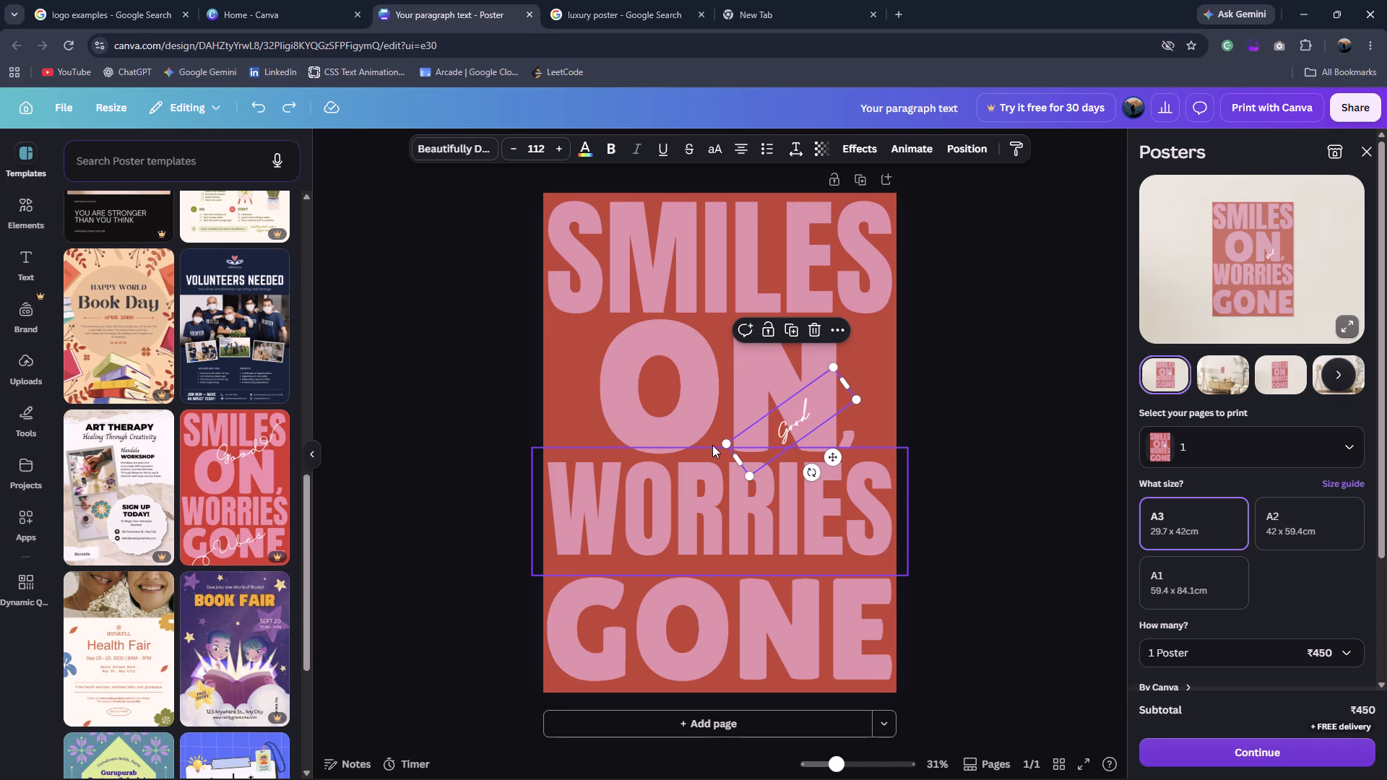
key(ctrl+z)
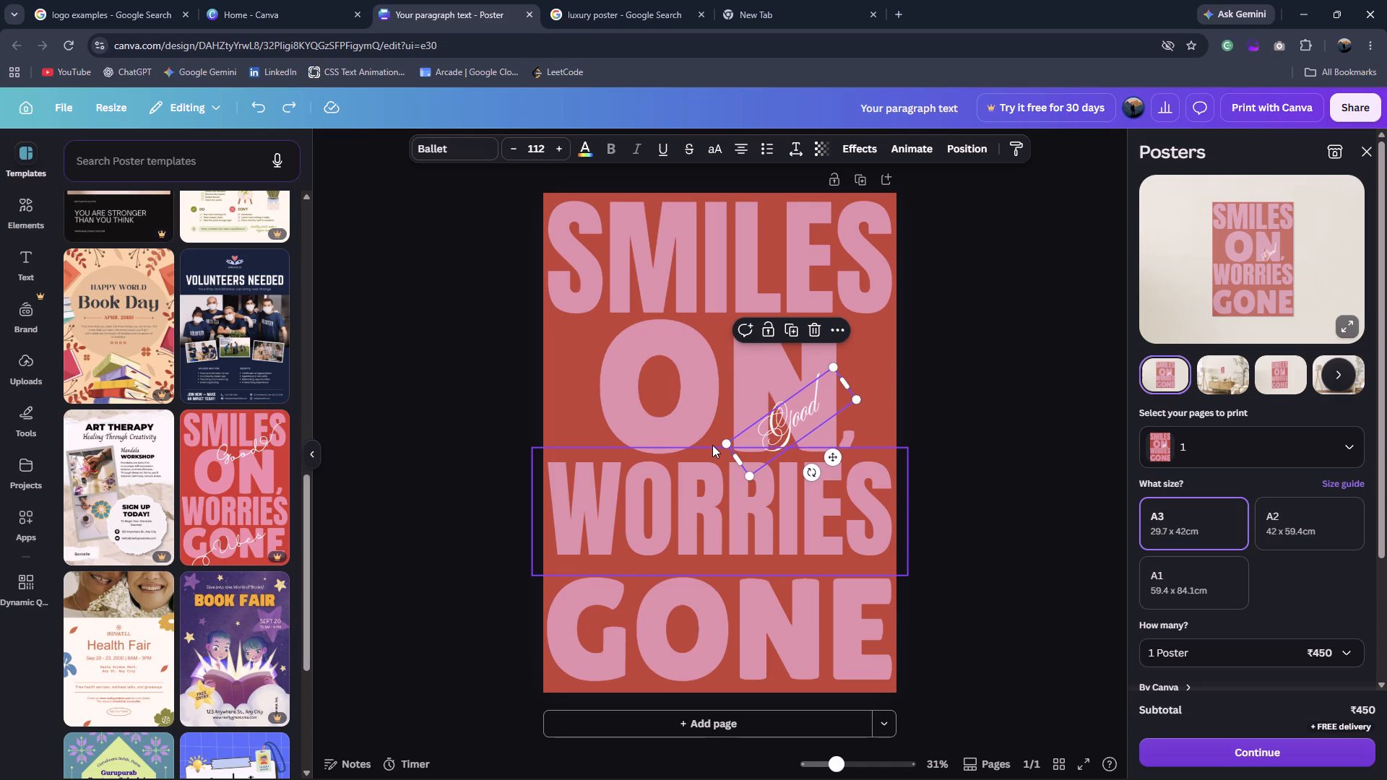
key(ctrl+z)
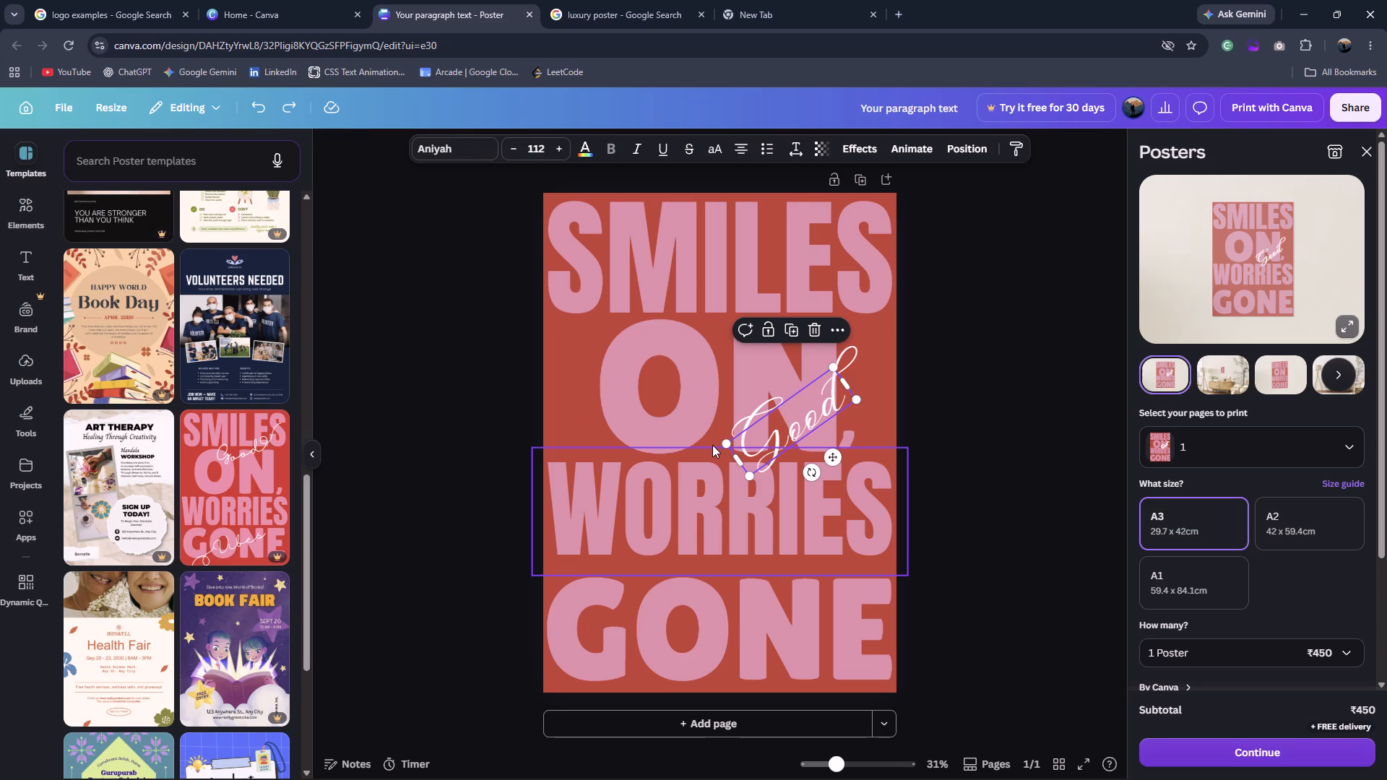
Move Good up over the ON line, enlarge it to about size 176 and rotate it to a slightly flatter slant.
click(1039, 445)
drag(794, 422, 760, 363)
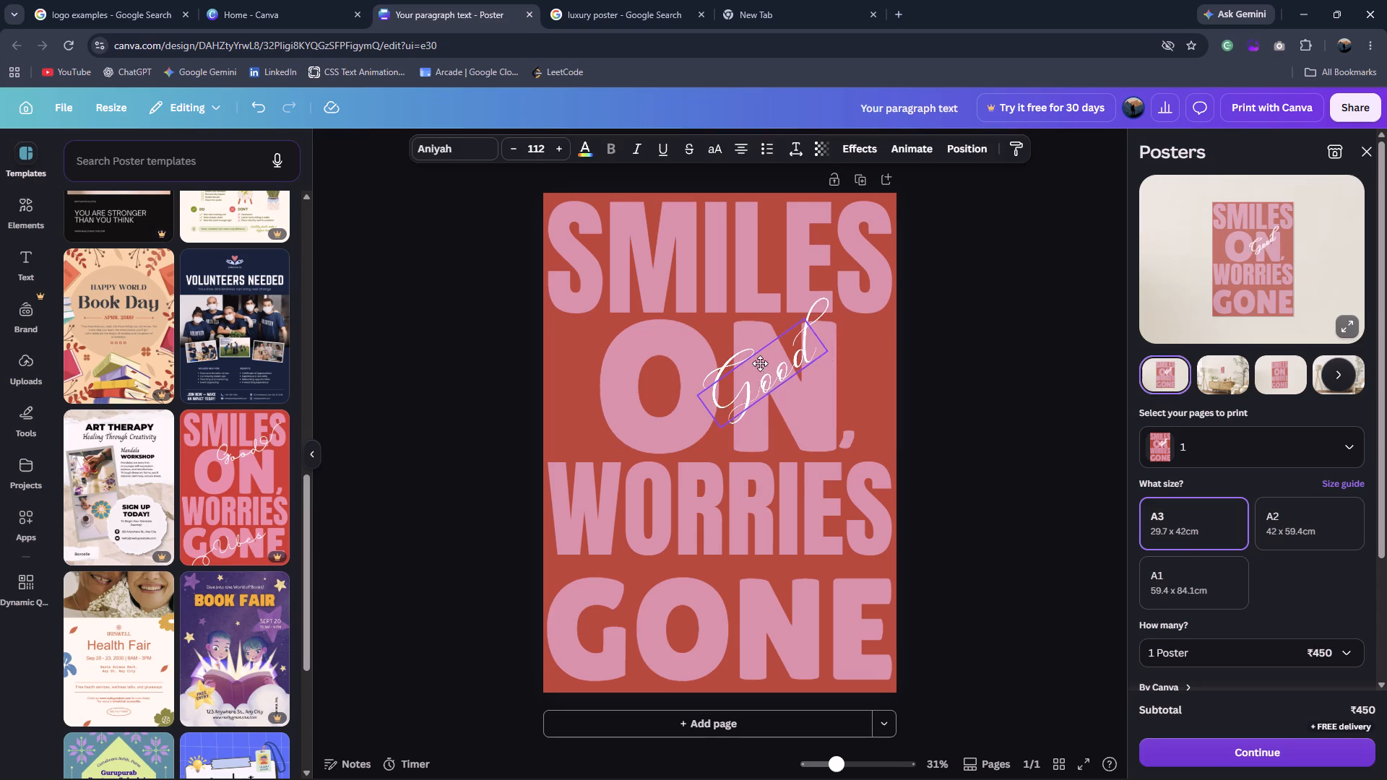
drag(760, 363, 742, 362)
drag(811, 340, 891, 330)
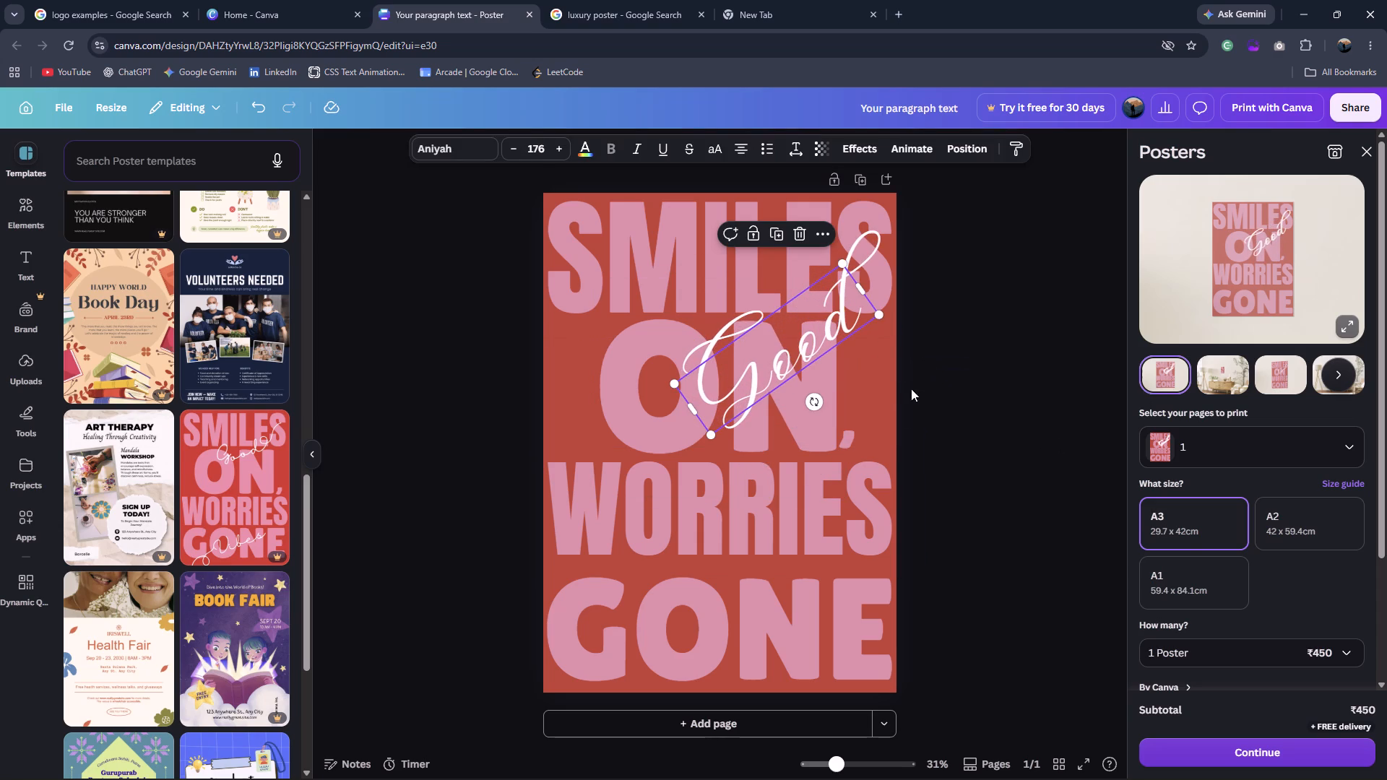
drag(809, 396, 797, 396)
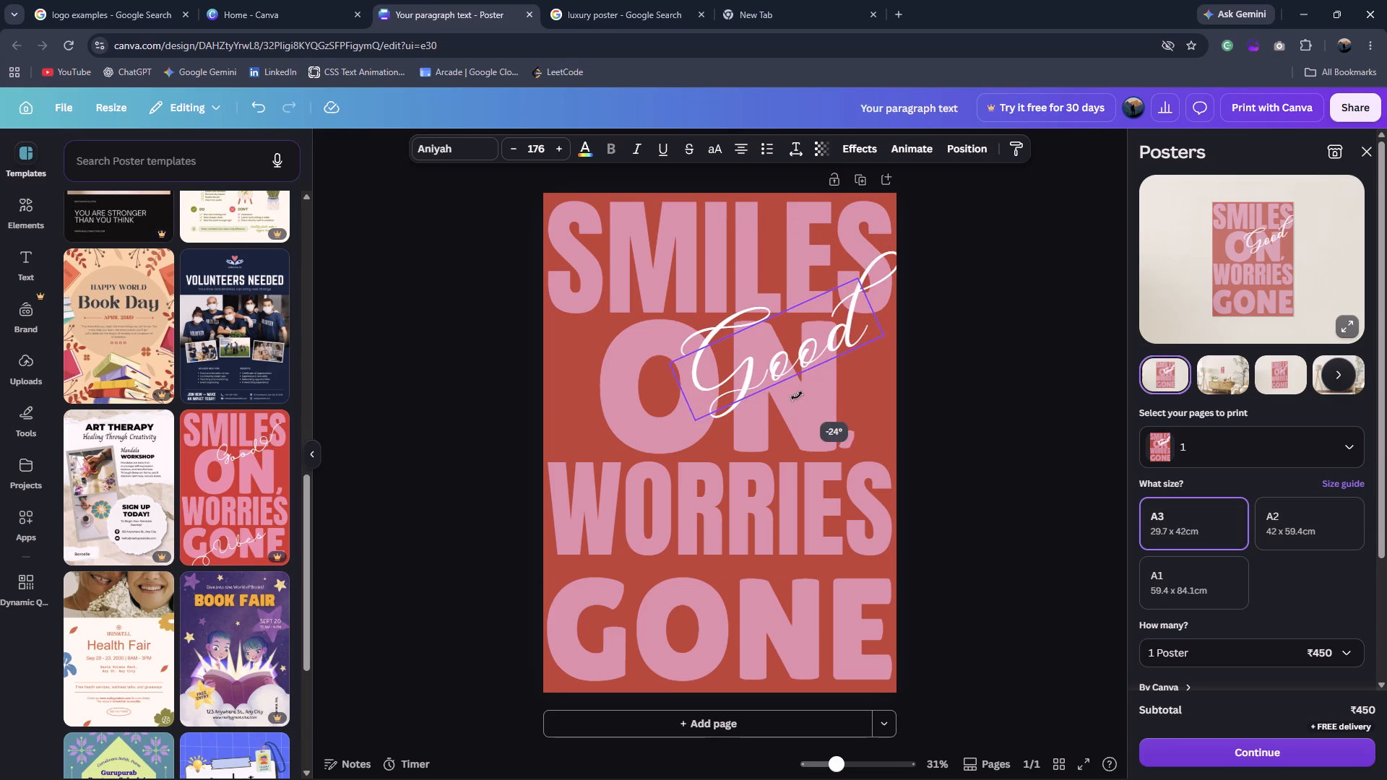
drag(797, 396, 802, 397)
click(1011, 368)
Position Good across SMILES and ON, widen its text box and scale the text to about size 151.
drag(833, 337, 787, 322)
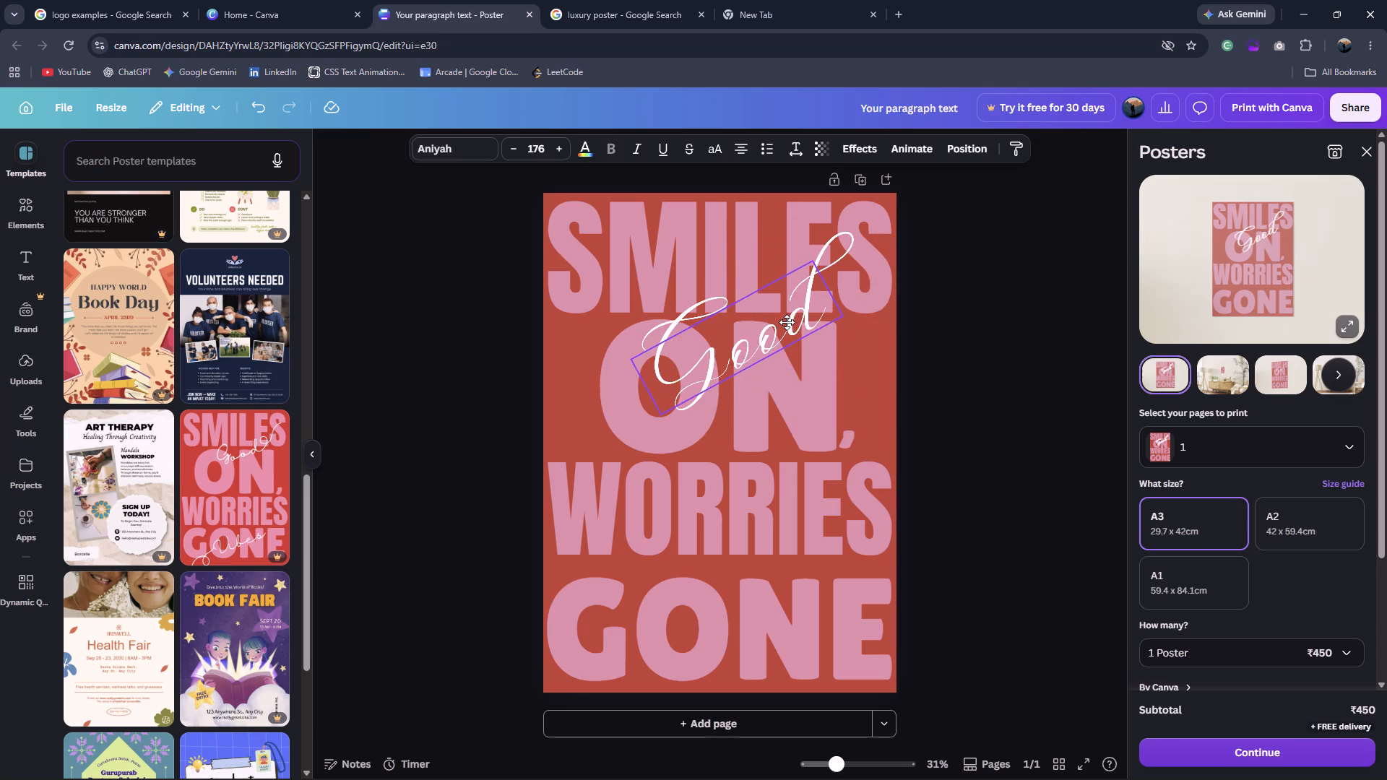
drag(787, 322, 788, 318)
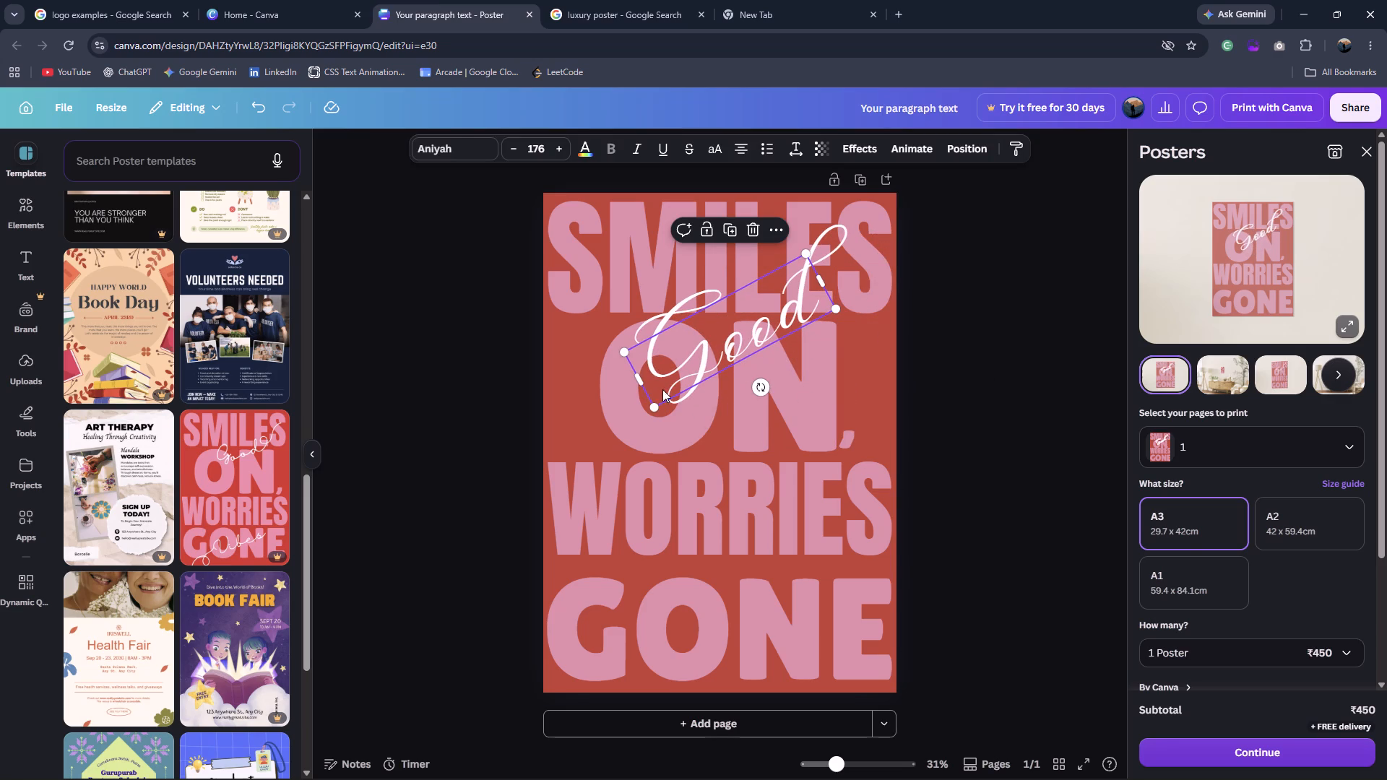
drag(652, 406, 672, 366)
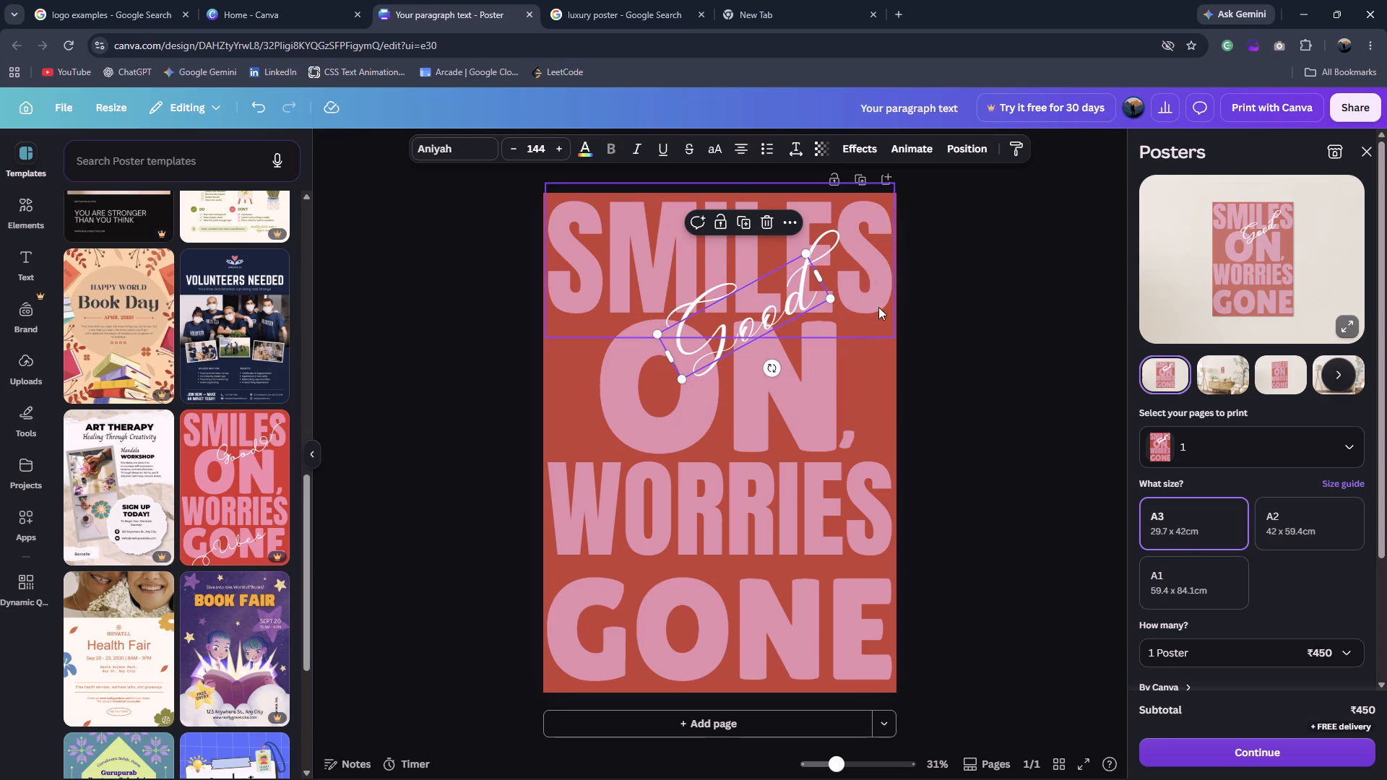
drag(824, 275, 853, 251)
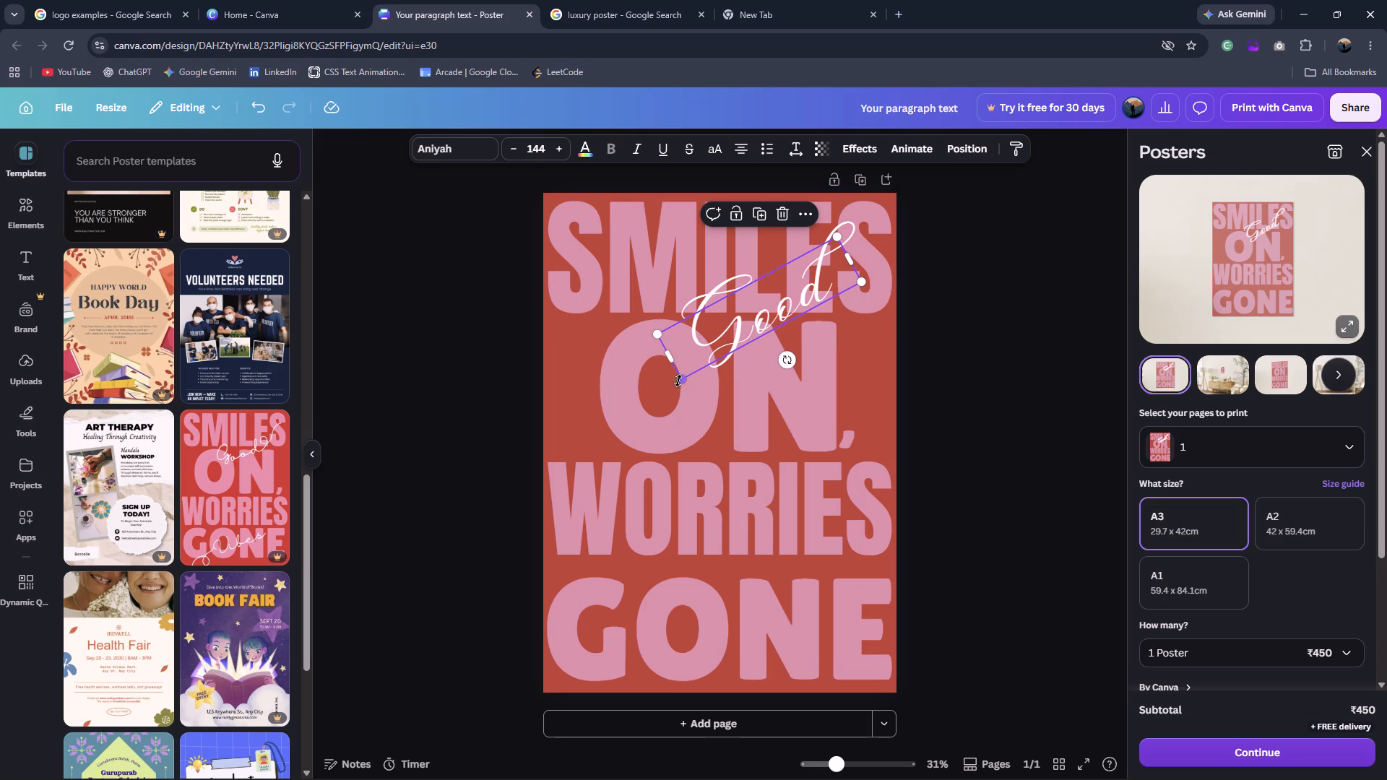
drag(678, 381, 678, 396)
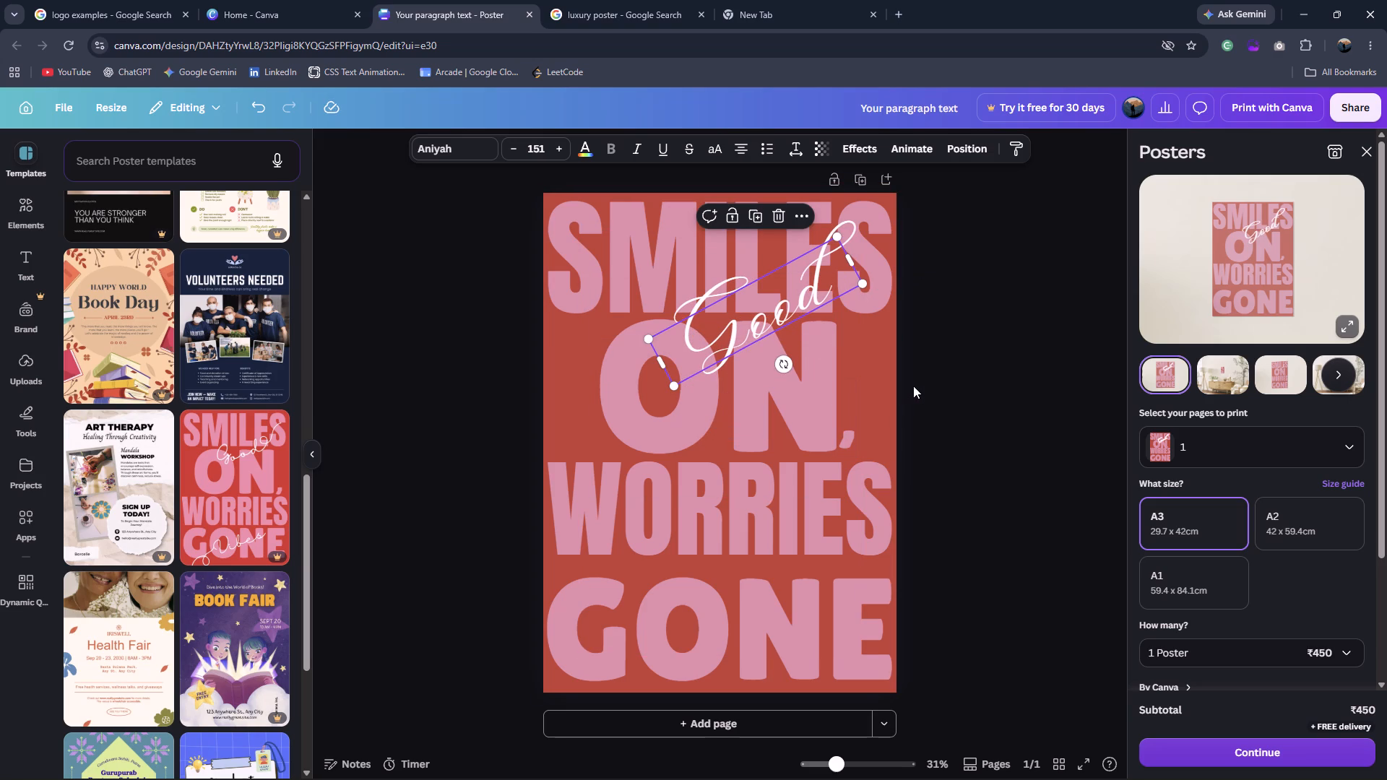
click(913, 386)
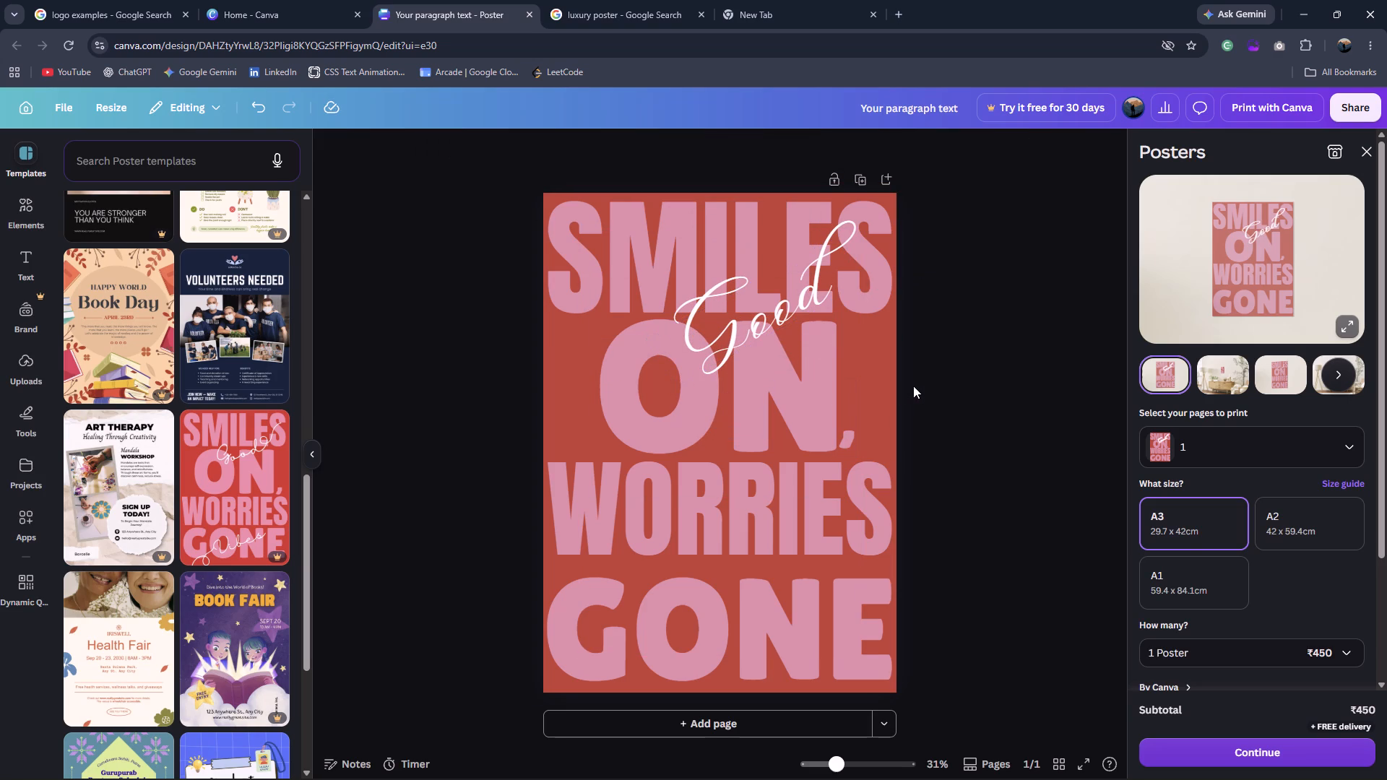
Set the transparency of the slanted Good text to about 57.
click(793, 328)
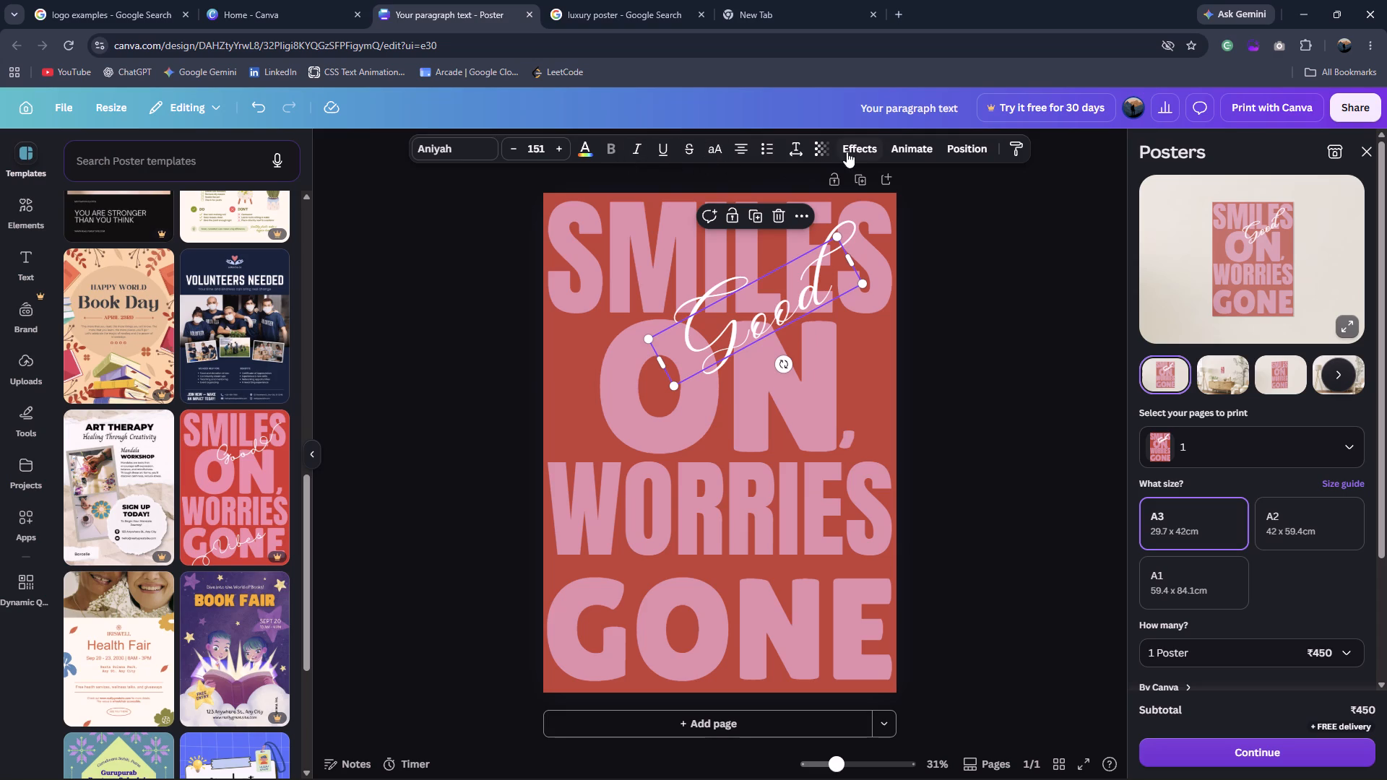
click(829, 151)
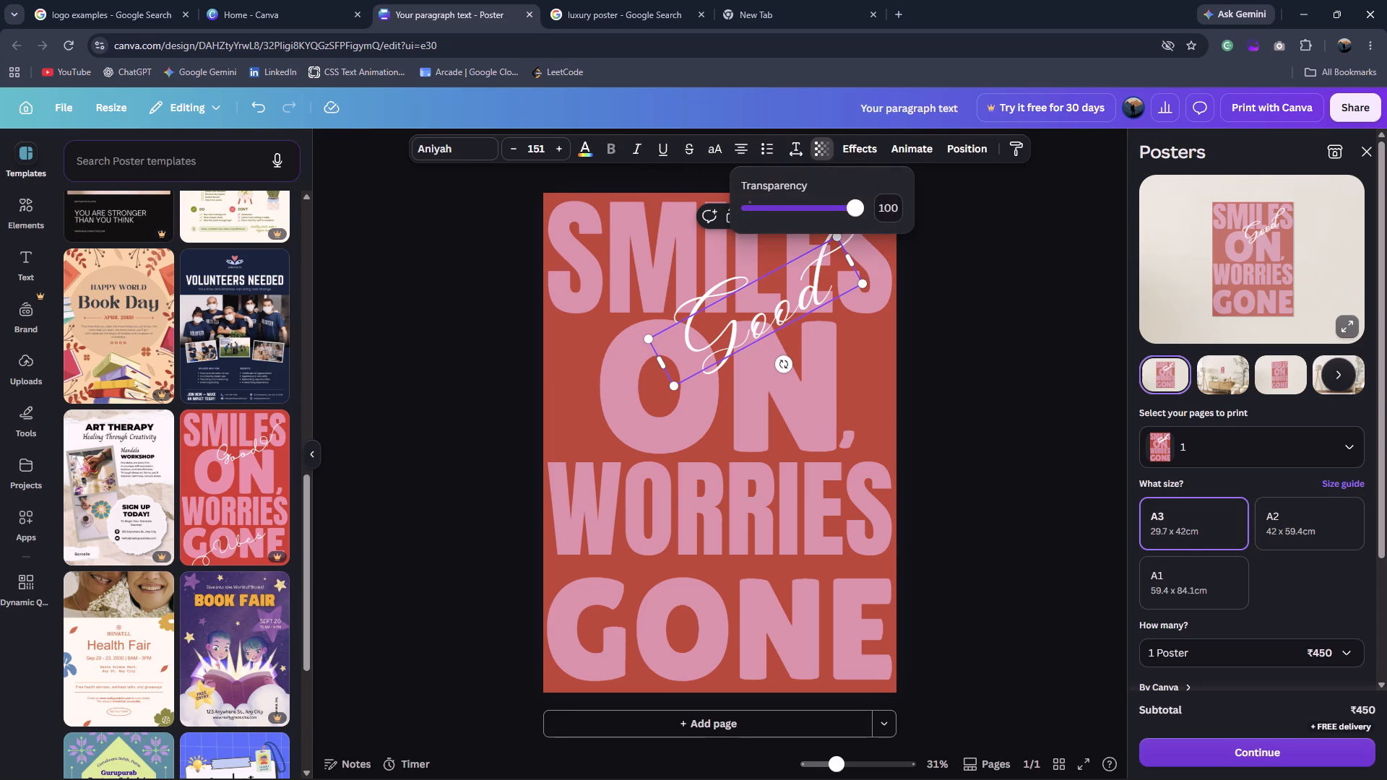
drag(855, 207, 810, 214)
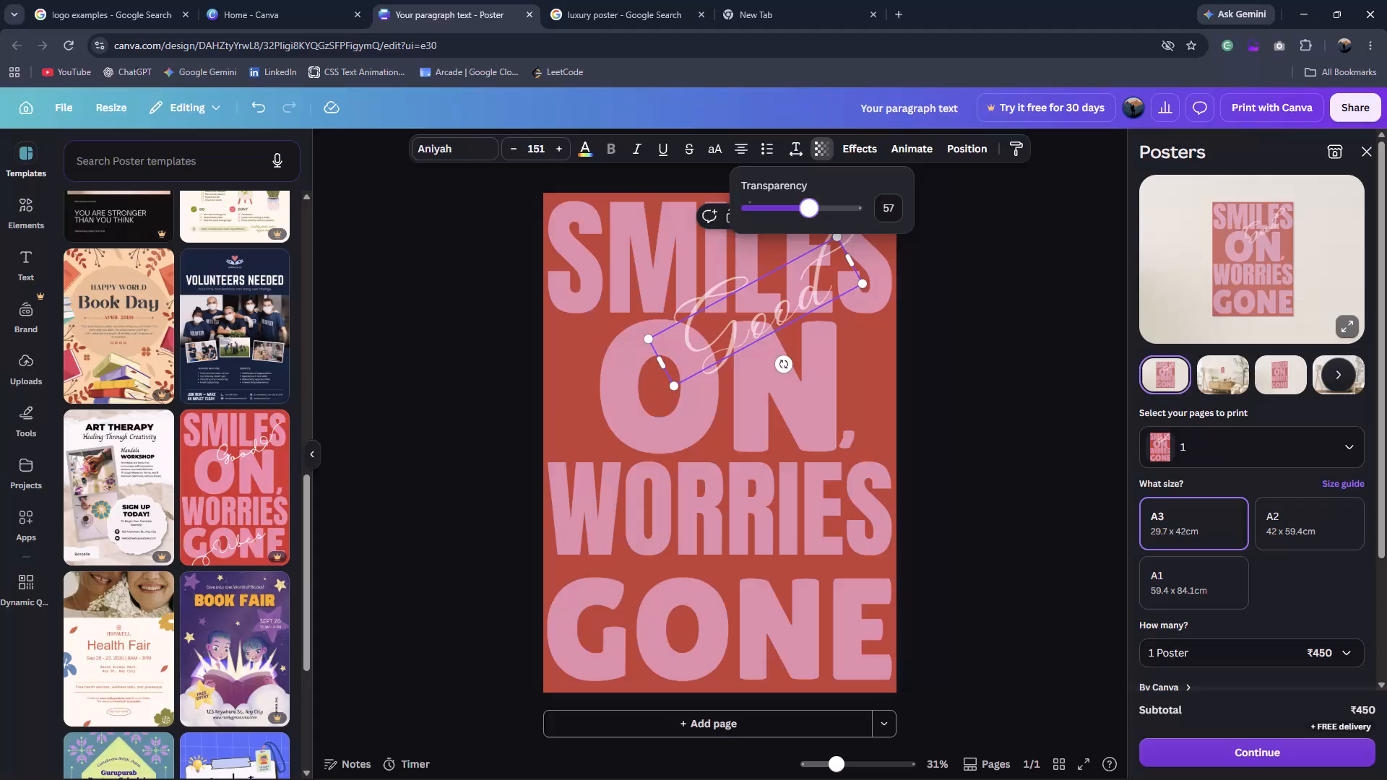
drag(810, 214, 805, 214)
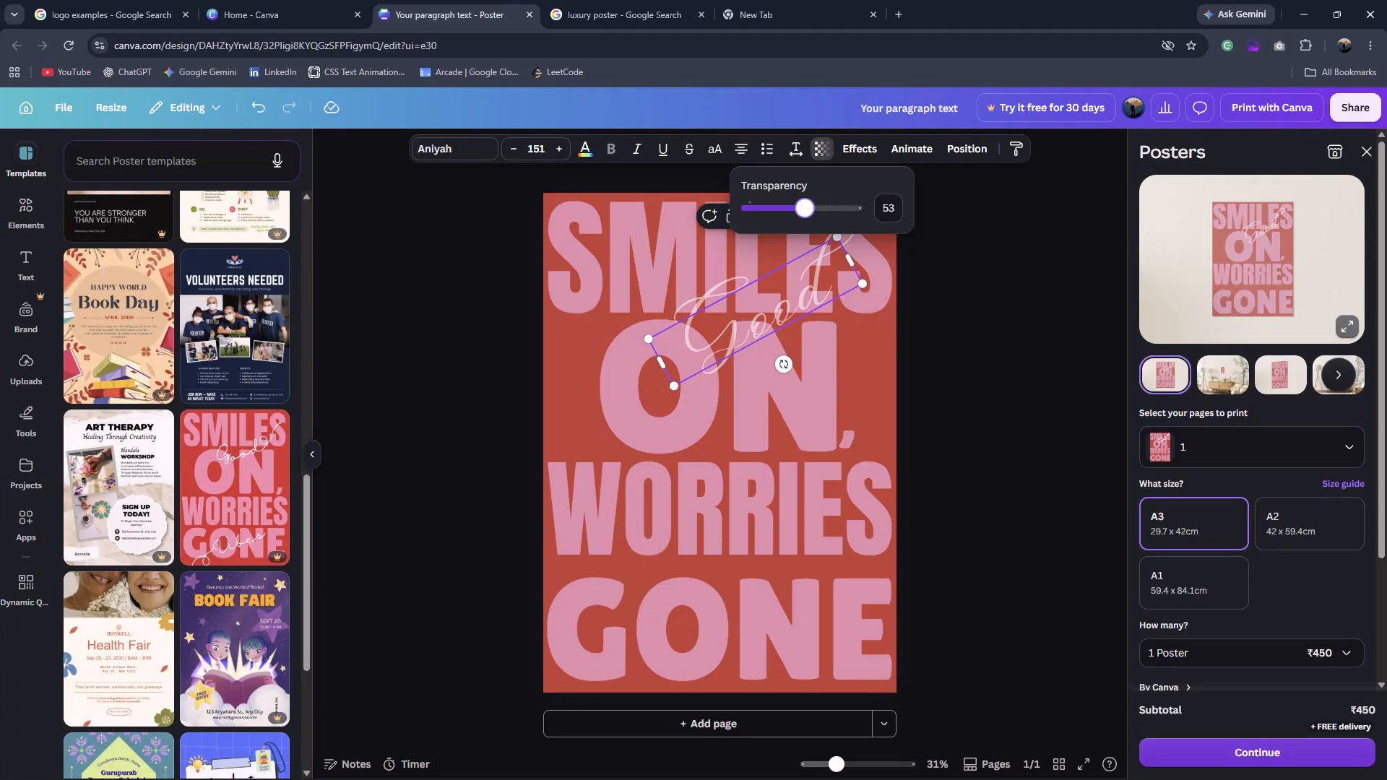
drag(805, 214, 810, 214)
click(969, 305)
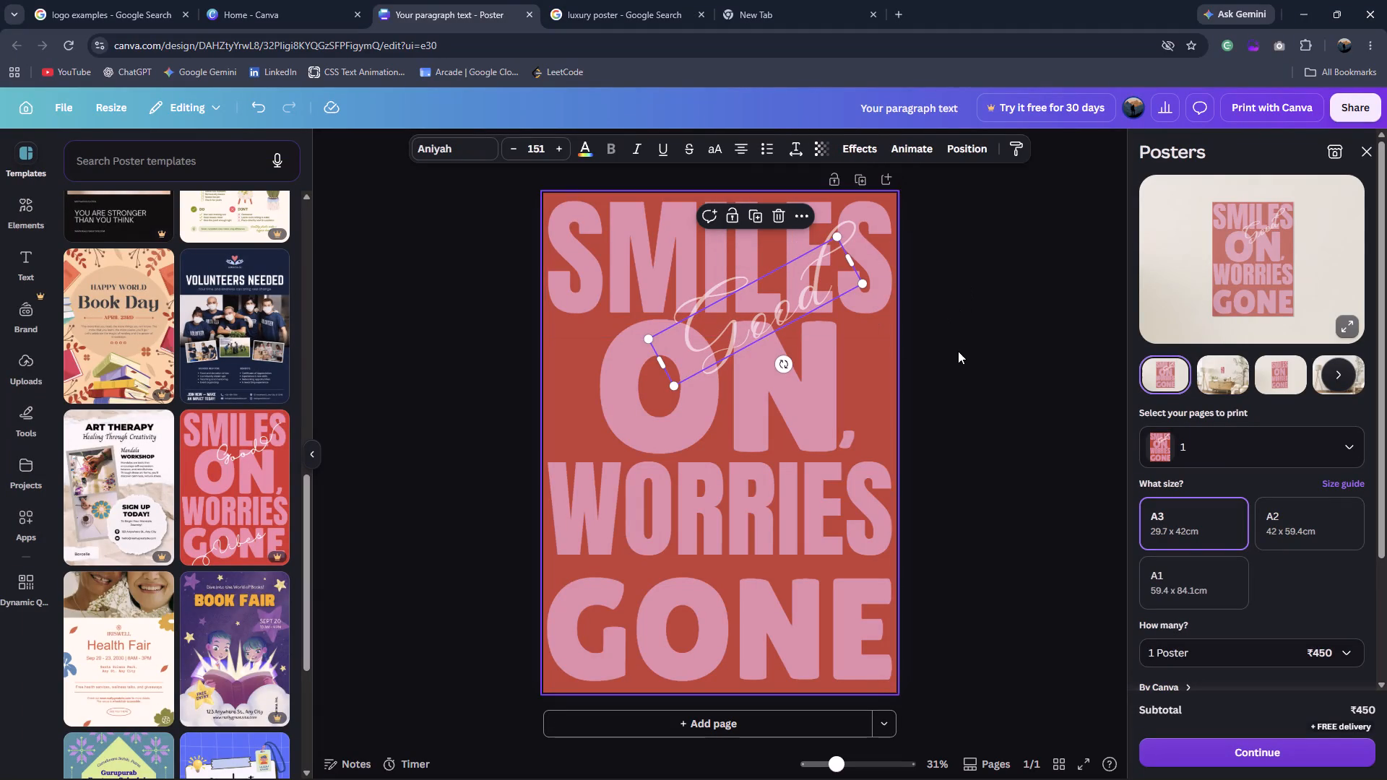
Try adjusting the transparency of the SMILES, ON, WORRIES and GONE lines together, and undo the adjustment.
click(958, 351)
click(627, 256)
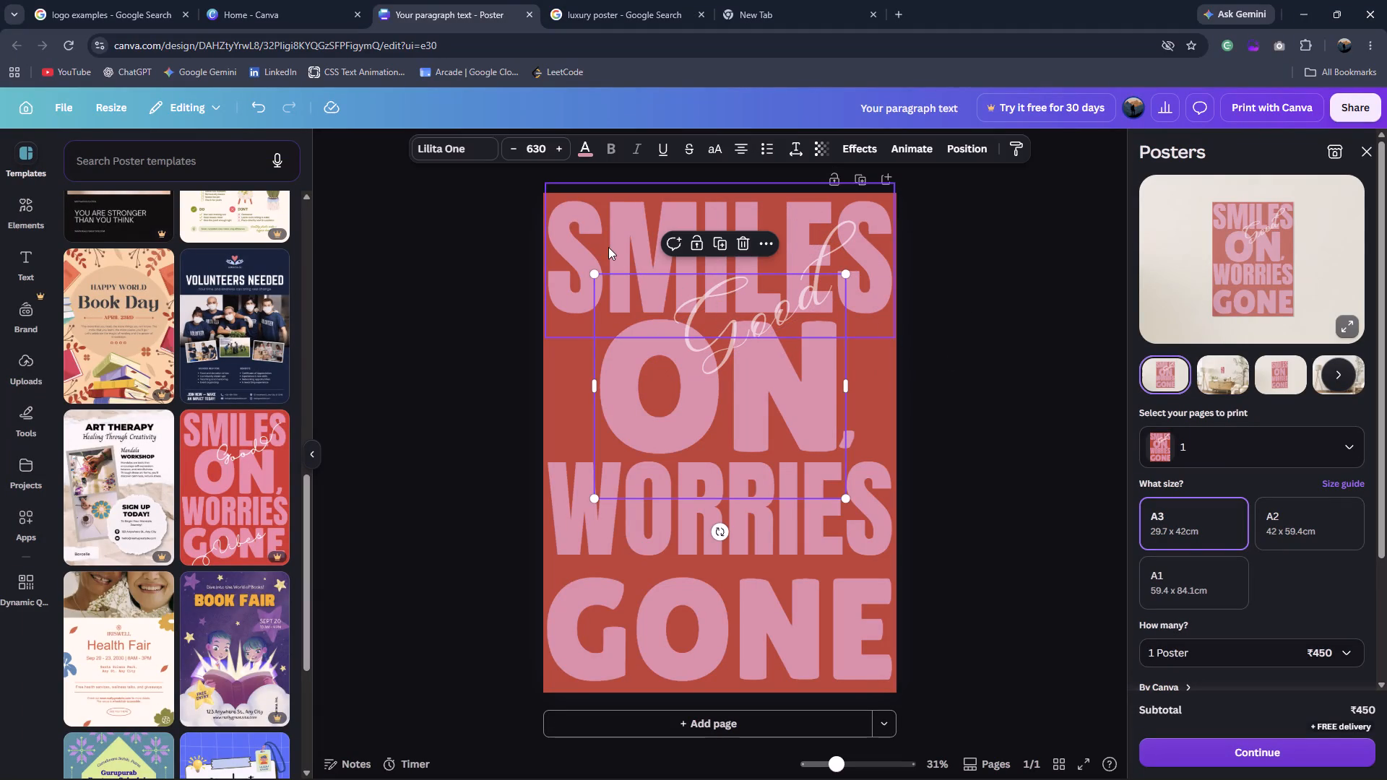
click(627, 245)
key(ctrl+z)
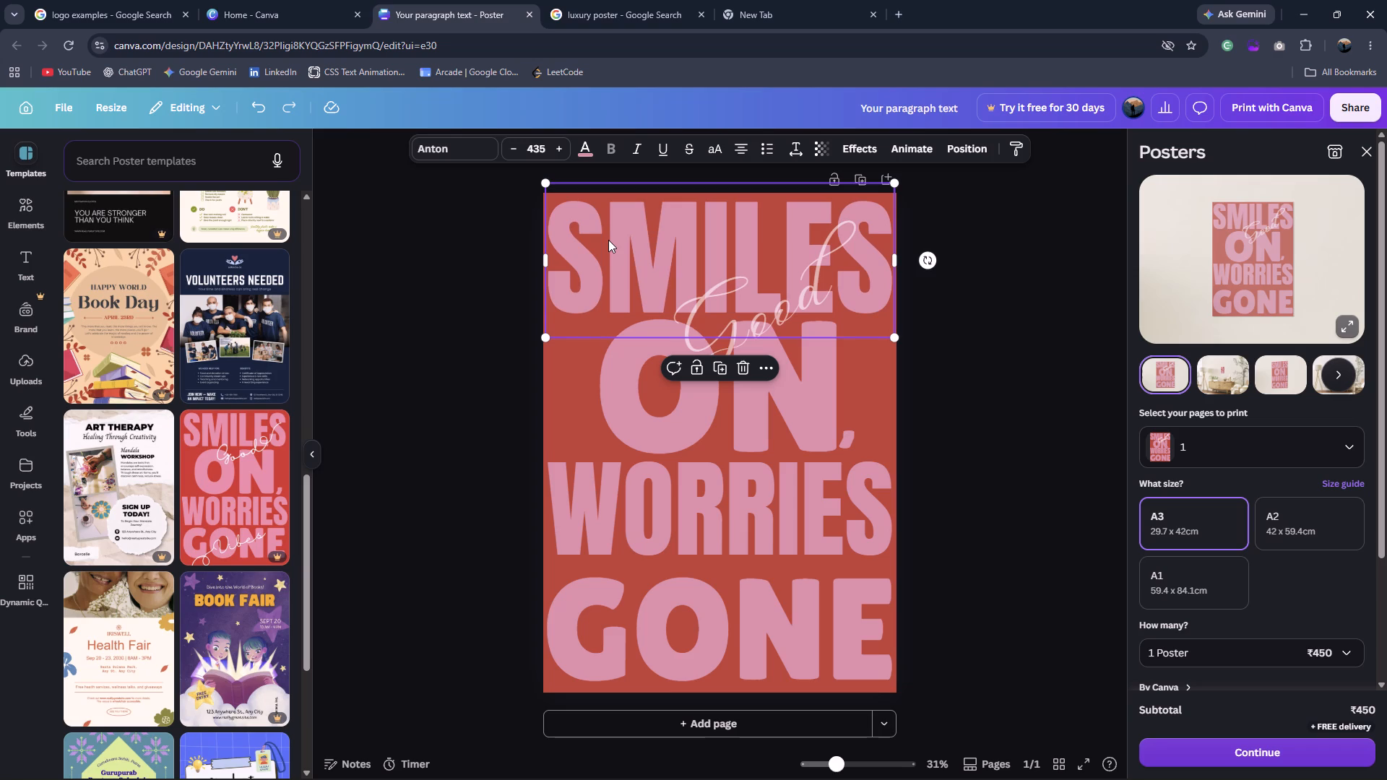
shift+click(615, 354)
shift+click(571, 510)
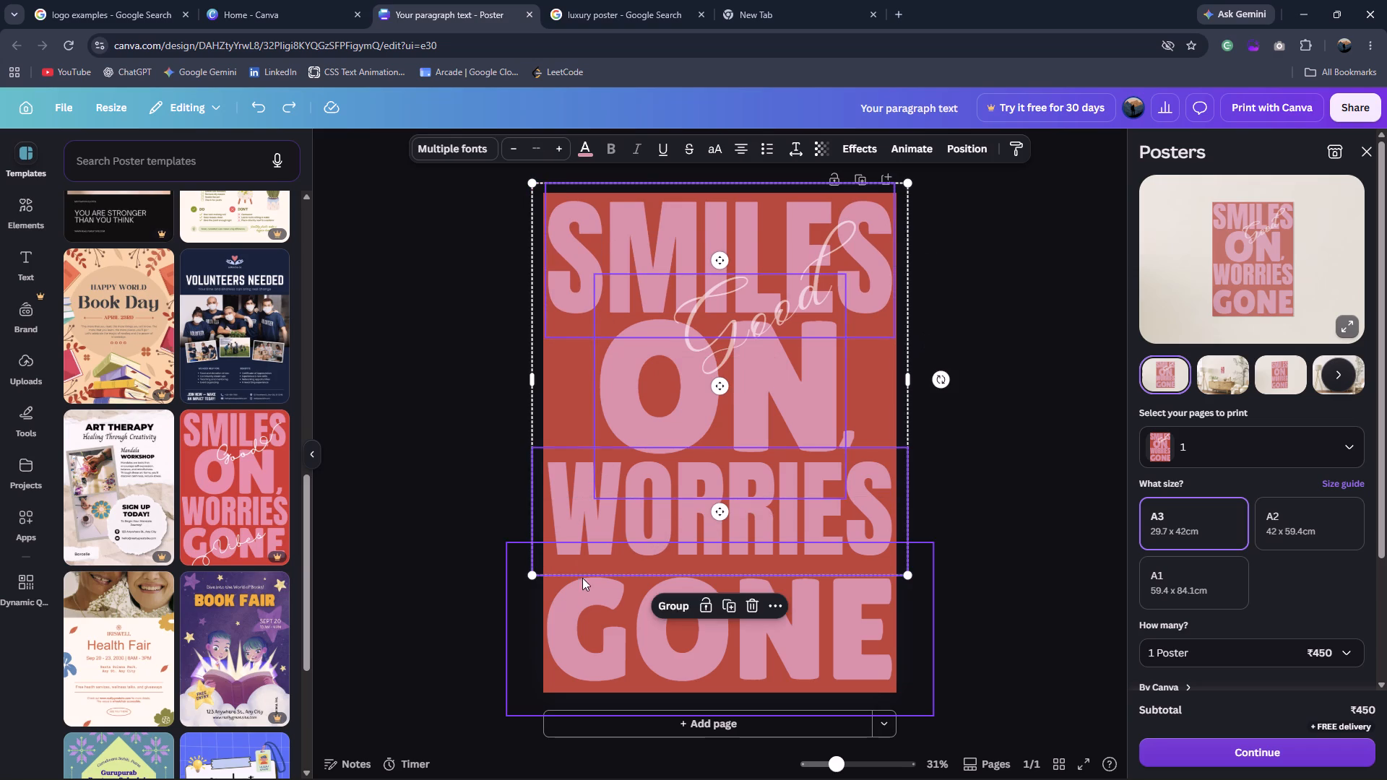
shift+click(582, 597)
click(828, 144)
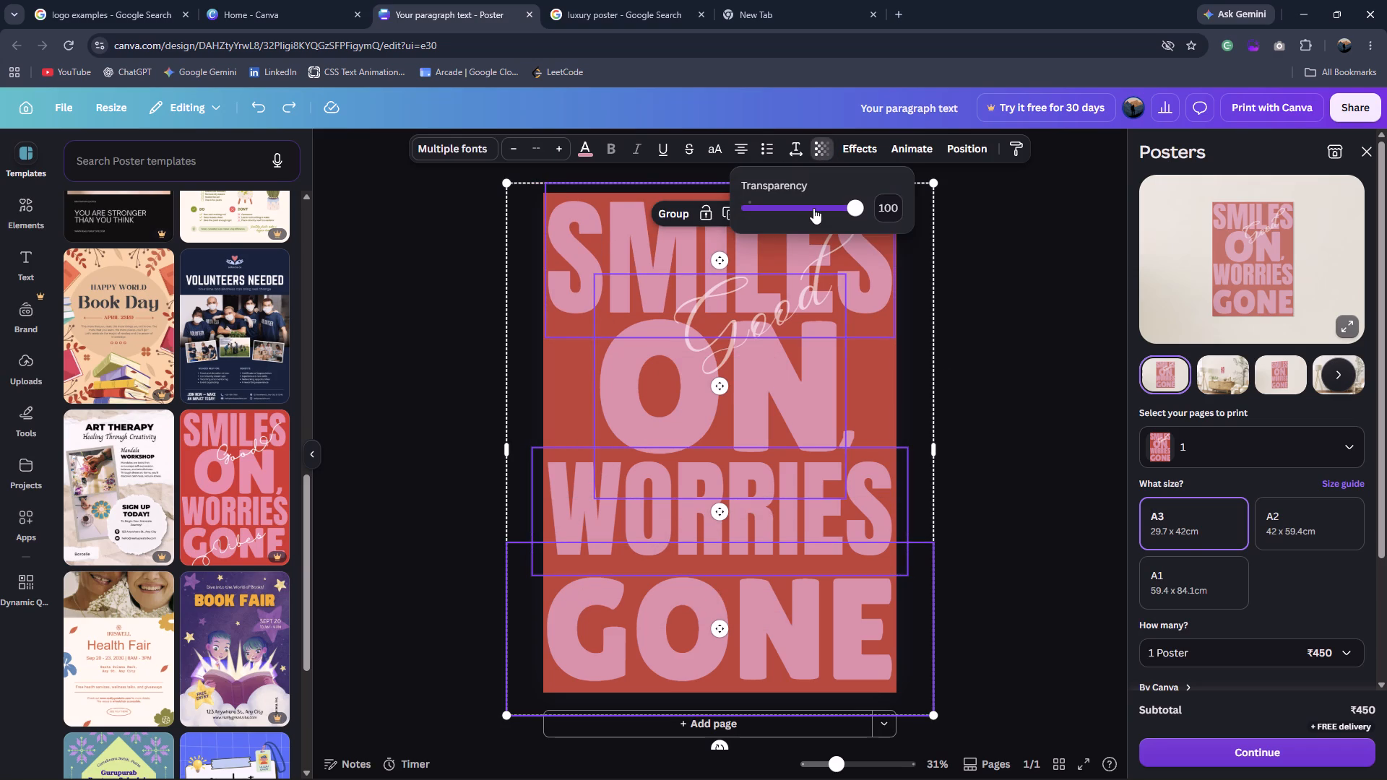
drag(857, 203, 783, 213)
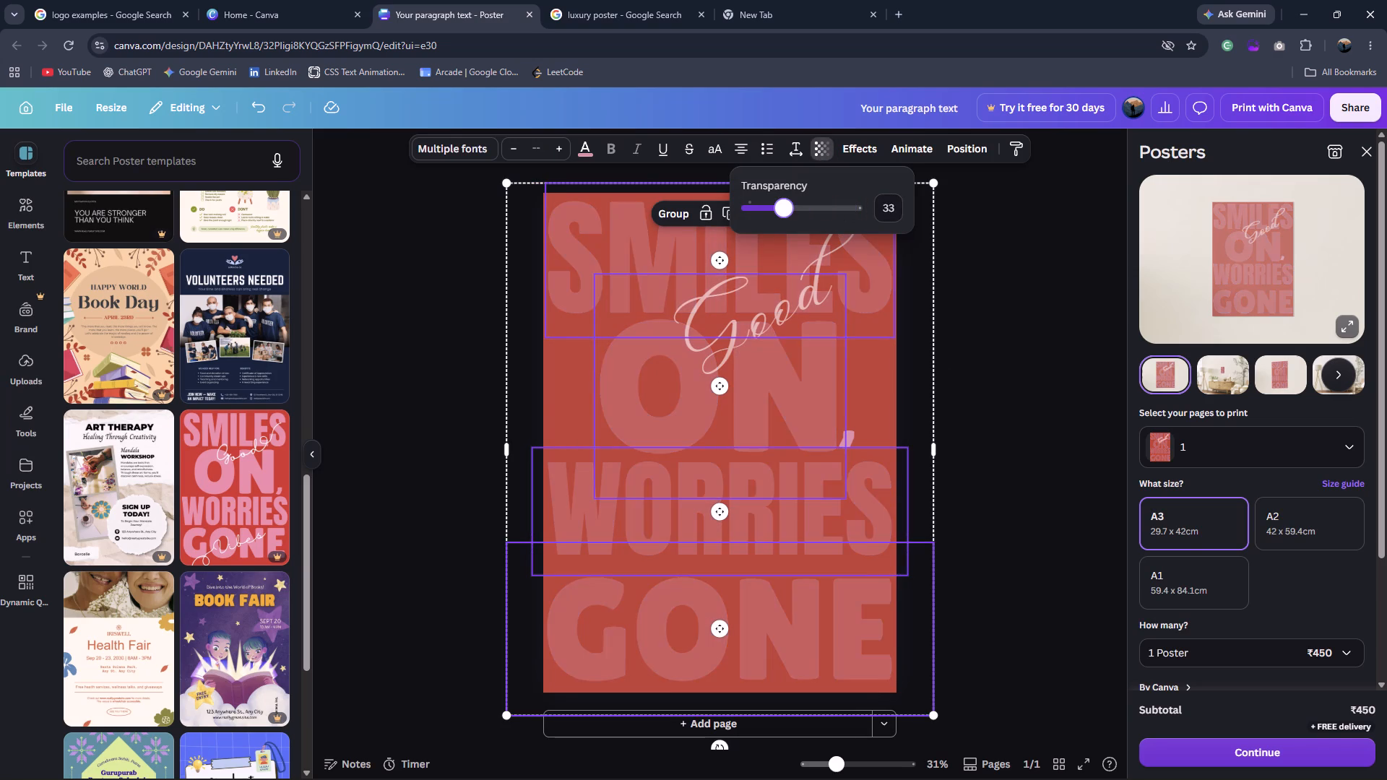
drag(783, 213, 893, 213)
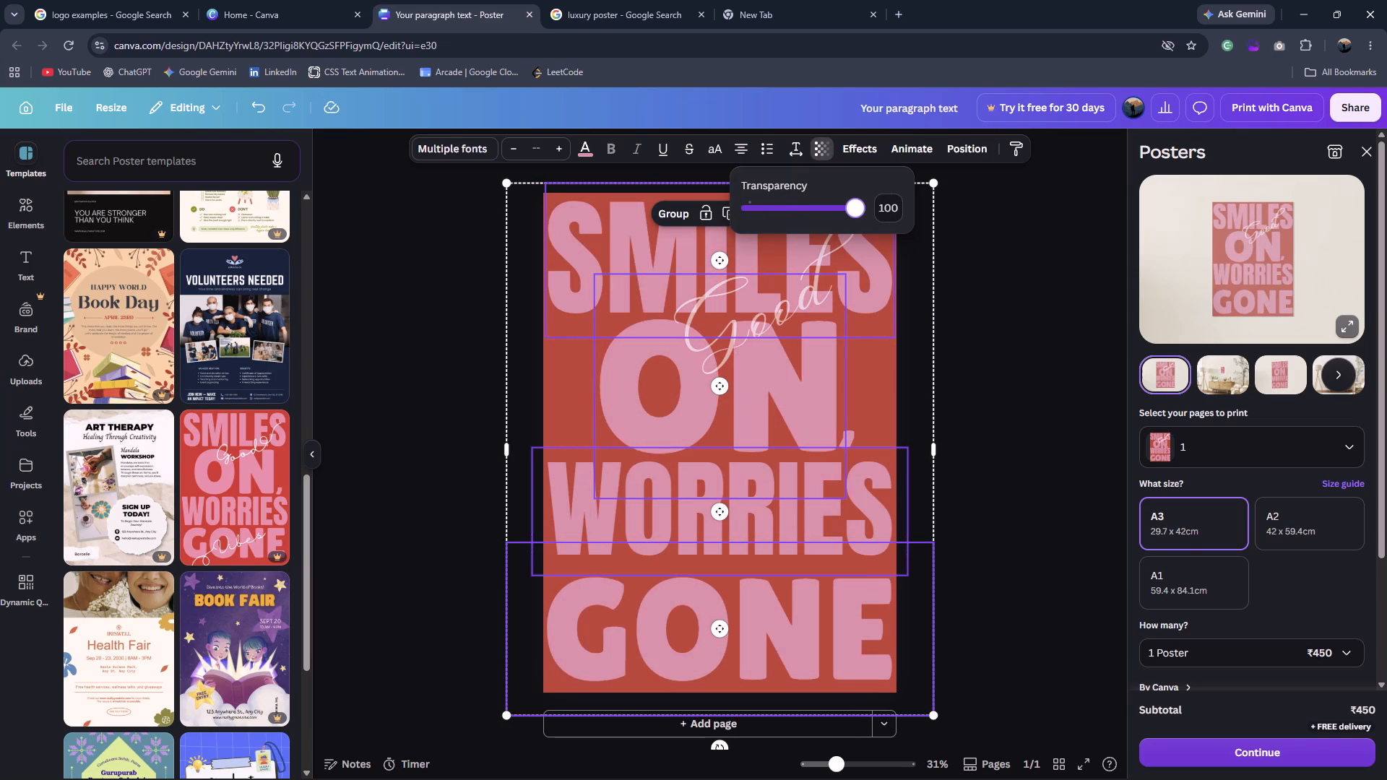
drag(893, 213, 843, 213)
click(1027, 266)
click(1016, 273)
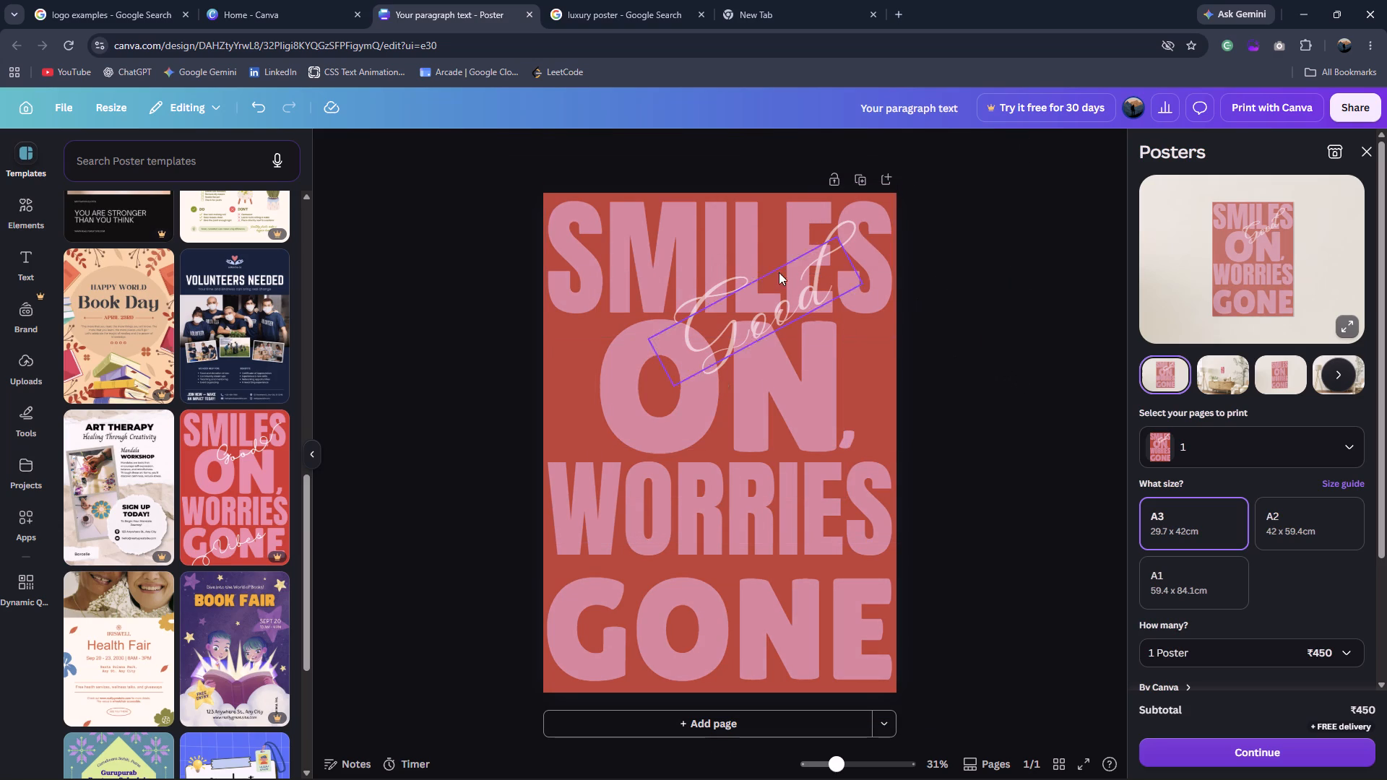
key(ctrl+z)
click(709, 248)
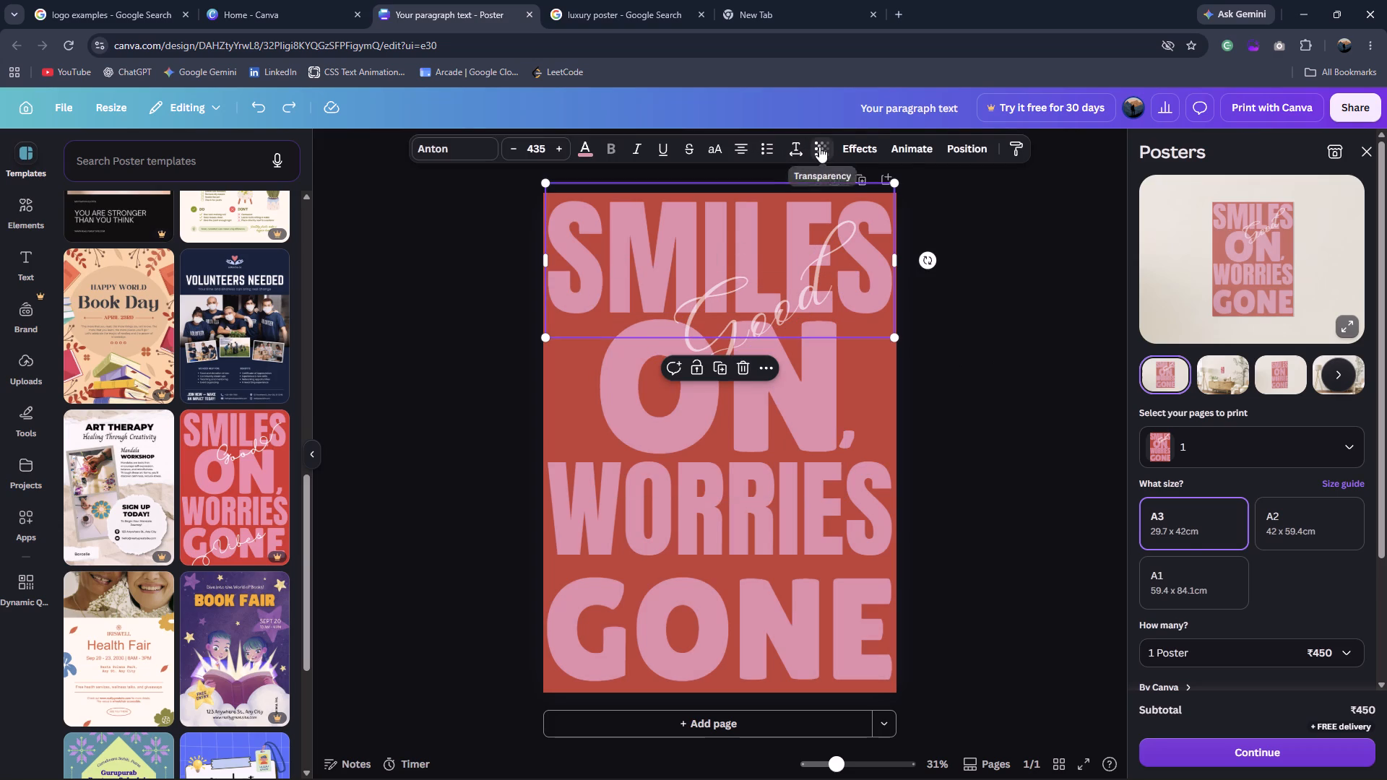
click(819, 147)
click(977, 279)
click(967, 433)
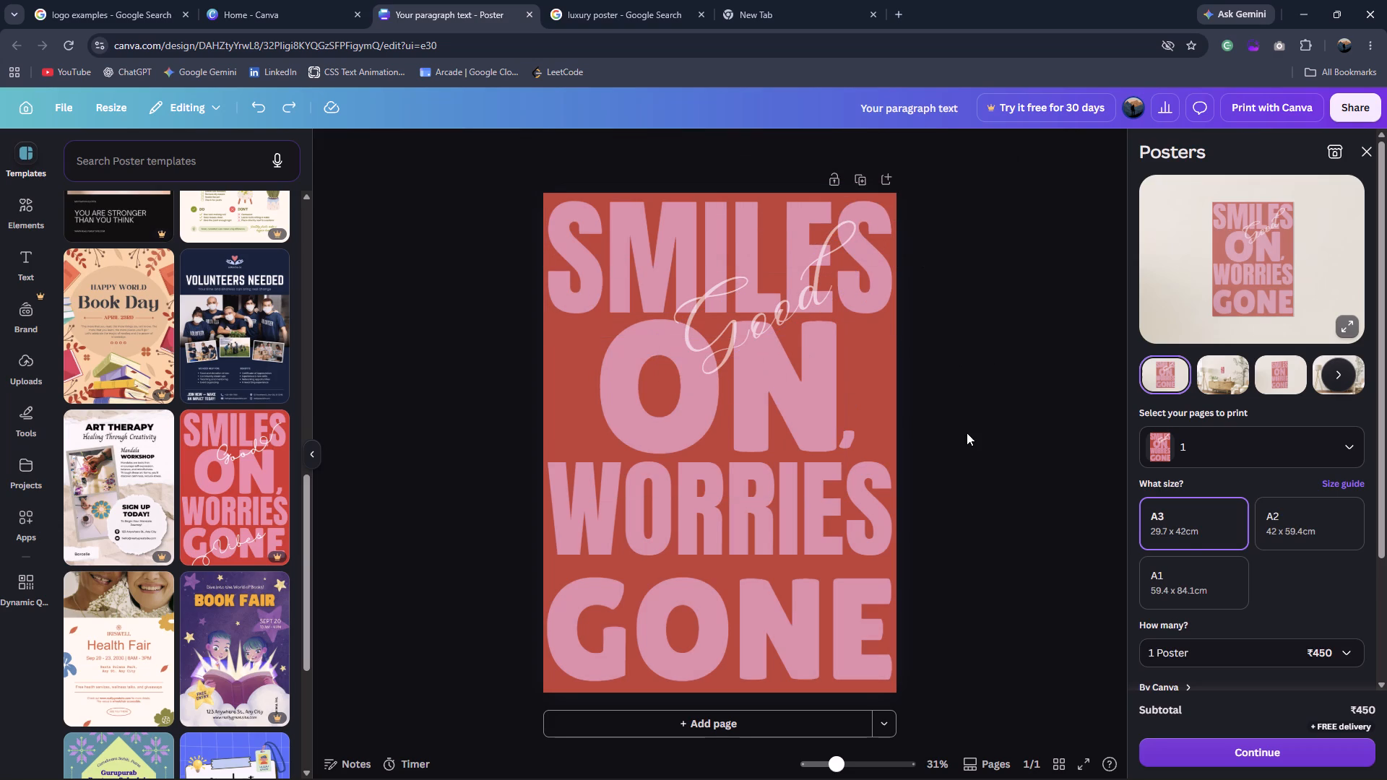
Raise the transparency value of the slanted Good script to slightly below 81.
click(739, 321)
click(819, 155)
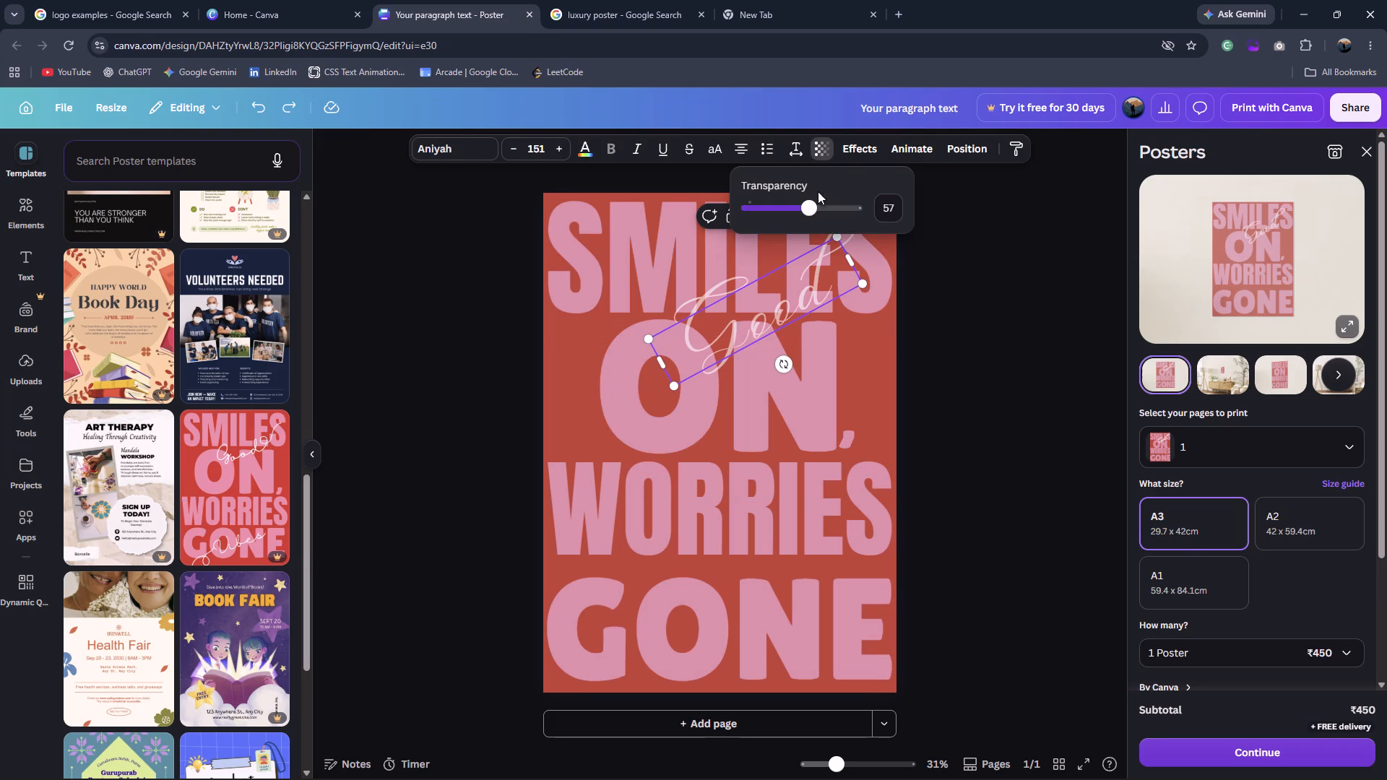
drag(817, 207, 836, 208)
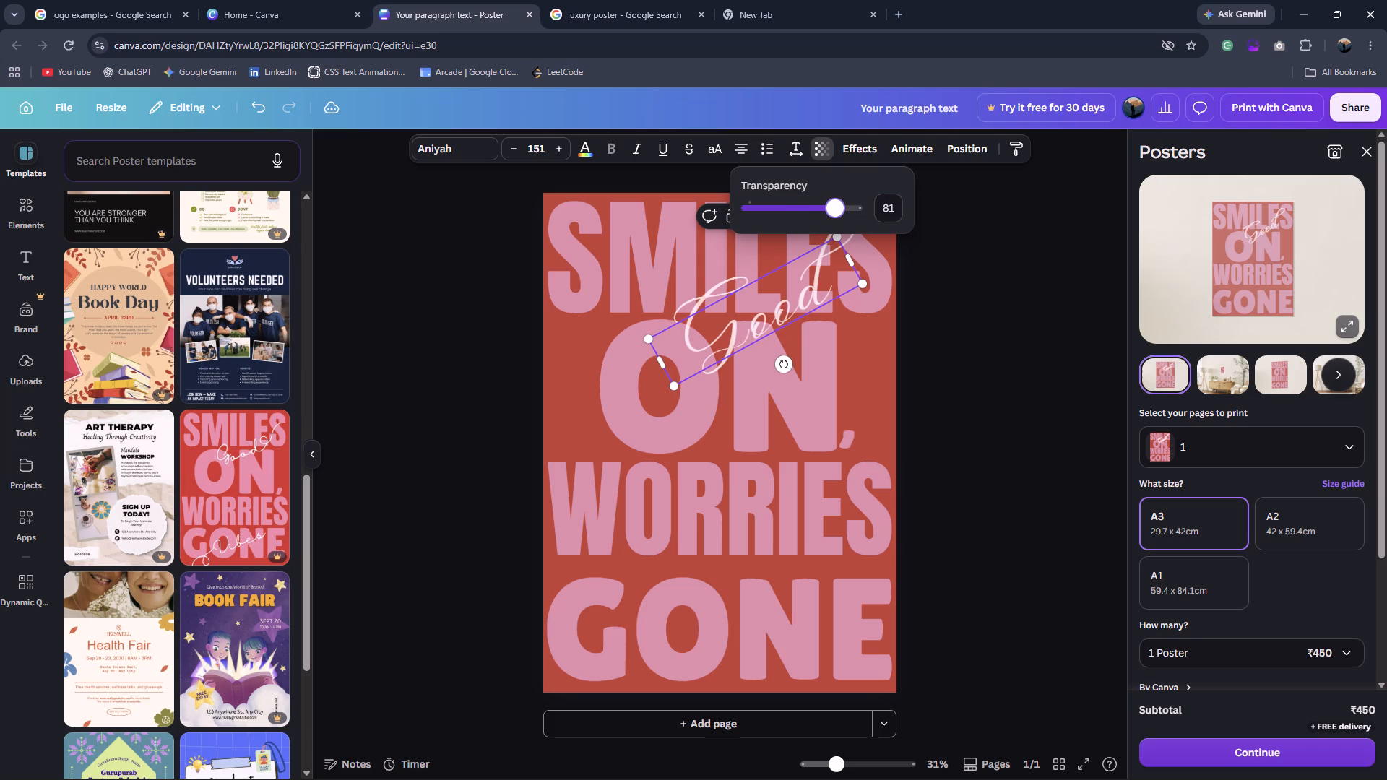
drag(836, 208, 831, 208)
click(998, 315)
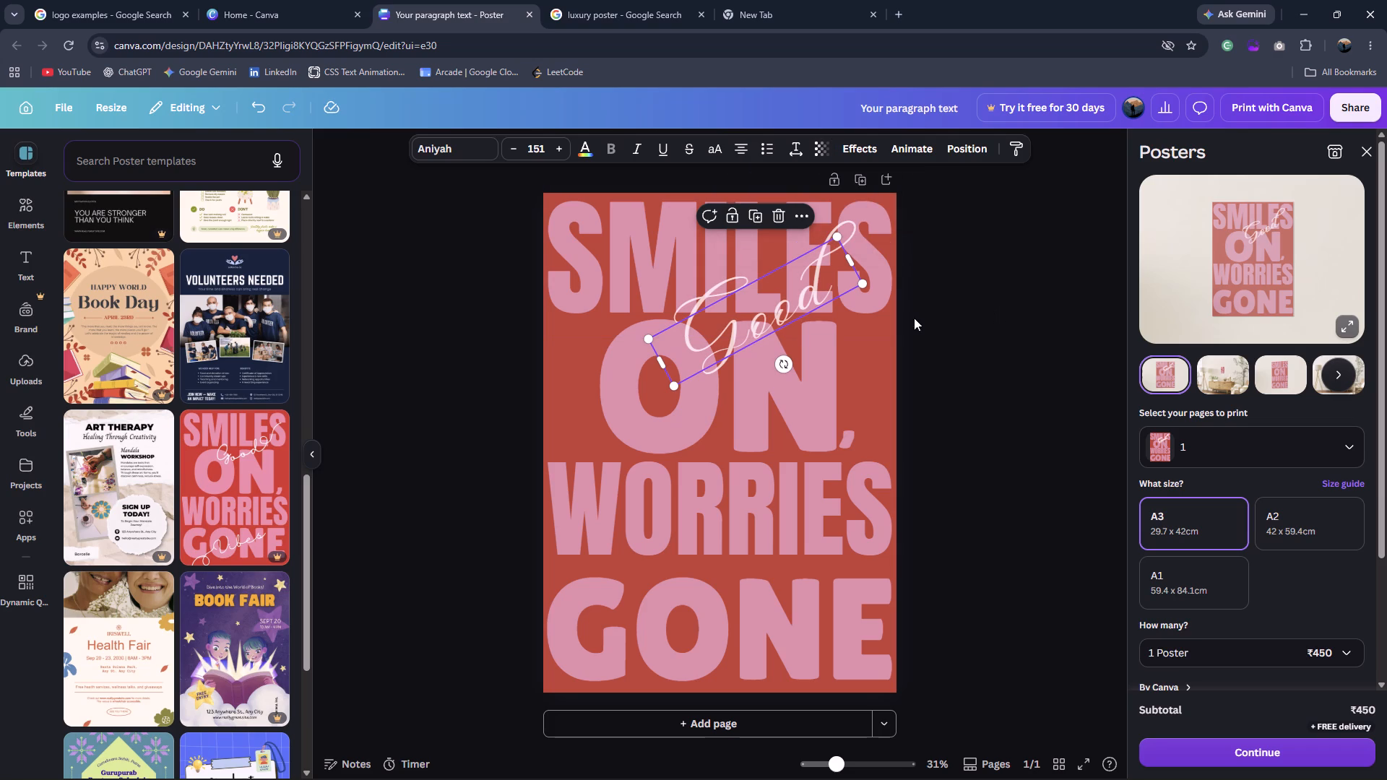
Duplicate the Good script and place the copy over the first letters of the GONE line.
key(ctrl+d)
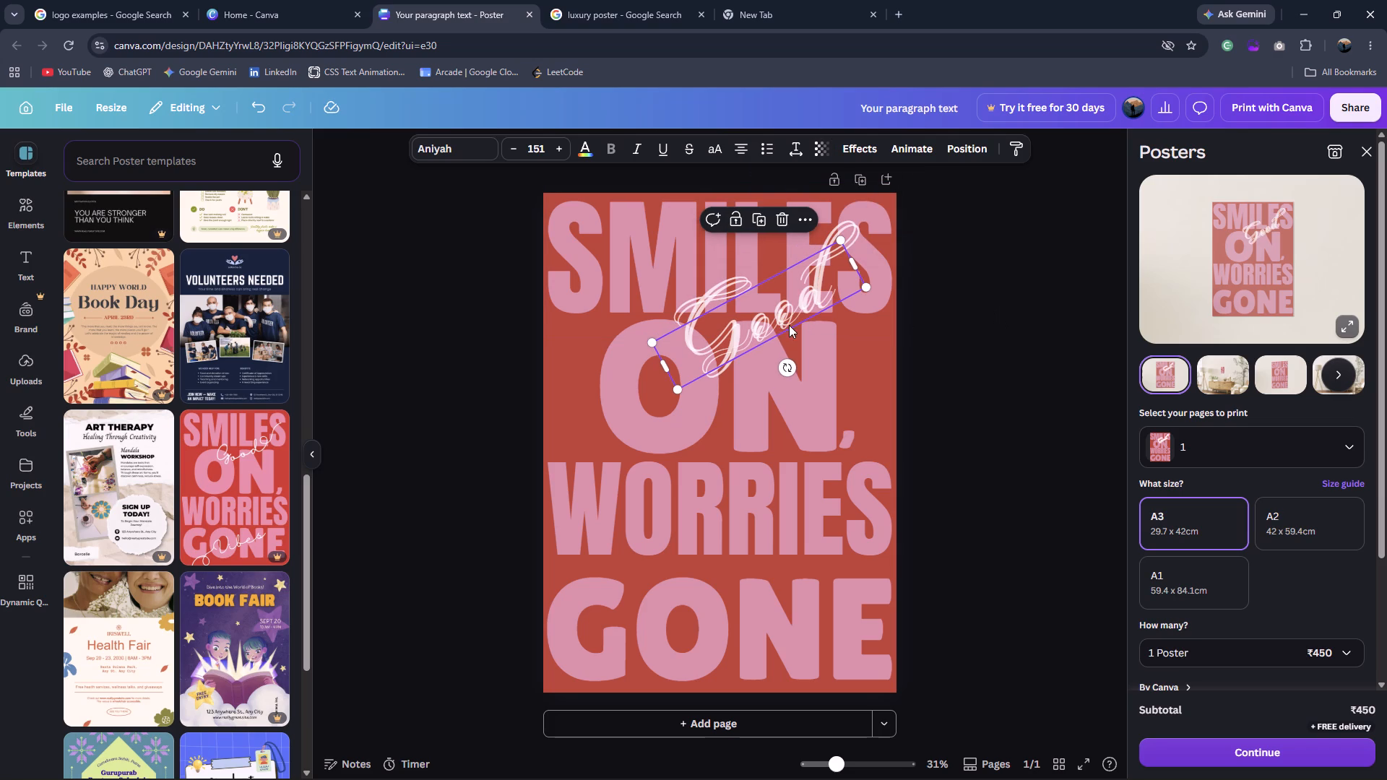
drag(791, 300, 751, 524)
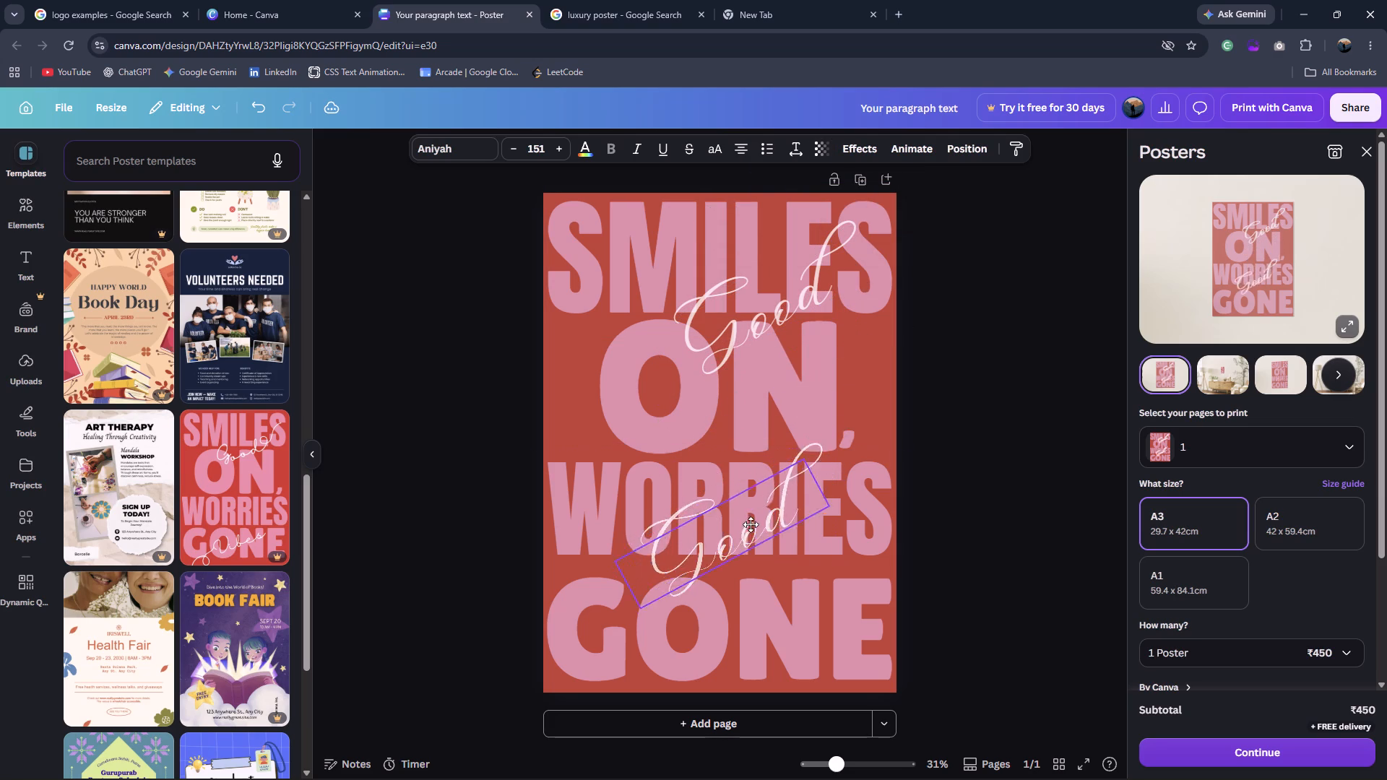
drag(751, 524, 691, 615)
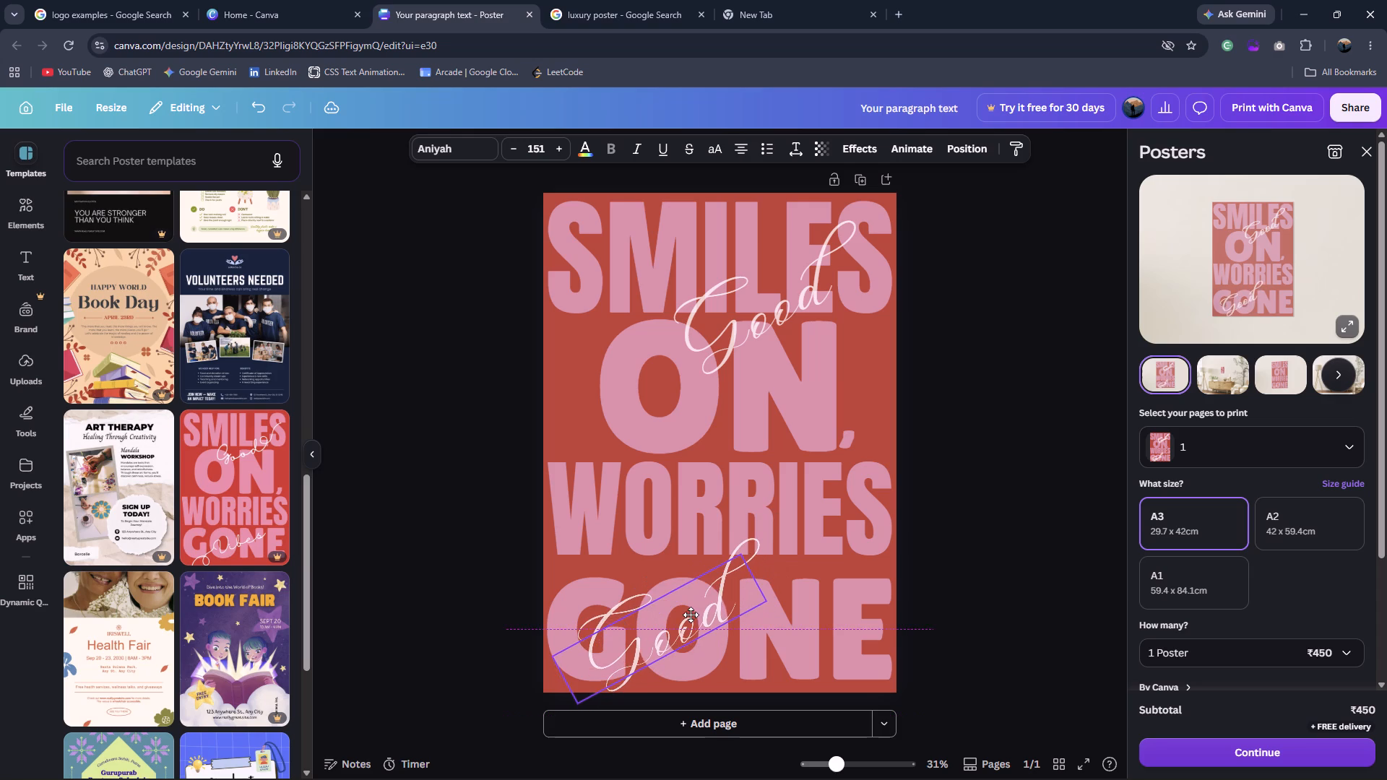
drag(691, 615, 691, 612)
Replace the text of the script copy over GONE with vibes.
double_click(688, 610)
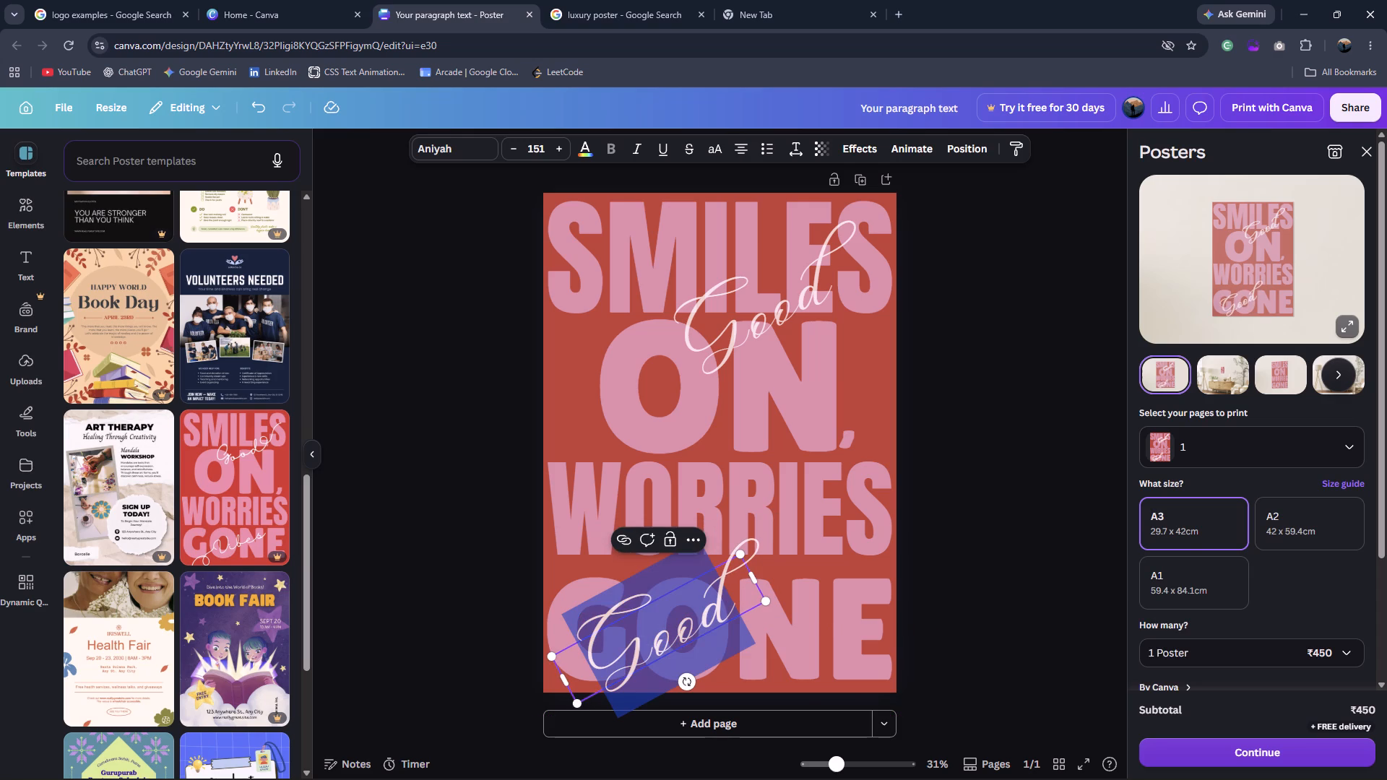
text(vibes)
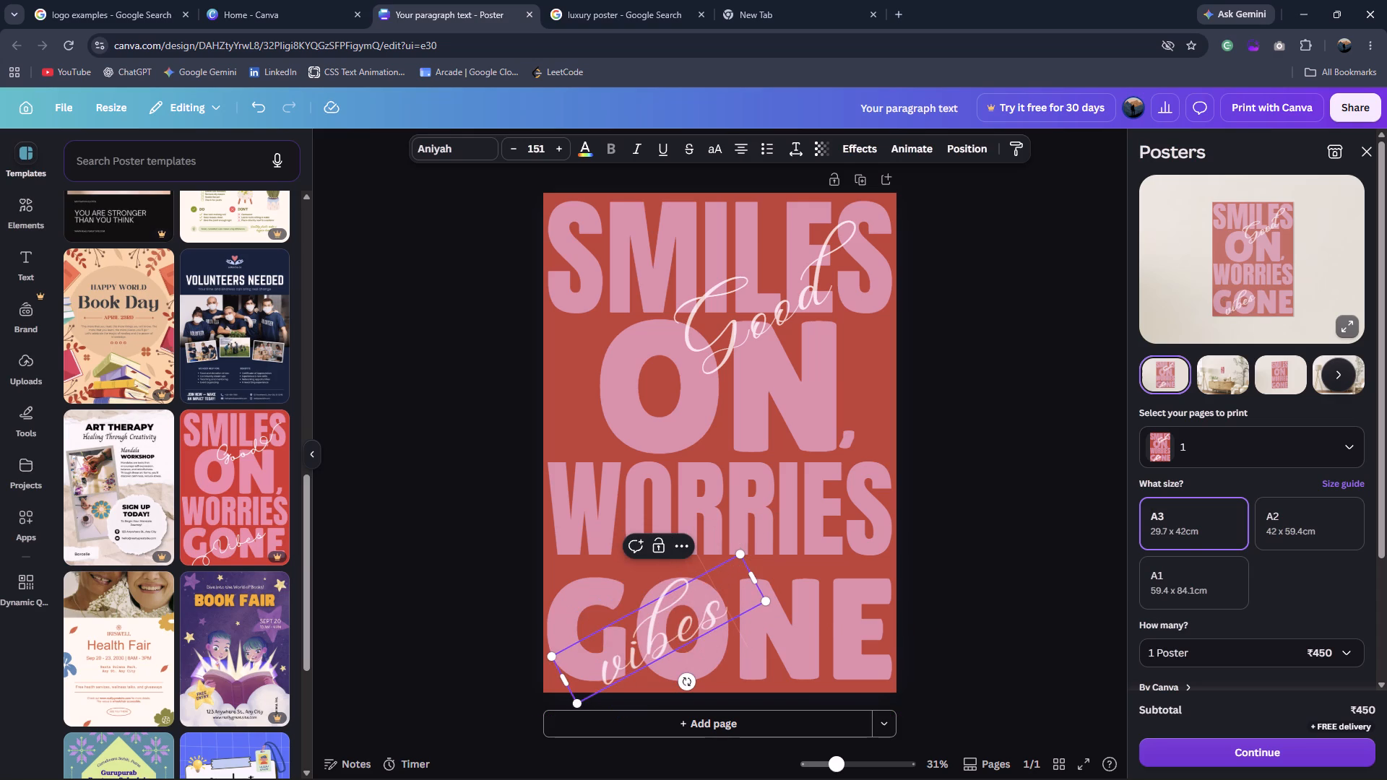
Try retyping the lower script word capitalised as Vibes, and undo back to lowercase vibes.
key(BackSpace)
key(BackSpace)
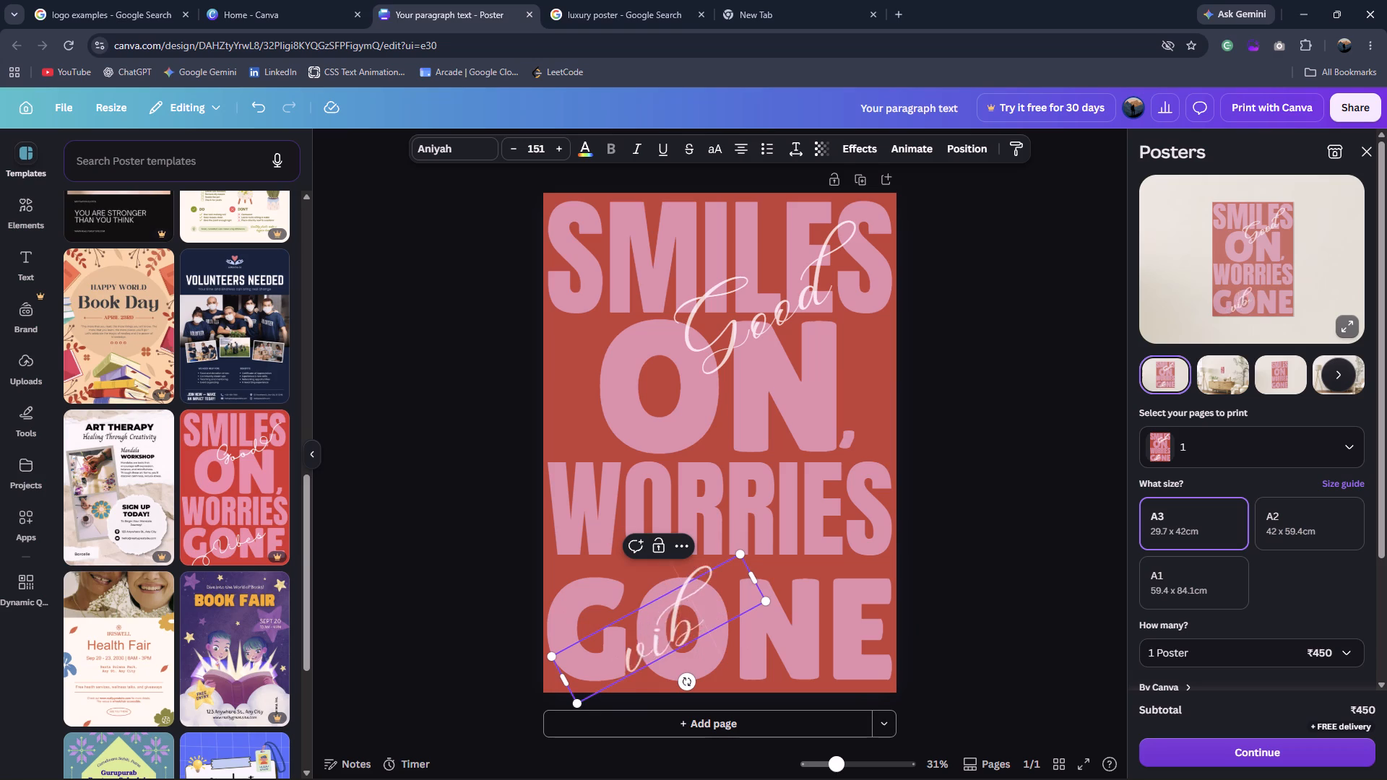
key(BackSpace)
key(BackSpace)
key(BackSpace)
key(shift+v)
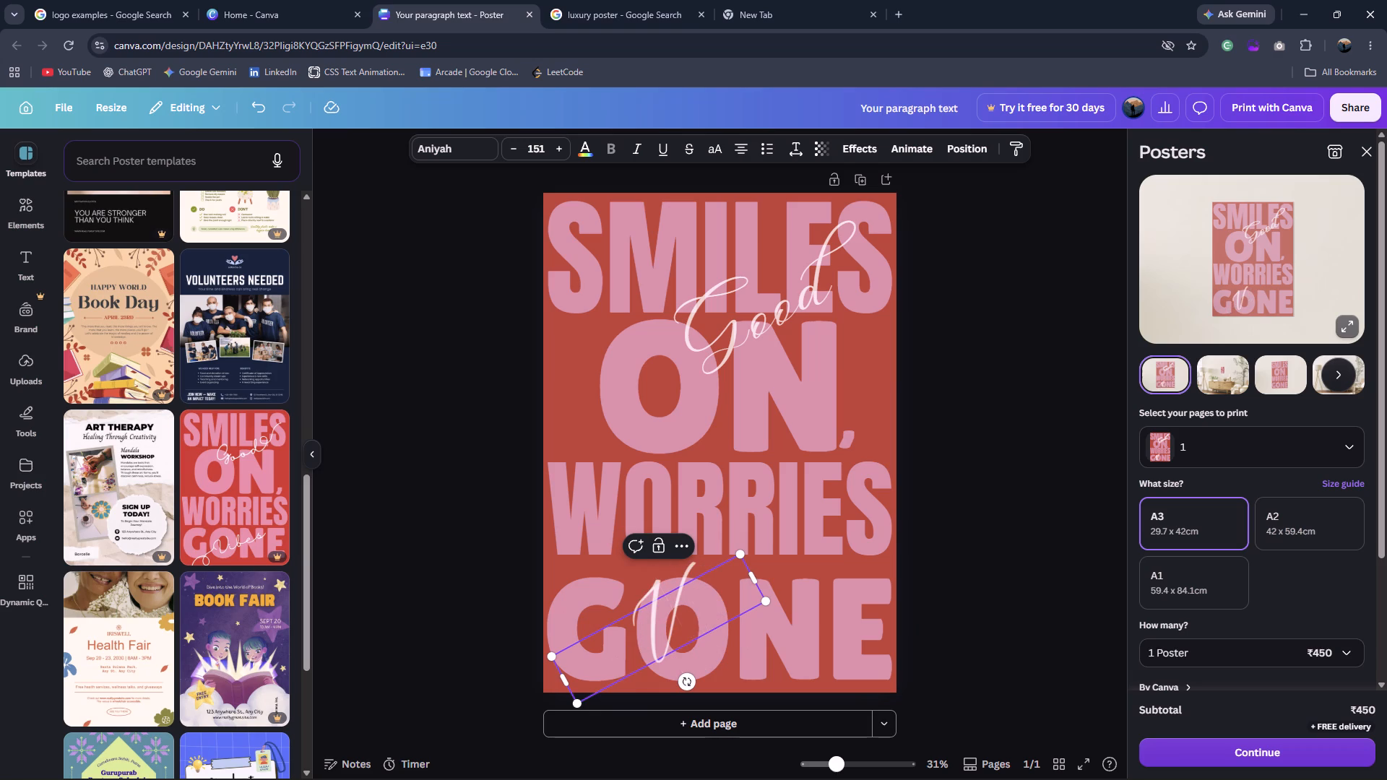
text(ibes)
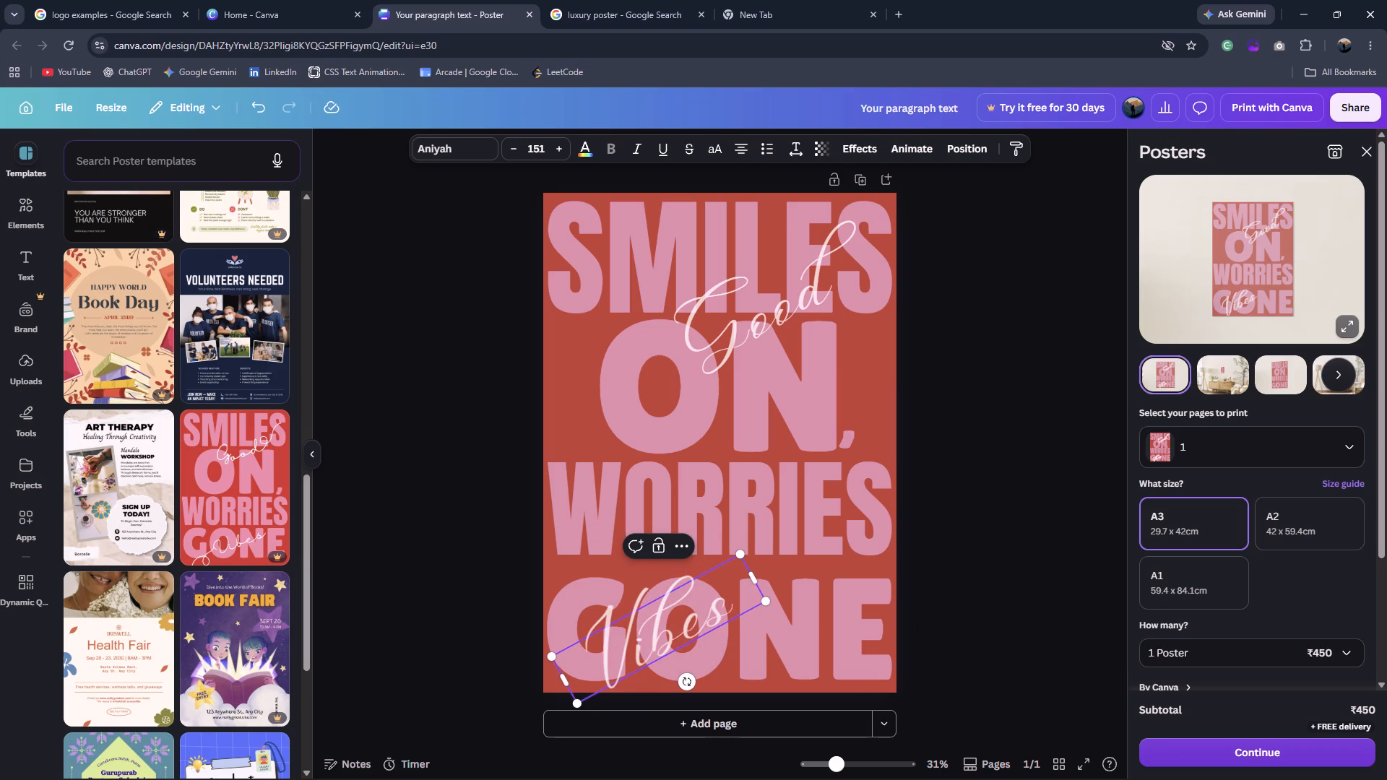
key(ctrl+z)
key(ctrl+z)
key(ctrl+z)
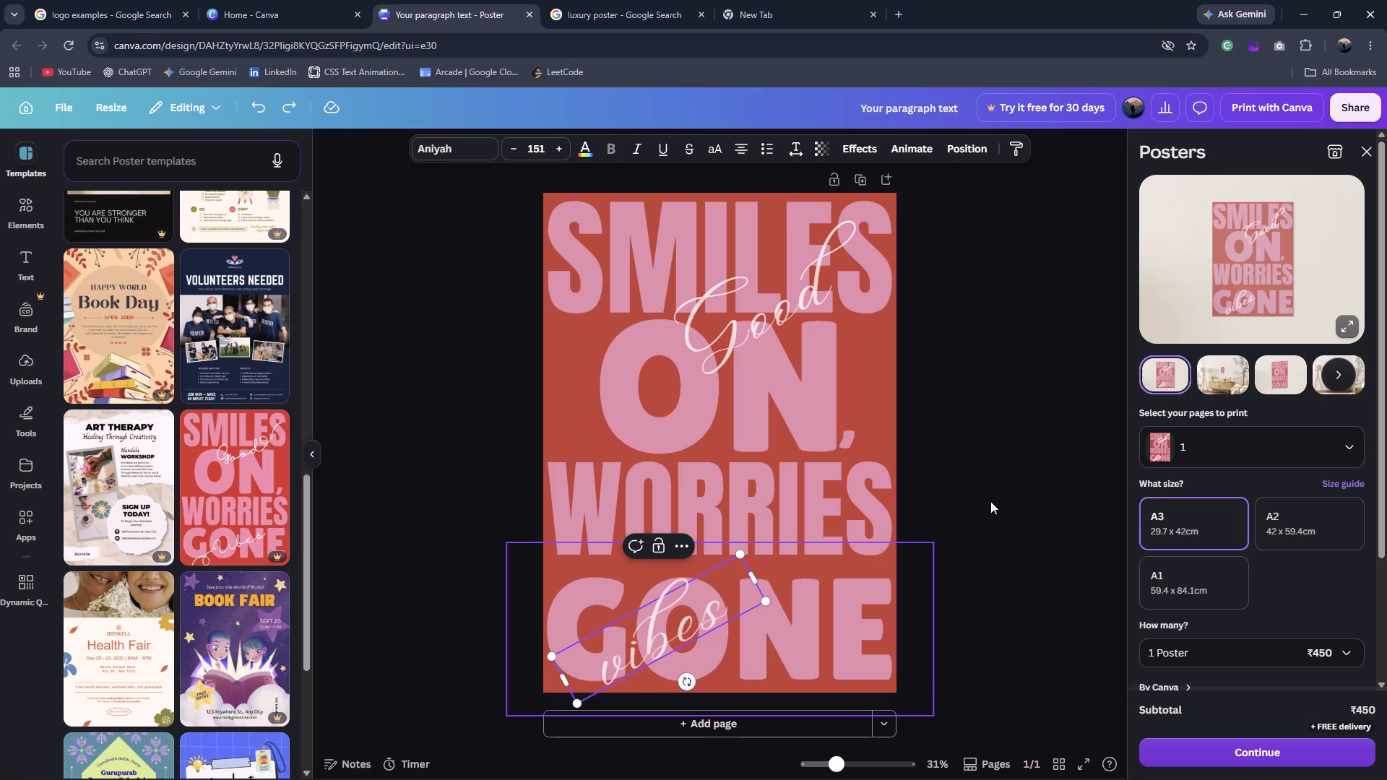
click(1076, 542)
Move the vibes script along GONE to the poster's horizontal middle and enlarge it slightly.
click(692, 601)
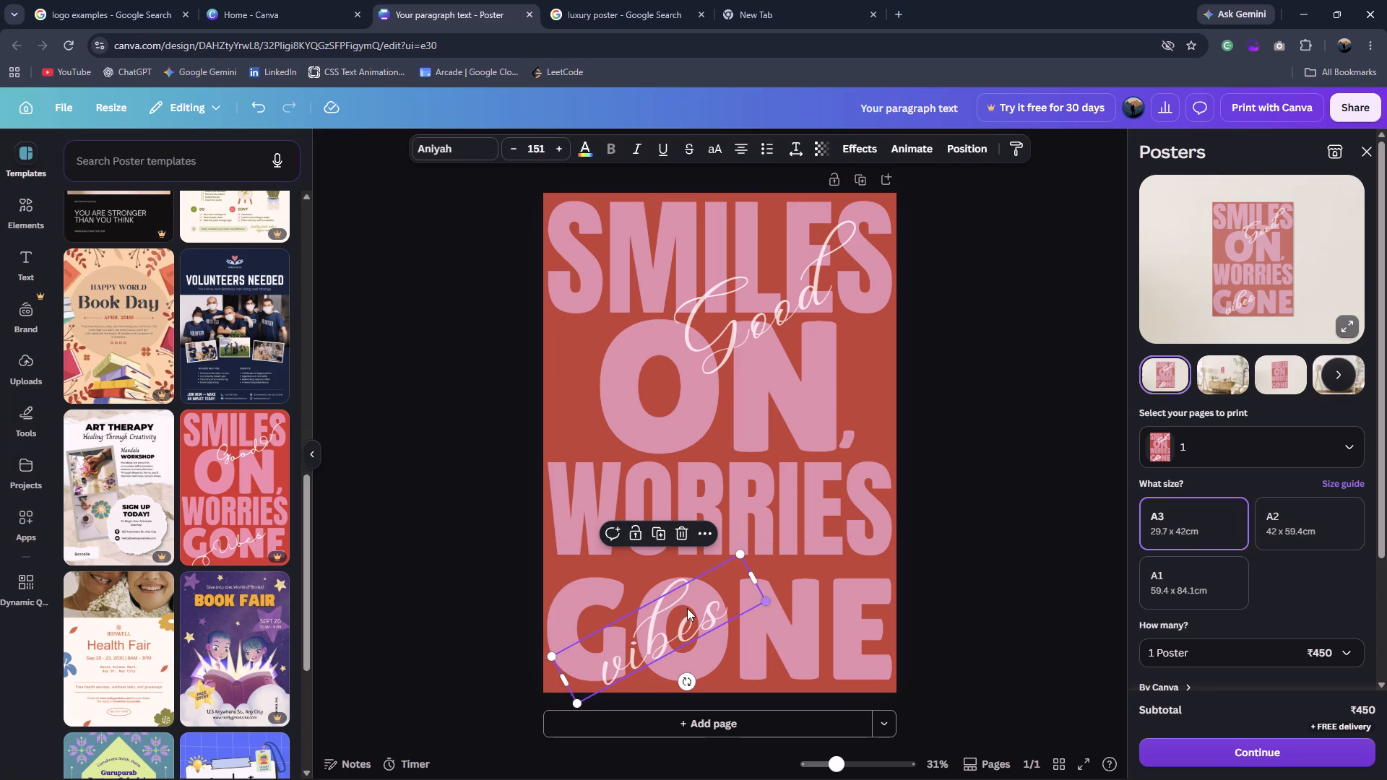
drag(687, 608, 735, 608)
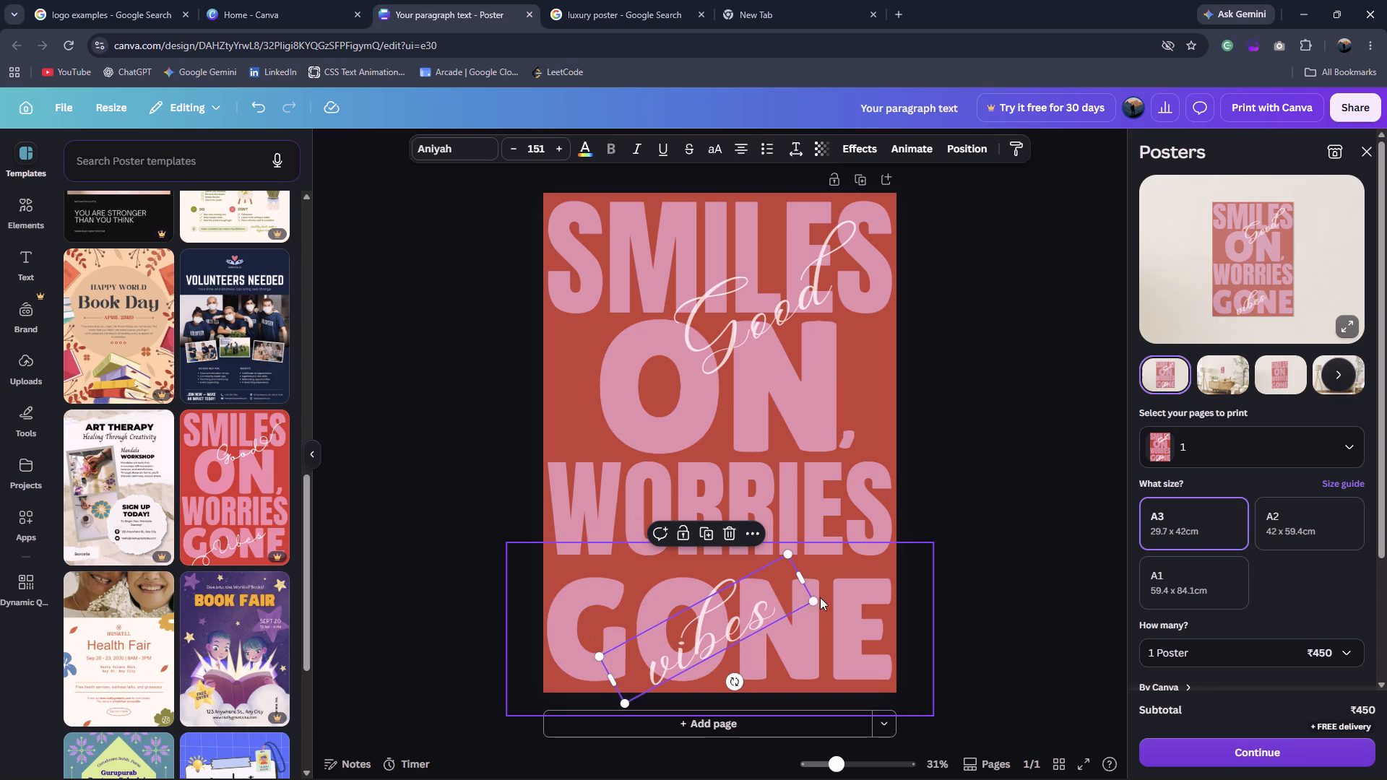
drag(816, 597, 831, 593)
click(981, 613)
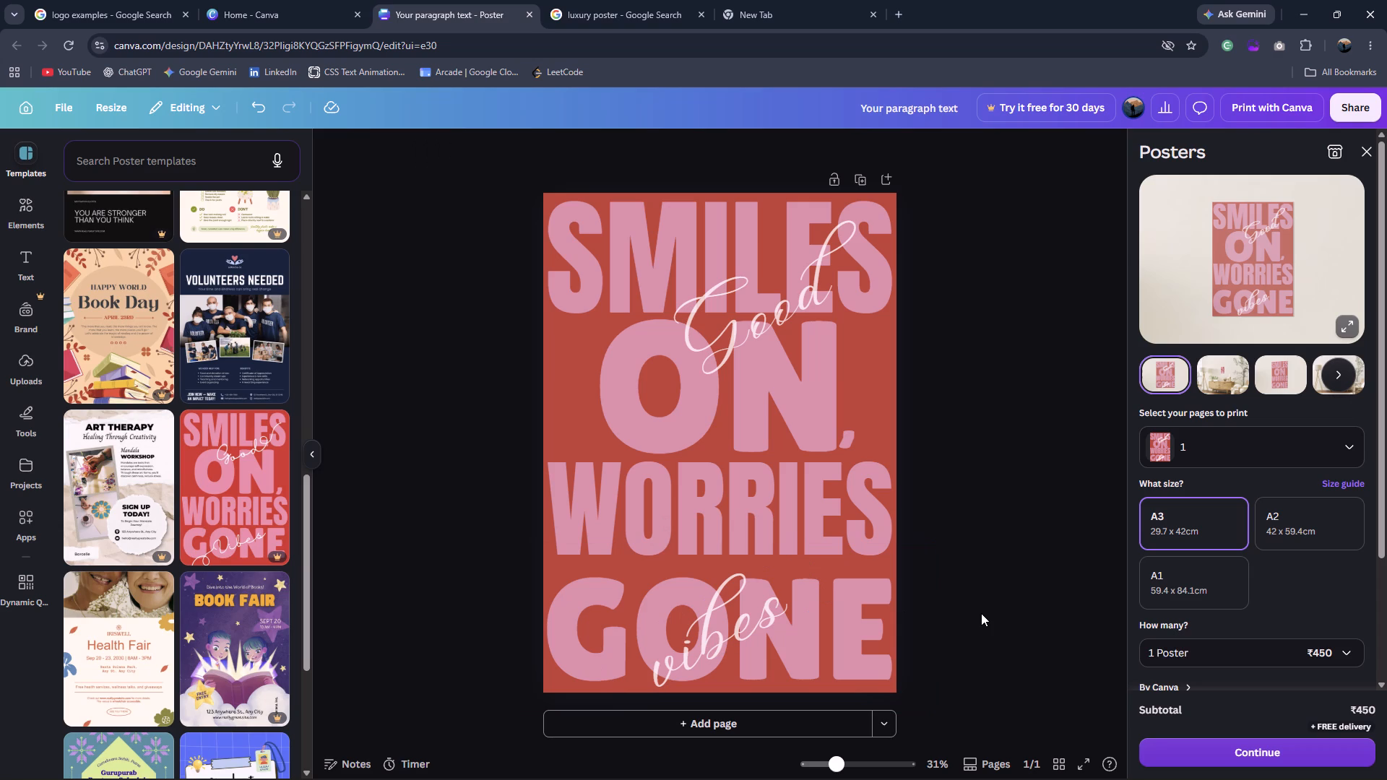
Add a second page after the finished SMILES ON, WORRIES GONE poster.
click(638, 716)
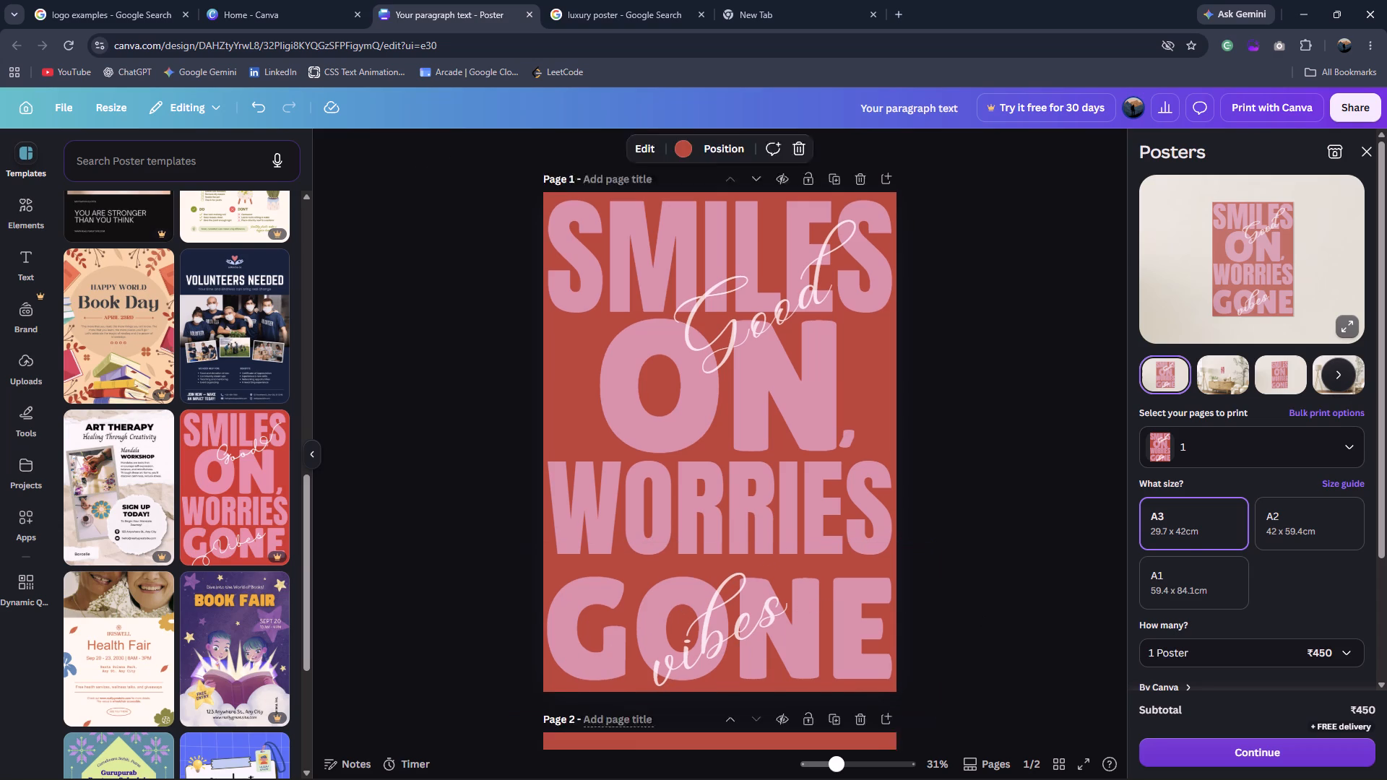
scroll(779, 578, up, 13)
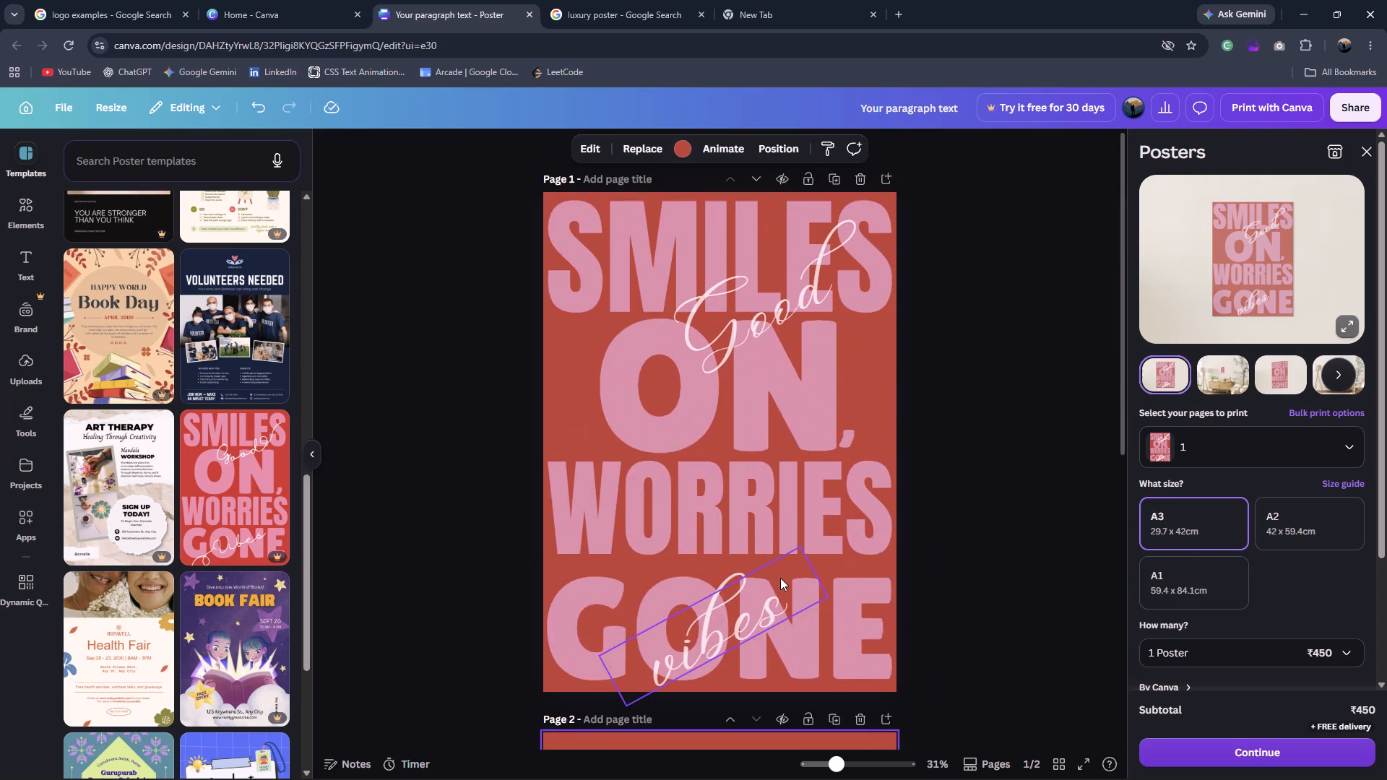
scroll(780, 578, down, 10)
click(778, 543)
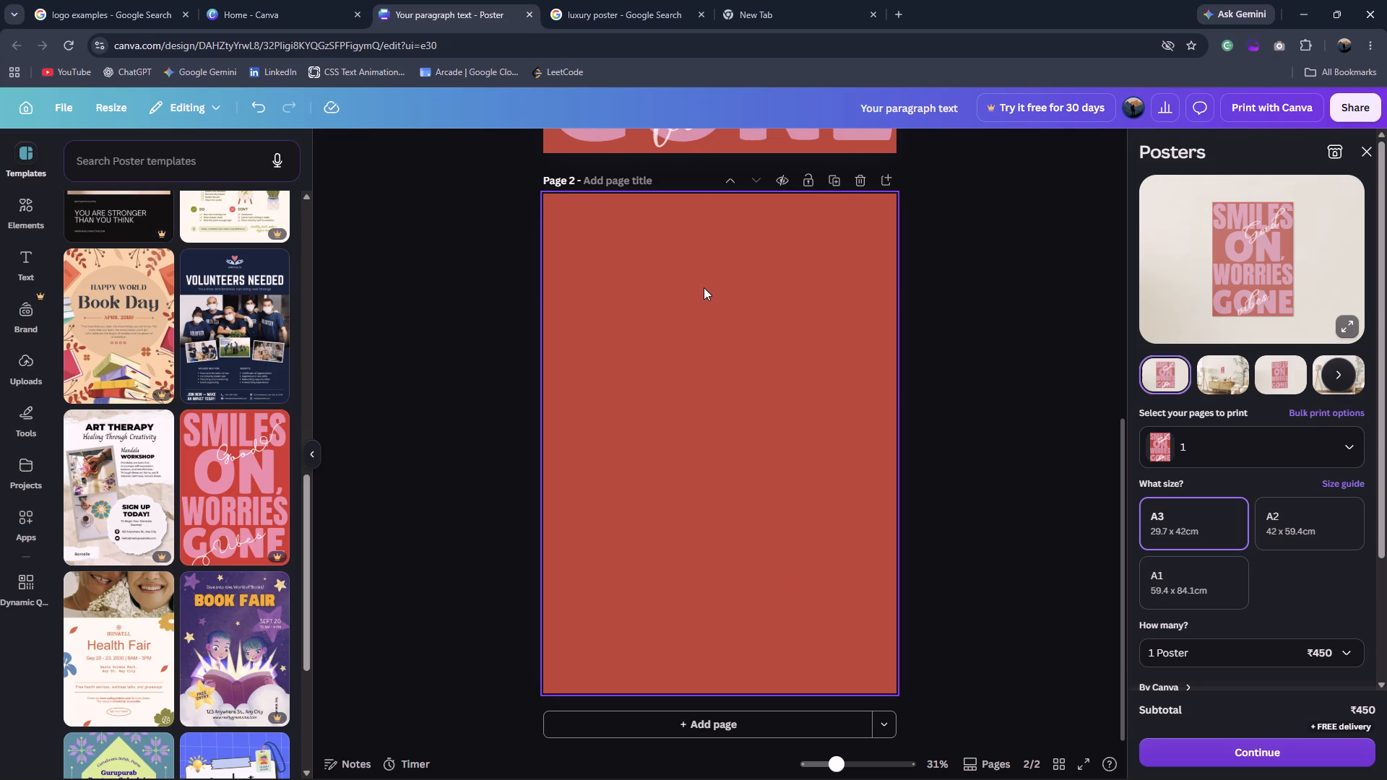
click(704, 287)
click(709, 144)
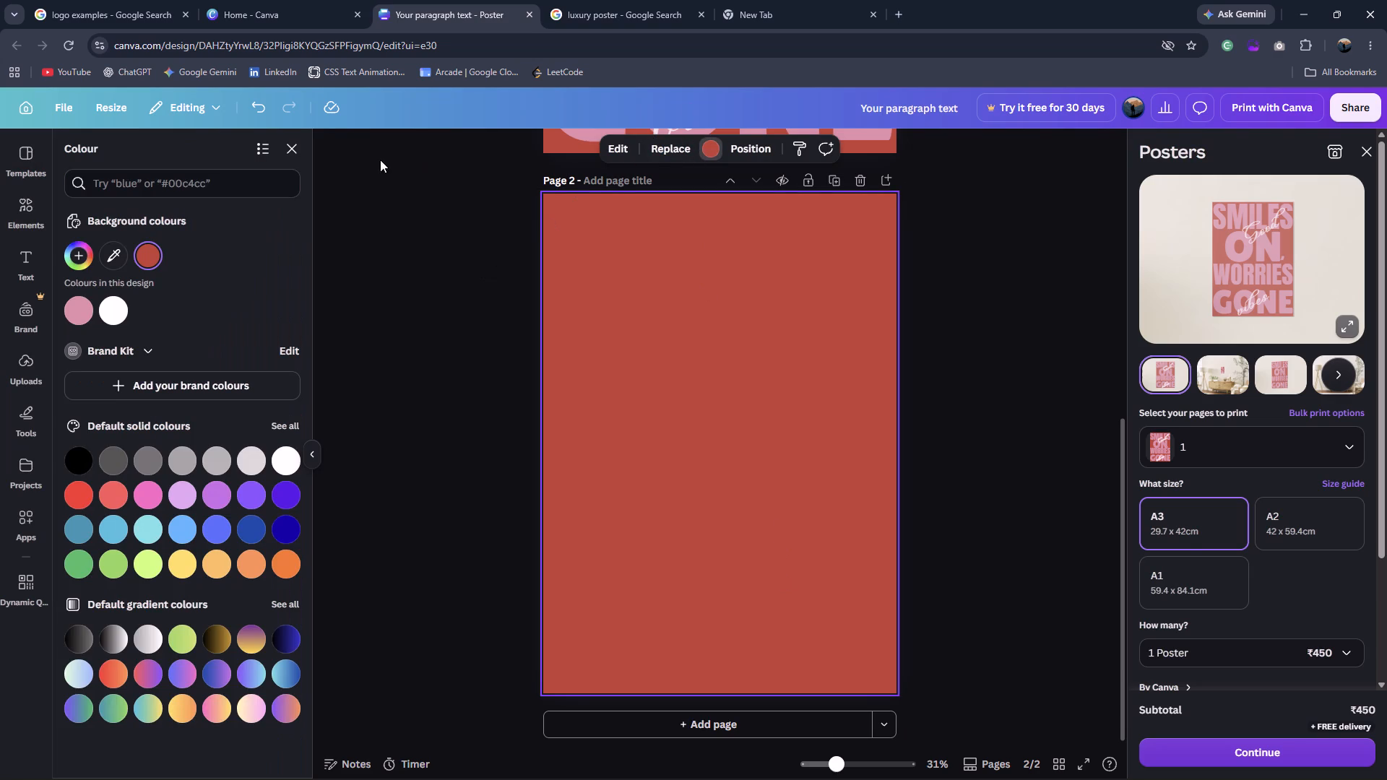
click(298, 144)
Browse the poster templates for a design idea for the second page.
scroll(290, 352, down, 2)
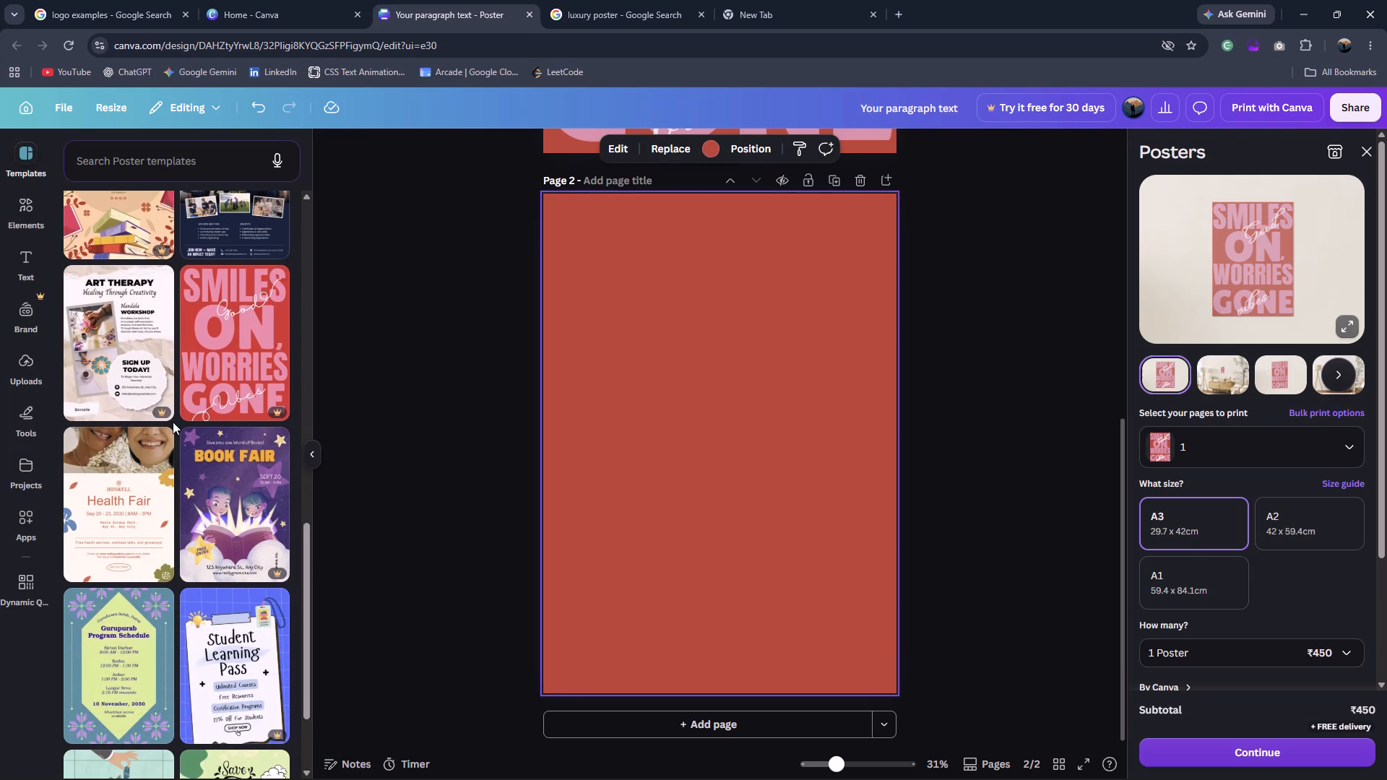
scroll(173, 430, down, 6)
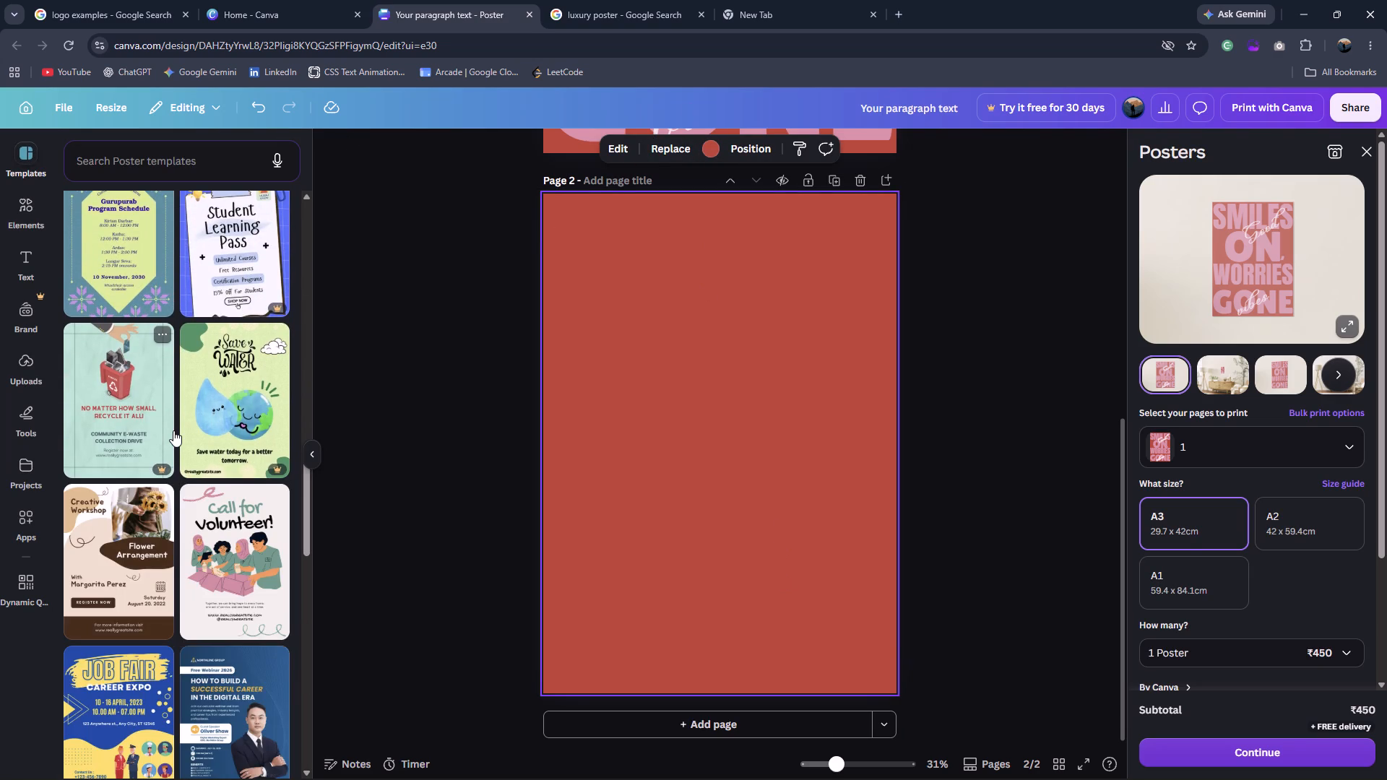
scroll(179, 425, down, 6)
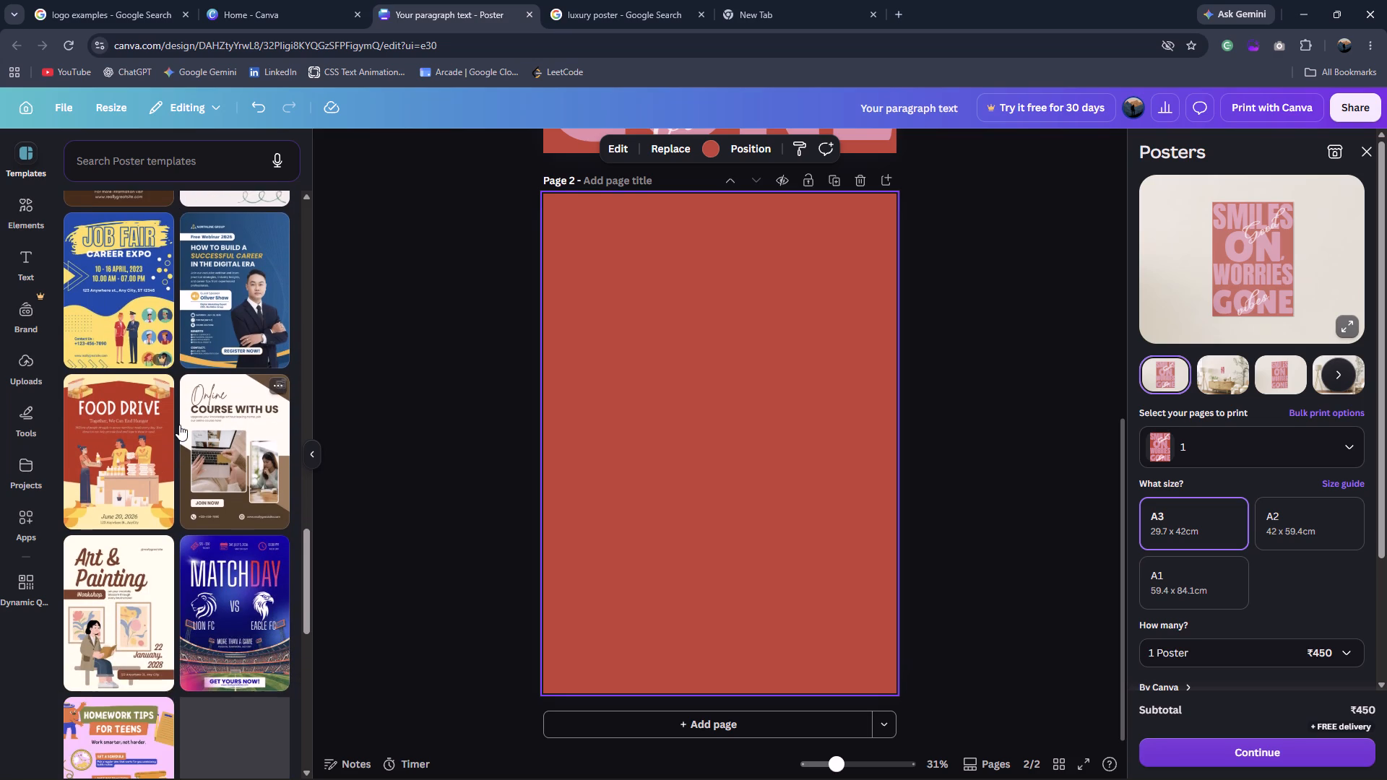
scroll(179, 425, down, 6)
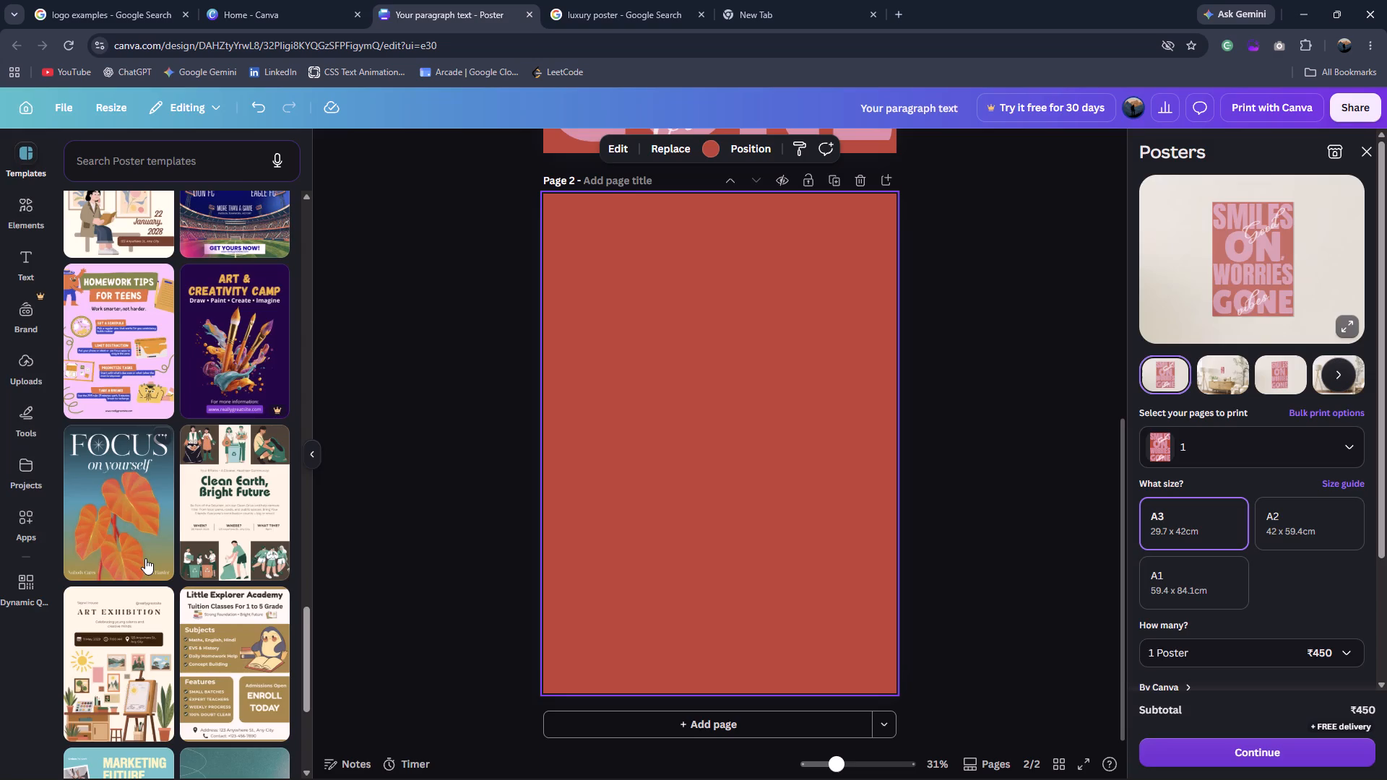
scroll(145, 558, right, 2)
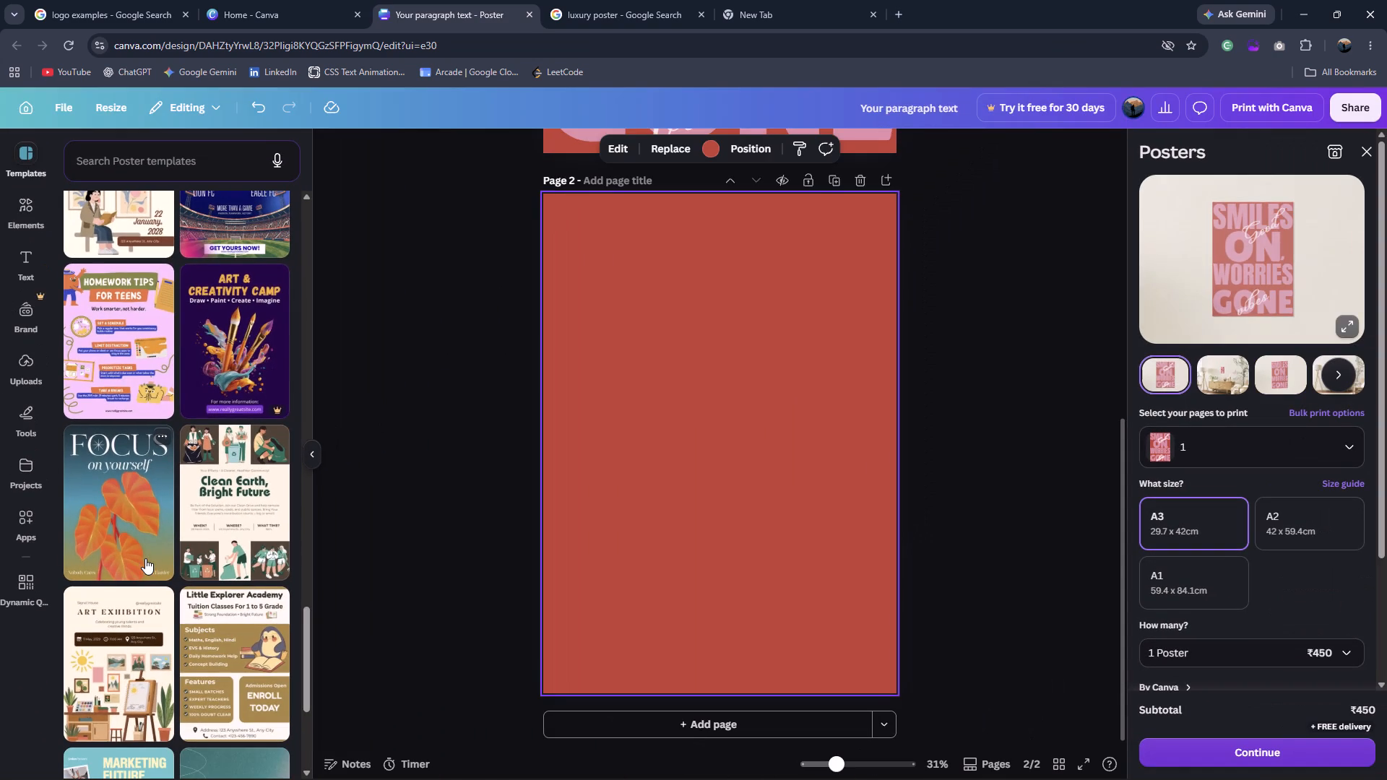
Switch to the luxury poster search results and search Google Images for peaceful picture leaf.
click(688, 14)
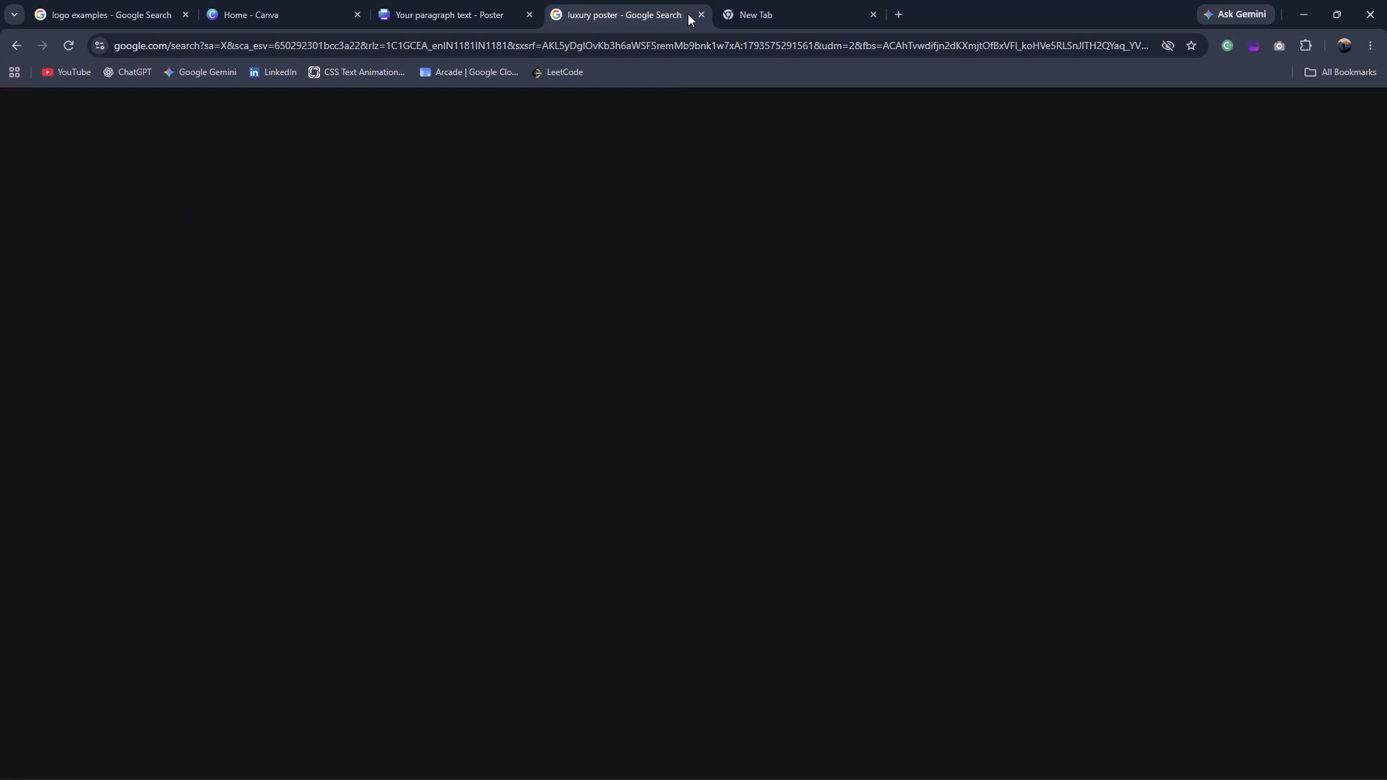
click(699, 126)
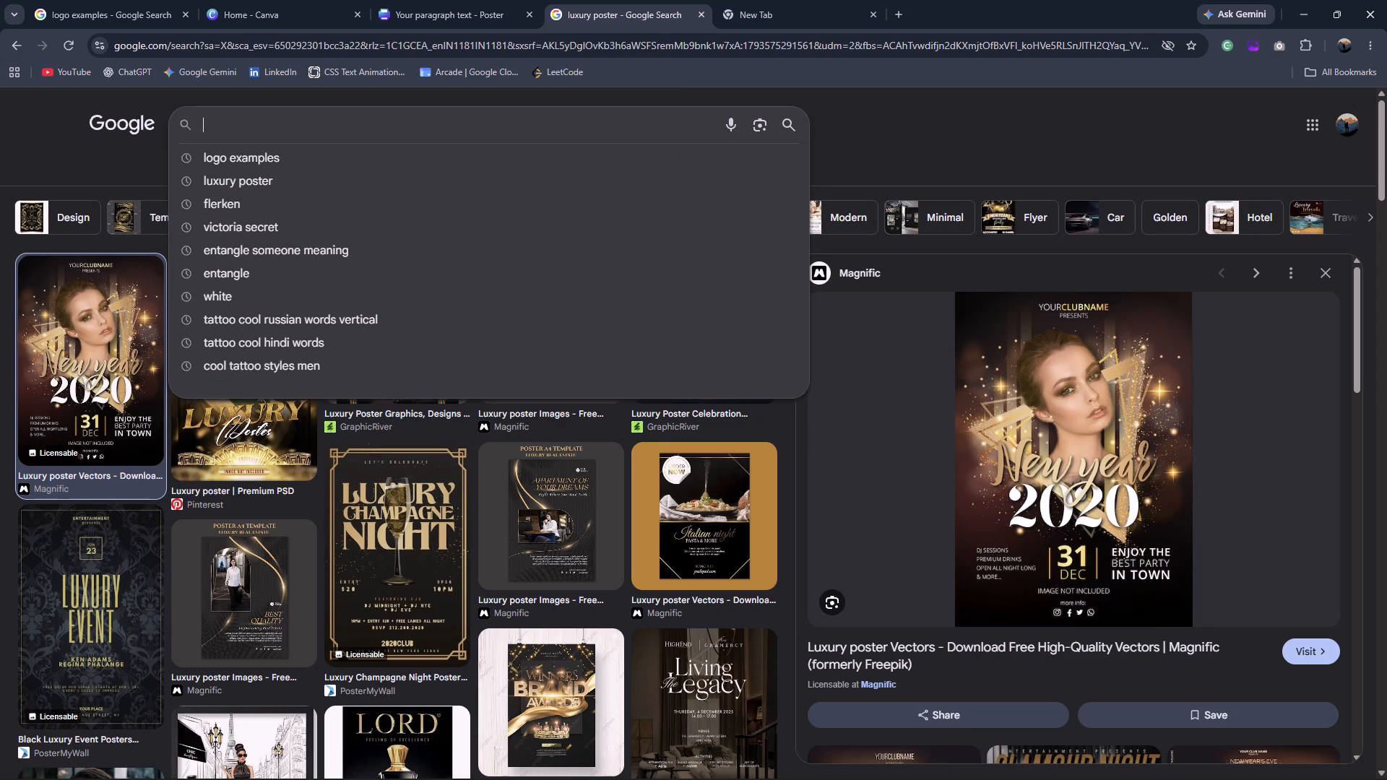
text(peaceful picture l)
text(eave)
key(Return)
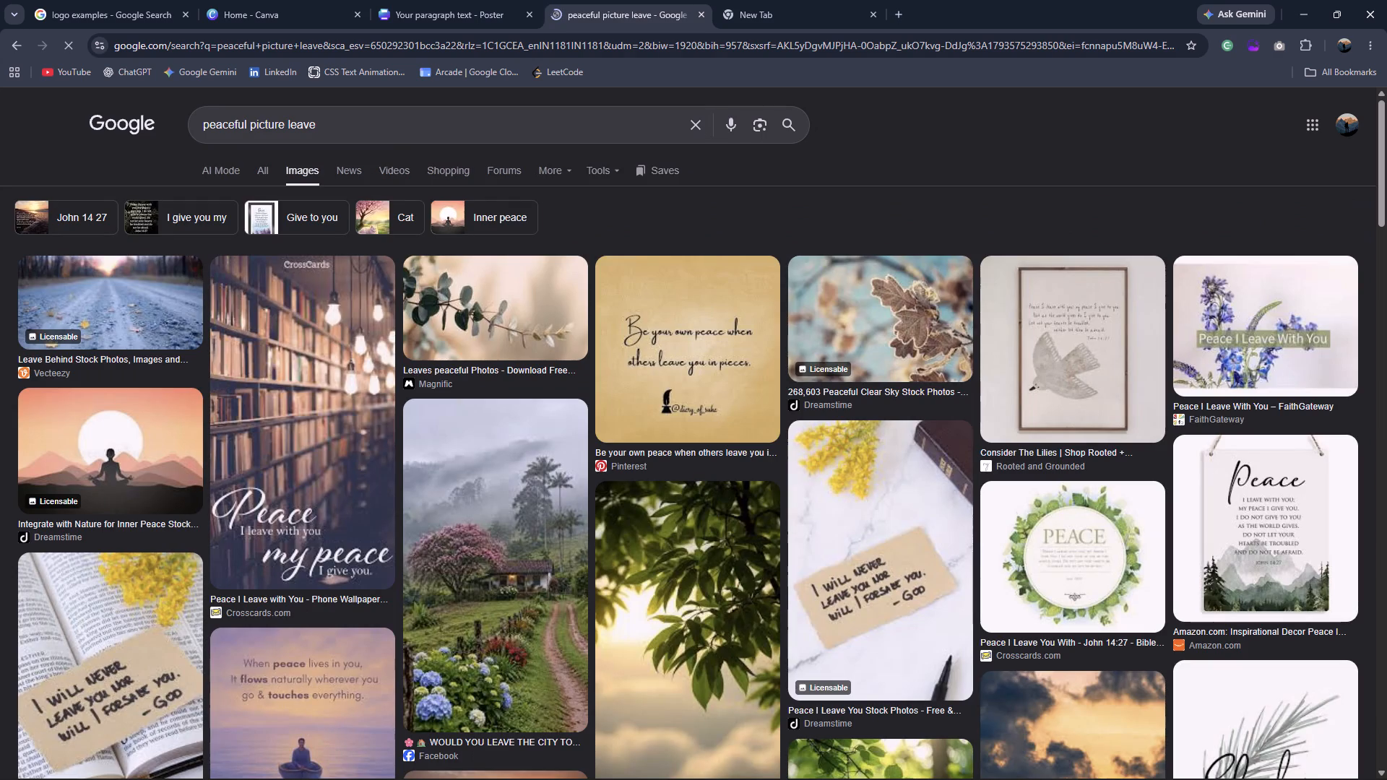
click(419, 138)
key(BackSpace)
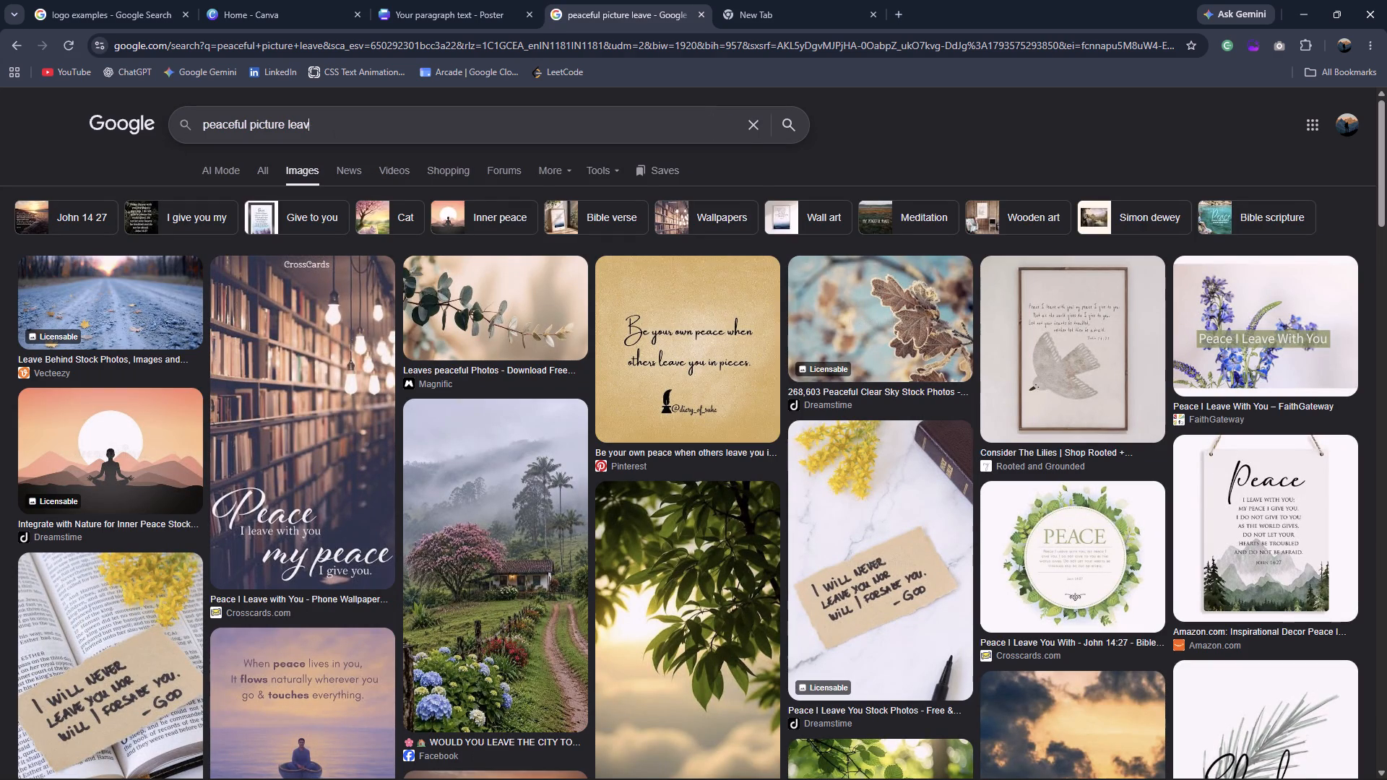
key(BackSpace)
key(f)
key(Return)
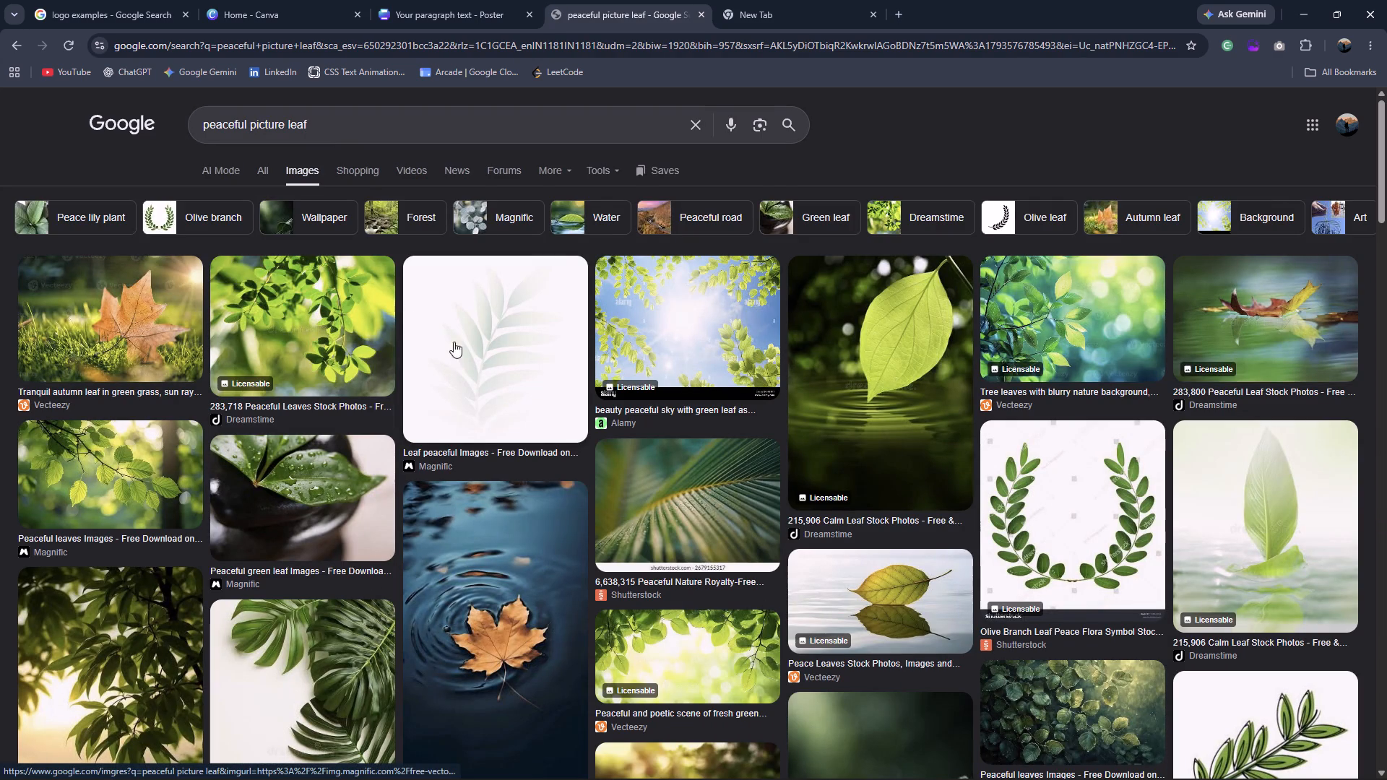
Download the Dreamstime photo of a green leaf touching rippling water as a PNG.
click(879, 430)
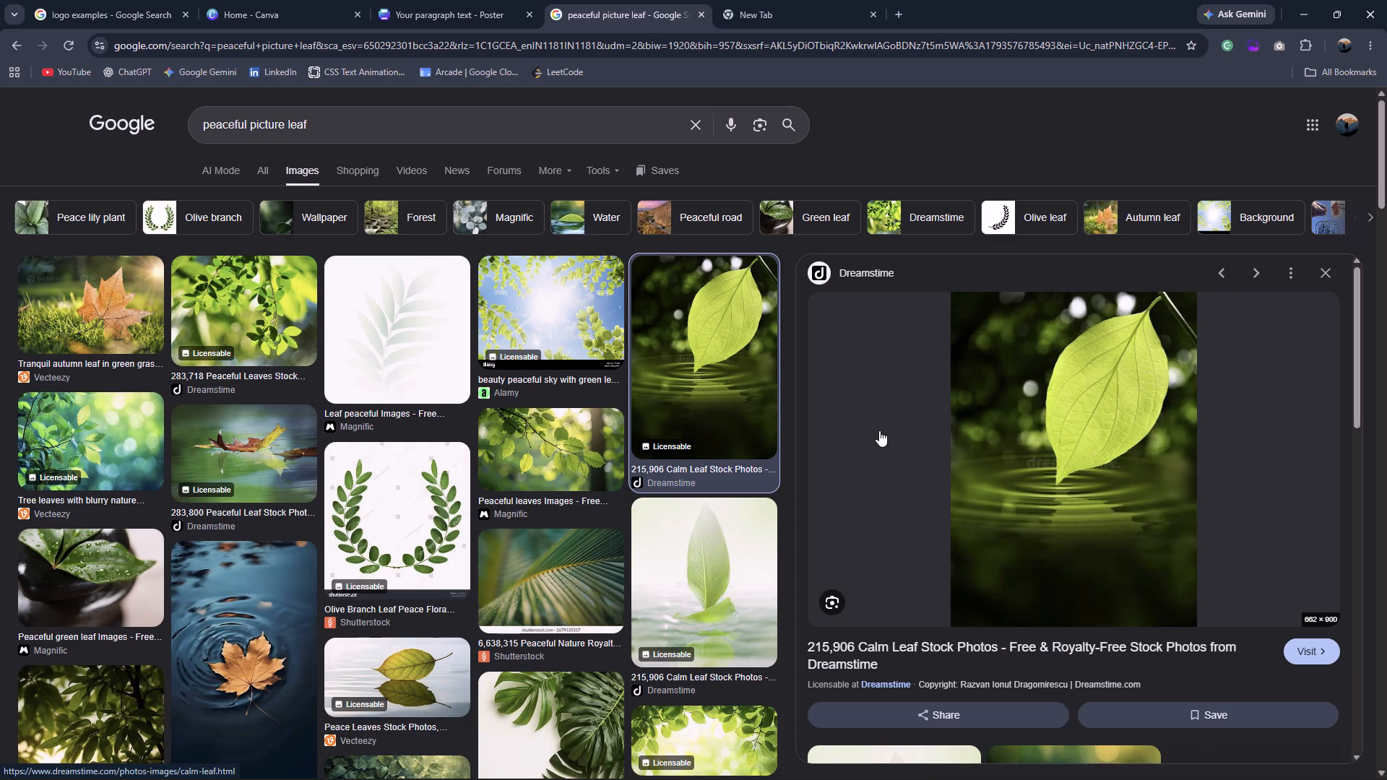
right_click(1030, 428)
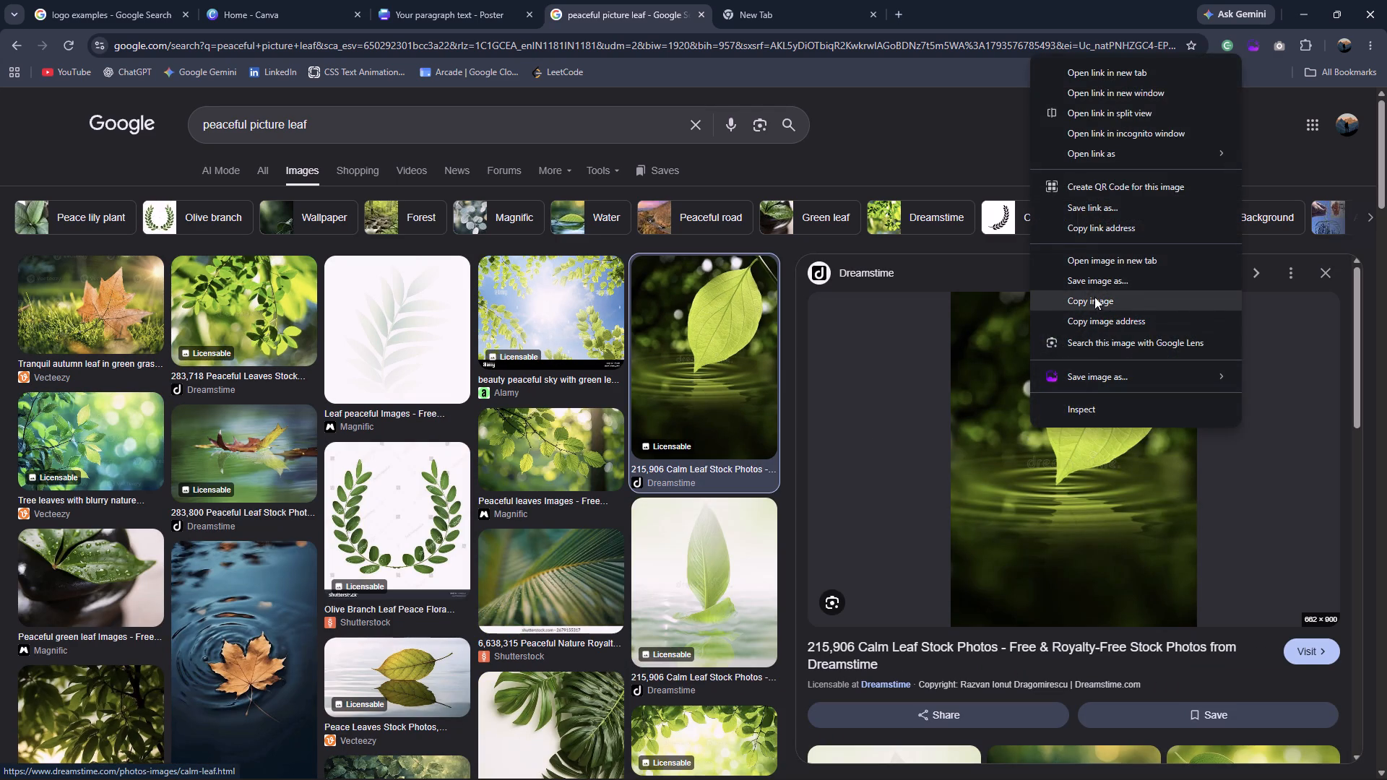
click(1094, 285)
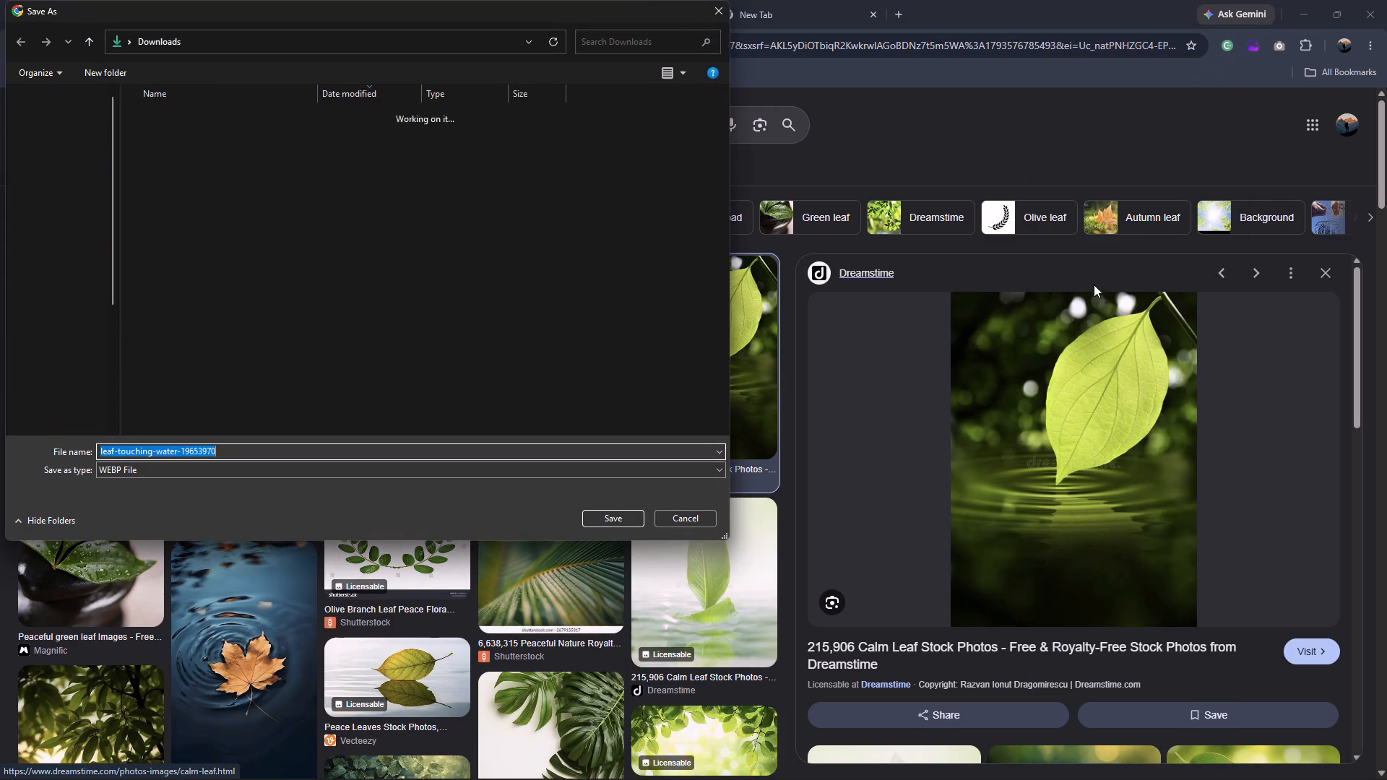
click(725, 12)
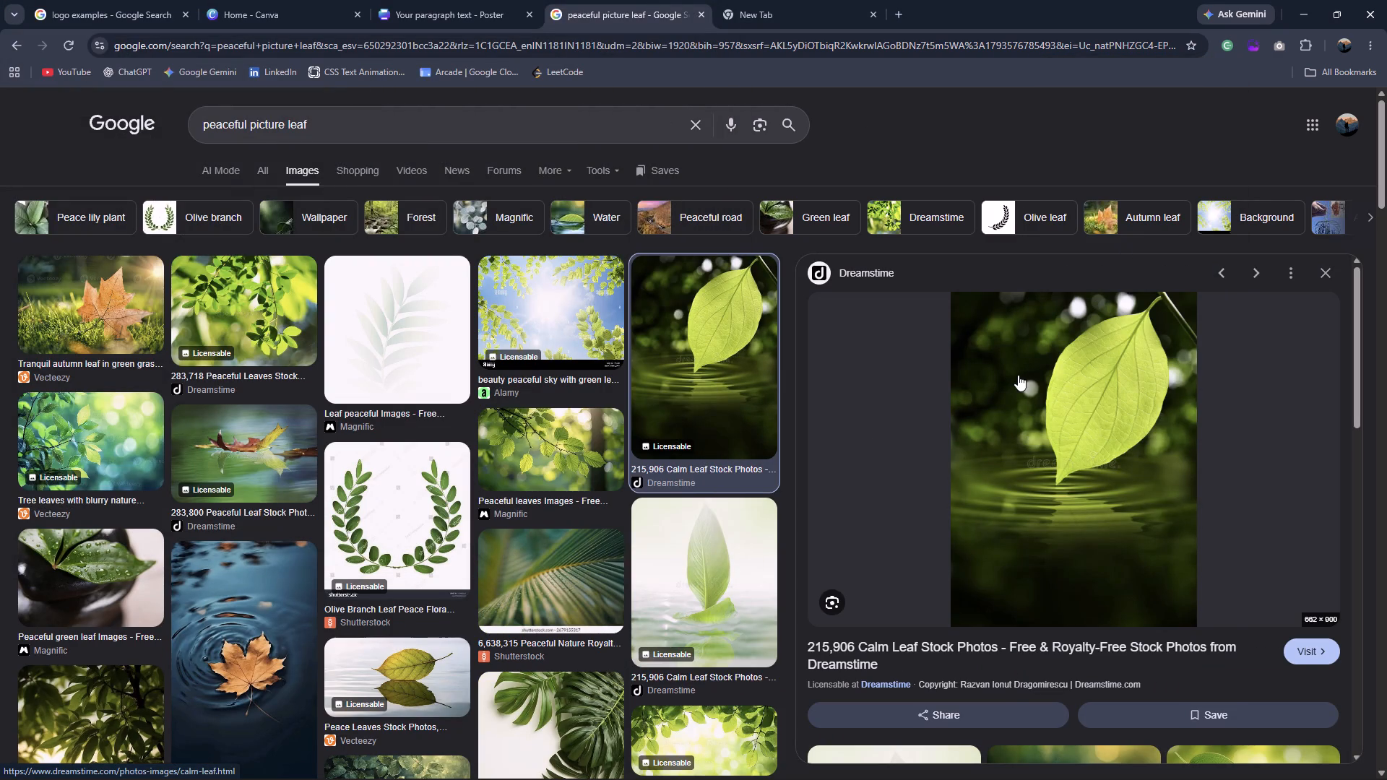
right_click(1018, 375)
click(1106, 687)
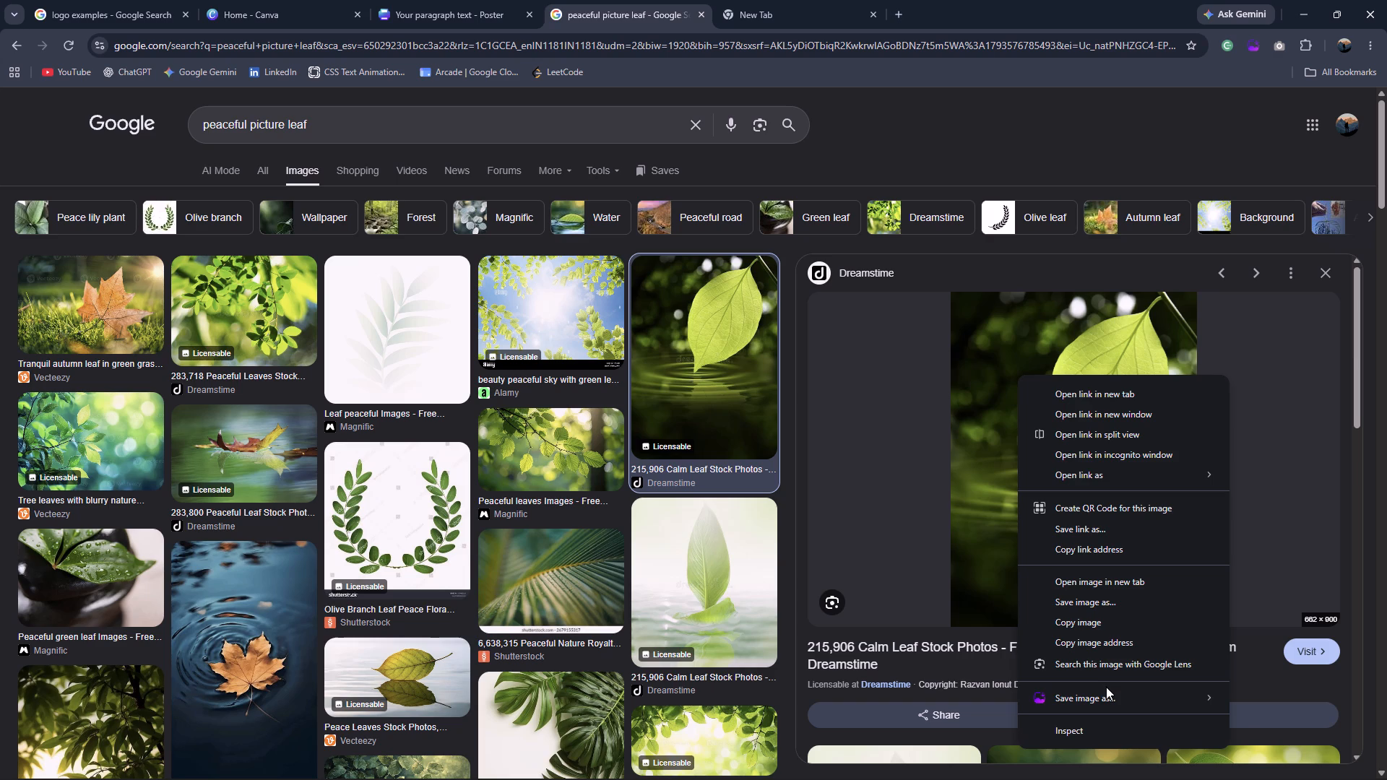
click(1109, 695)
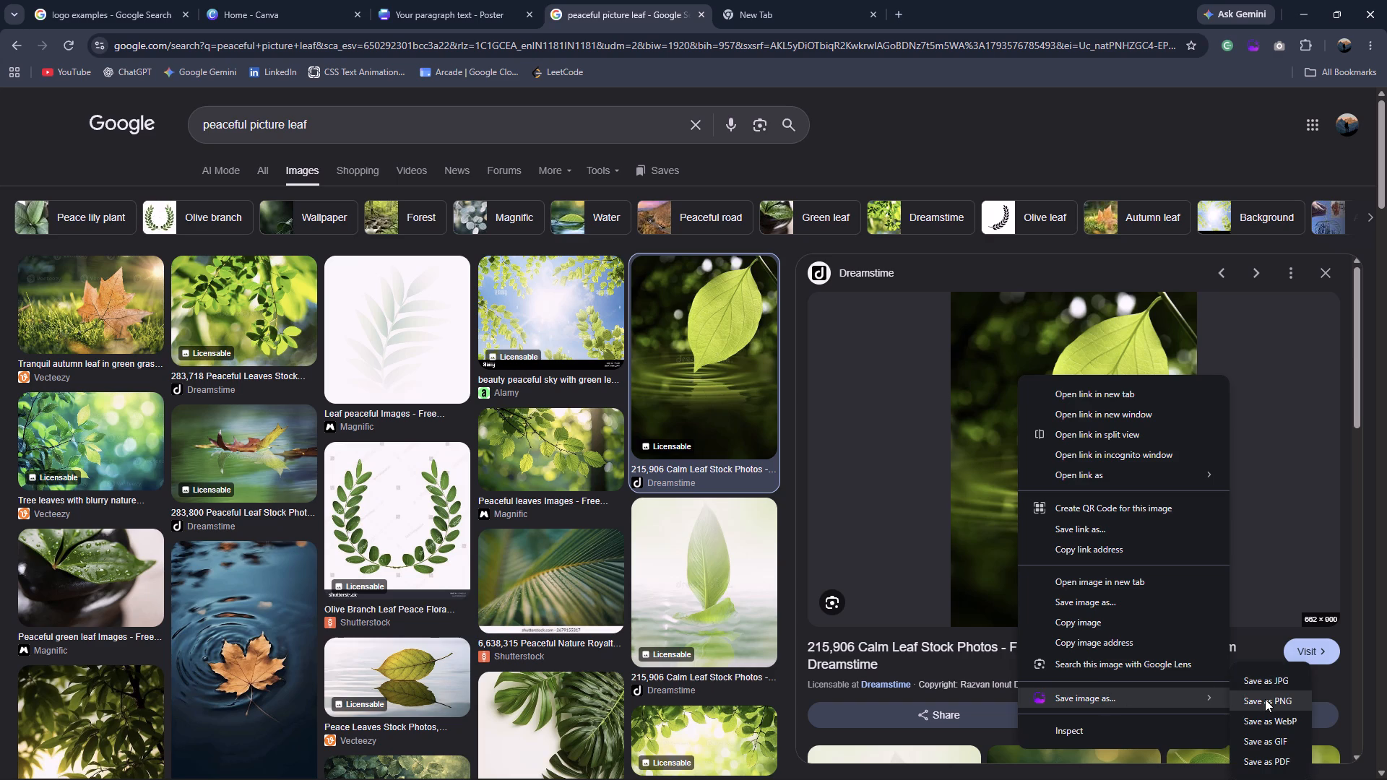
click(1266, 701)
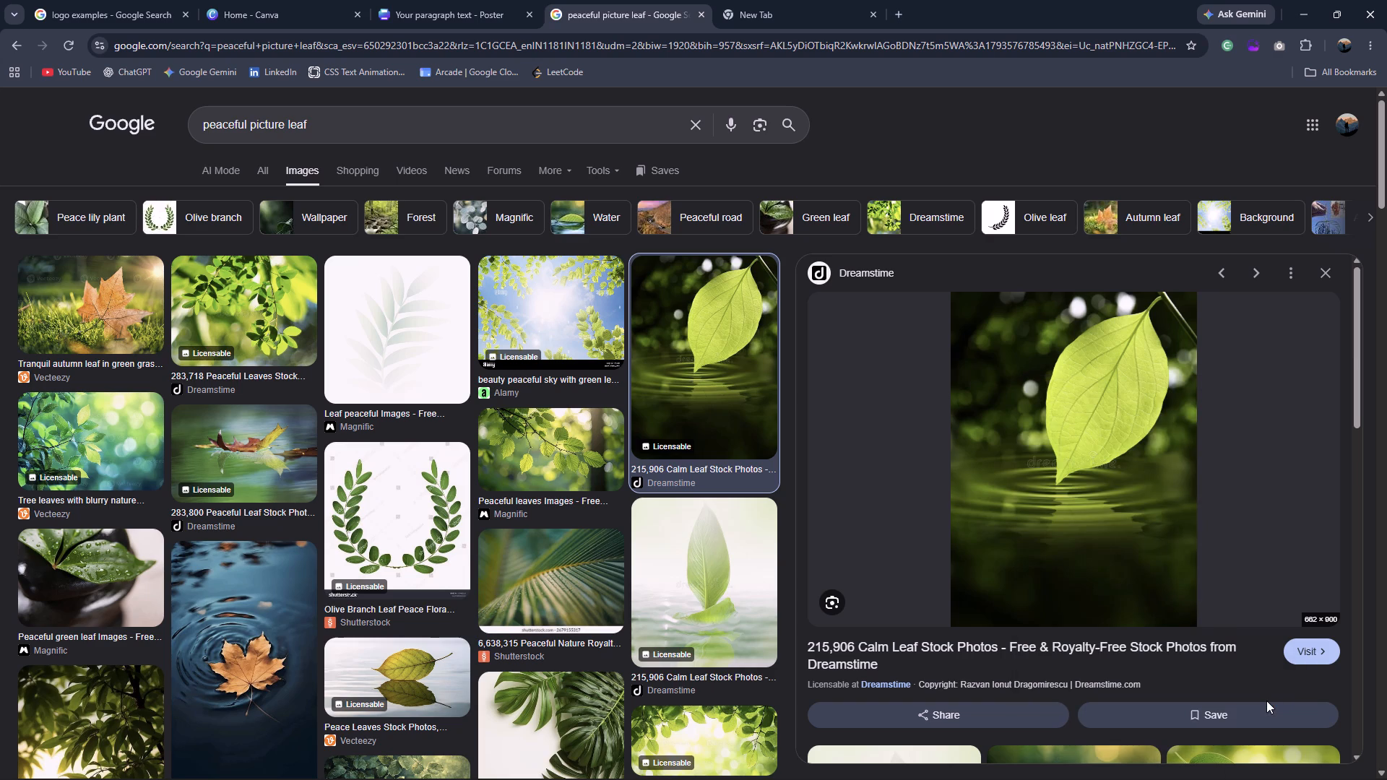
Return to the Canva poster and upload the leaf-touching-water PNG from the Downloads folder.
click(303, 0)
click(400, 0)
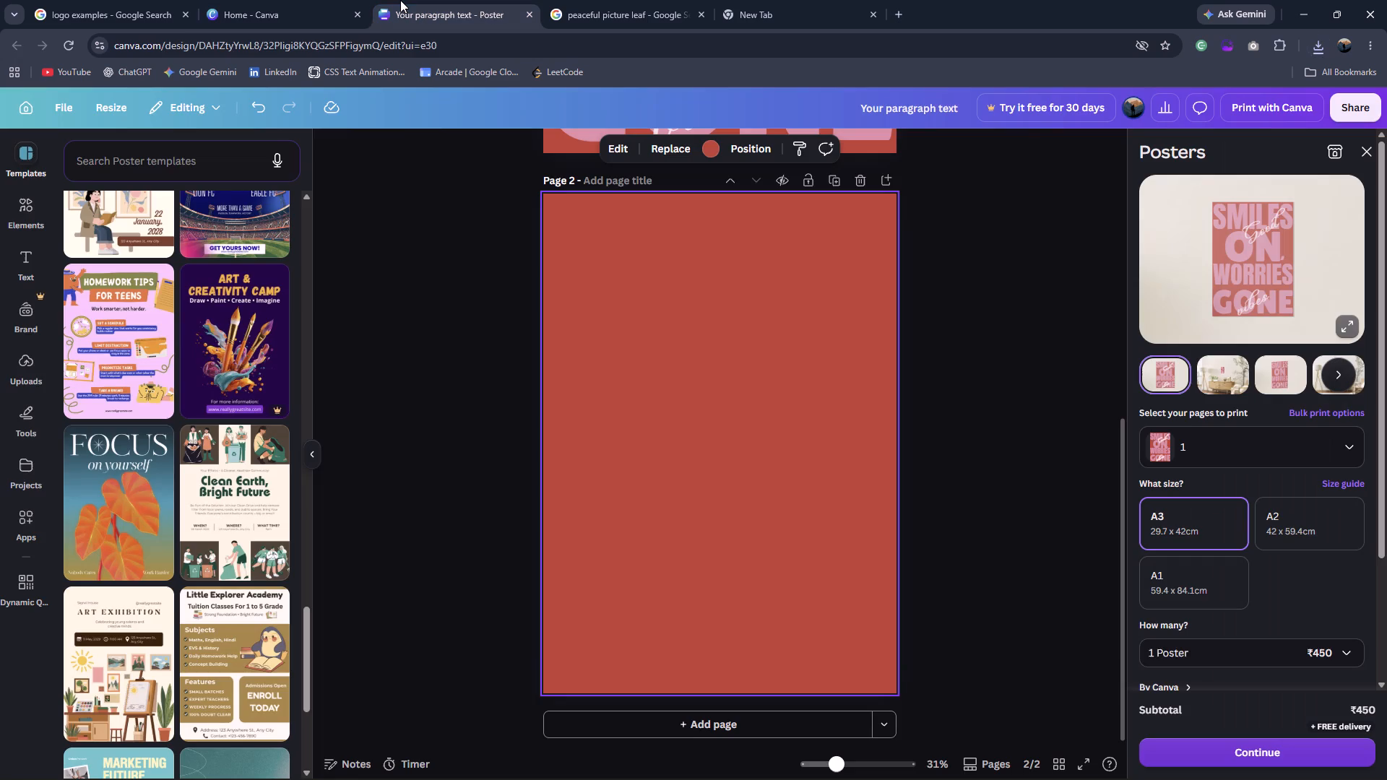
scroll(677, 381, up, 16)
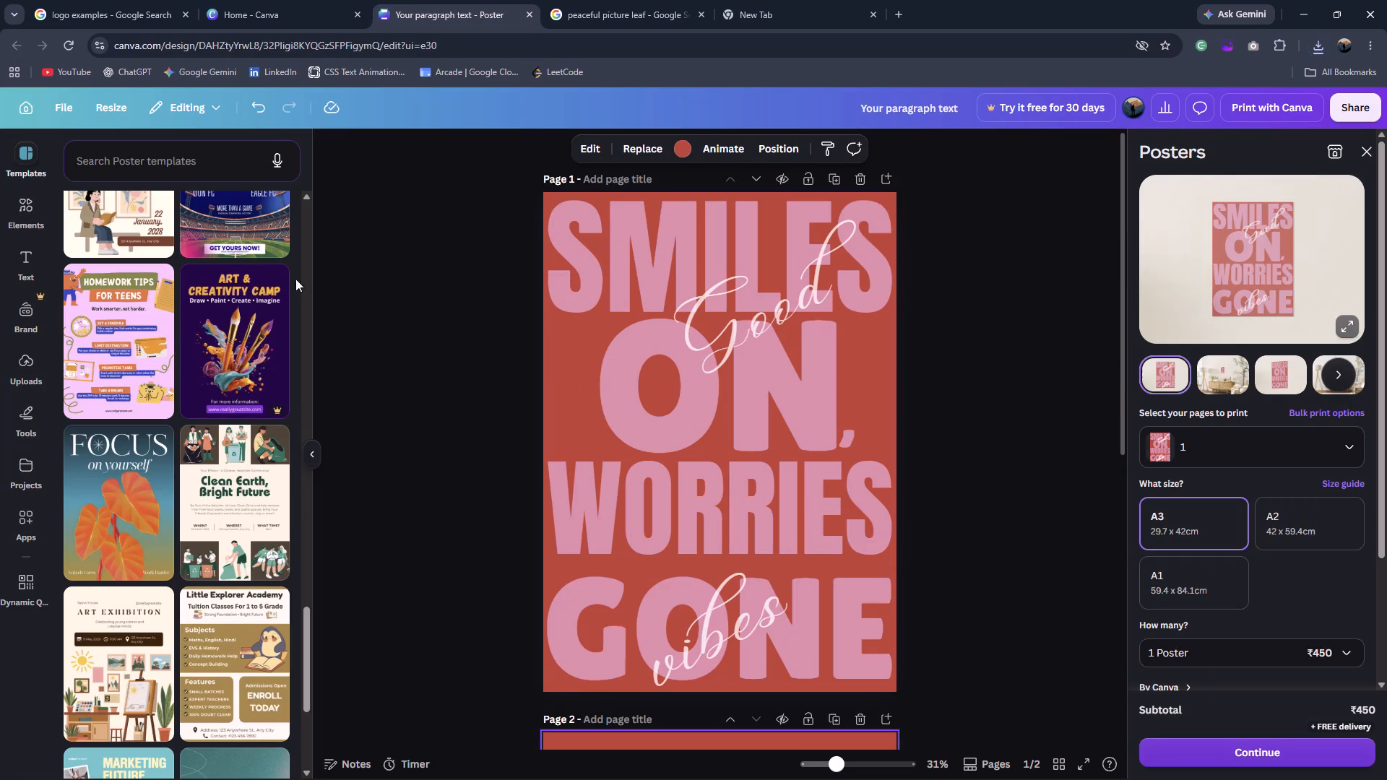
scroll(441, 273, down, 8)
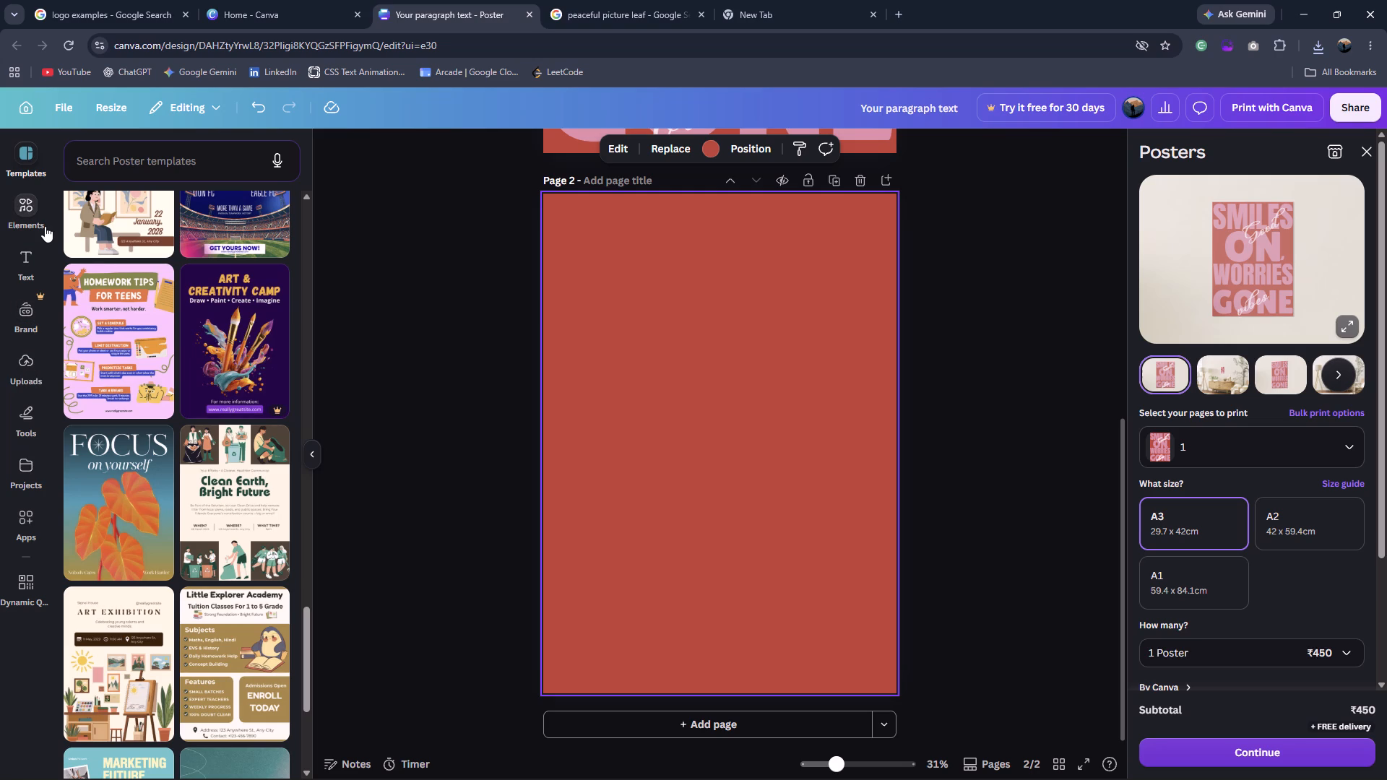
click(34, 381)
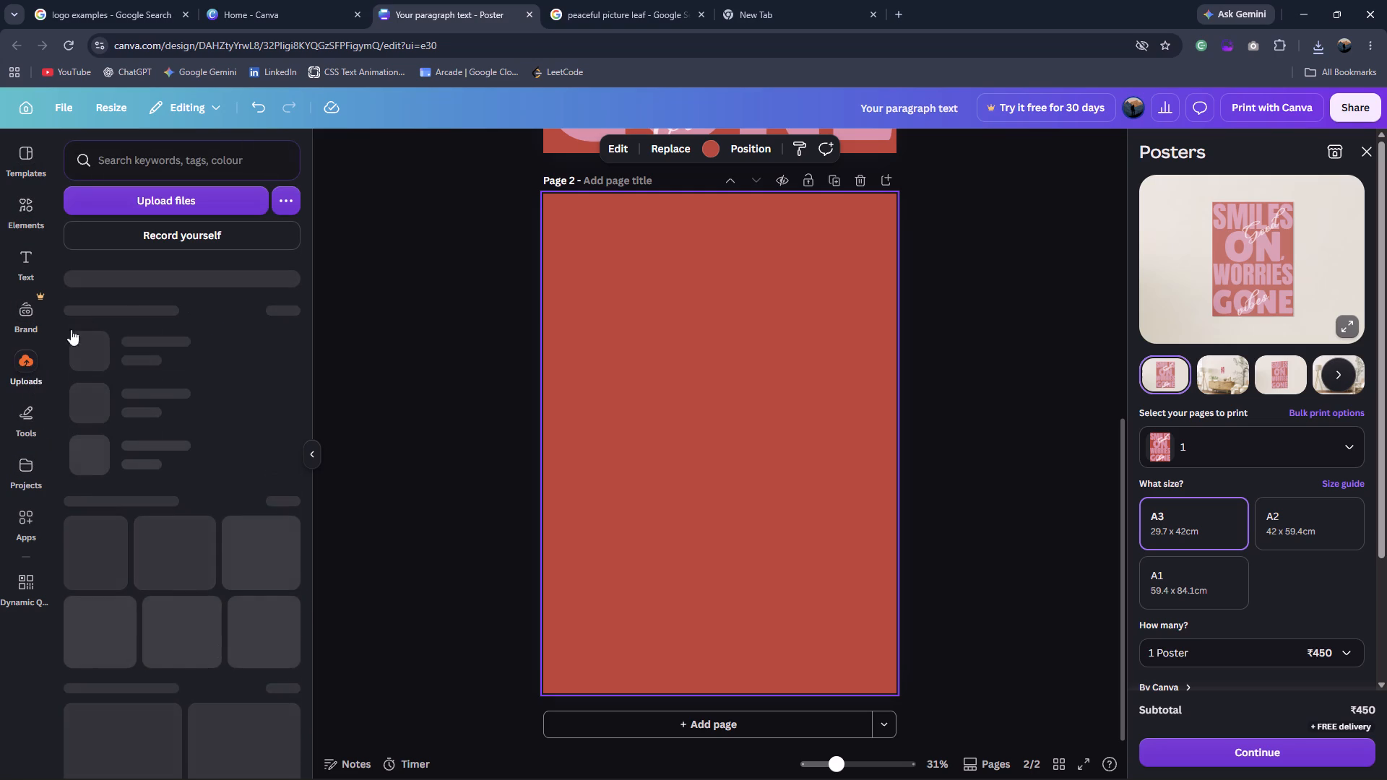
click(173, 213)
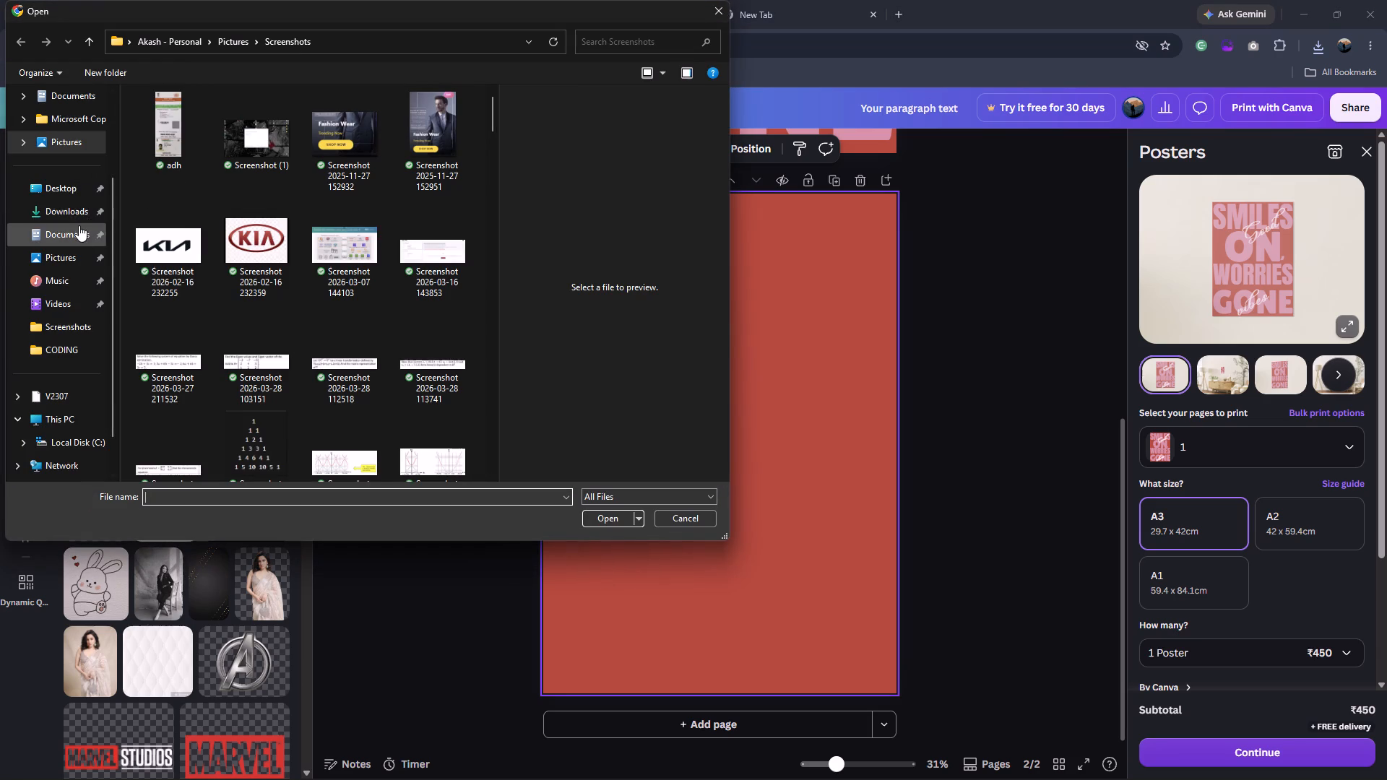
click(82, 204)
click(147, 140)
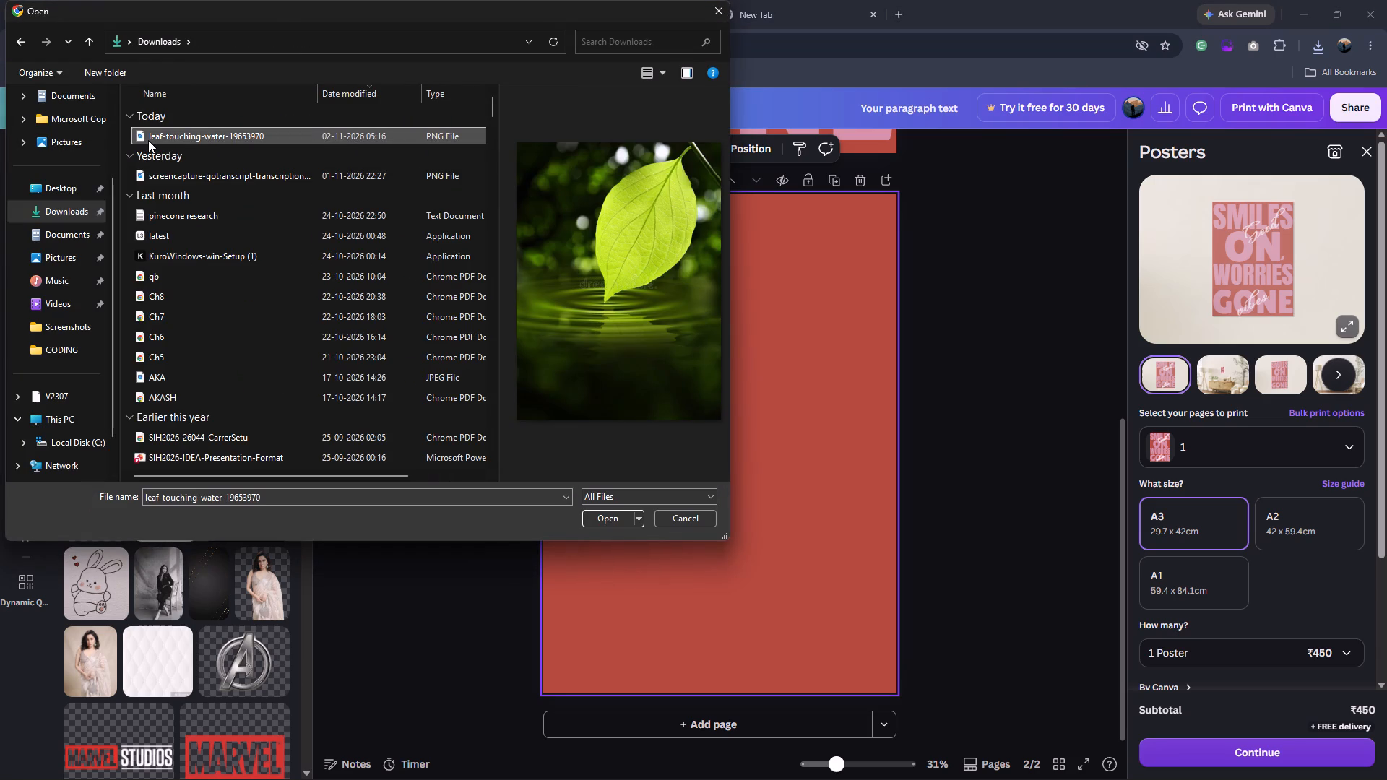
key(Return)
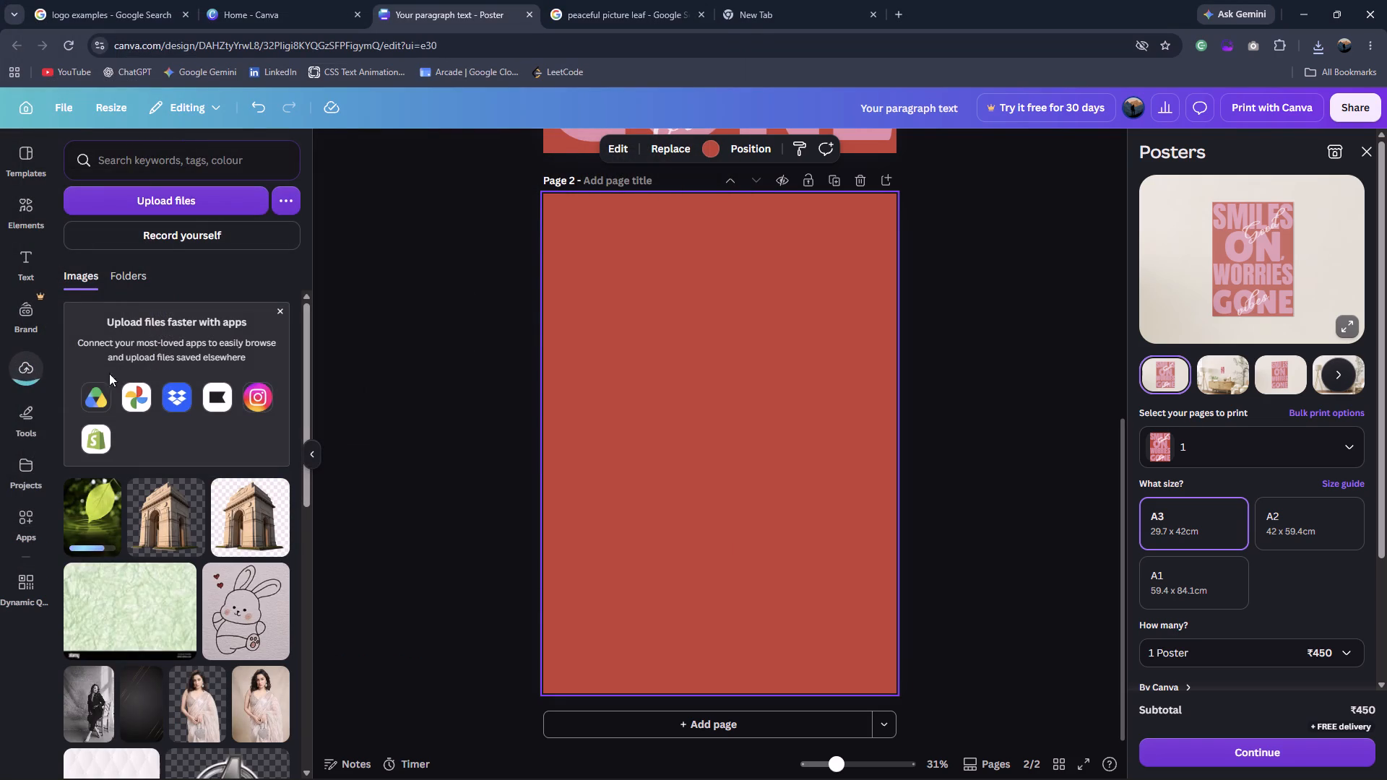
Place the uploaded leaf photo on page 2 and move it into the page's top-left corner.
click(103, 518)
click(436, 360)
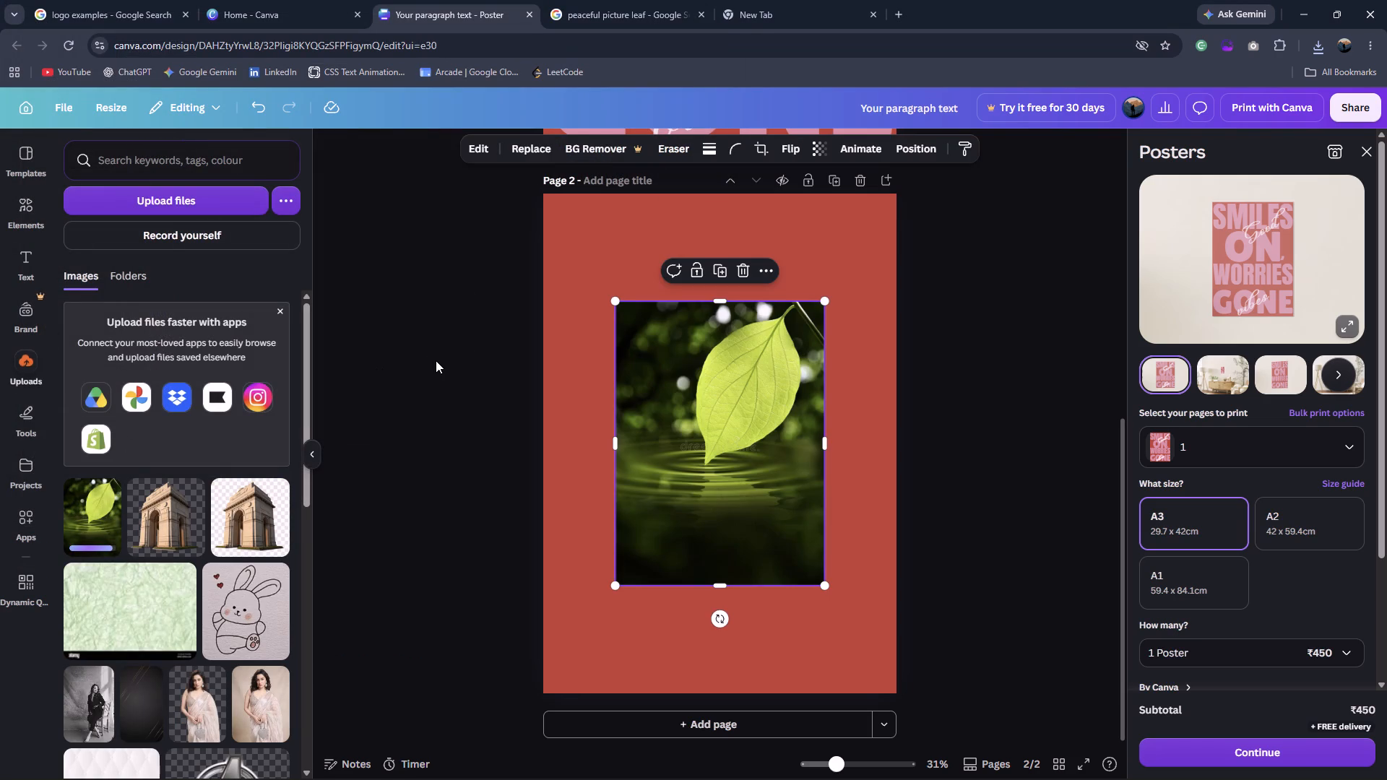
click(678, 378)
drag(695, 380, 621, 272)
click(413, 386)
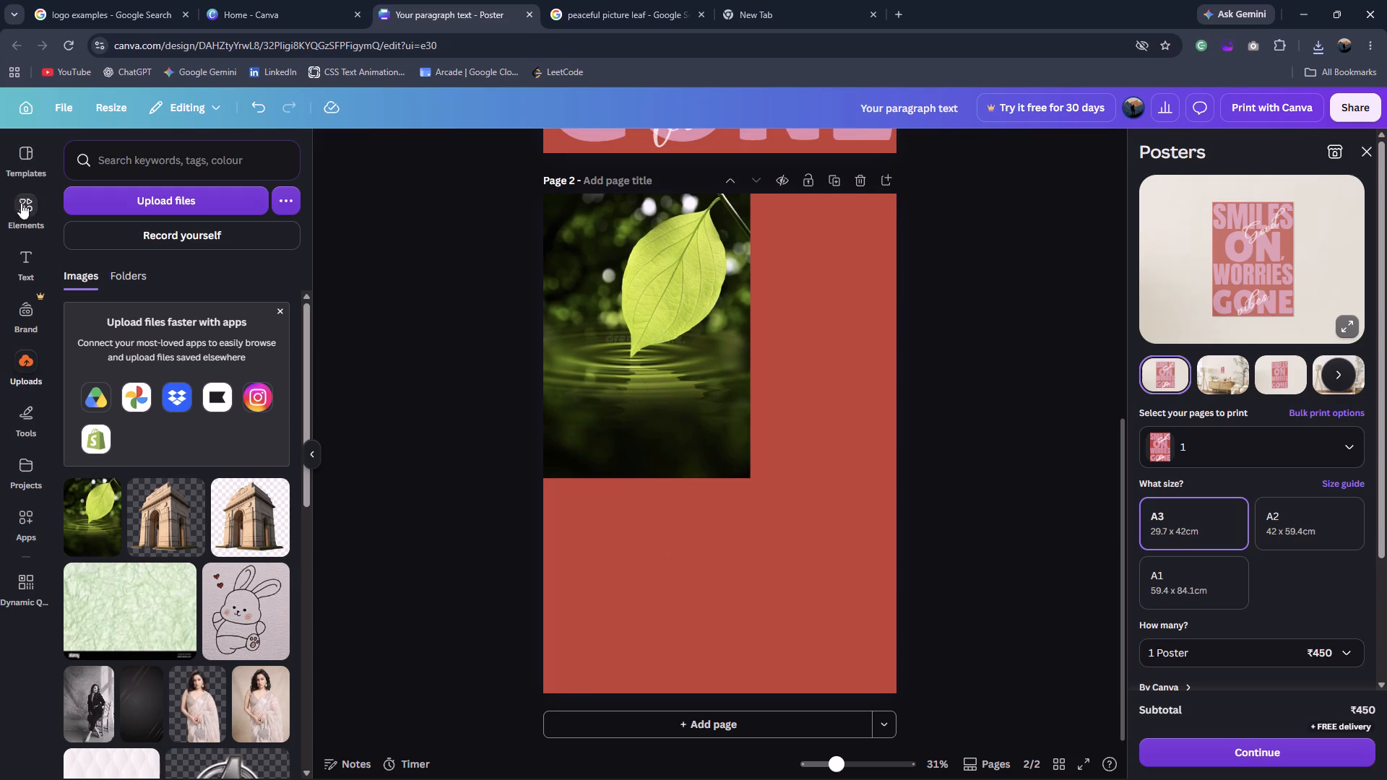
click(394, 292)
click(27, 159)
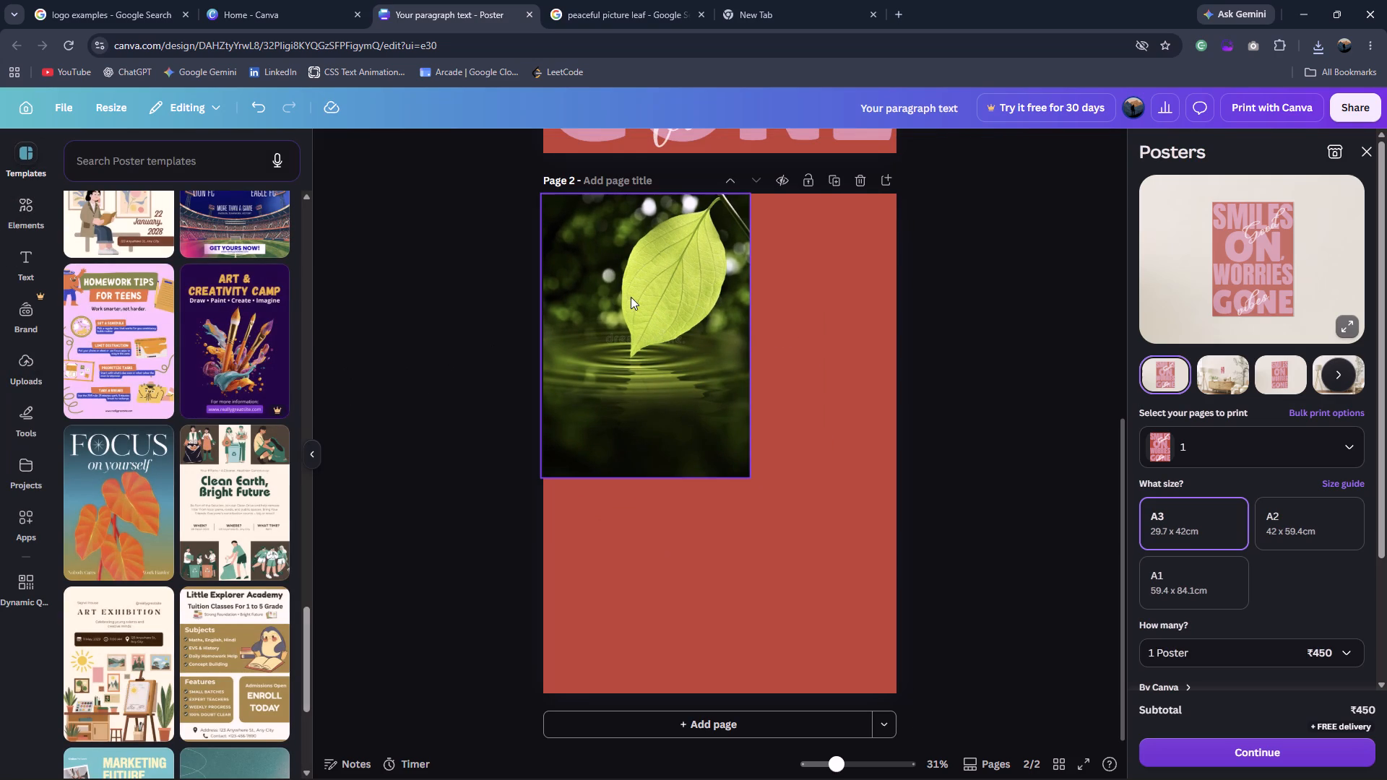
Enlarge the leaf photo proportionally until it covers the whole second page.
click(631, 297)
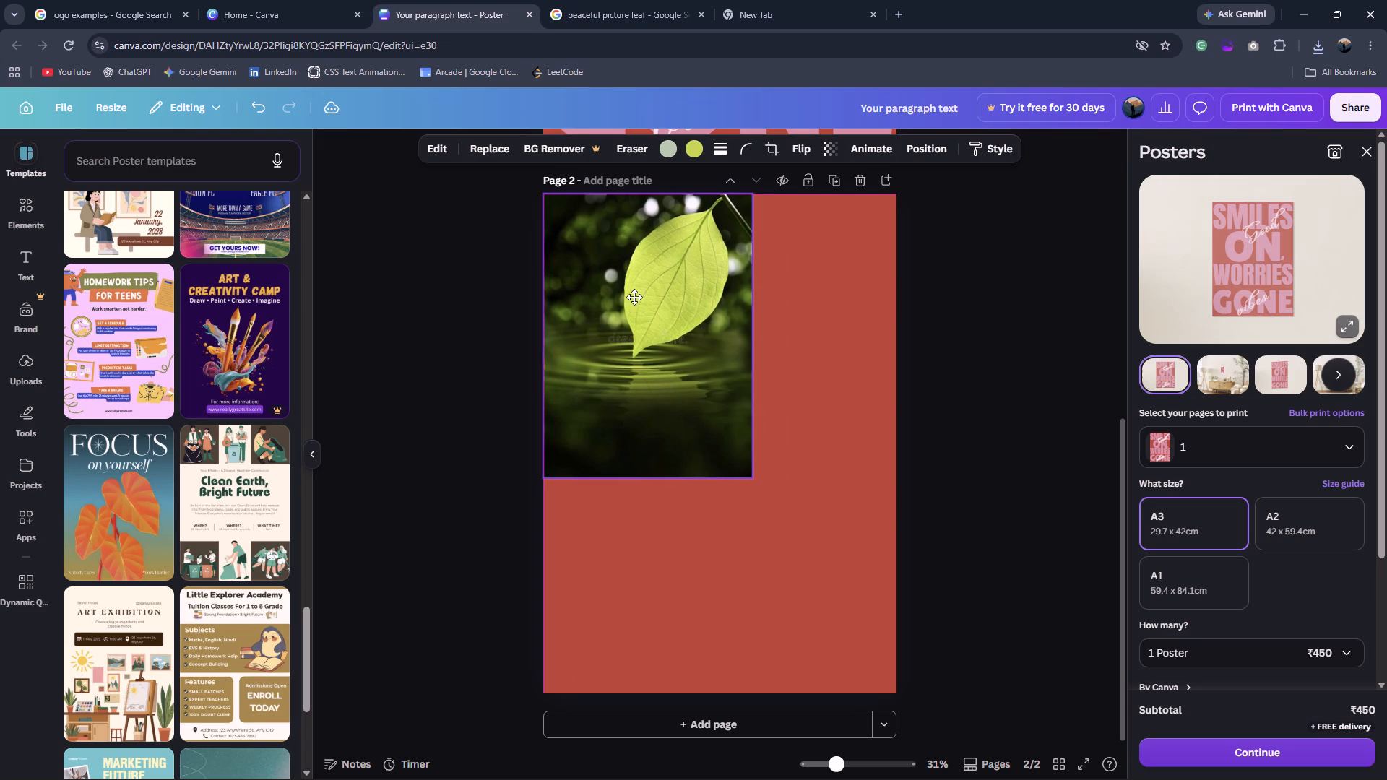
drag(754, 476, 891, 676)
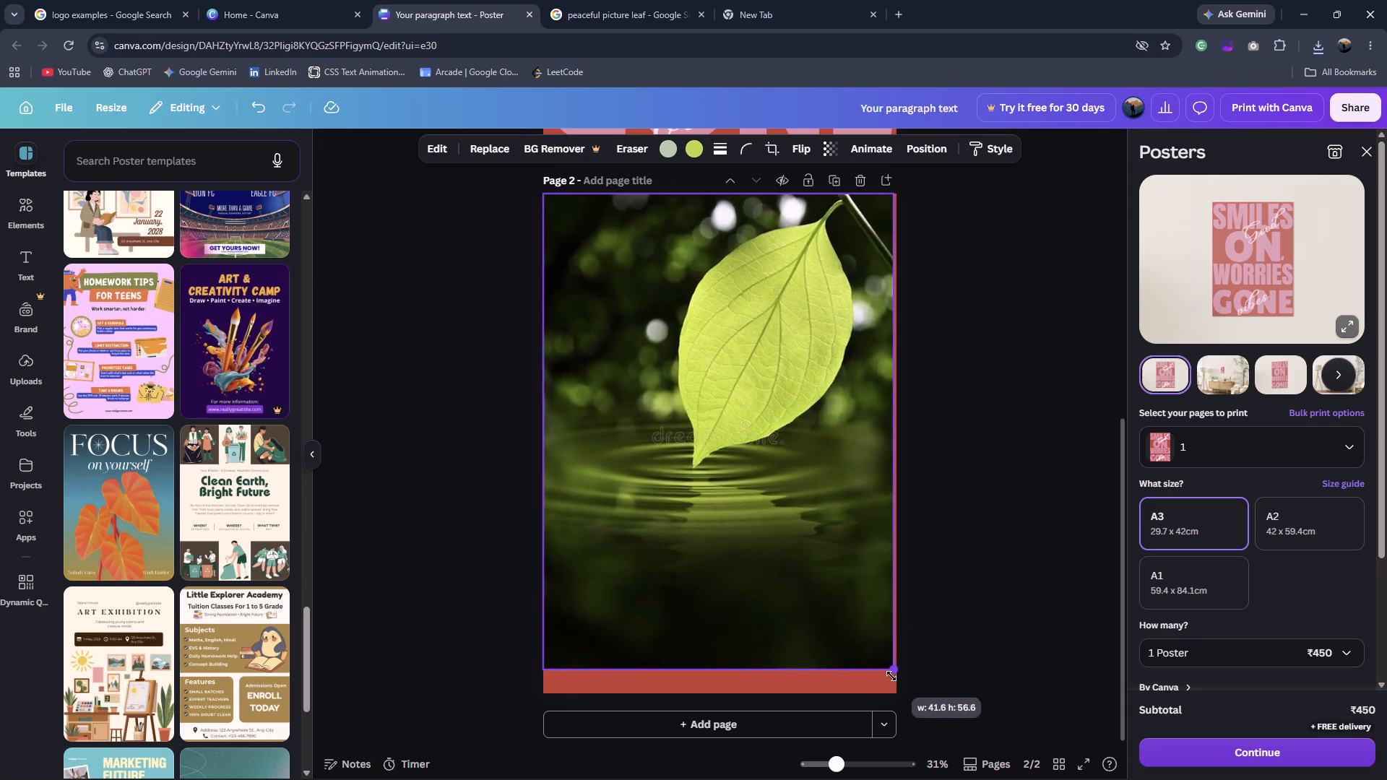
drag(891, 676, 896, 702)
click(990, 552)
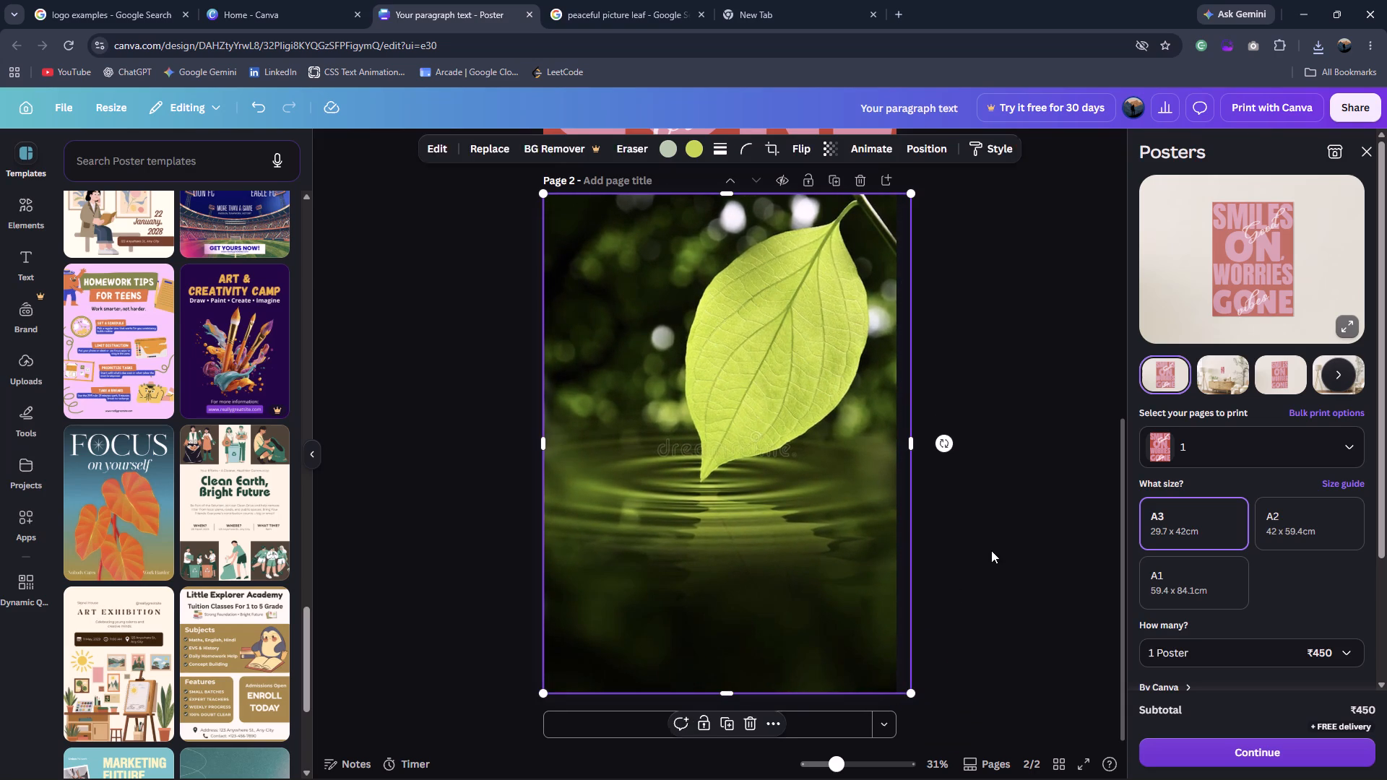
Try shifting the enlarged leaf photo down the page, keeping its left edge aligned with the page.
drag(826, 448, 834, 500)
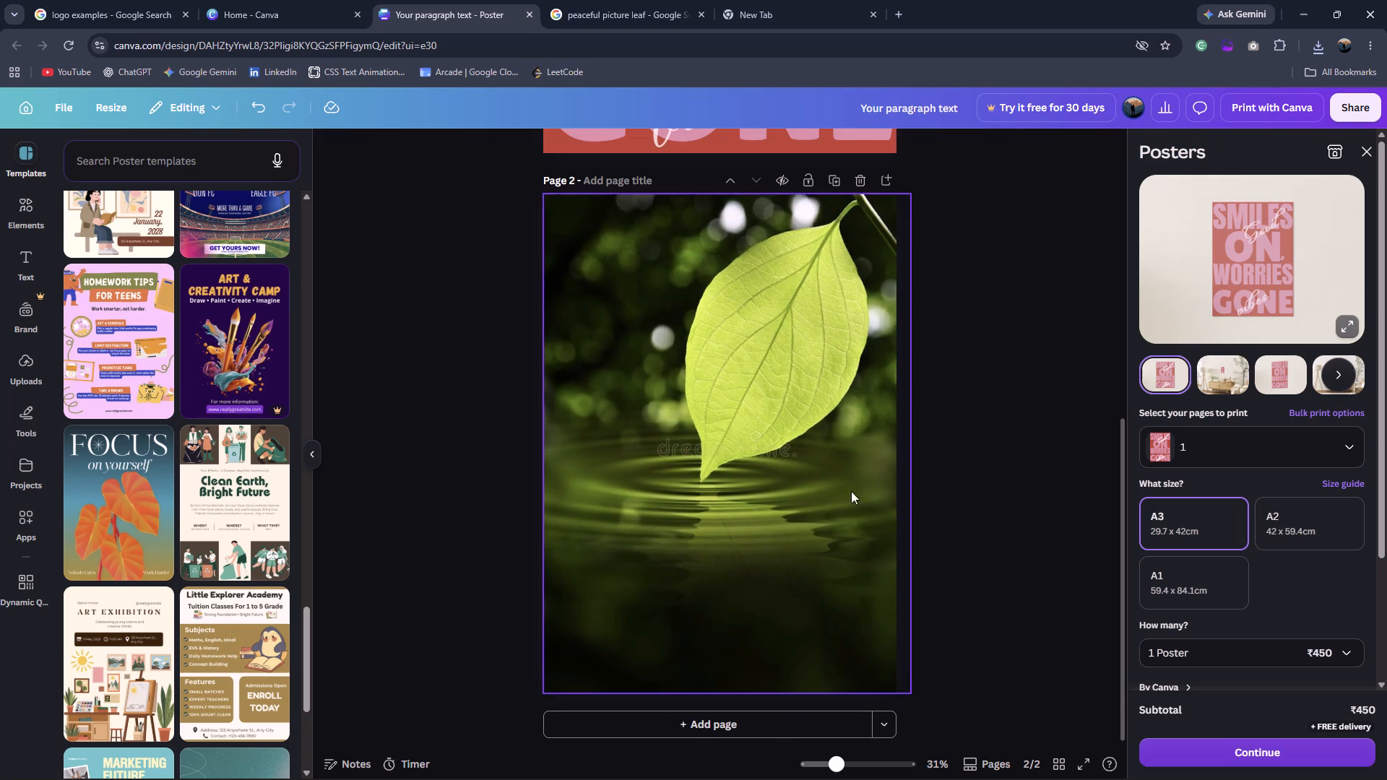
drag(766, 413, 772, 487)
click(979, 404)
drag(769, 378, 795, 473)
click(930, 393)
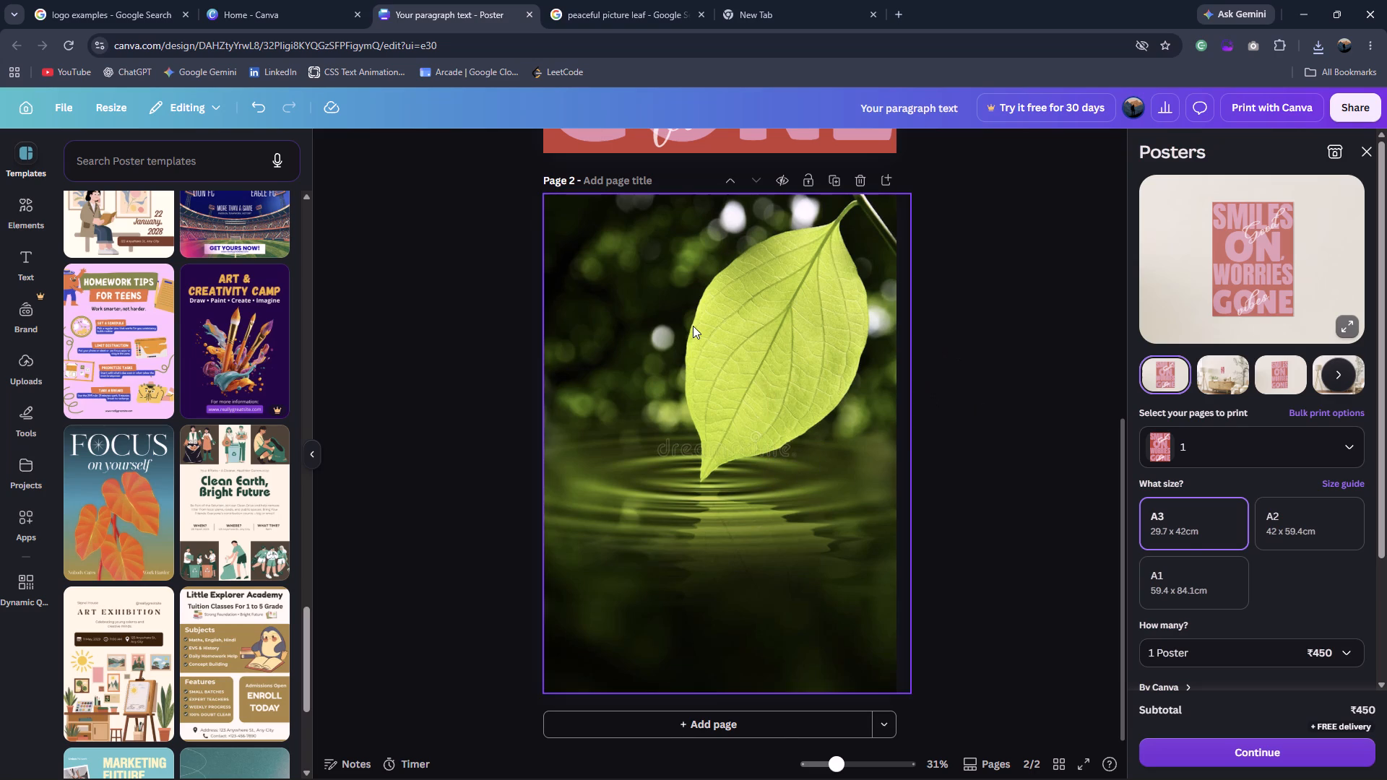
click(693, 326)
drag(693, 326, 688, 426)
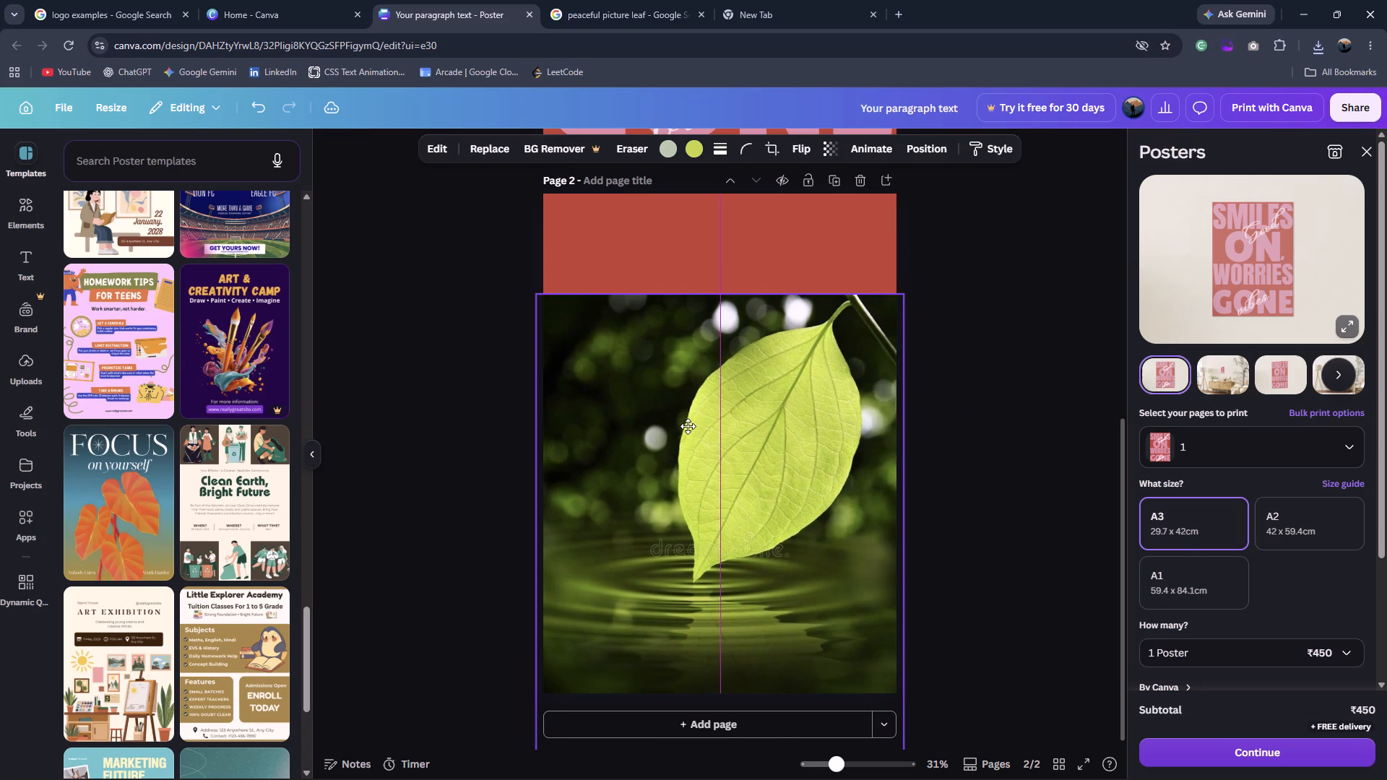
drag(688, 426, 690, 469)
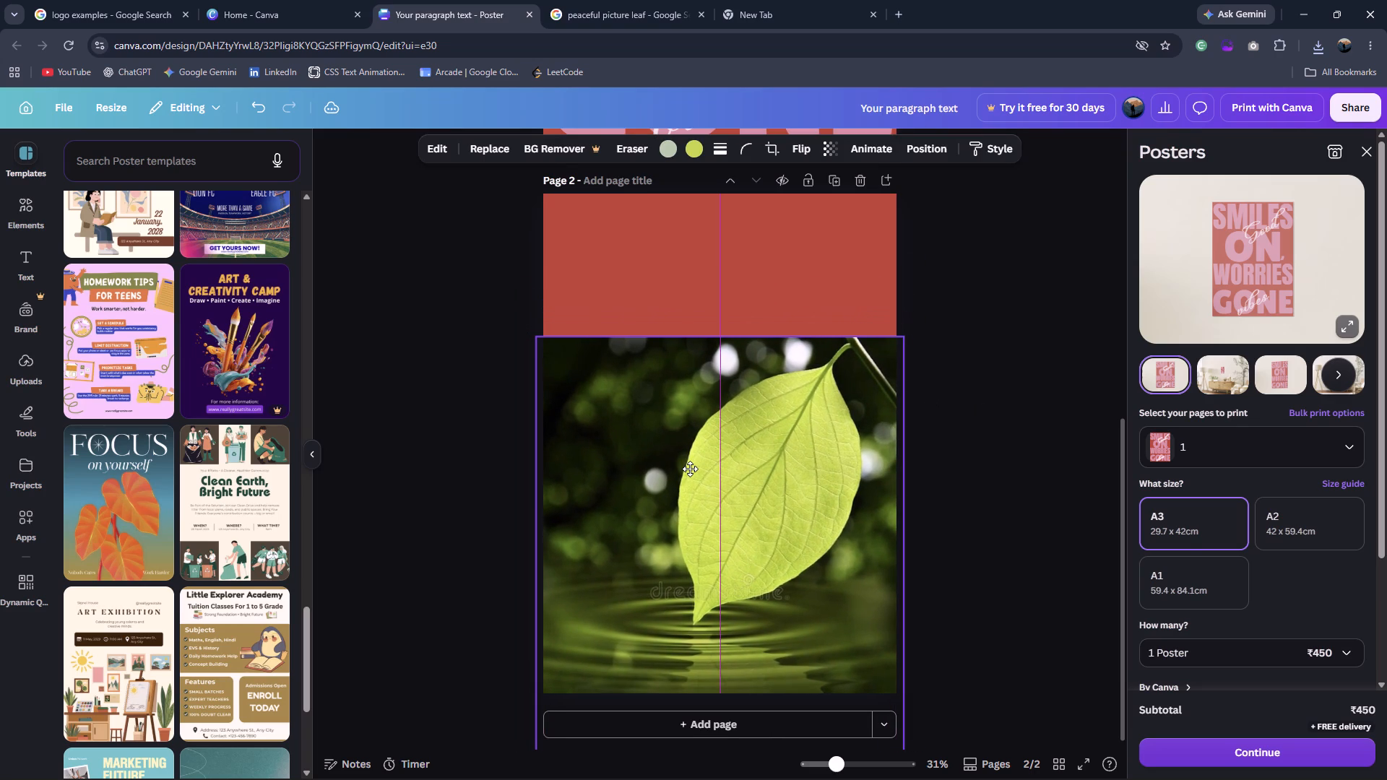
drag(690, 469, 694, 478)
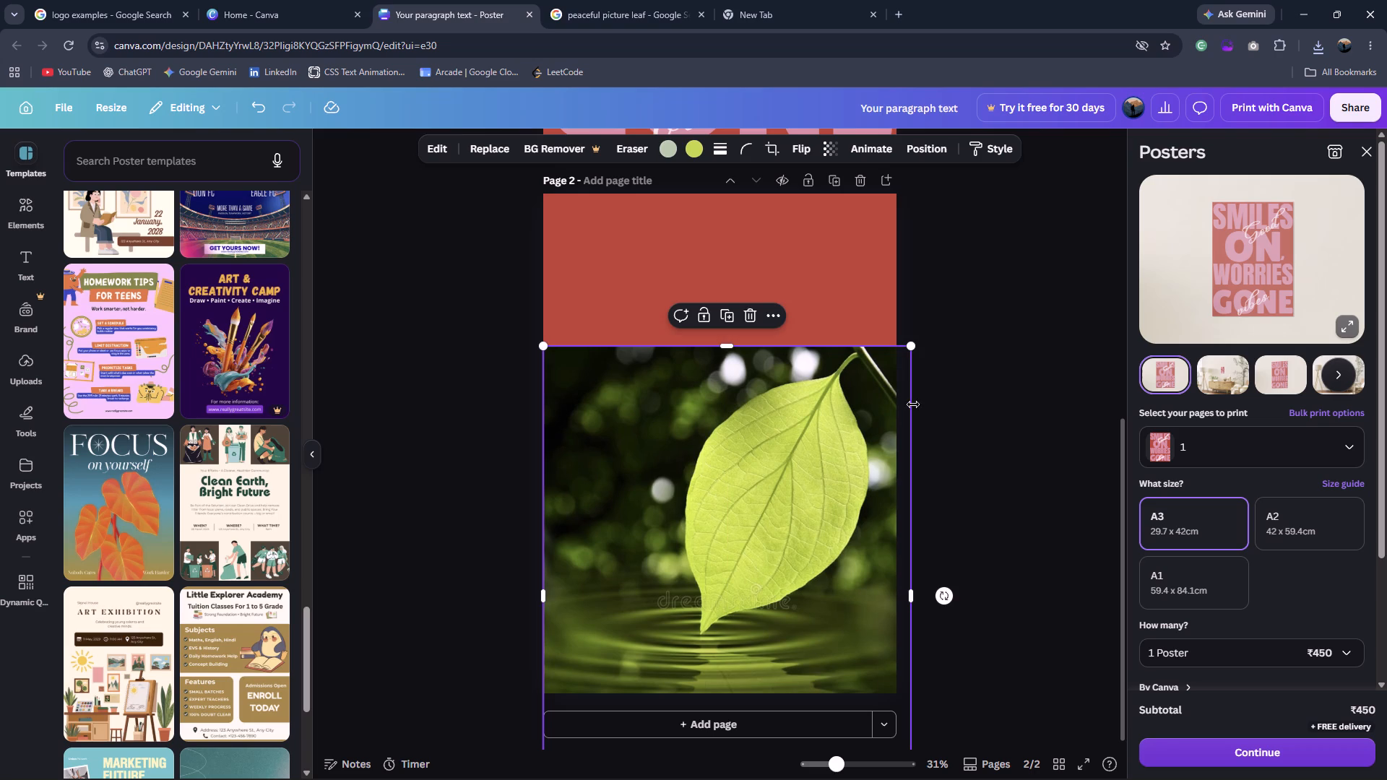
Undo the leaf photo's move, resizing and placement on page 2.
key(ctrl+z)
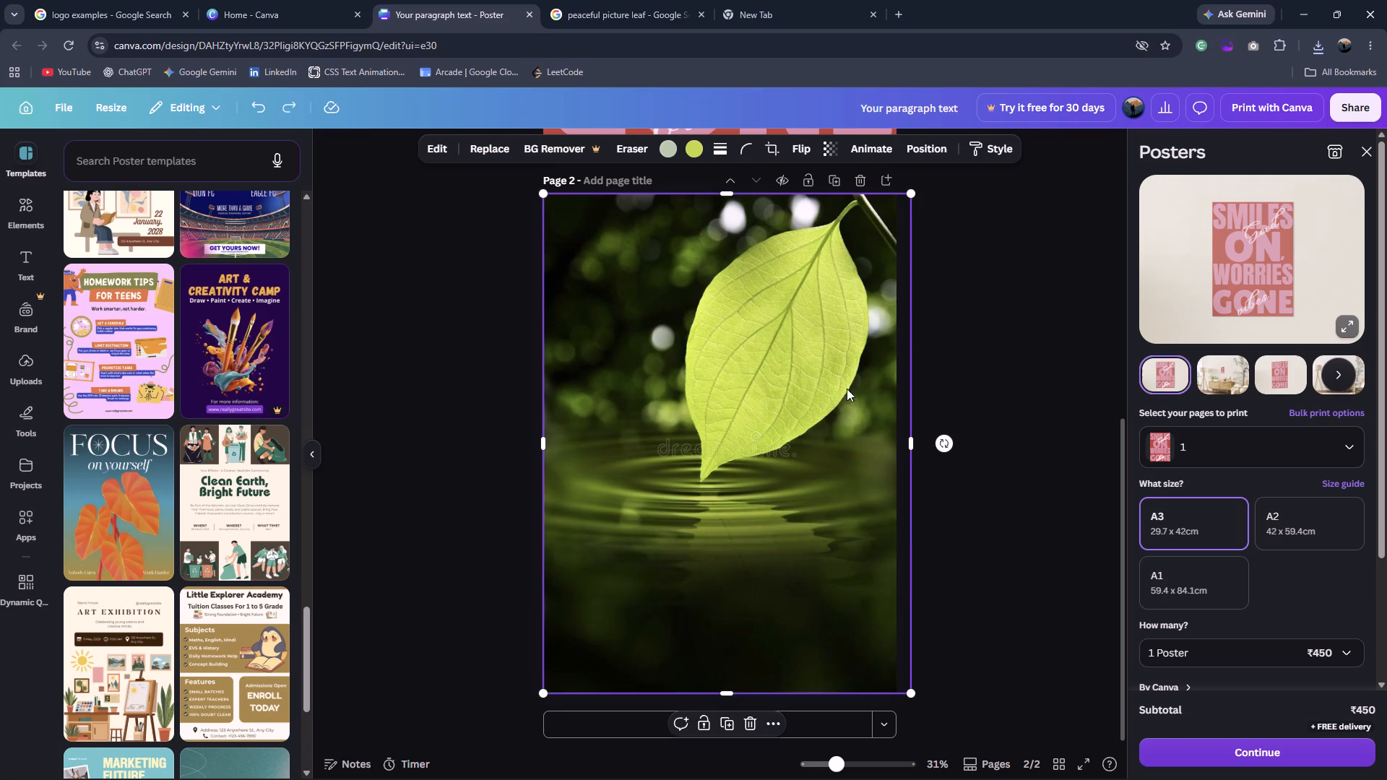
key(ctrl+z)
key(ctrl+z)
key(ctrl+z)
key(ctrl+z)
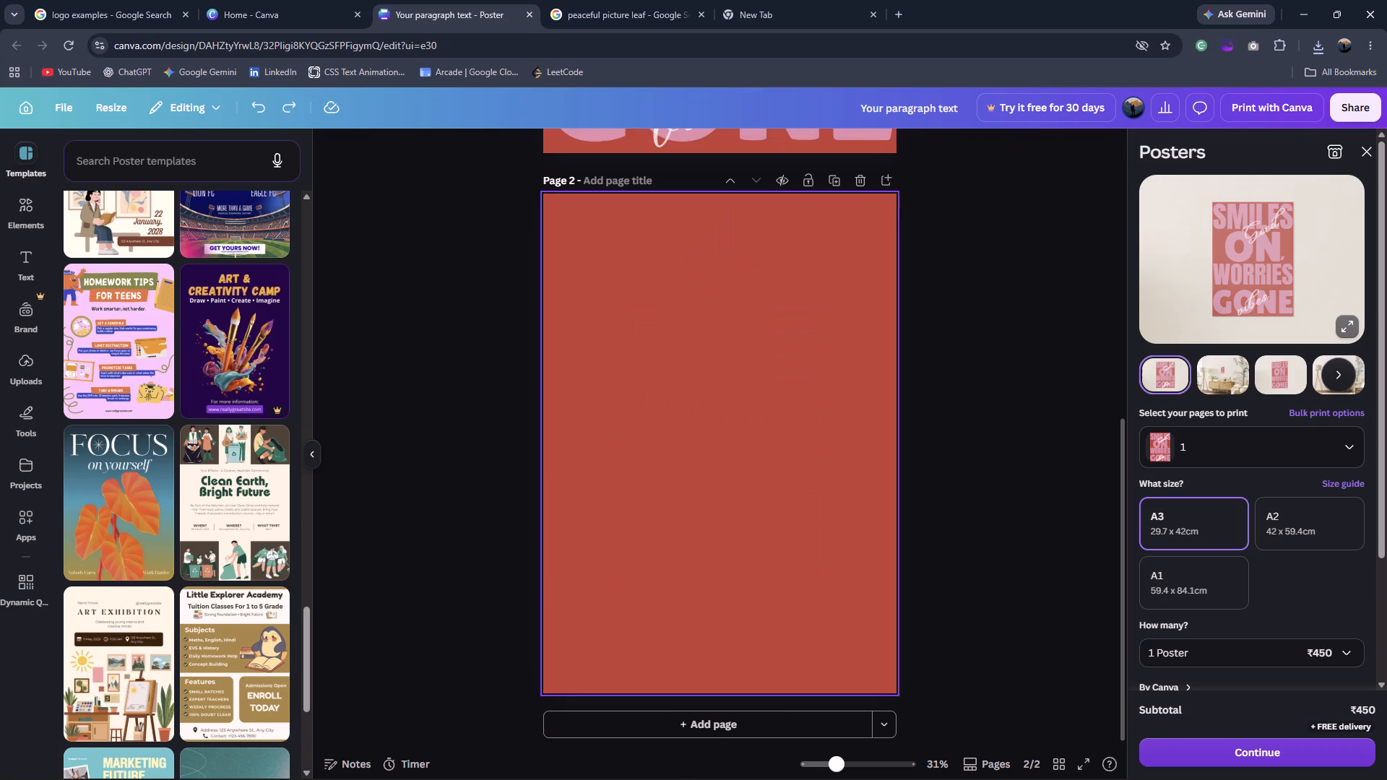
Search the web for bgremover in the empty browser tab.
click(805, 0)
text(bg)
text(re)
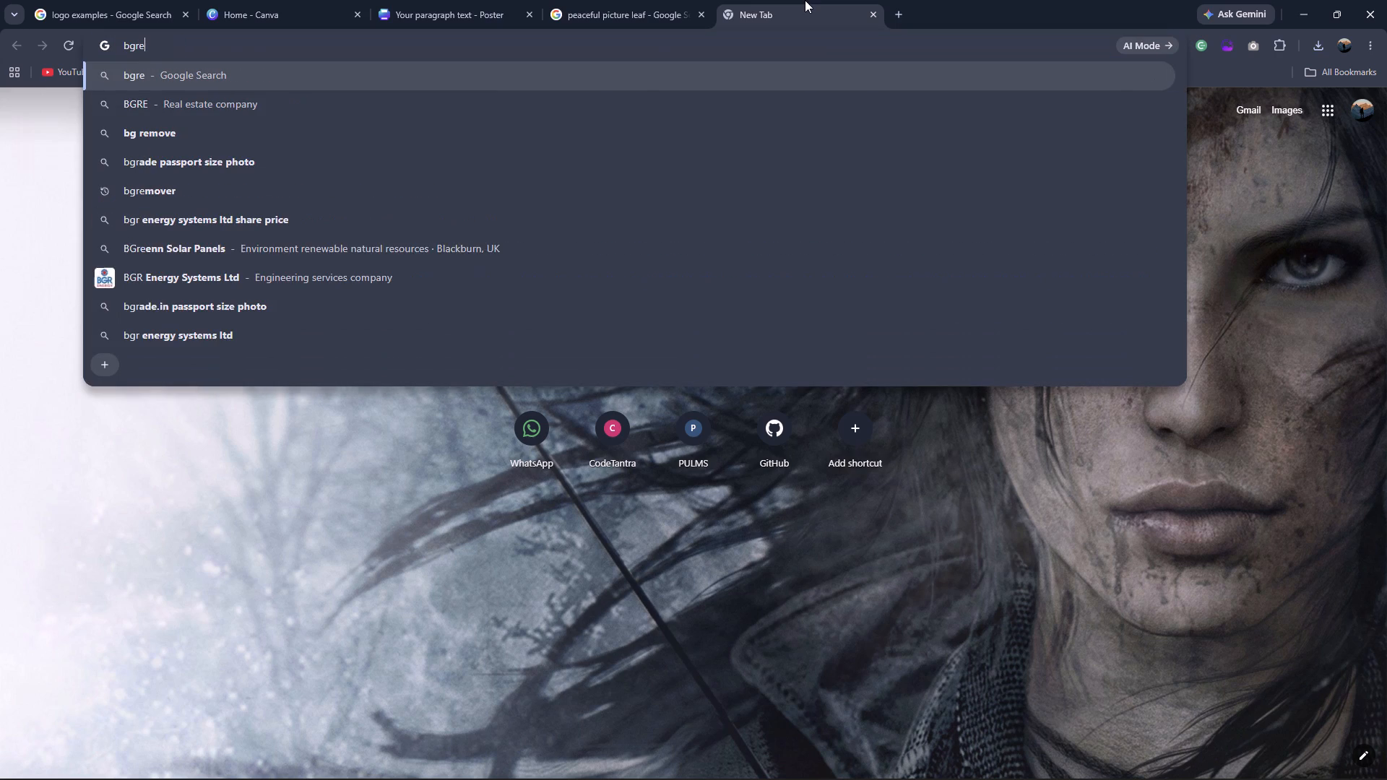
text(mover)
key(Return)
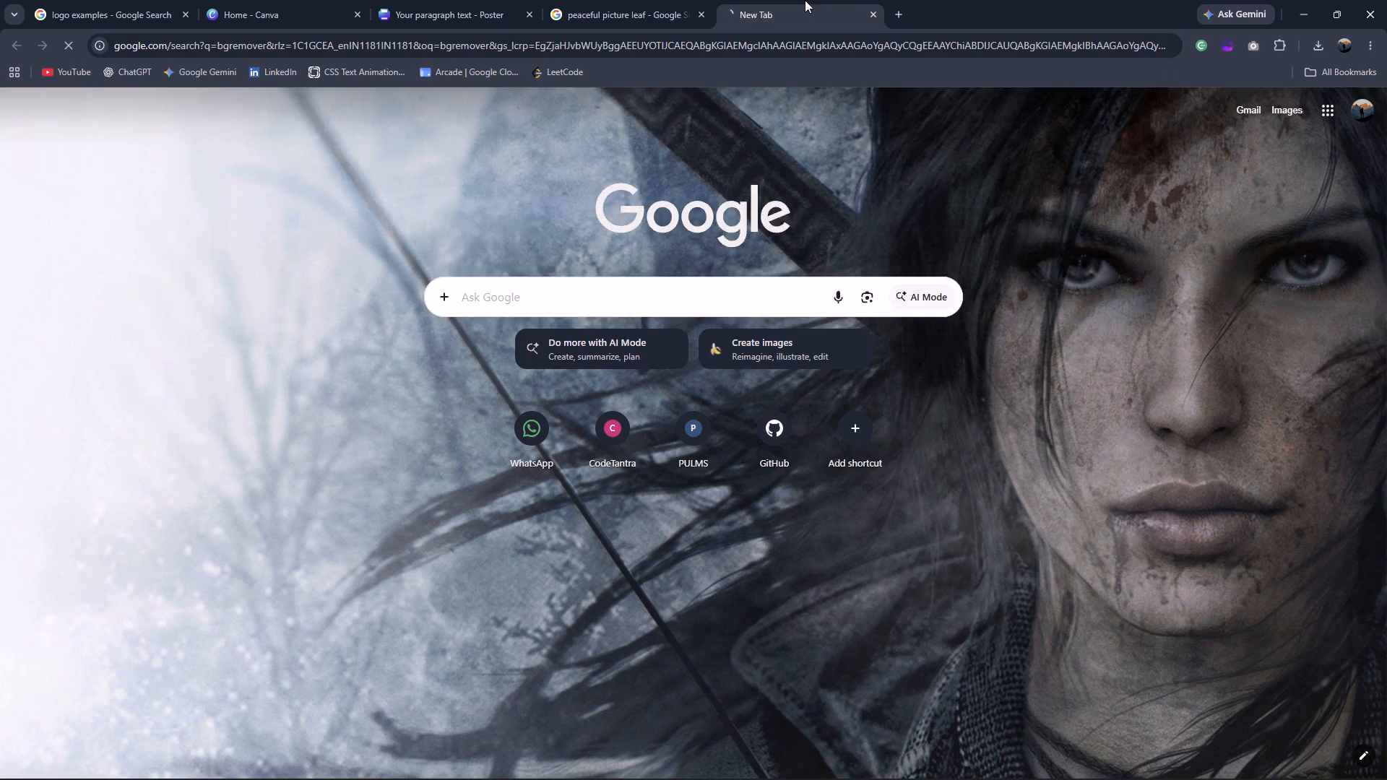
Open the remove.bg site and upload the leaf-touching-water-19653970 image for background removal.
click(460, 301)
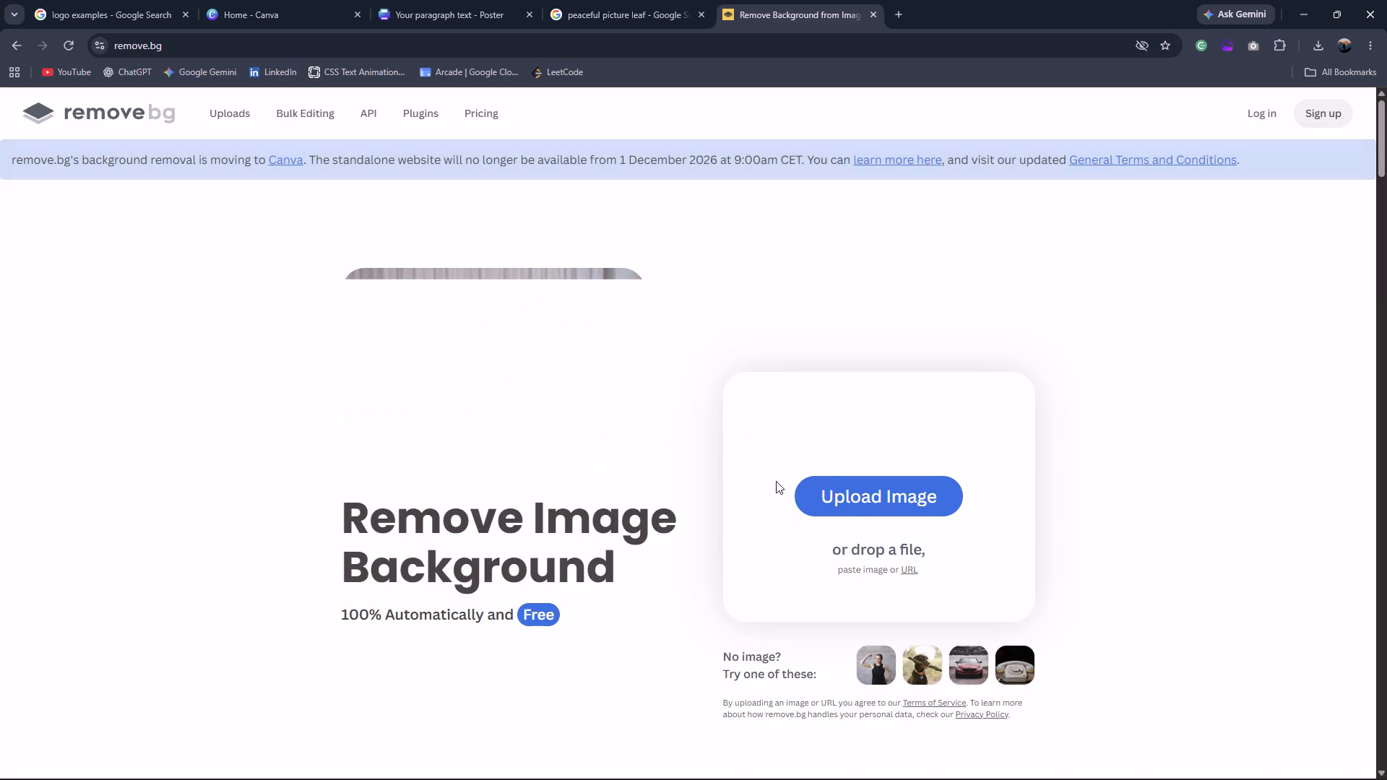
click(847, 483)
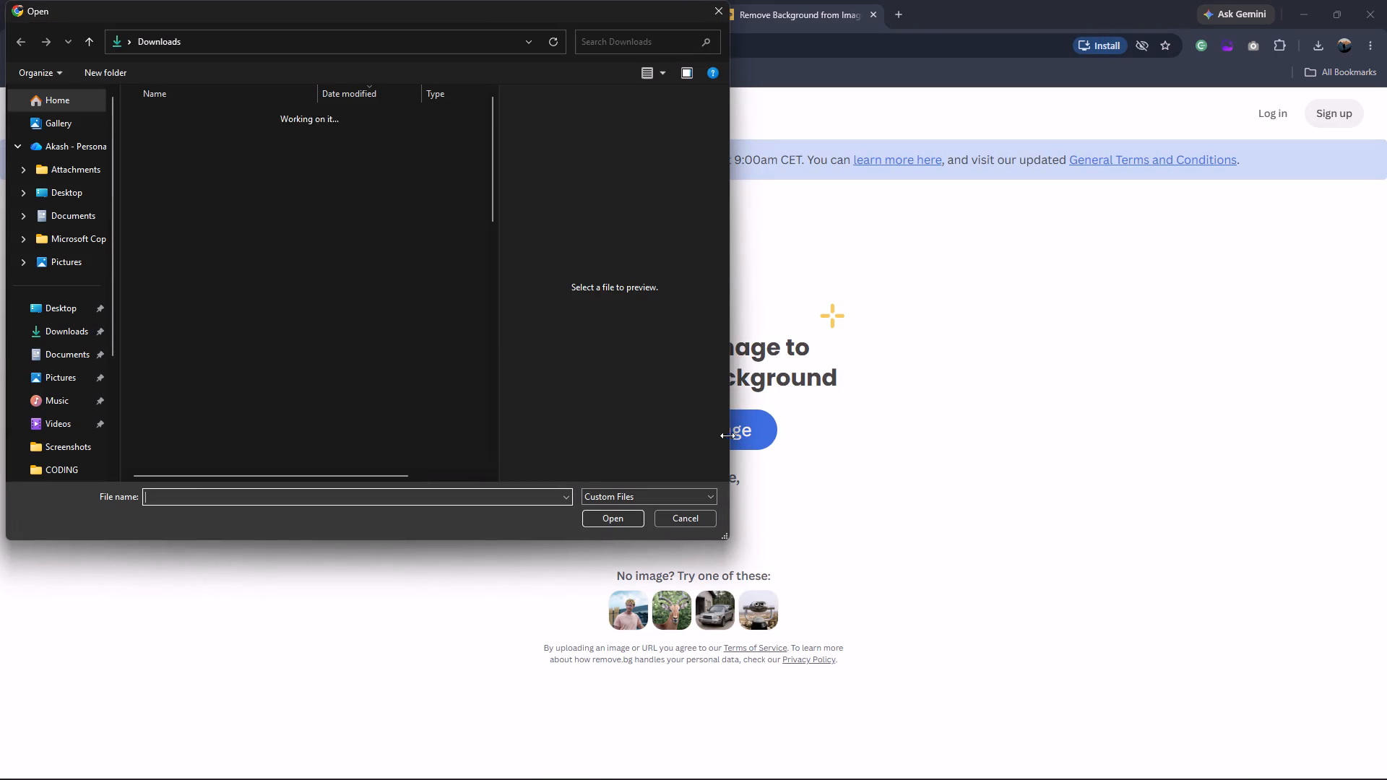
click(279, 143)
key(Return)
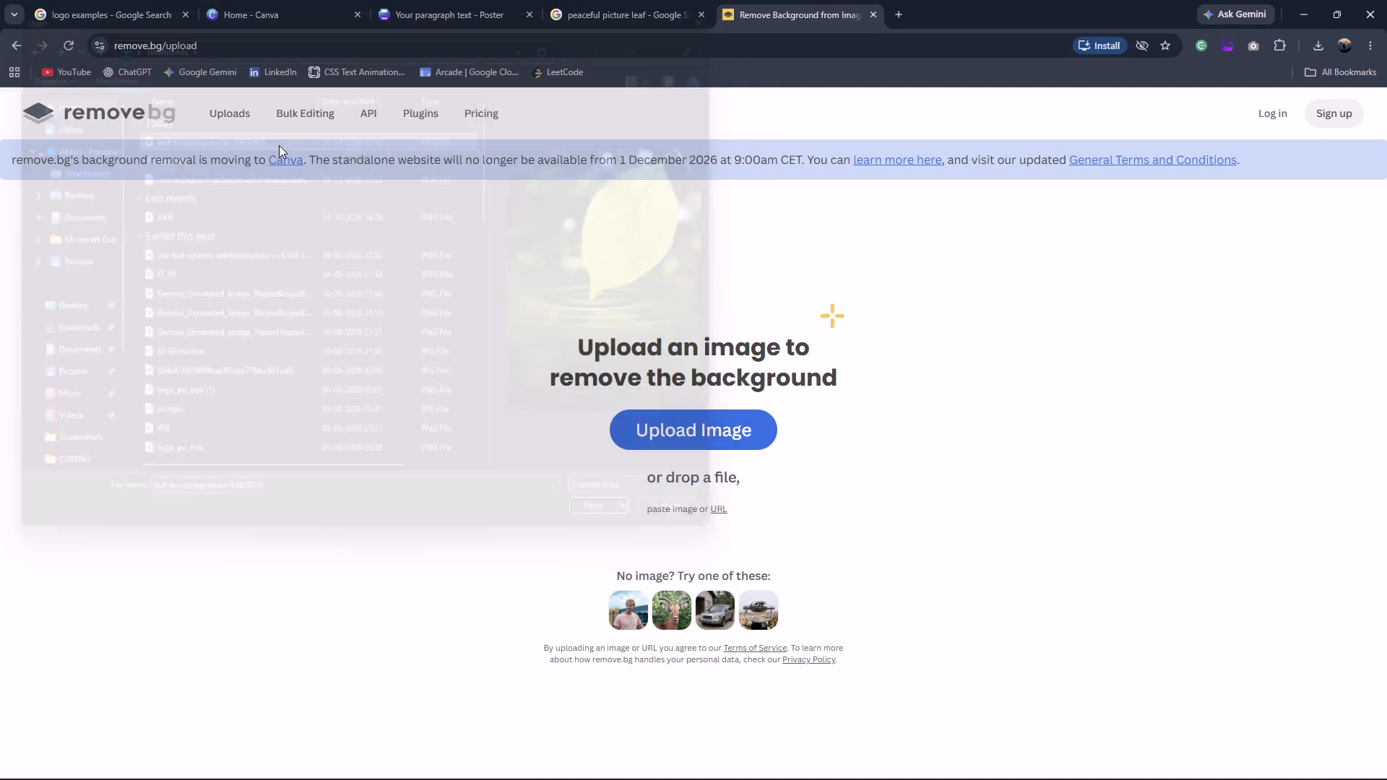
Download the free 428 x 582 preview of the leaf image with its background removed.
scroll(279, 145, up, 1)
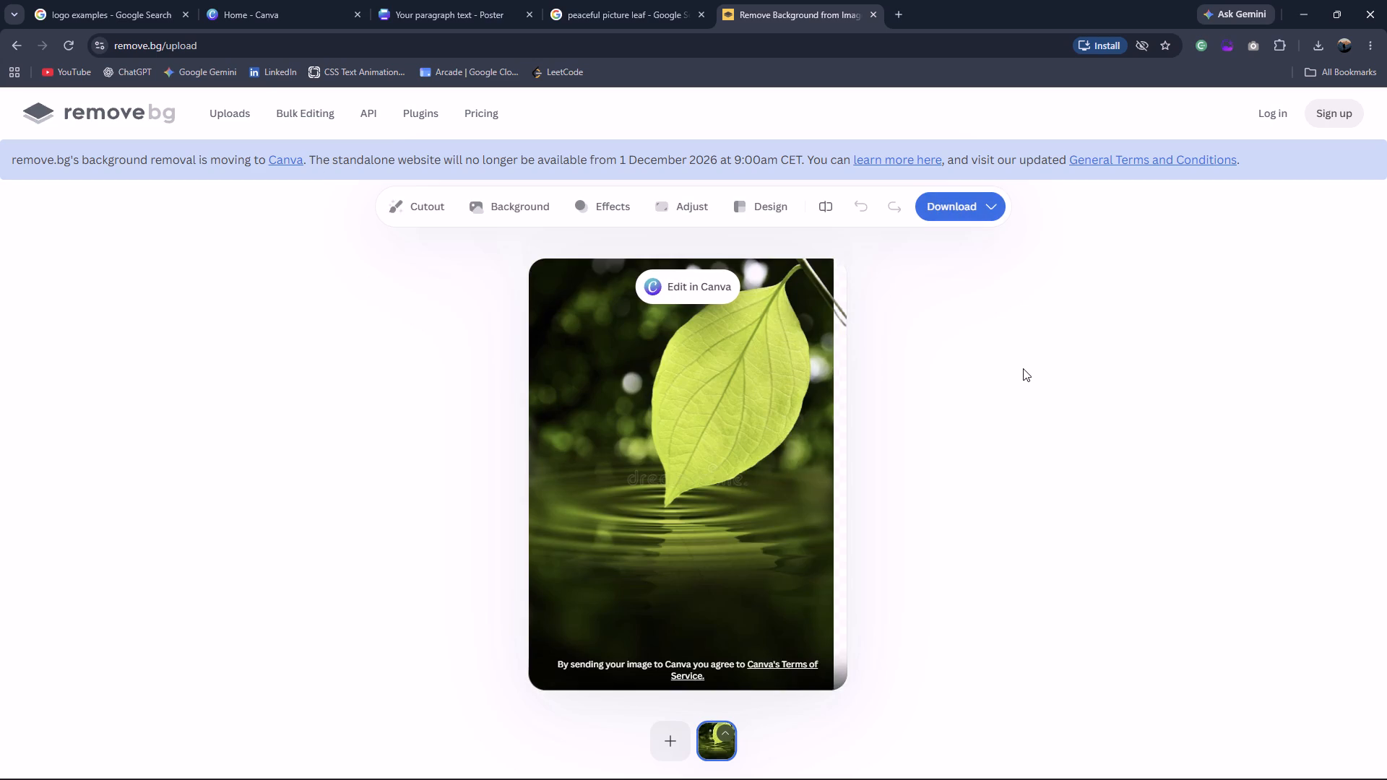
click(926, 212)
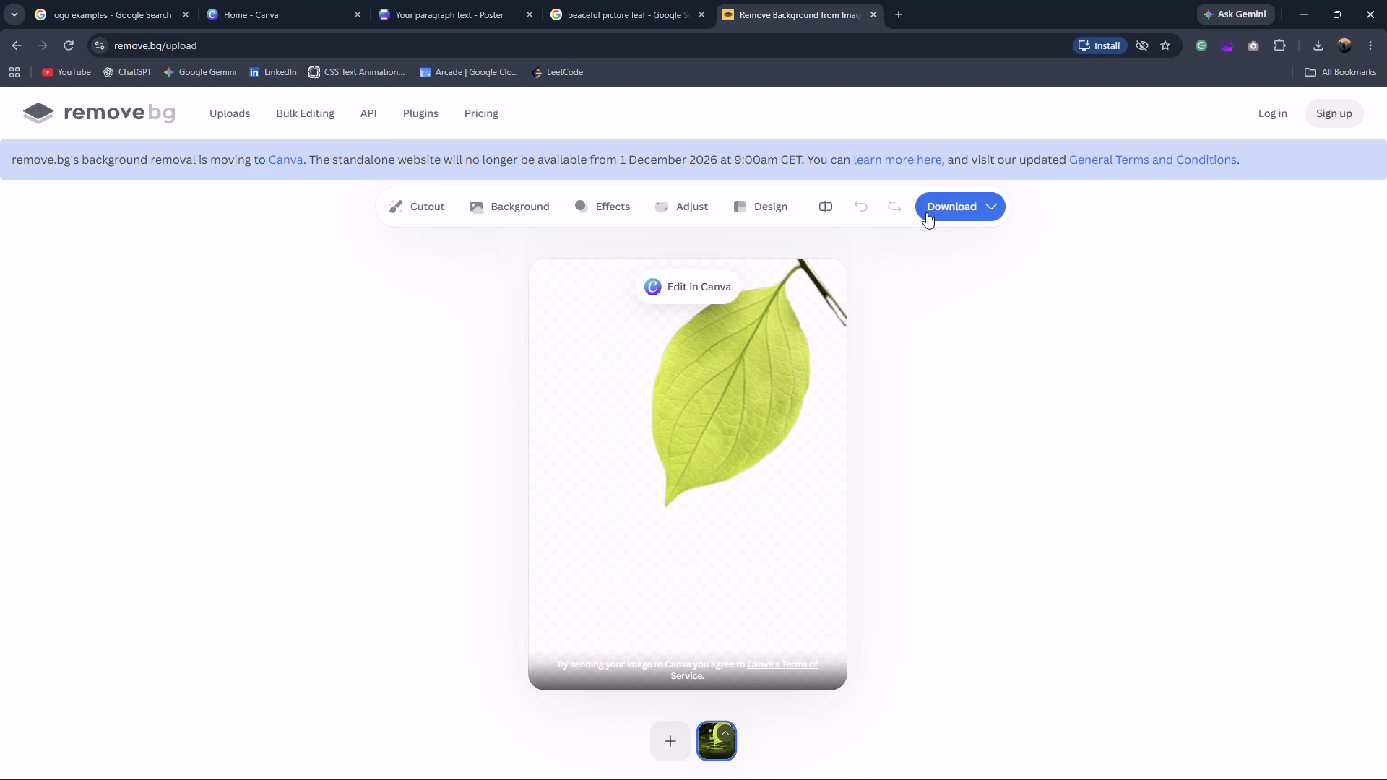
click(914, 250)
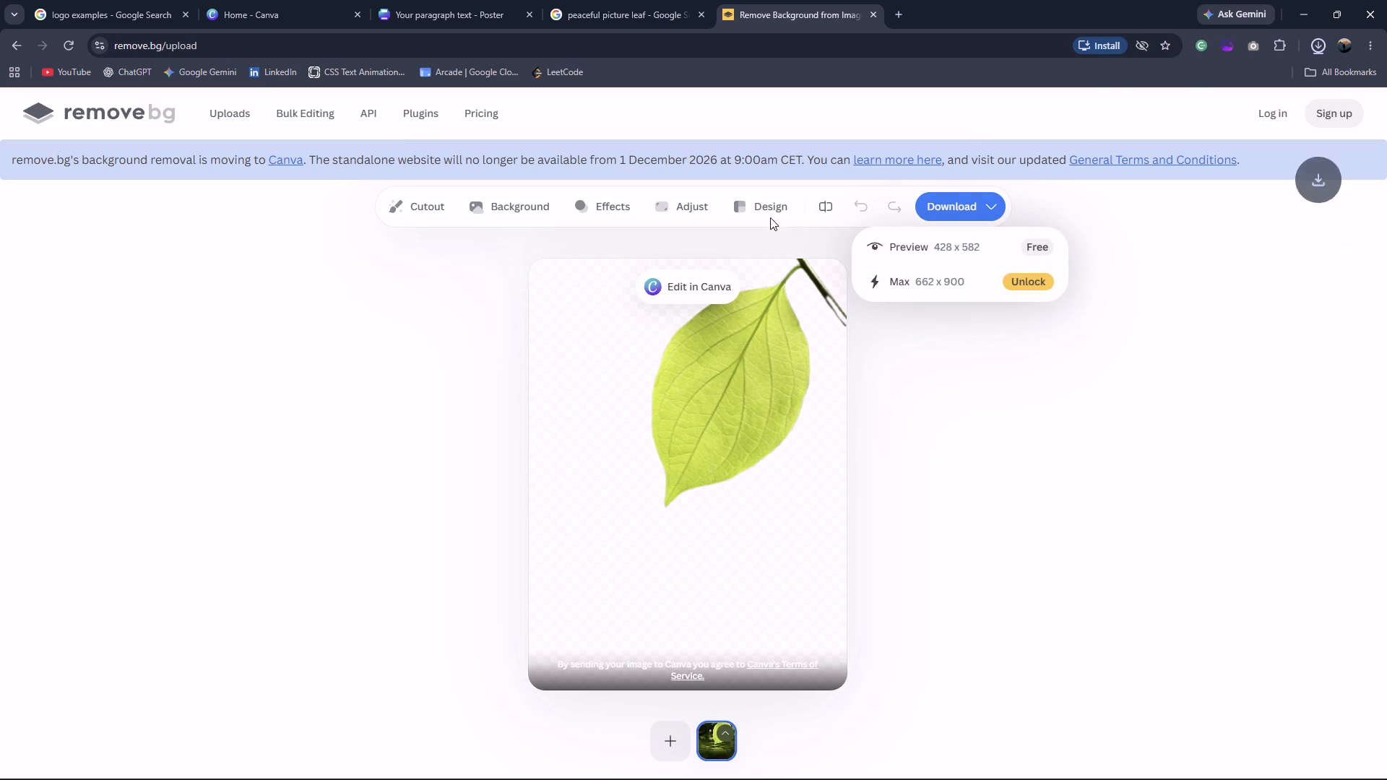
Switch to the Canva poster and upload the leaf-touching-water-19653970-removebg-preview file.
click(386, 4)
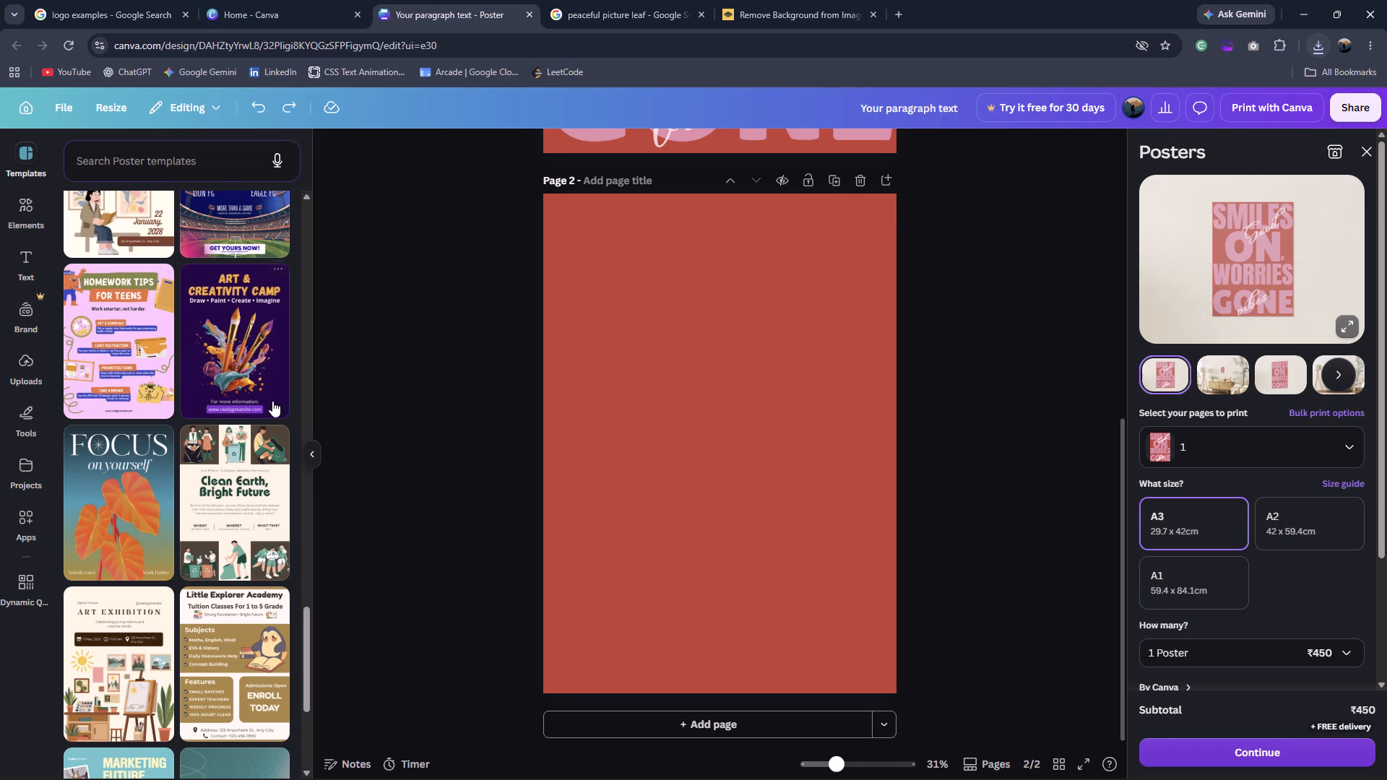
click(18, 351)
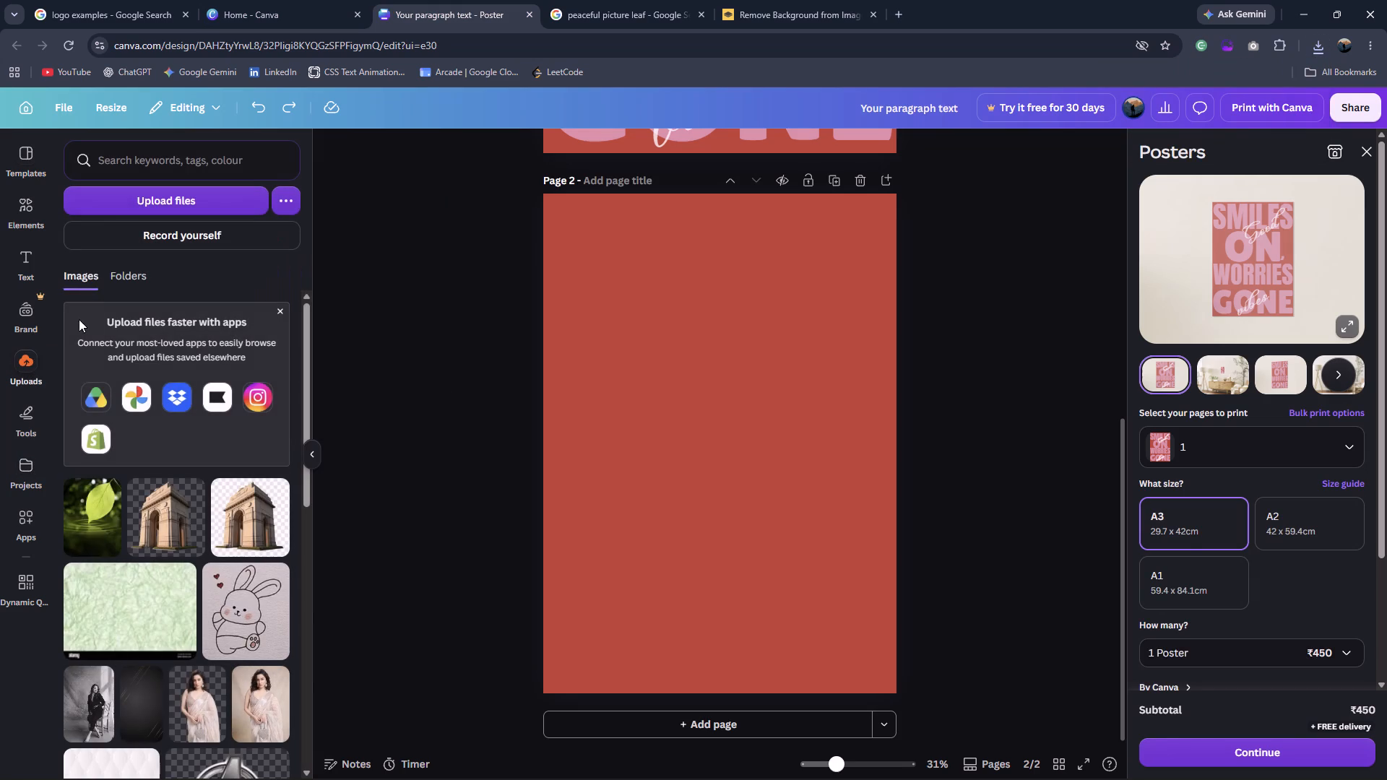
click(166, 194)
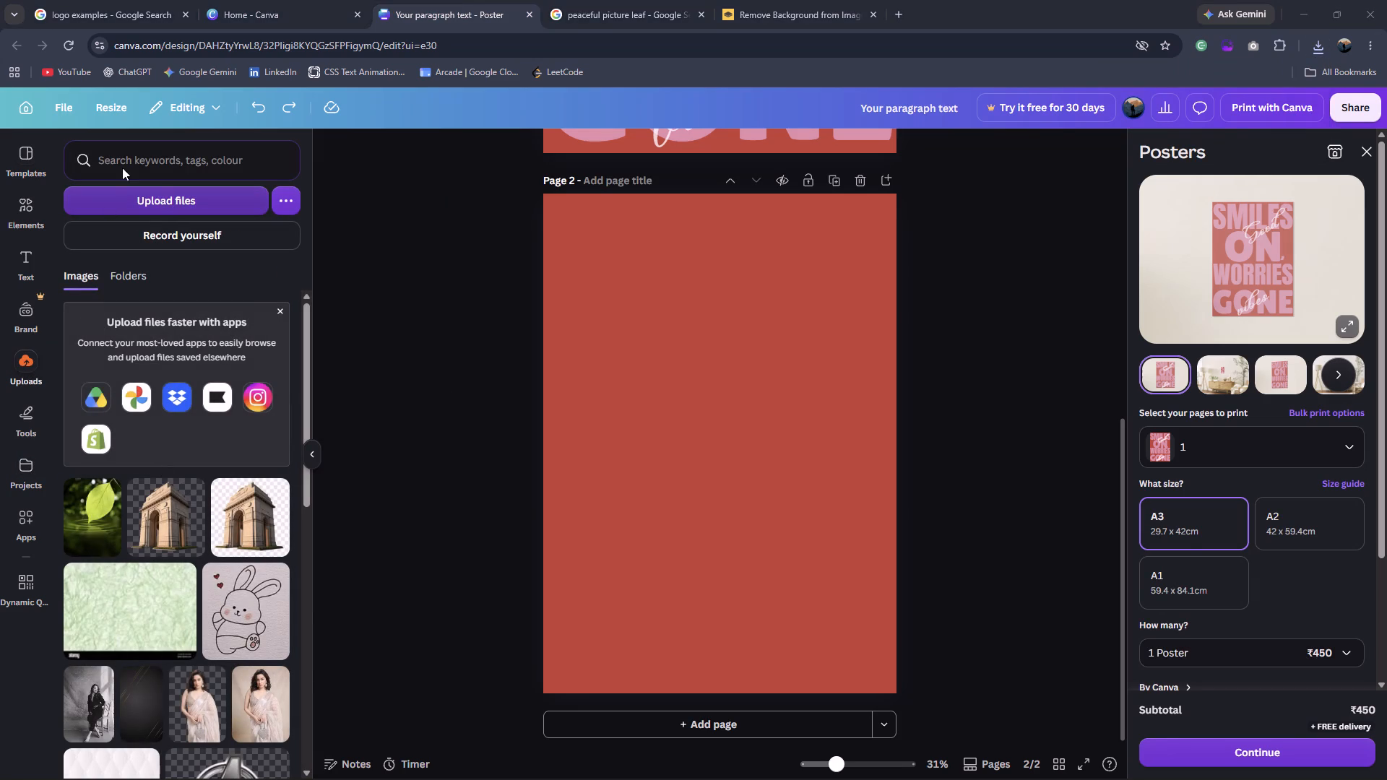
click(183, 134)
click(591, 523)
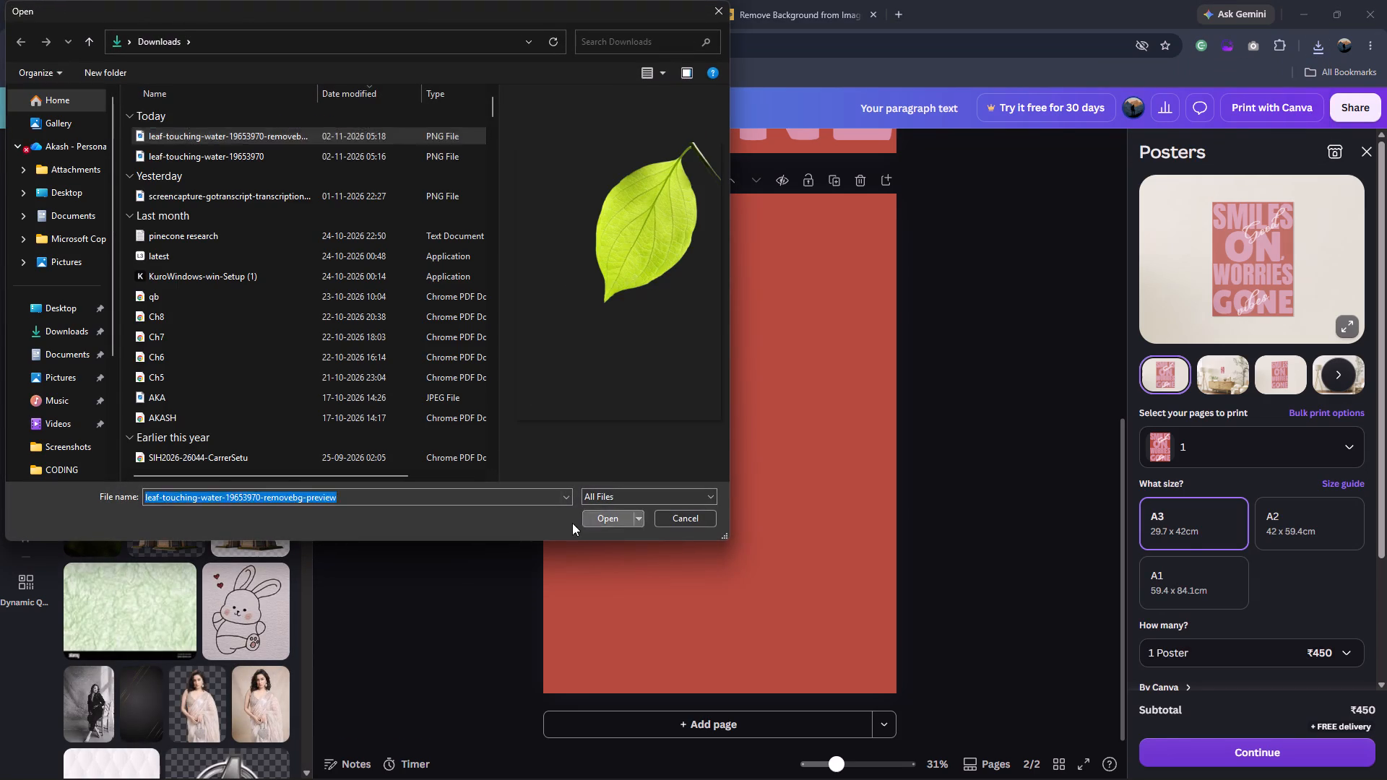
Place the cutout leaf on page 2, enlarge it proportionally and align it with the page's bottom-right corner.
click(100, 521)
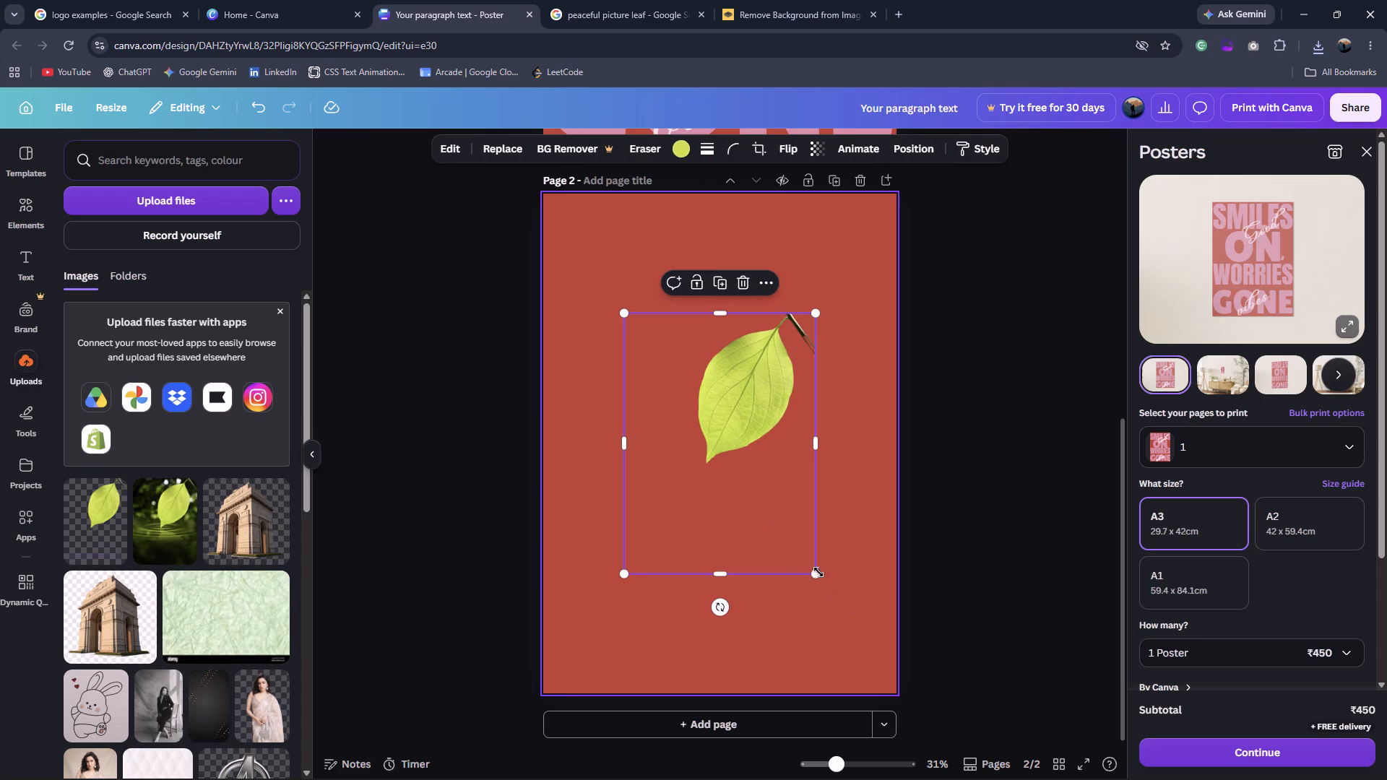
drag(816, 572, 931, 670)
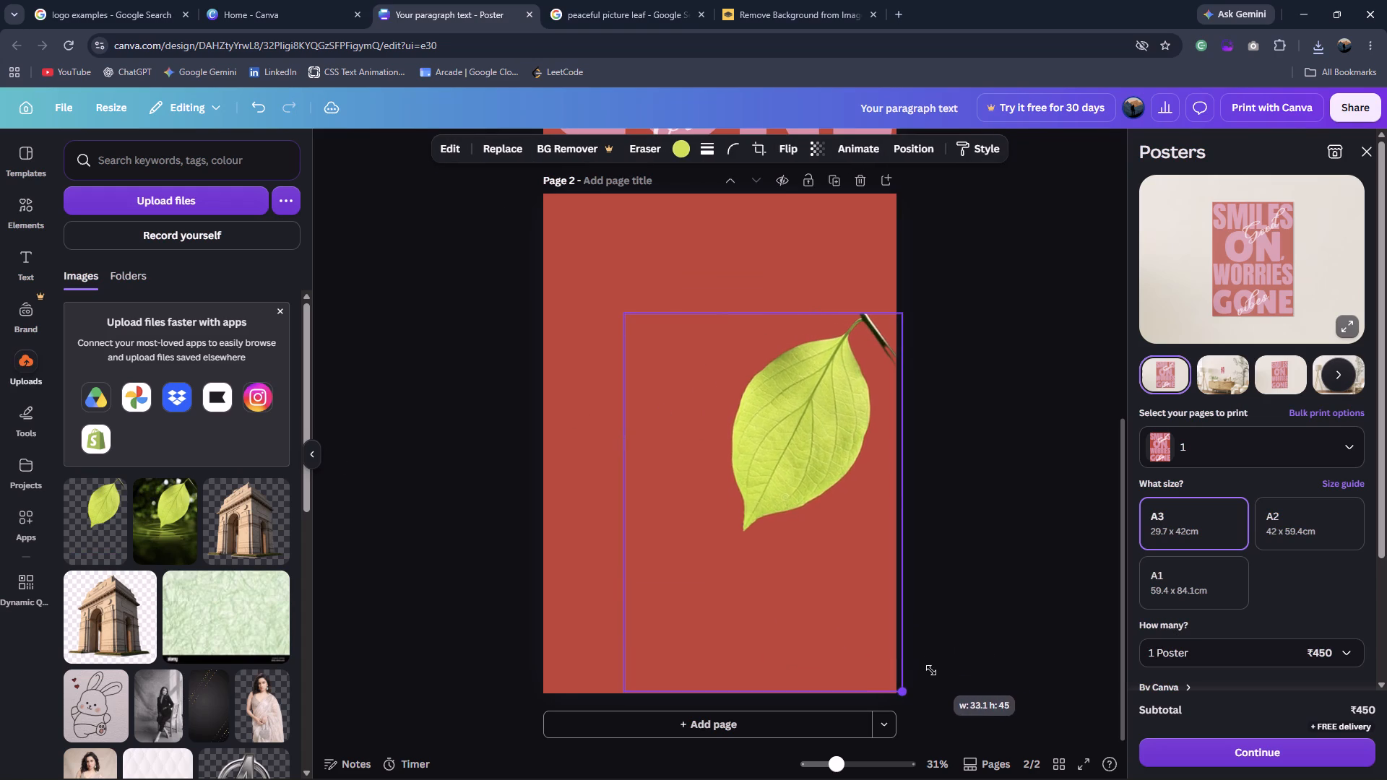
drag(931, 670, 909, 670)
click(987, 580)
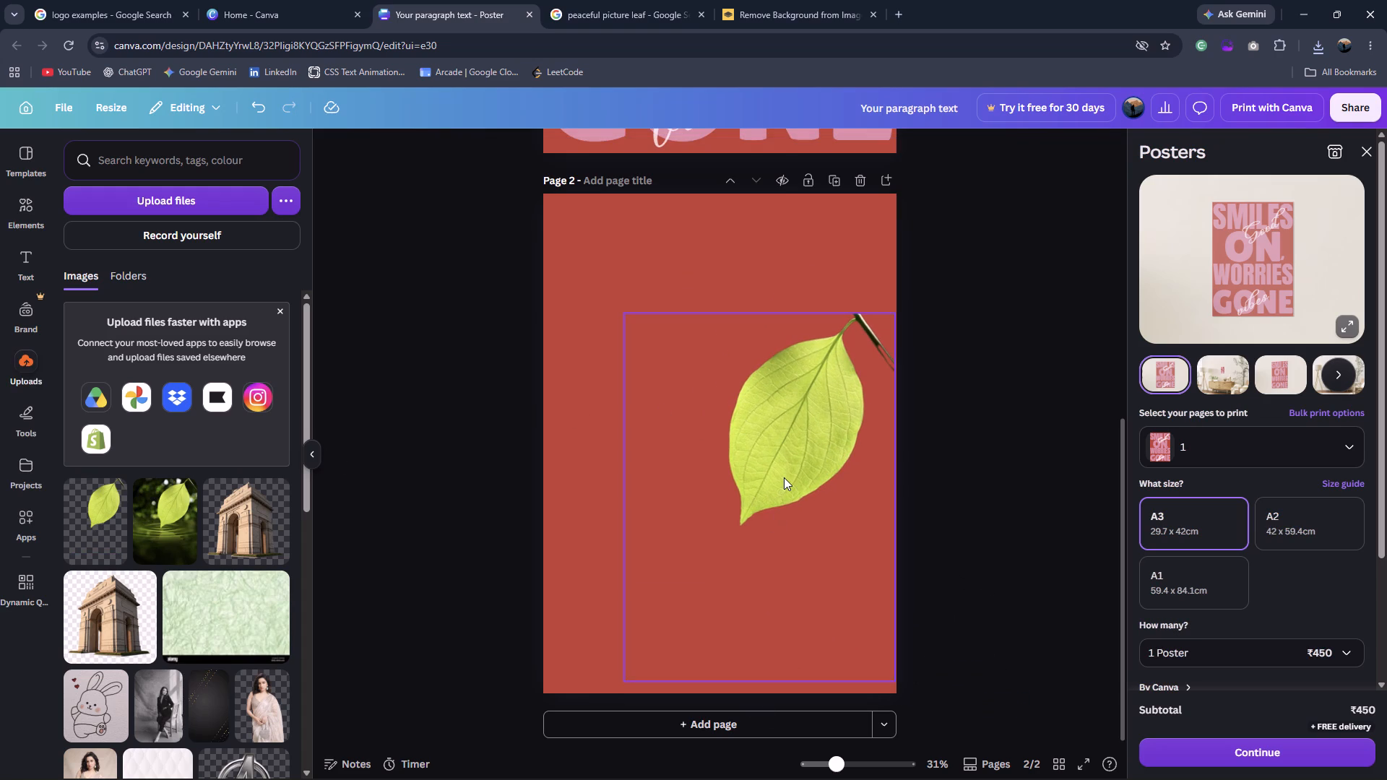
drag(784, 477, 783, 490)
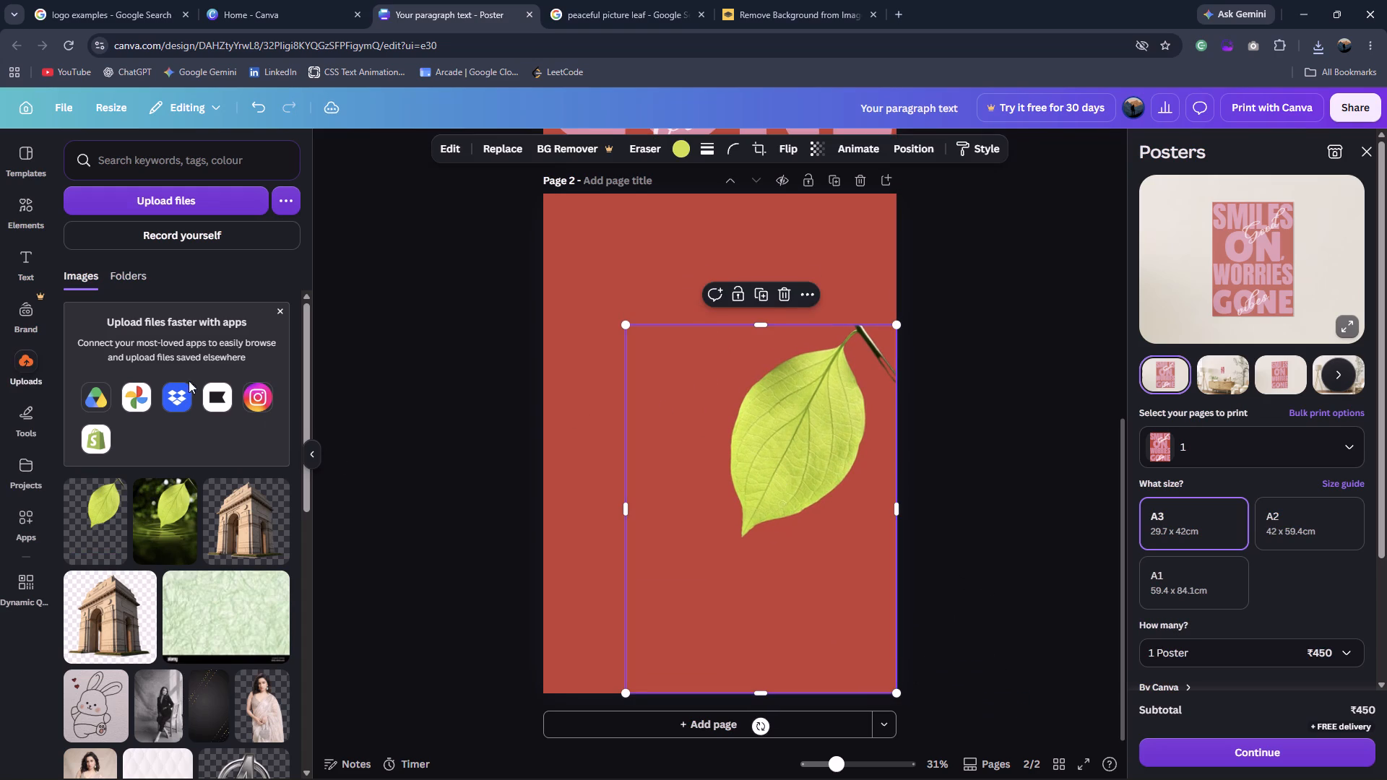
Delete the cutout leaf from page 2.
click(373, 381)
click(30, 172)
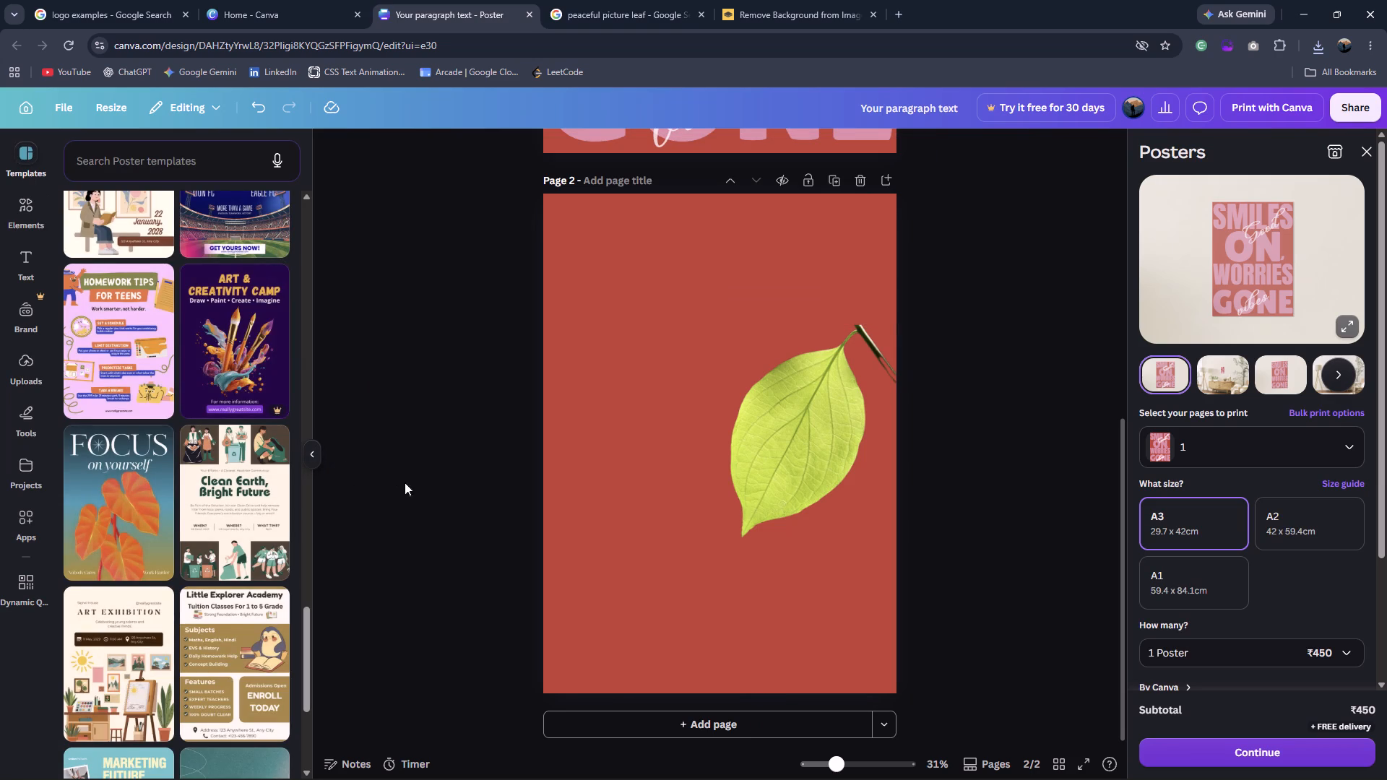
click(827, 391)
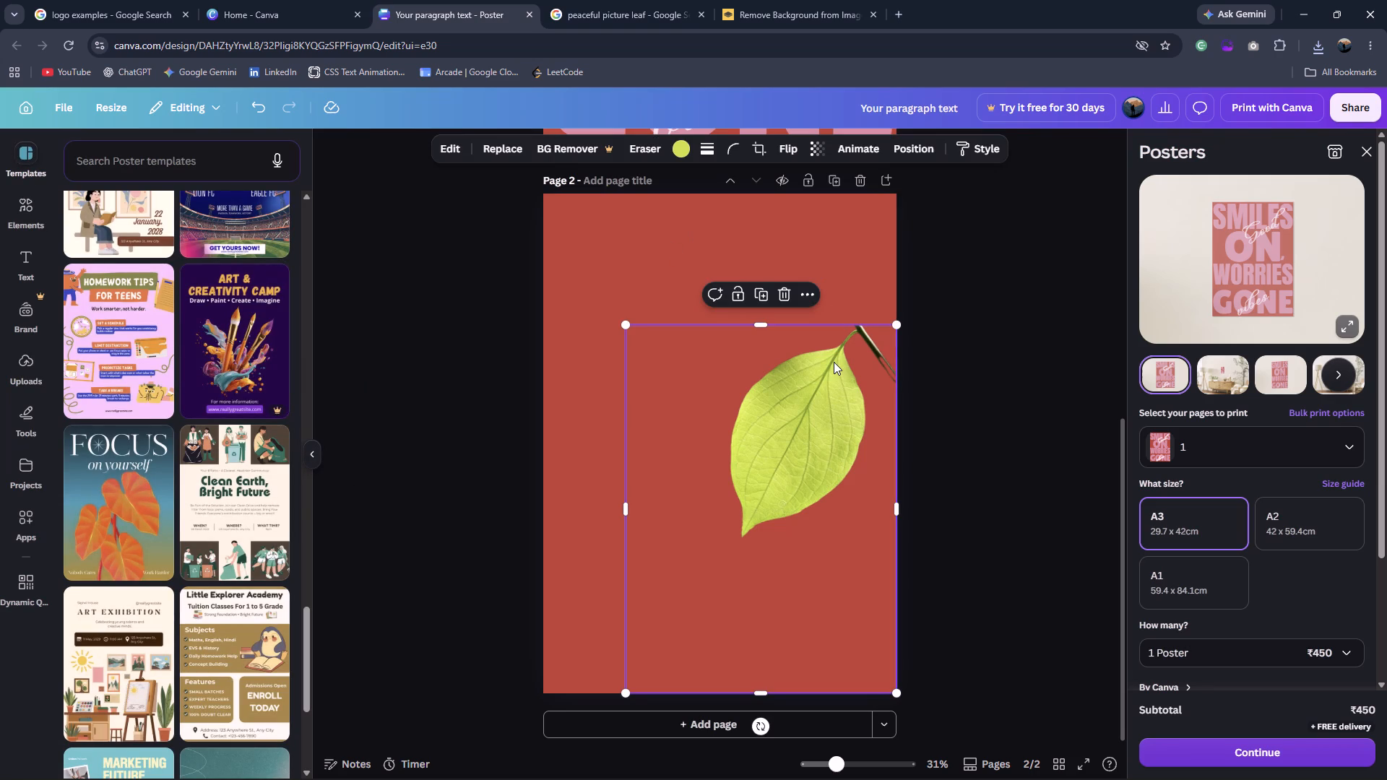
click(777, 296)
Return to the peaceful leaf image results and save the dark aesthetic wallpaper of a dewy leaf as a PNG.
click(587, 0)
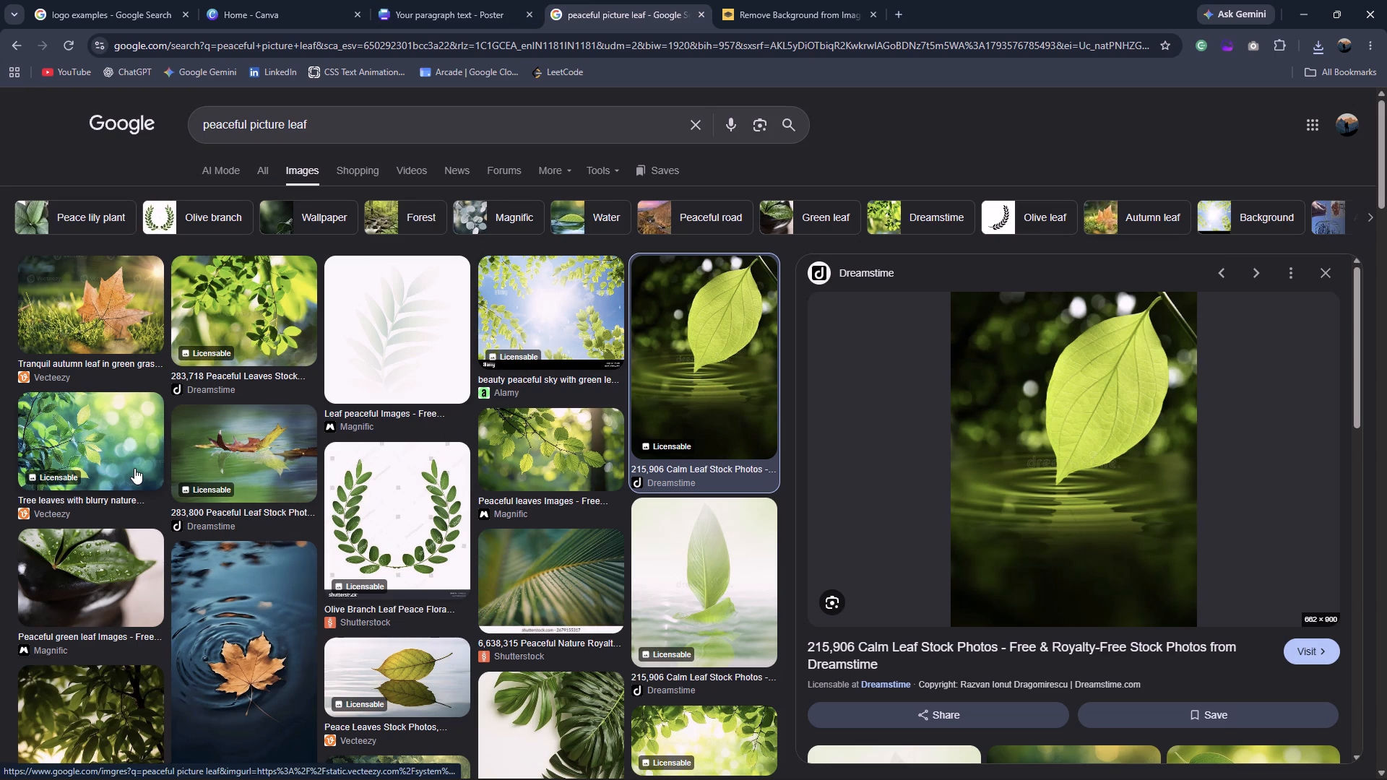
scroll(134, 468, down, 3)
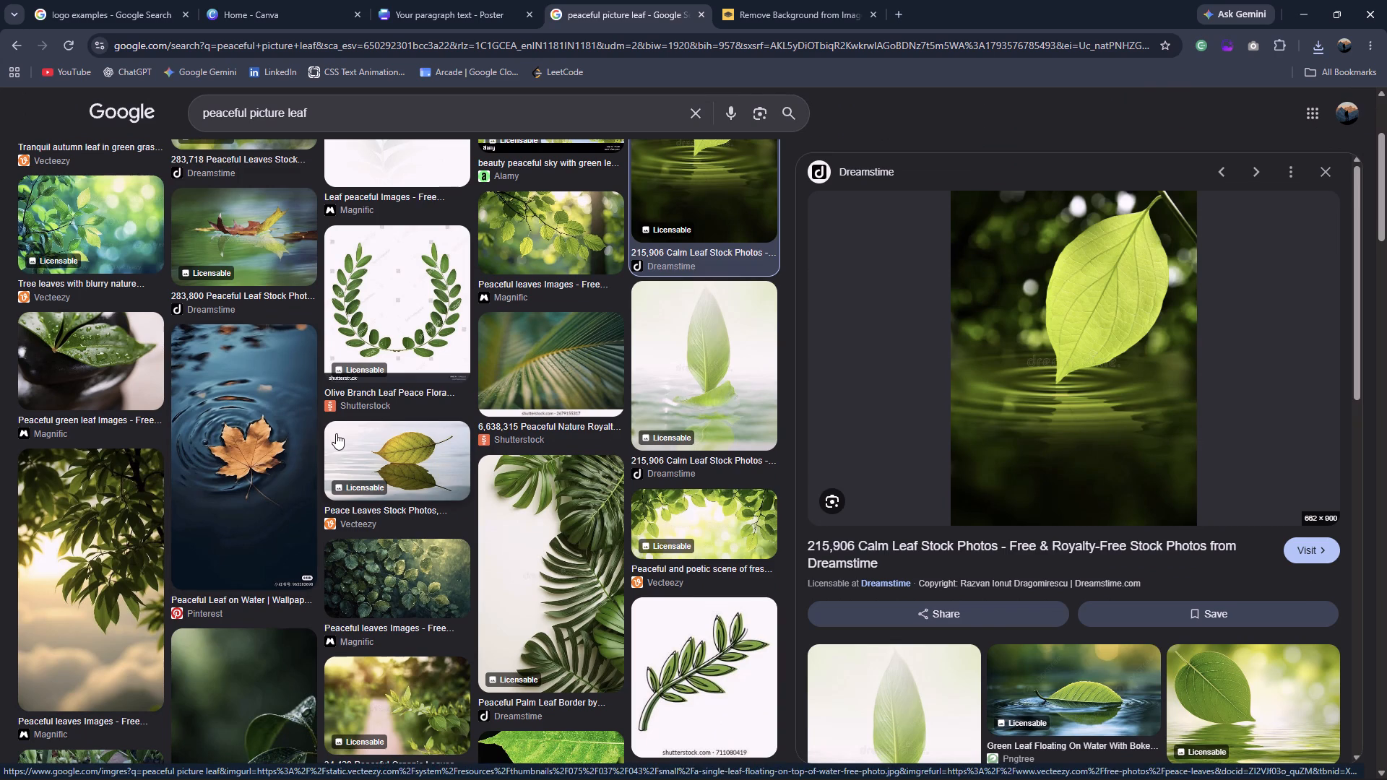
scroll(336, 433, down, 3)
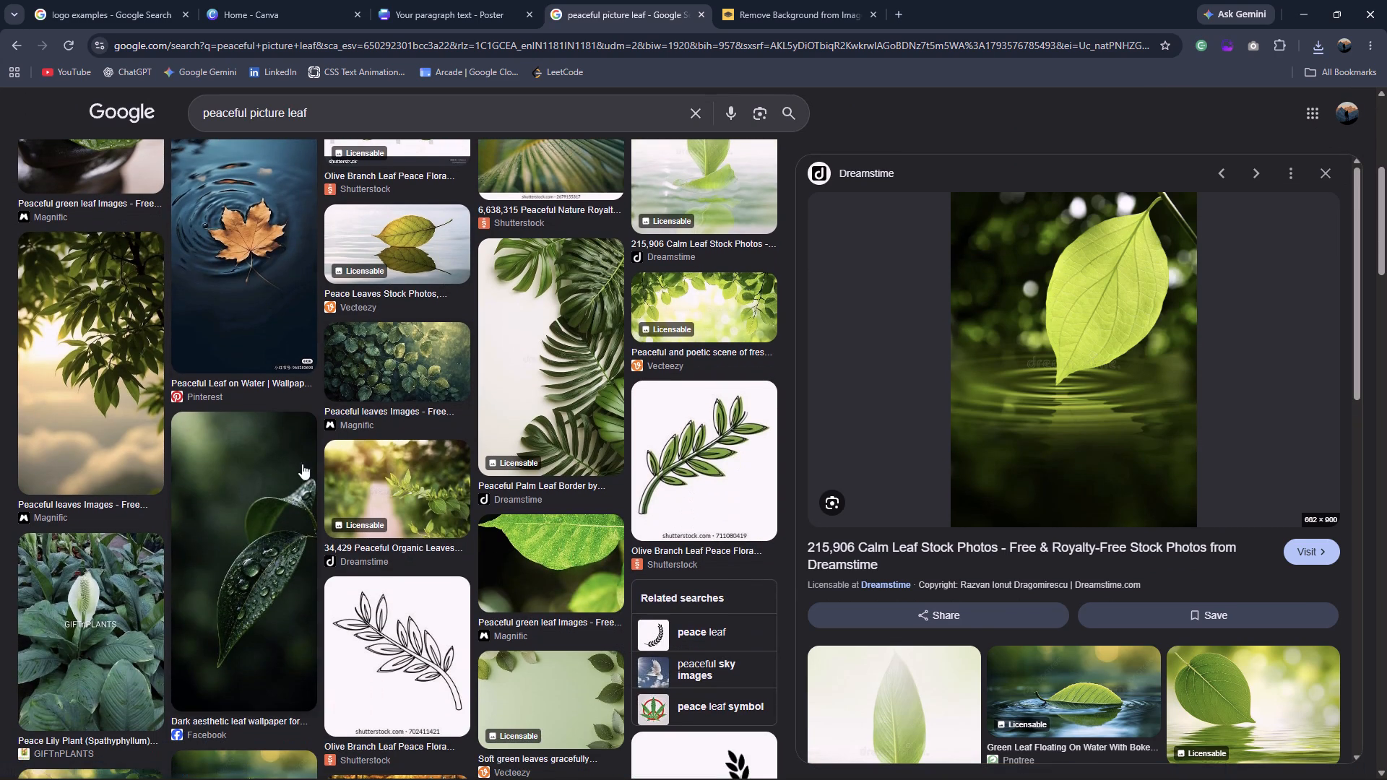
click(275, 500)
right_click(1059, 394)
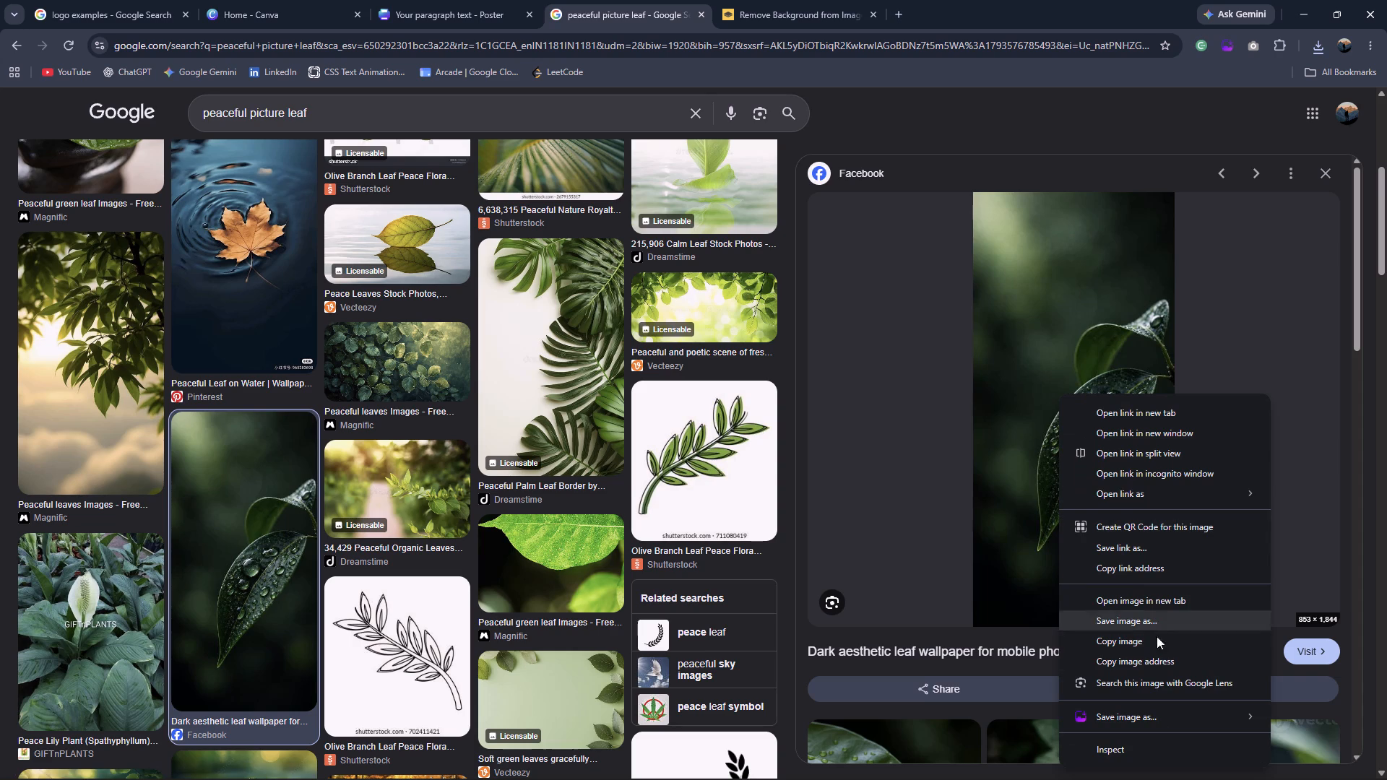
click(1163, 708)
click(1311, 697)
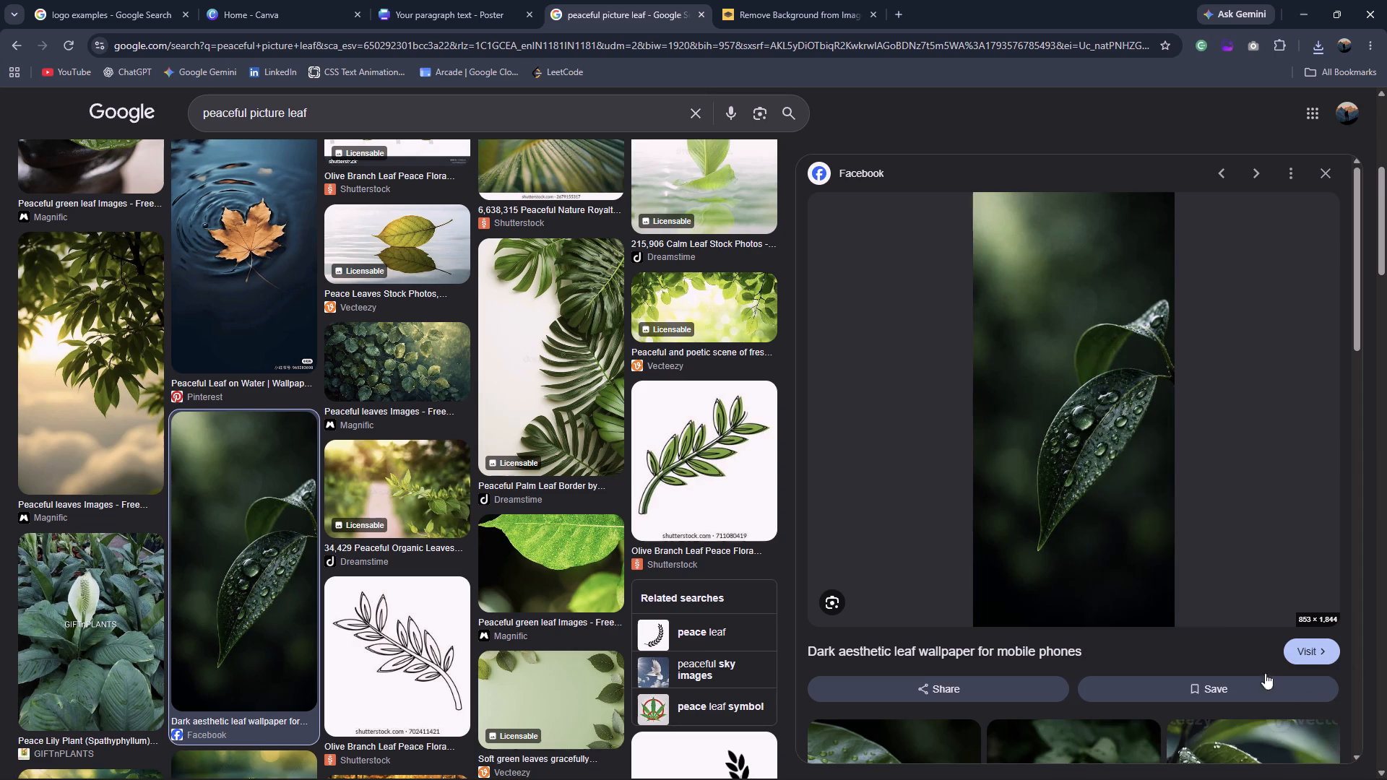
Switch back to the Canva poster and upload the images PNG file from Downloads.
click(242, 0)
click(444, 22)
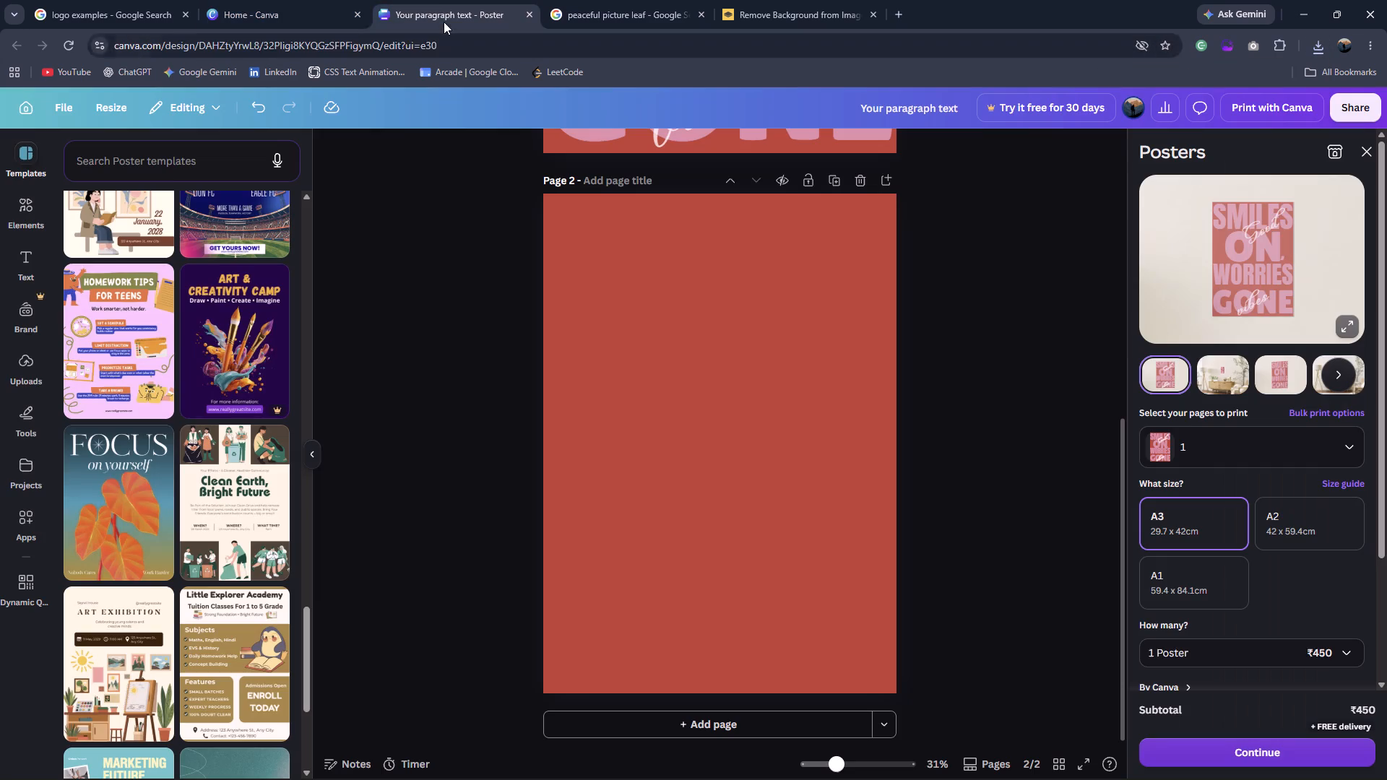
click(38, 354)
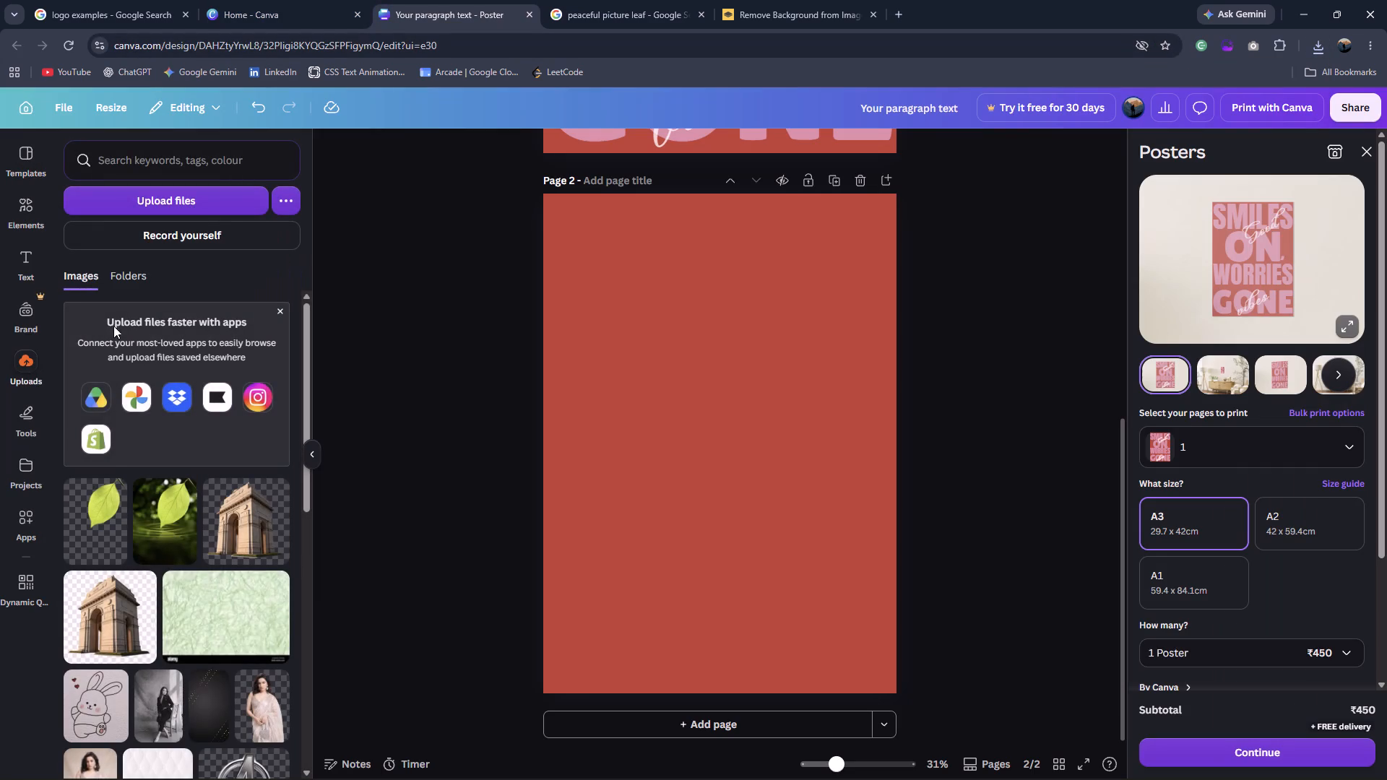
click(134, 195)
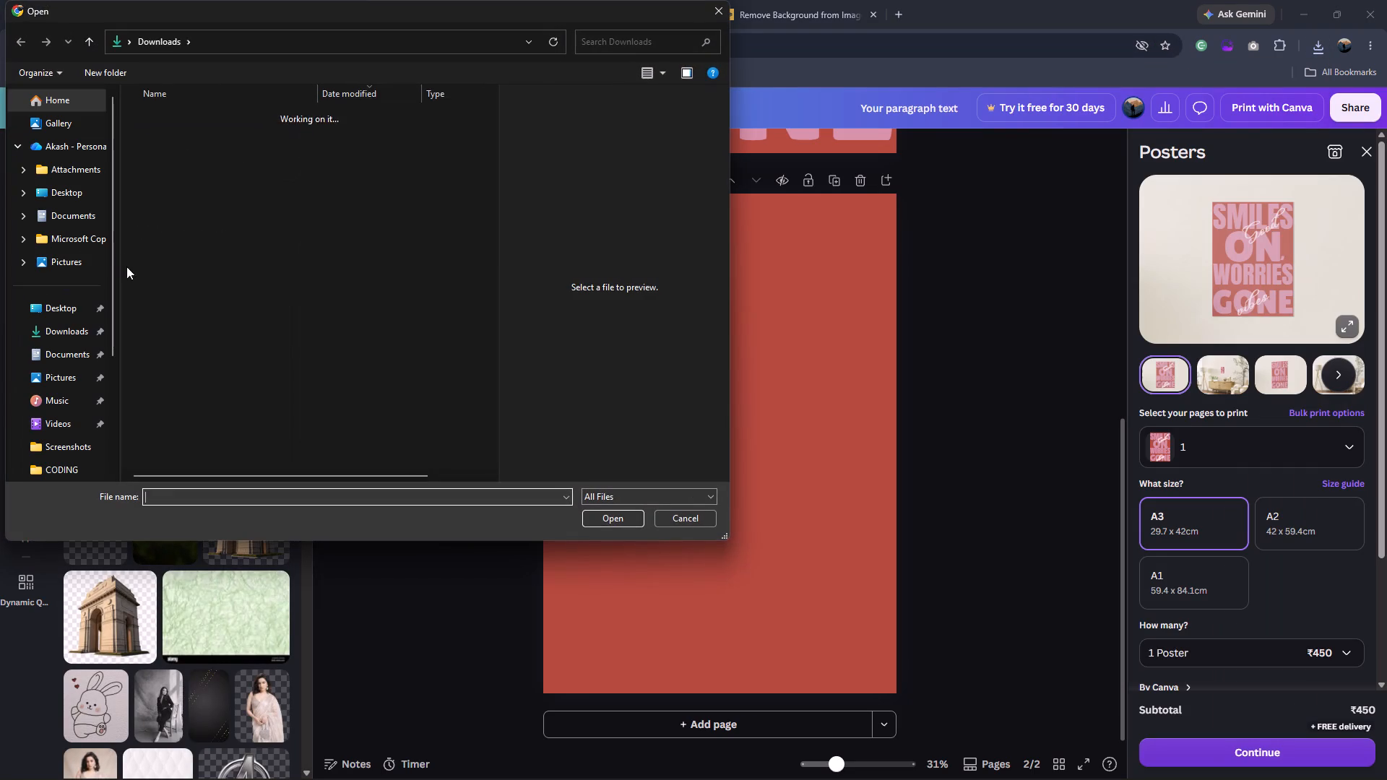
click(188, 136)
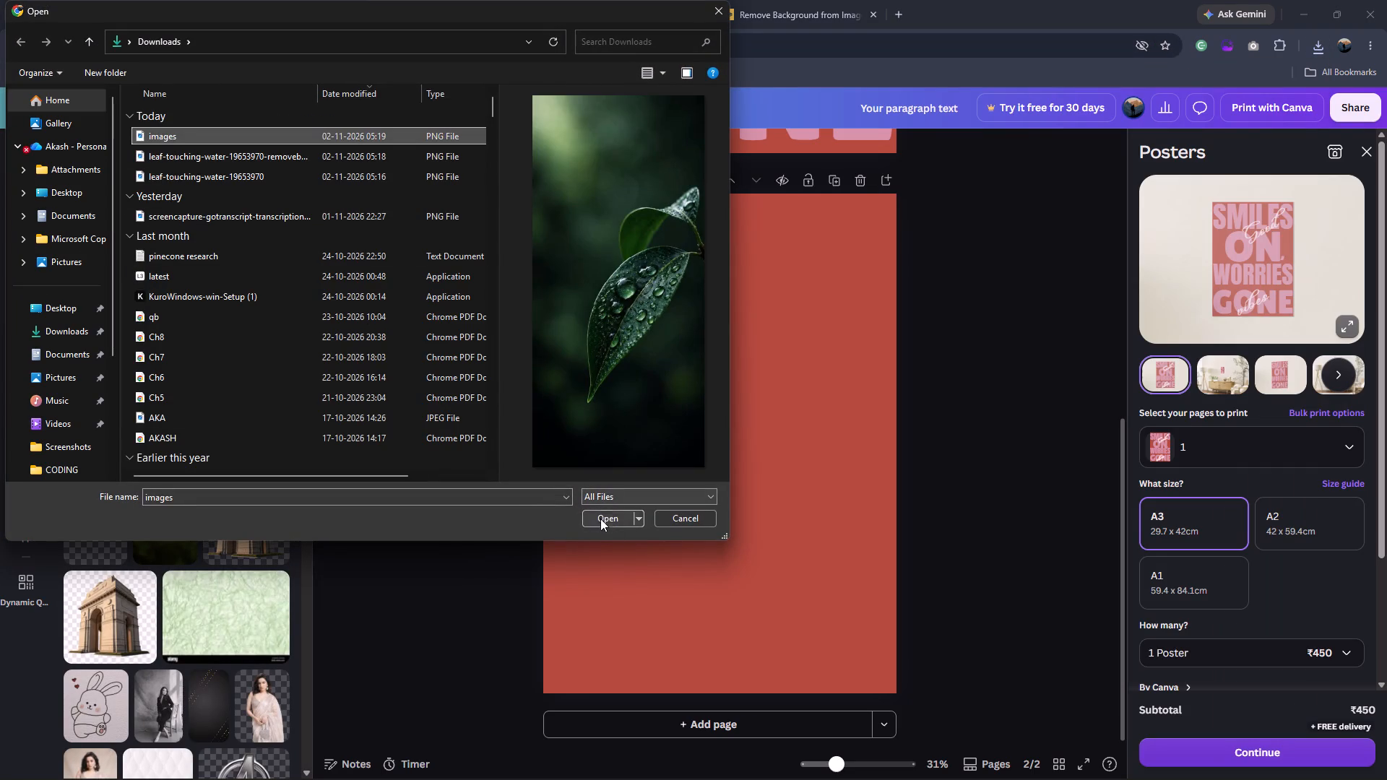
click(600, 519)
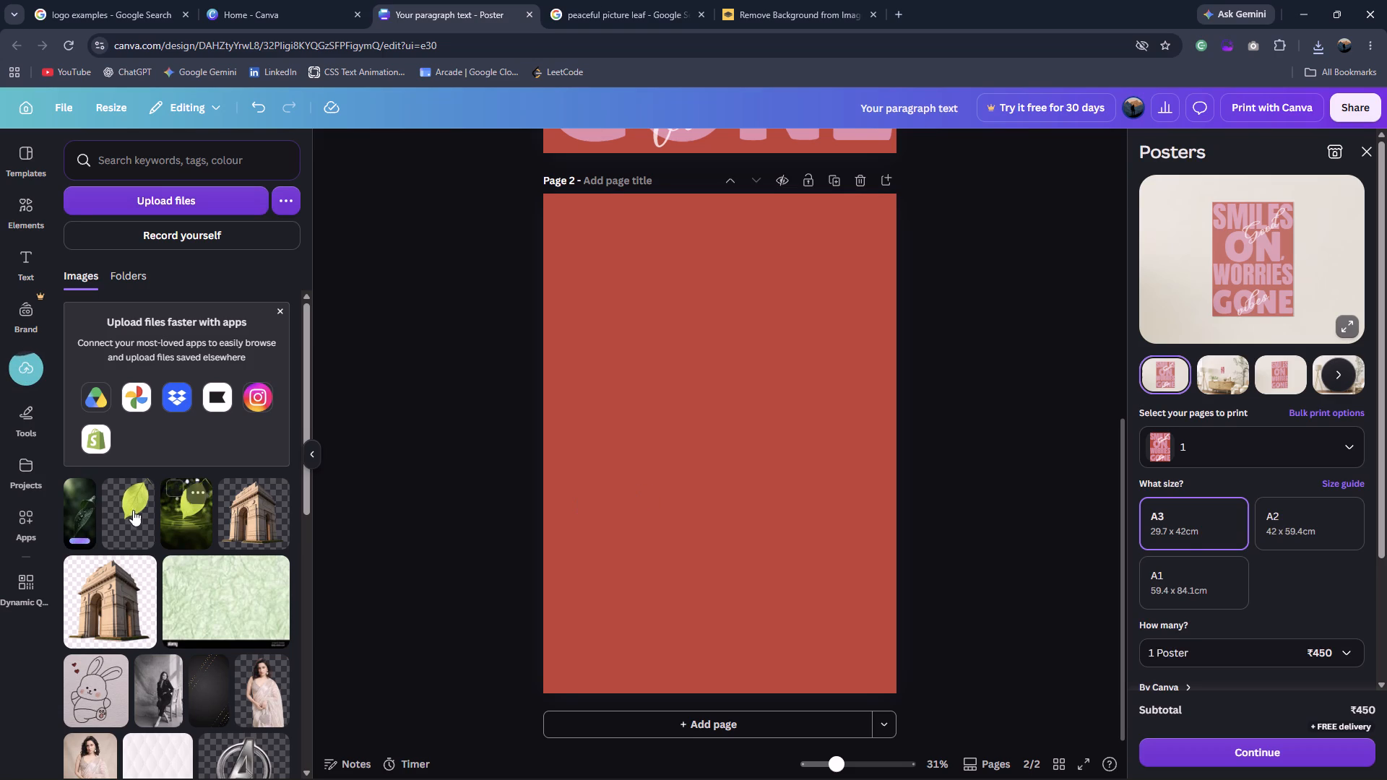
Place the dark leaf photo on page 2 and move it near the page's top-left corner.
click(92, 511)
drag(743, 402, 733, 399)
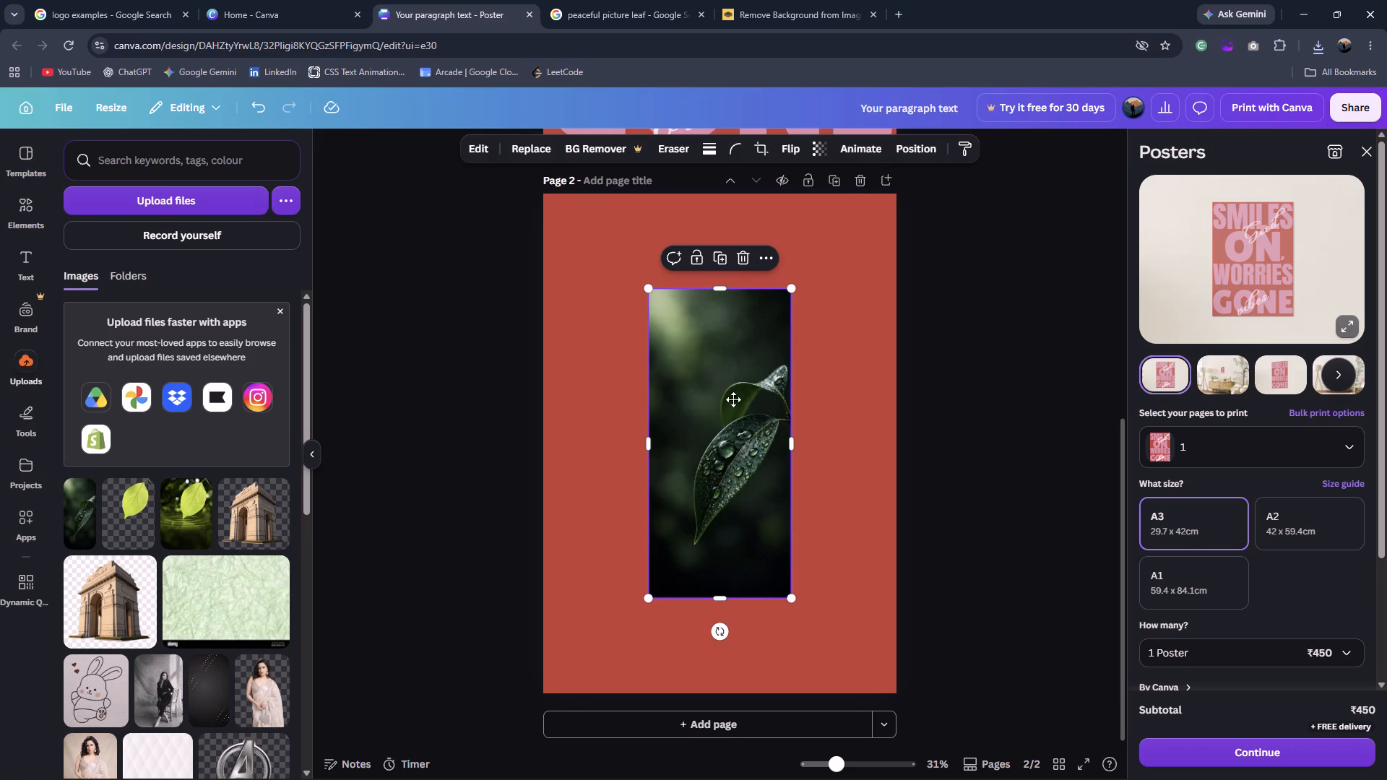
drag(733, 399, 647, 308)
Change page 2's background colour to white.
click(813, 320)
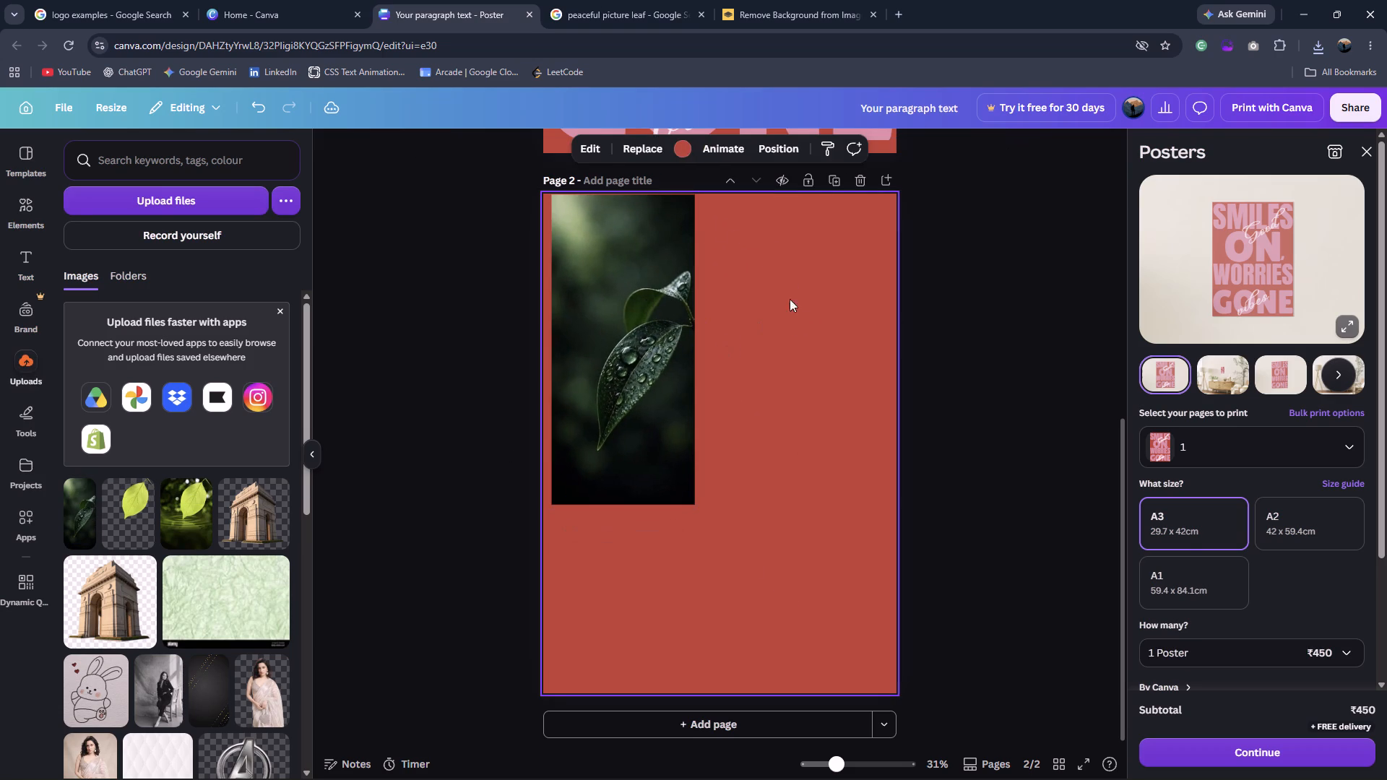
click(682, 152)
click(95, 309)
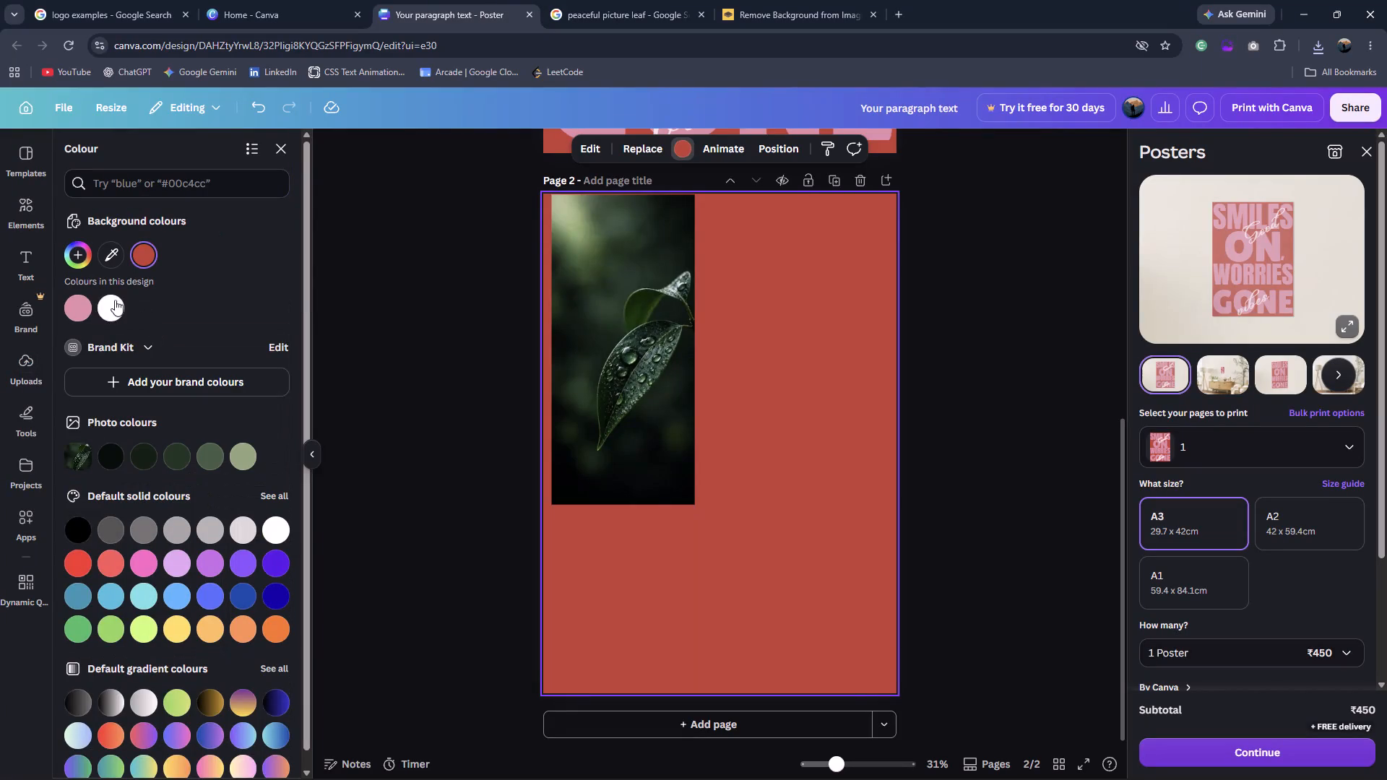
click(115, 300)
click(504, 418)
Align the dark leaf photo with page 2's top-left corner and enlarge it until it covers the whole page.
drag(595, 378, 583, 378)
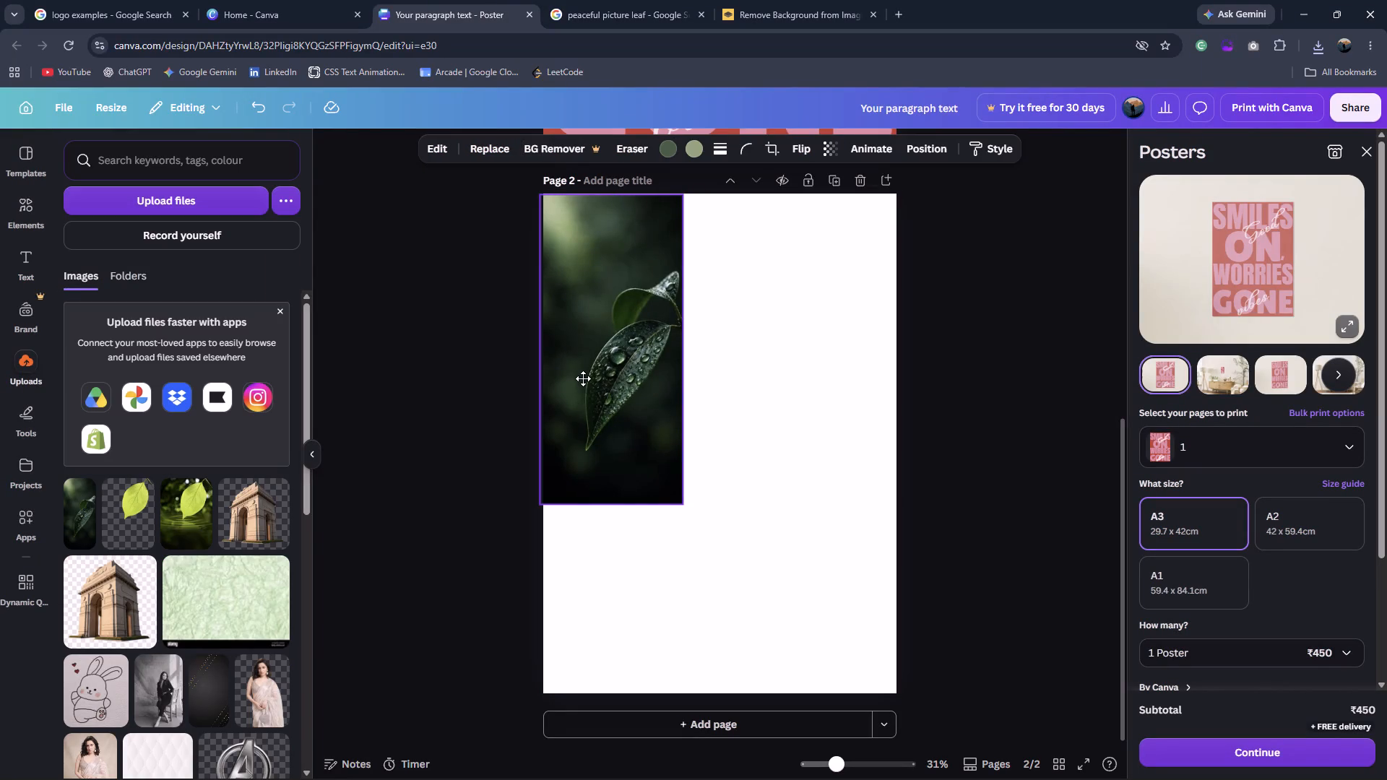
drag(583, 378, 587, 381)
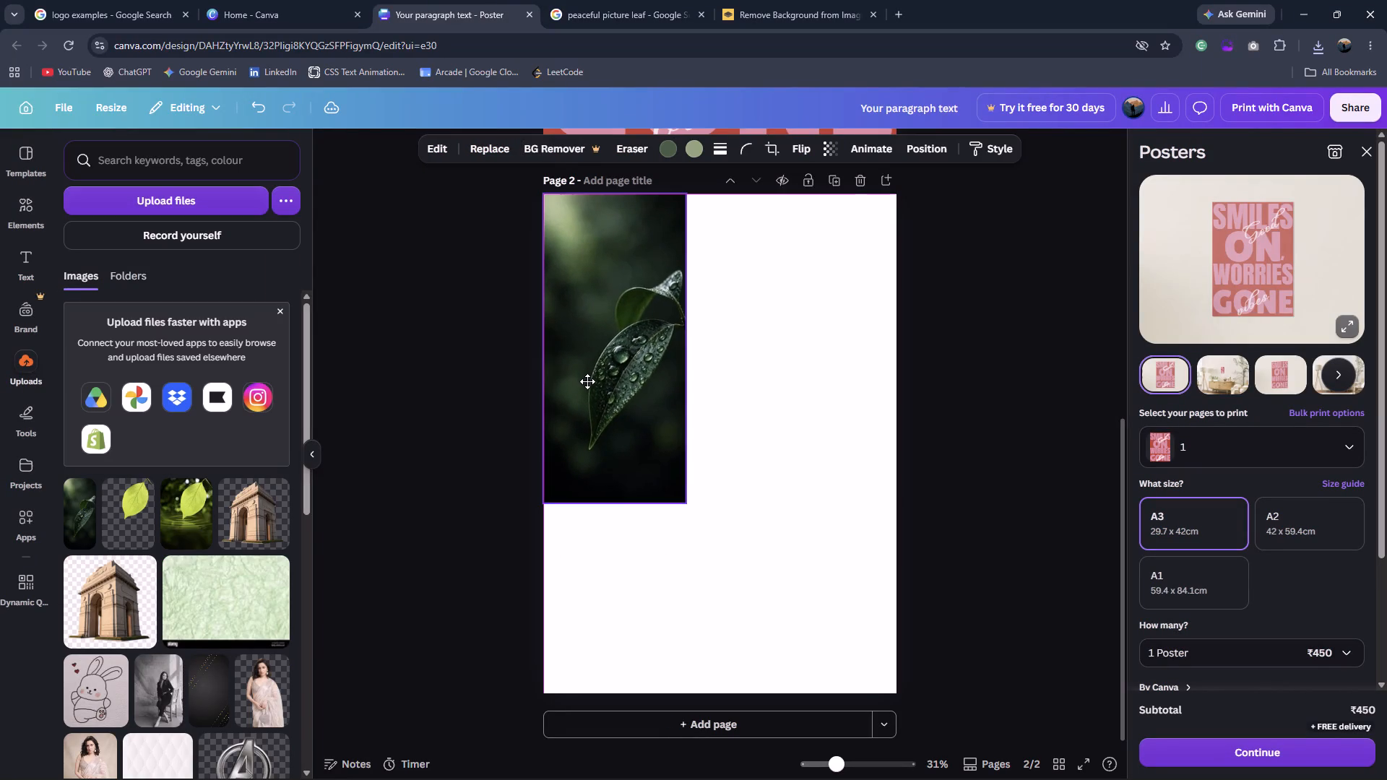
drag(587, 381, 587, 381)
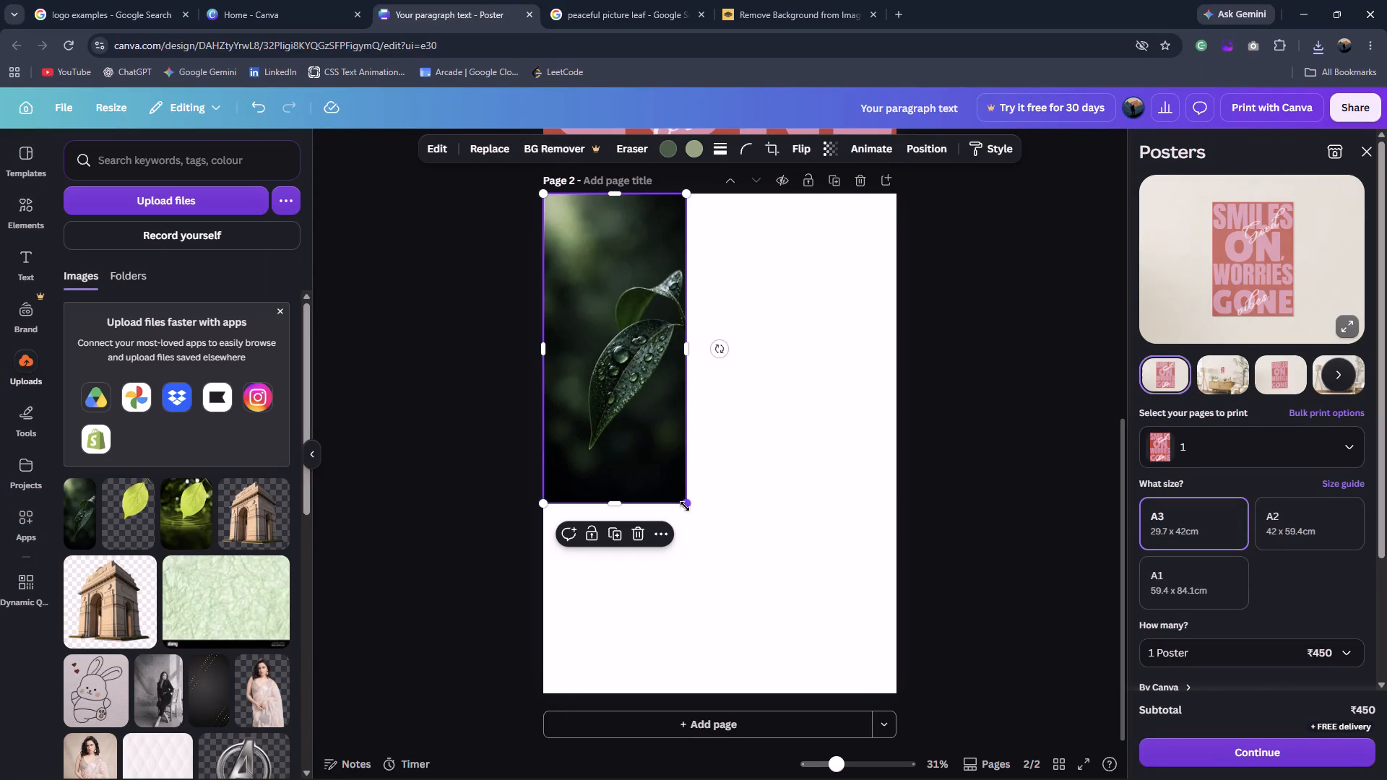
shift+drag(686, 508, 881, 690)
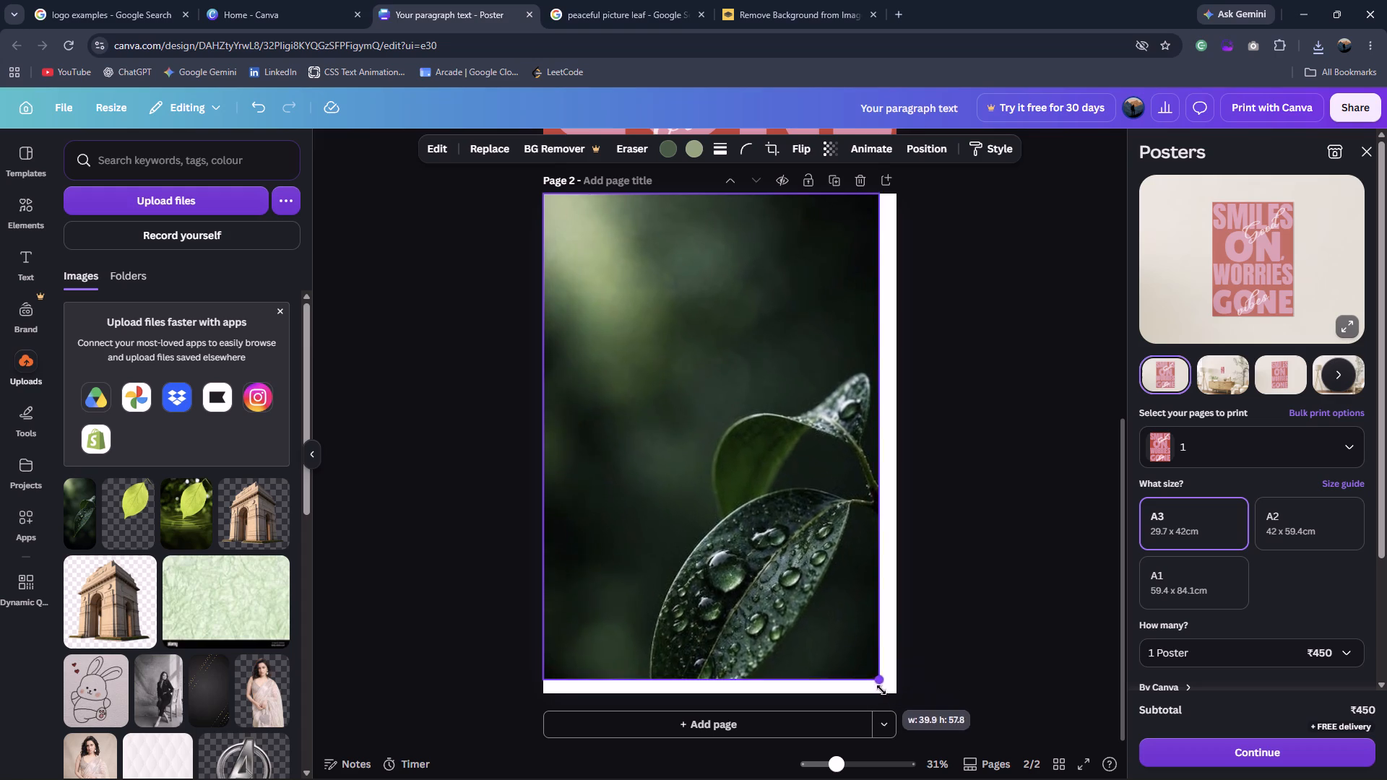
shift+drag(881, 690, 896, 703)
scroll(785, 581, up, 1)
scroll(785, 581, down, 3)
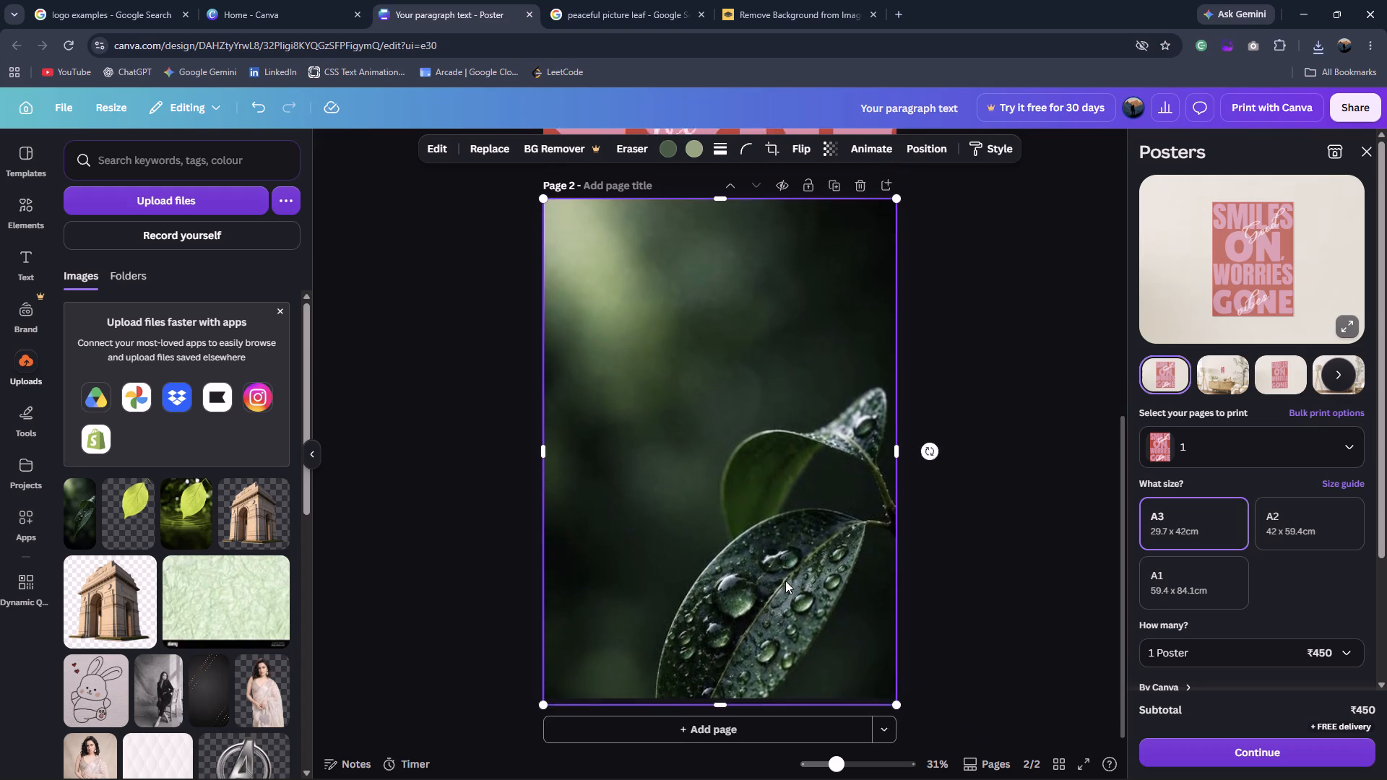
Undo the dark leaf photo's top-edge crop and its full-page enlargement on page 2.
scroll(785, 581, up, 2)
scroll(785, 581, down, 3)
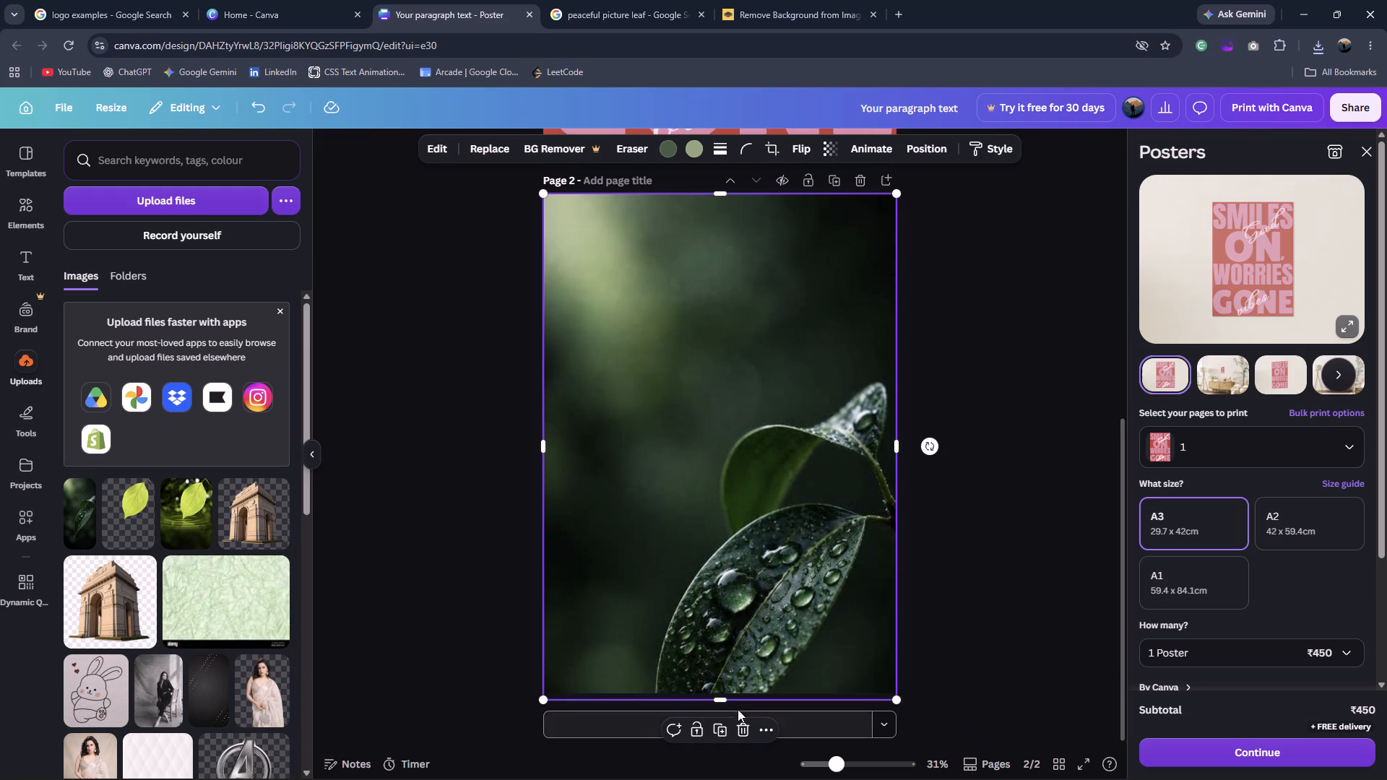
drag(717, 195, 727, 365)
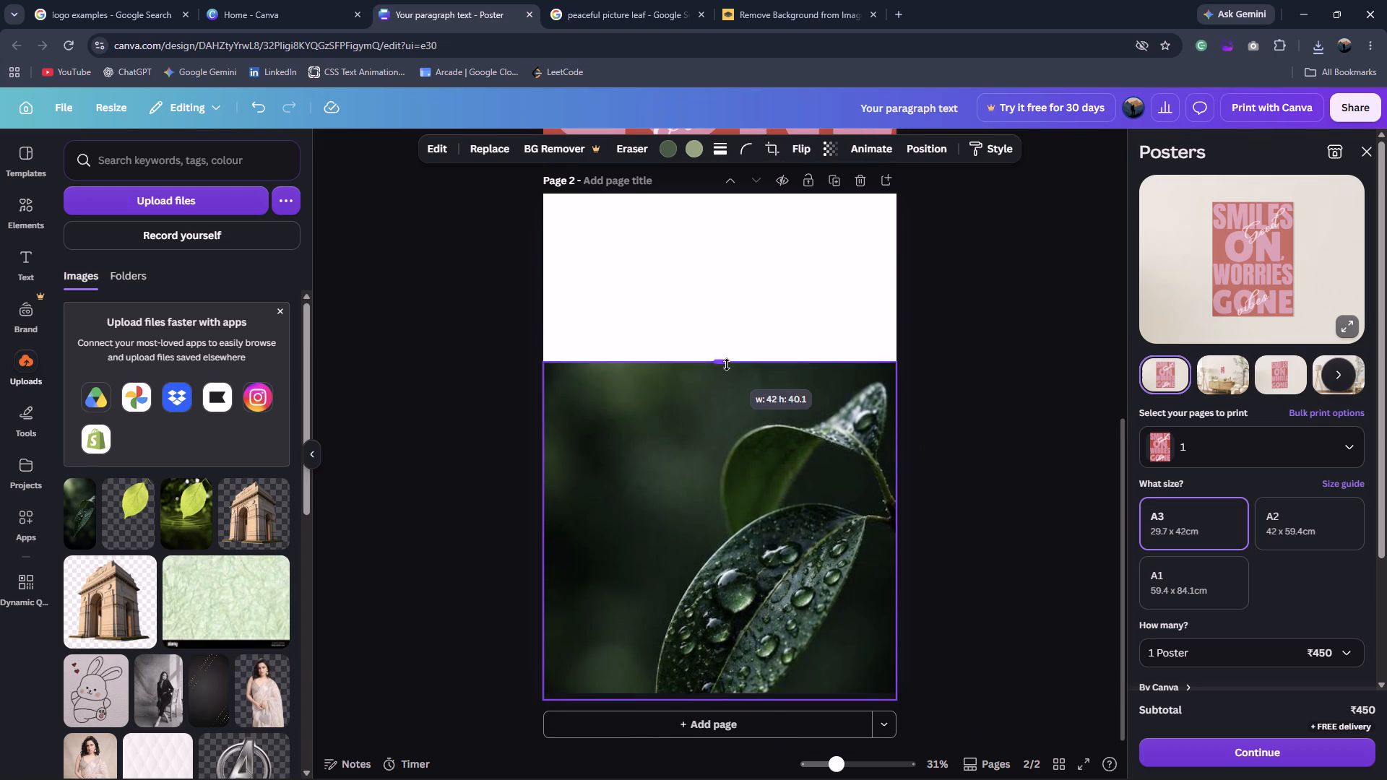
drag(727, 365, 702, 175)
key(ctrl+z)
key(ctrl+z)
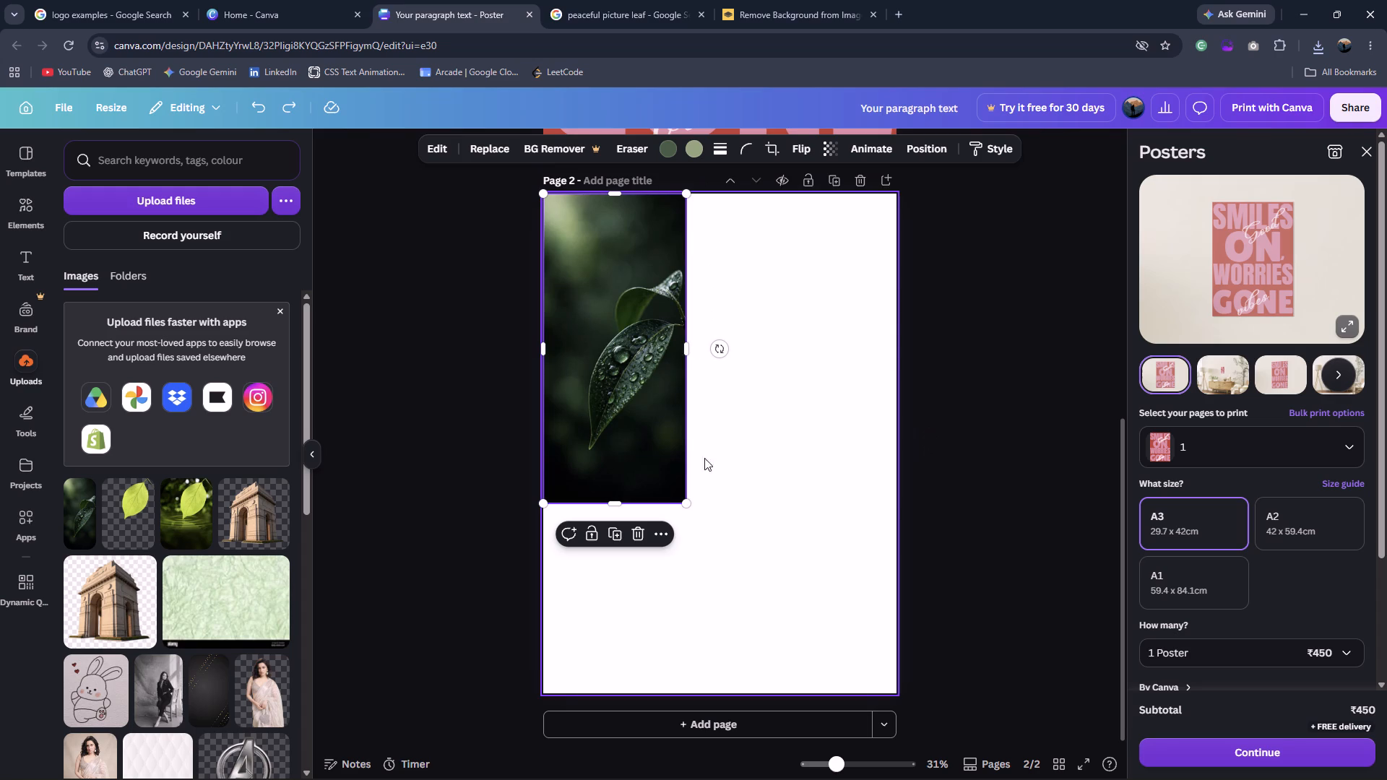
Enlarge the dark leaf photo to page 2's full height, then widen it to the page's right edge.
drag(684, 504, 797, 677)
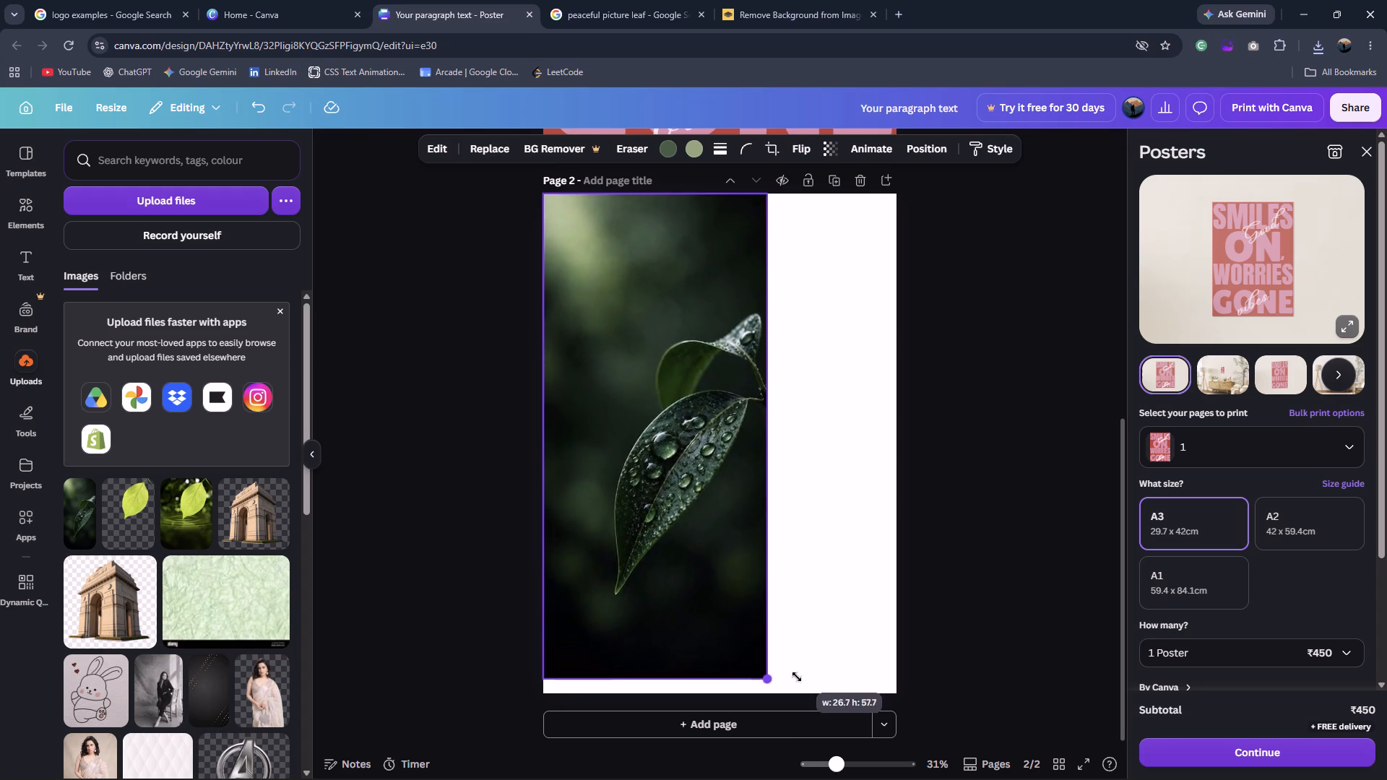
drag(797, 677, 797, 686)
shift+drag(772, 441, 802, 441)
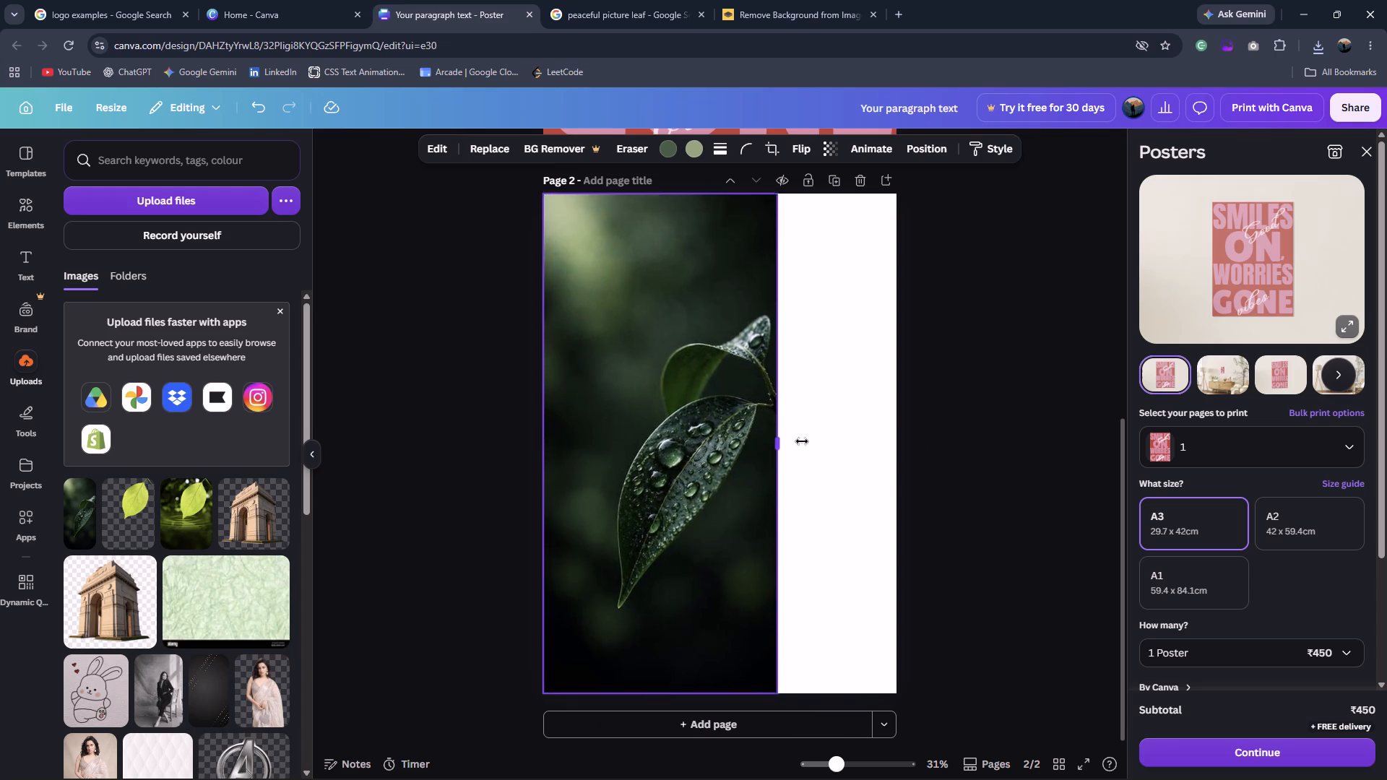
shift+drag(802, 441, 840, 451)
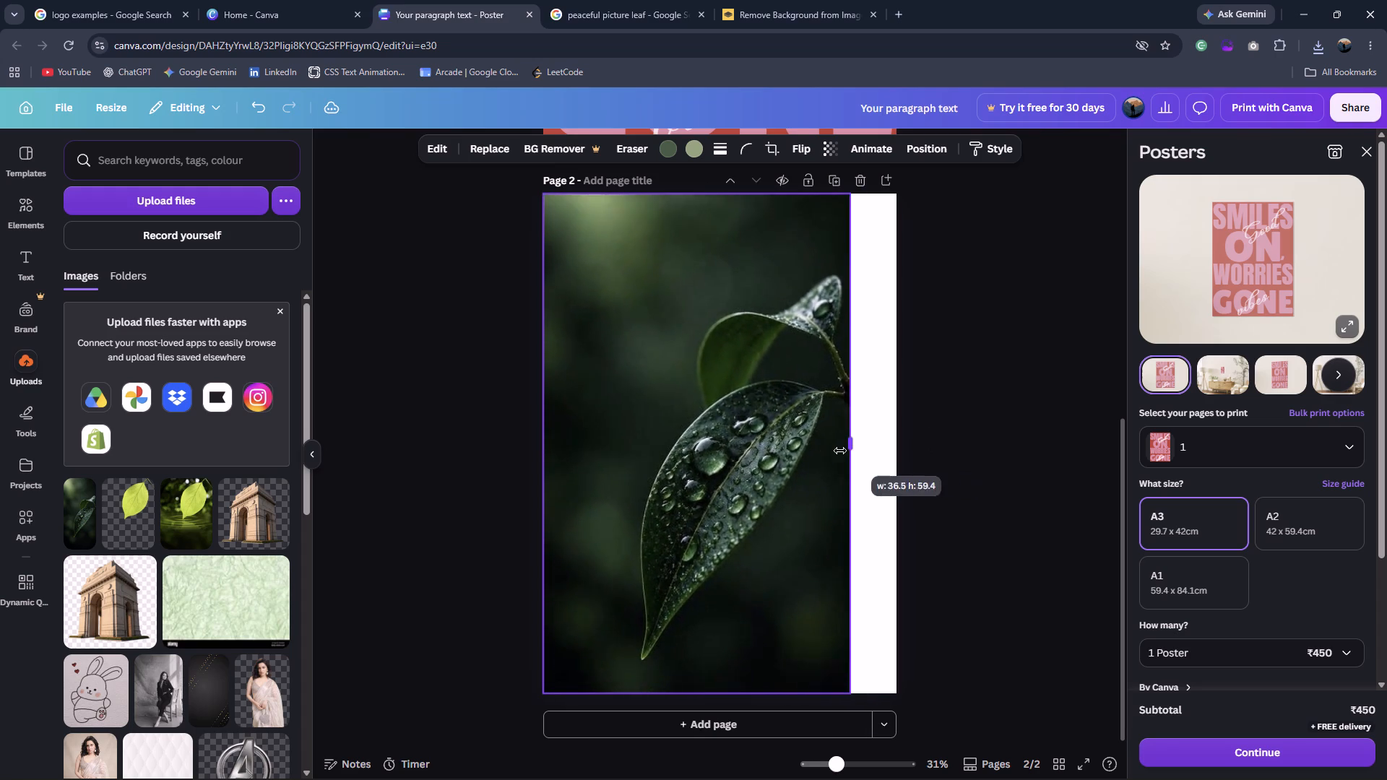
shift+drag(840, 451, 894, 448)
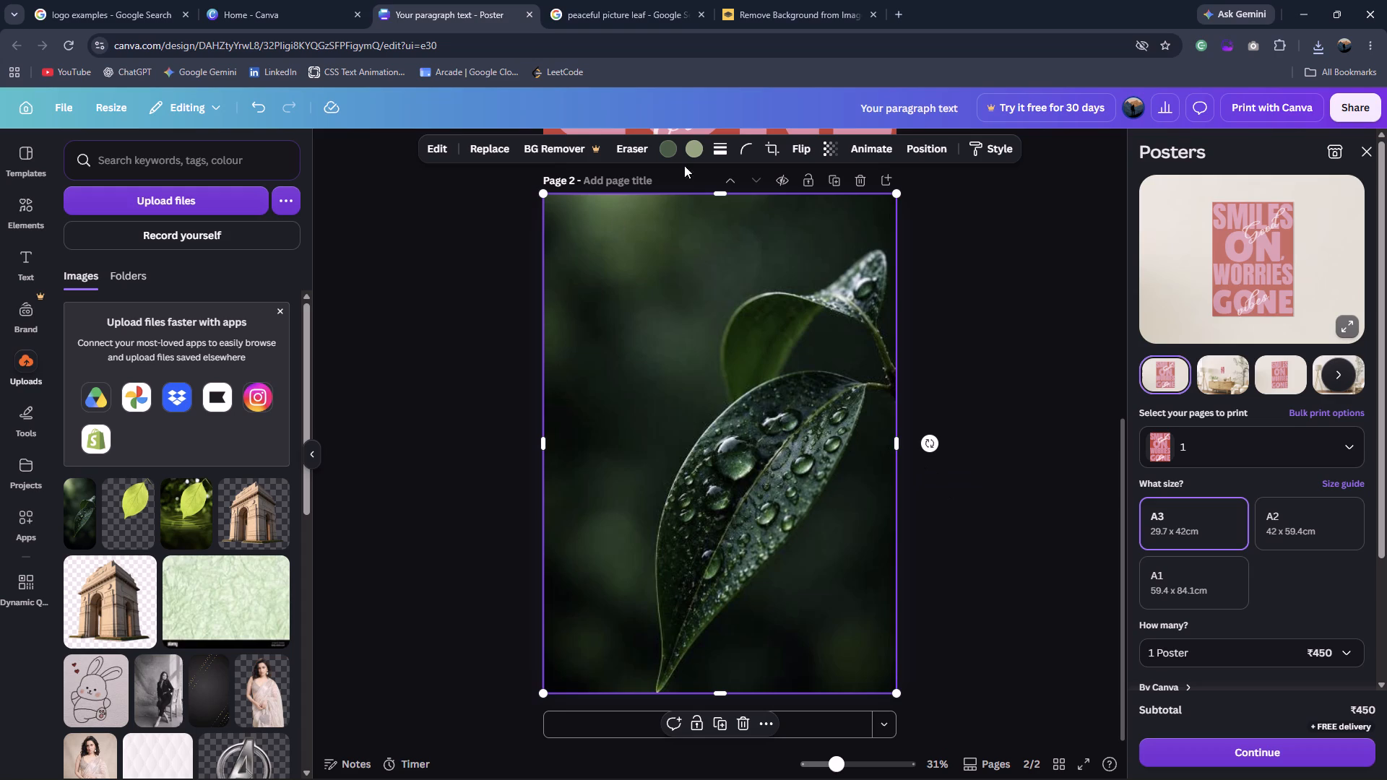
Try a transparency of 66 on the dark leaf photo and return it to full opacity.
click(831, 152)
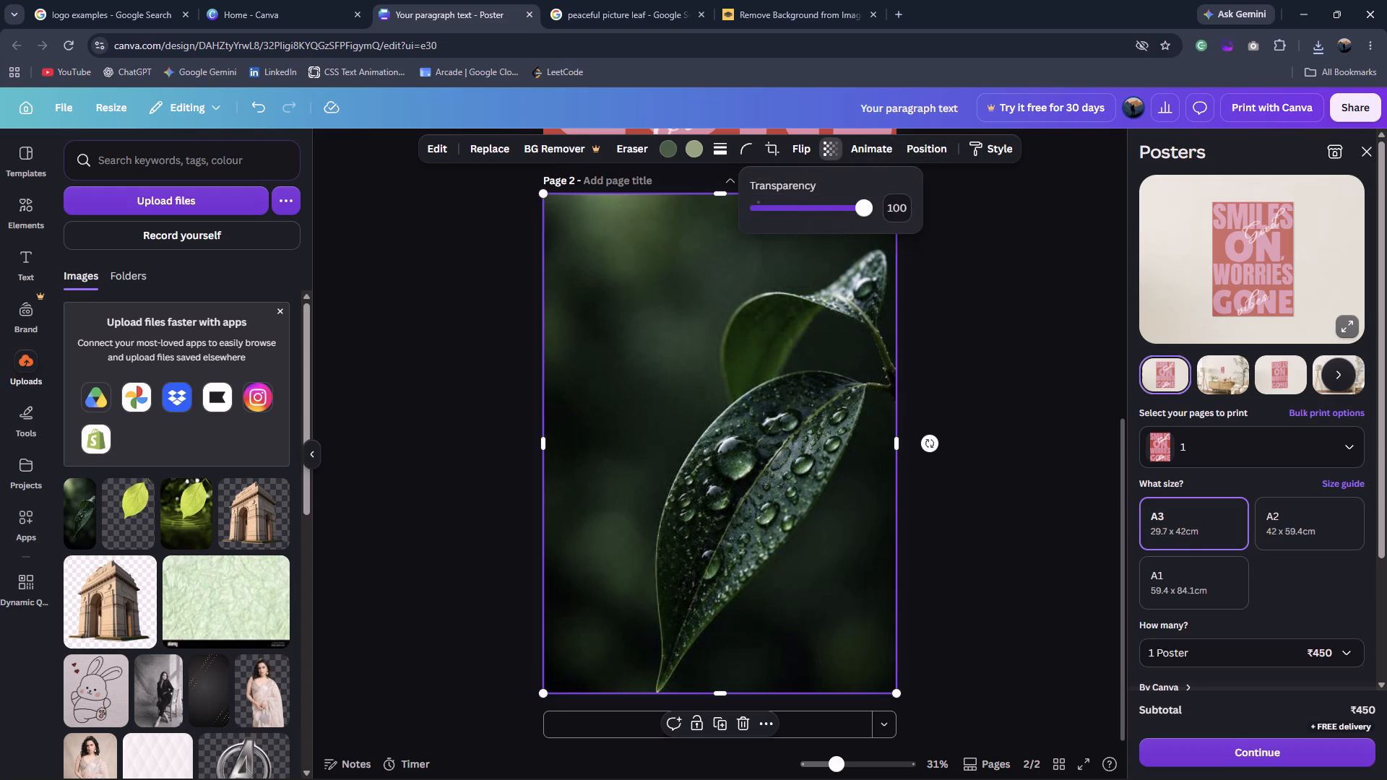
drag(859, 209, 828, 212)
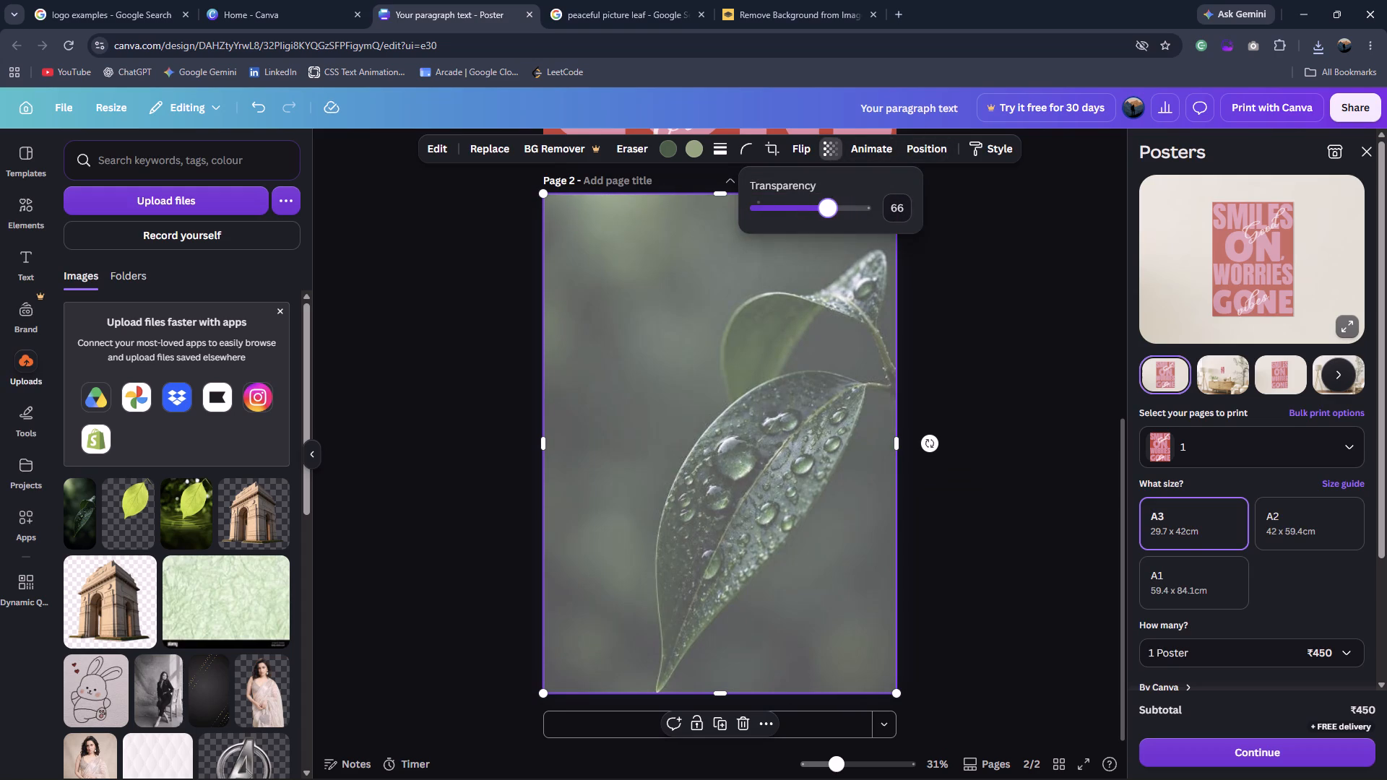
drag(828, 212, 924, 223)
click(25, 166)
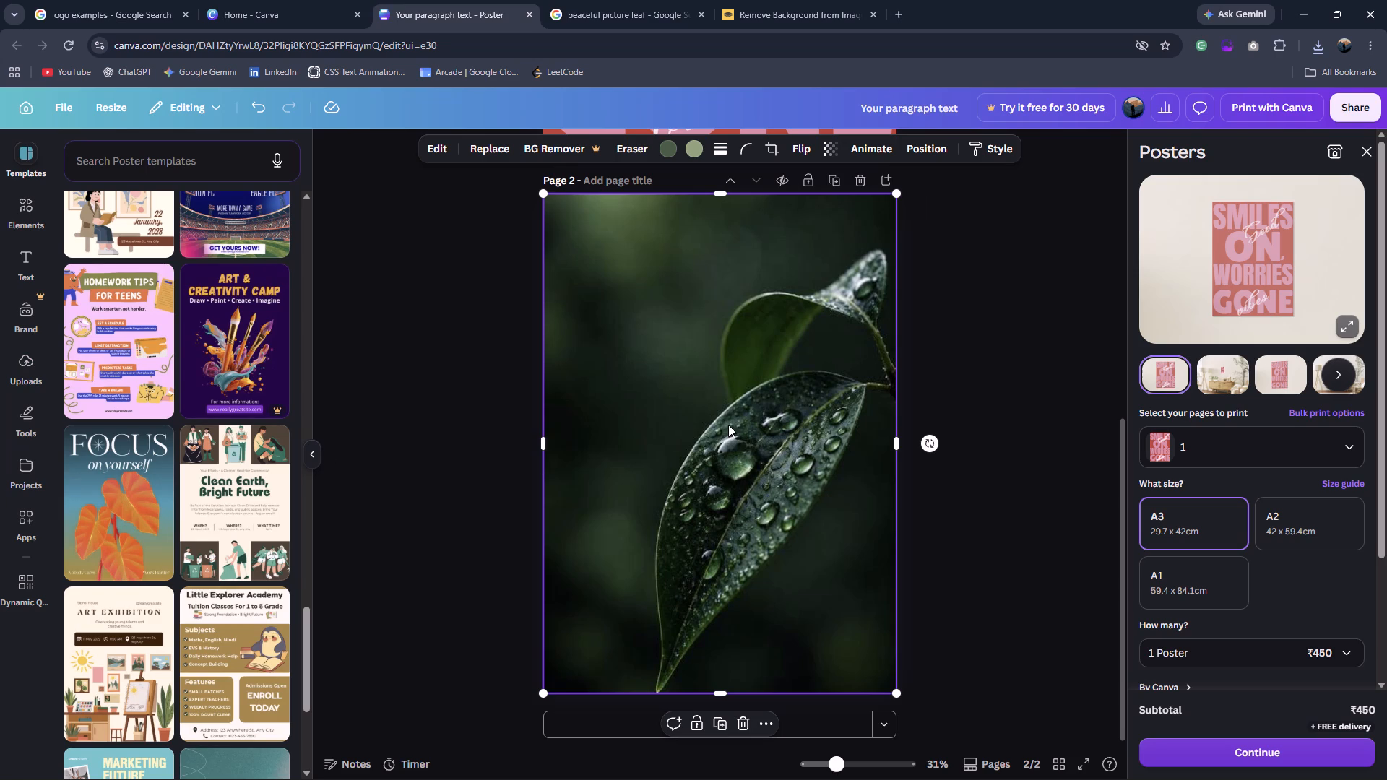
Switch to remove.bg, remove the background from the images PNG in Downloads, and download the free preview-size cut-out.
click(842, 0)
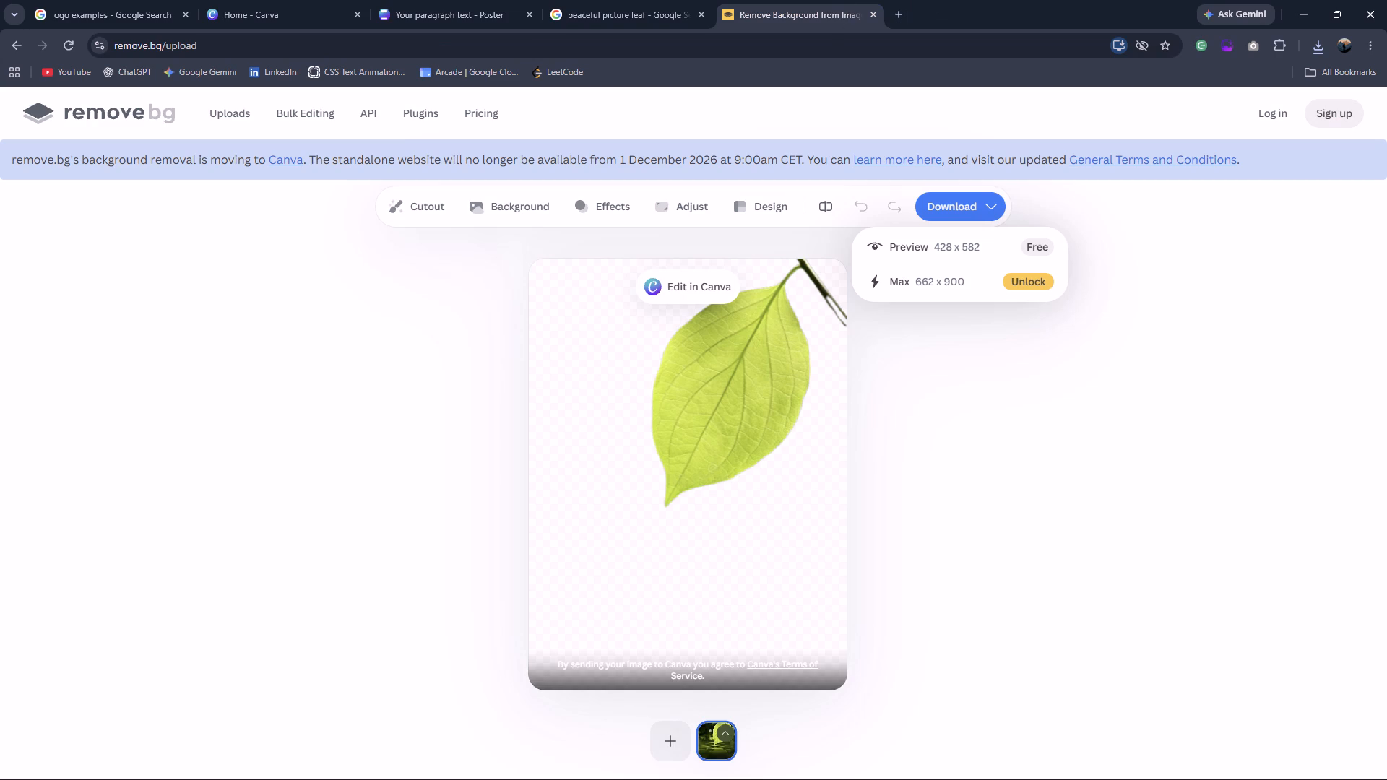
click(676, 742)
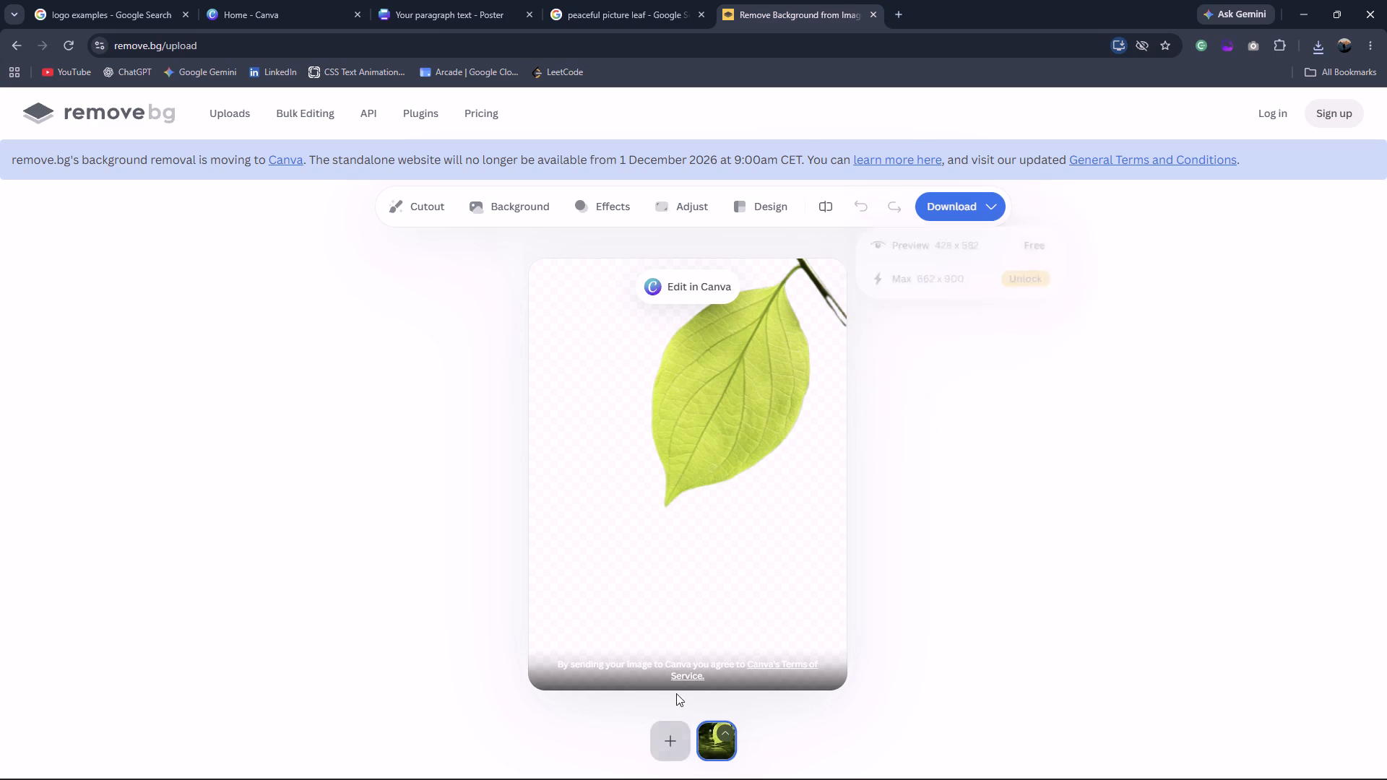
click(230, 130)
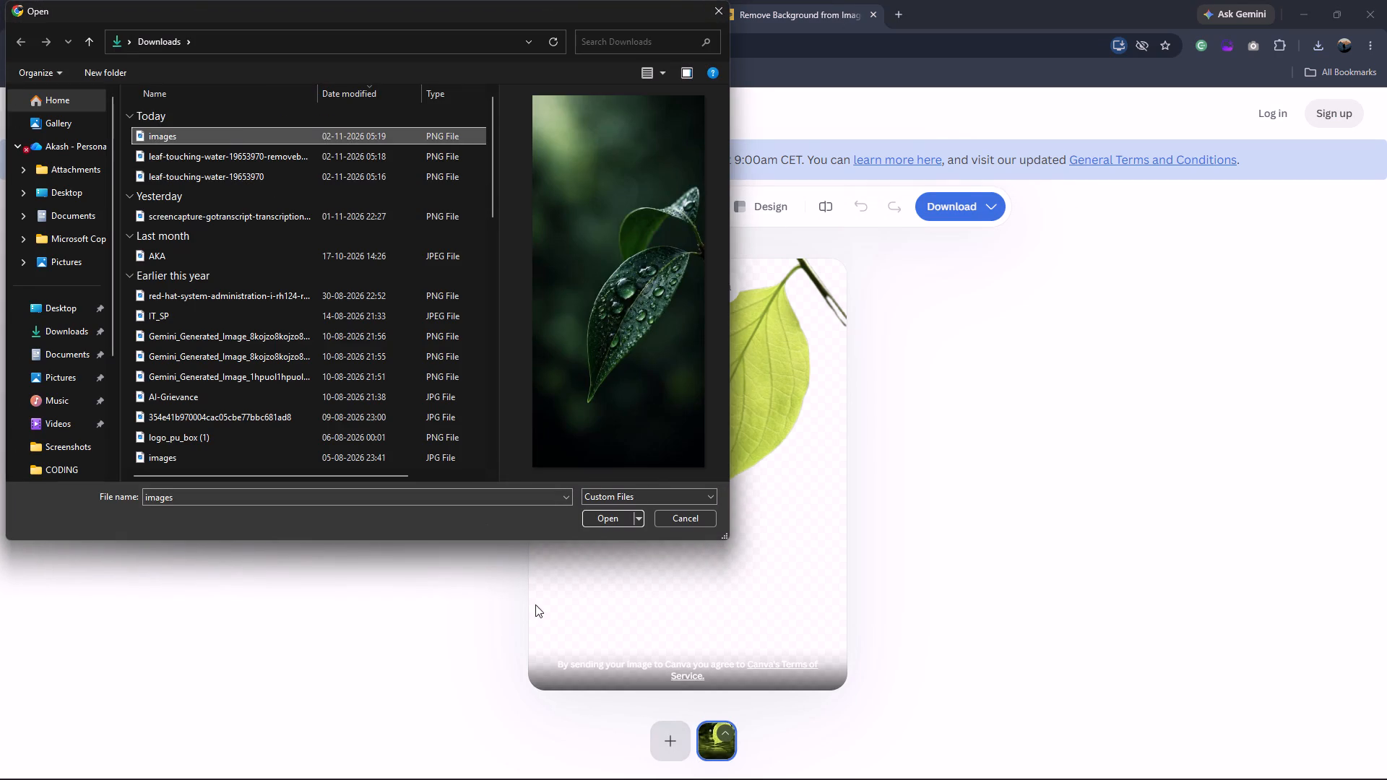
click(610, 516)
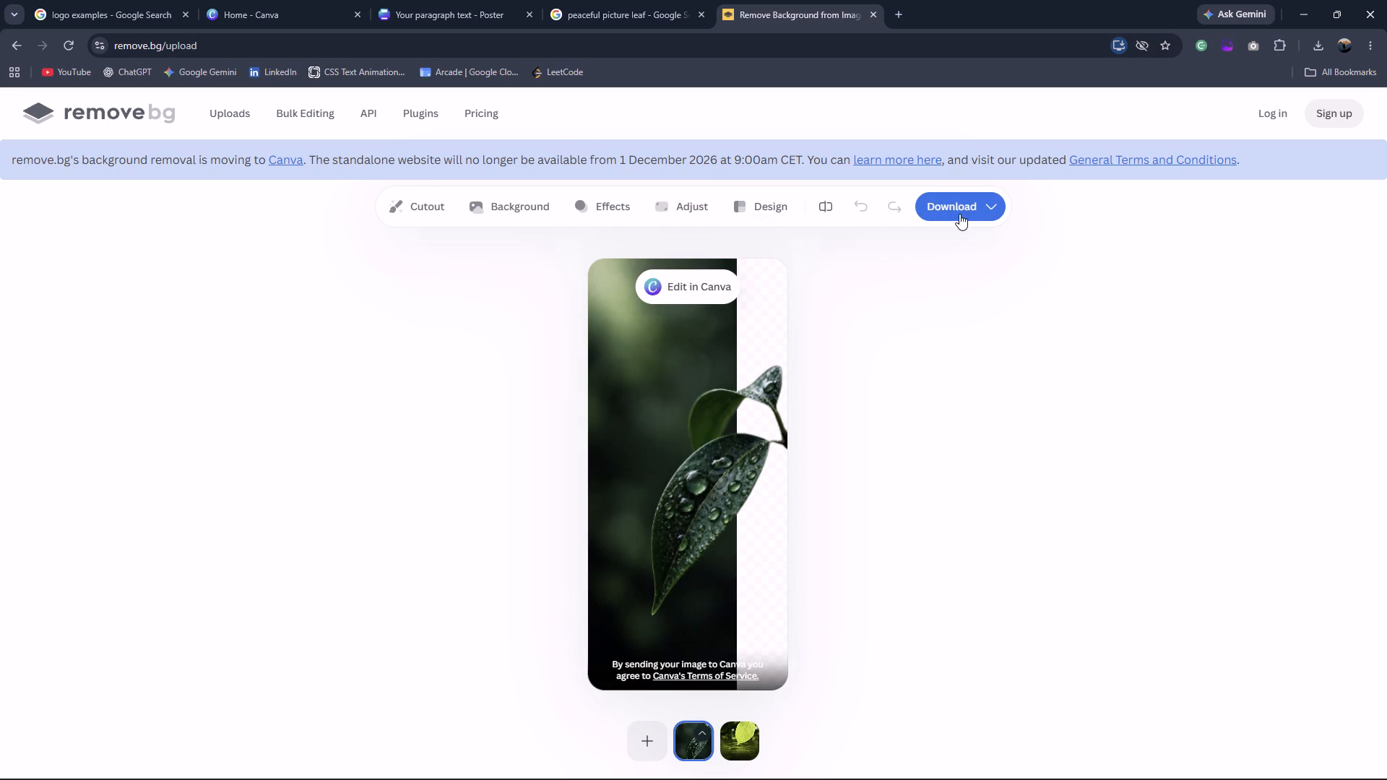
click(957, 212)
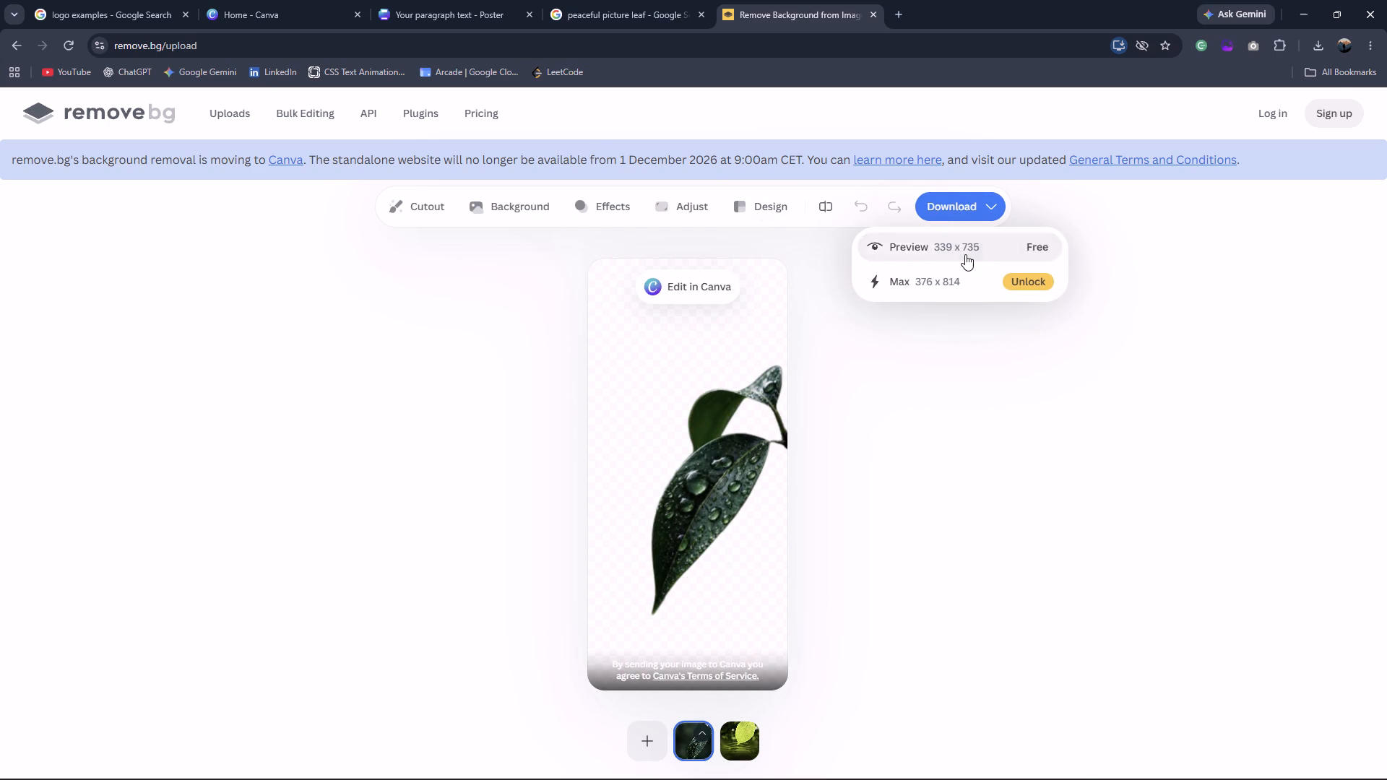
click(965, 254)
Switch back to the Canva poster and delete the dark leaf photo from page 2.
click(394, 18)
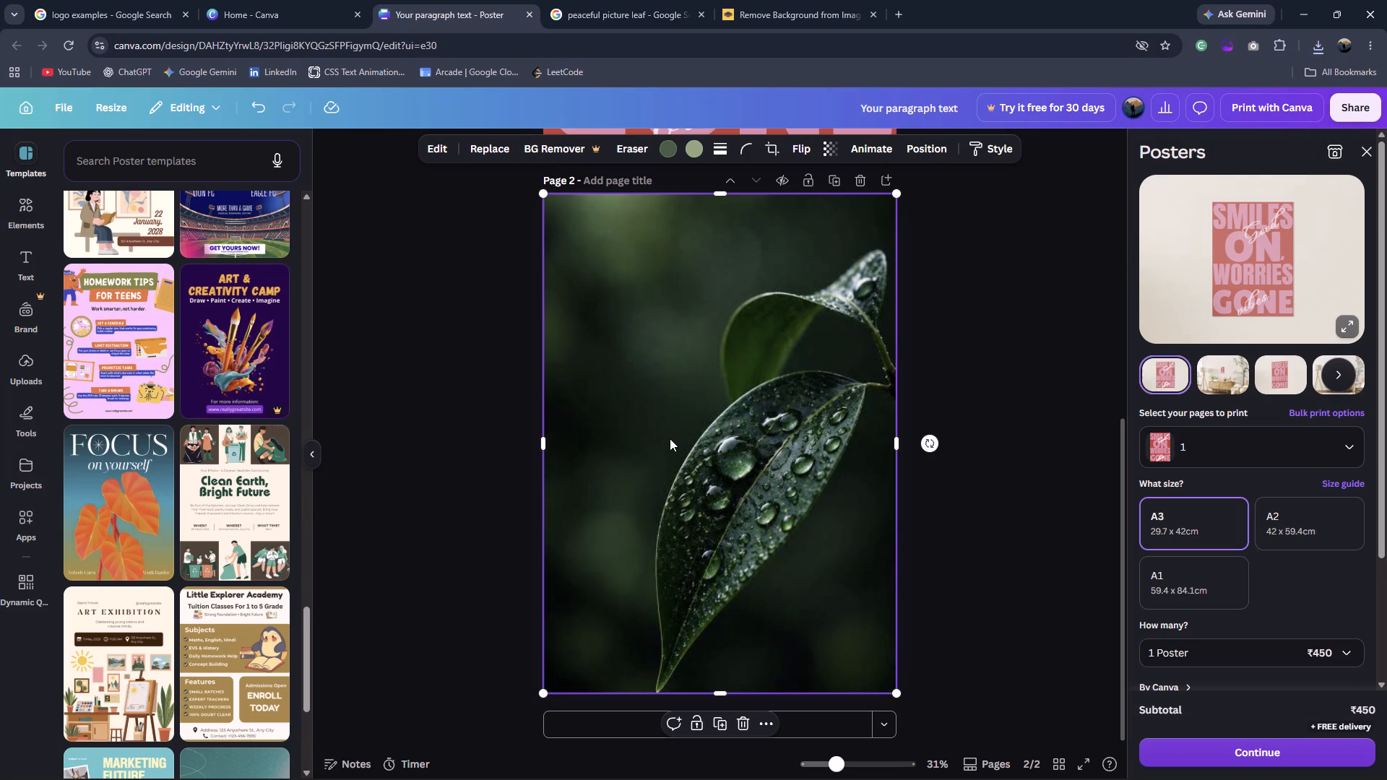
key(Delete)
click(674, 438)
key(Delete)
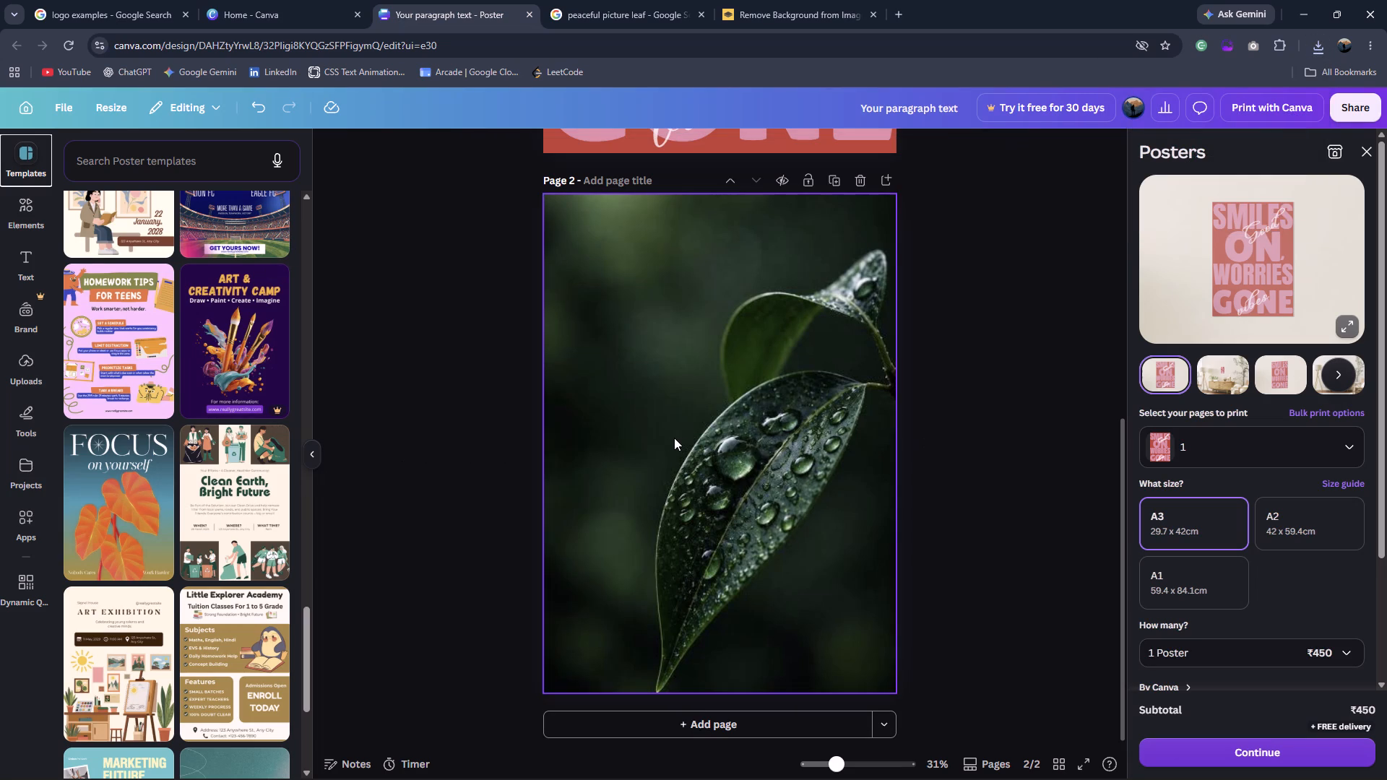
key(Delete)
right_click(674, 438)
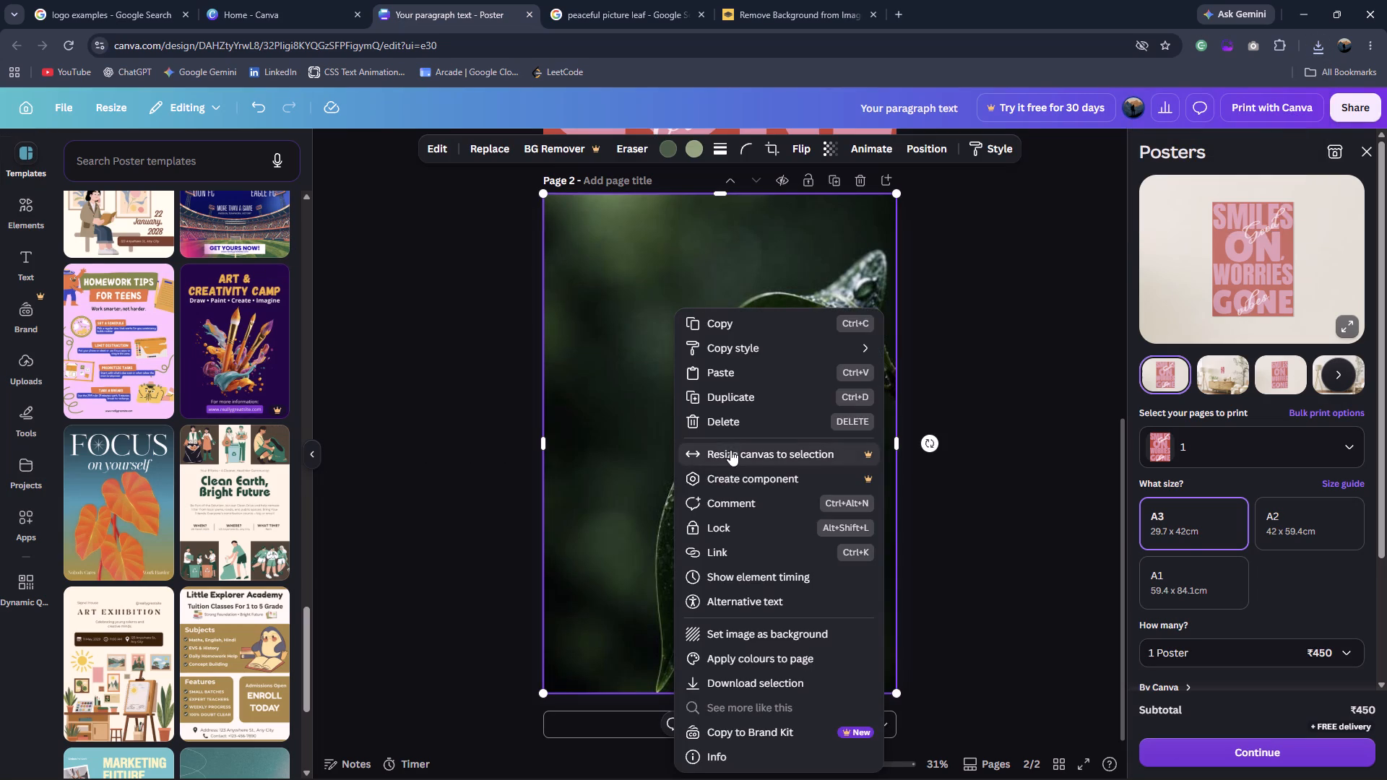
click(723, 430)
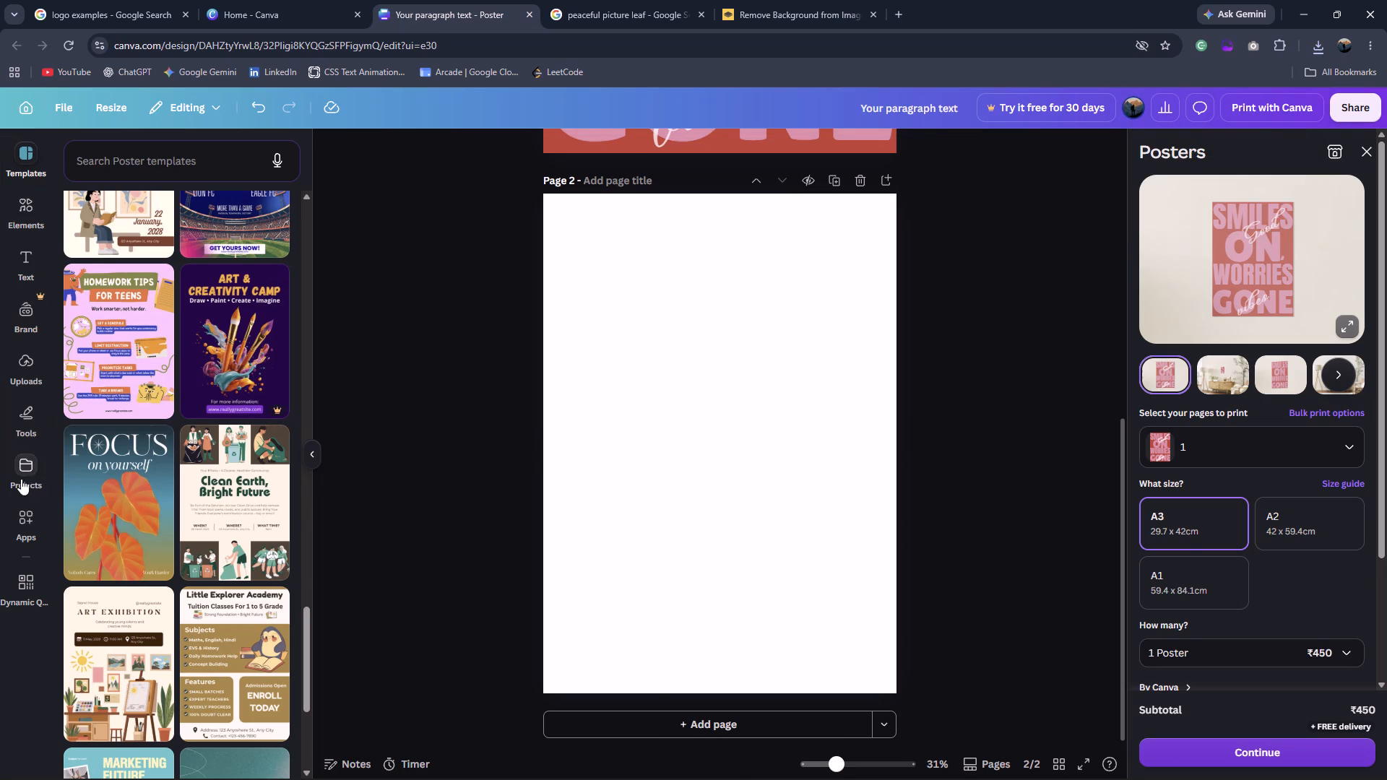
Upload the images-removebg-preview PNG file from Downloads to the poster's image uploads.
click(30, 376)
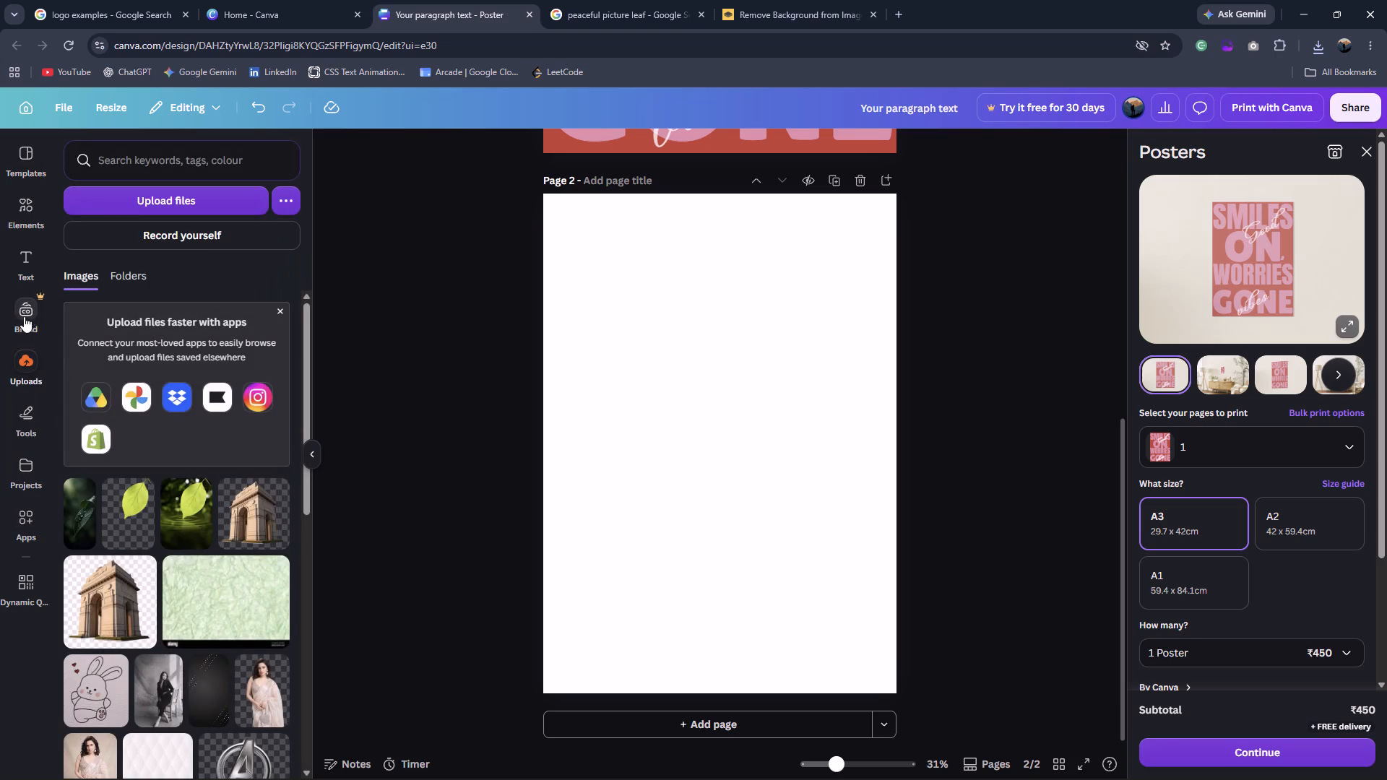
click(134, 202)
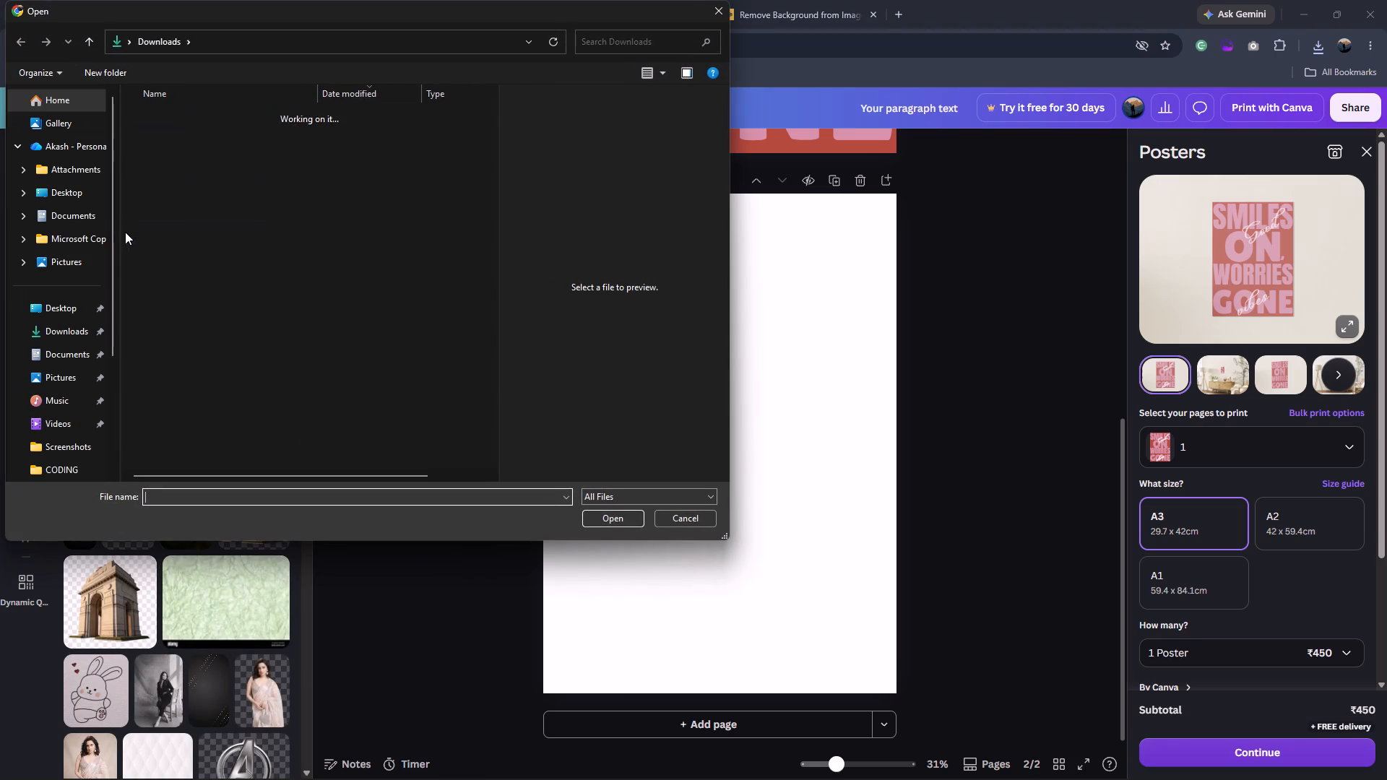
click(184, 141)
click(612, 514)
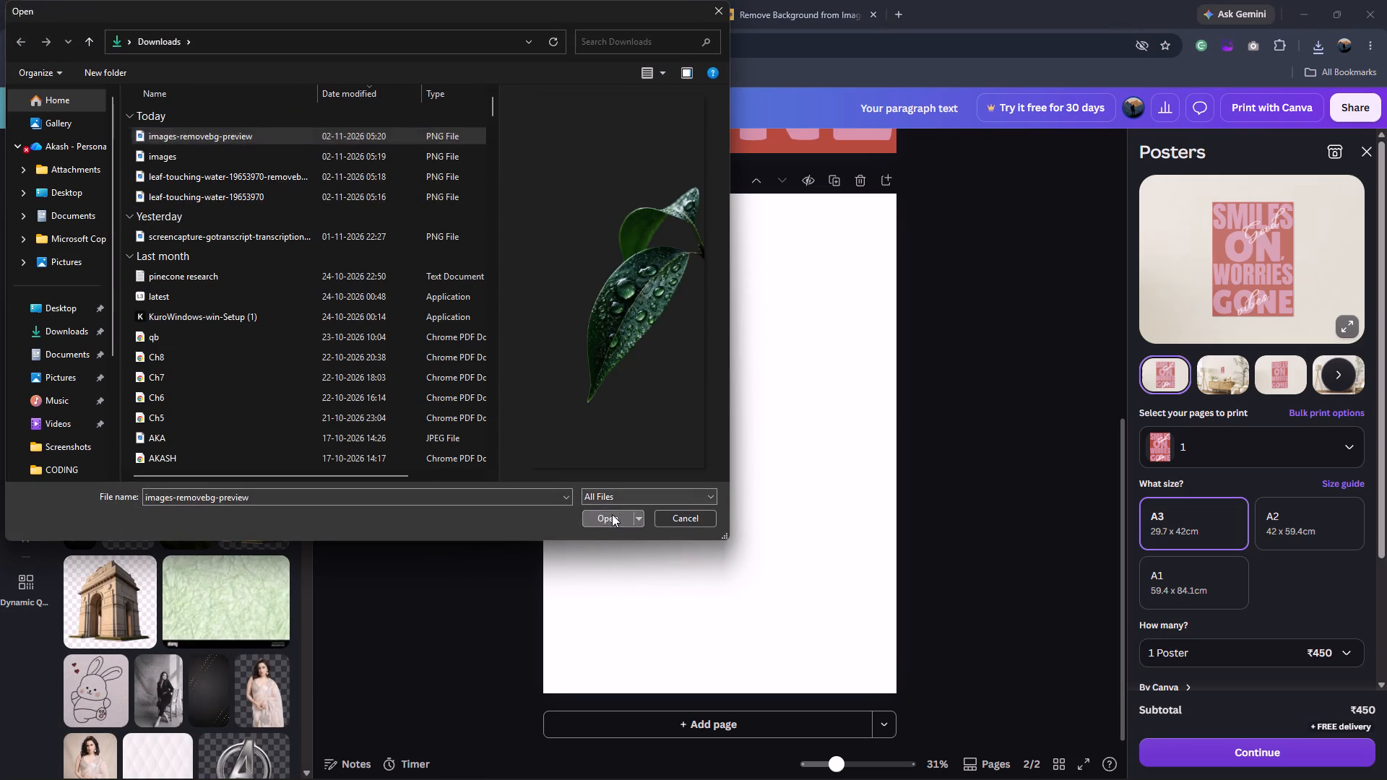
Place the dark leaf cut-out on page 2, align it with the page's right edge and enlarge it beyond page height.
click(65, 514)
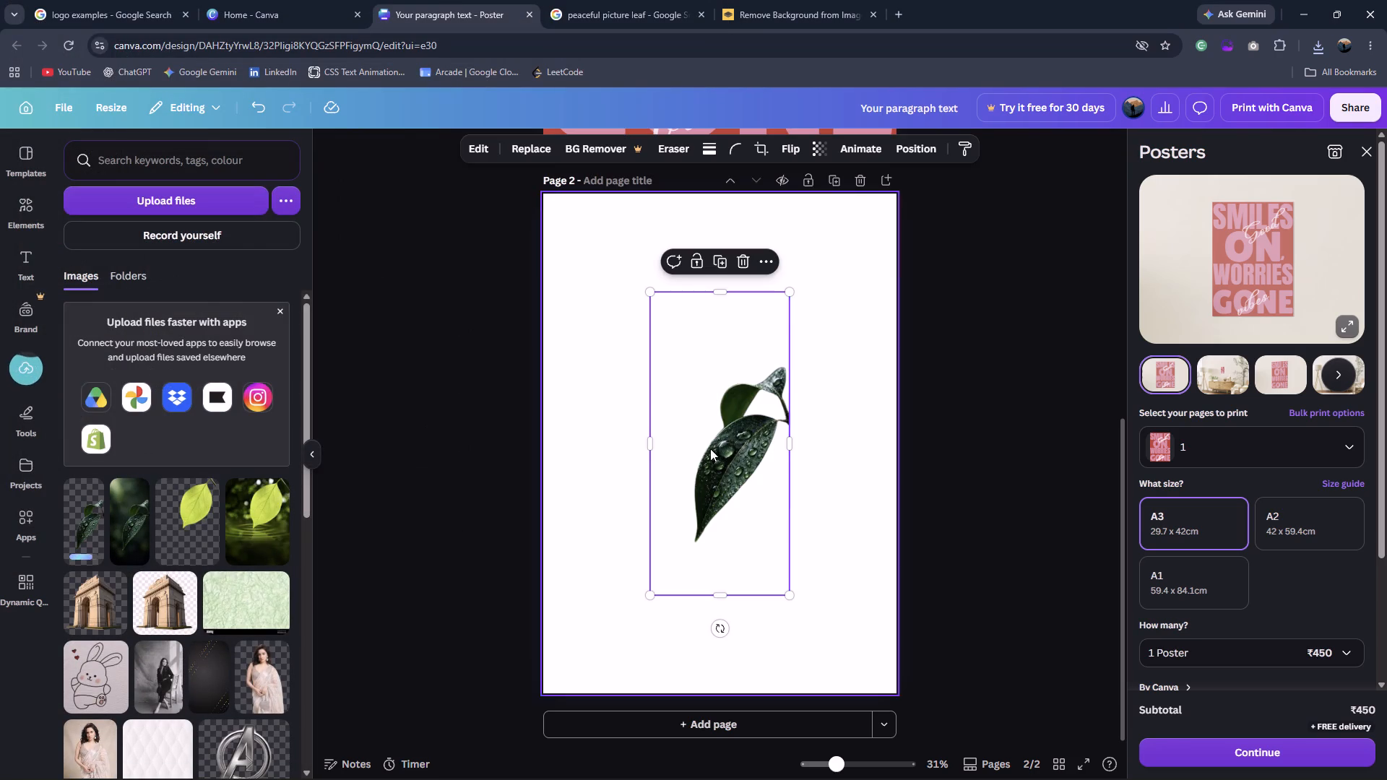
drag(788, 599, 891, 682)
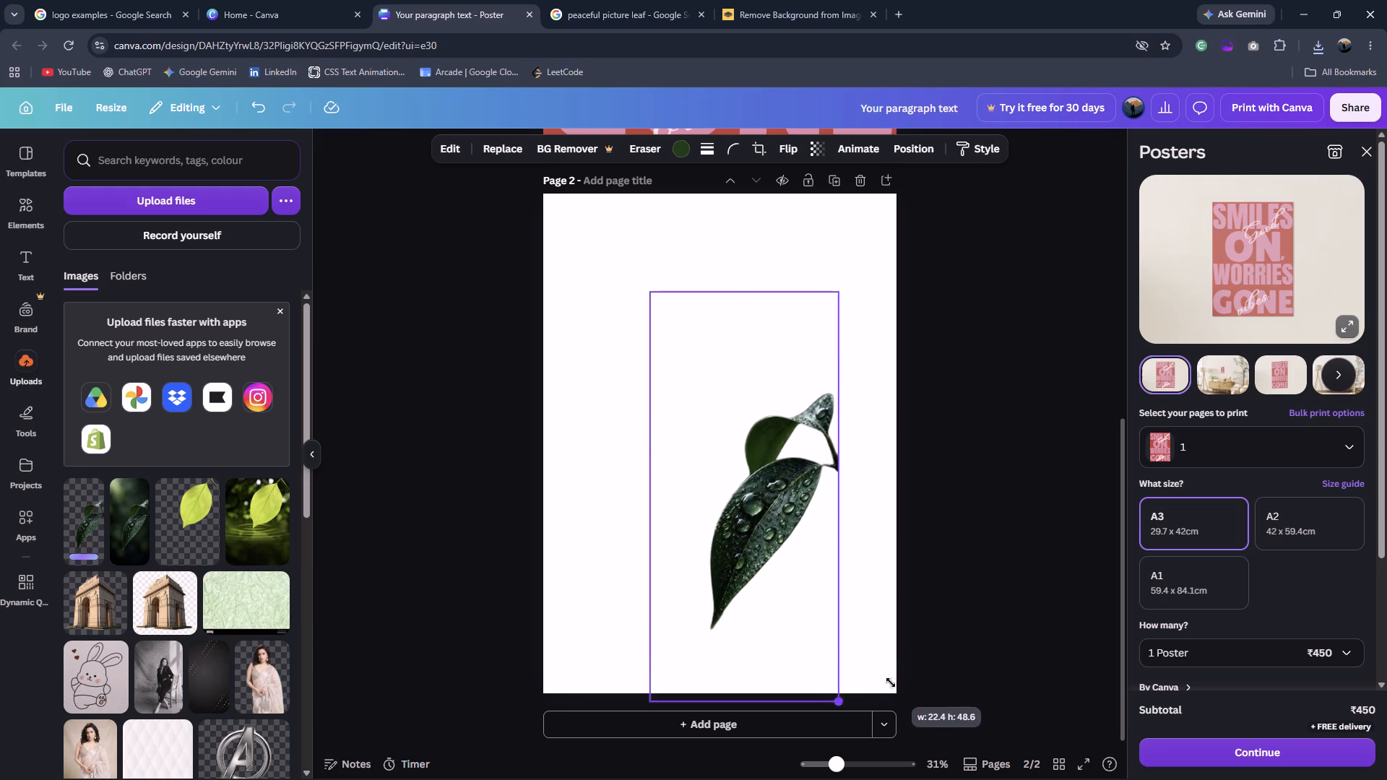
drag(891, 682, 907, 697)
drag(813, 615, 853, 545)
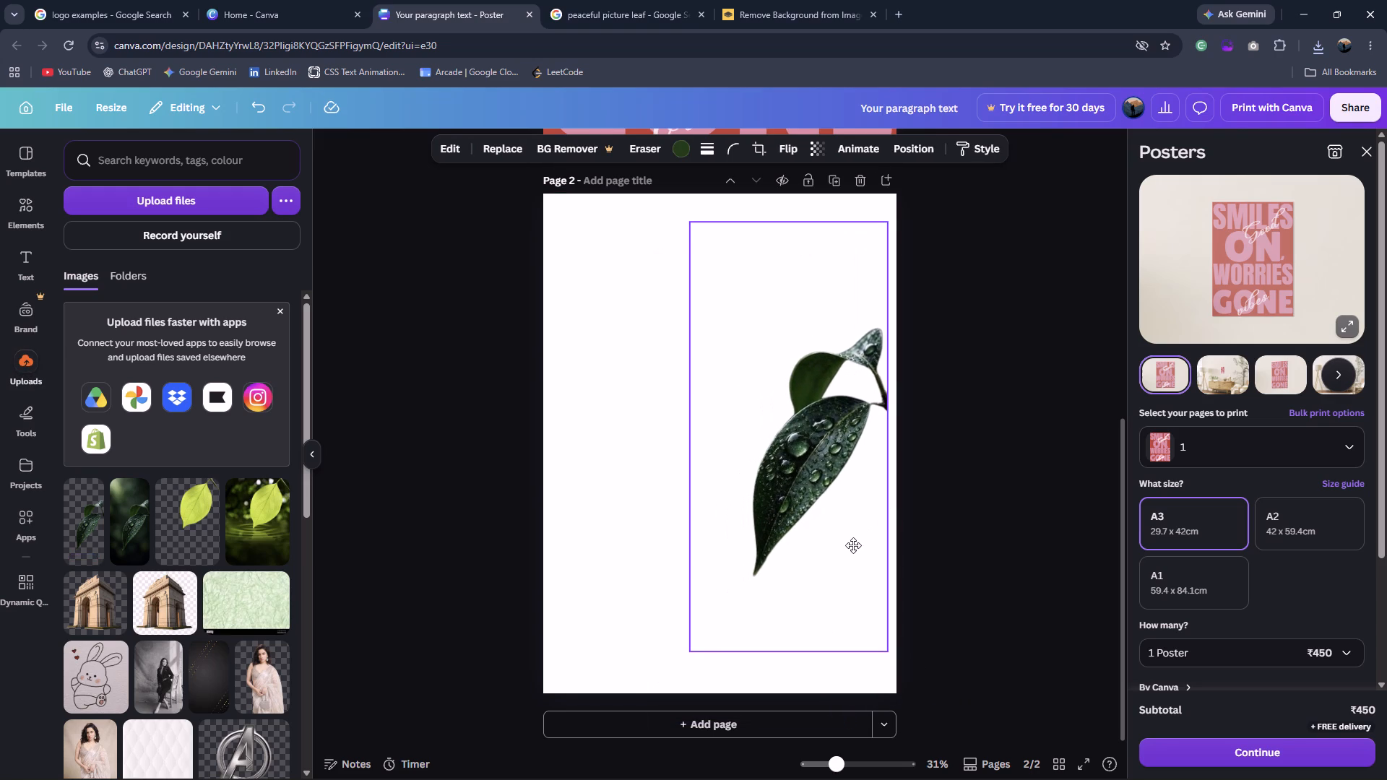
drag(853, 545, 860, 537)
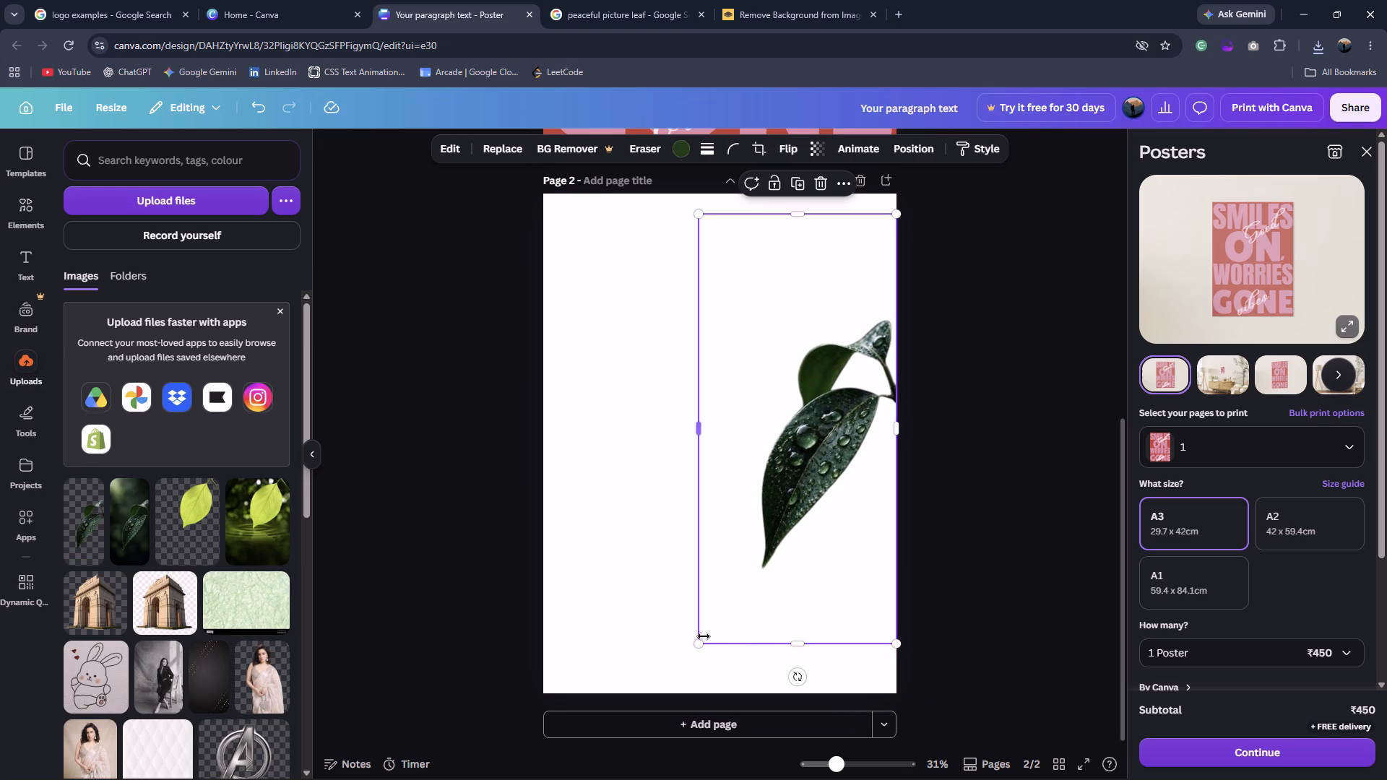
drag(704, 642, 570, 744)
drag(776, 581, 775, 531)
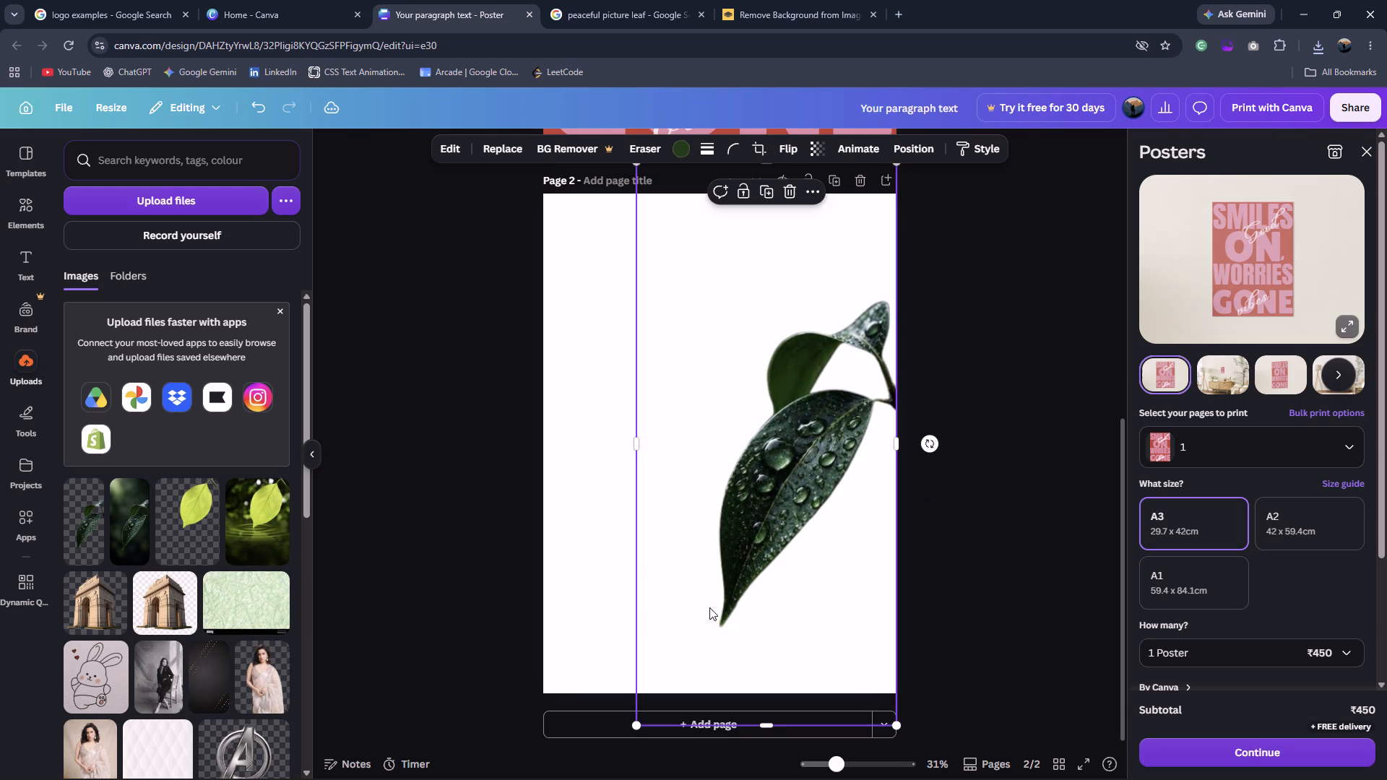
drag(638, 729, 606, 770)
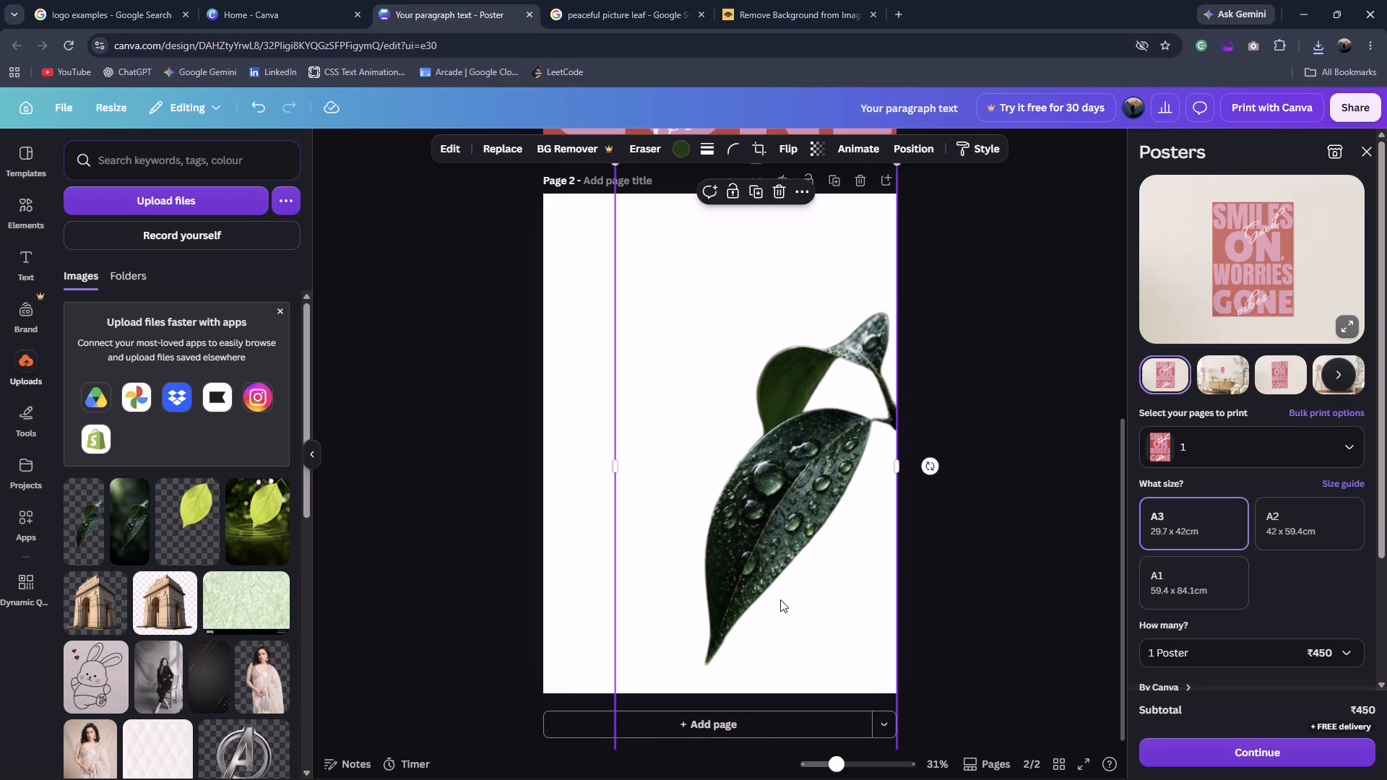
click(772, 594)
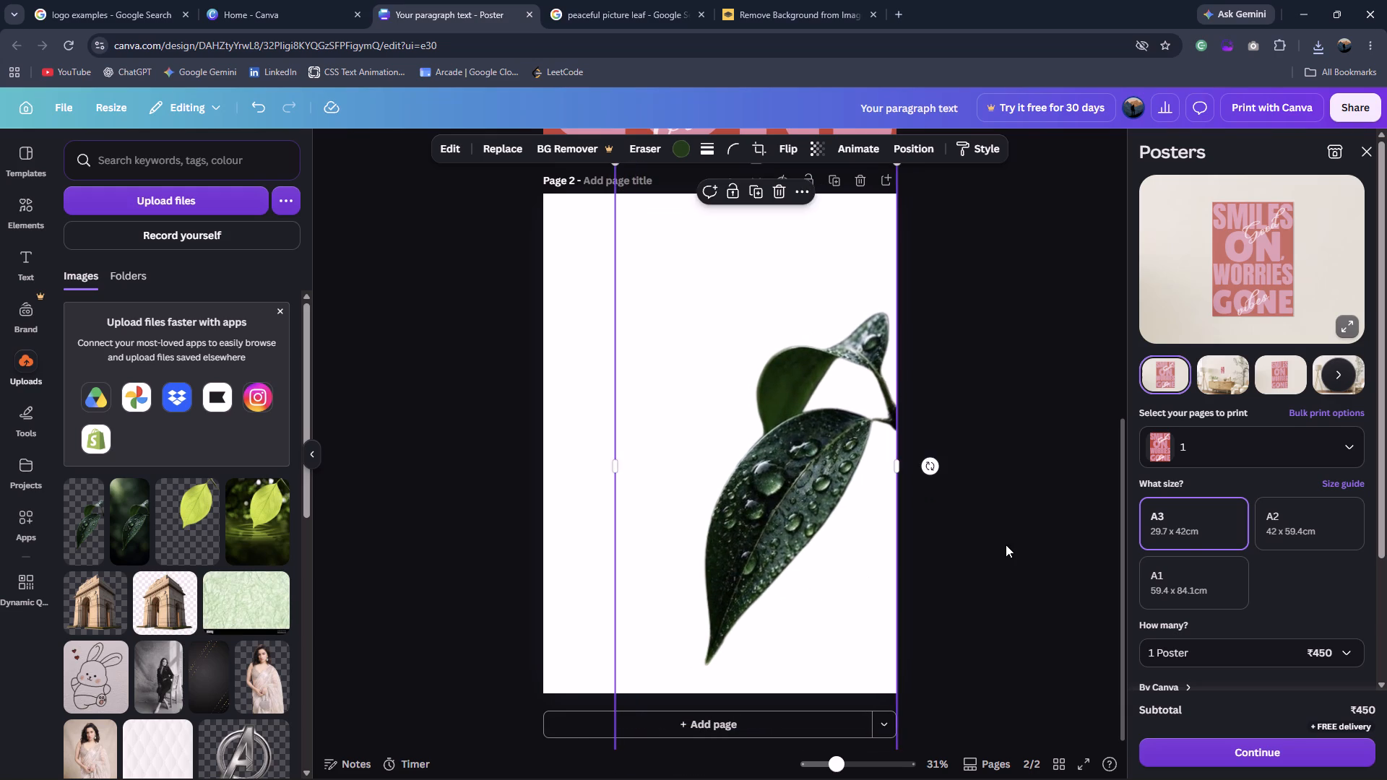
click(1008, 544)
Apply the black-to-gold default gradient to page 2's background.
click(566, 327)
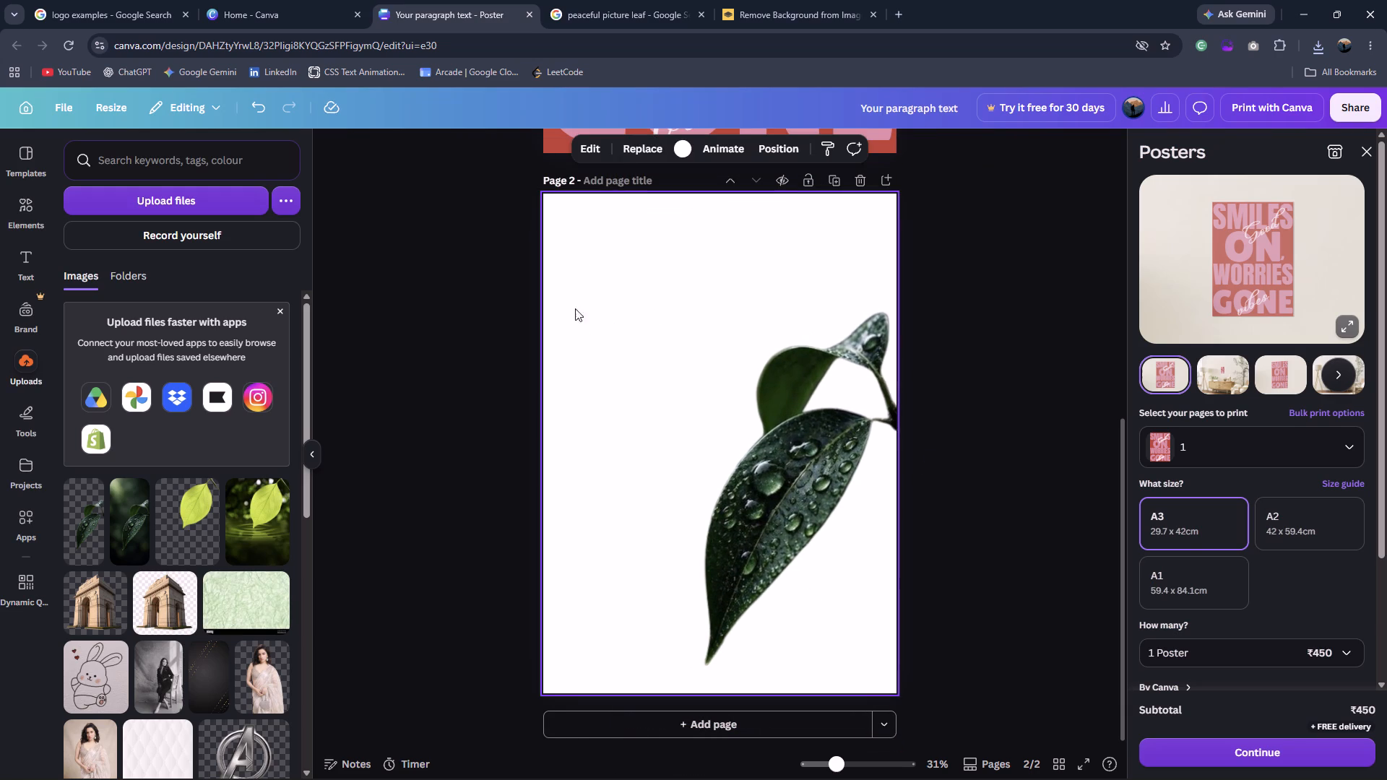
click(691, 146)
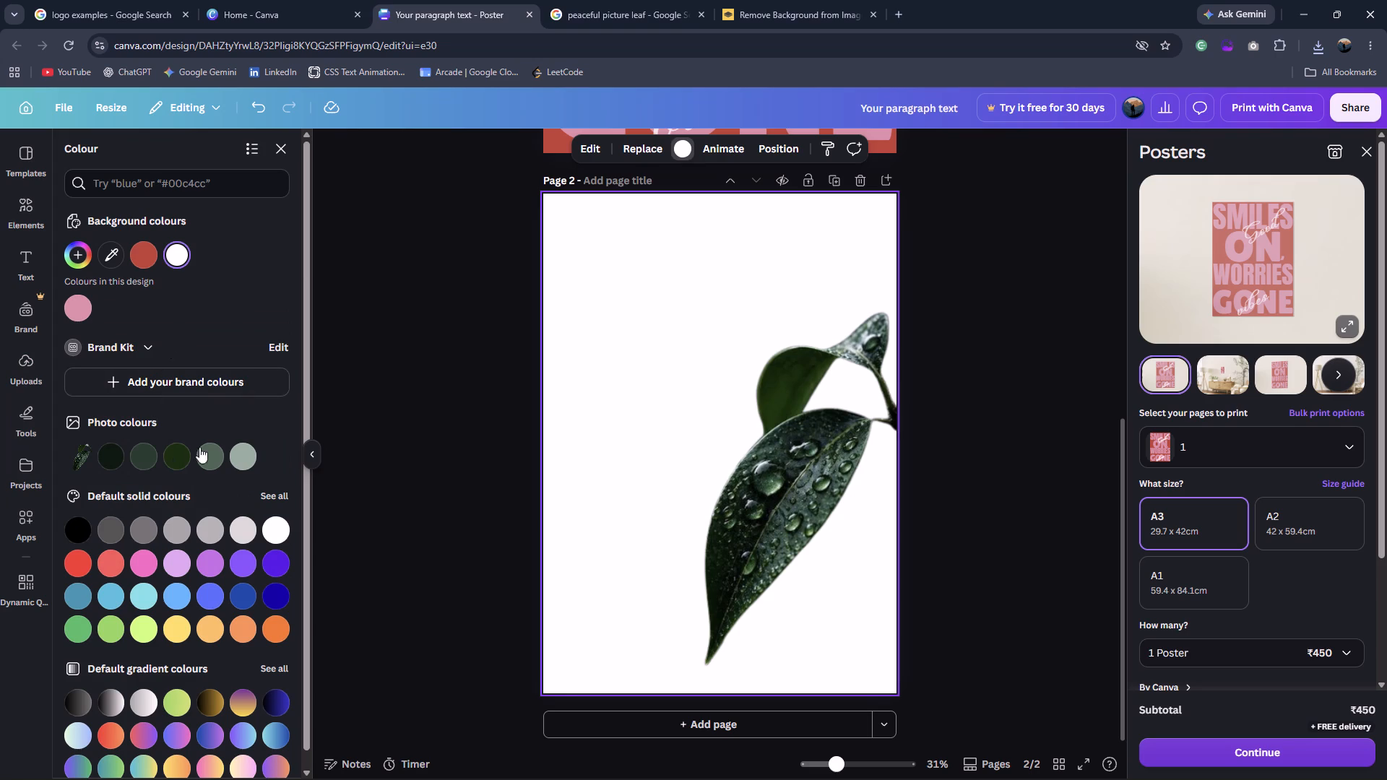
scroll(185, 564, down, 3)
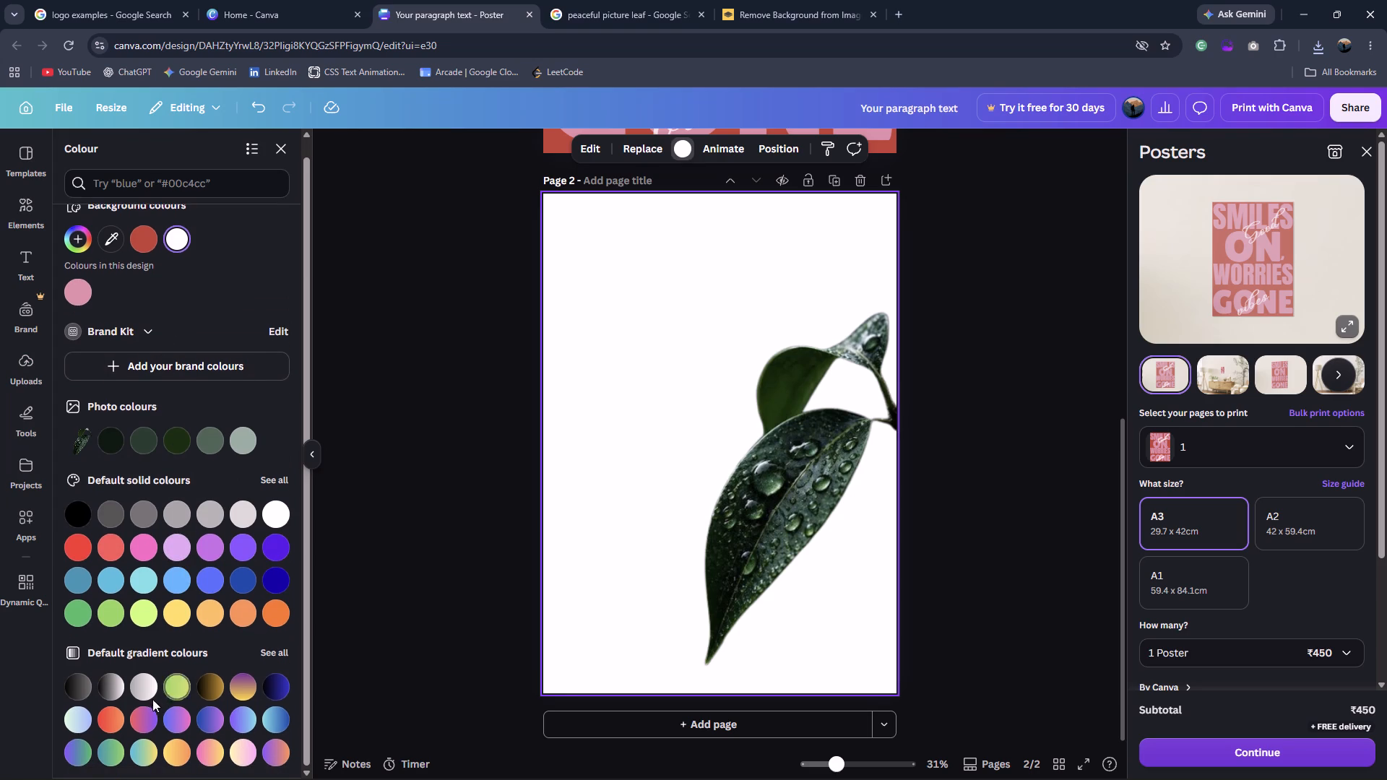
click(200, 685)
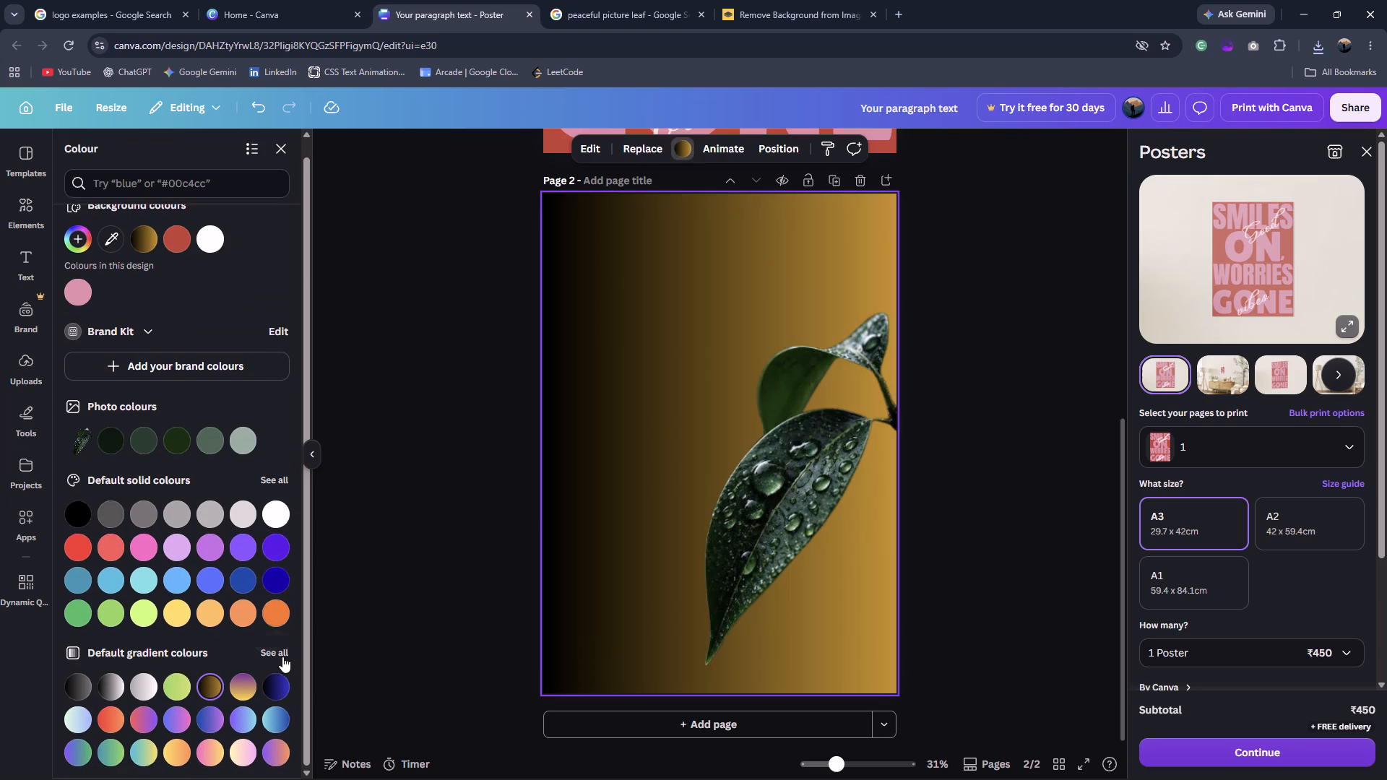
Change page 2's background to the dark red-to-peach gradient from the warm tones.
click(282, 659)
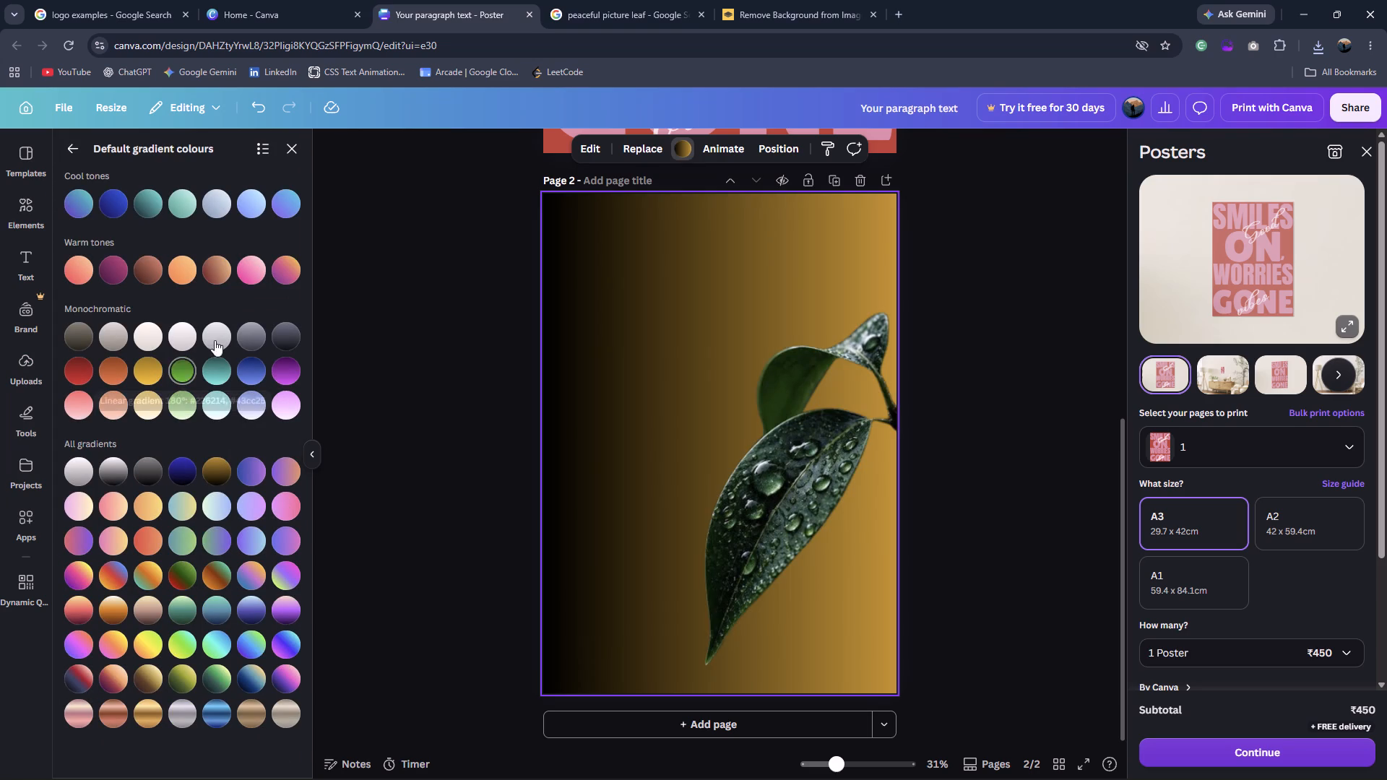
click(211, 272)
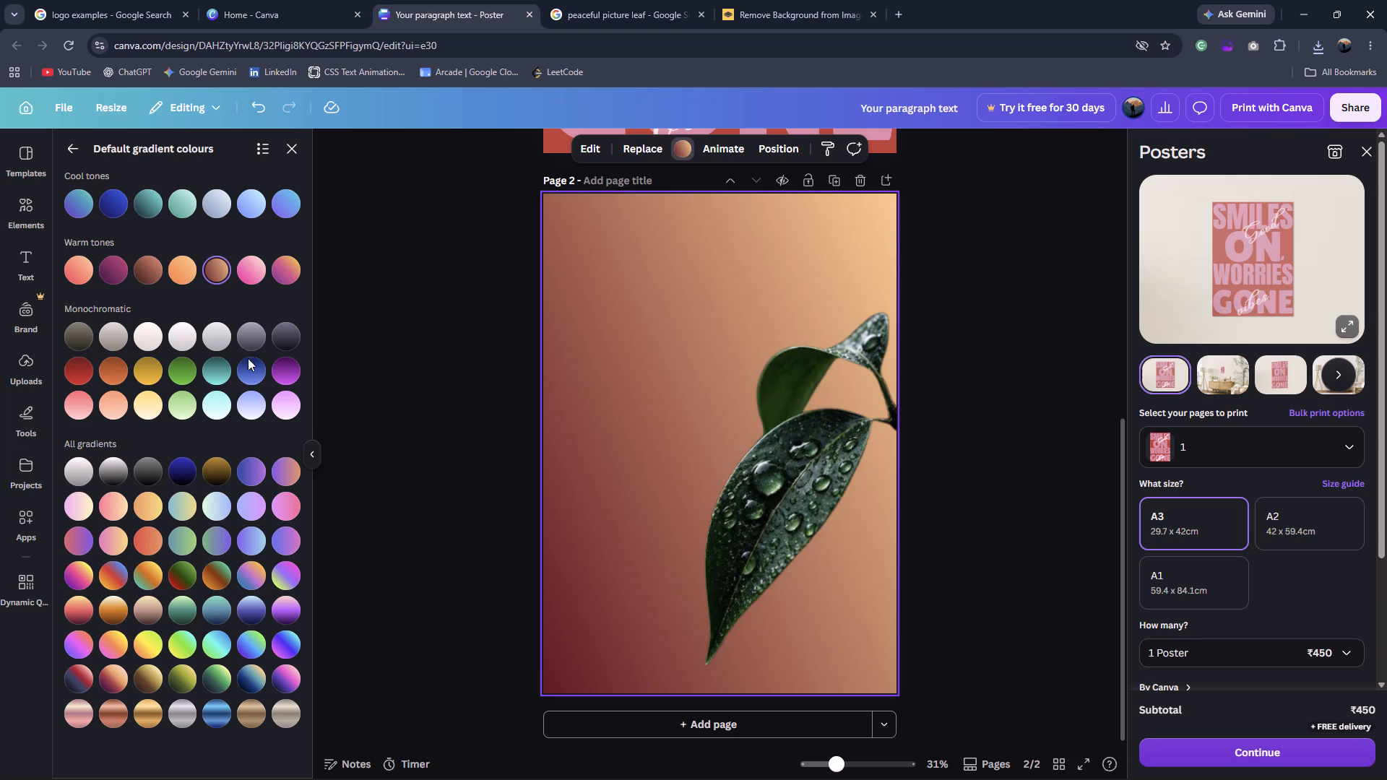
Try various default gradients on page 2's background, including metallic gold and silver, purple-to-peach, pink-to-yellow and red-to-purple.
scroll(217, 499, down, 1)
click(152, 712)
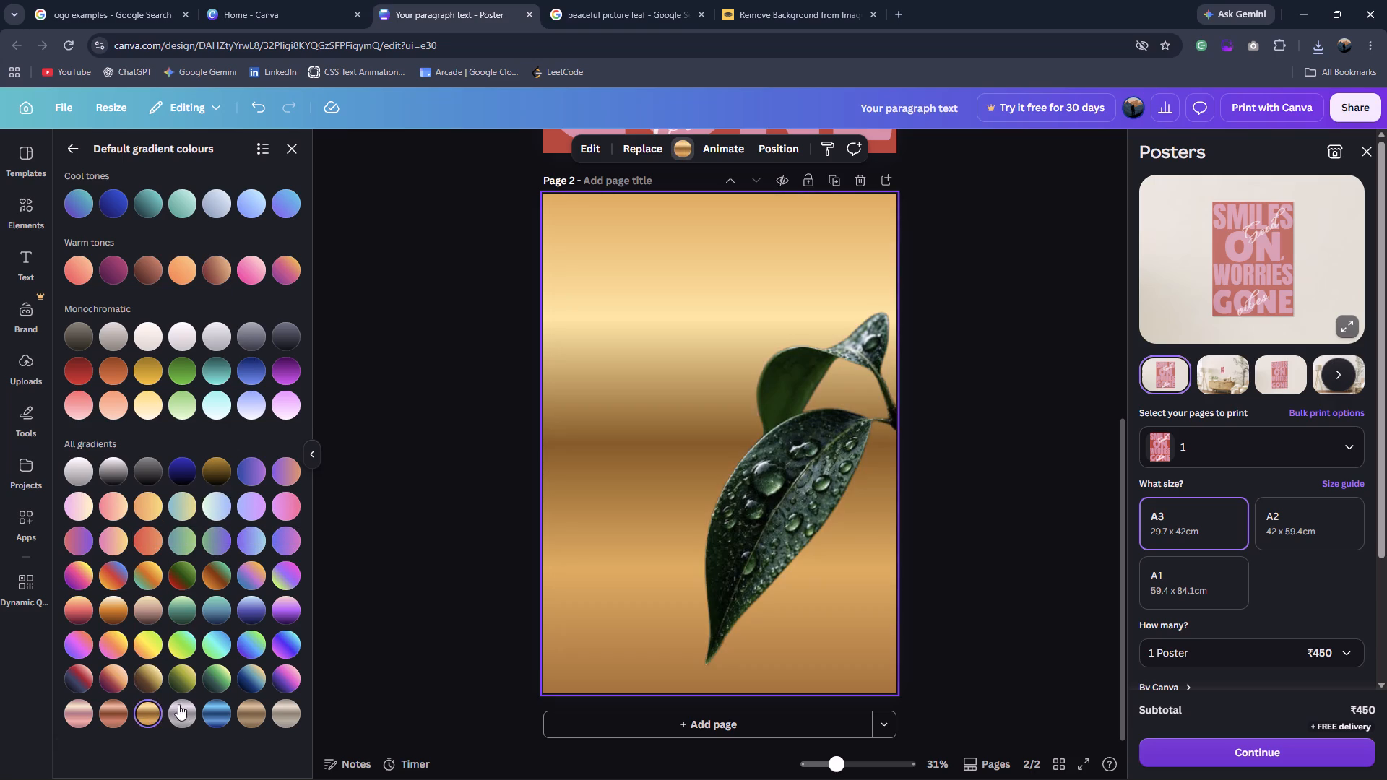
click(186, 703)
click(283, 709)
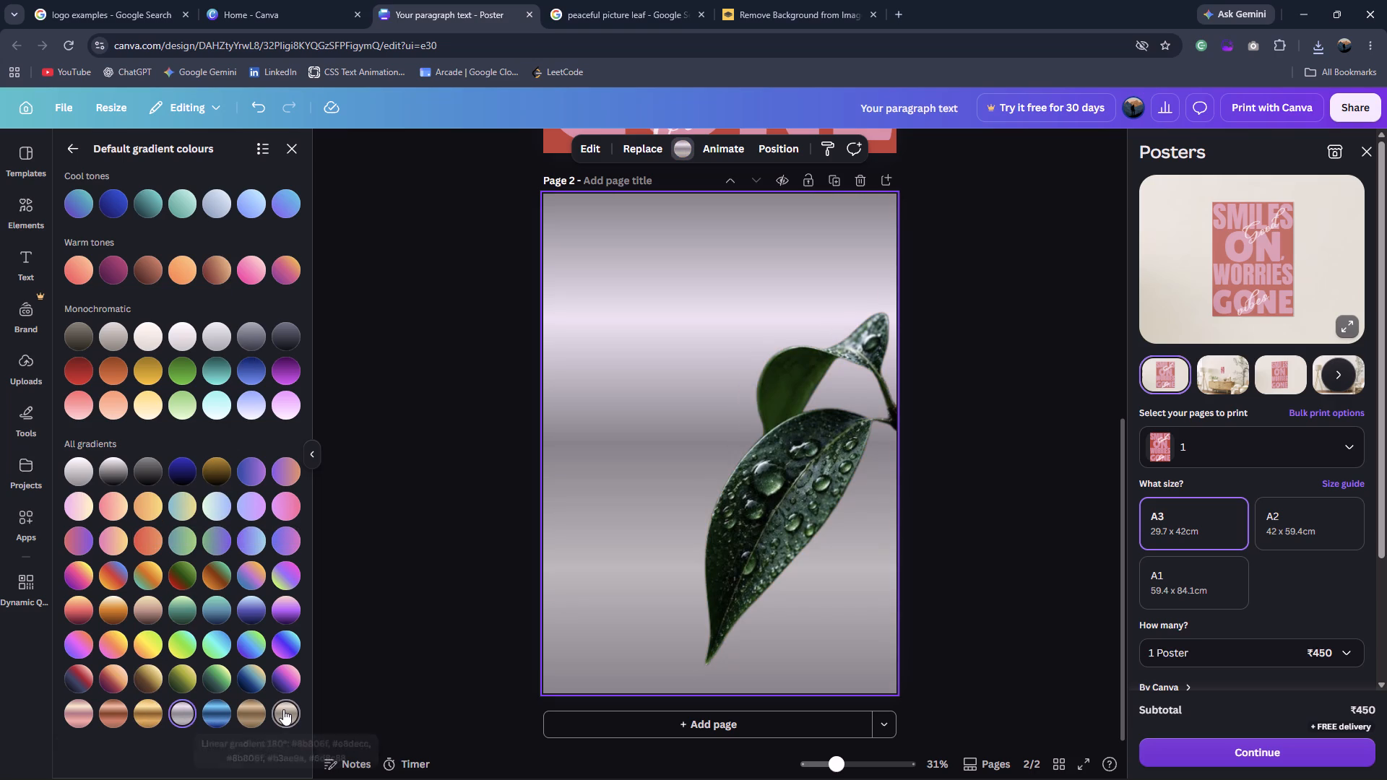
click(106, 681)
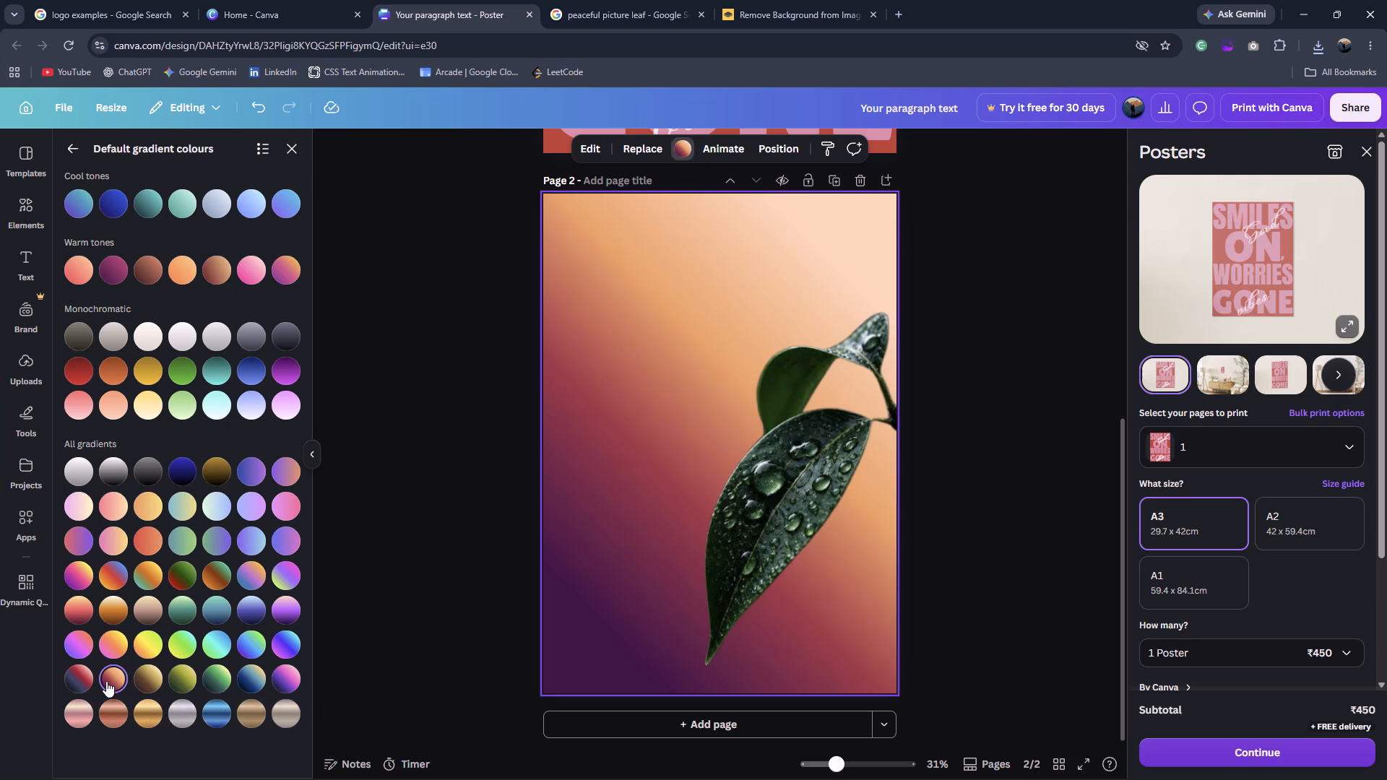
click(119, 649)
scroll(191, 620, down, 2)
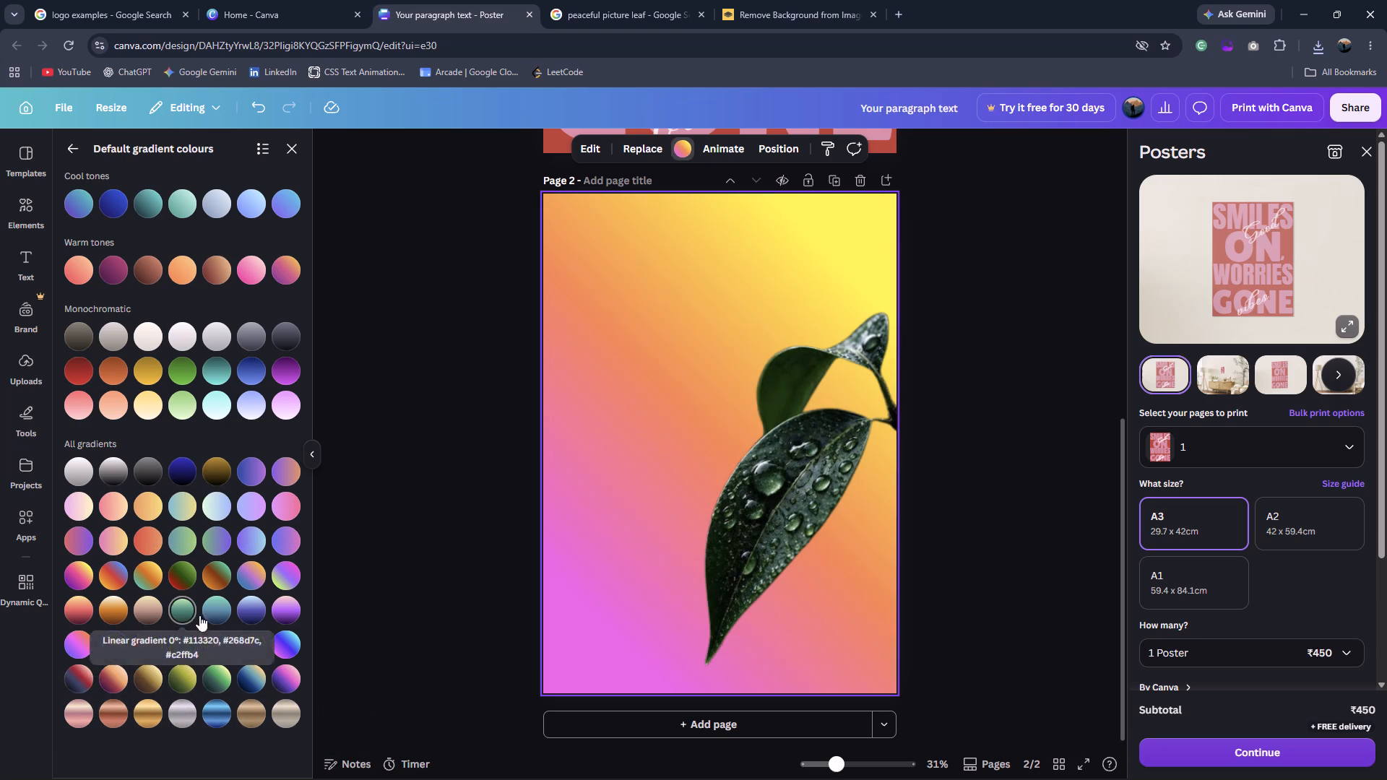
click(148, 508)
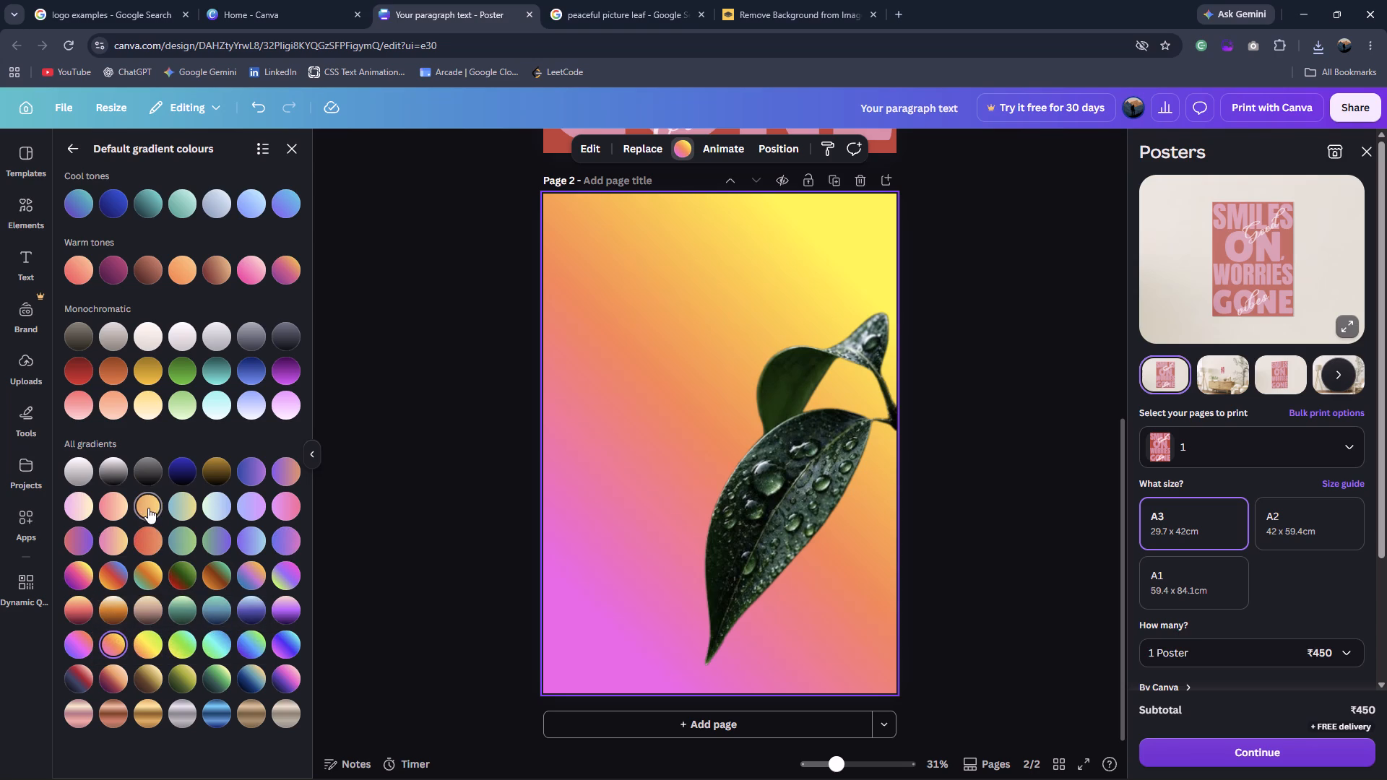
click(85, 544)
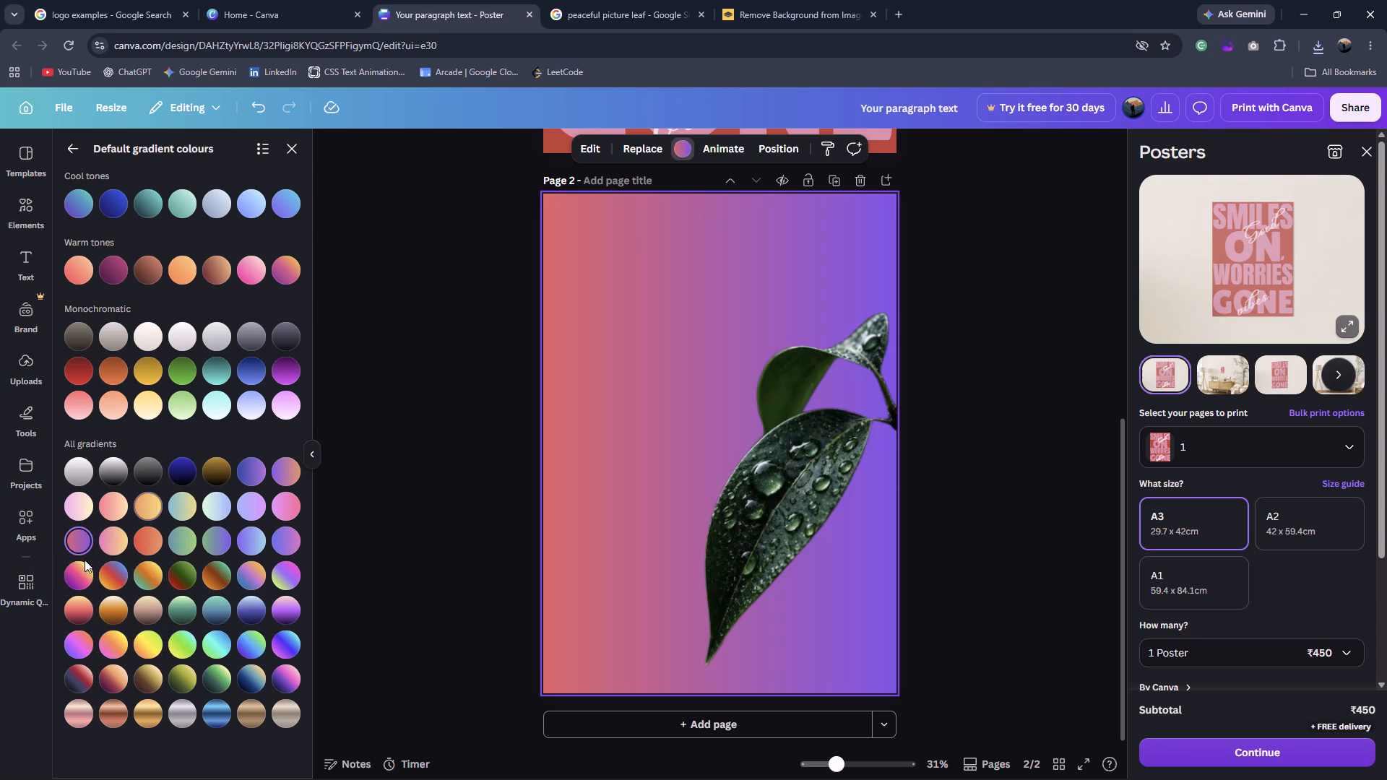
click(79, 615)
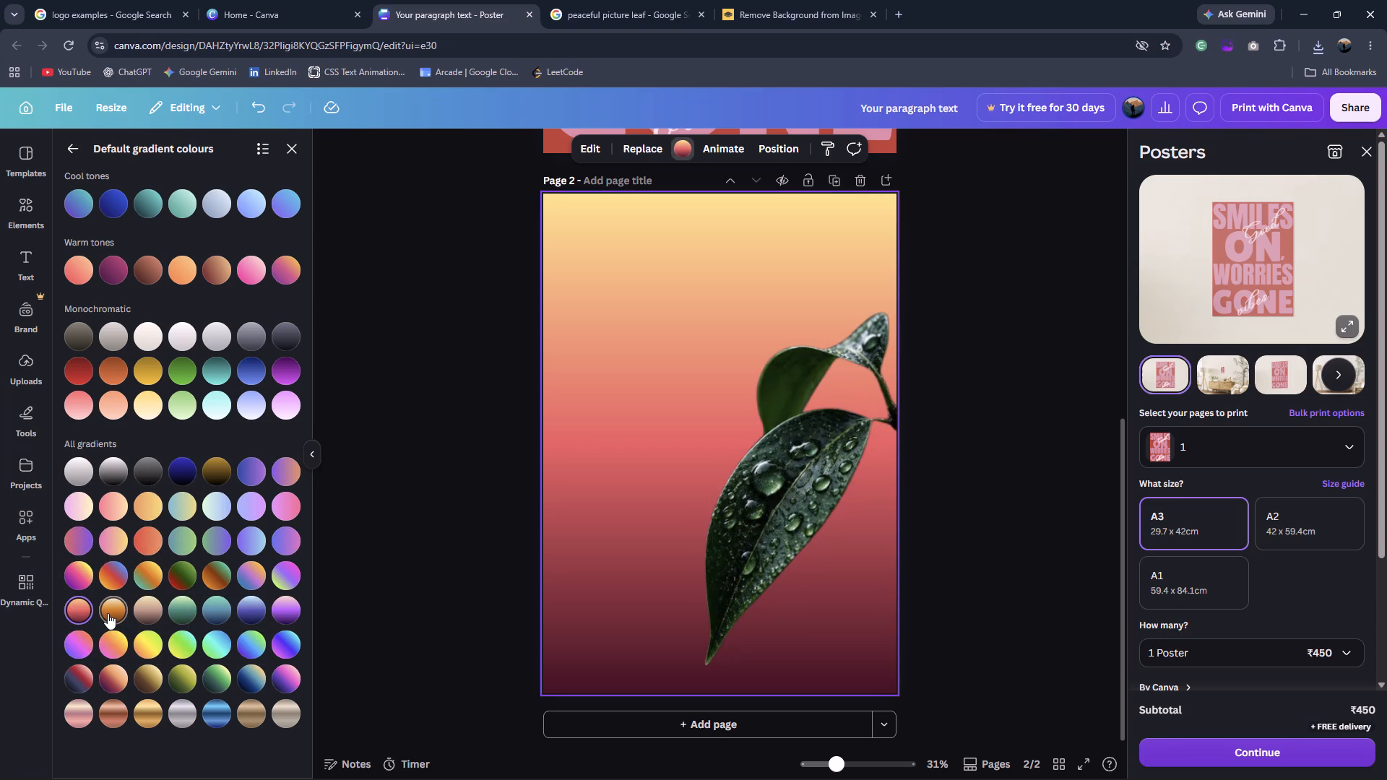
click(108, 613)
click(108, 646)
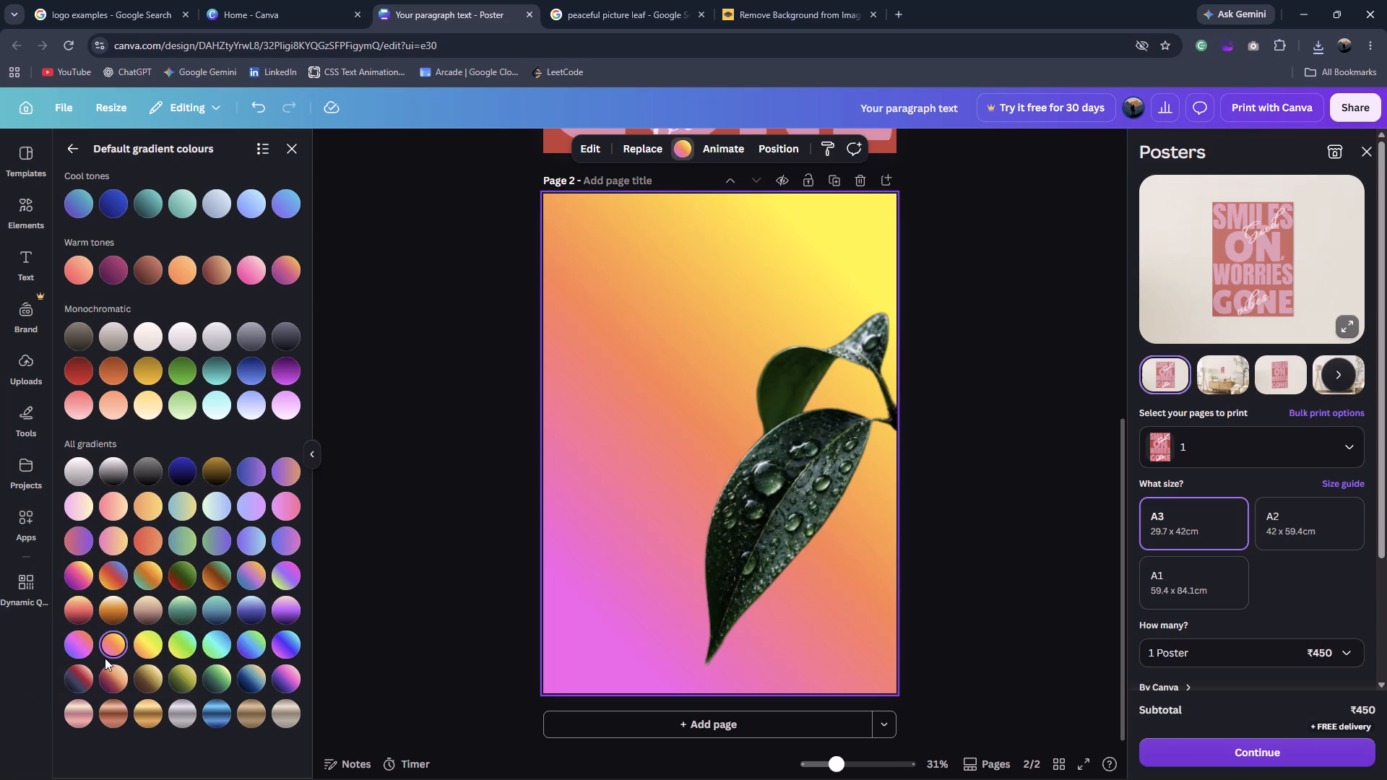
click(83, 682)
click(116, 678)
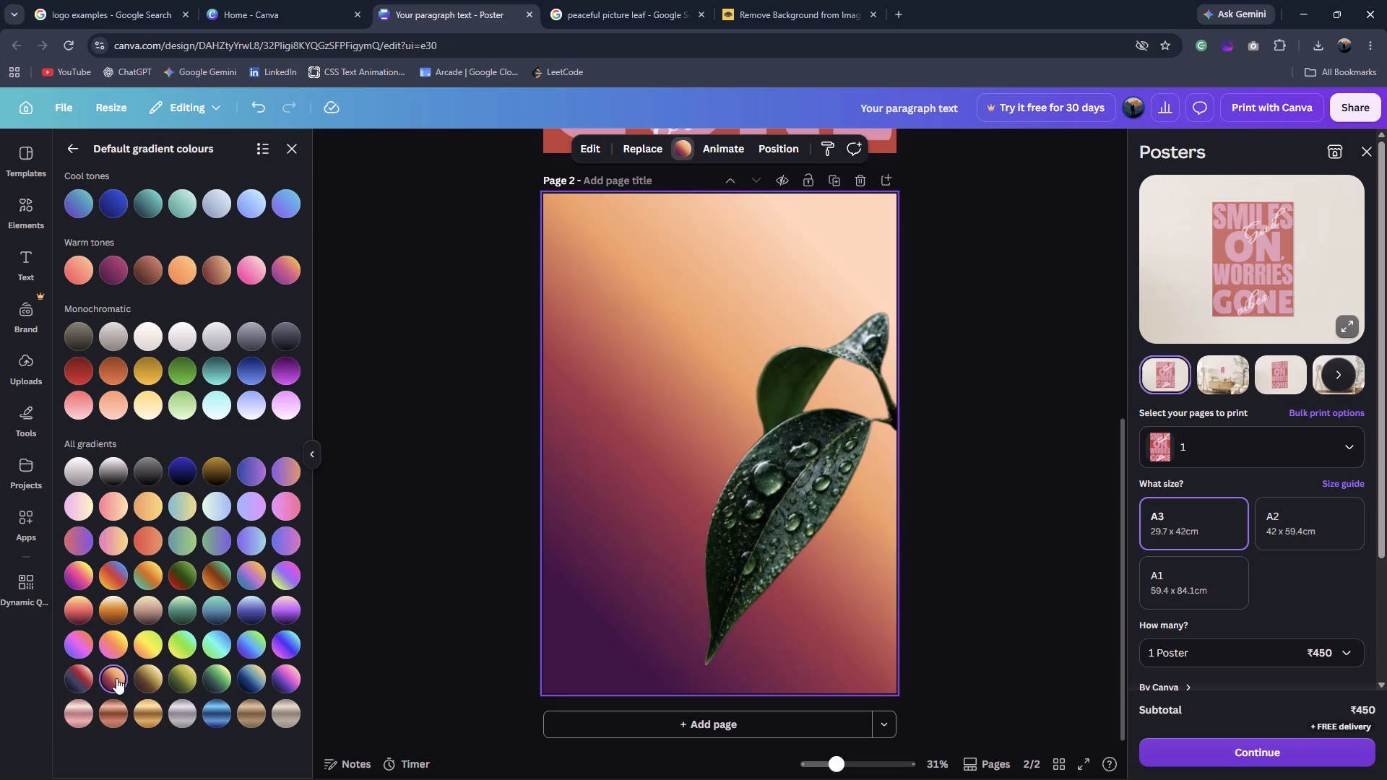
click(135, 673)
Apply the diagonal dark green-to-olive-to-cream default gradient to page 2's background.
click(178, 669)
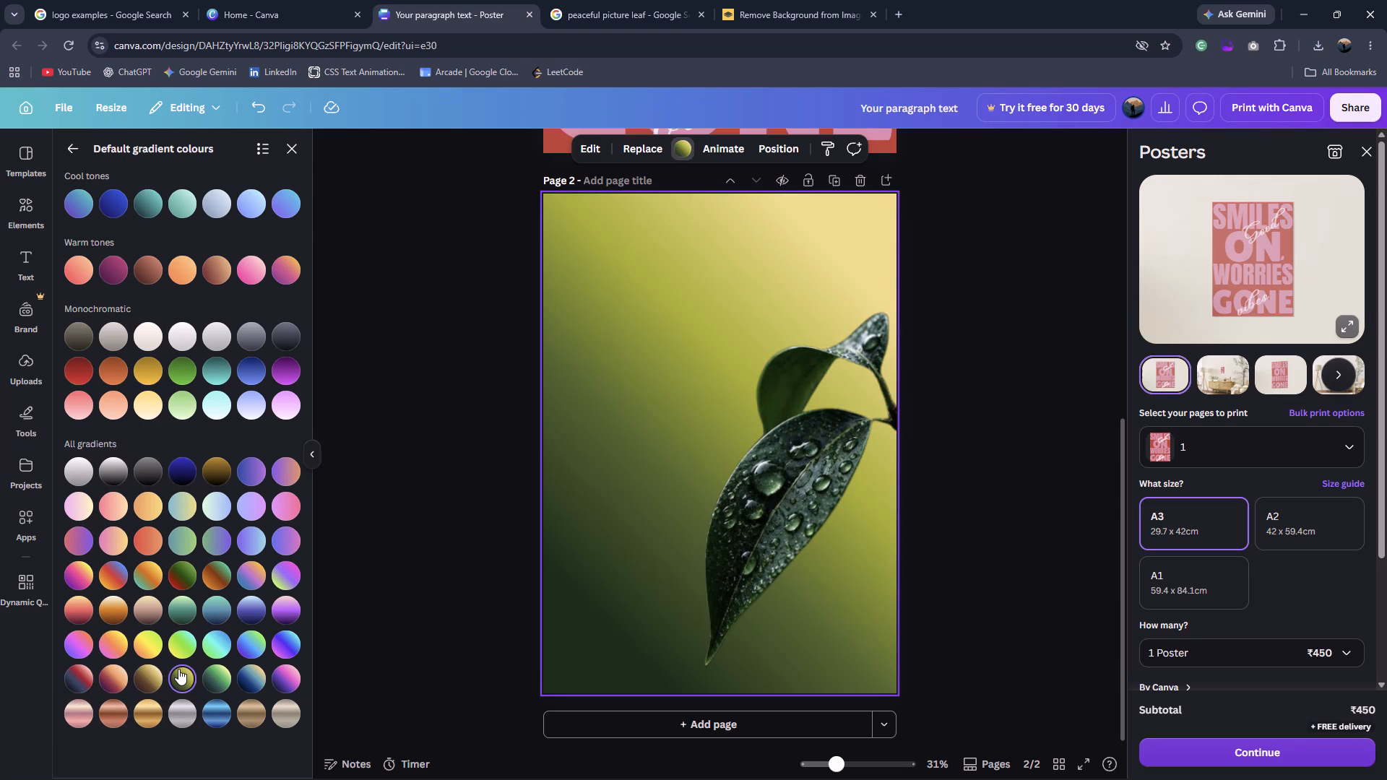
Move the leaf cut-out down until its tip reaches page 2's bottom edge, keeping it aligned with the right edge.
drag(810, 473, 813, 512)
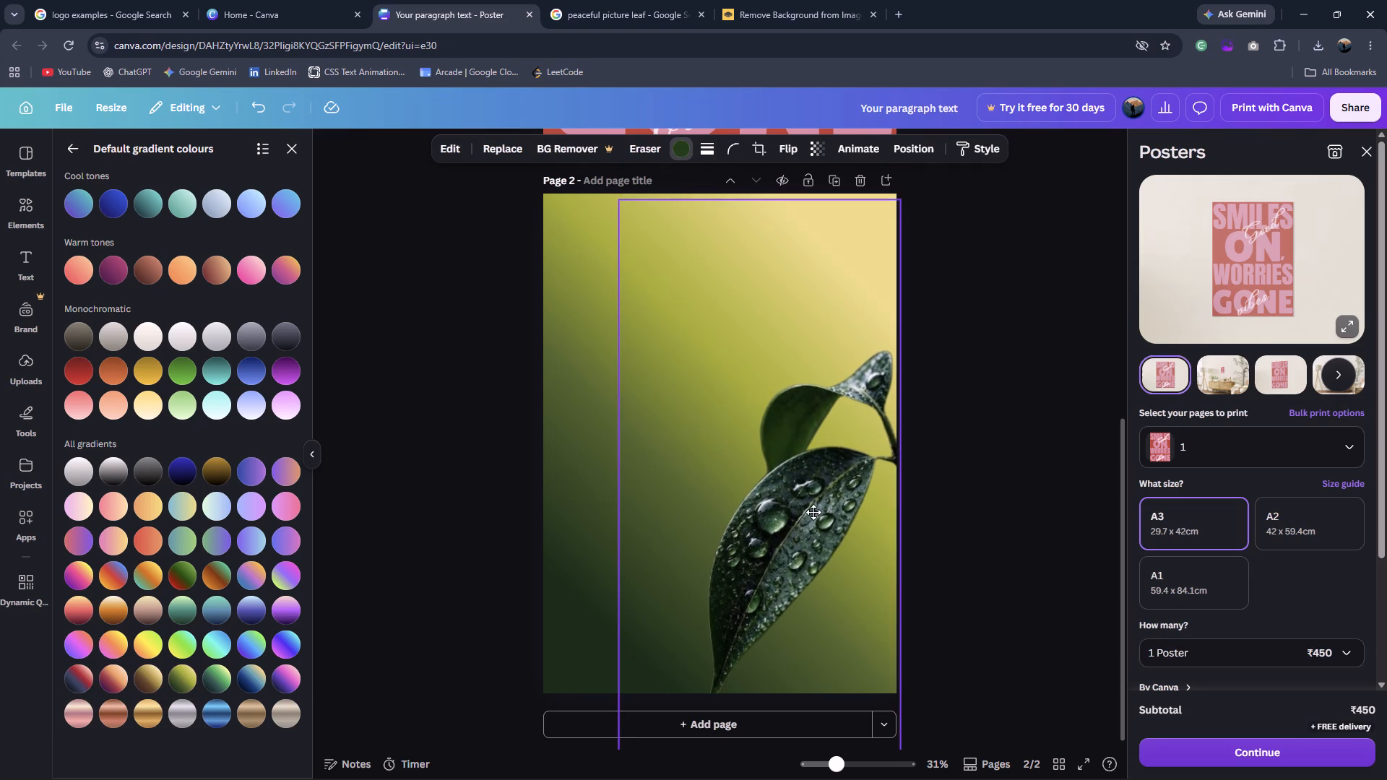
drag(813, 512, 808, 513)
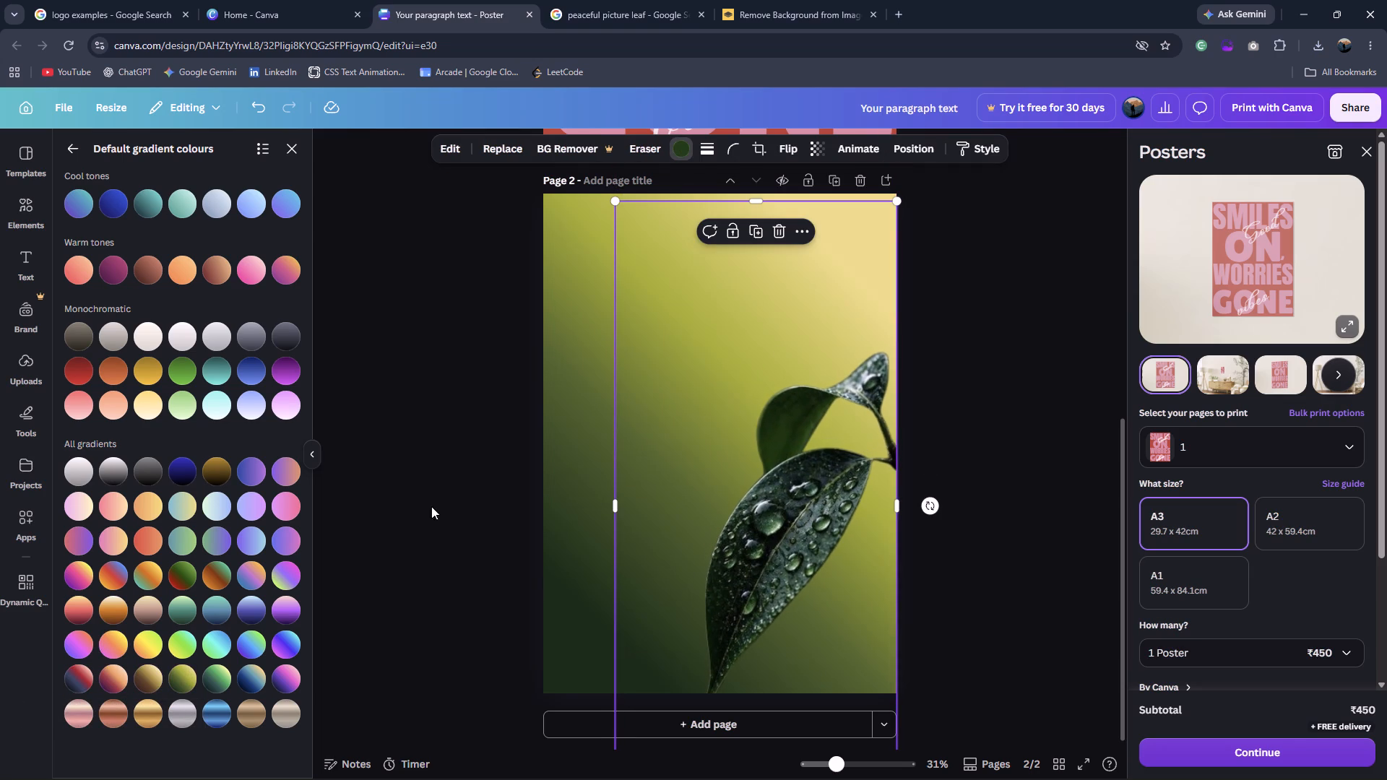
click(379, 454)
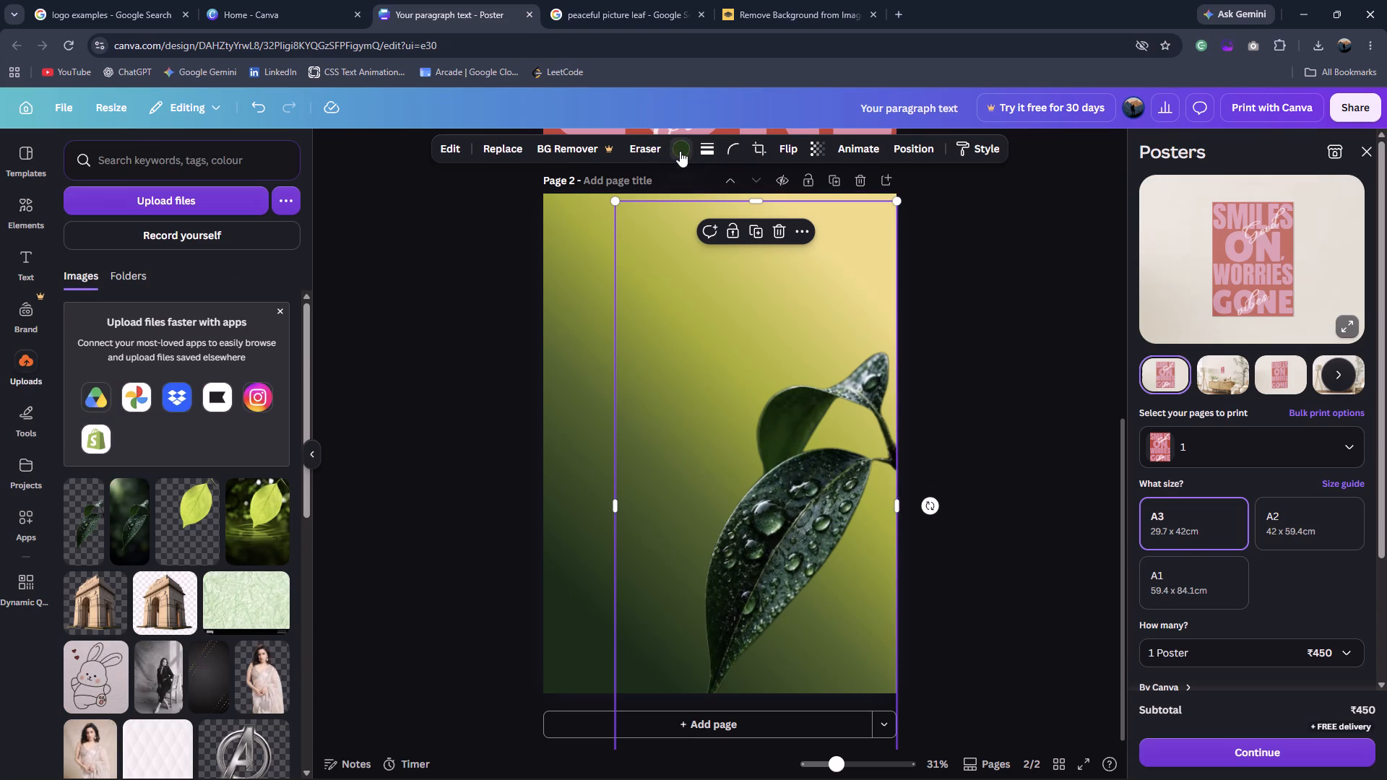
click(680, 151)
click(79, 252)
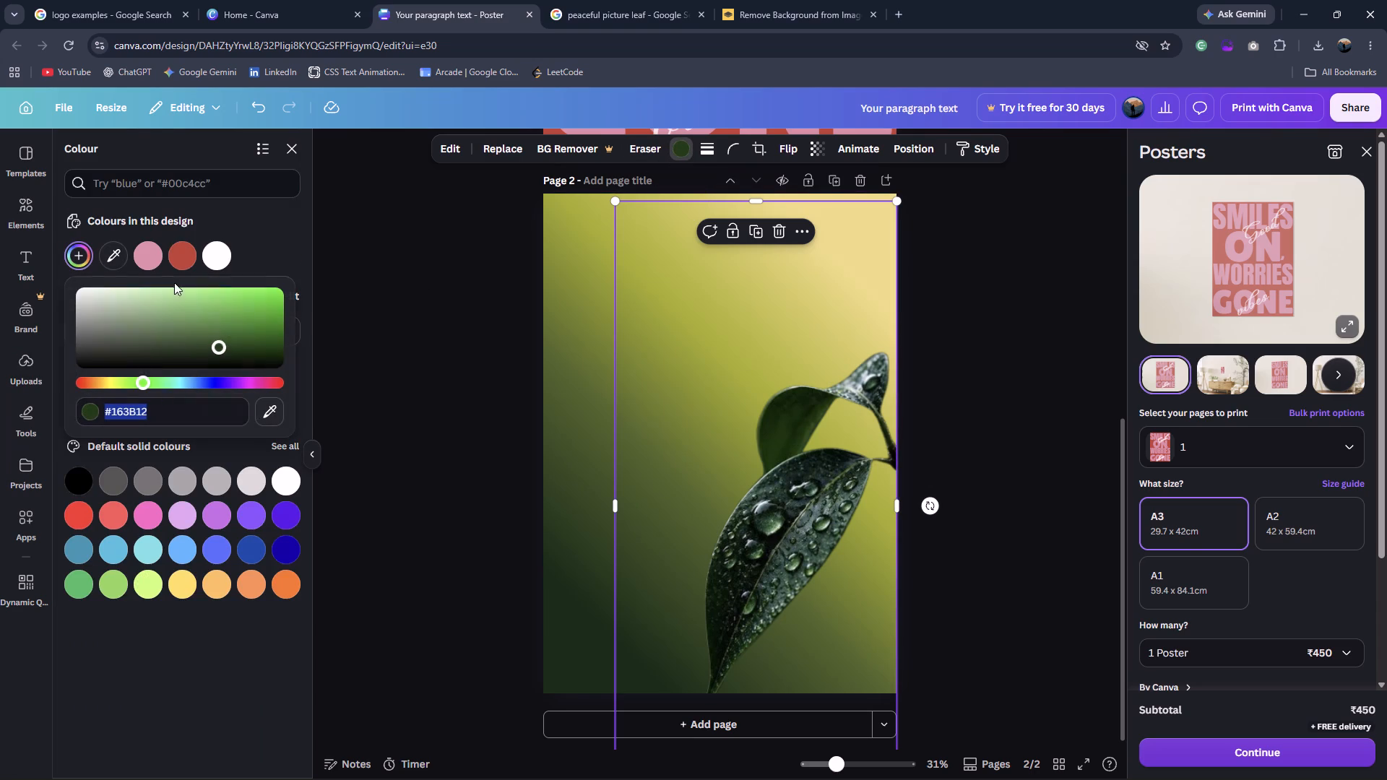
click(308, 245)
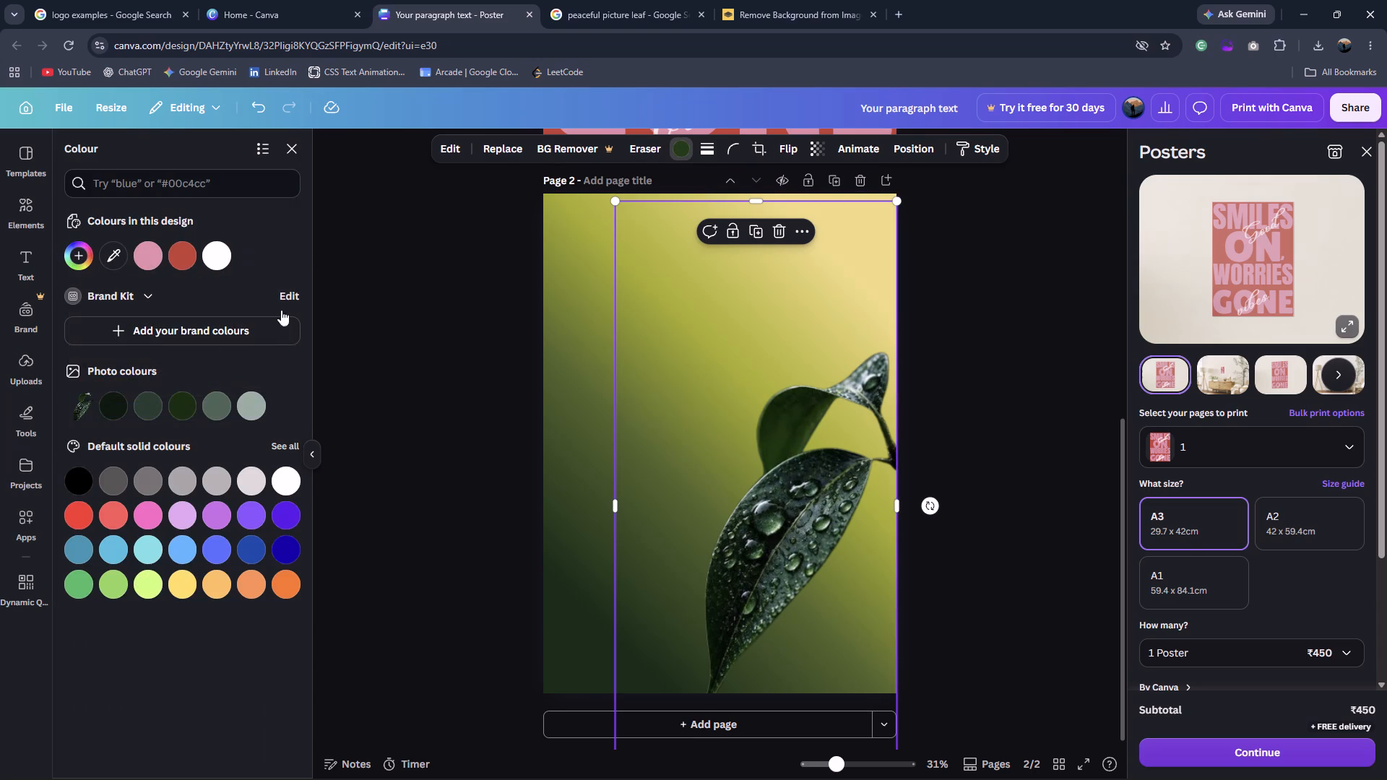
Change page 2's green background gradient to the linear 180° style, with dark green at the top and cream at the bottom.
click(556, 298)
click(74, 257)
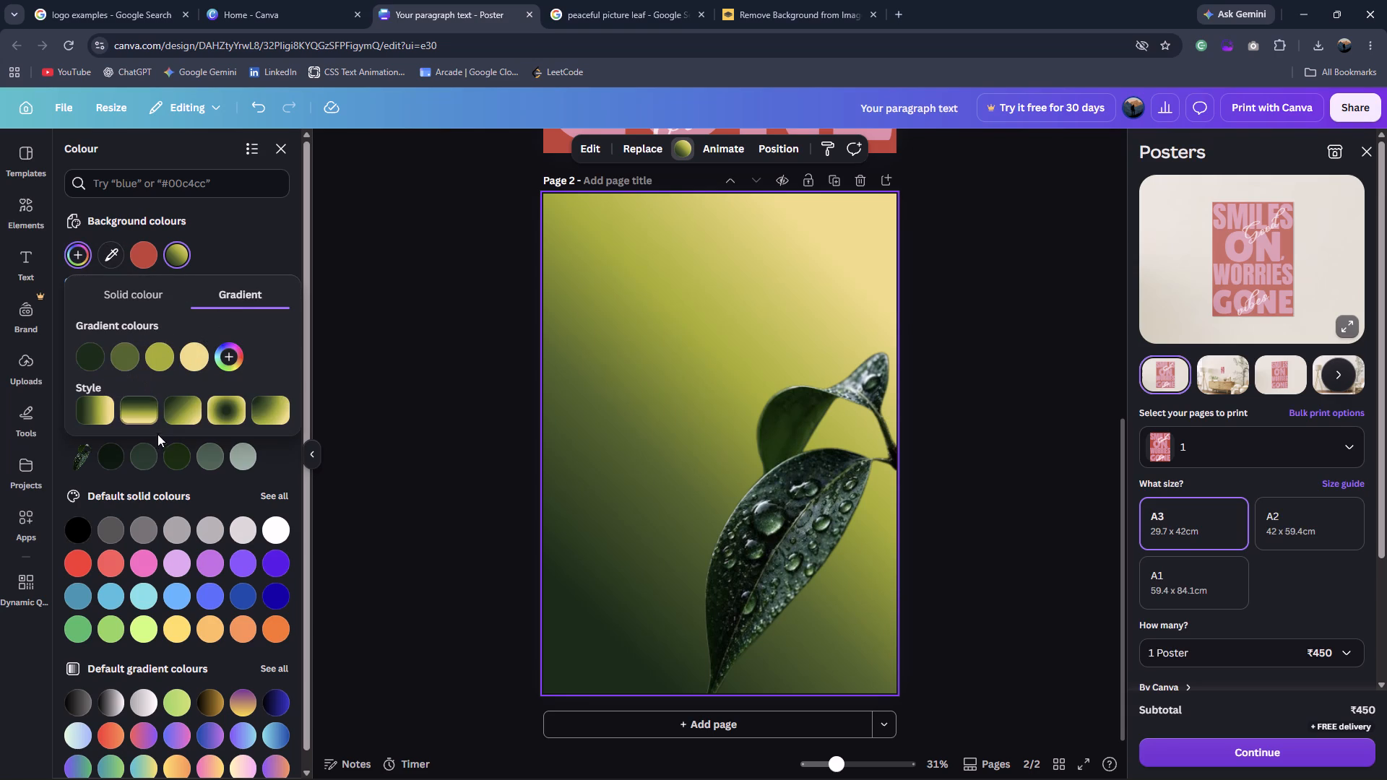
click(274, 409)
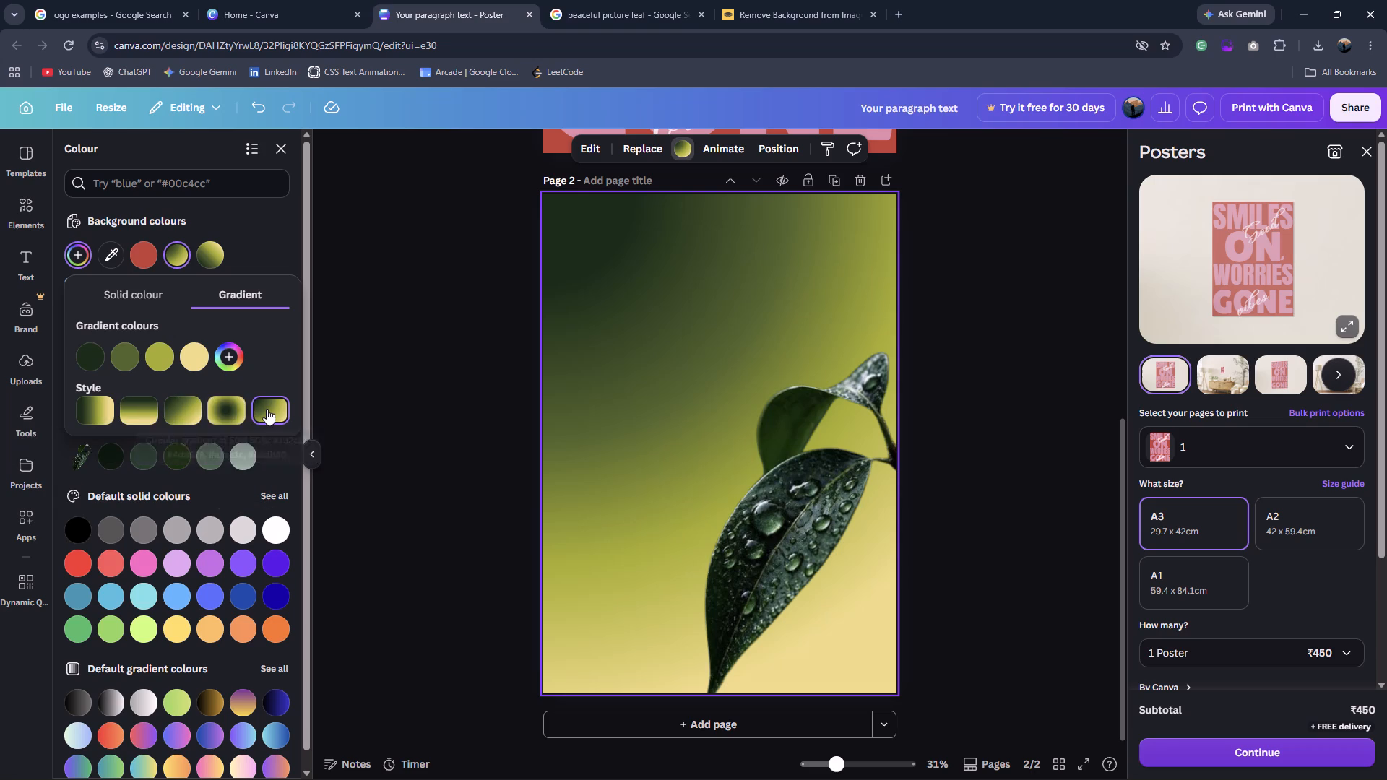
click(130, 411)
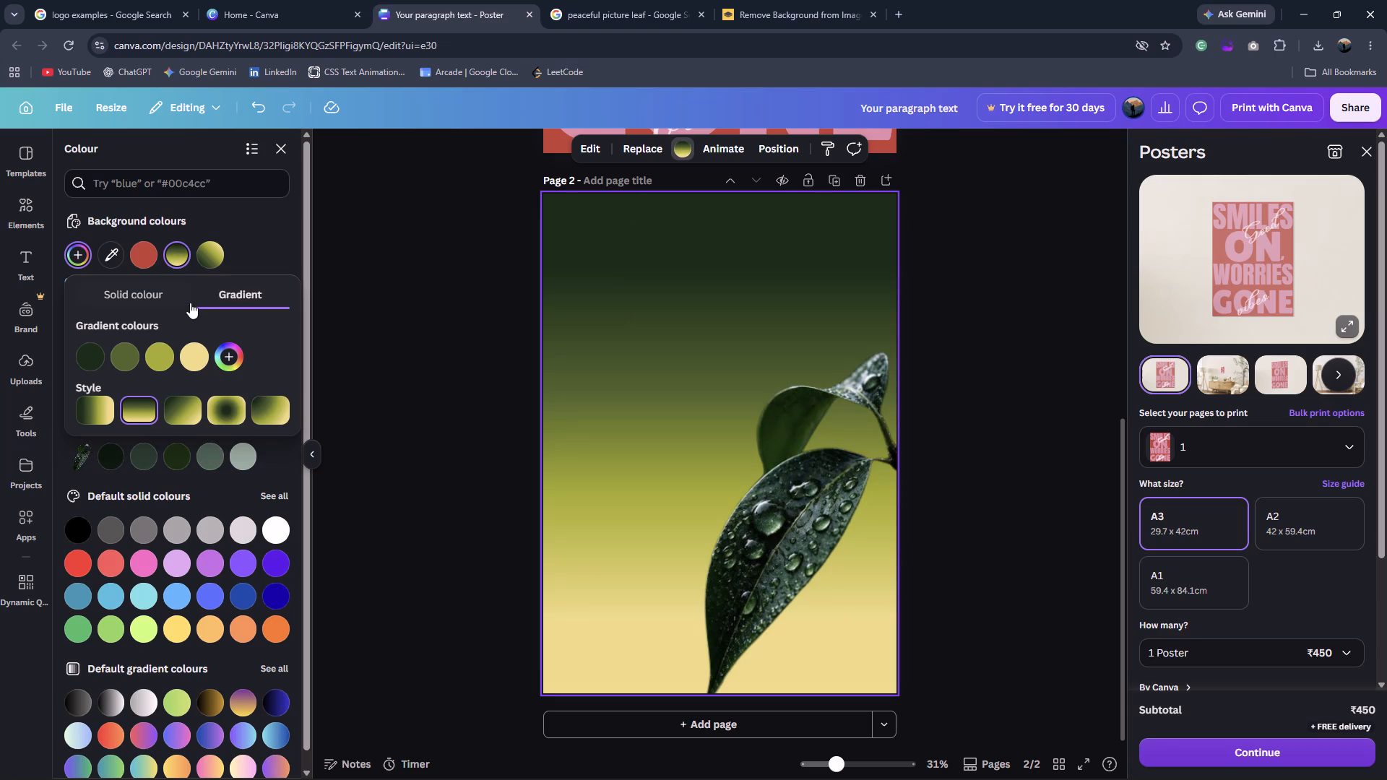
Add a fifth colour to page 2's gradient at 56% opacity and sample olive #818B37 for it from the background.
click(227, 353)
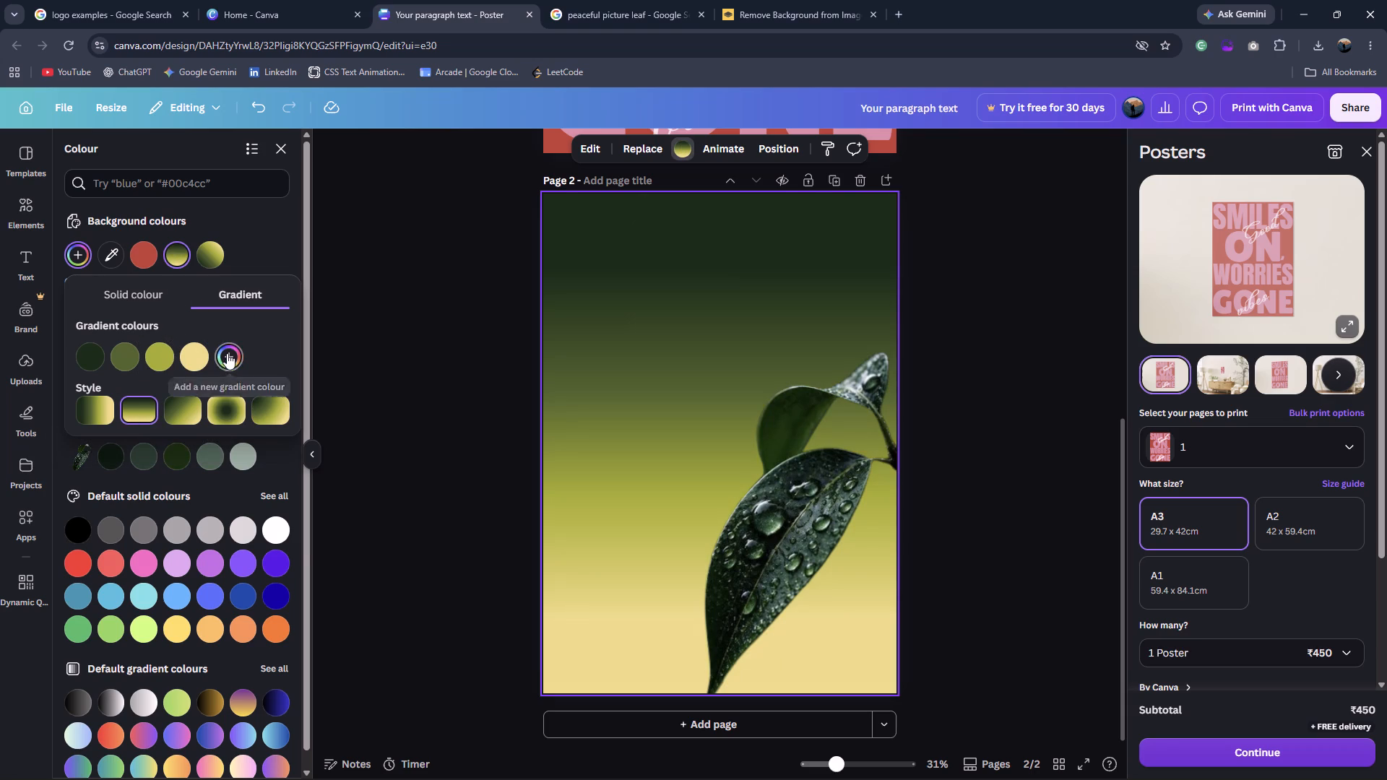
drag(315, 426, 368, 488)
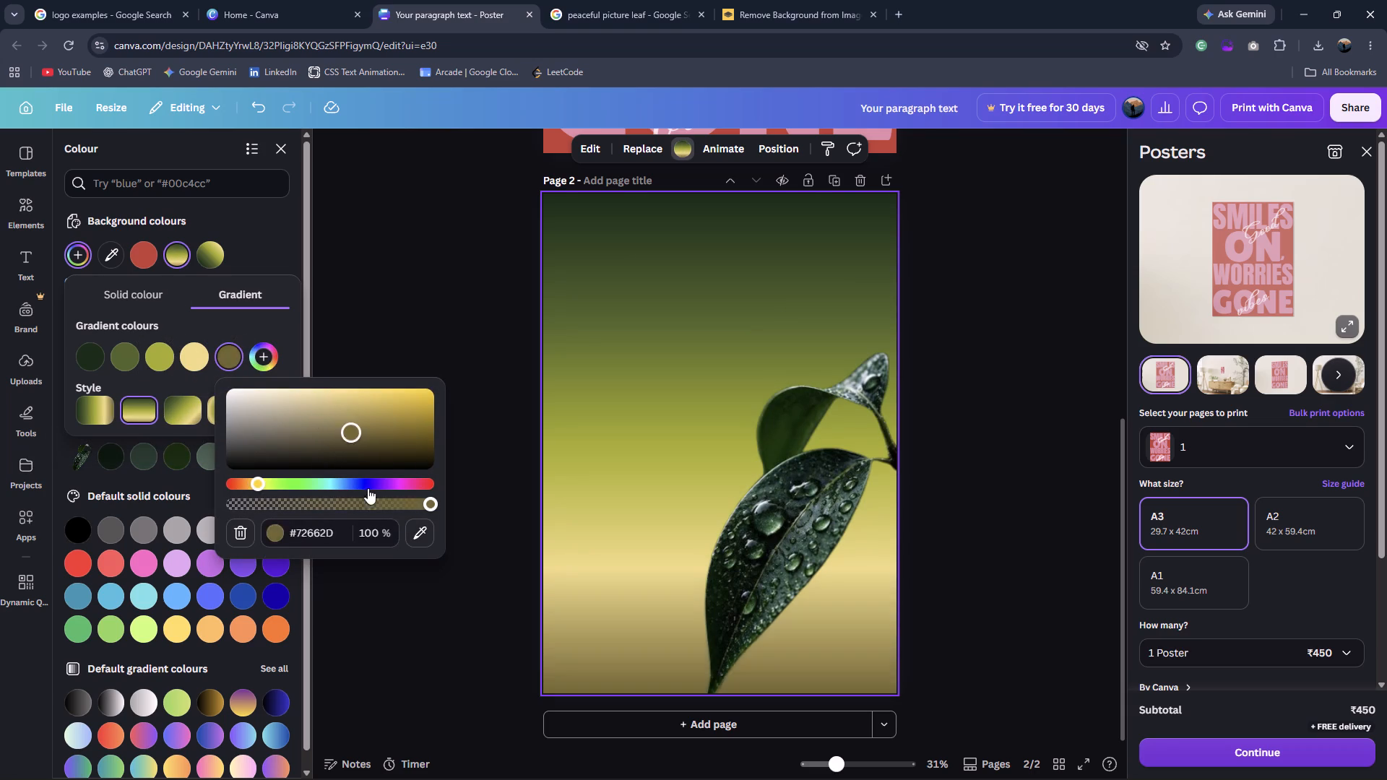
drag(368, 488, 358, 408)
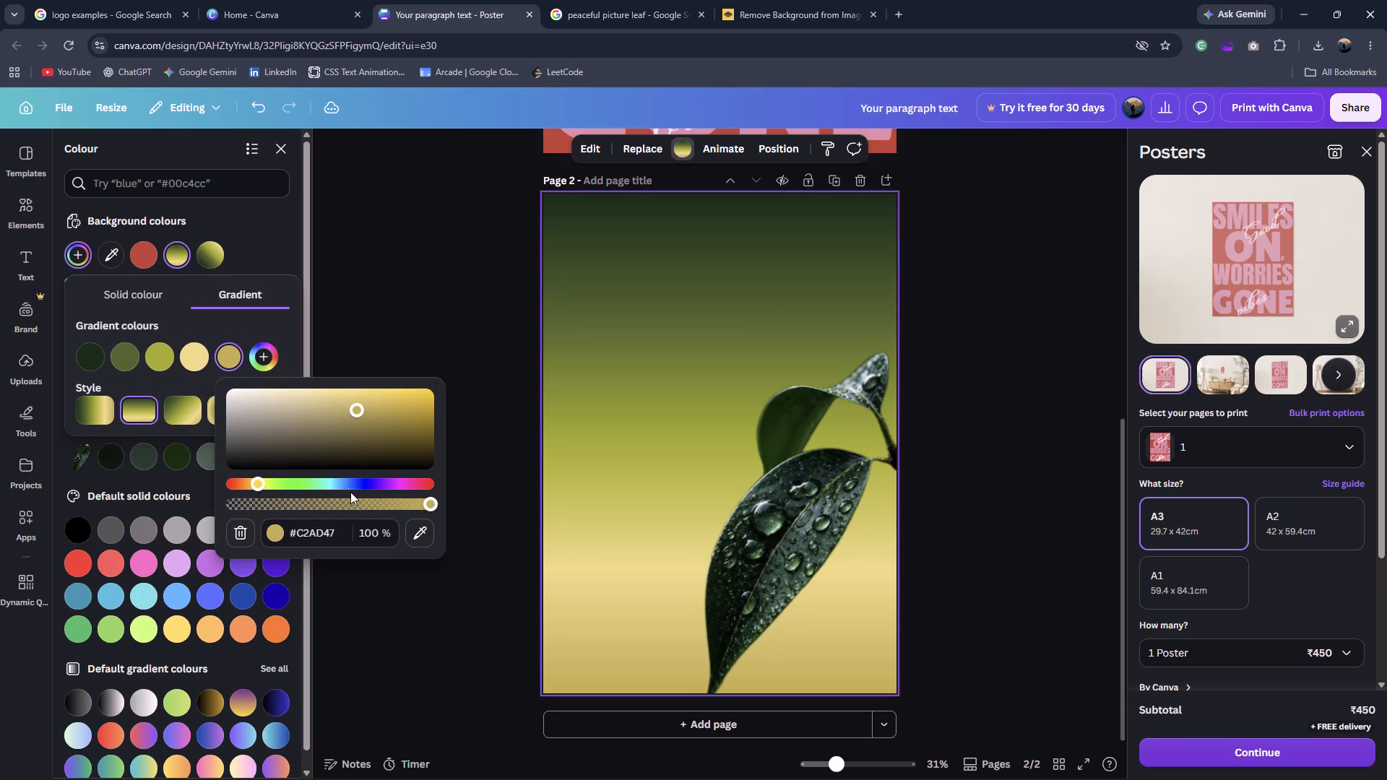
drag(350, 508, 344, 503)
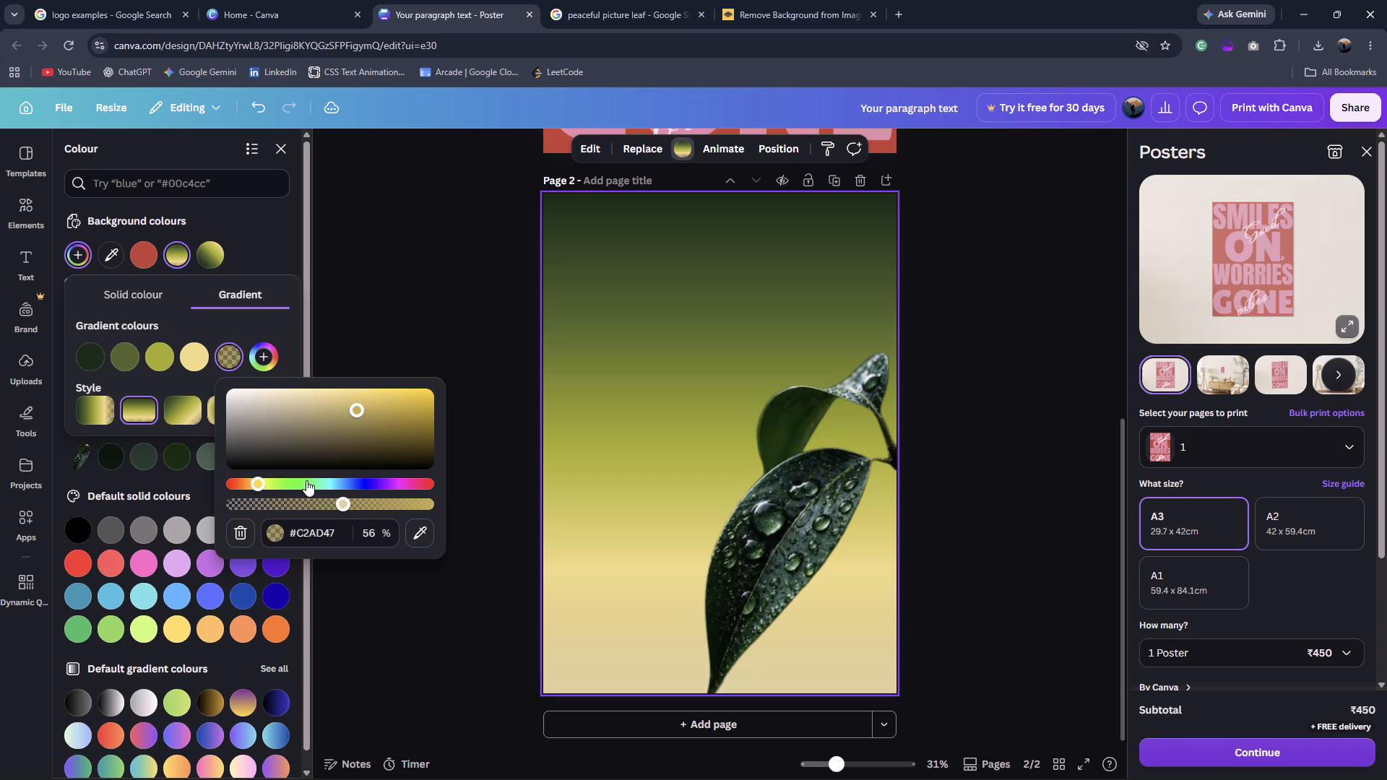
click(276, 482)
click(309, 481)
drag(337, 431, 405, 404)
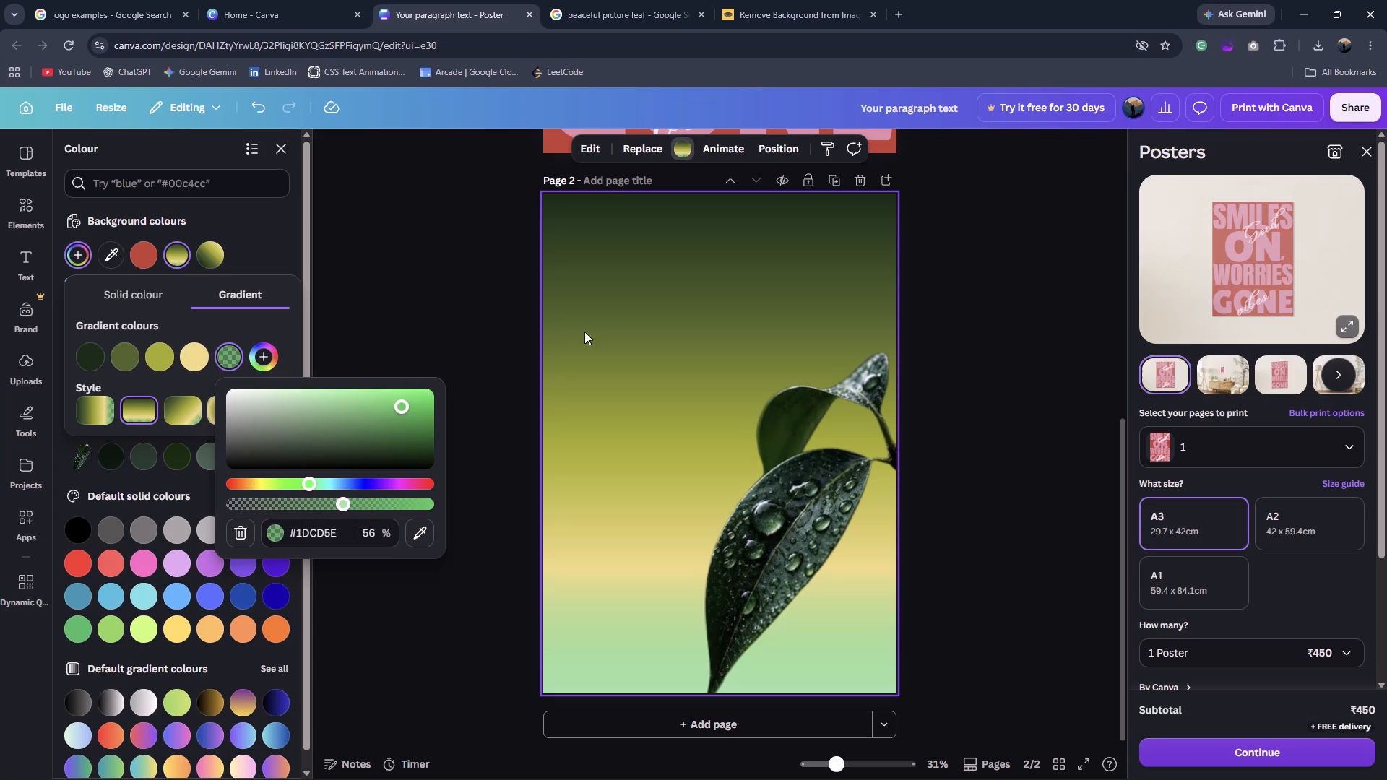
click(420, 532)
drag(566, 390, 605, 386)
click(599, 394)
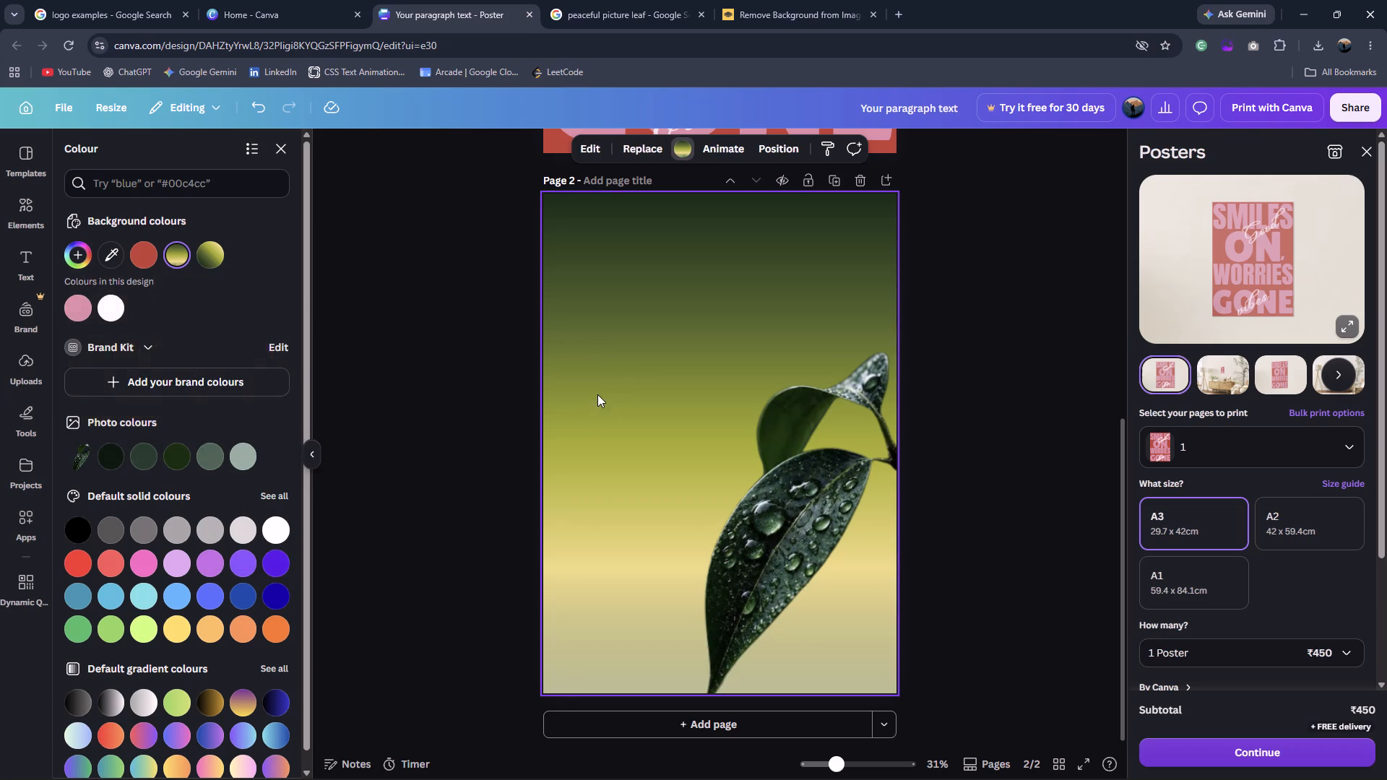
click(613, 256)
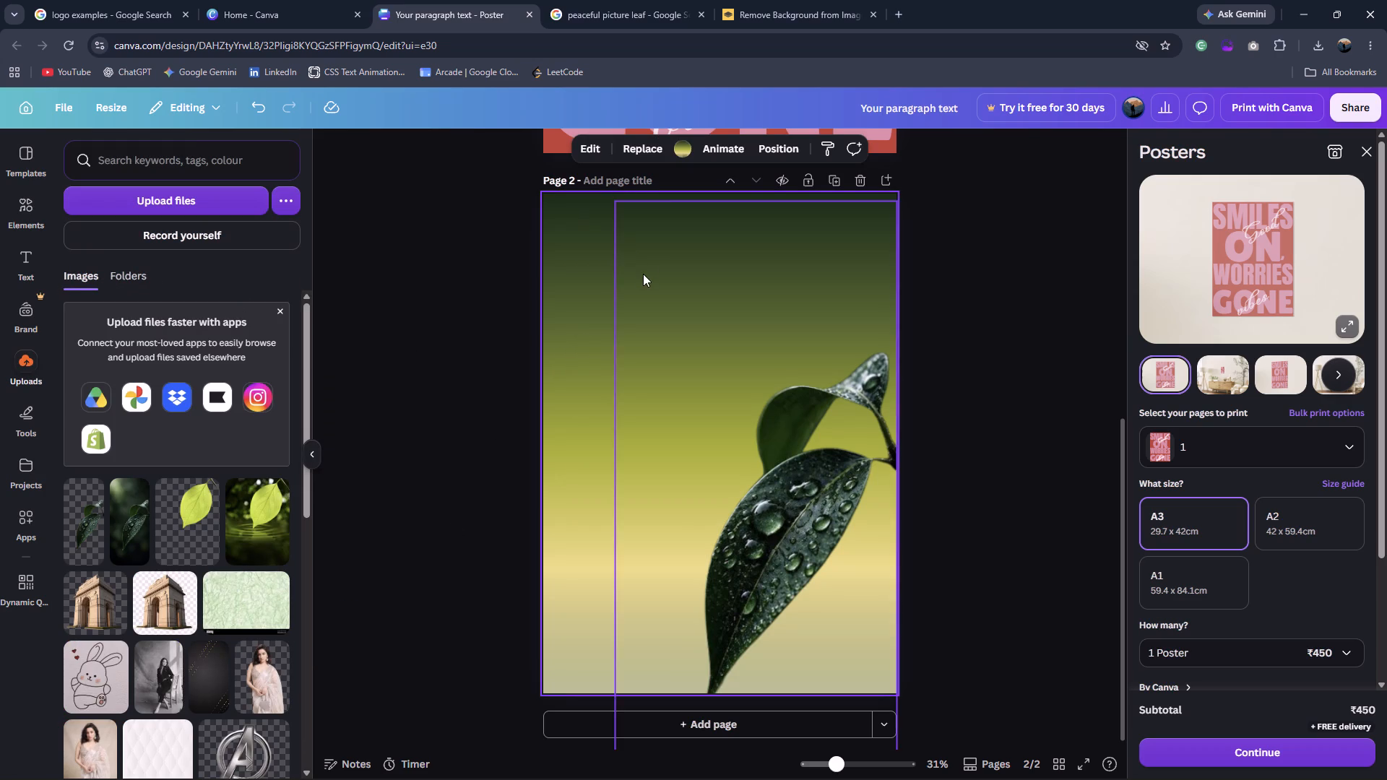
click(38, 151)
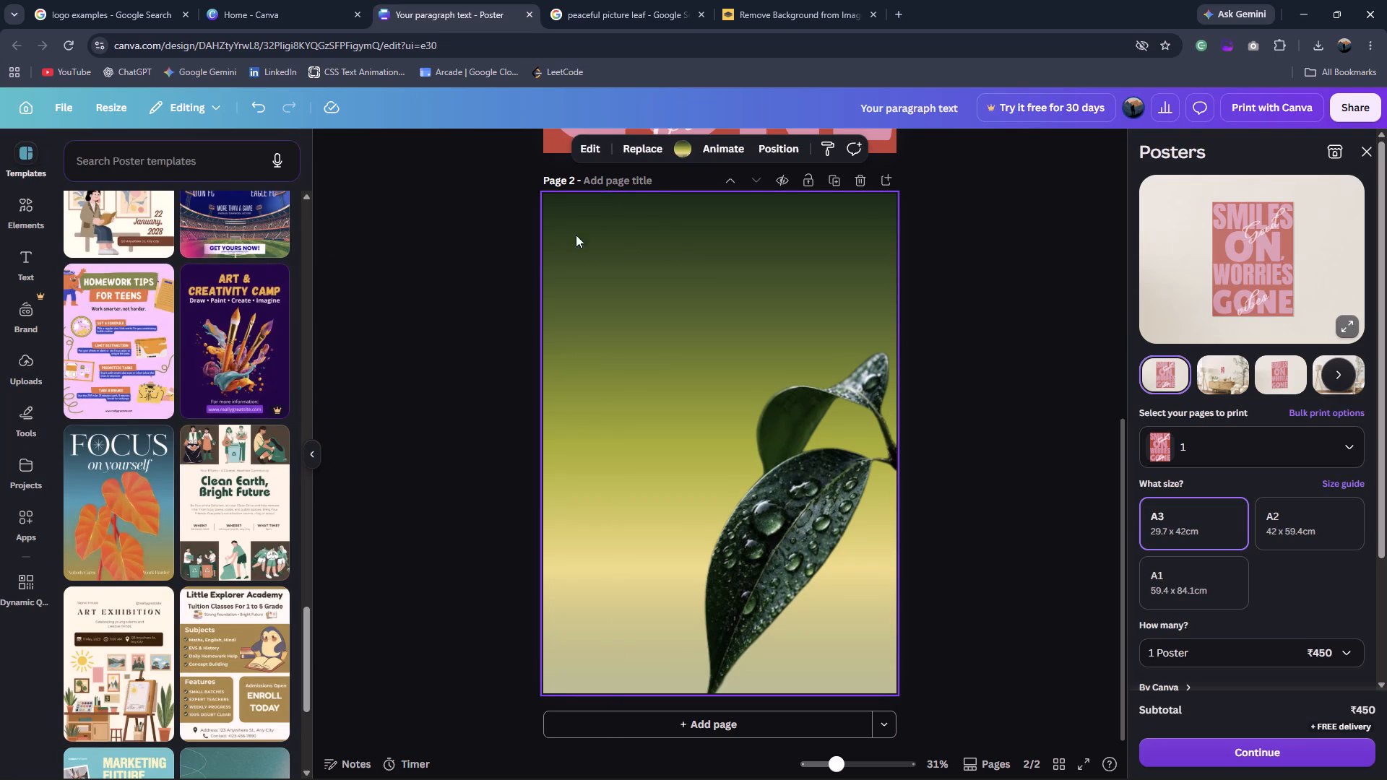
Add a sixth, fully opaque colour to page 2's gradient and sample olive green #768135 for it from the background.
click(686, 152)
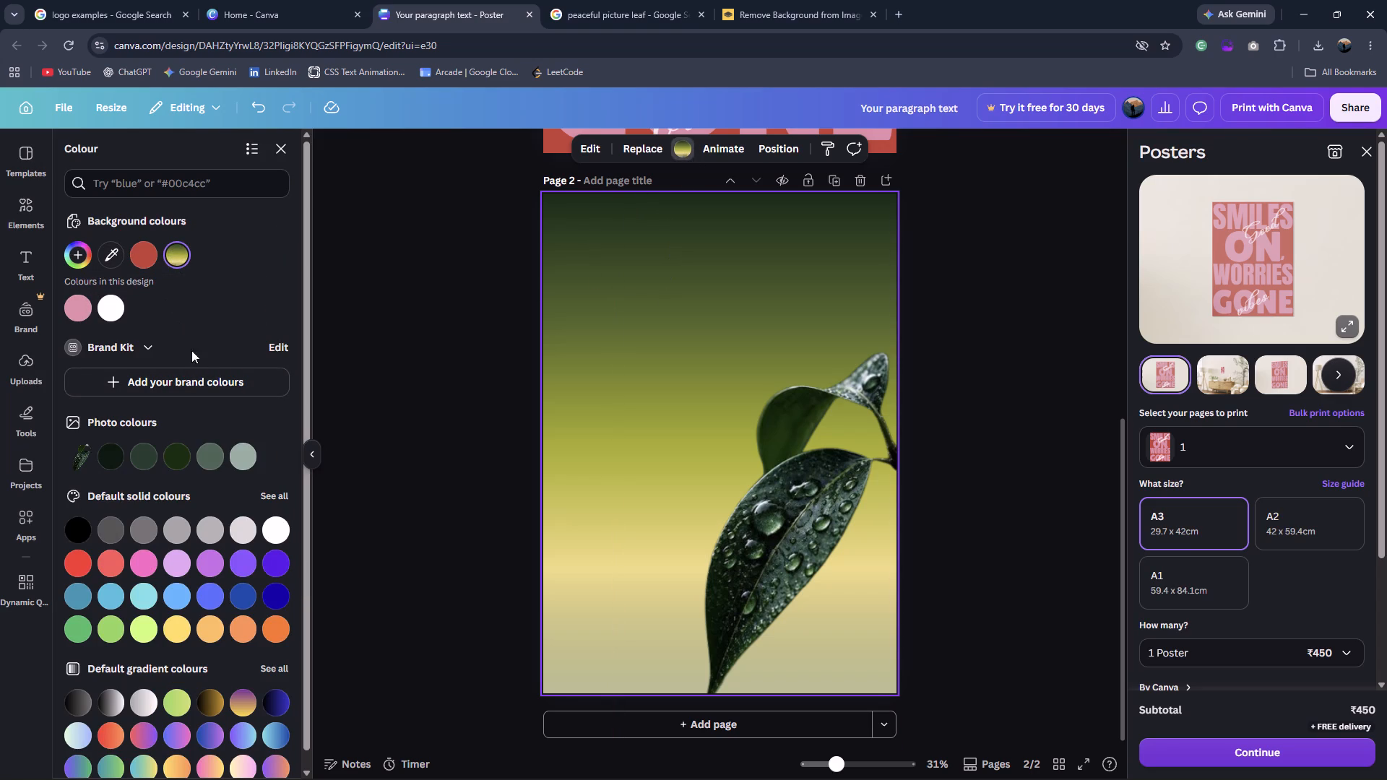
click(183, 263)
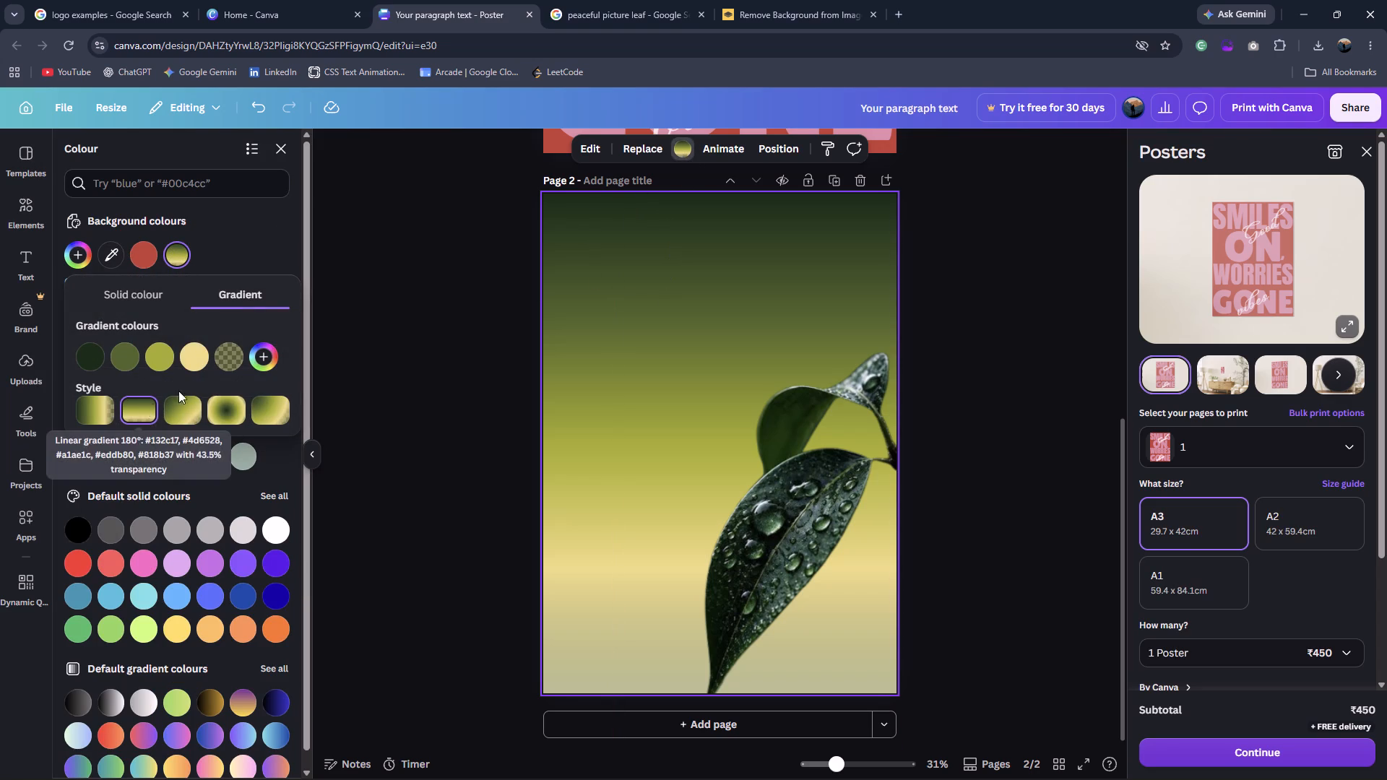
click(275, 348)
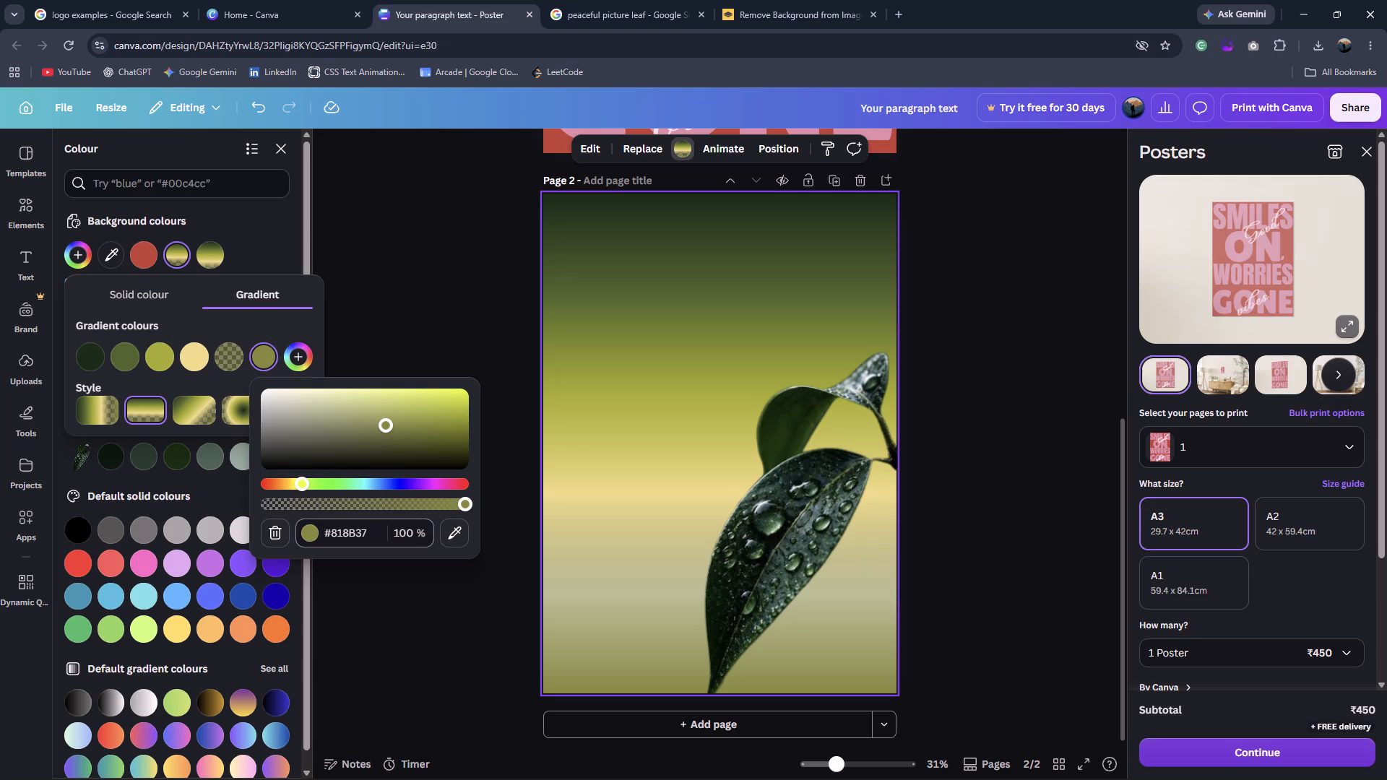
click(384, 537)
click(455, 532)
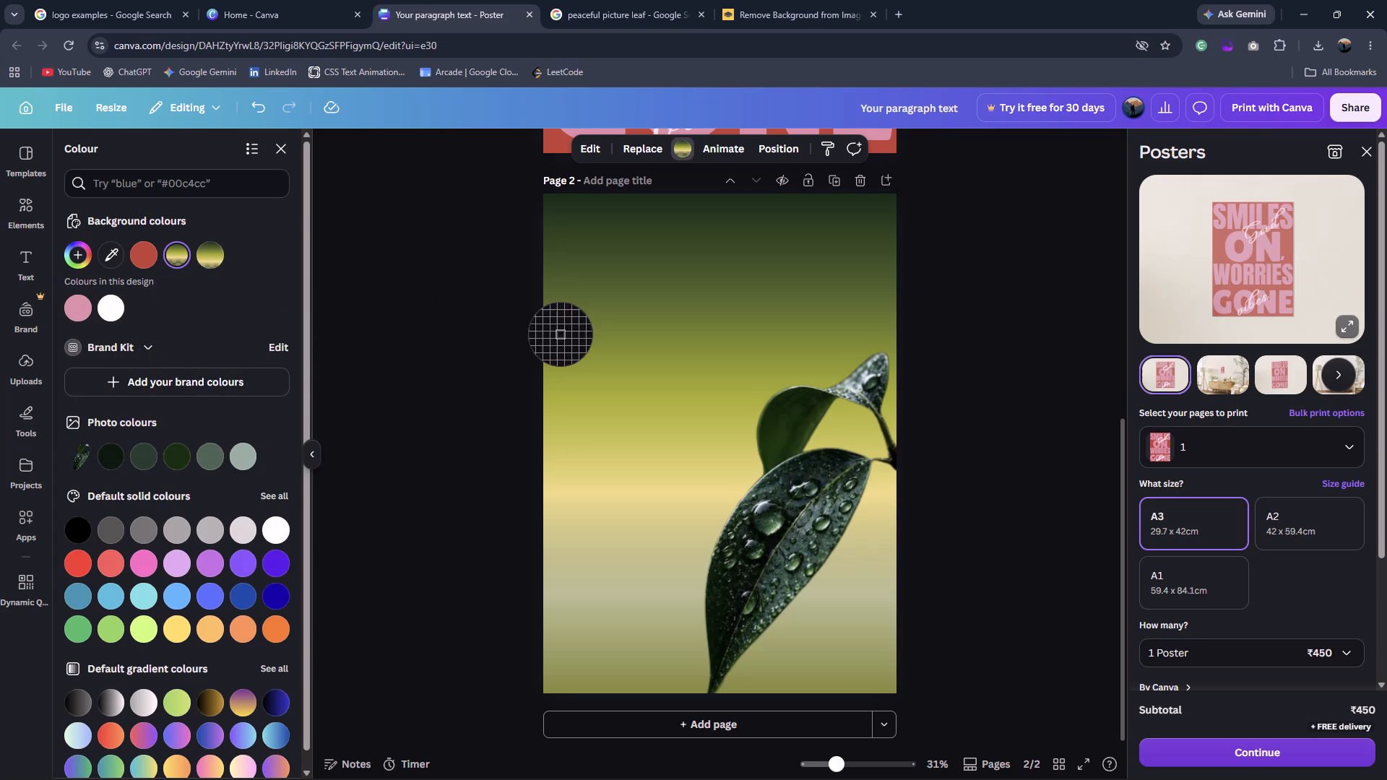
click(568, 334)
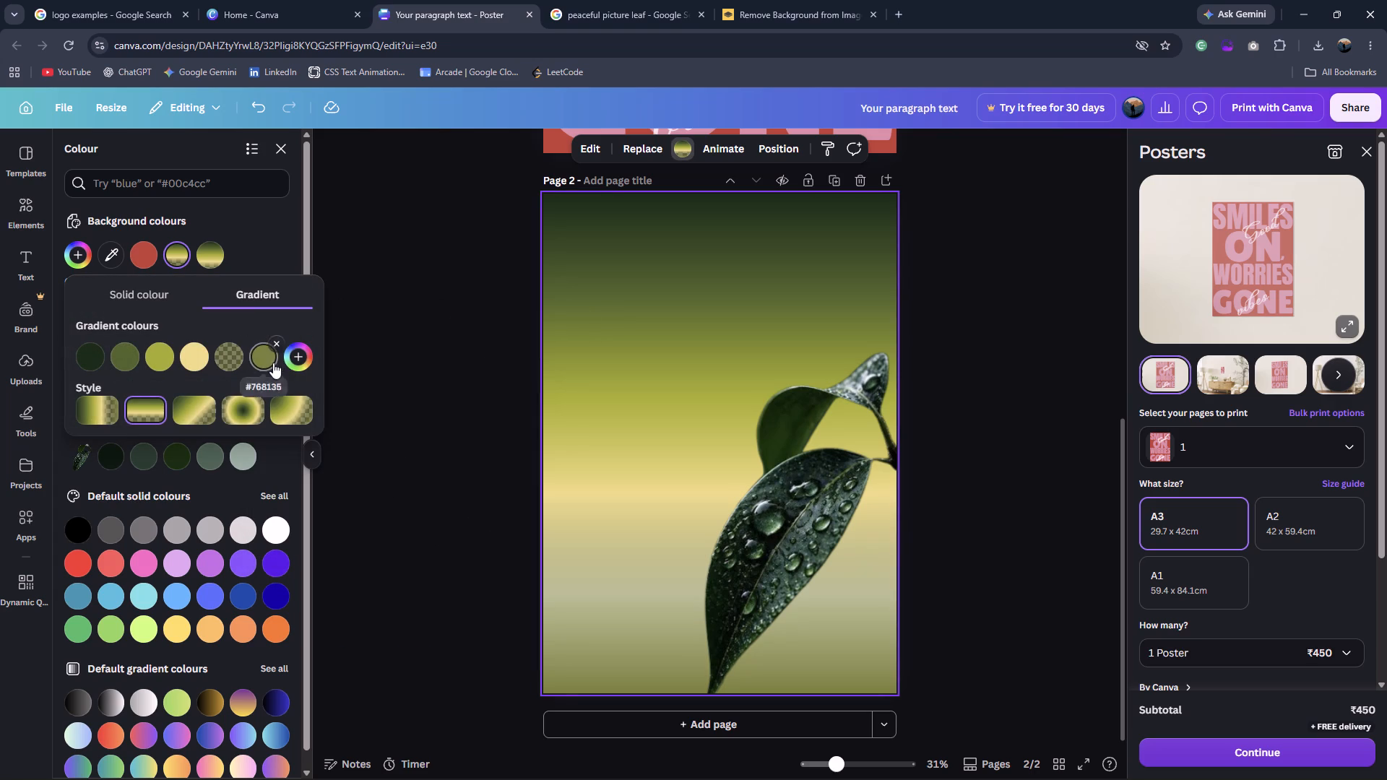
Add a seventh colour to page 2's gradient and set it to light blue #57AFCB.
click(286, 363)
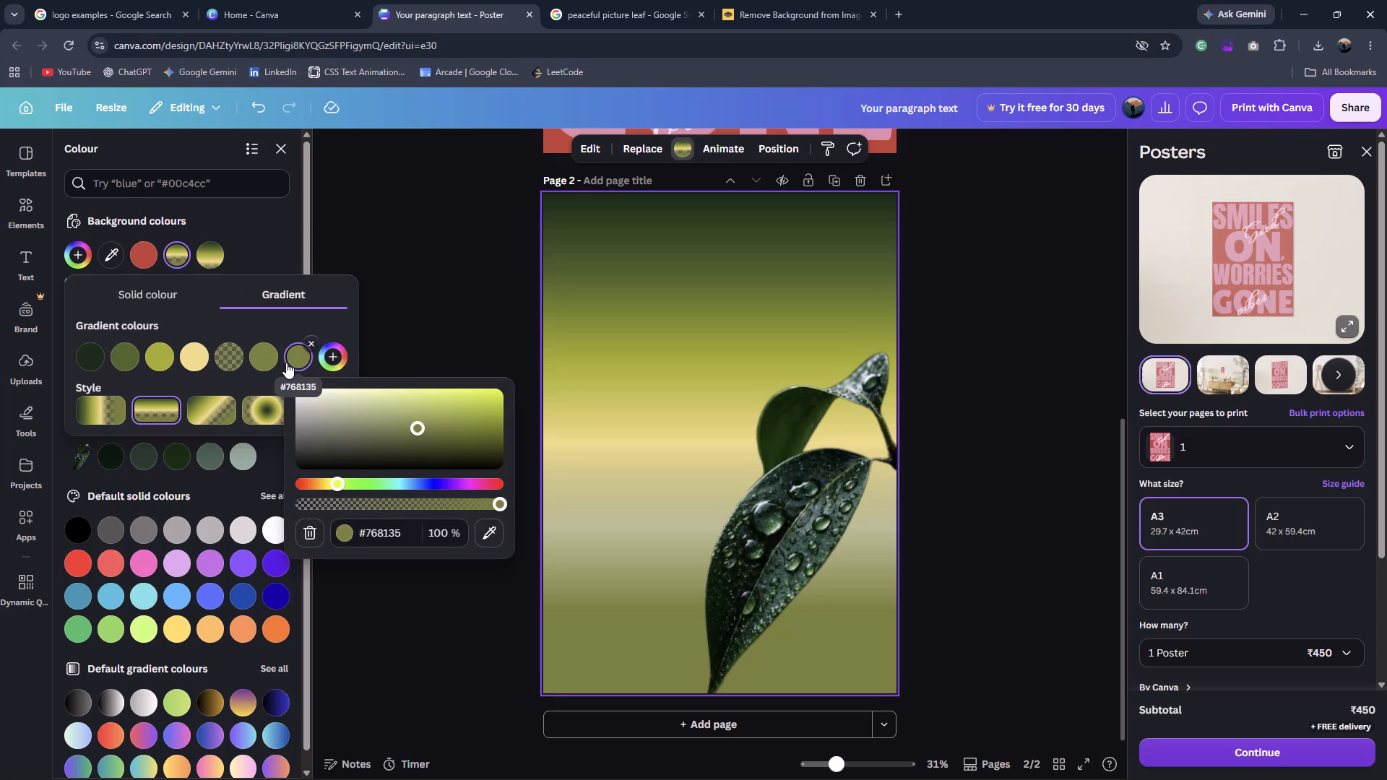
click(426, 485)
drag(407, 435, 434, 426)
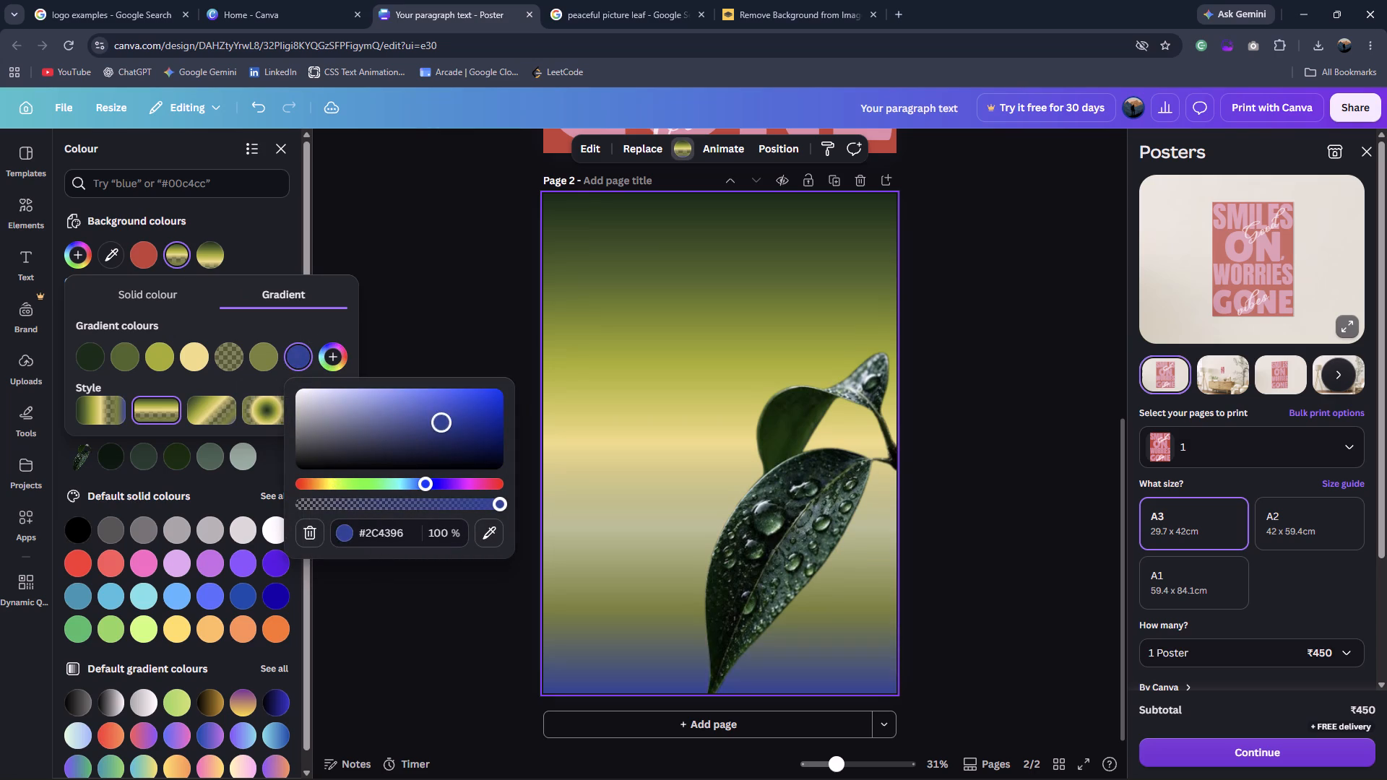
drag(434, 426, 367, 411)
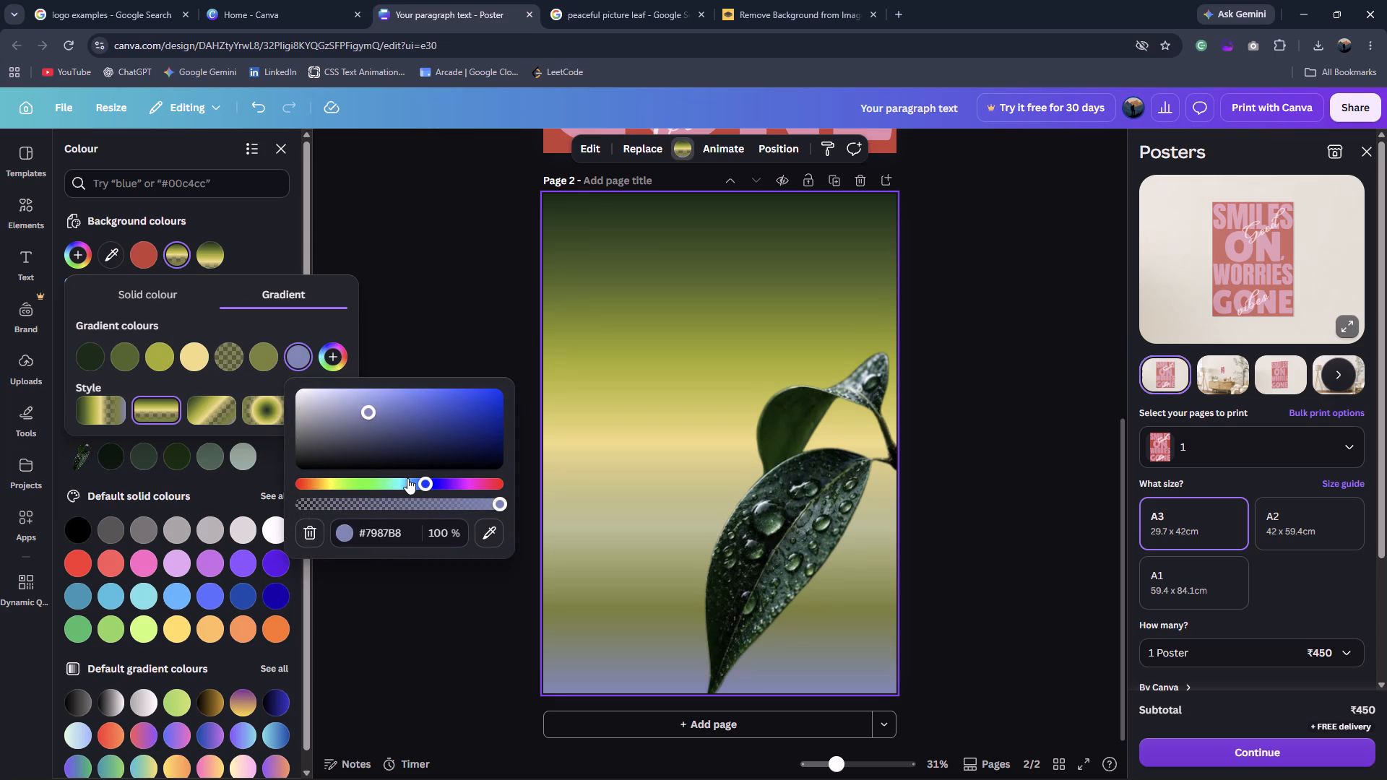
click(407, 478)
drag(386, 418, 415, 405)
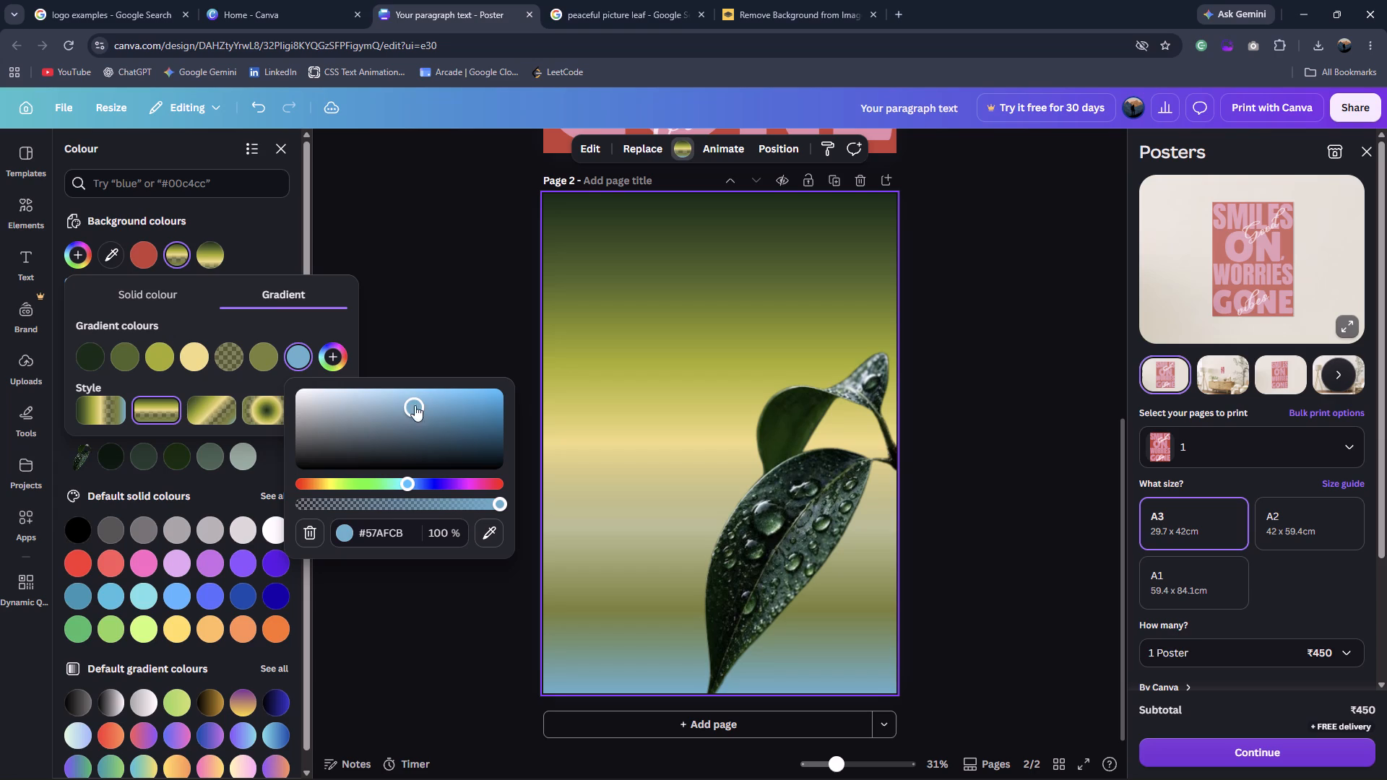
Add an eighth colour to page 2's gradient and set it to bright green #23BD32.
click(334, 358)
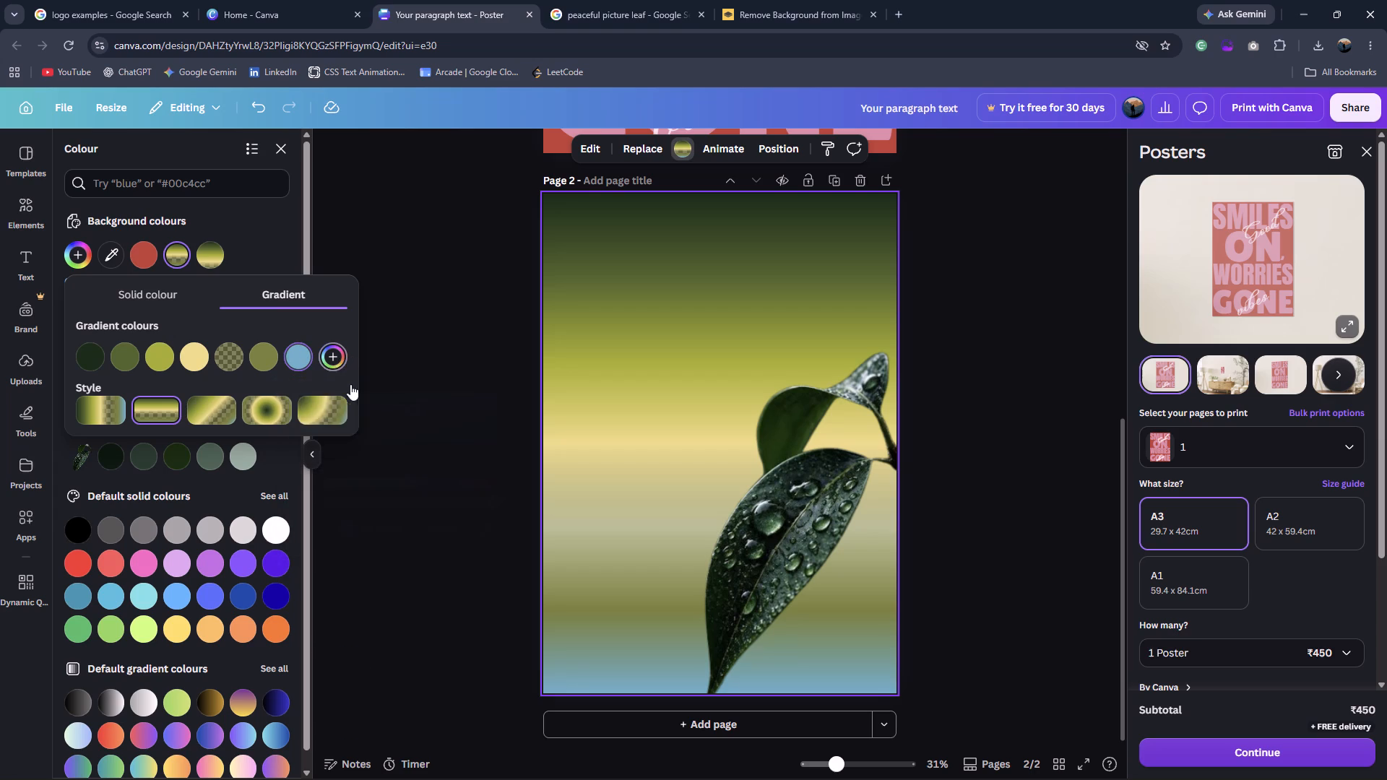
click(403, 483)
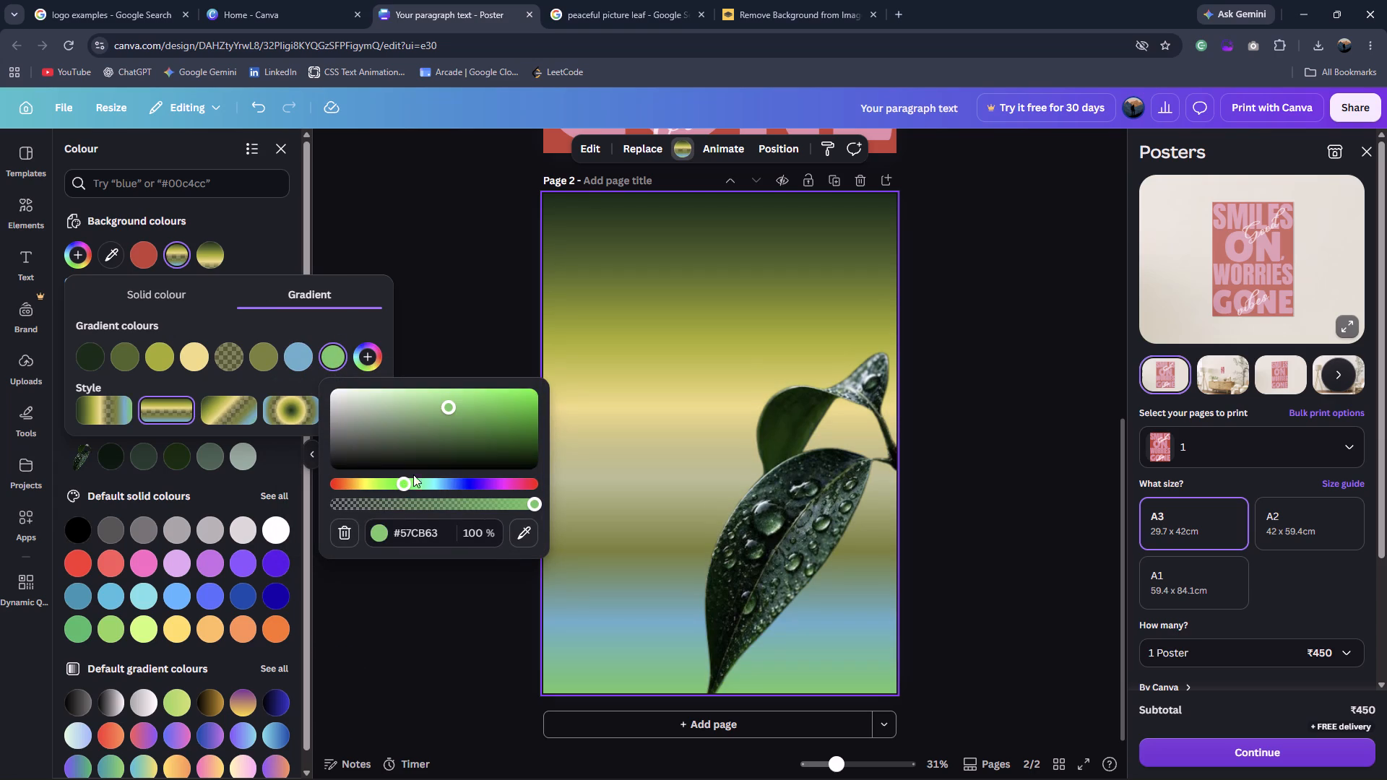
drag(450, 422, 500, 409)
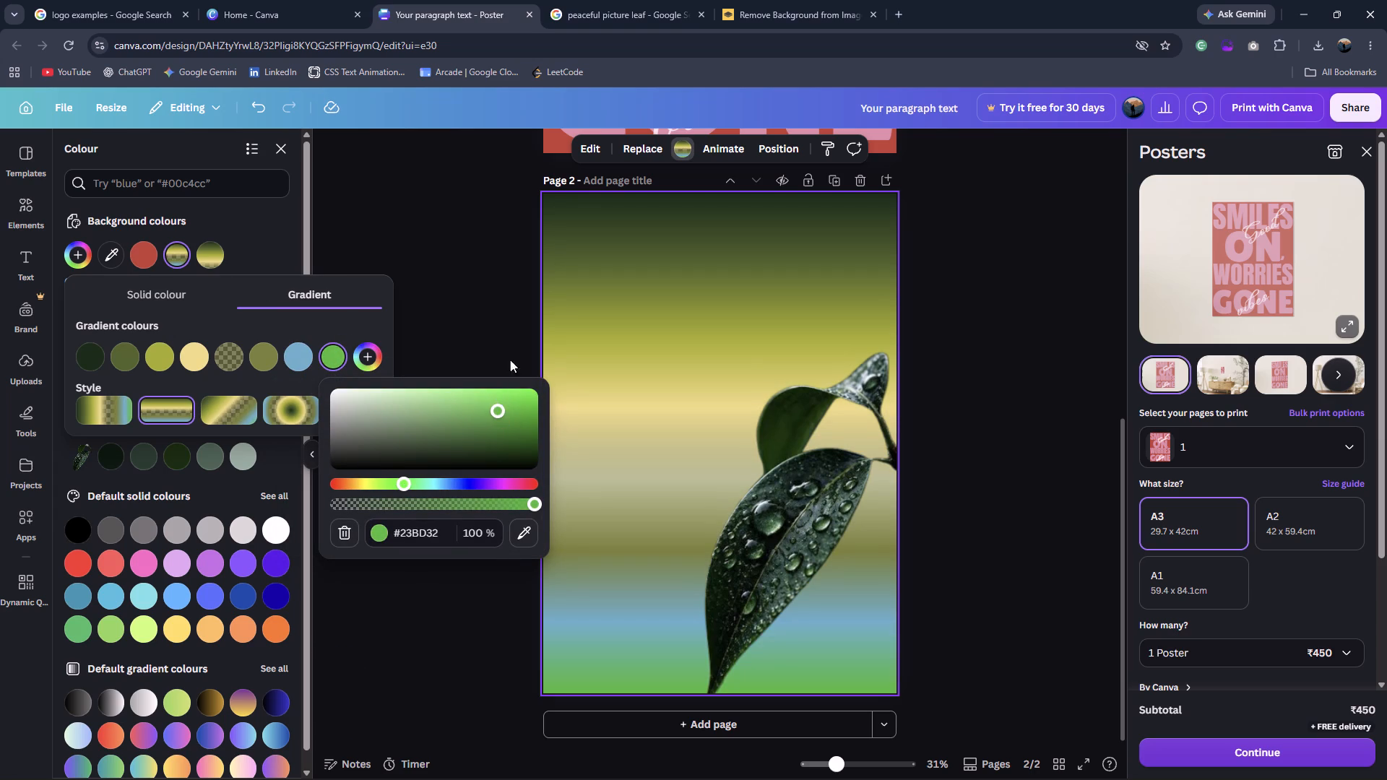
click(508, 316)
Add a ninth colour to page 2's gradient, using the same bright green #23BD32.
click(682, 152)
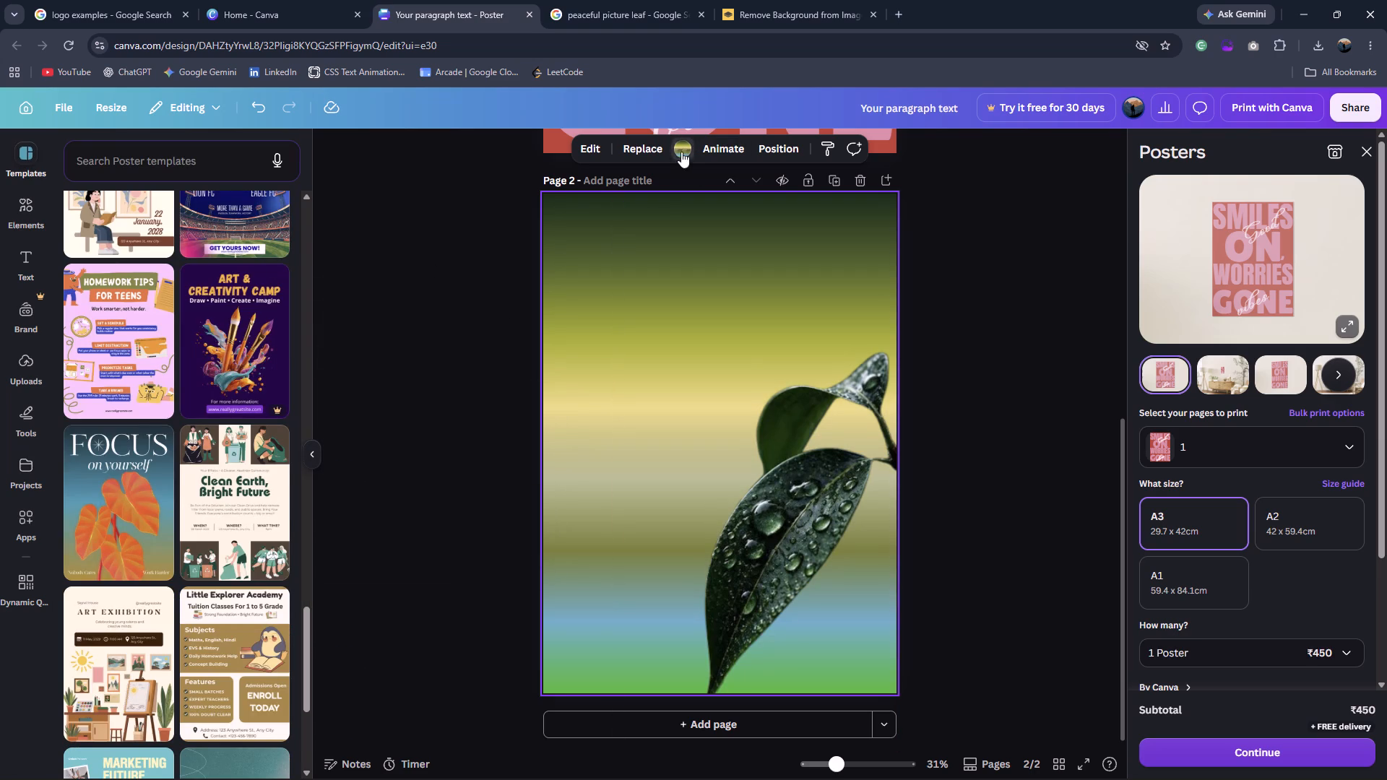
click(168, 251)
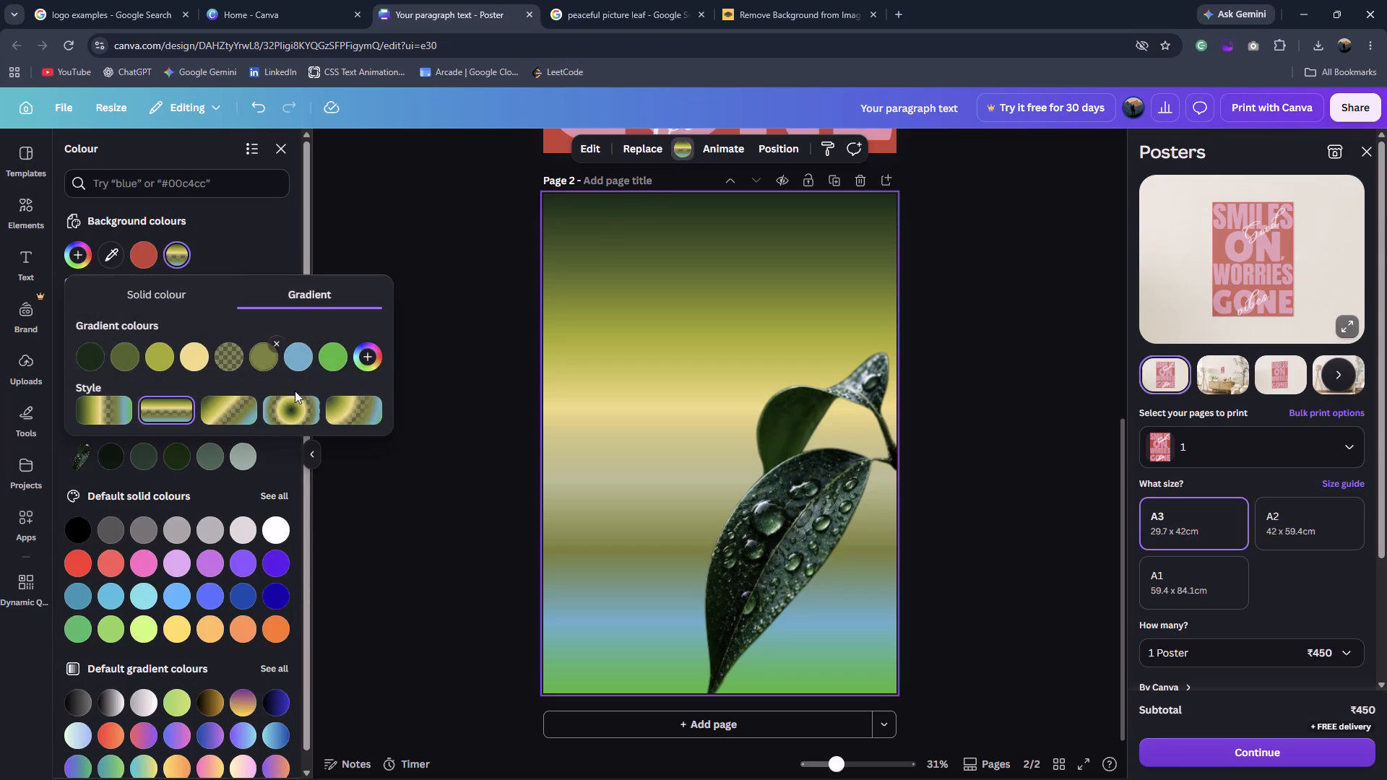
click(360, 360)
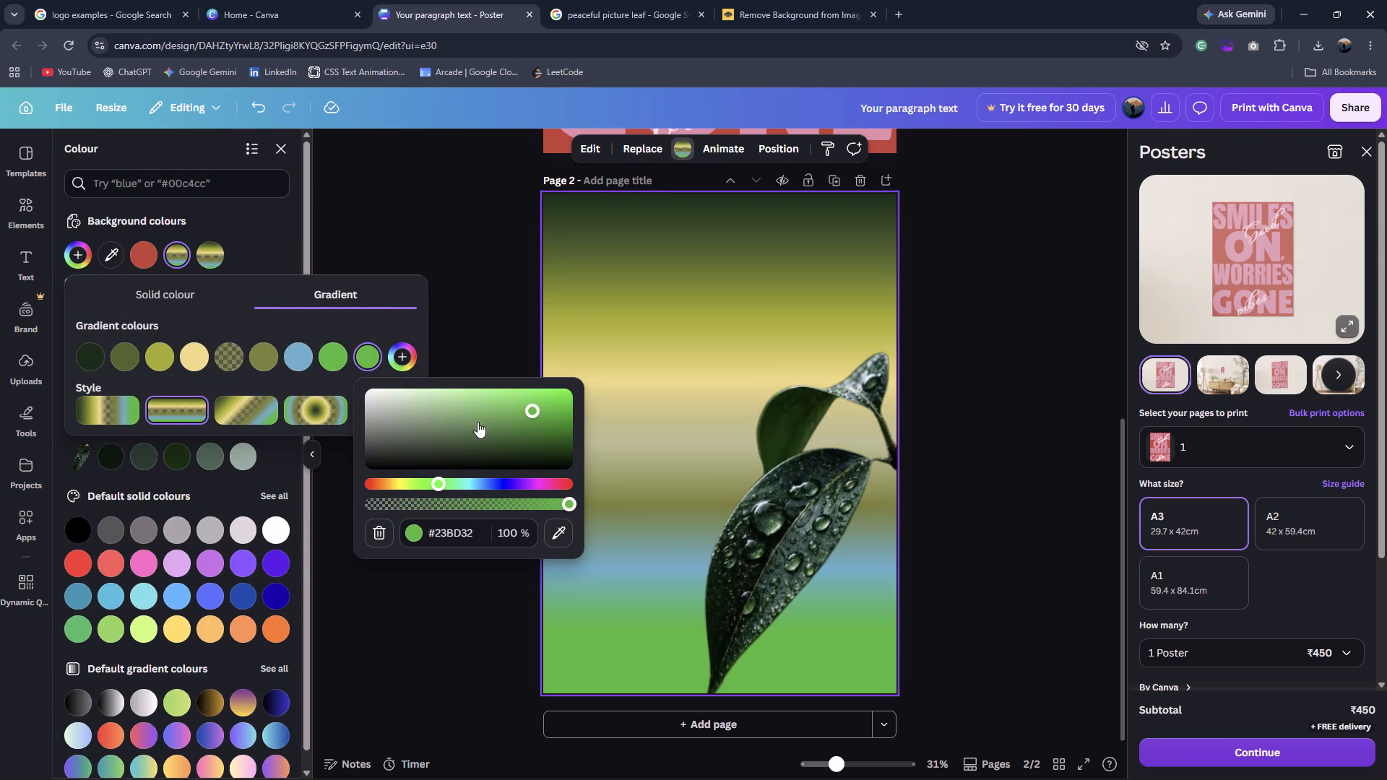
Delete the semi-transparent olive from page 2's gradient and shift the remaining olive #768135 to green #35813D.
click(231, 347)
click(240, 339)
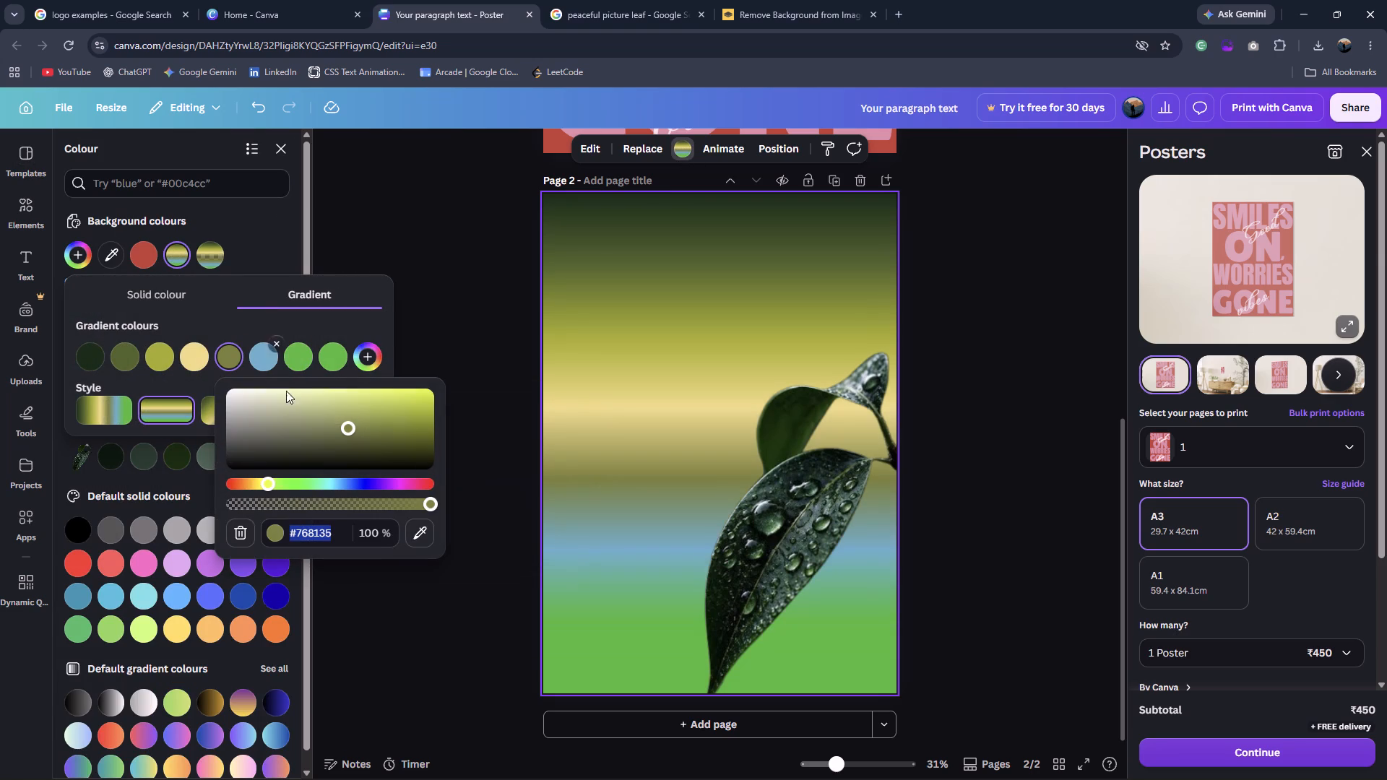
click(300, 487)
click(423, 324)
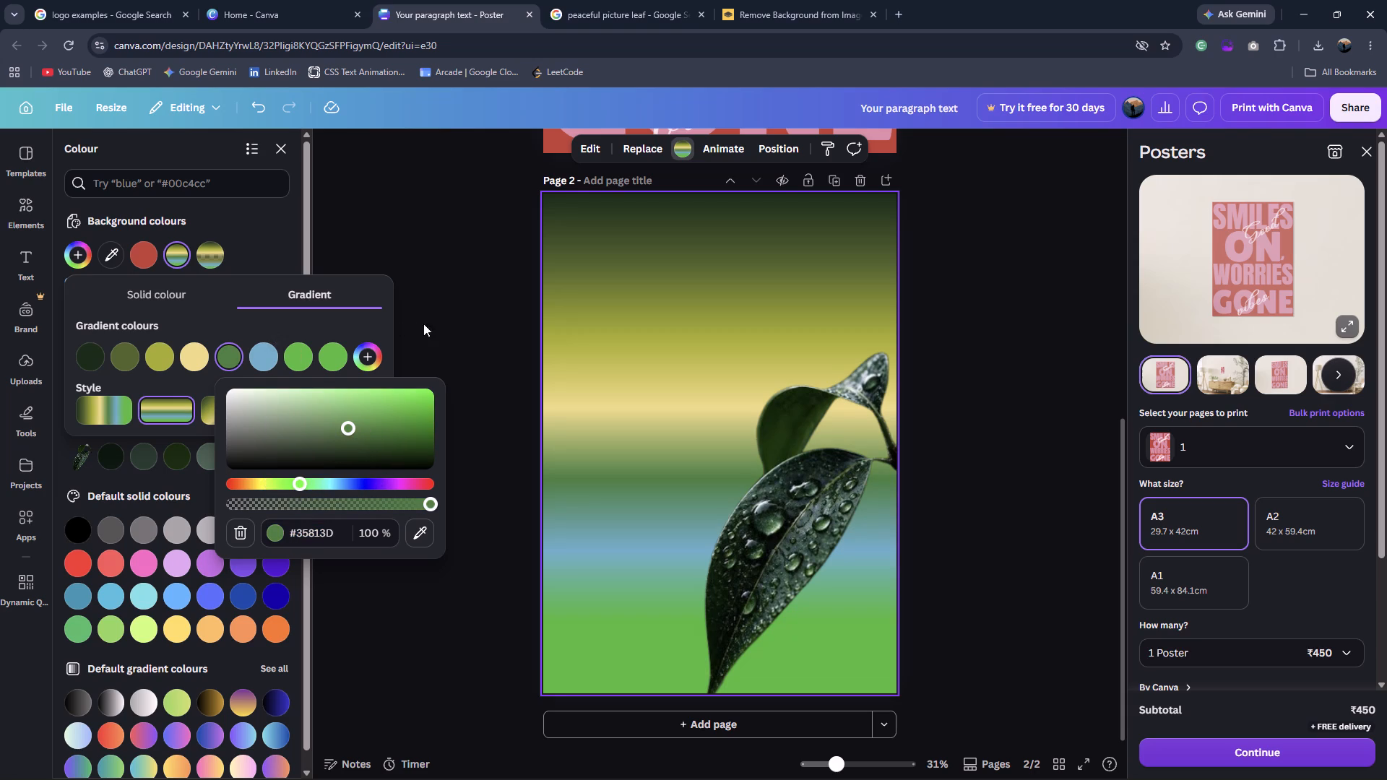
Delete the light blue, darkest green, yellow-olive, green #35813D and cream colours from page 2's gradient.
click(681, 143)
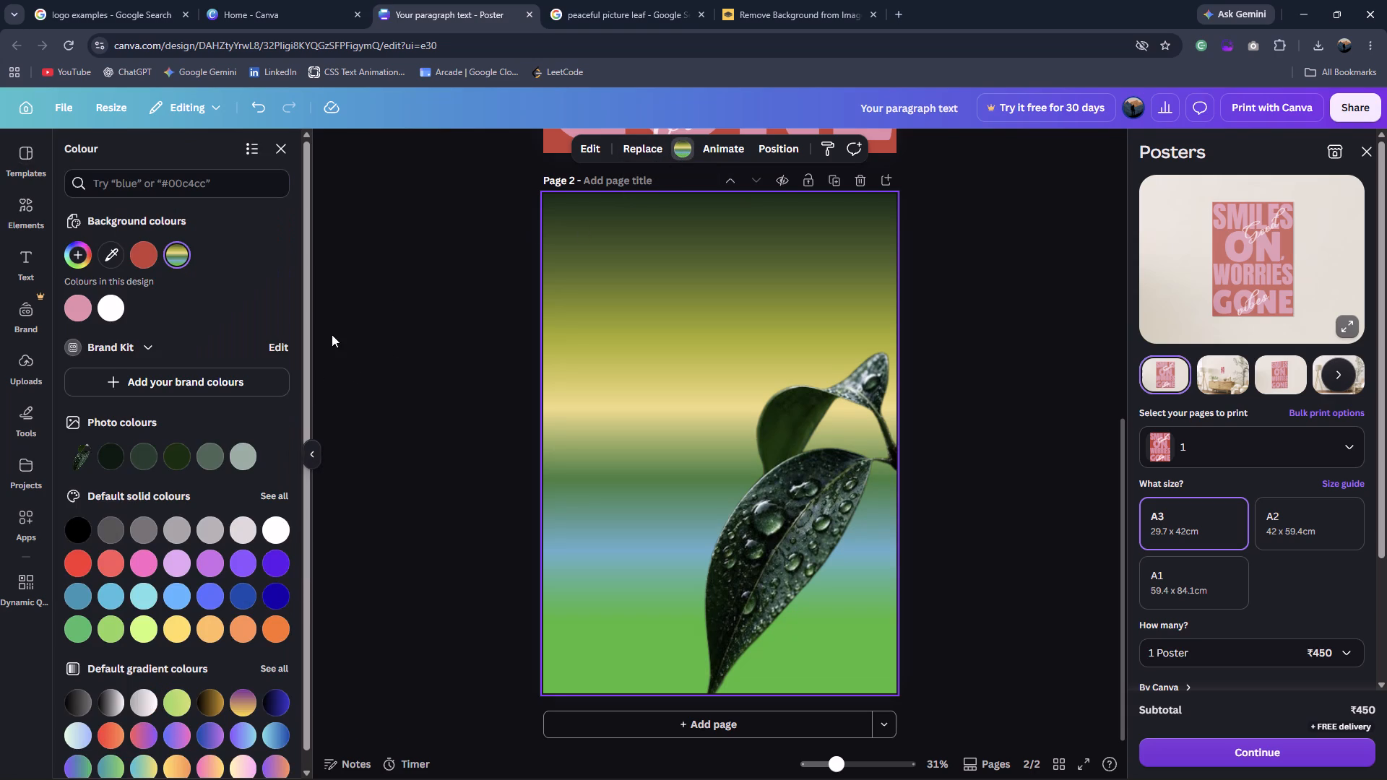
click(175, 251)
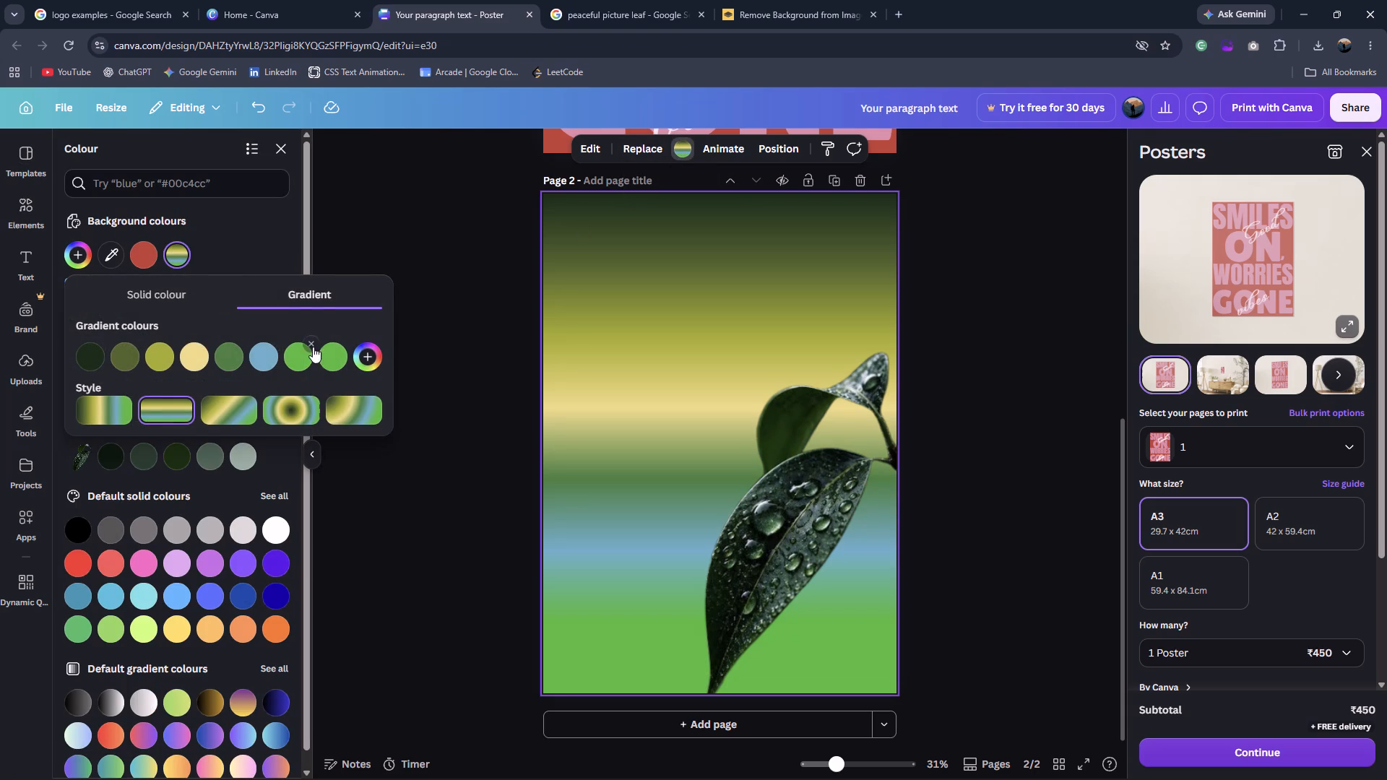
click(271, 343)
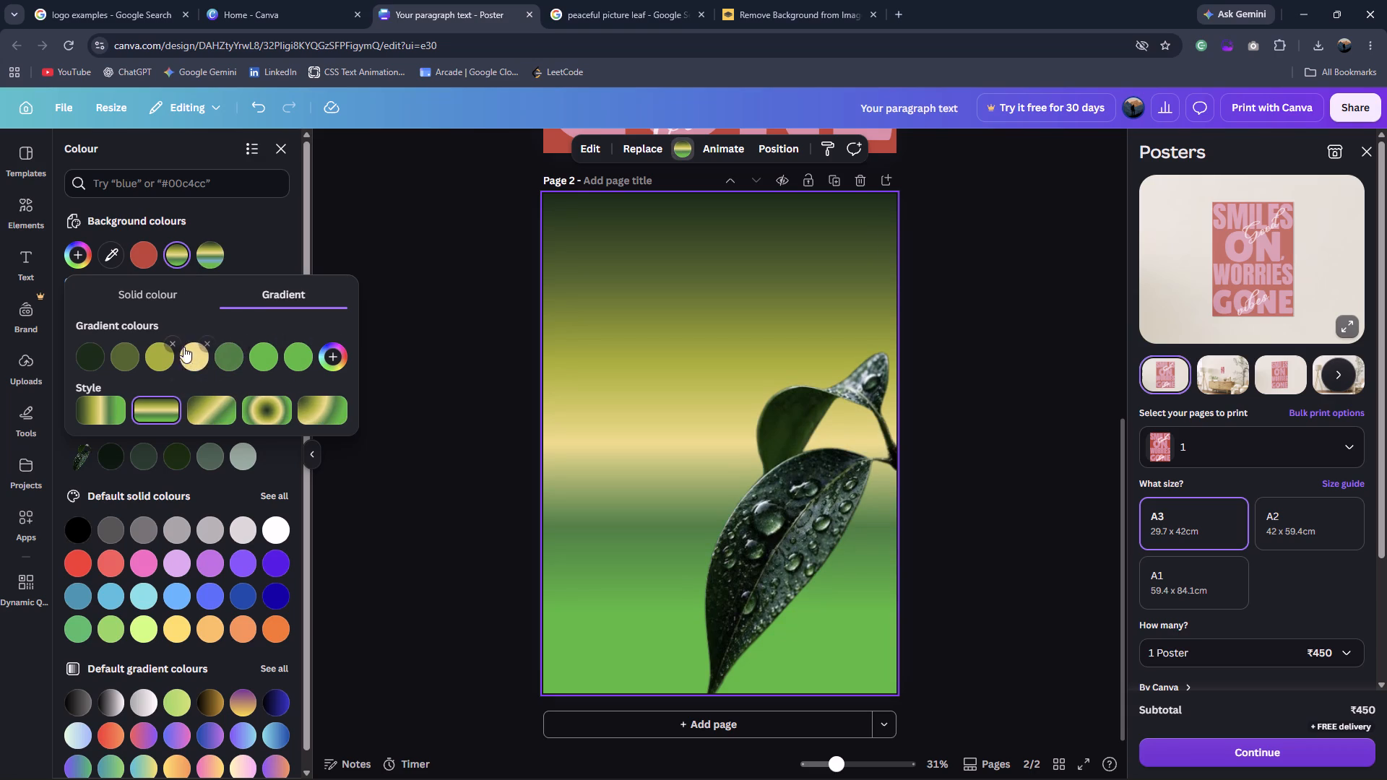
click(85, 350)
click(100, 345)
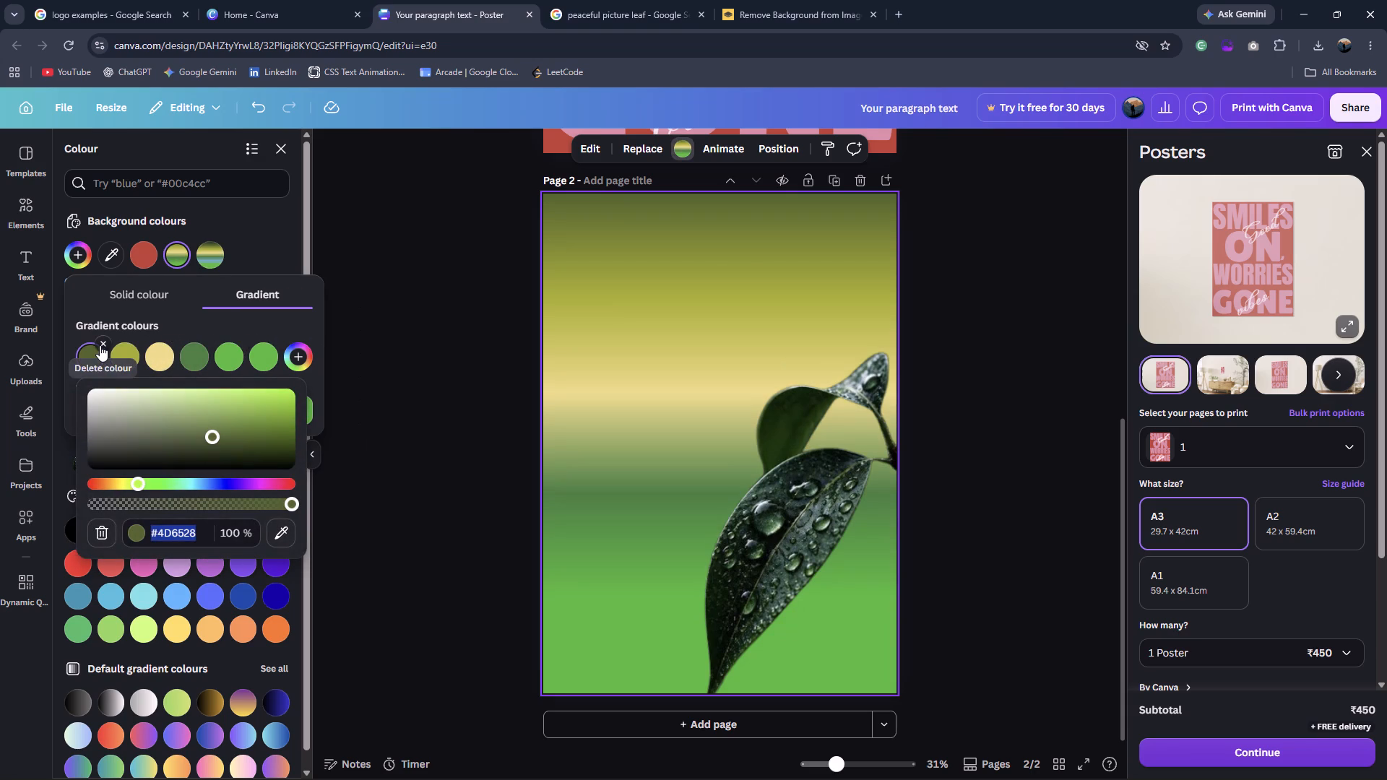
click(138, 345)
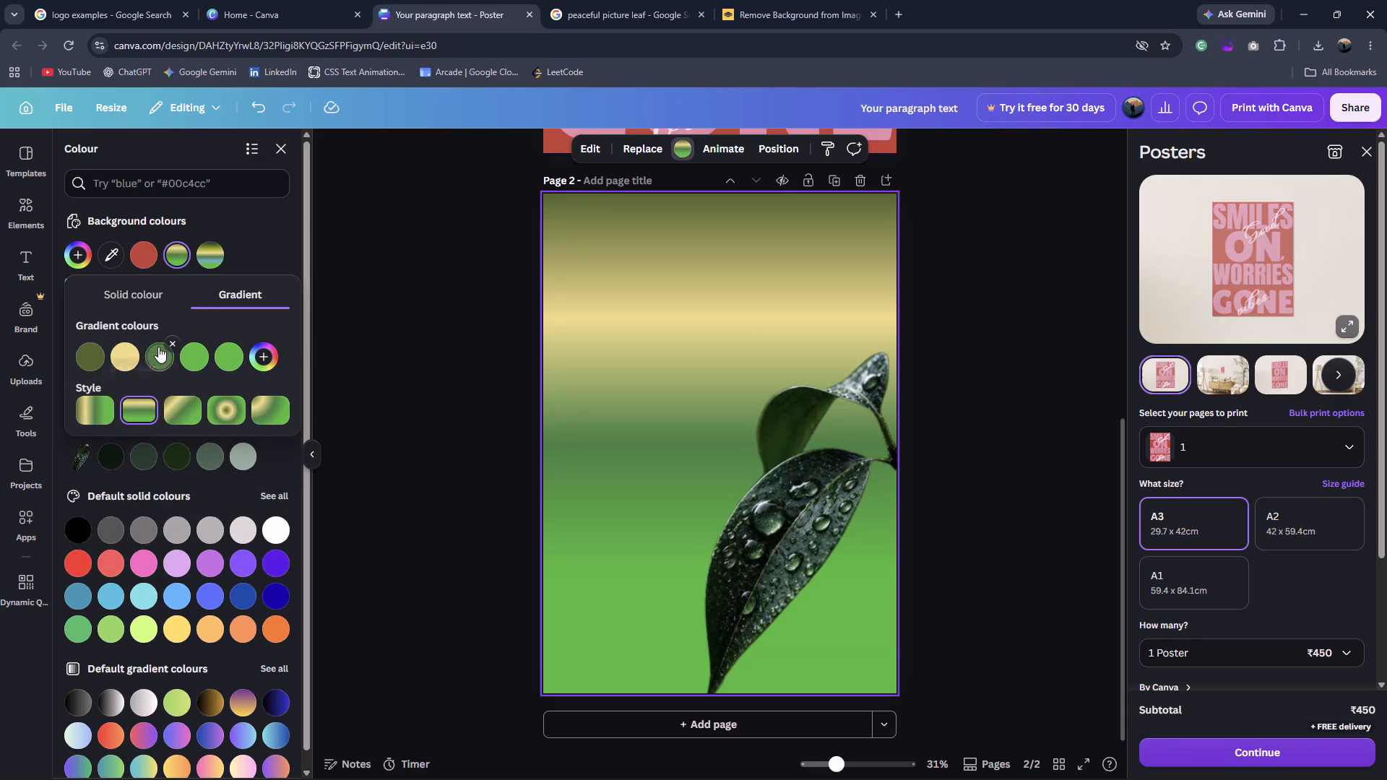
click(168, 347)
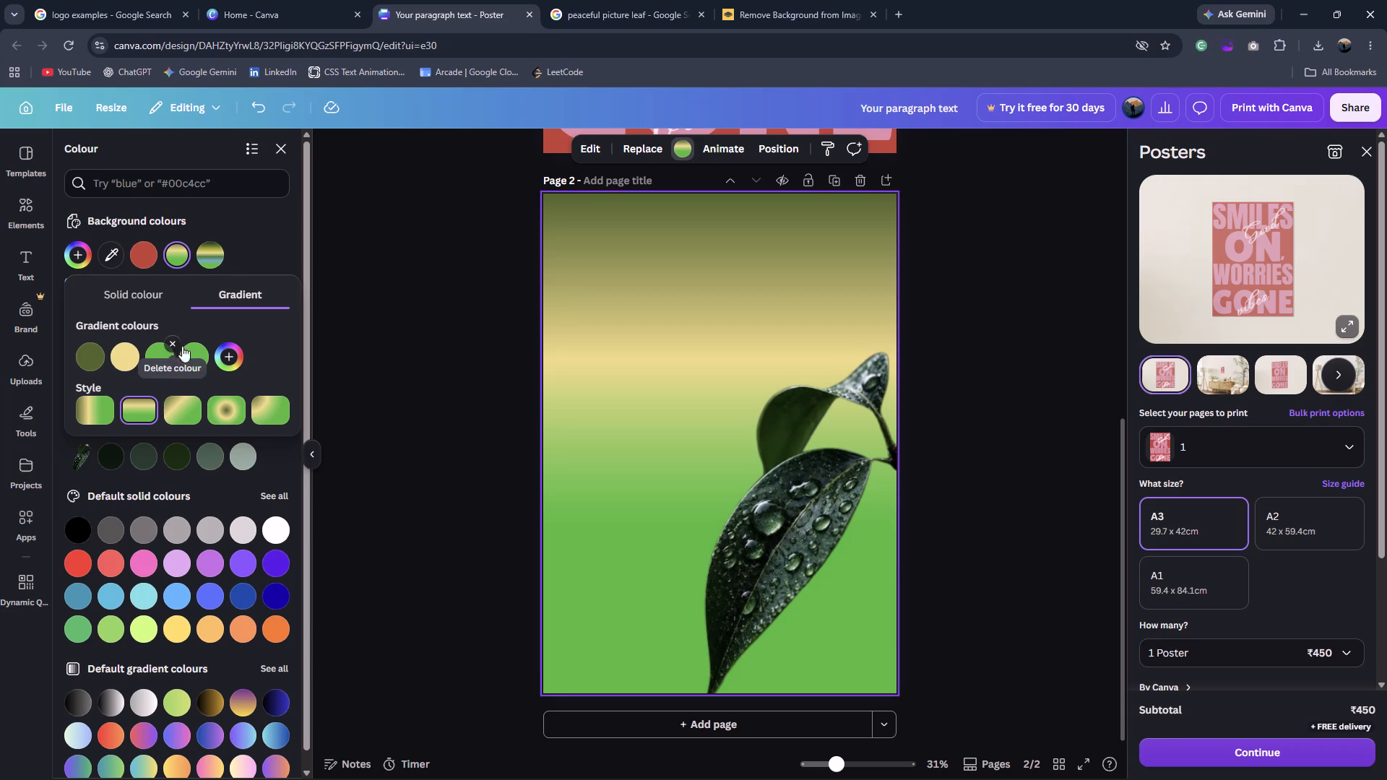
click(358, 340)
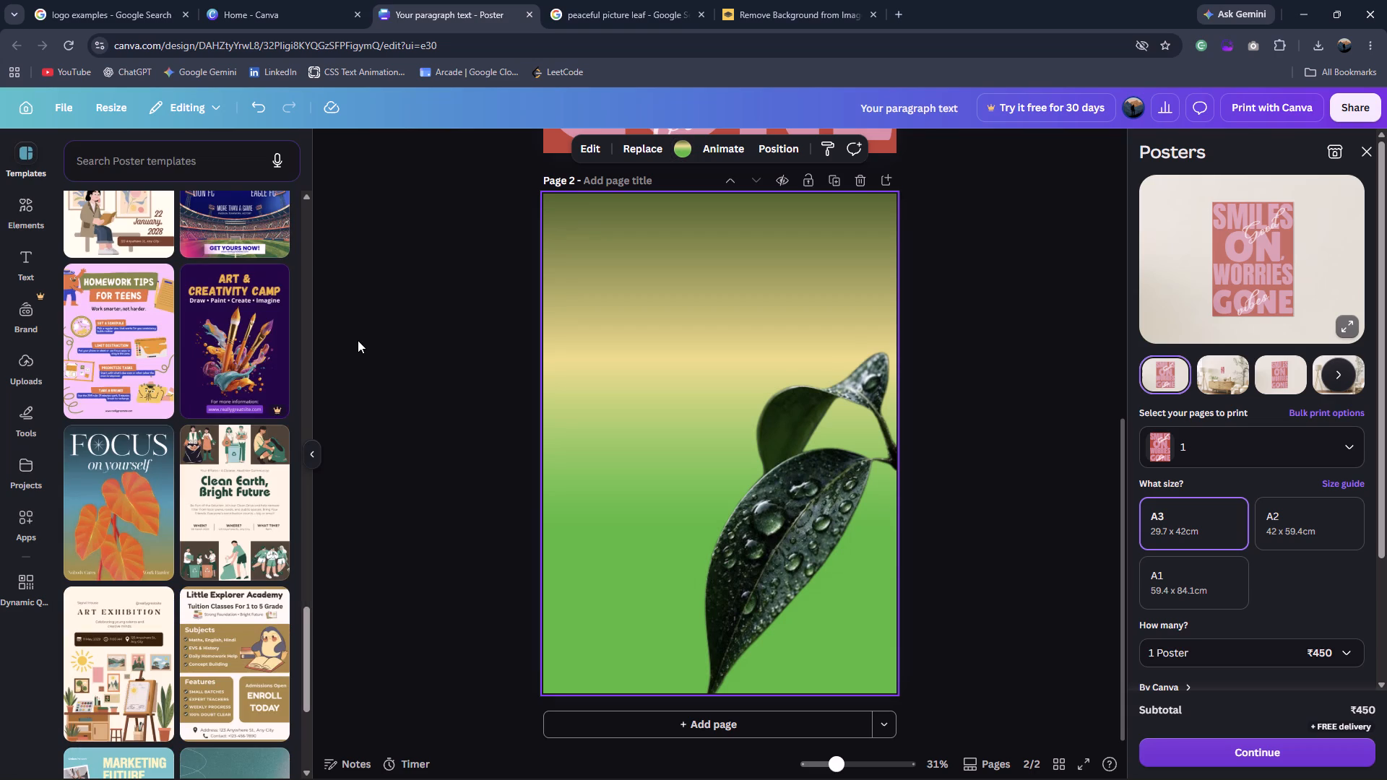
click(681, 149)
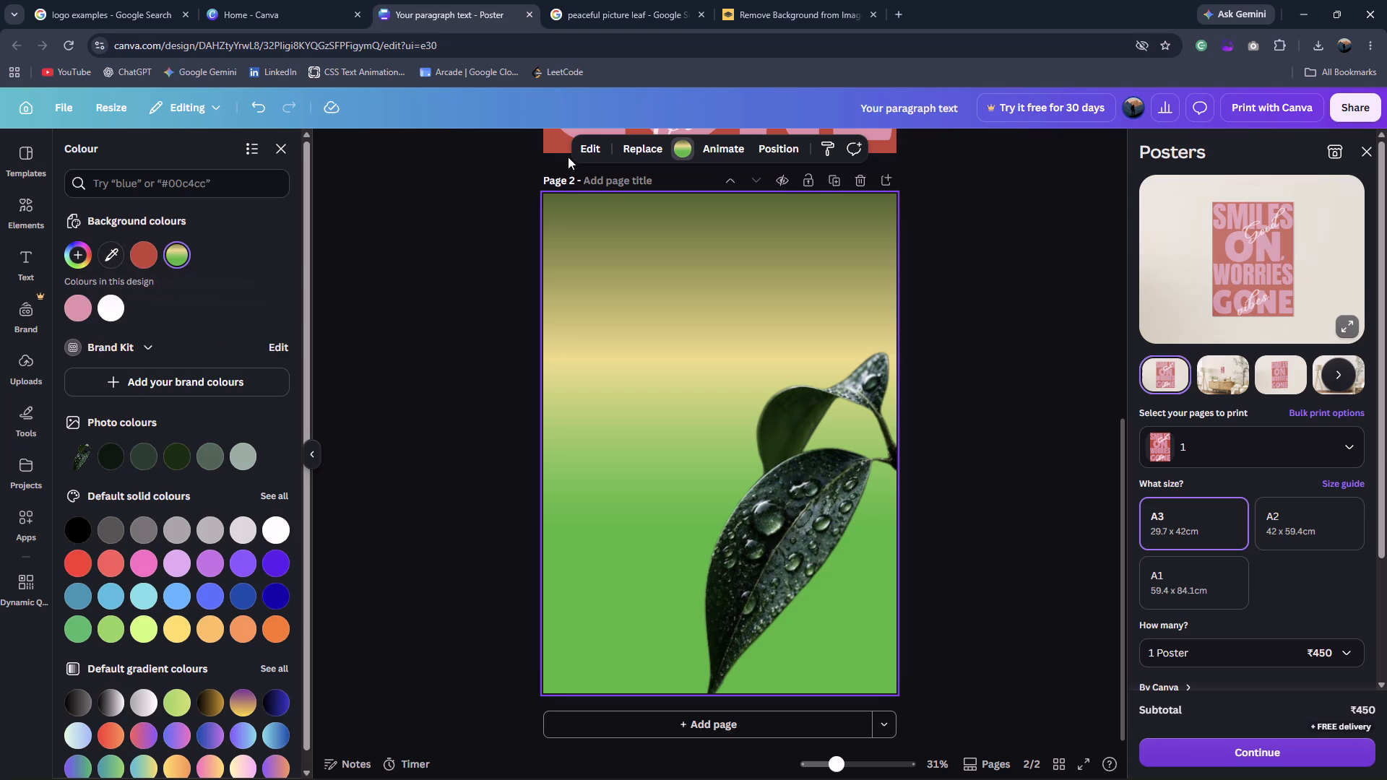
click(178, 261)
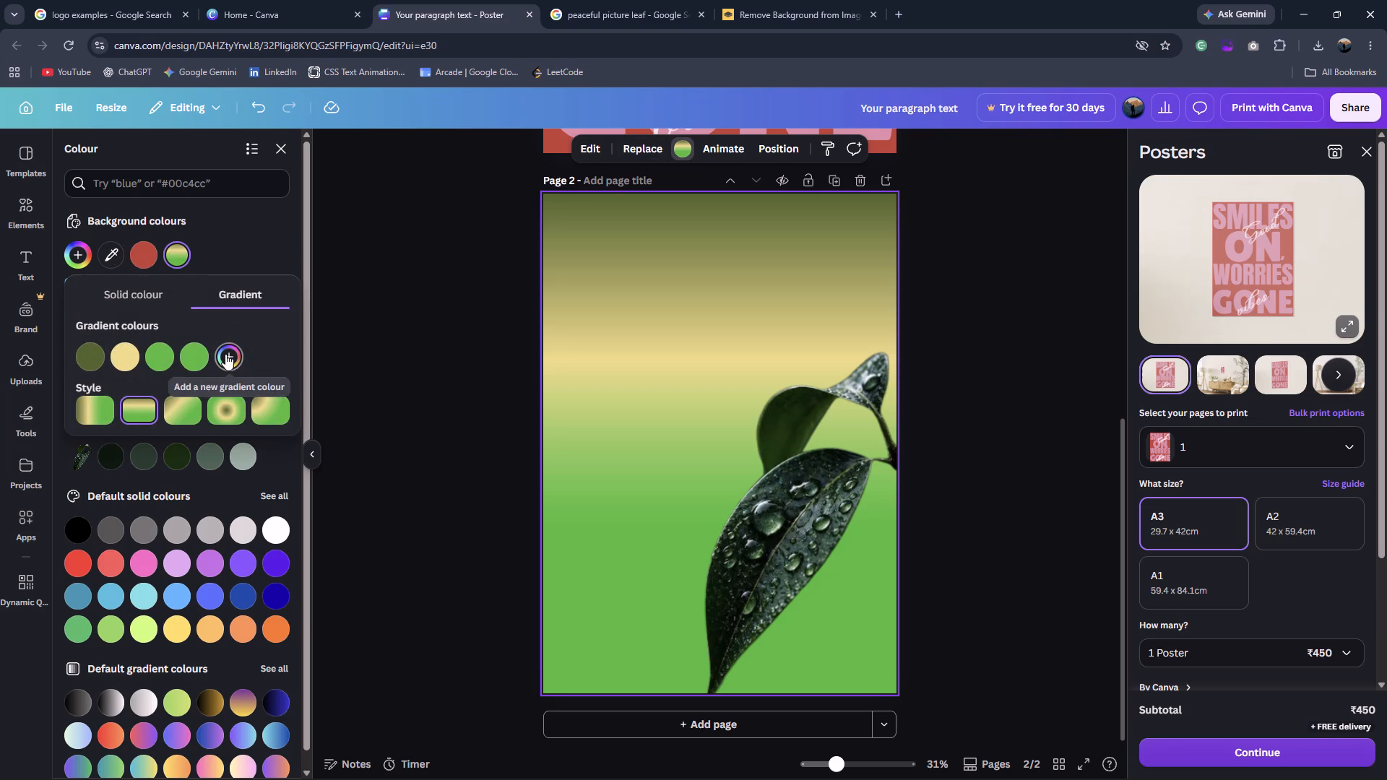
click(133, 348)
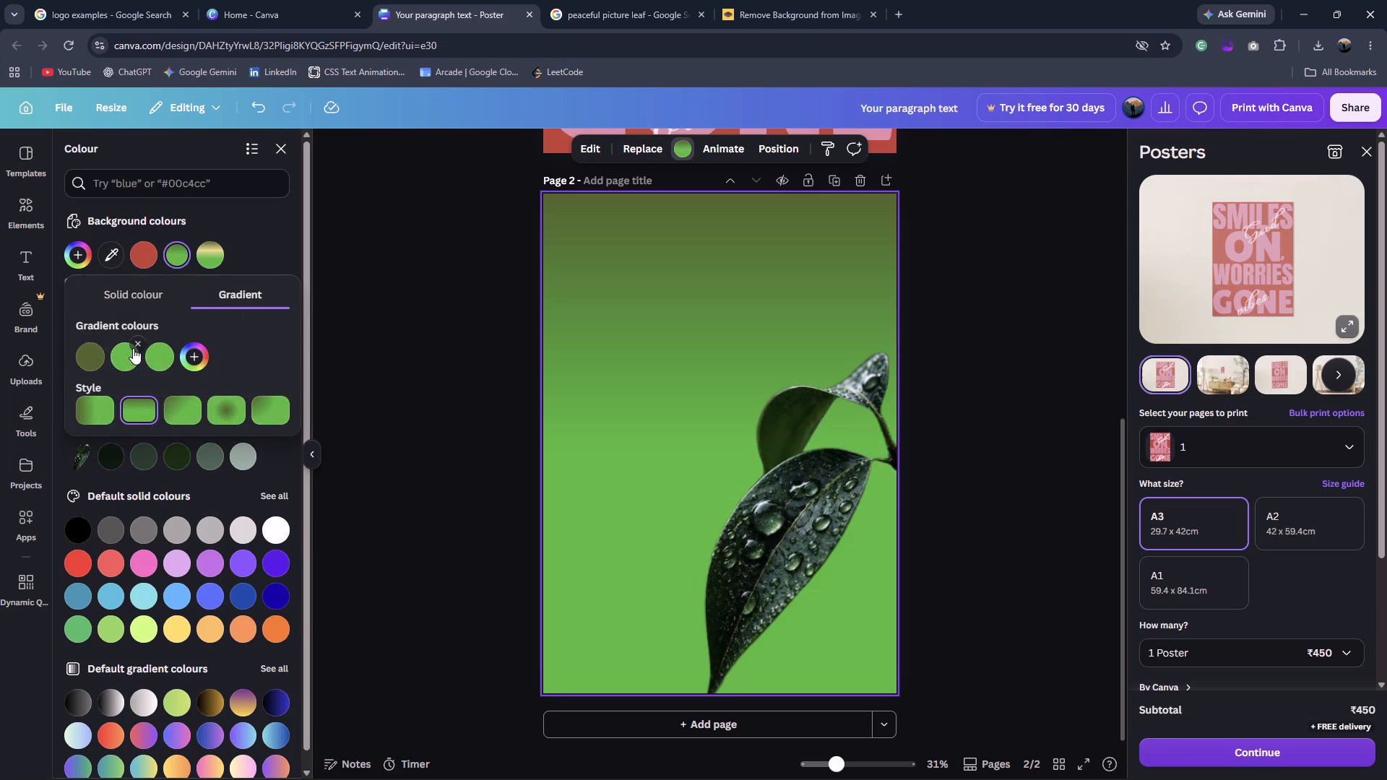
Add a fourth colour at the bottom end of page 2's gradient and set it to sky blue #1FC8DF.
click(195, 362)
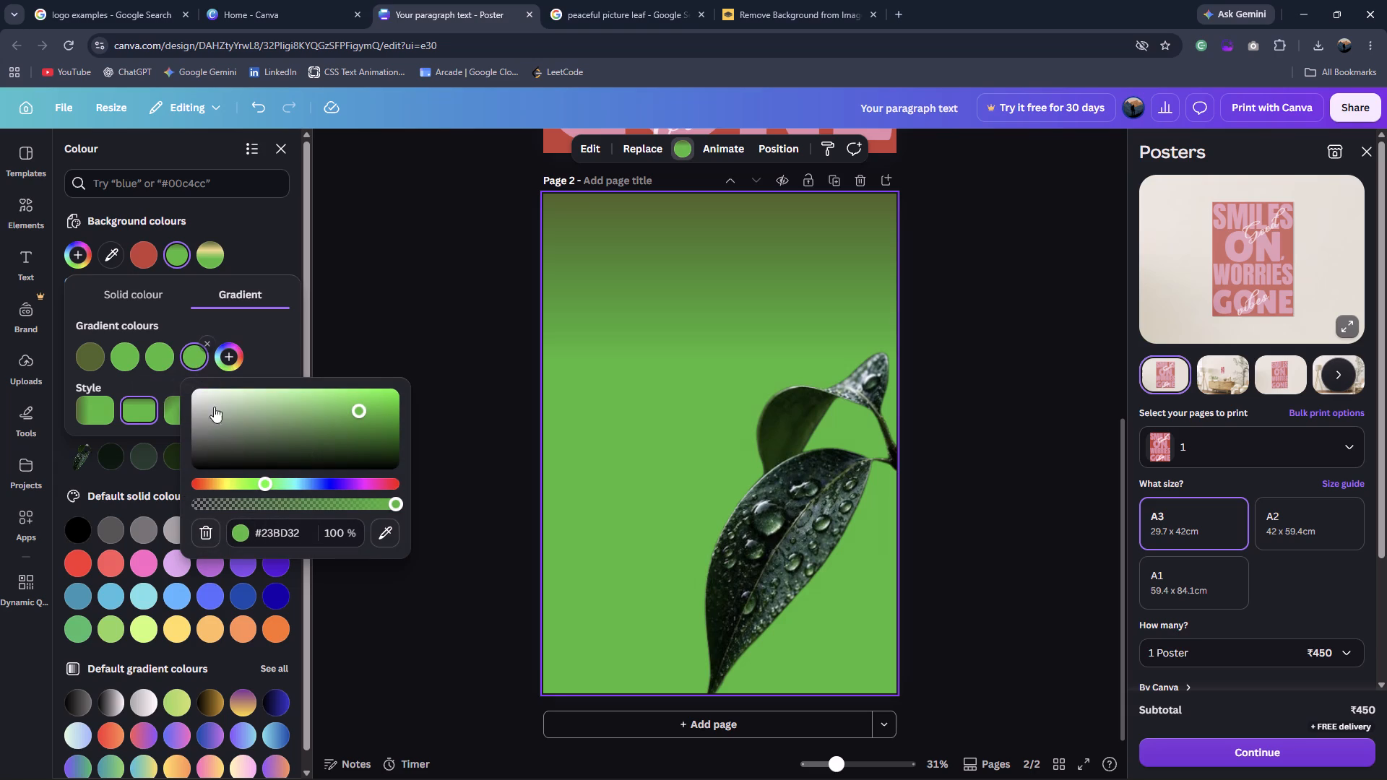
click(295, 483)
click(301, 483)
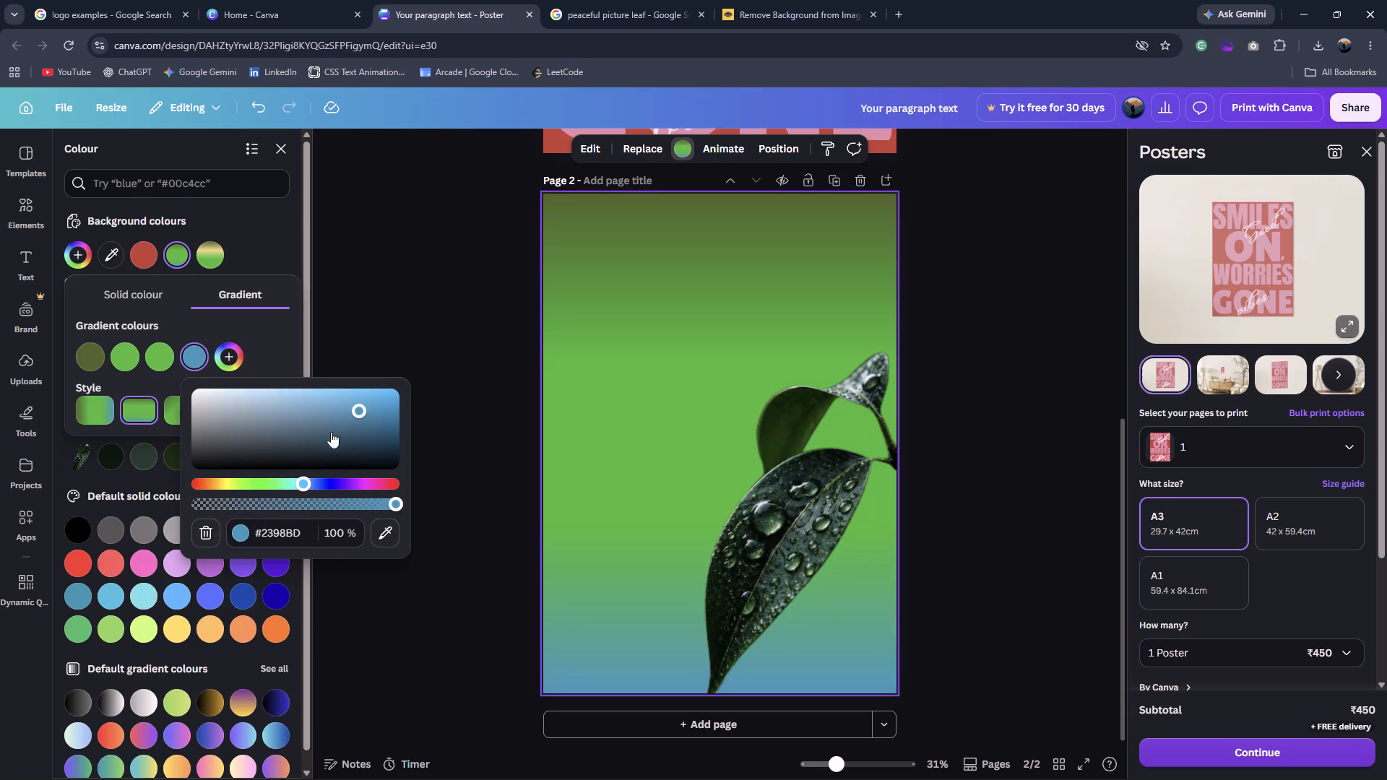
drag(338, 423, 258, 411)
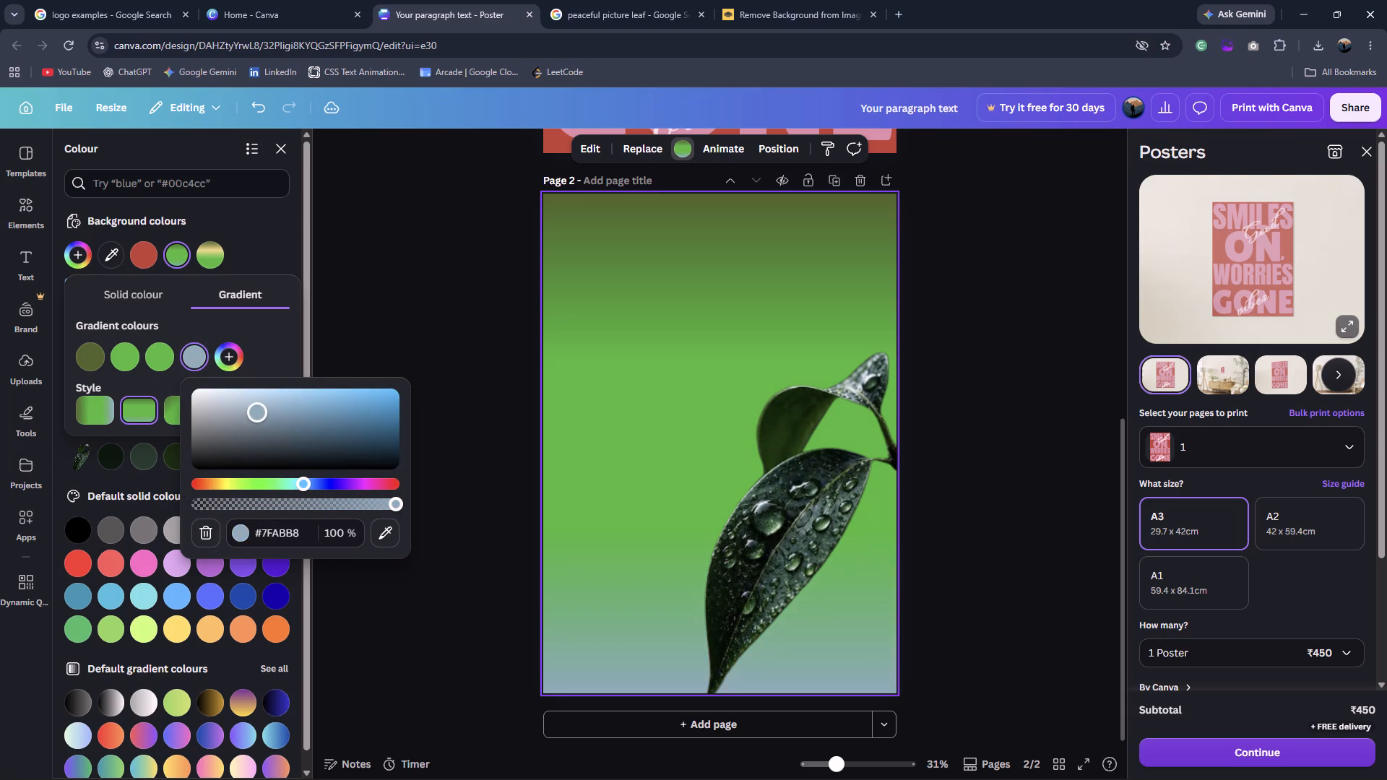
drag(258, 411, 356, 435)
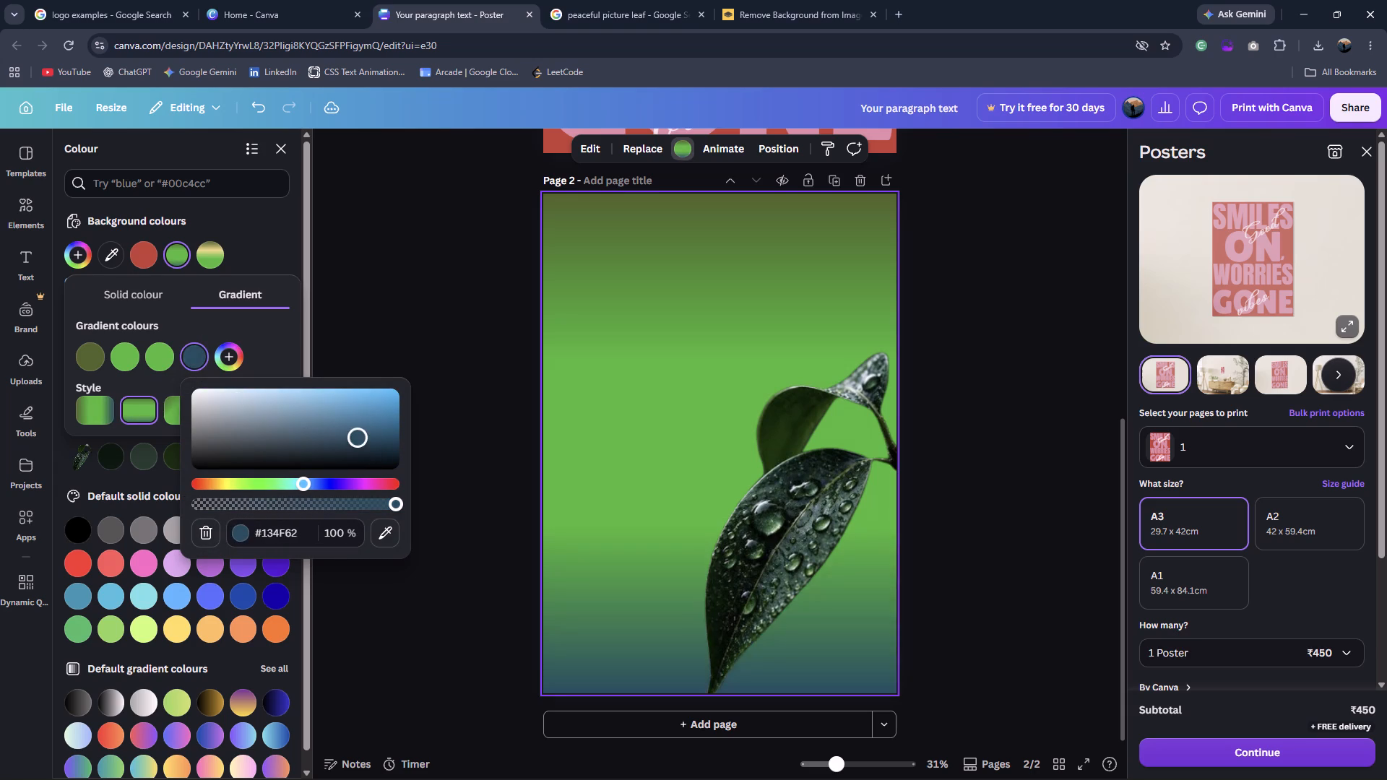
drag(356, 435, 363, 394)
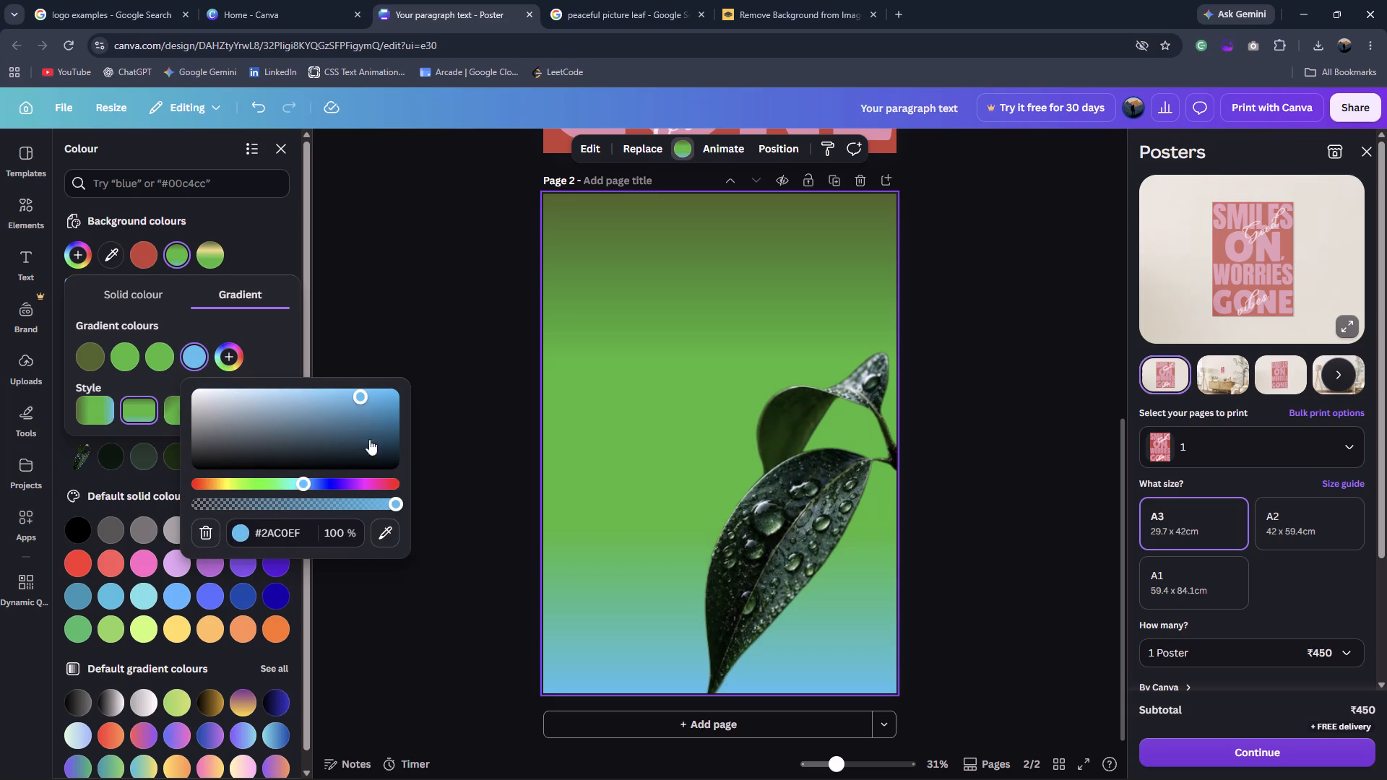
click(328, 480)
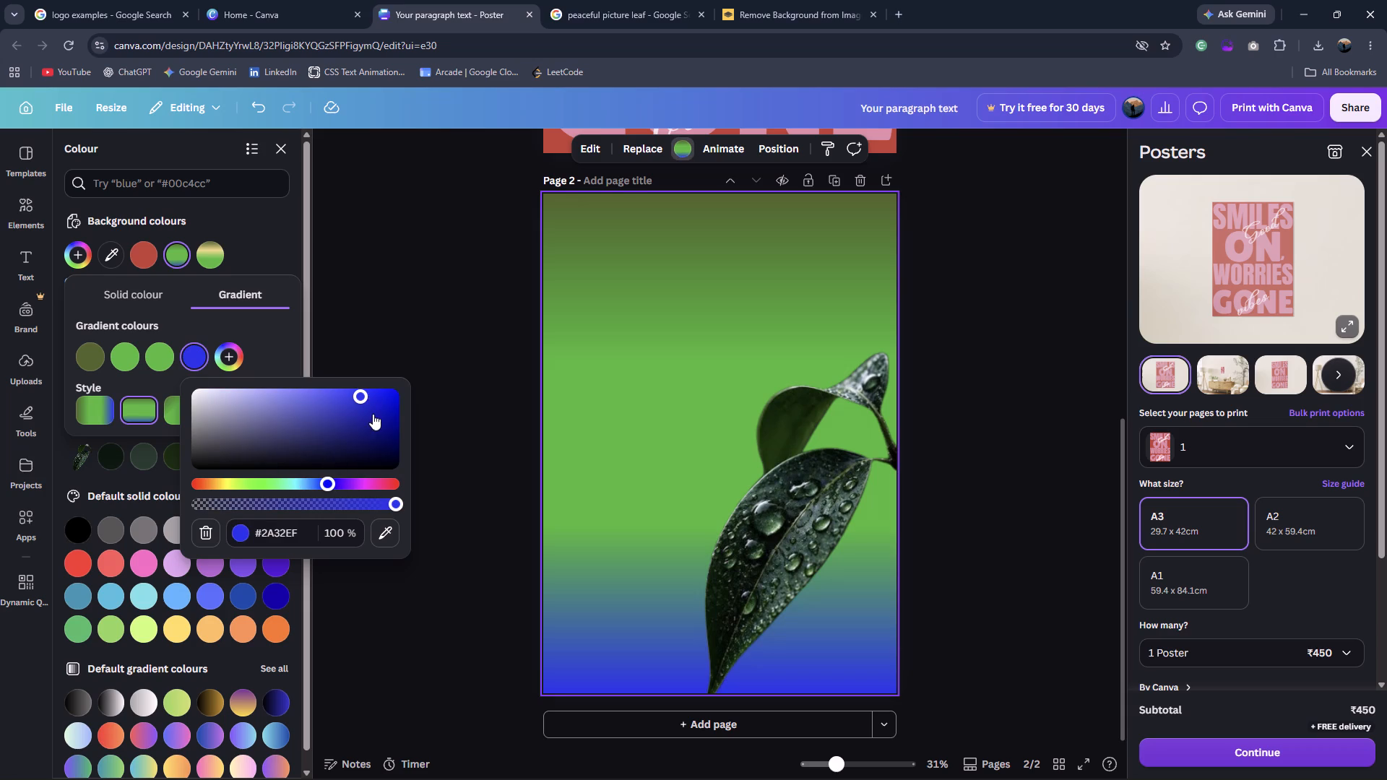
drag(373, 415, 290, 373)
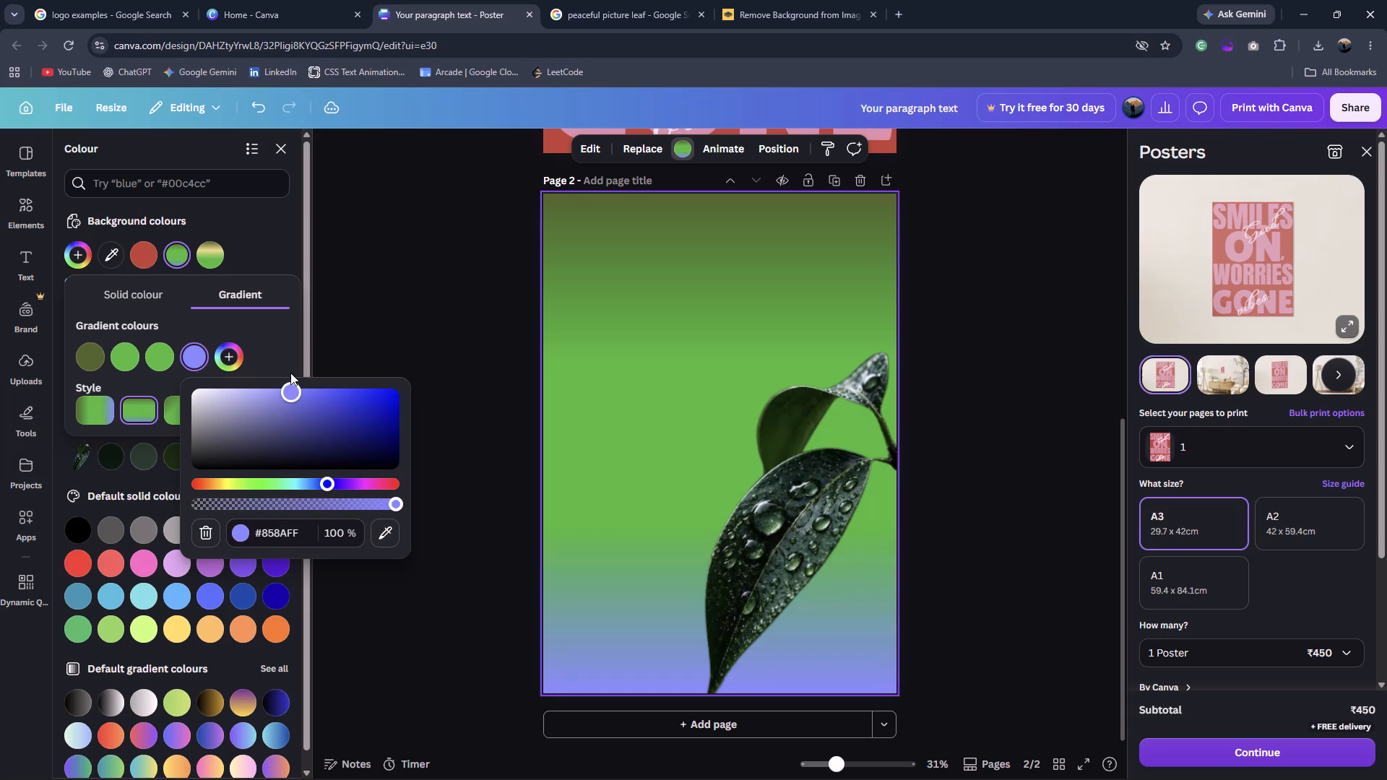
drag(290, 373, 290, 370)
click(290, 484)
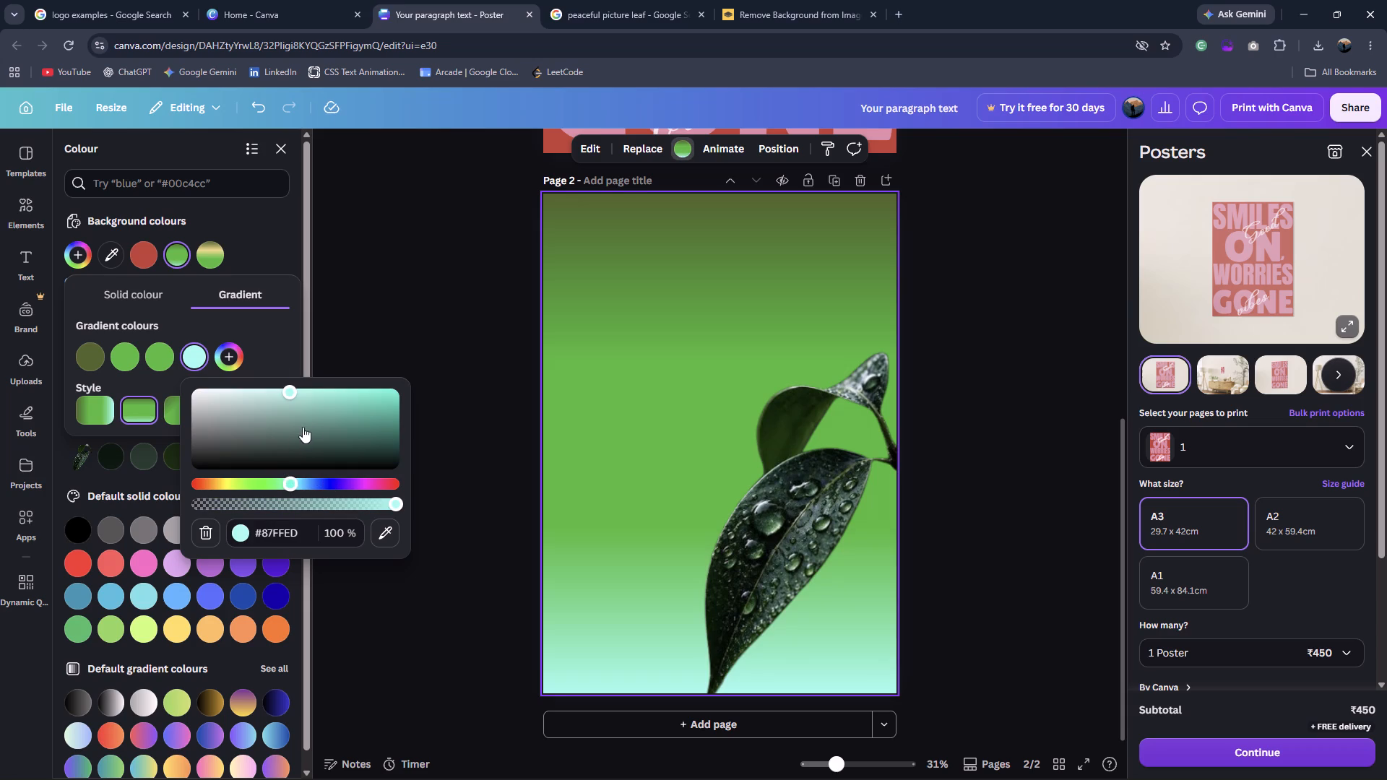
drag(314, 394, 265, 422)
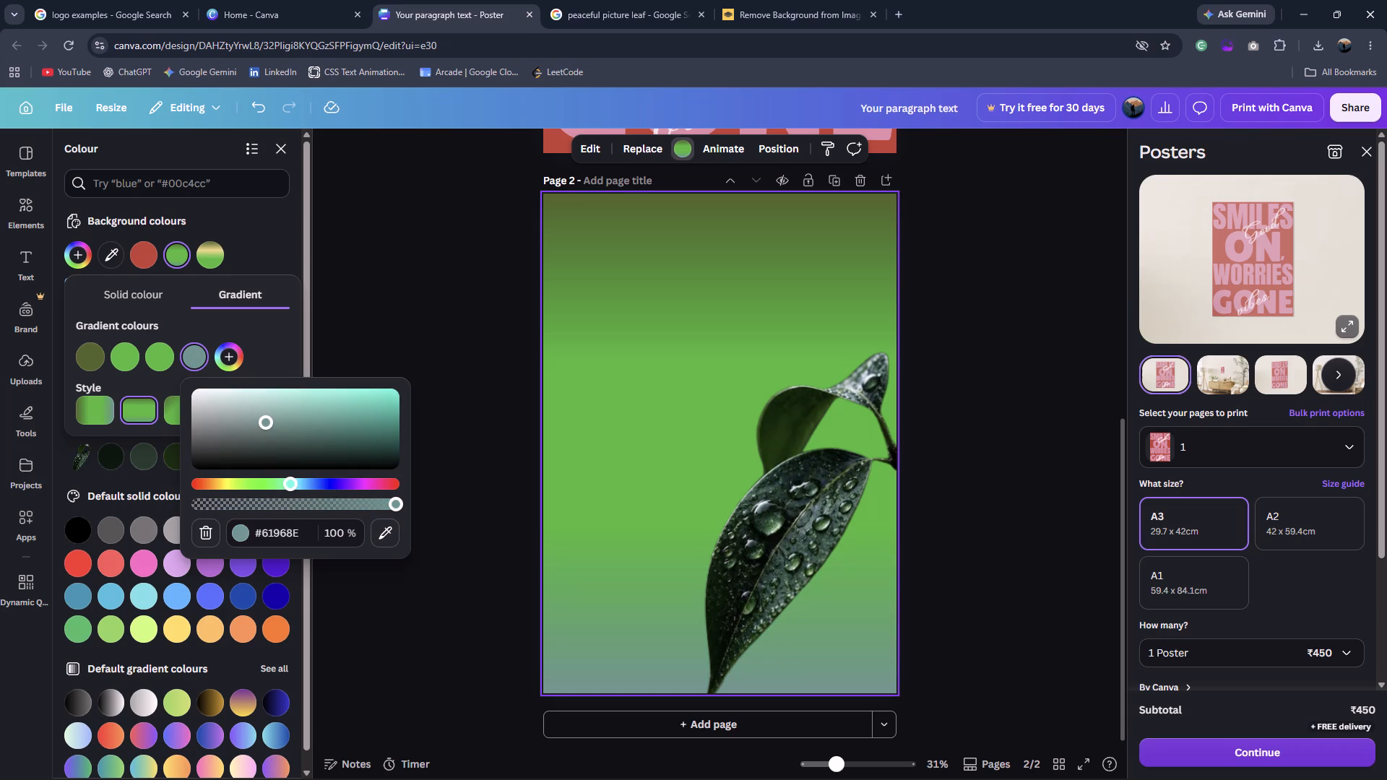
click(259, 487)
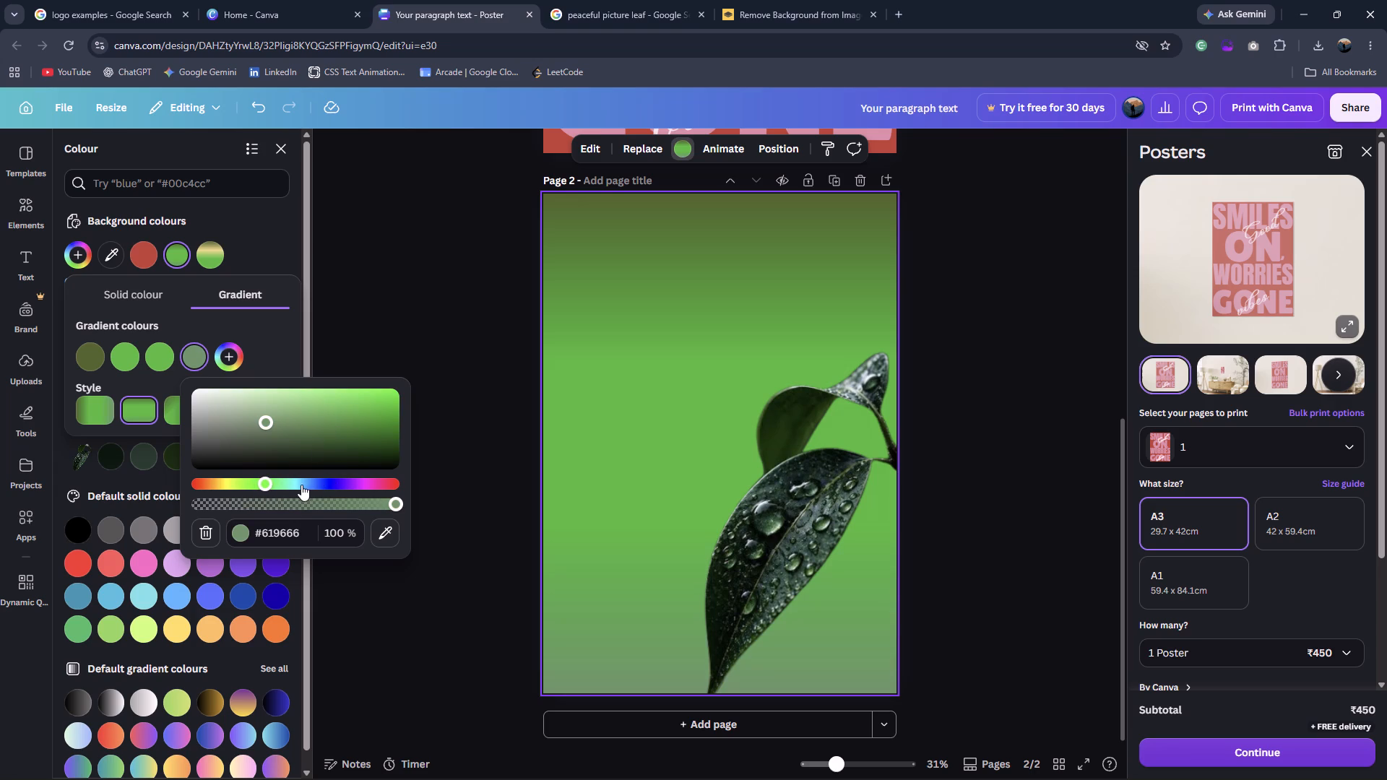
click(300, 483)
drag(324, 409, 371, 399)
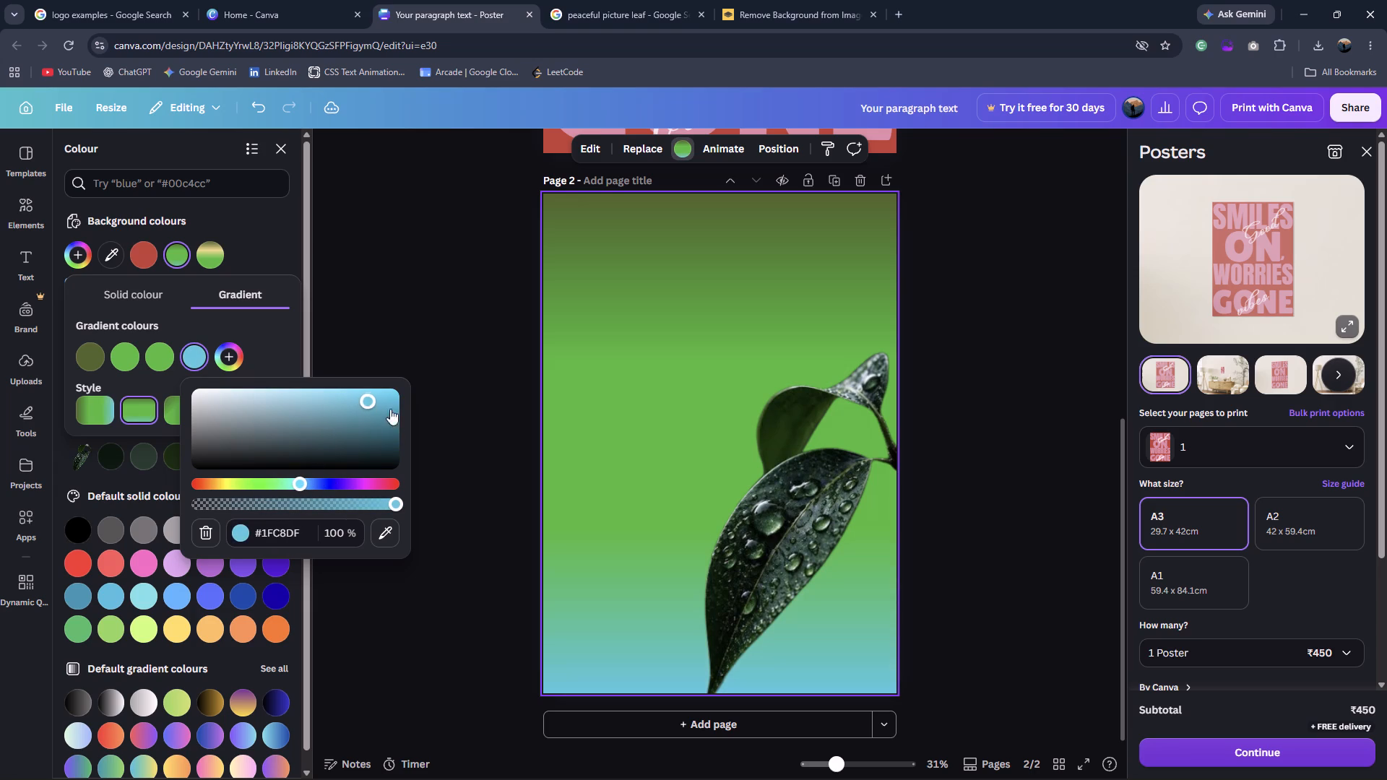
click(465, 426)
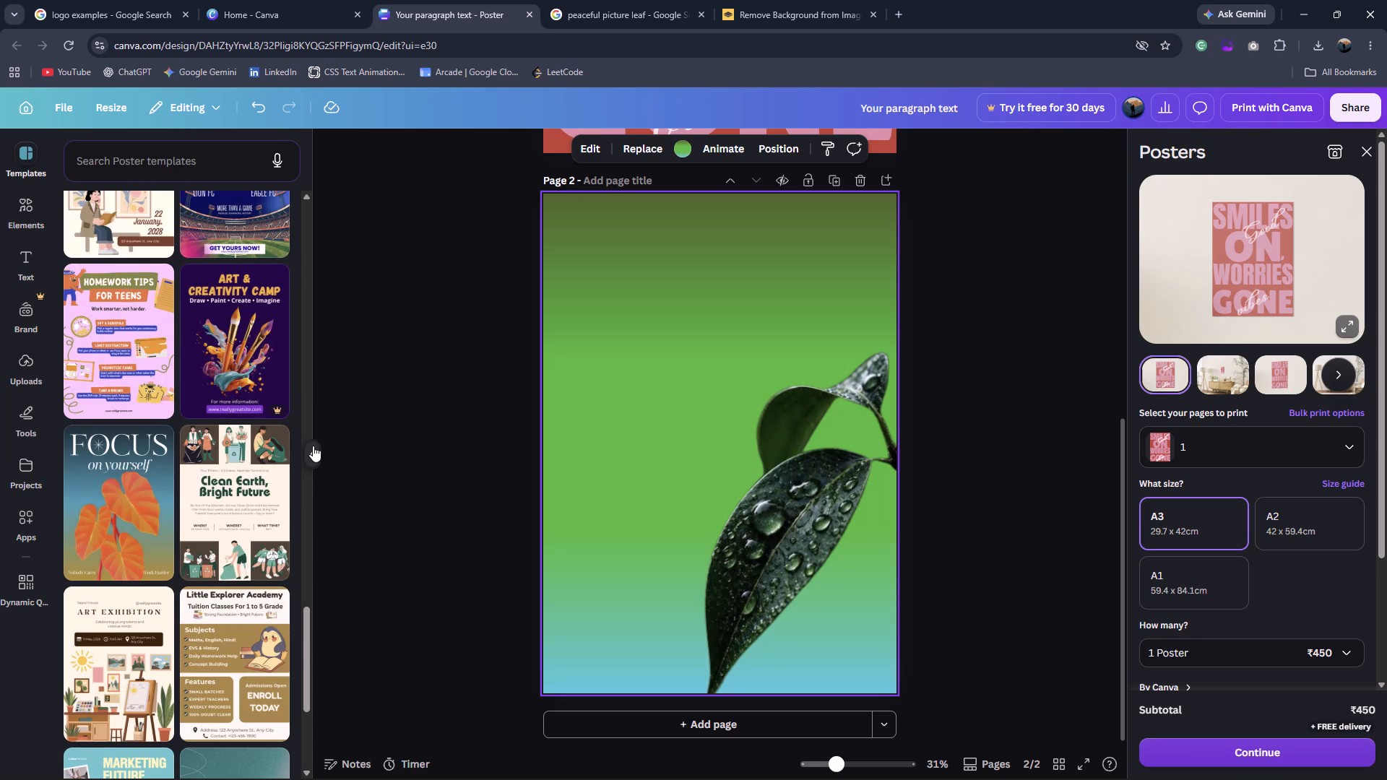
Add a text box to page 2.
click(23, 267)
click(168, 208)
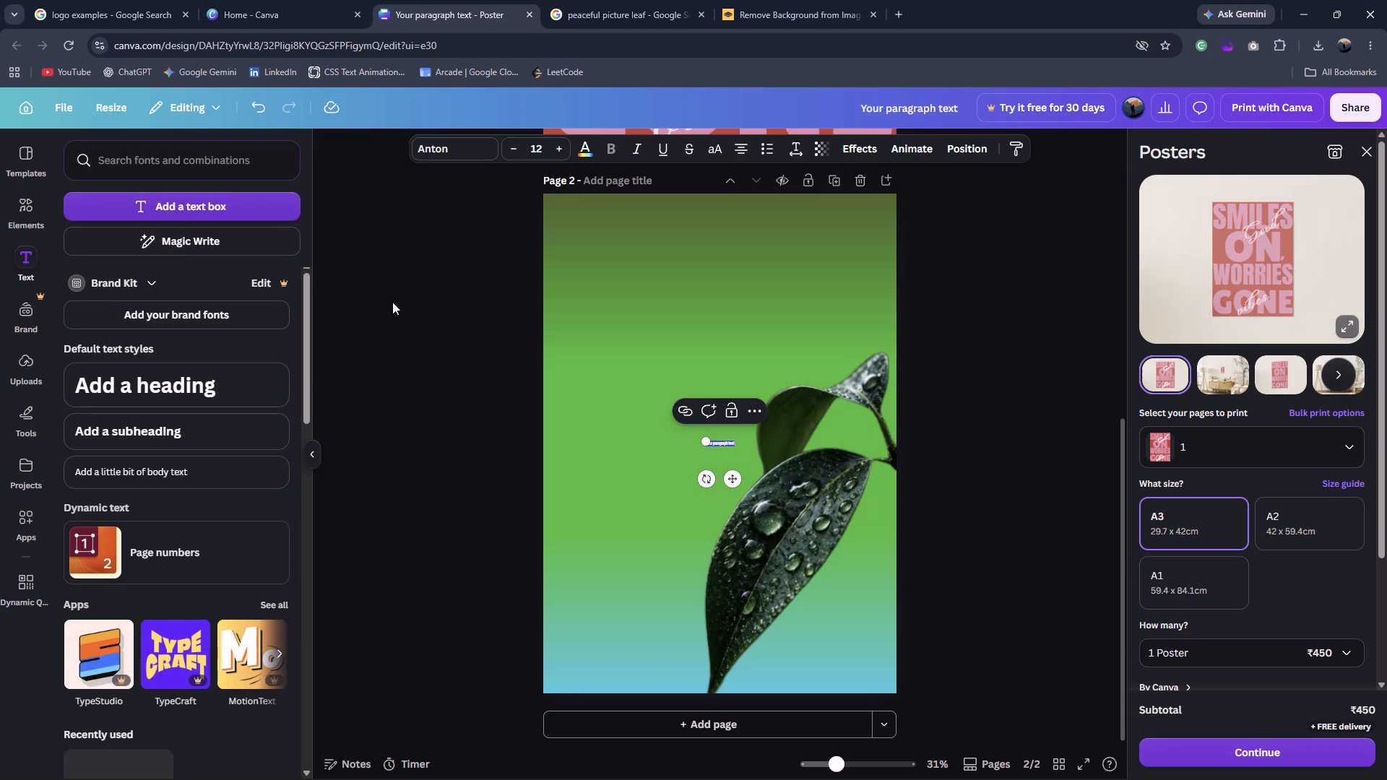
Enlarge the new text box on page 2 to font size about 66.6 and replace its text with FOCUS.
drag(704, 441, 587, 353)
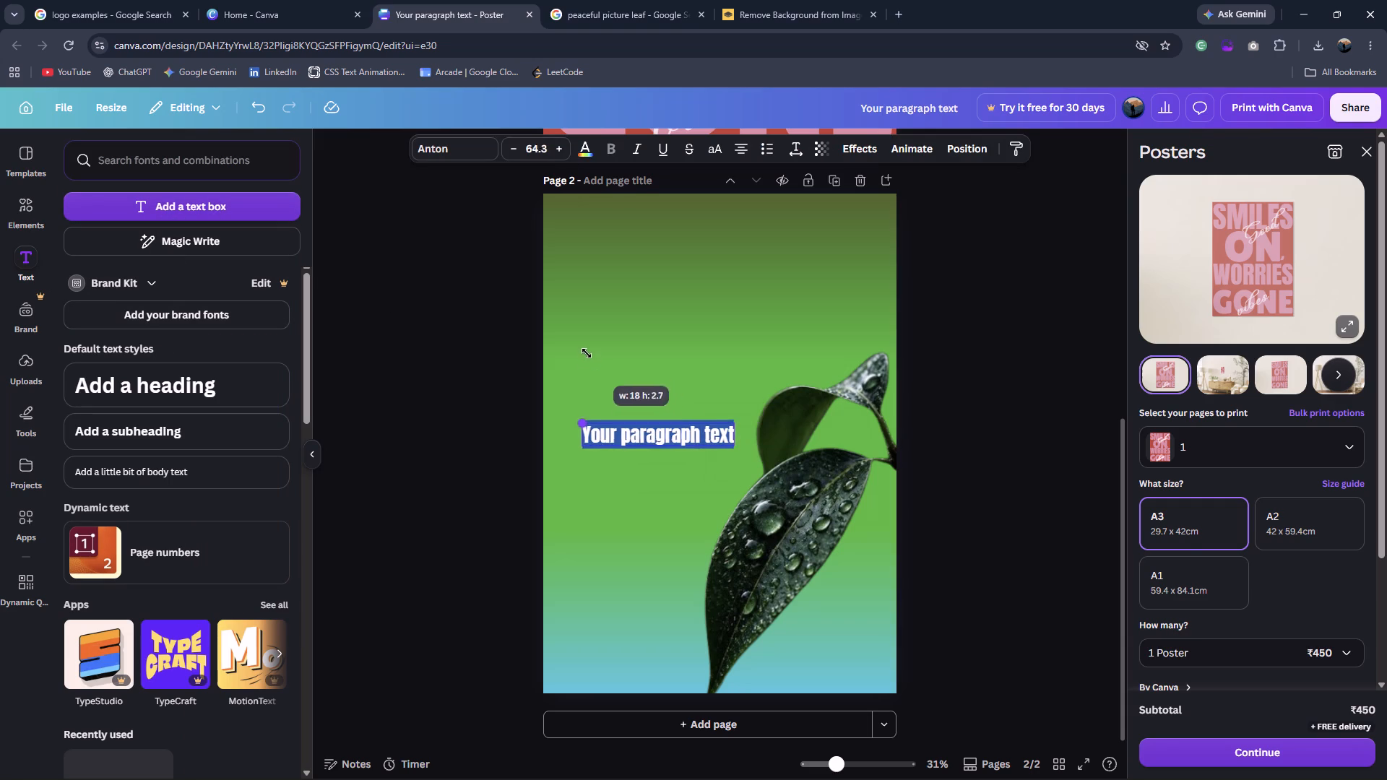
drag(587, 353, 586, 351)
text(FOCUS)
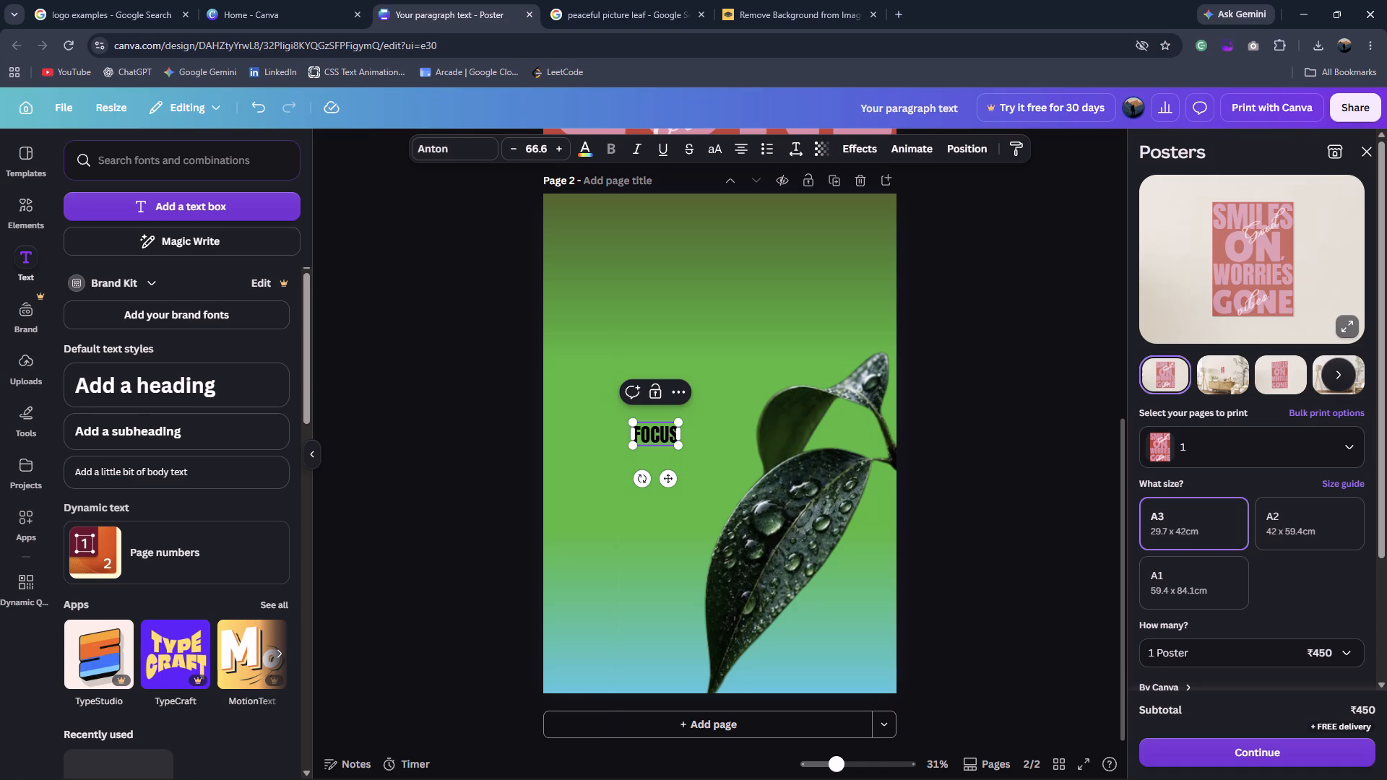
Try League Spartan and Times New Roman MT on the FOCUS text, settling on The Seasons as its font.
key(ctrl+a)
click(483, 157)
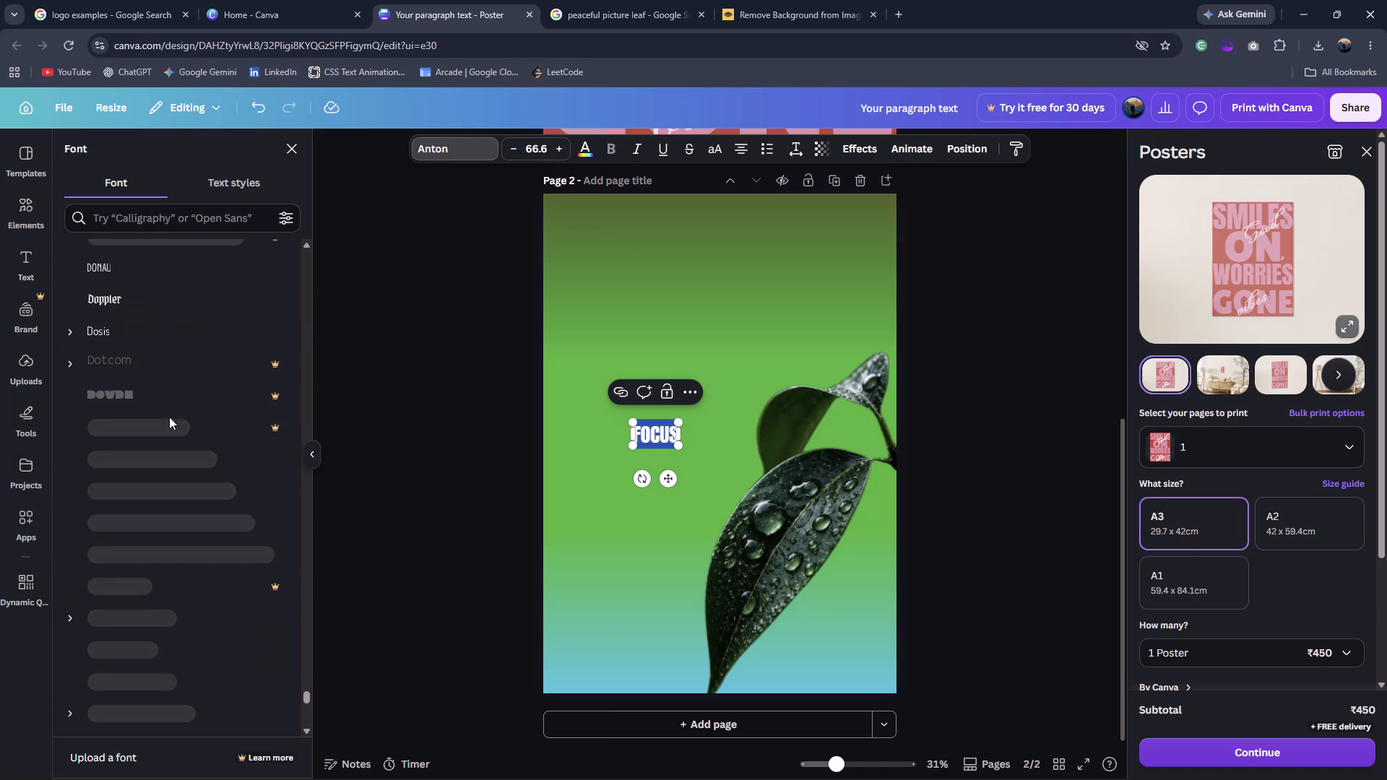
drag(308, 701, 308, 420)
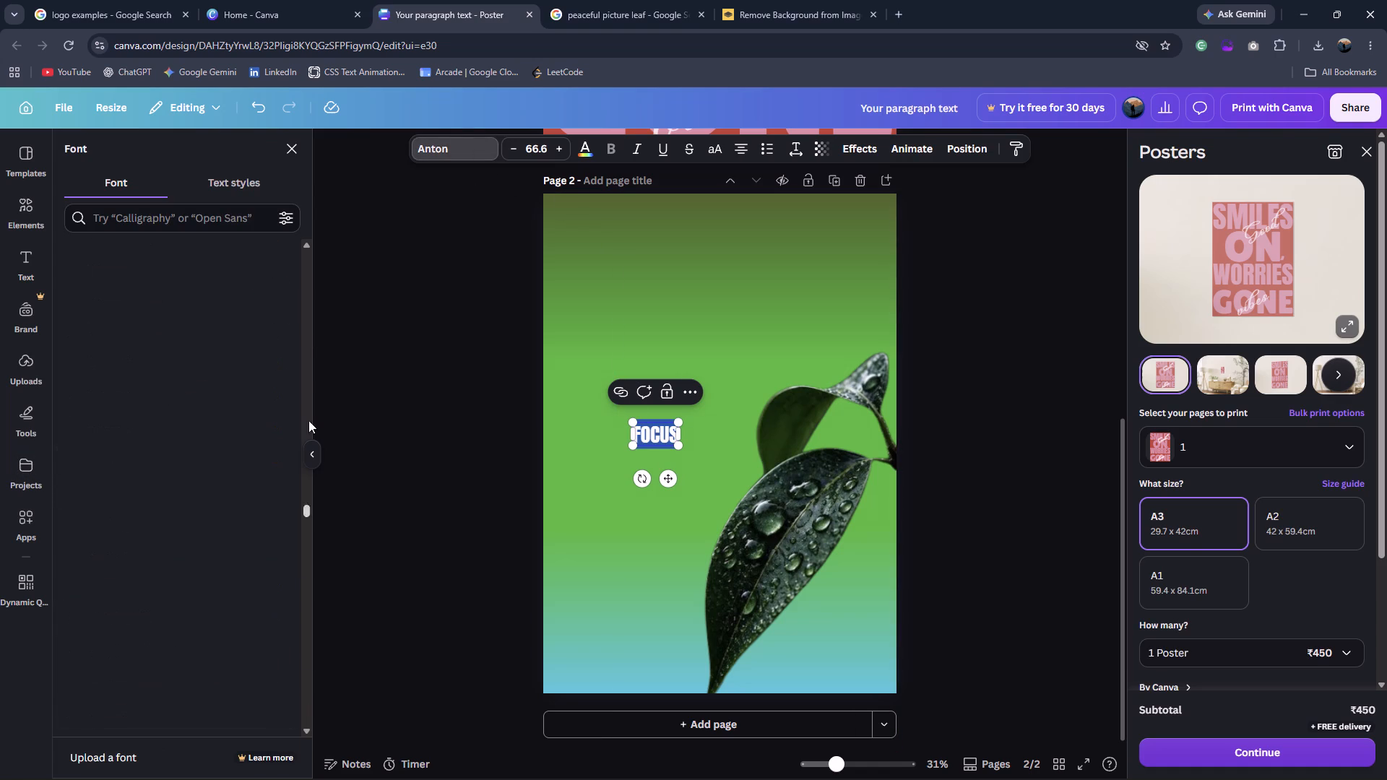
drag(308, 420, 312, 192)
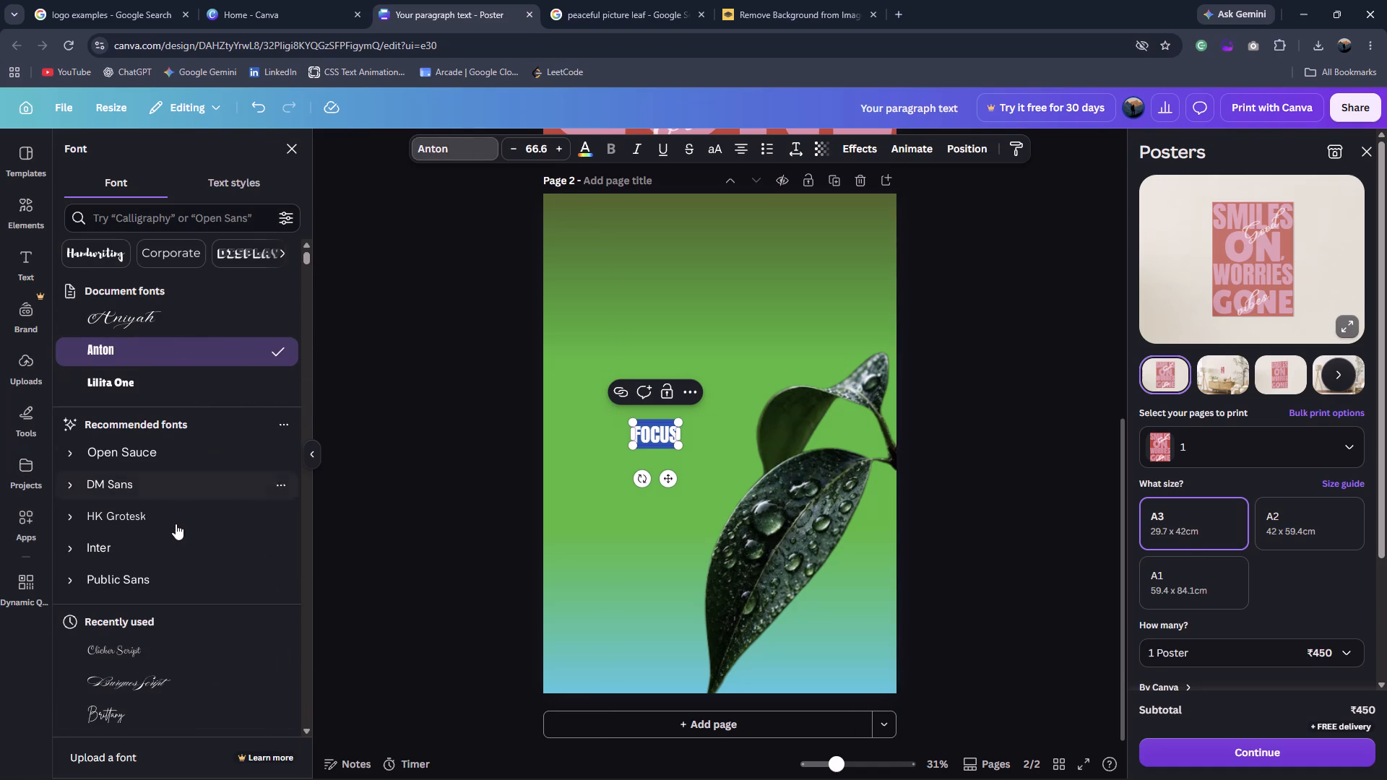
scroll(178, 534, up, 3)
scroll(190, 530, down, 9)
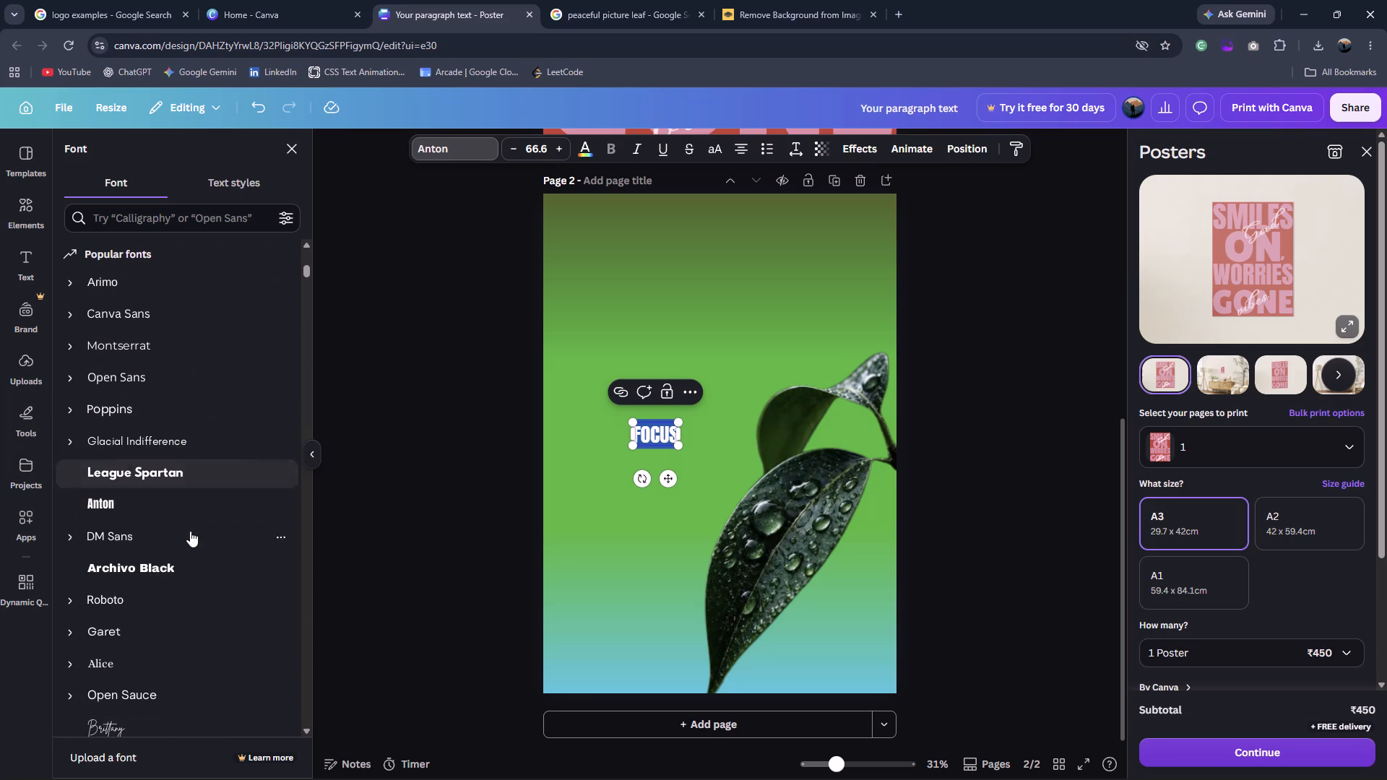
click(202, 467)
scroll(209, 520, down, 2)
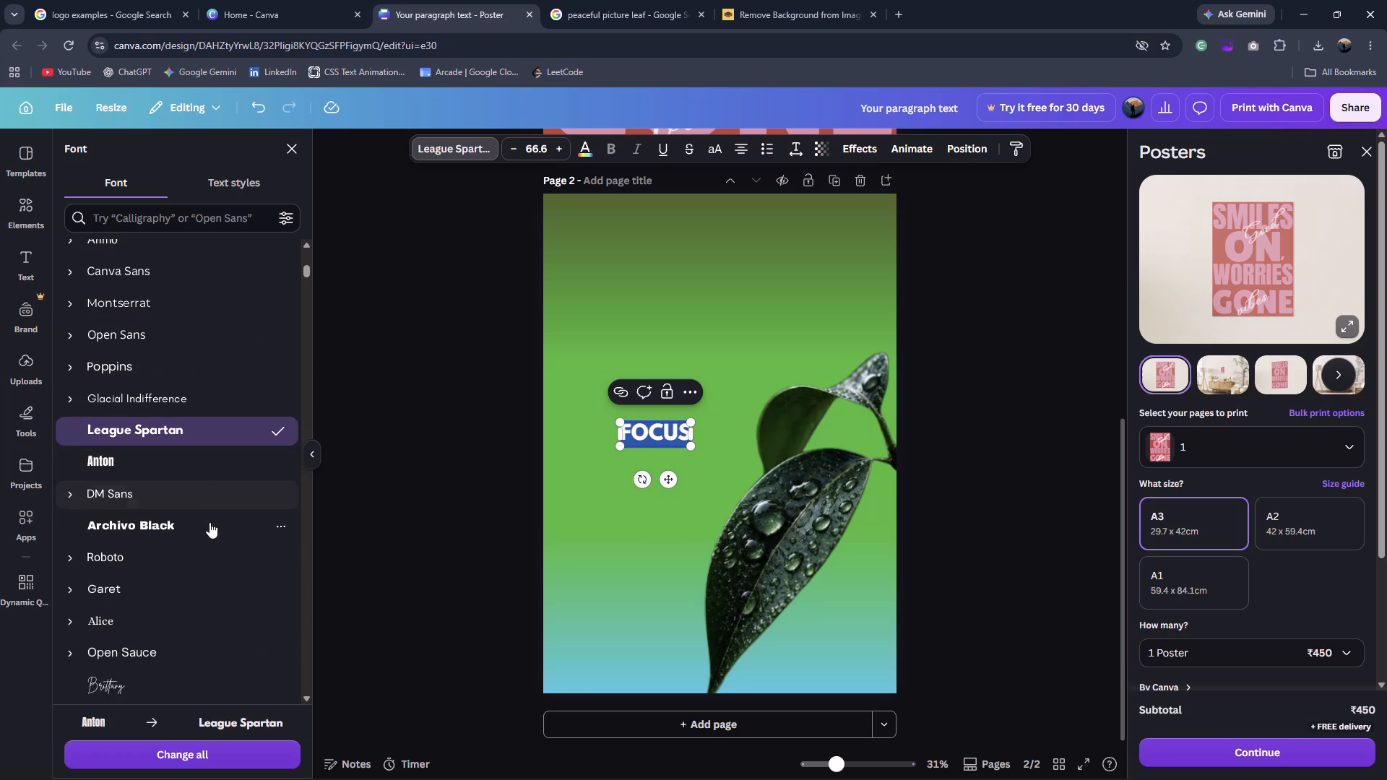
click(168, 669)
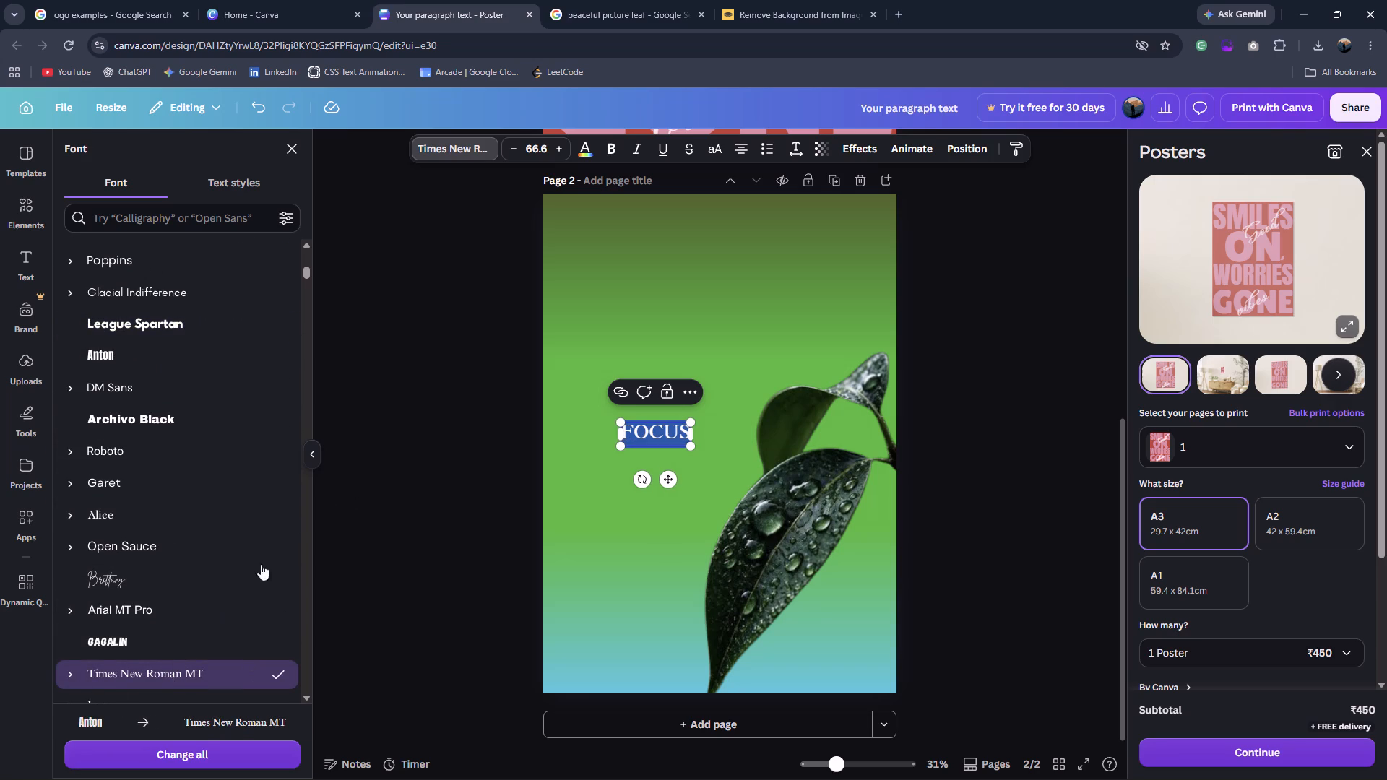
scroll(235, 594, down, 3)
click(221, 518)
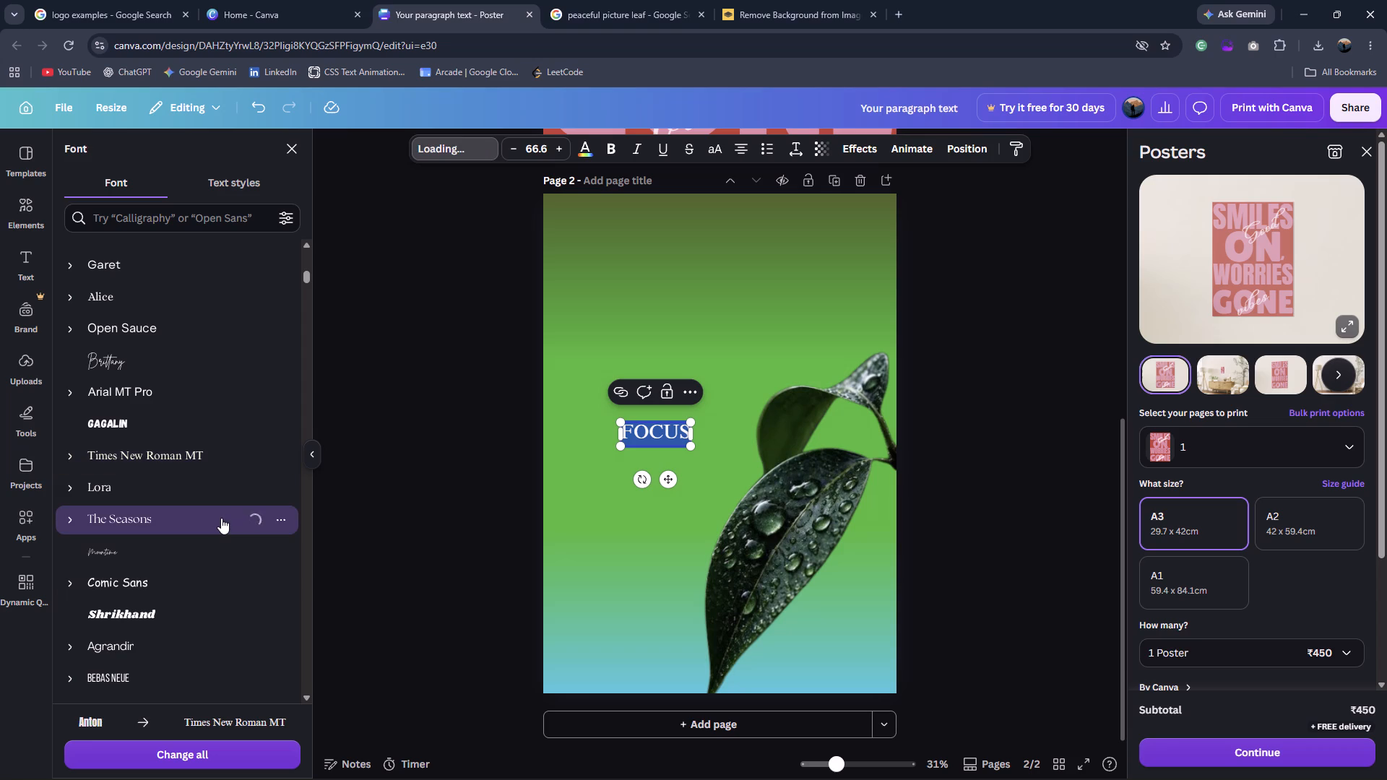
click(418, 517)
Enlarge the FOCUS text to font size about 273 and move it to page 2's top-left corner.
drag(687, 446, 889, 533)
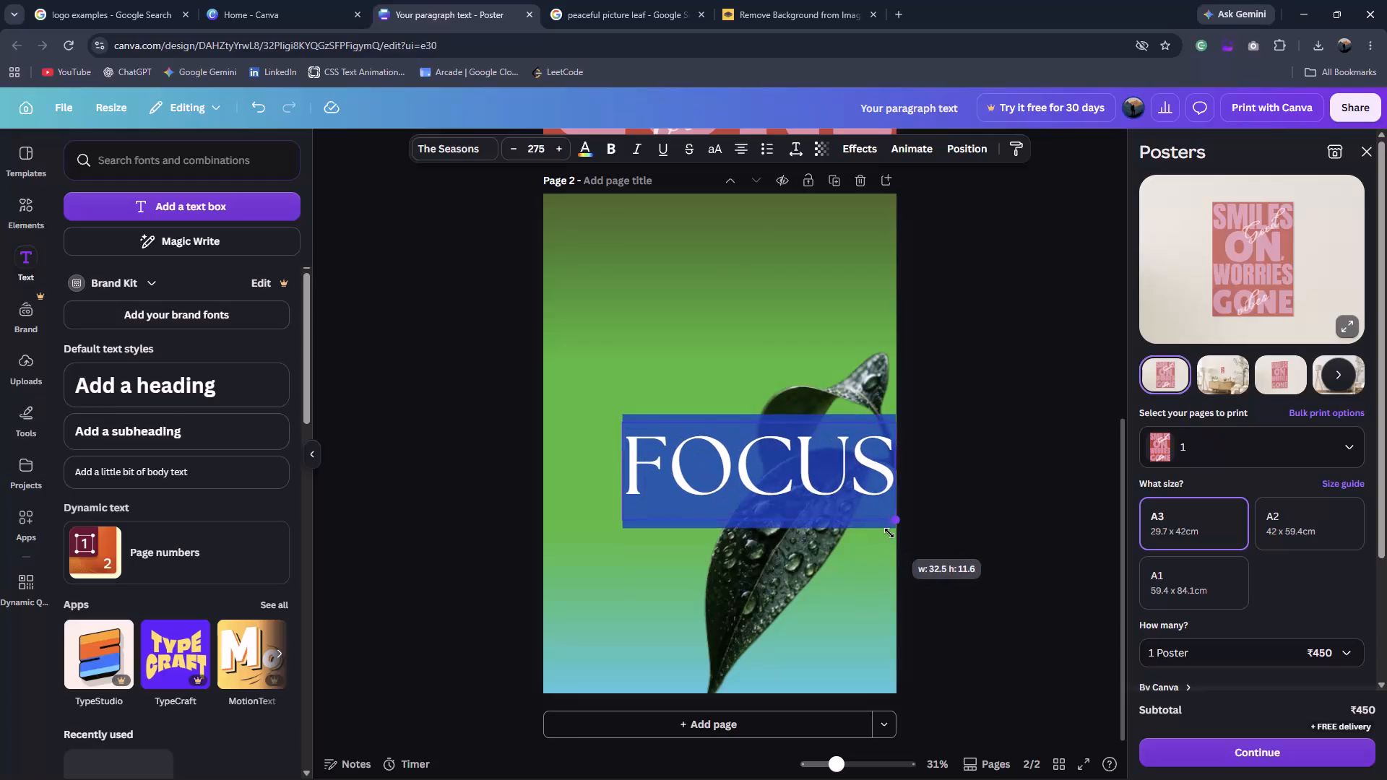
drag(889, 533, 887, 533)
click(967, 552)
drag(850, 486, 764, 299)
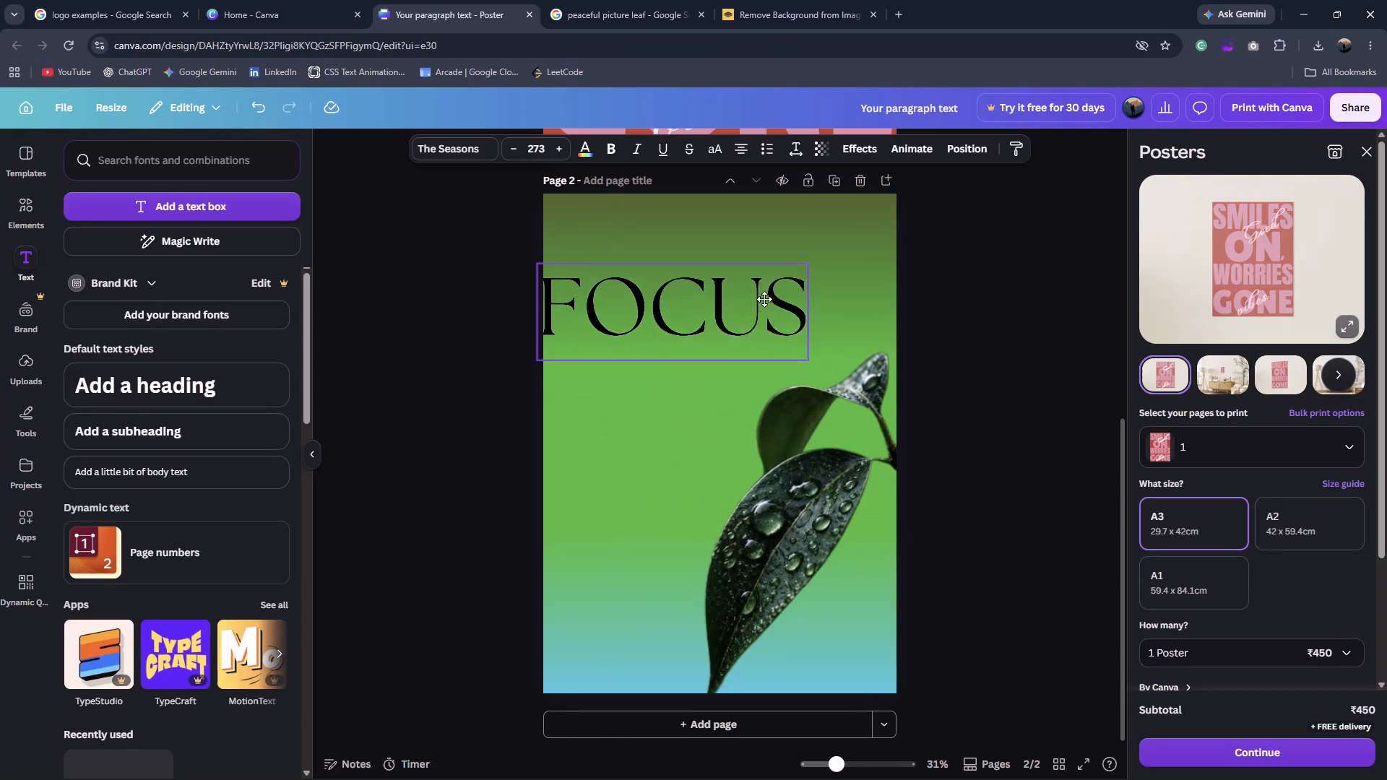
drag(764, 299, 773, 257)
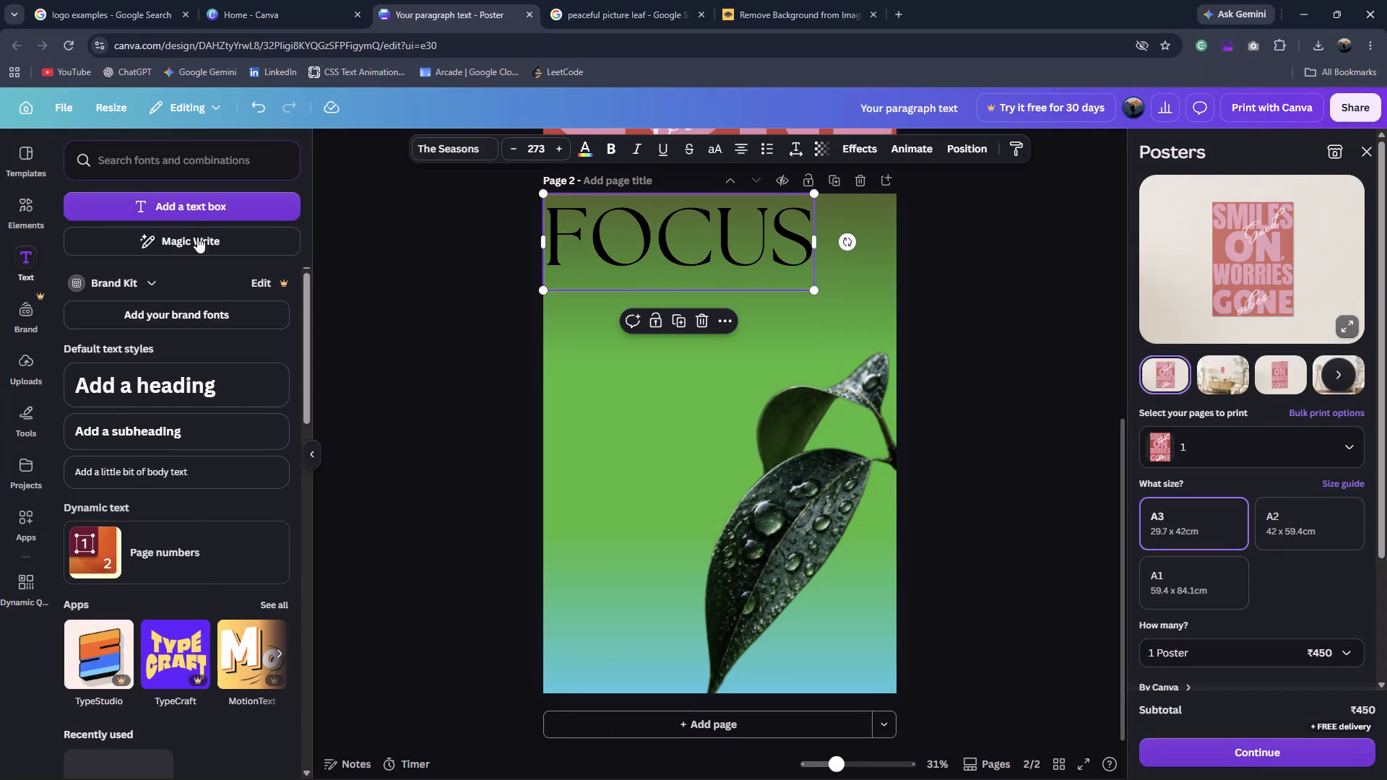
Using the FOCUS on yourself template as reference, enlarge FOCUS to about size 342, nearly page width, and position it near page 2's top edge.
click(21, 160)
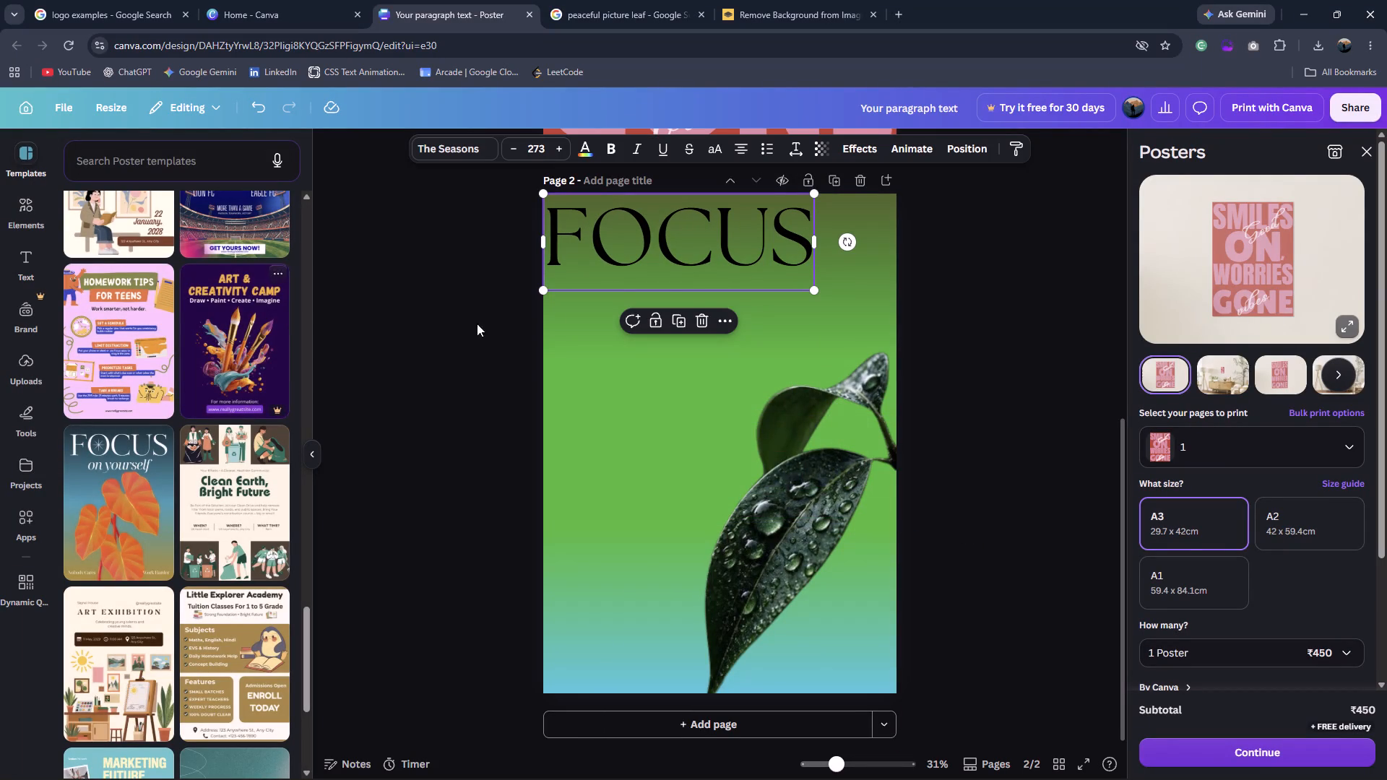
drag(691, 231, 698, 243)
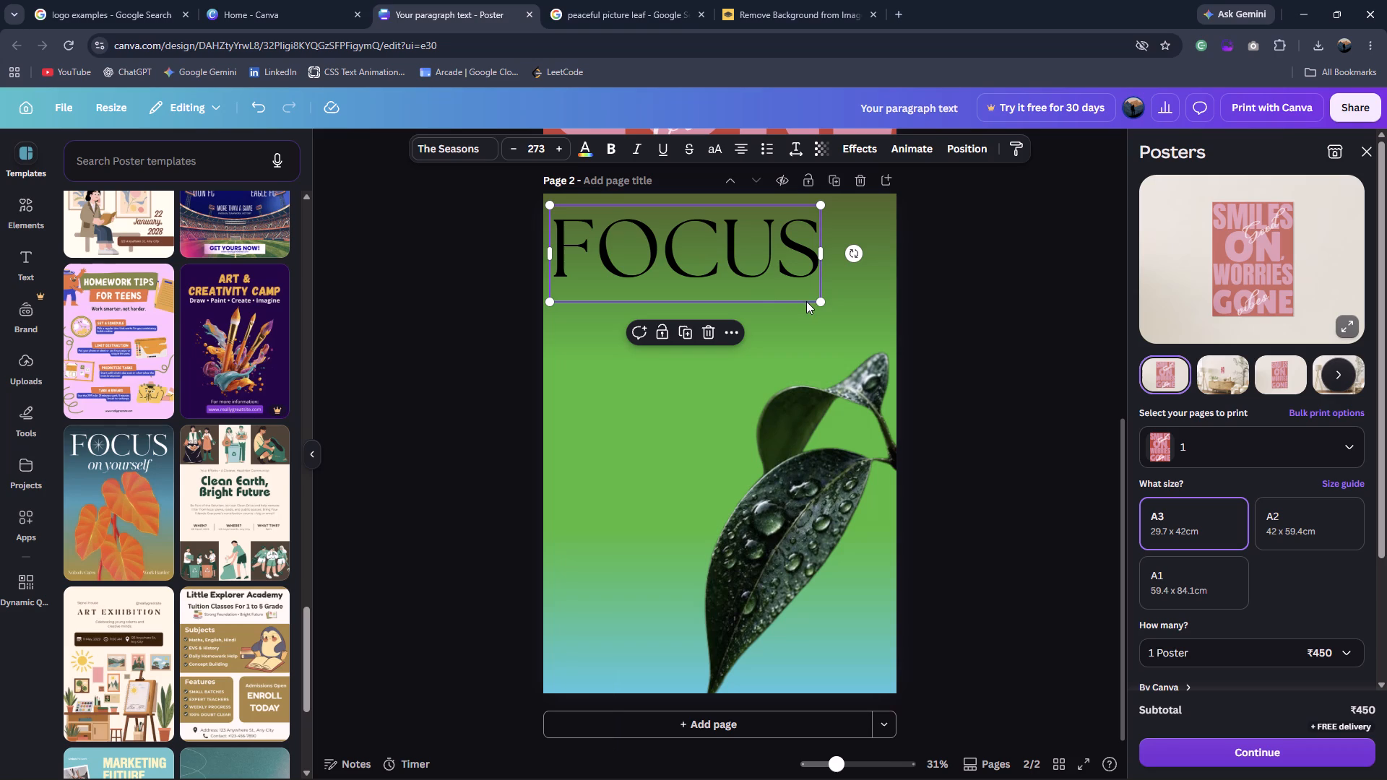
shift+drag(820, 298, 883, 310)
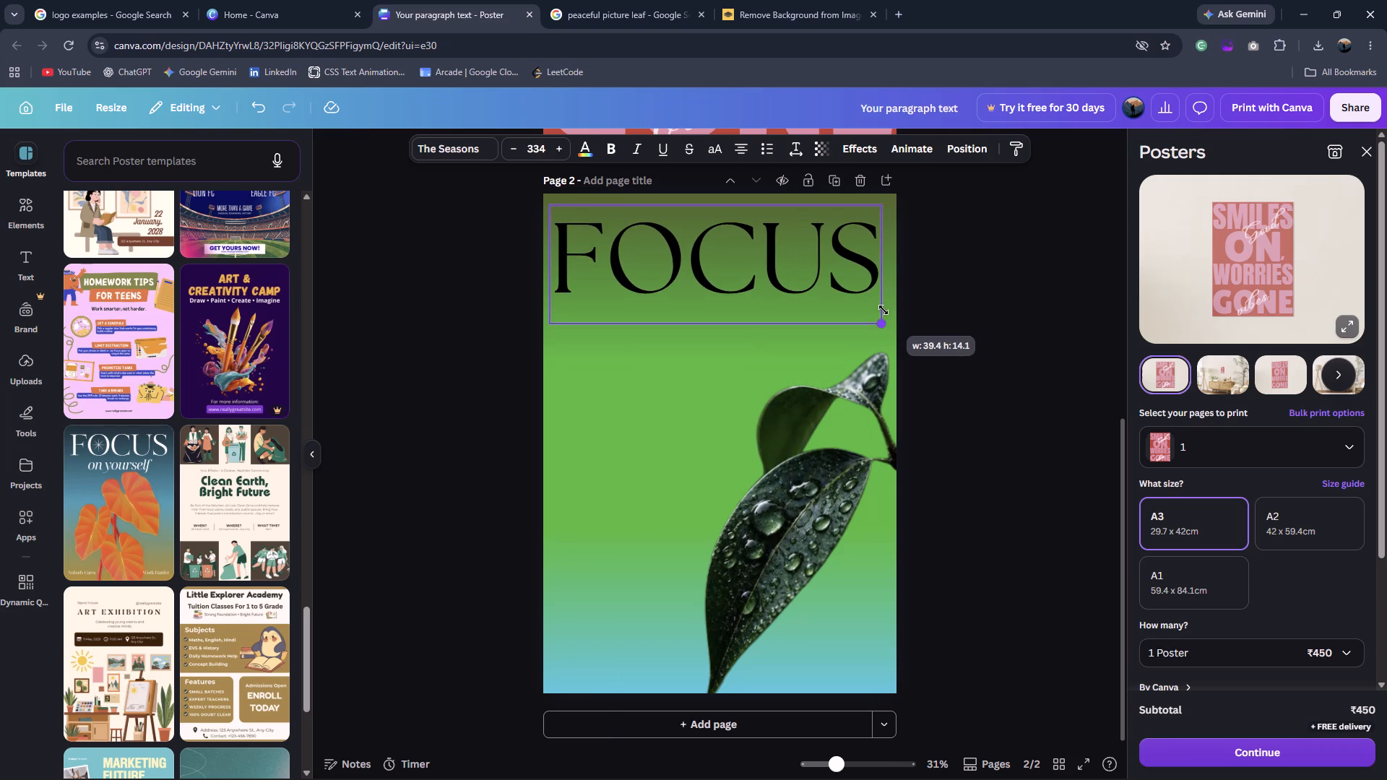
shift+drag(883, 310, 893, 310)
click(933, 324)
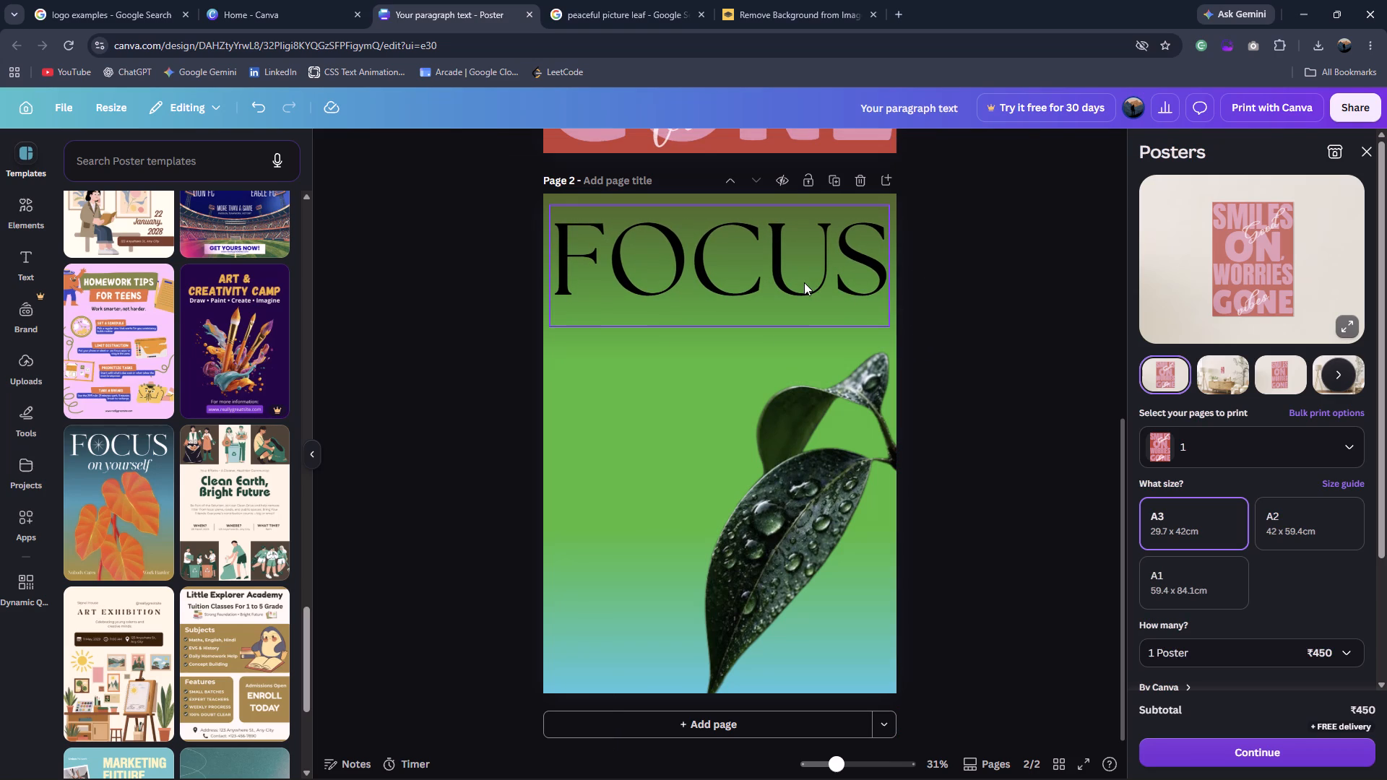
click(804, 282)
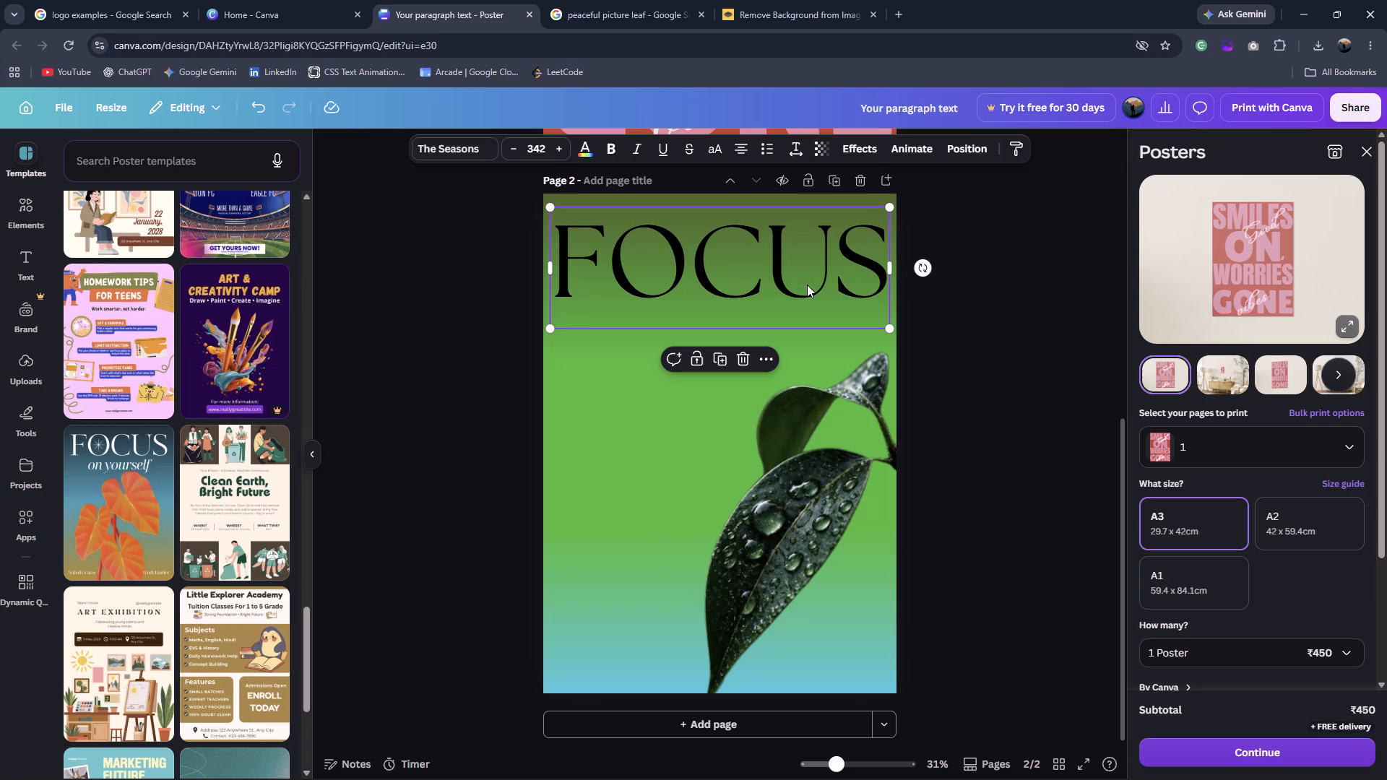
click(807, 285)
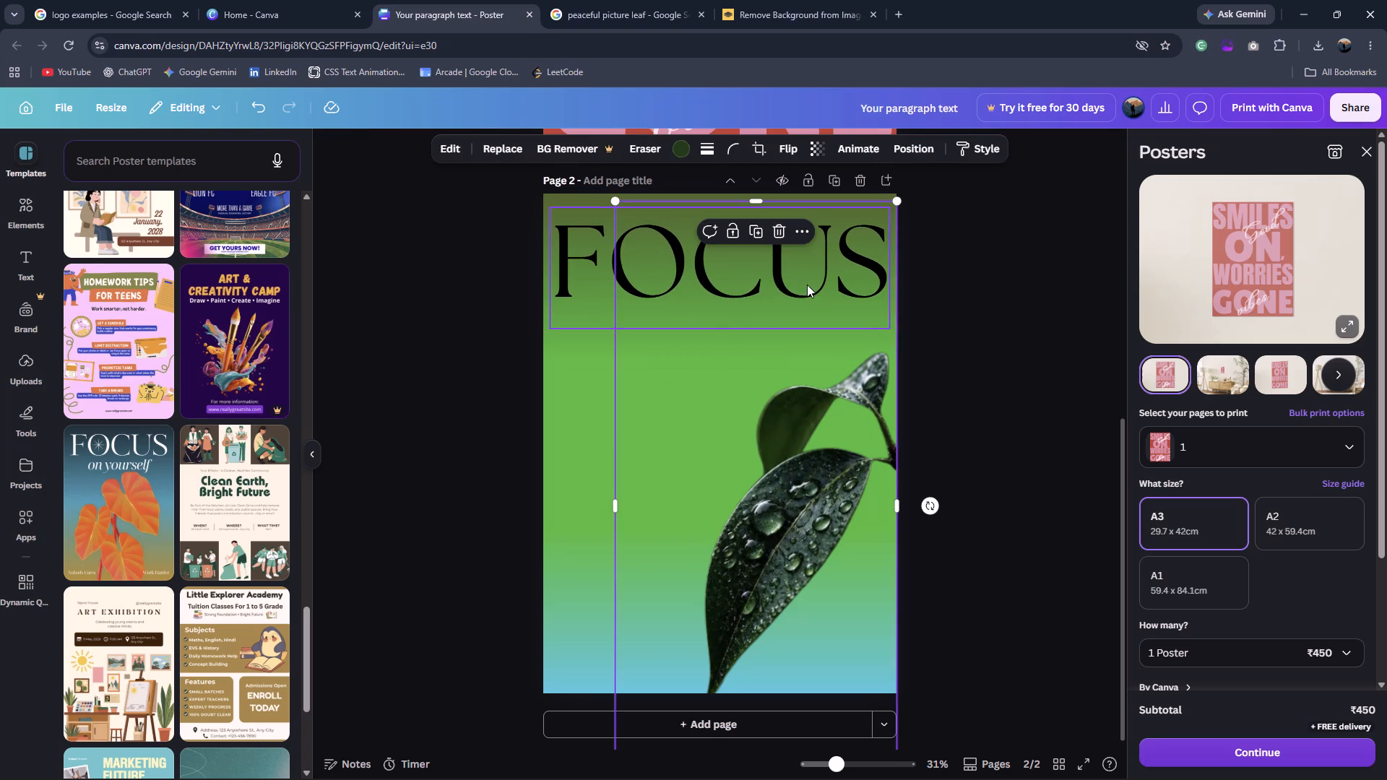
click(961, 347)
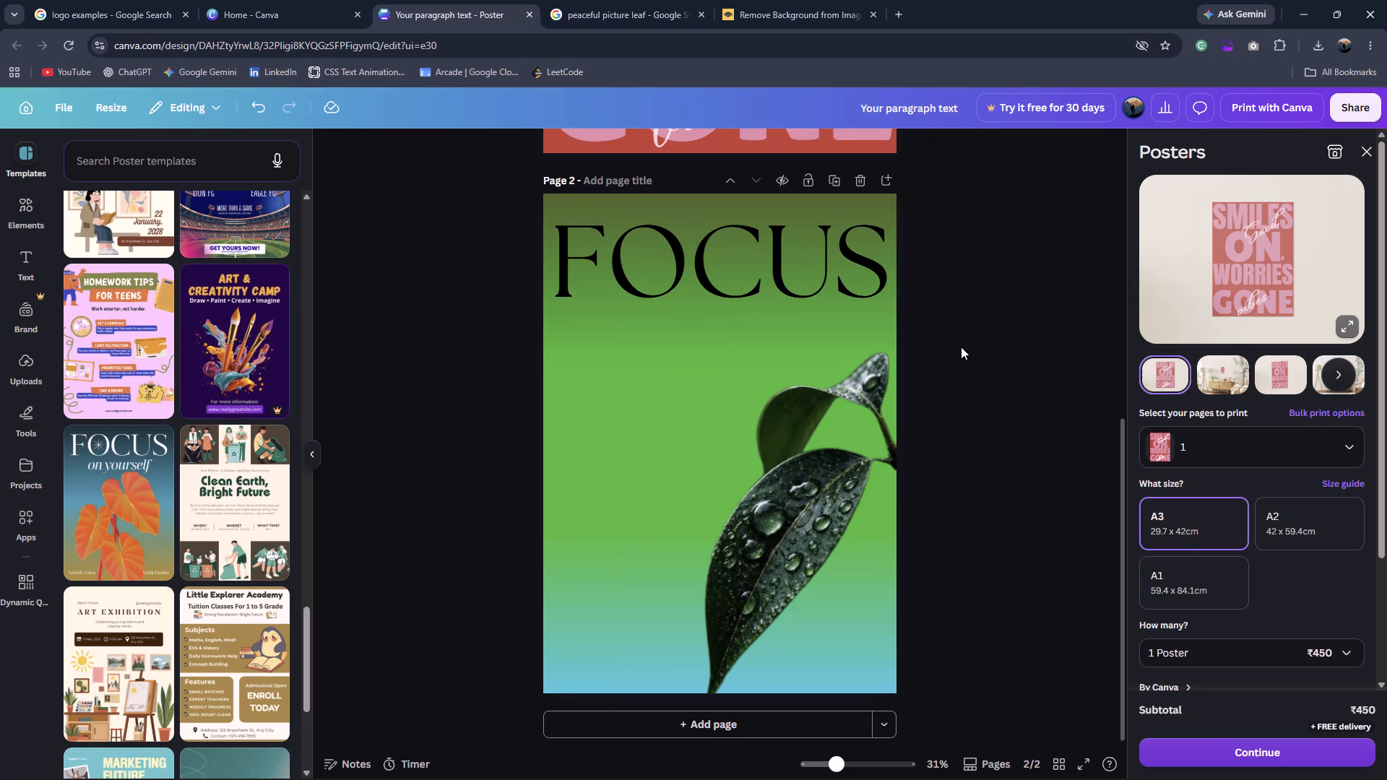
drag(836, 272, 835, 258)
click(985, 296)
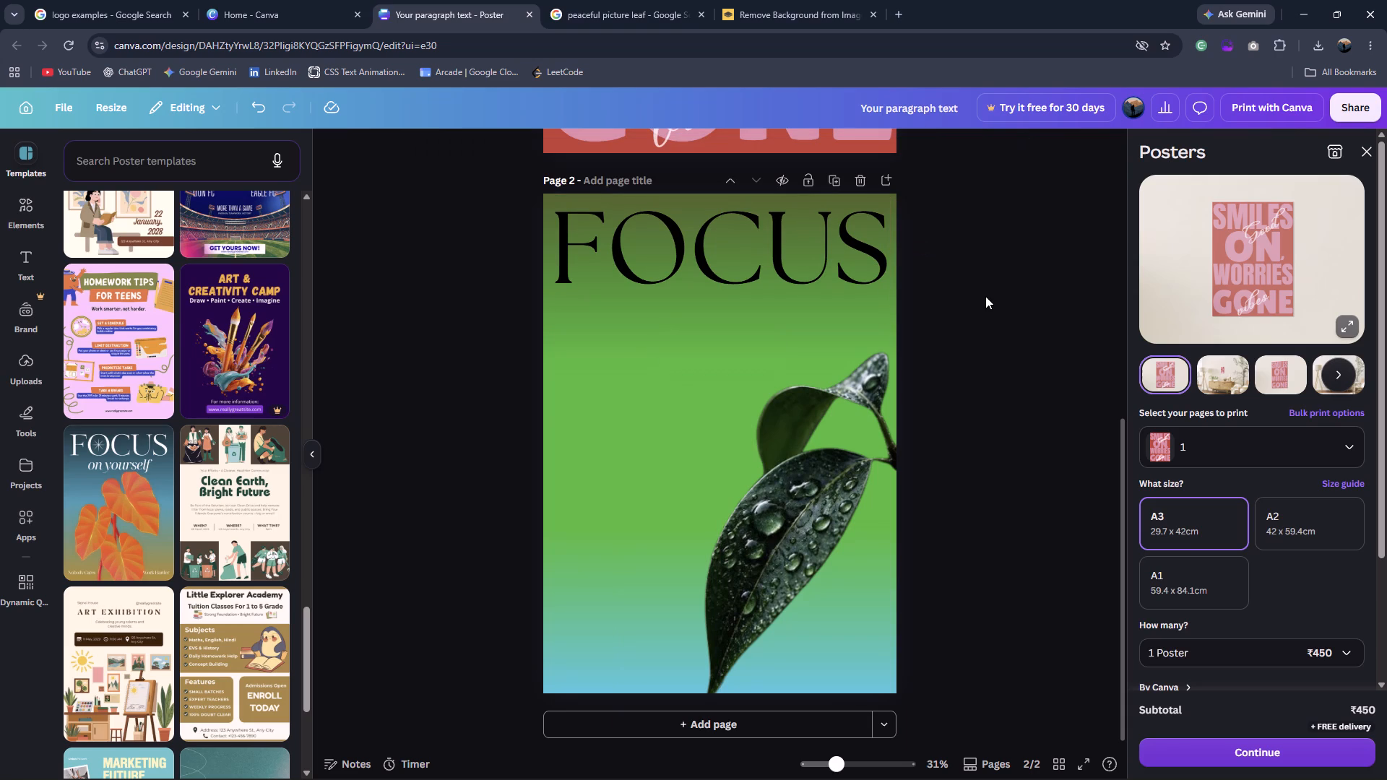
click(764, 294)
click(1006, 285)
Add a second text box to page 2 containing an asterisk and enlarge it to font size about 474 below FOCUS.
click(29, 270)
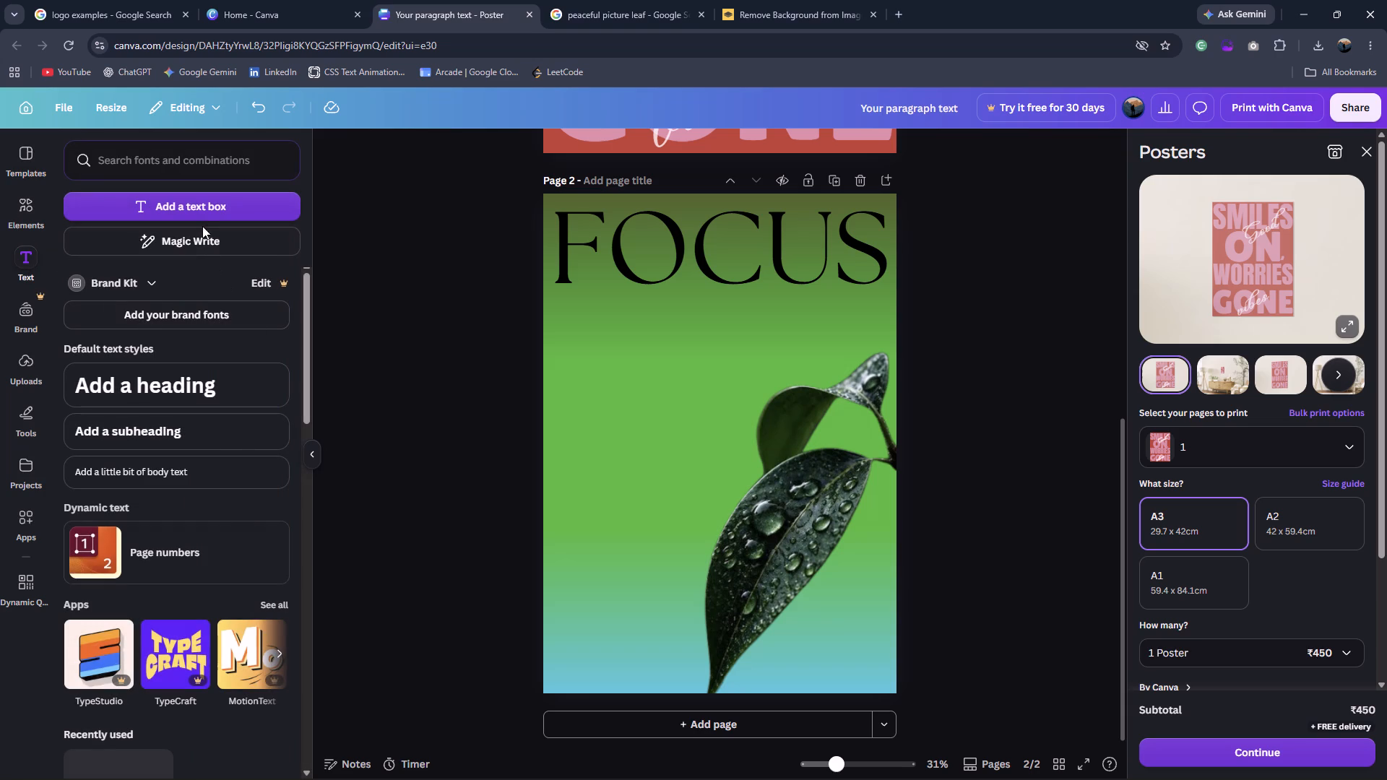
click(200, 217)
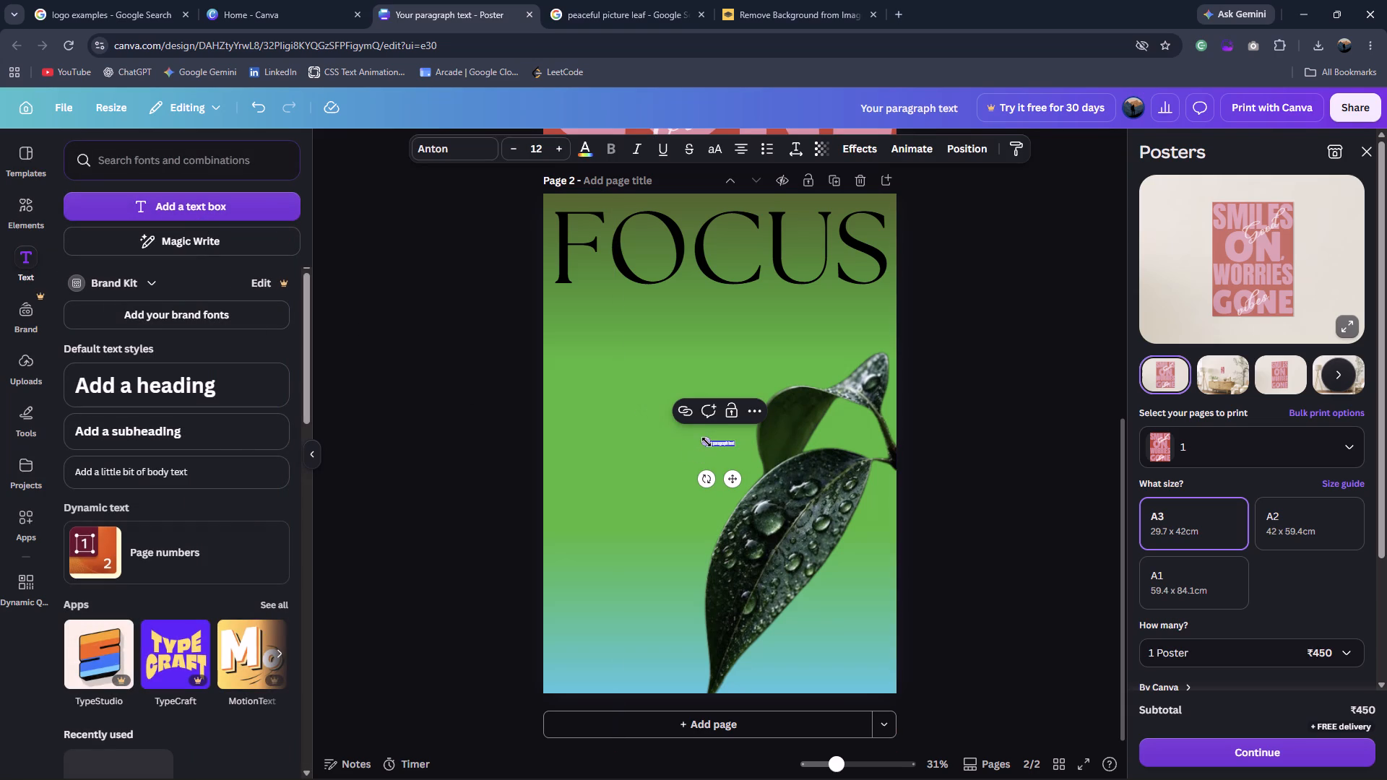
drag(706, 440, 590, 368)
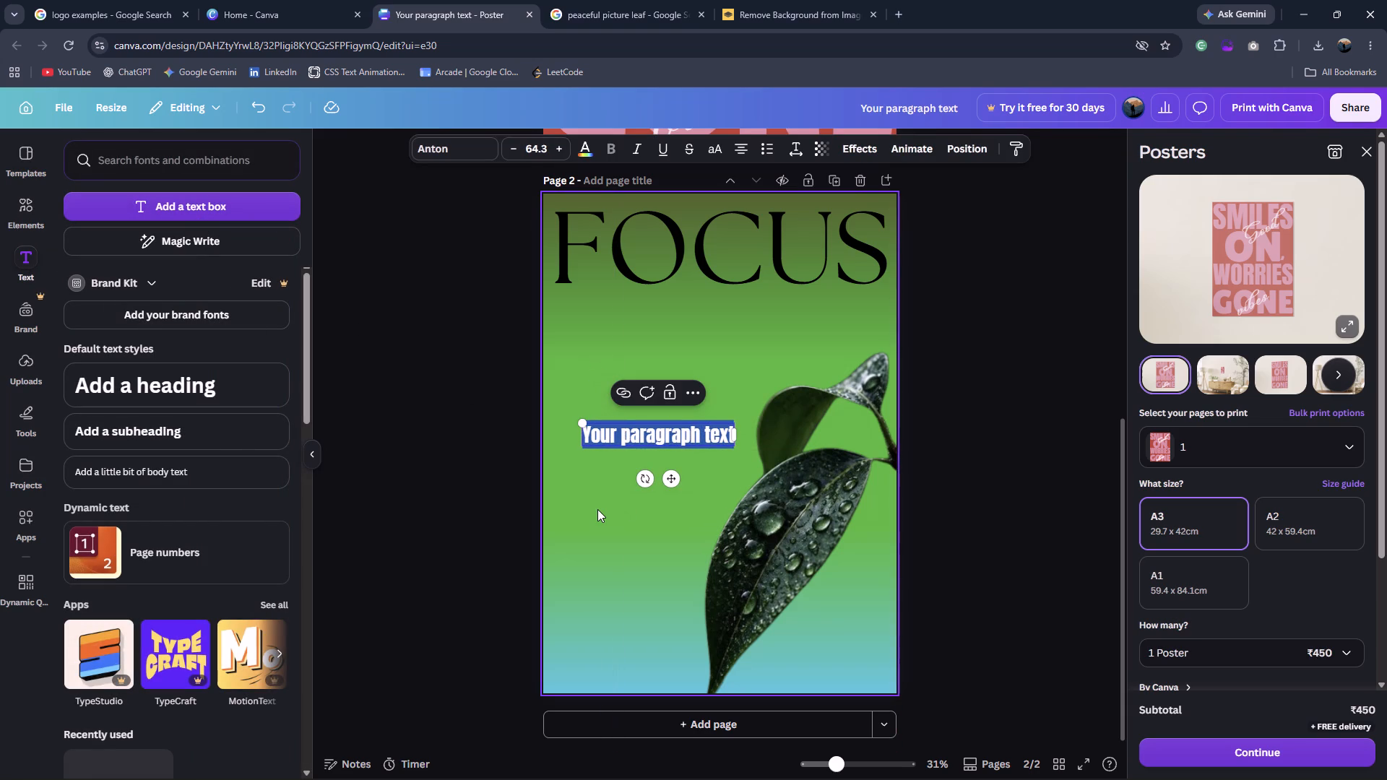
key(shift+asterisk)
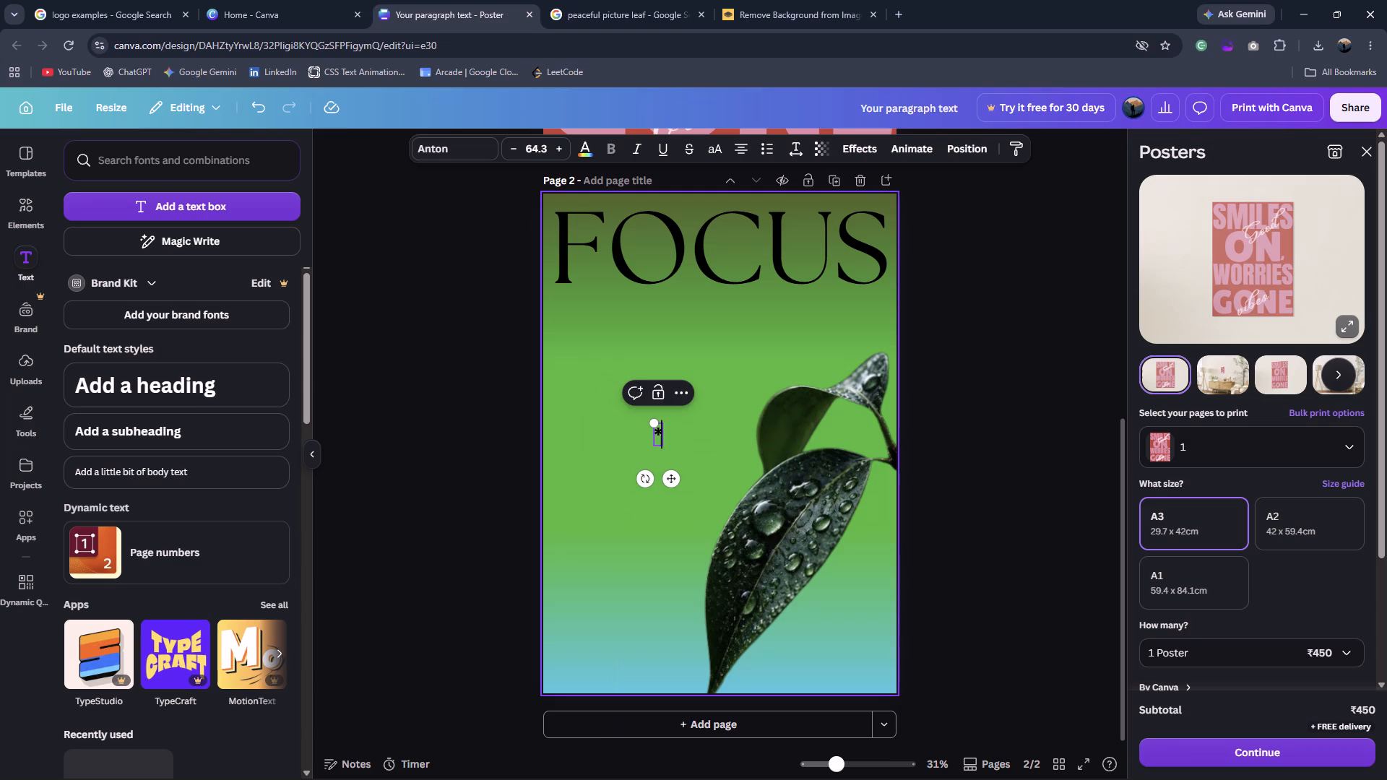
drag(659, 422, 647, 419)
drag(639, 419, 518, 303)
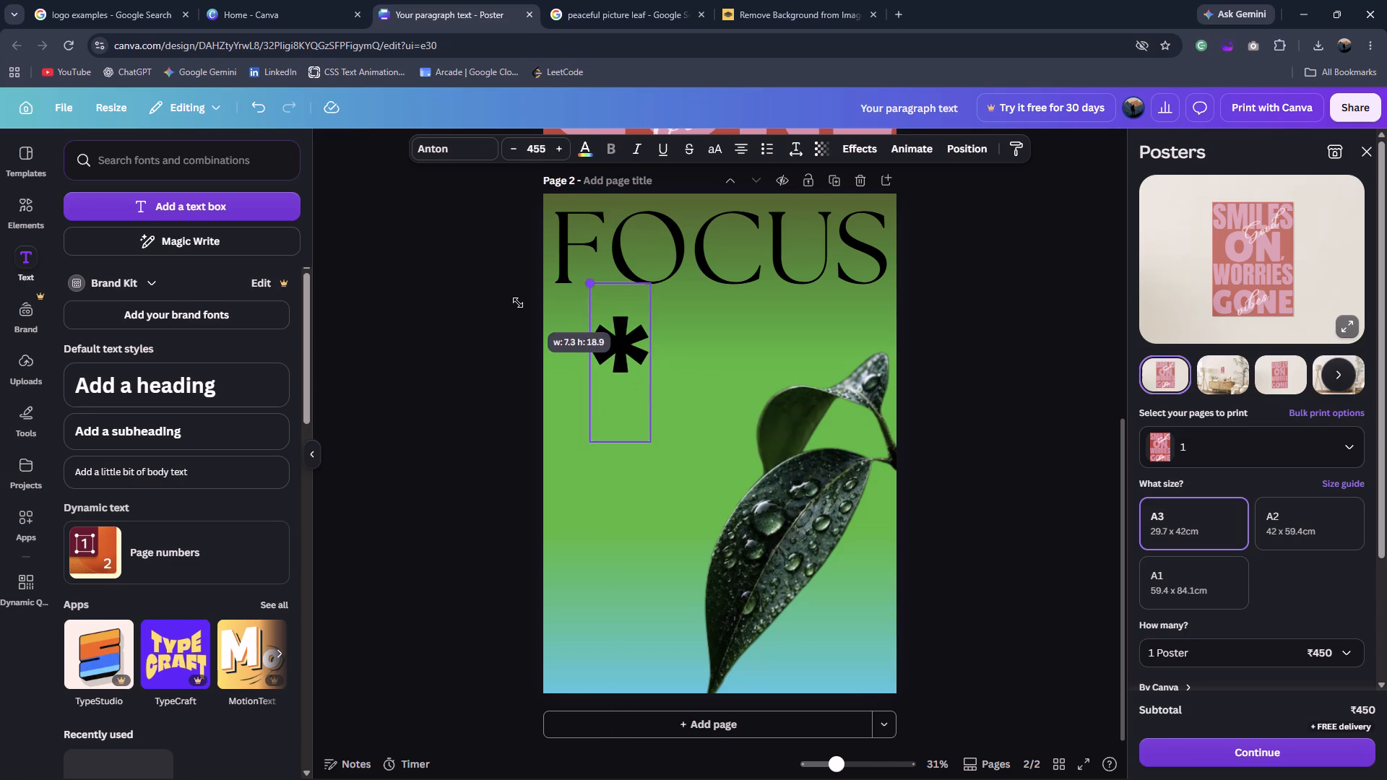
drag(518, 303, 517, 302)
Try Times New Roman MT, Moontime and Cinzel on the asterisk, settling on Bodoni FLF as its font.
click(451, 151)
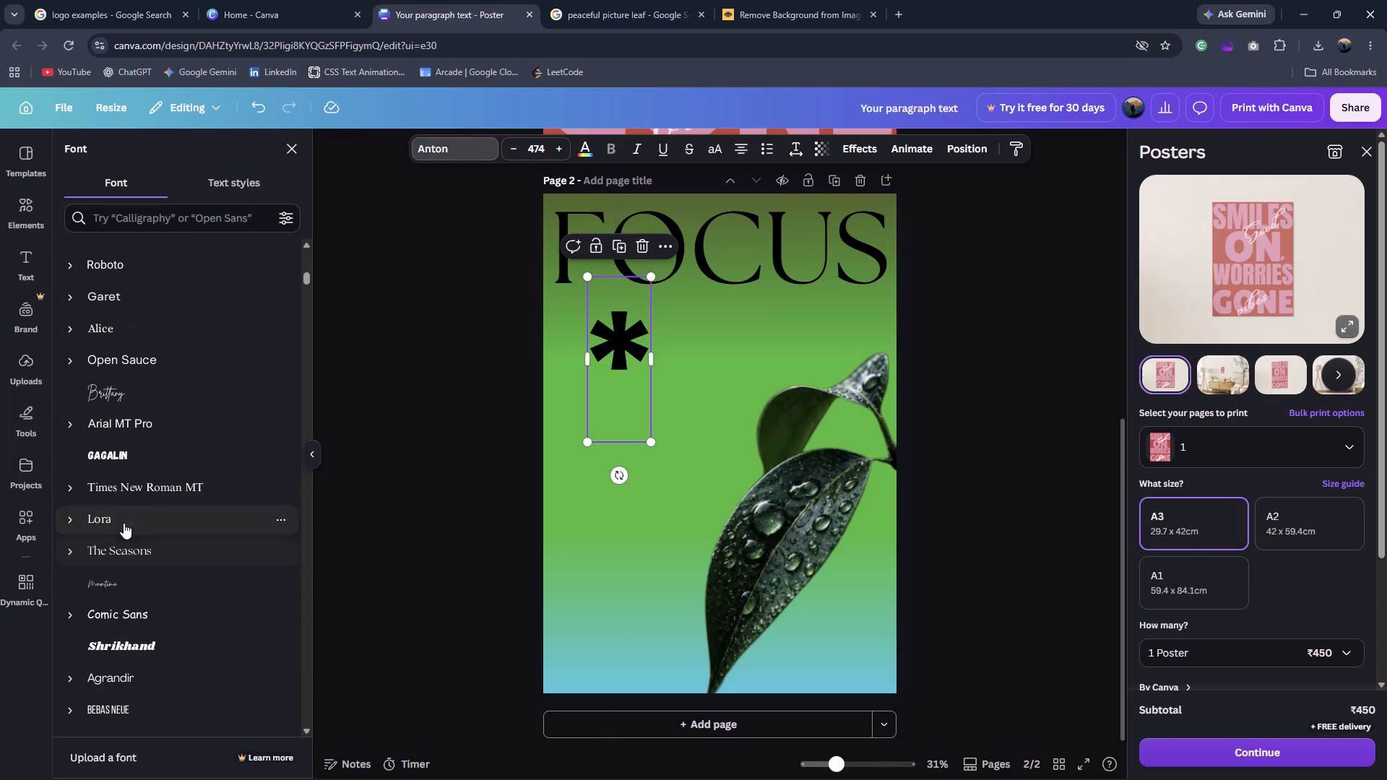
click(135, 478)
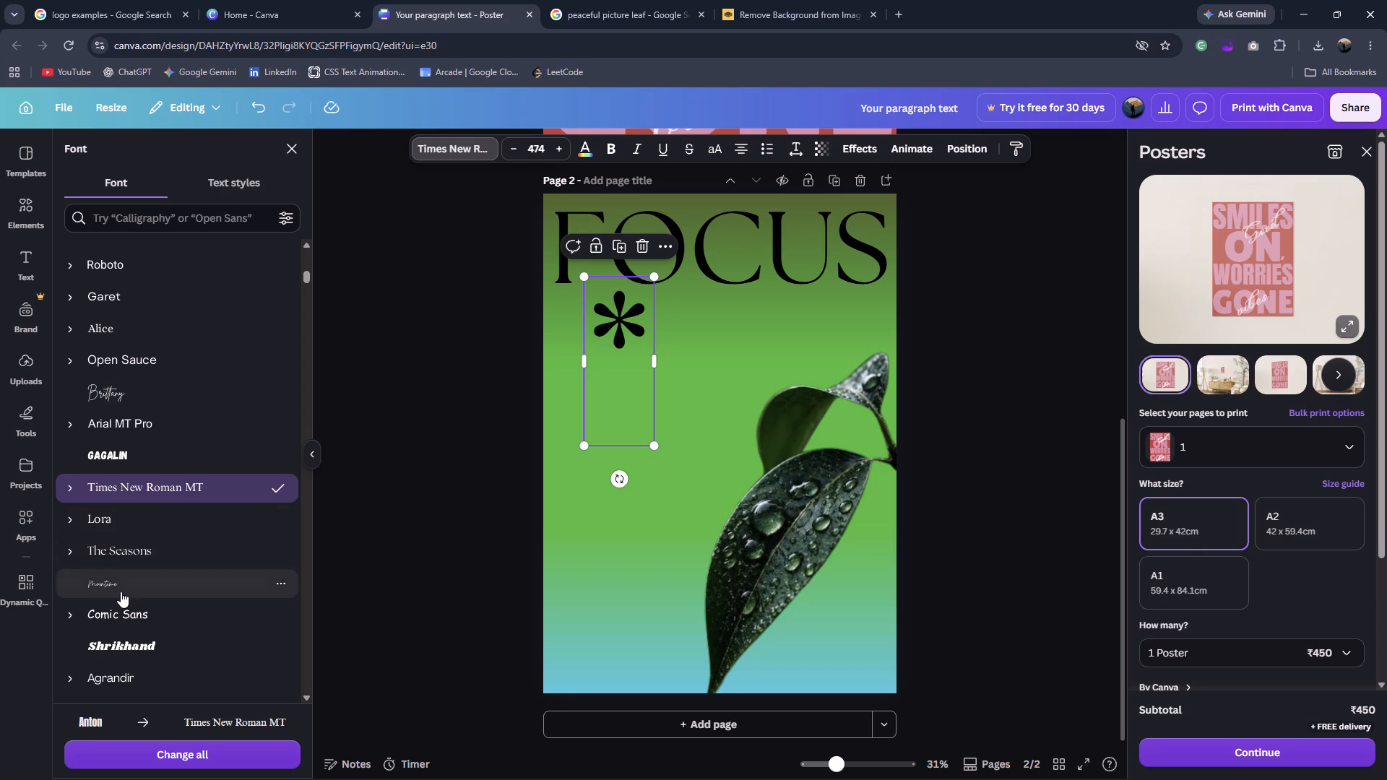
click(121, 591)
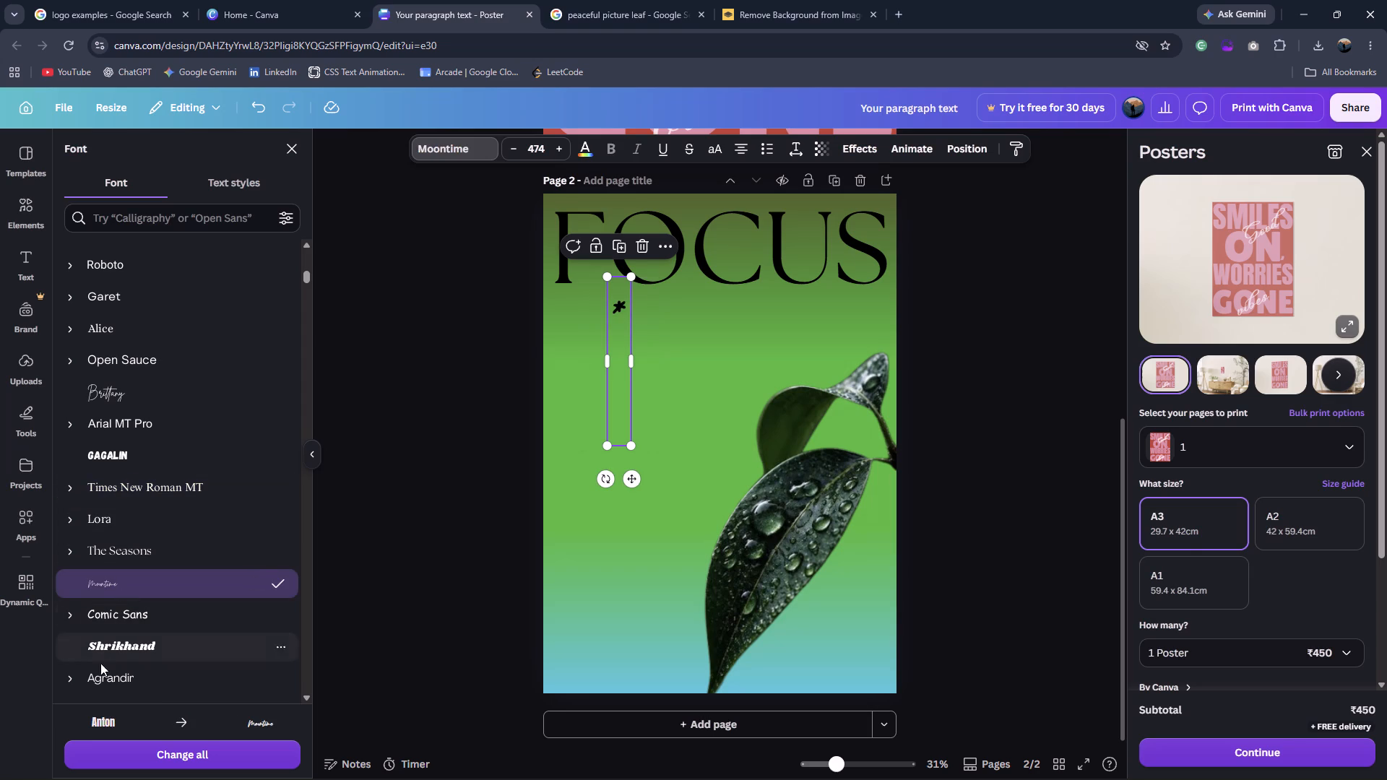
scroll(127, 643, down, 4)
click(142, 573)
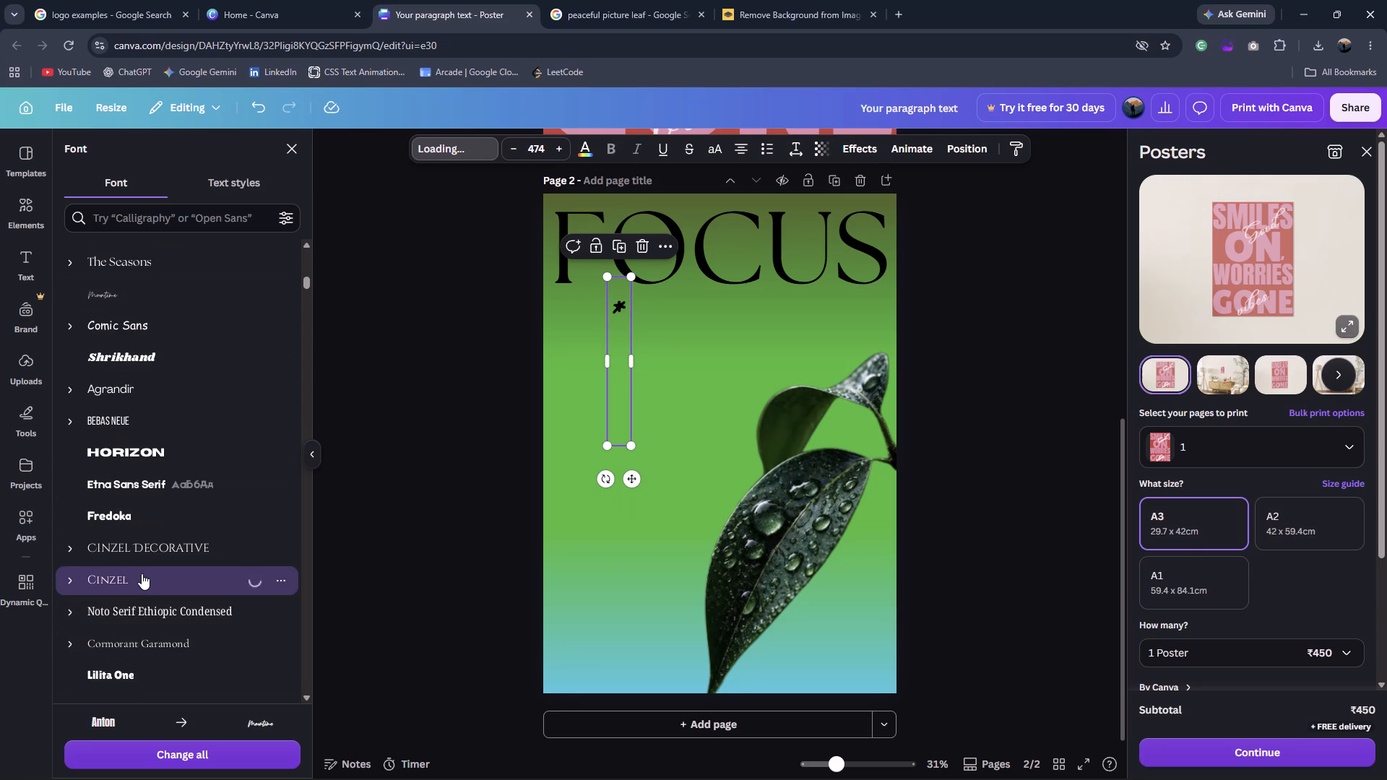
scroll(142, 573, down, 2)
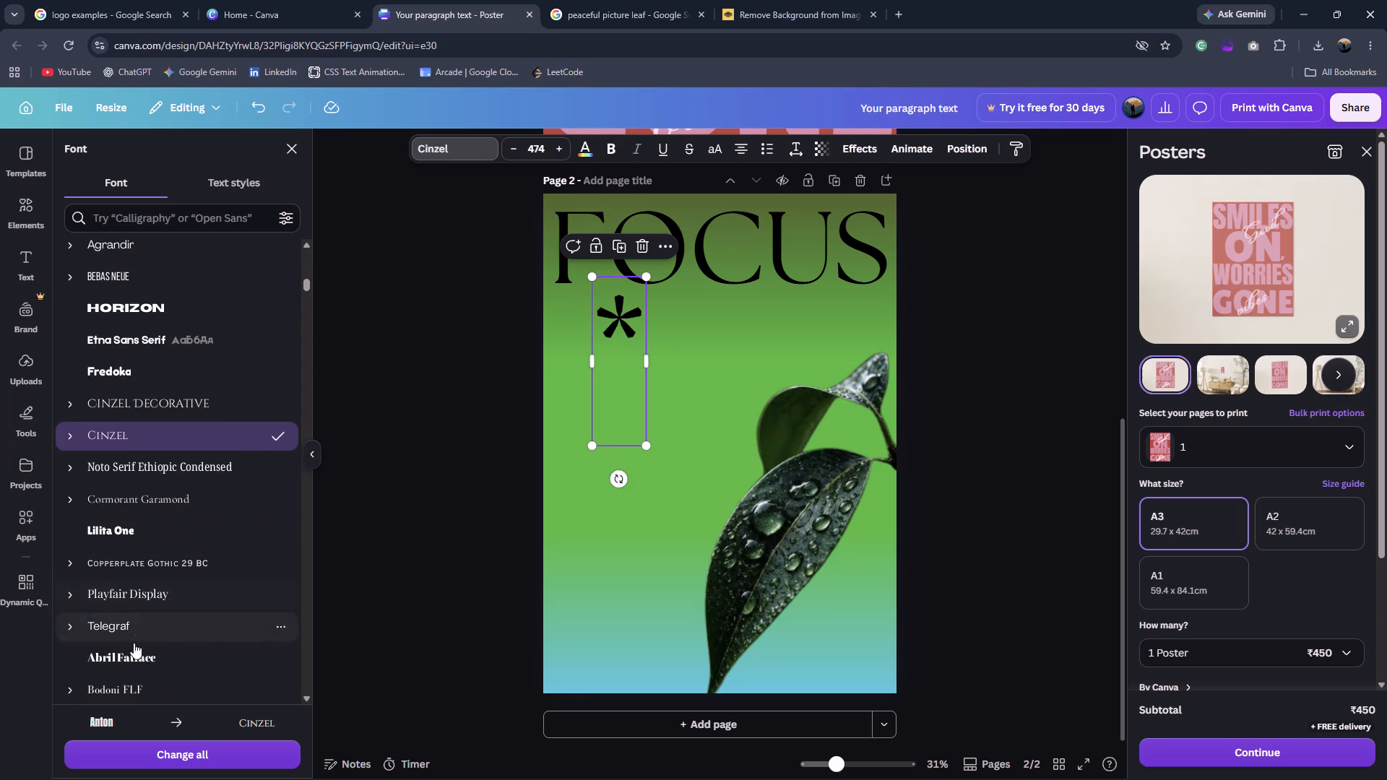
click(125, 675)
click(123, 684)
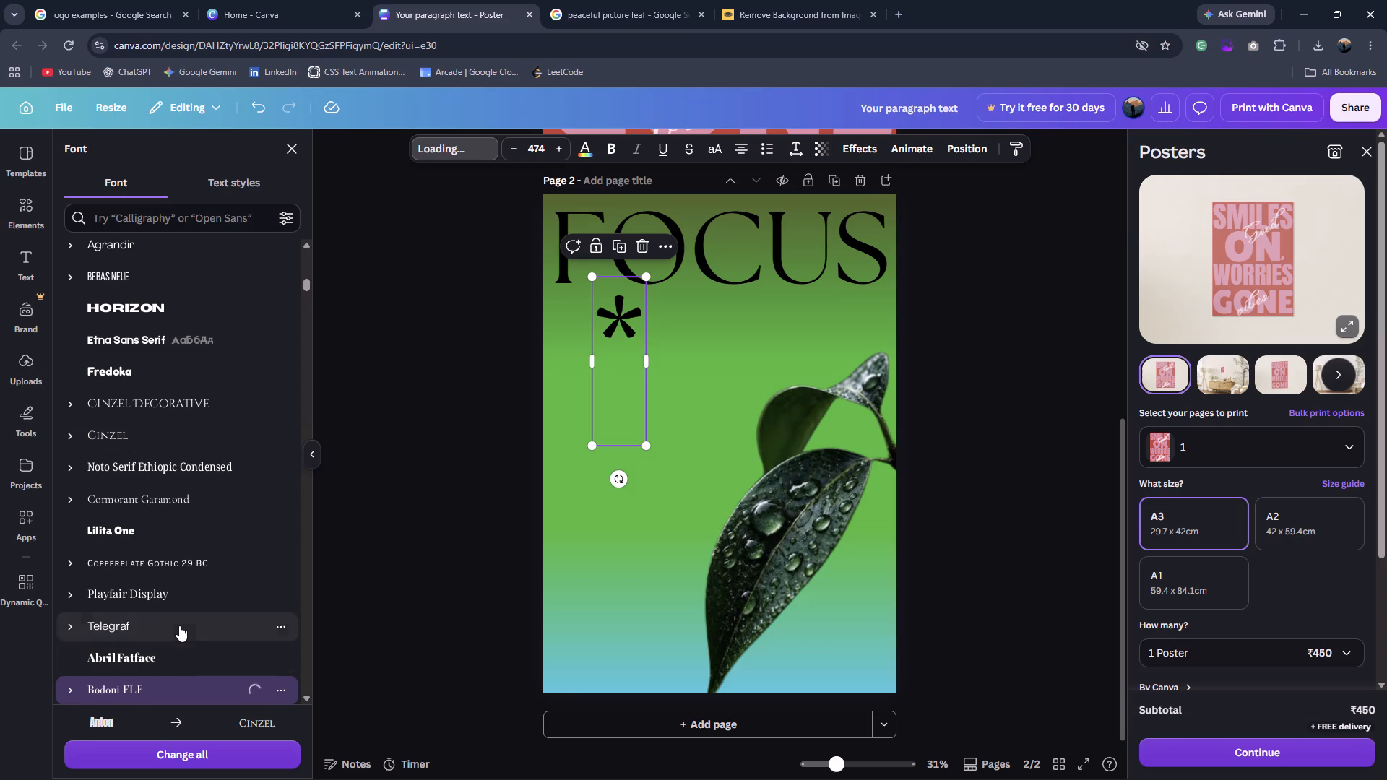
scroll(180, 625, down, 4)
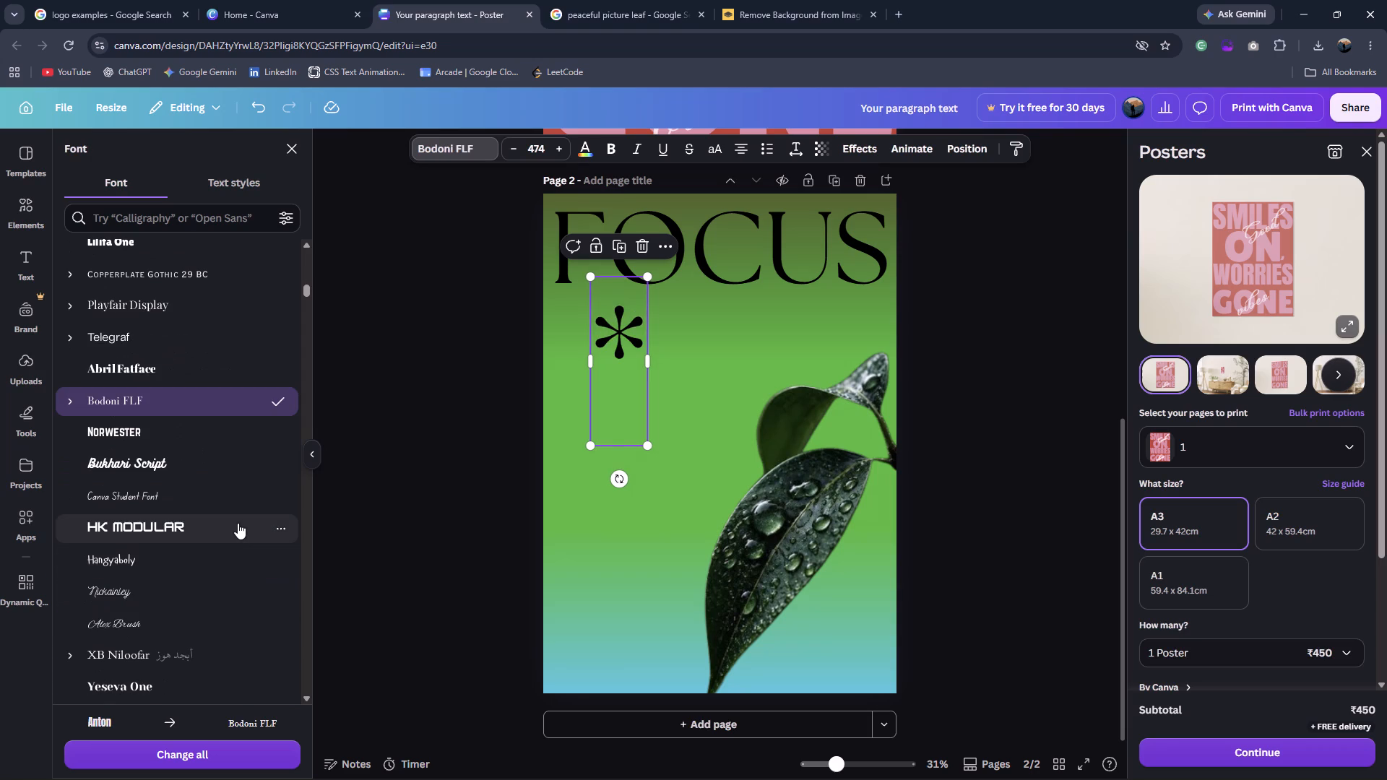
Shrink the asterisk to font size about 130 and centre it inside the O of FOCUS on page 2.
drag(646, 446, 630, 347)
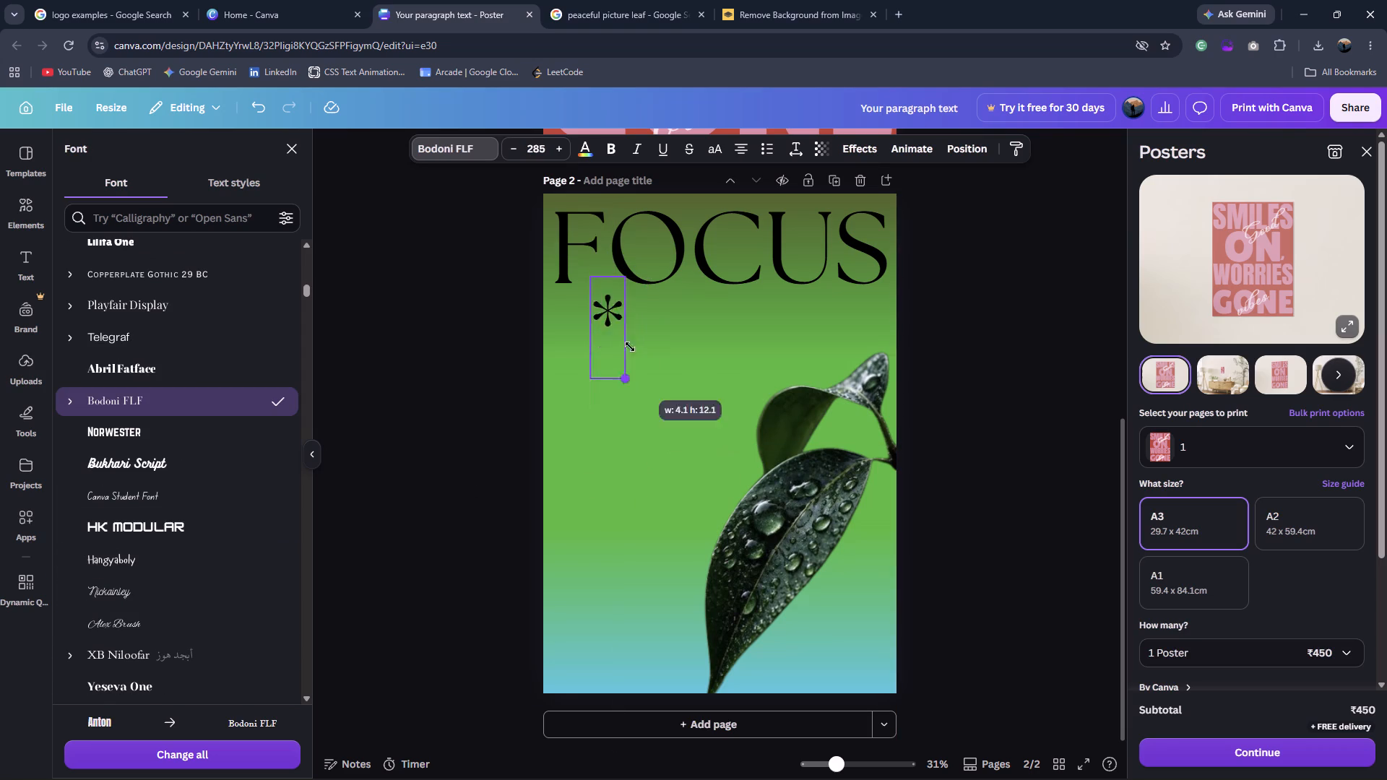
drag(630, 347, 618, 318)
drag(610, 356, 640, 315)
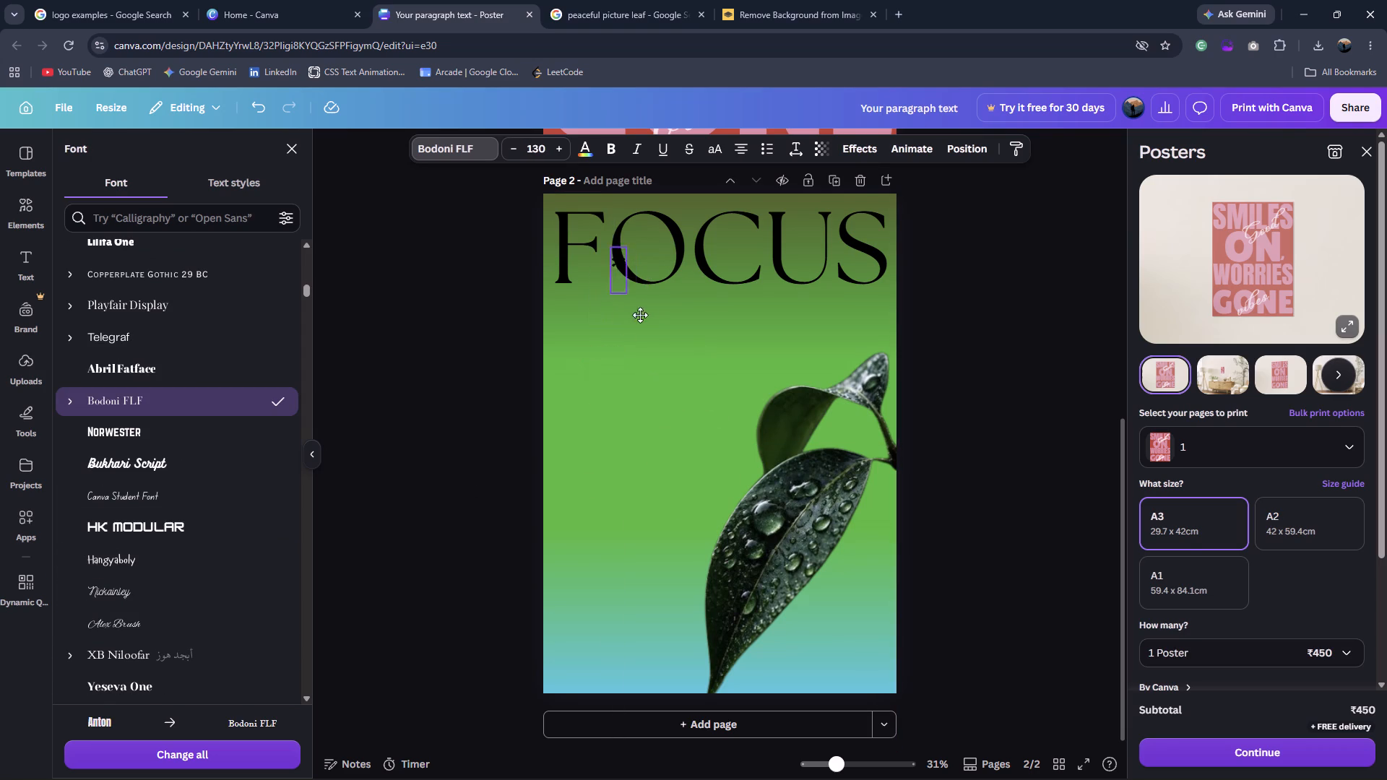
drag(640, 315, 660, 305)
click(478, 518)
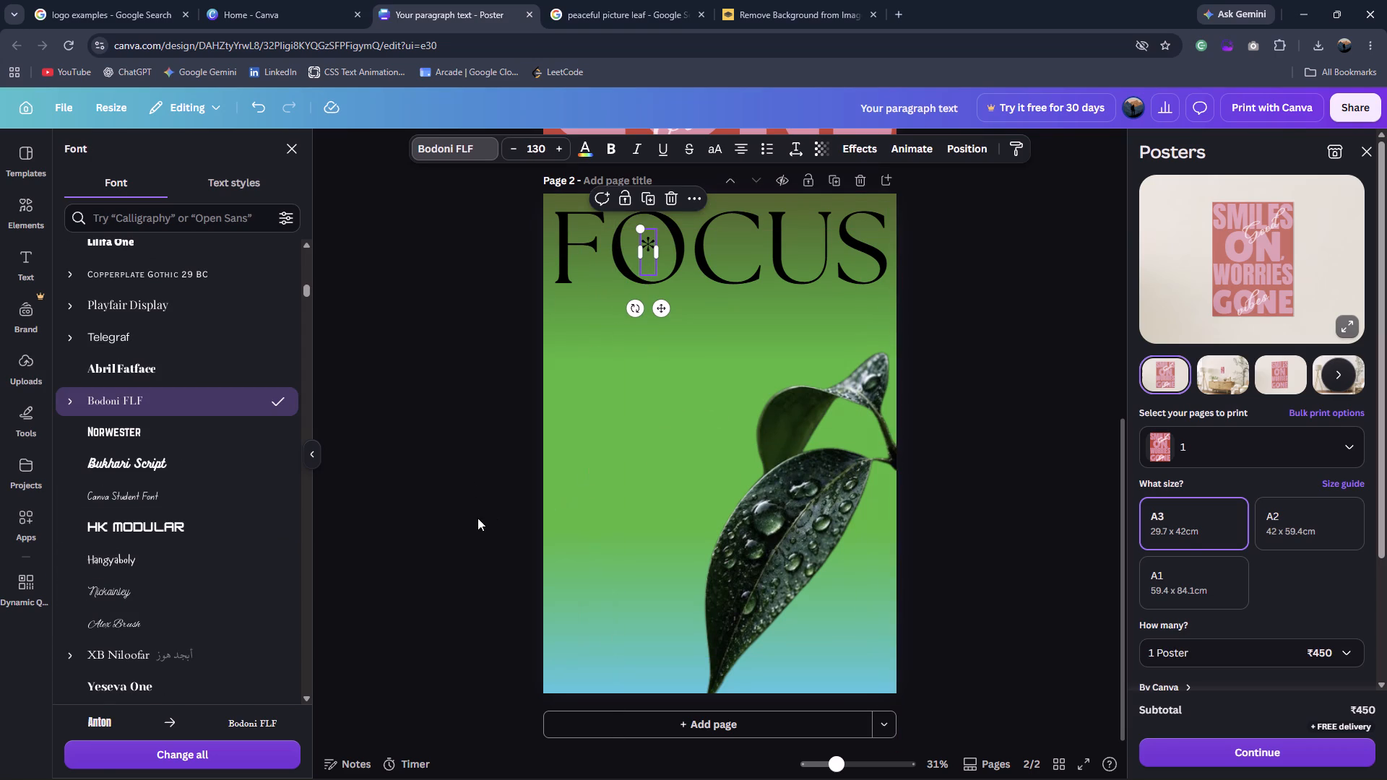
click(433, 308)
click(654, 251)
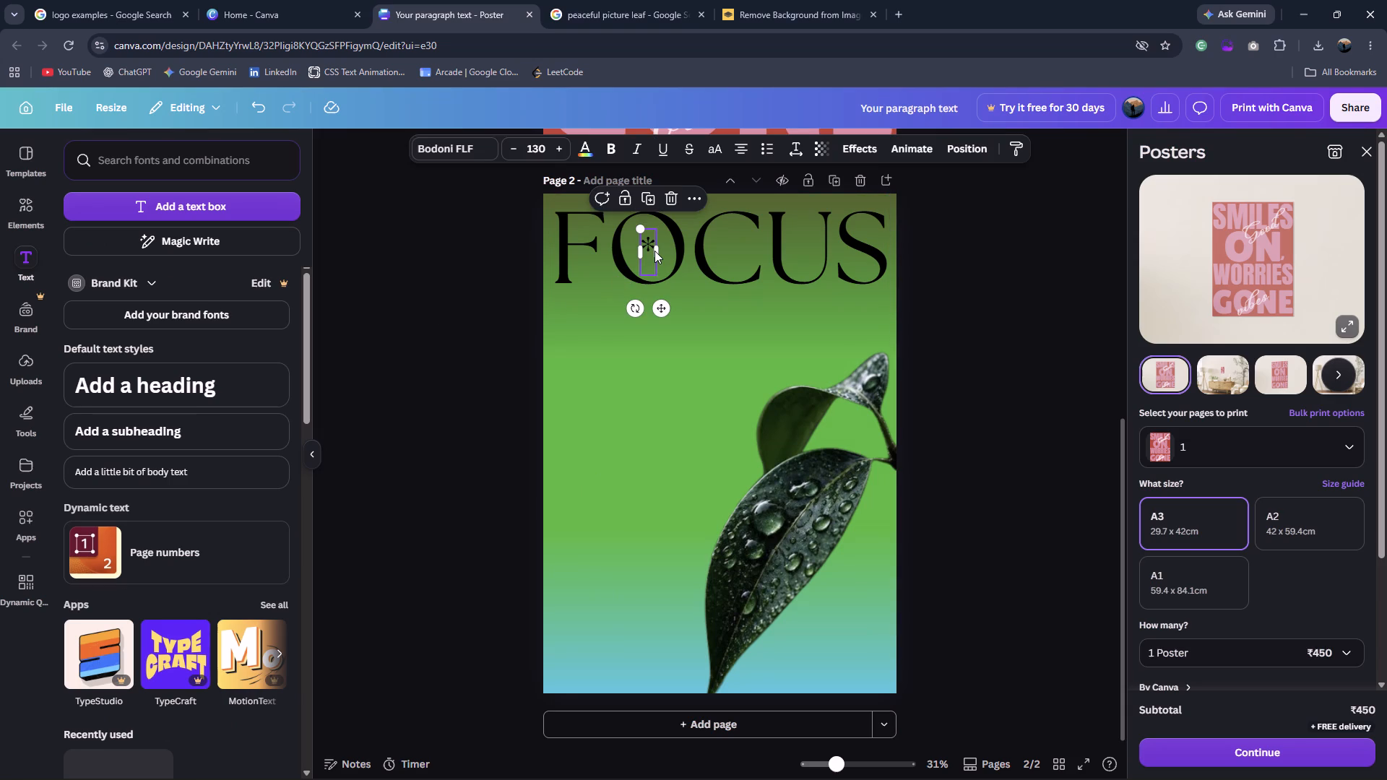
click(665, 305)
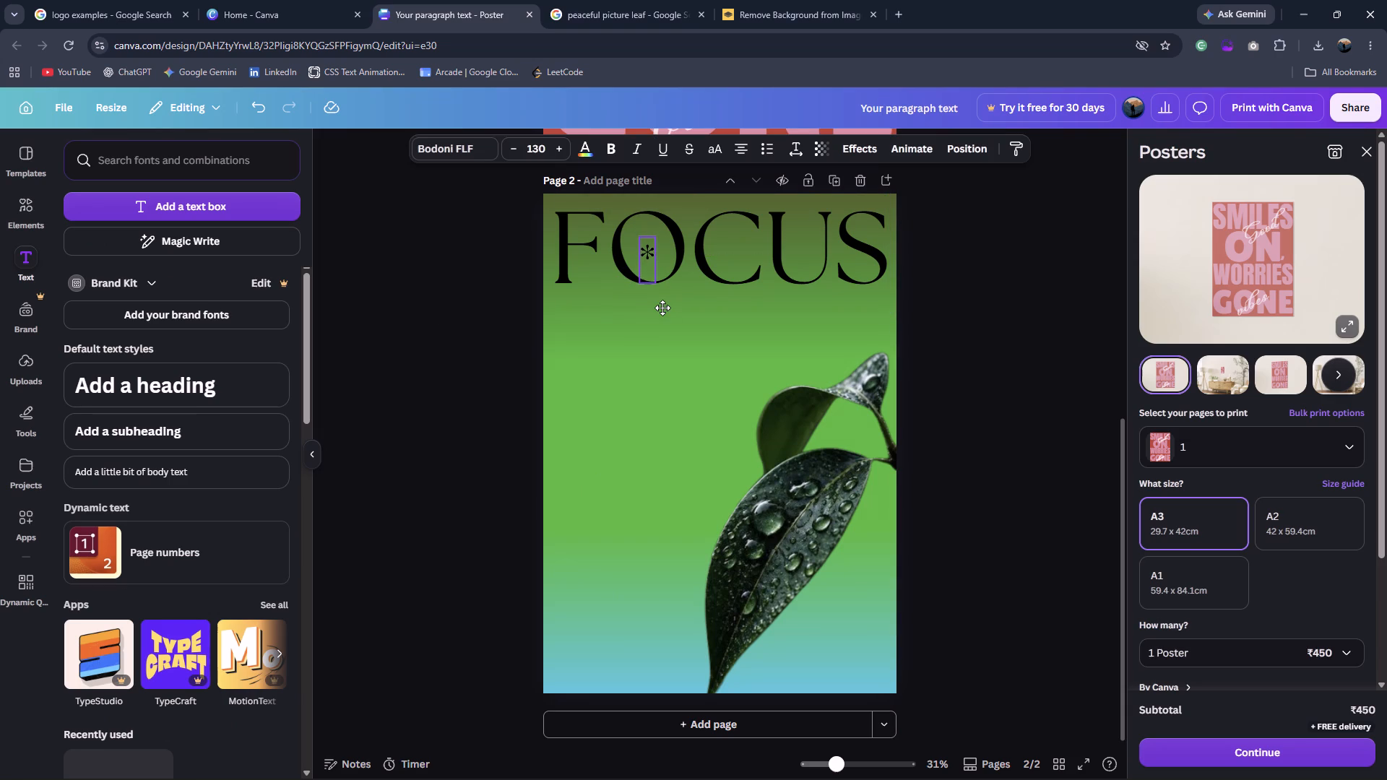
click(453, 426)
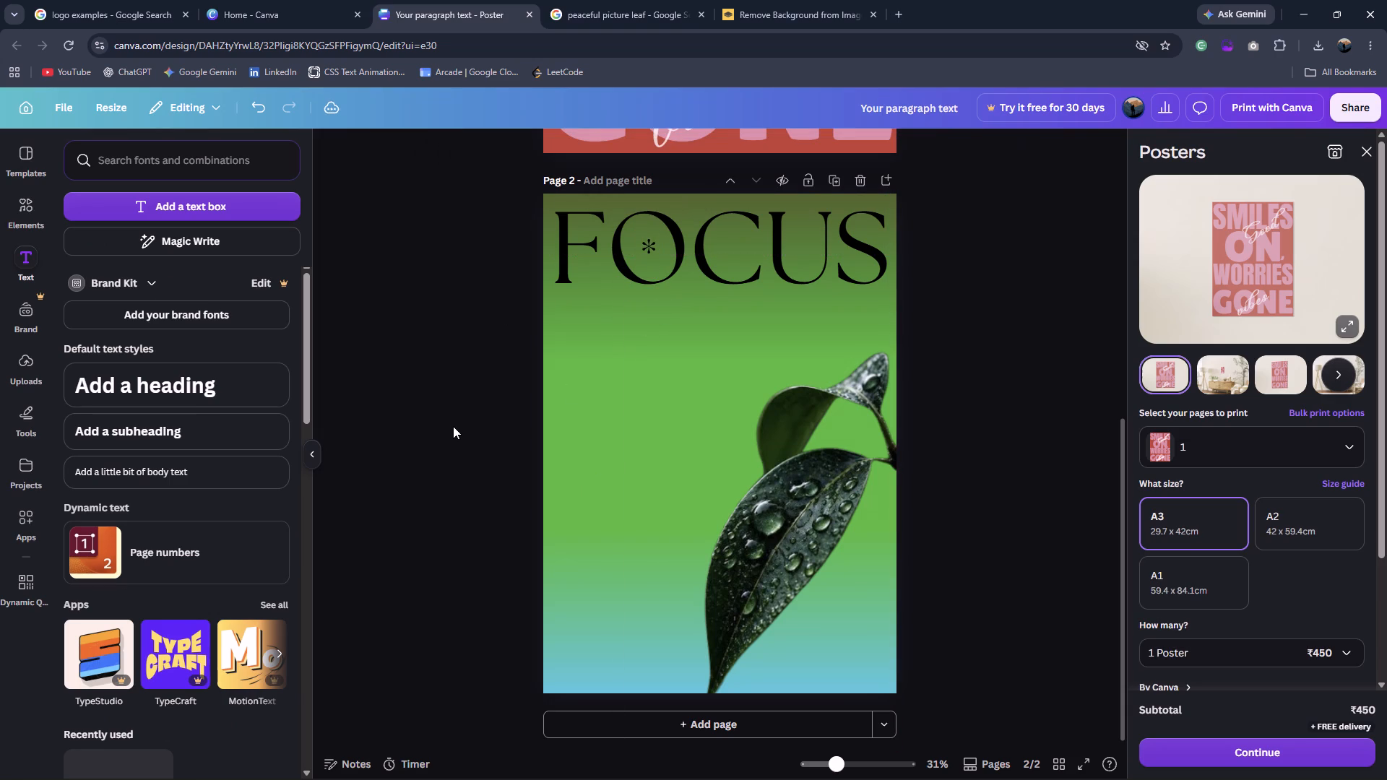
Bring up the poster templates for reference and delete the asterisk from inside the O of FOCUS.
click(43, 158)
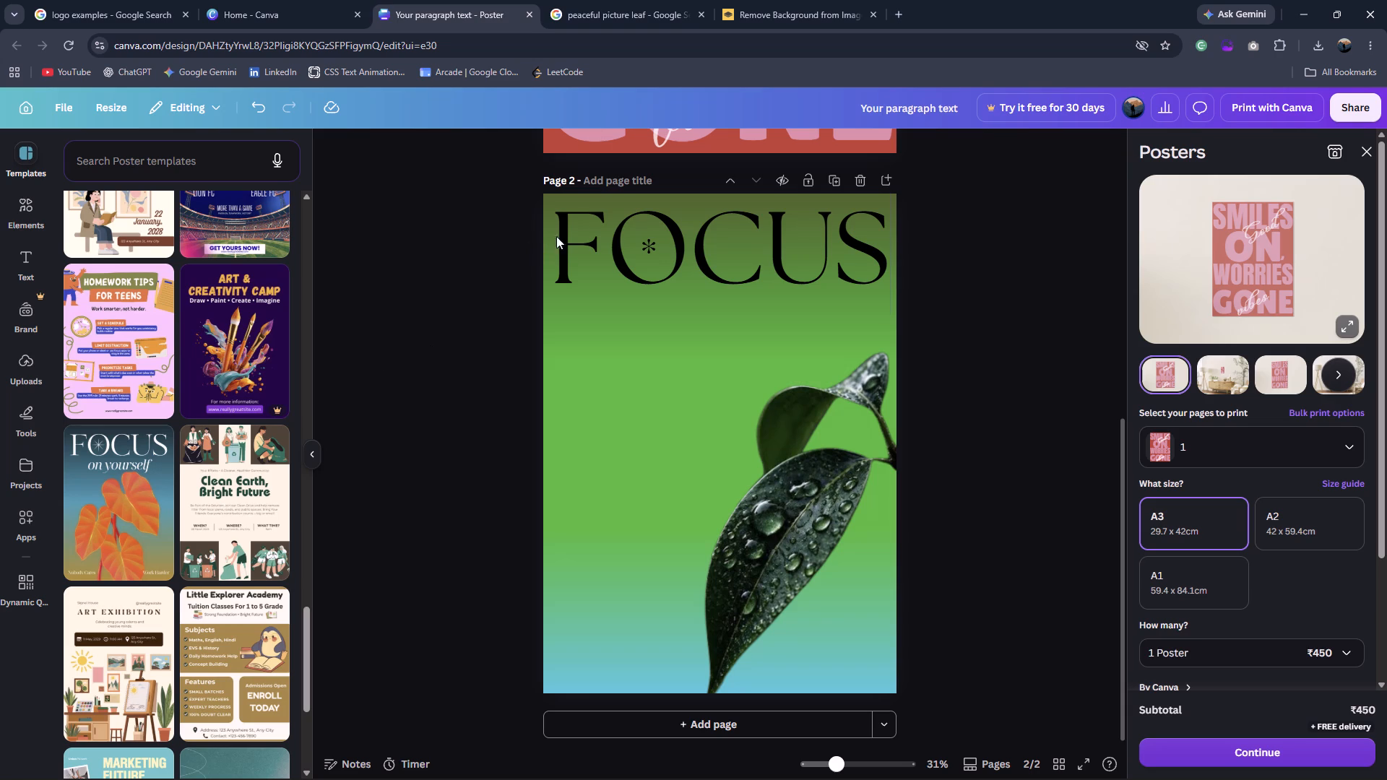
click(647, 251)
click(672, 202)
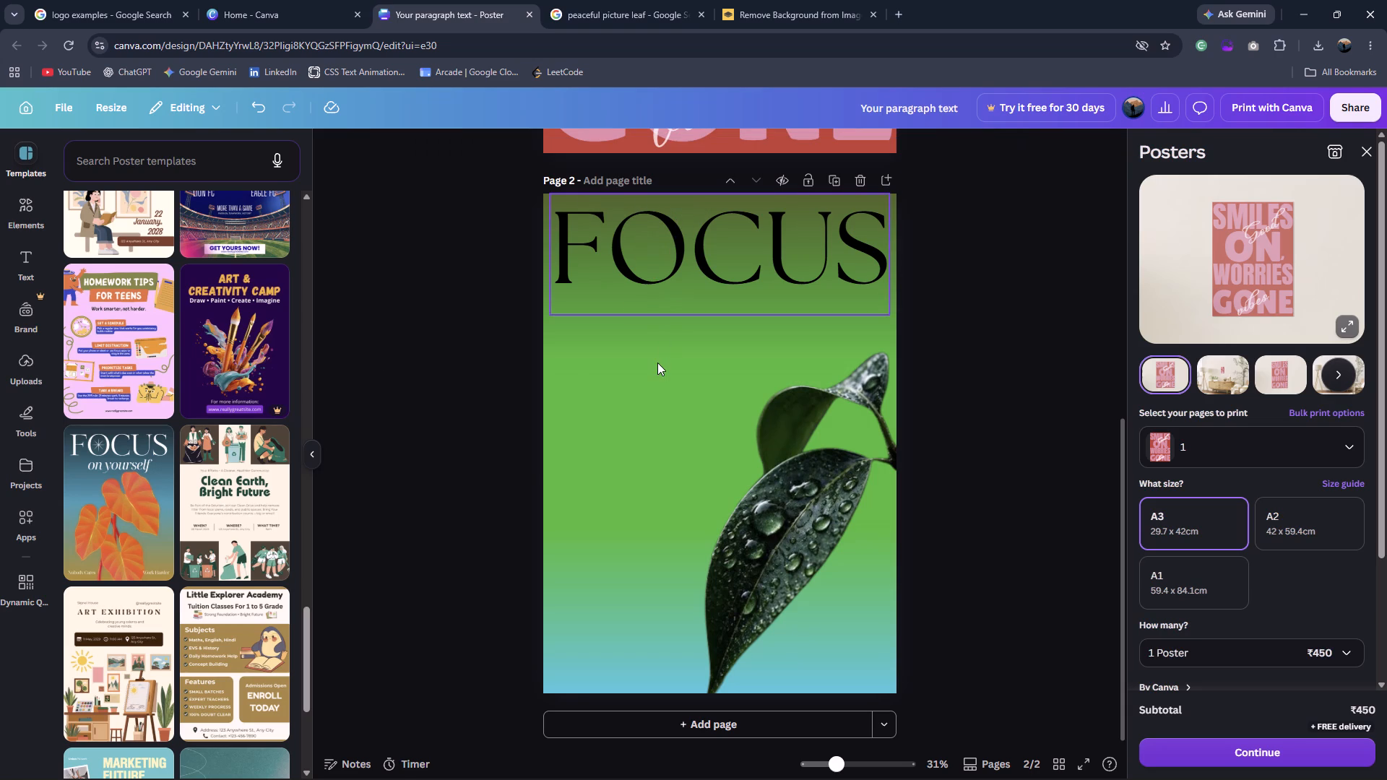
Duplicate the FOCUS text on page 2, place the copy directly below it, and replace its wording with "on yourself".
click(621, 272)
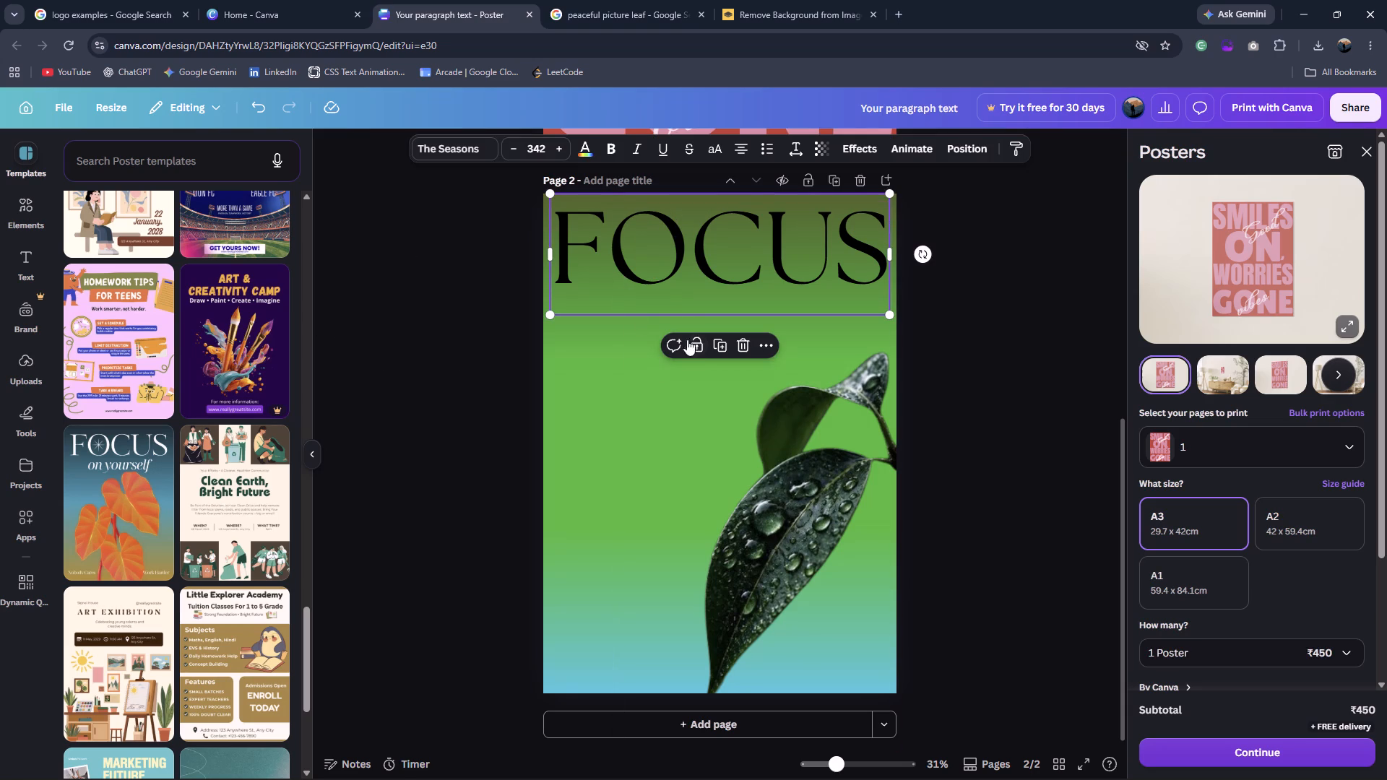
key(ctrl+d)
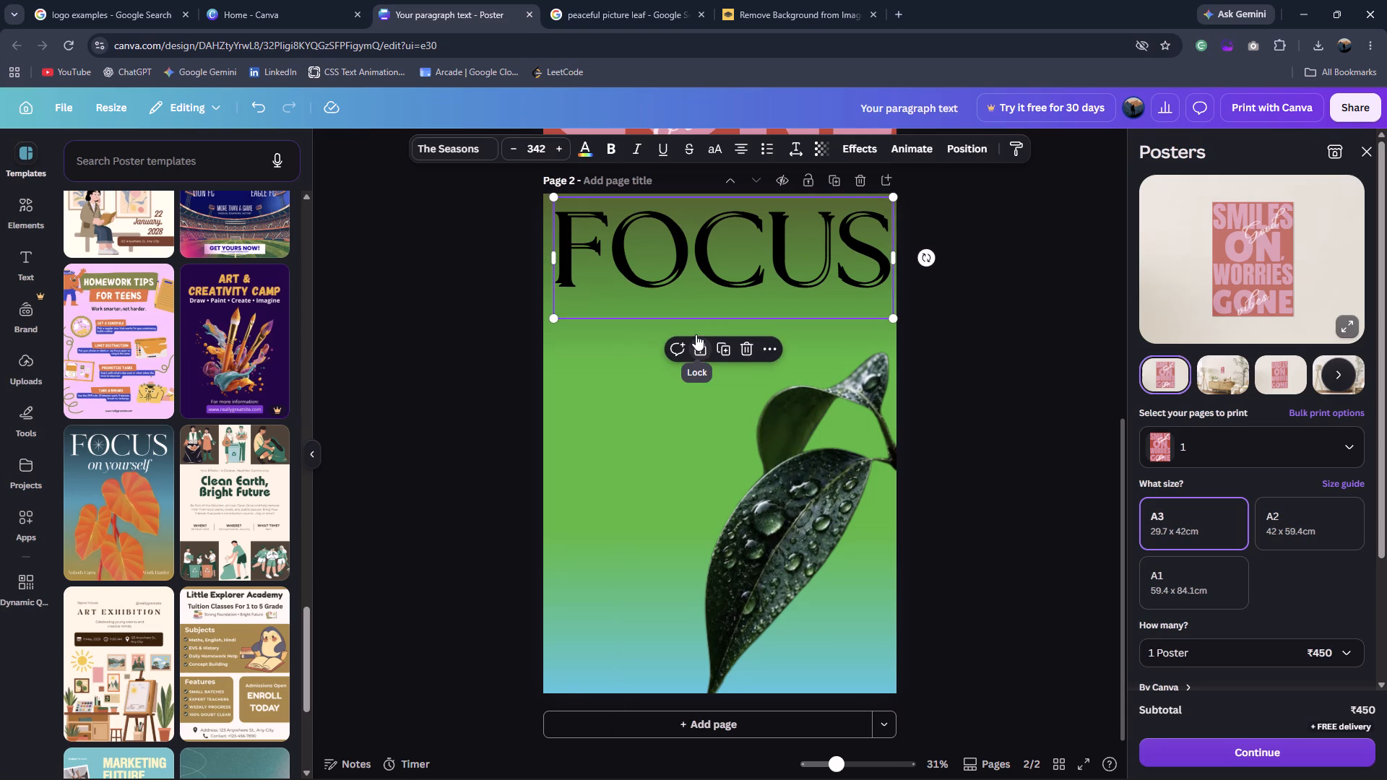
text(on)
click(466, 285)
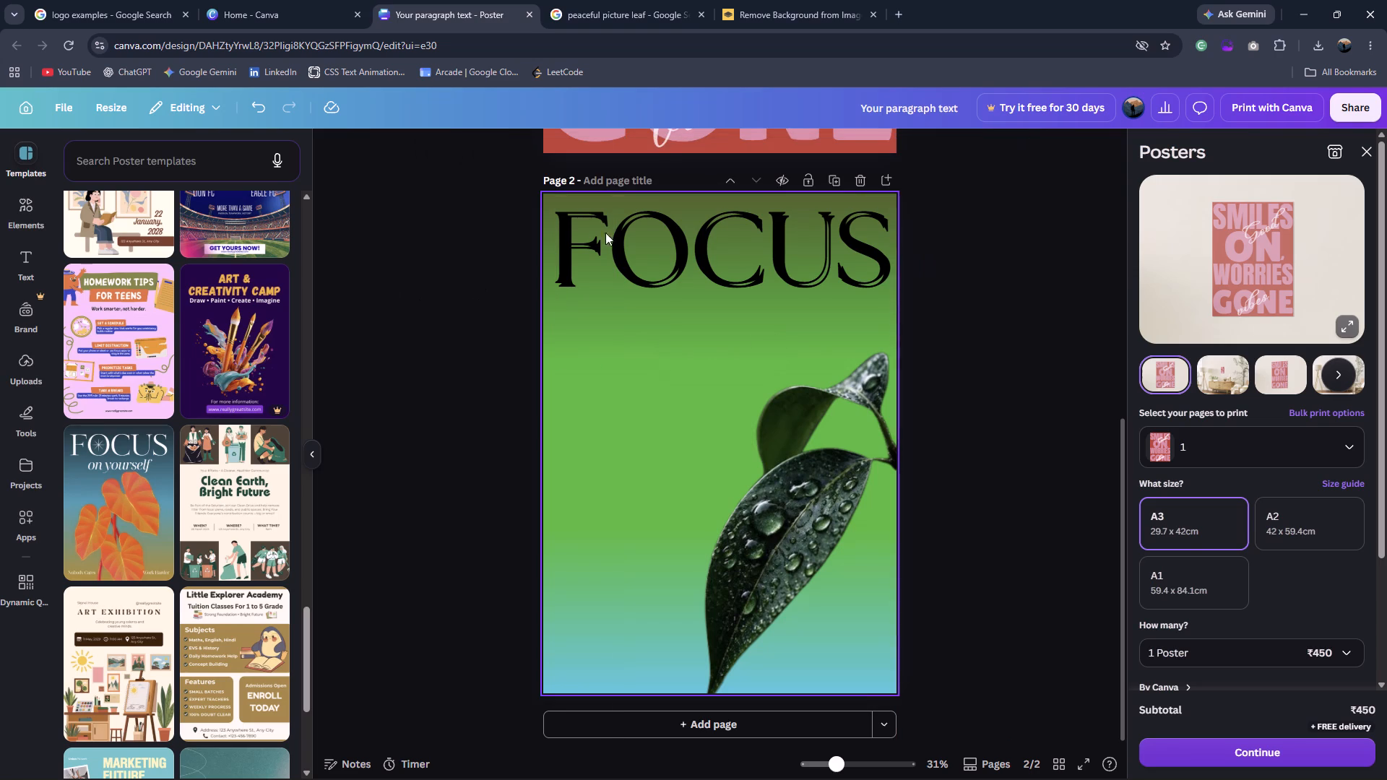
drag(617, 230, 614, 305)
double_click(676, 331)
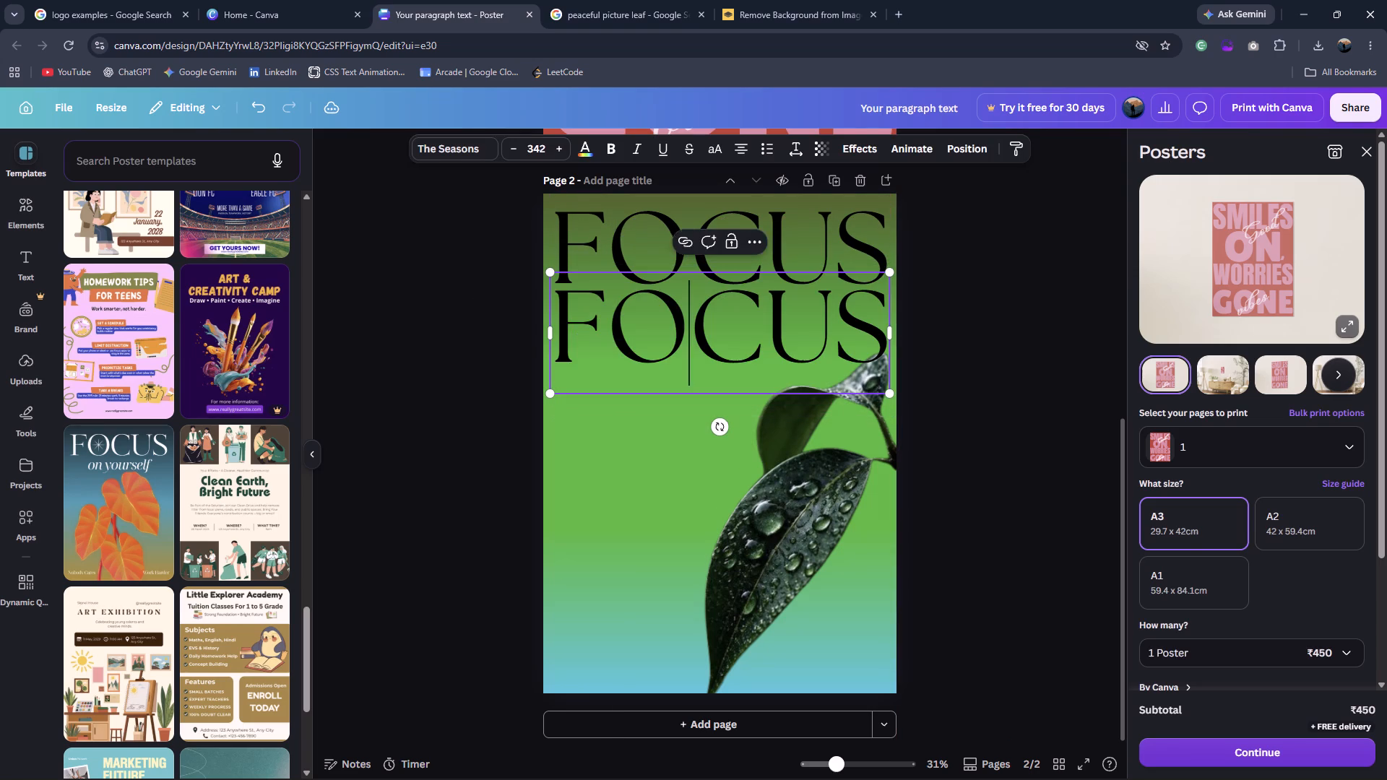
key(ctrl+a)
text(on yoursel)
key(f)
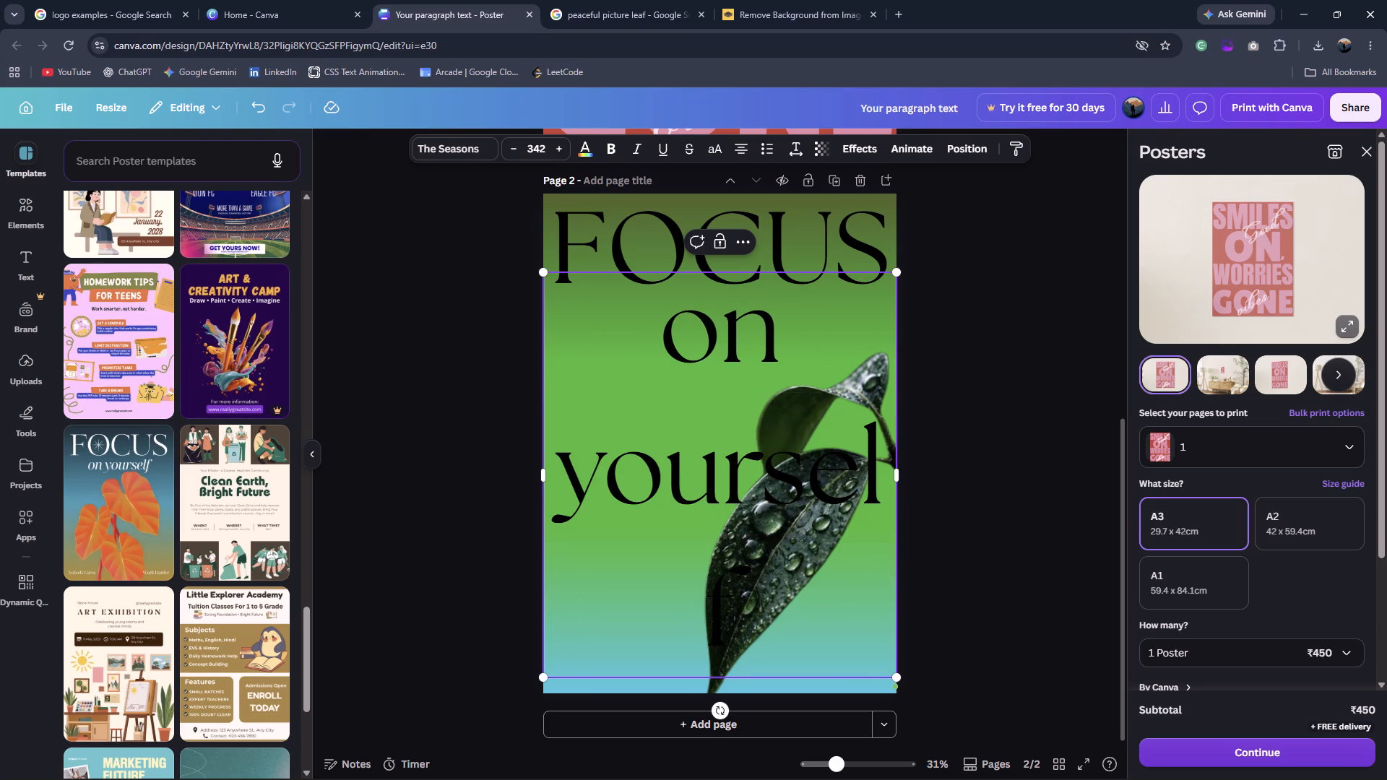
Try Telegraf on the "on yourself" text, settling on Bodoni FLF as its font.
click(449, 152)
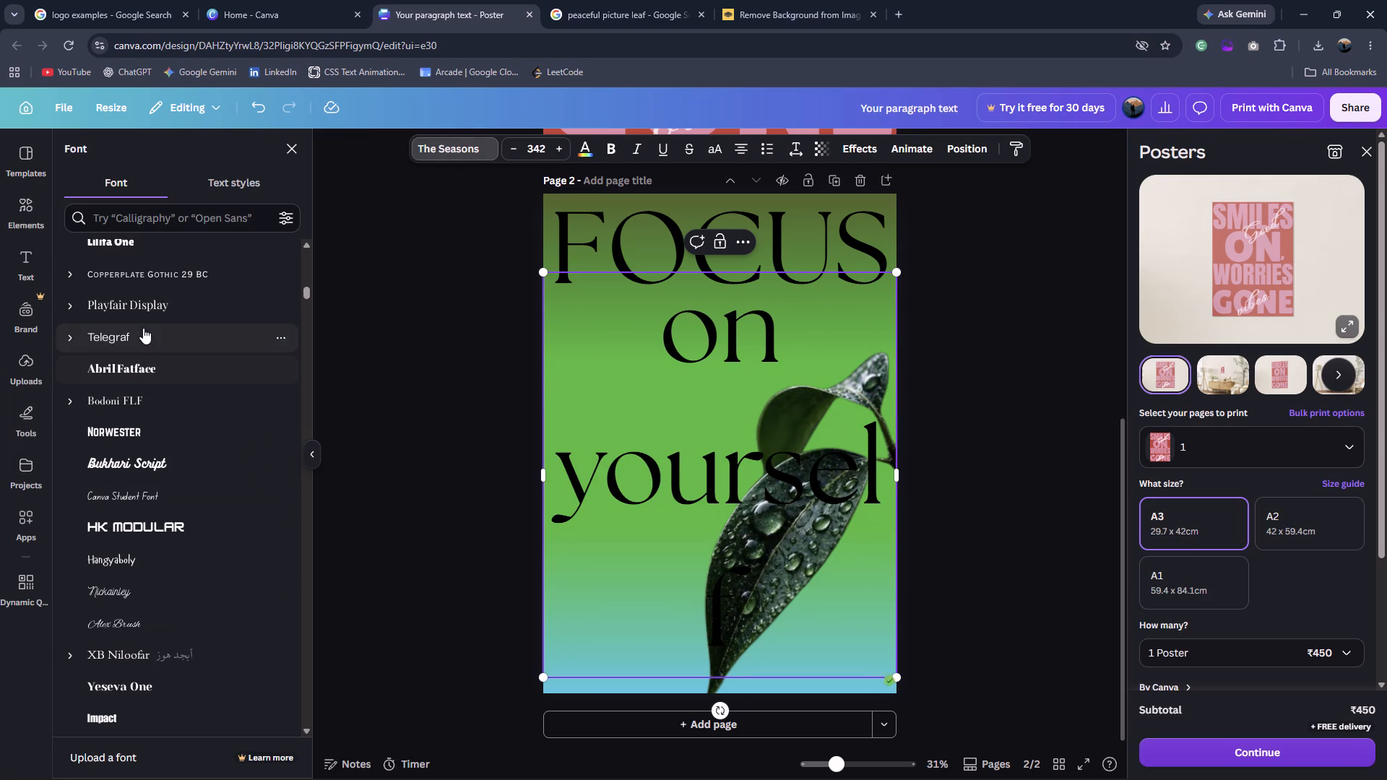
click(143, 328)
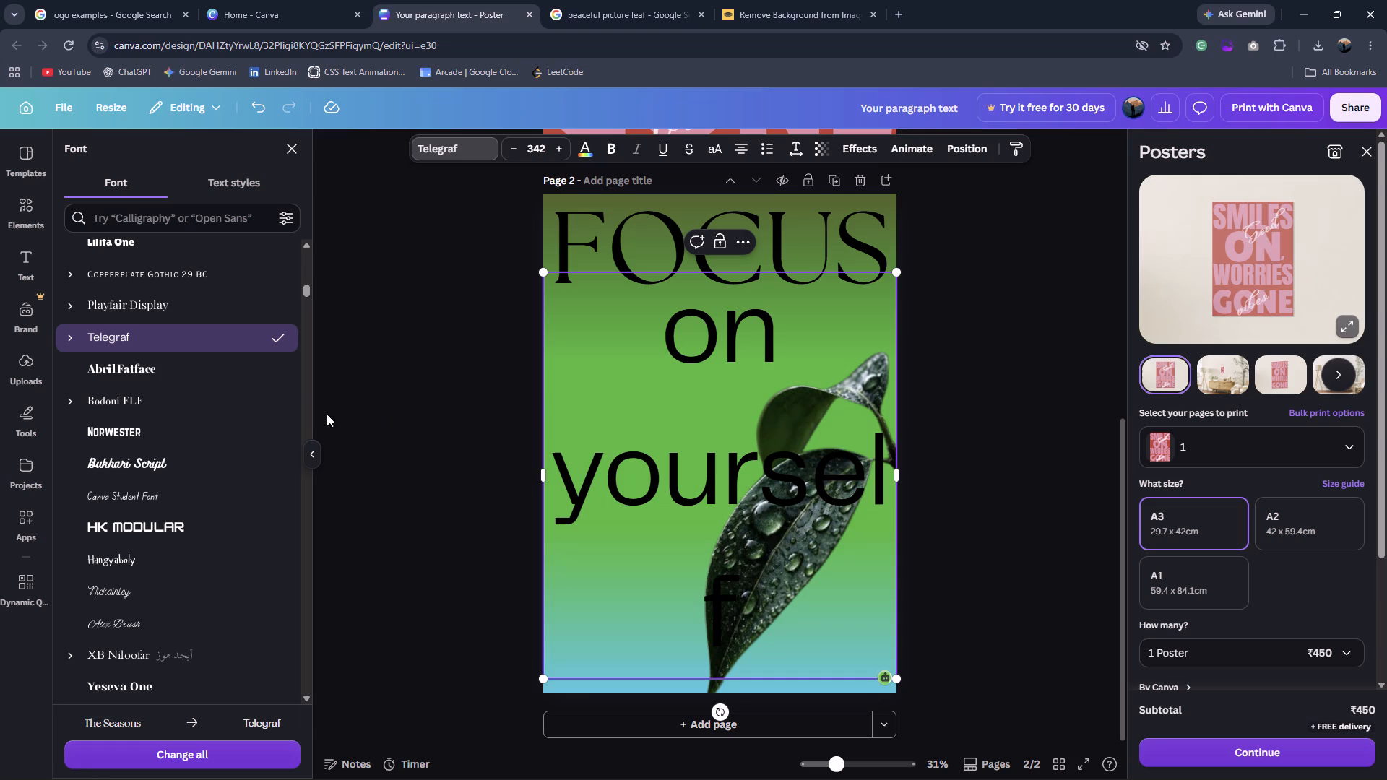
click(178, 402)
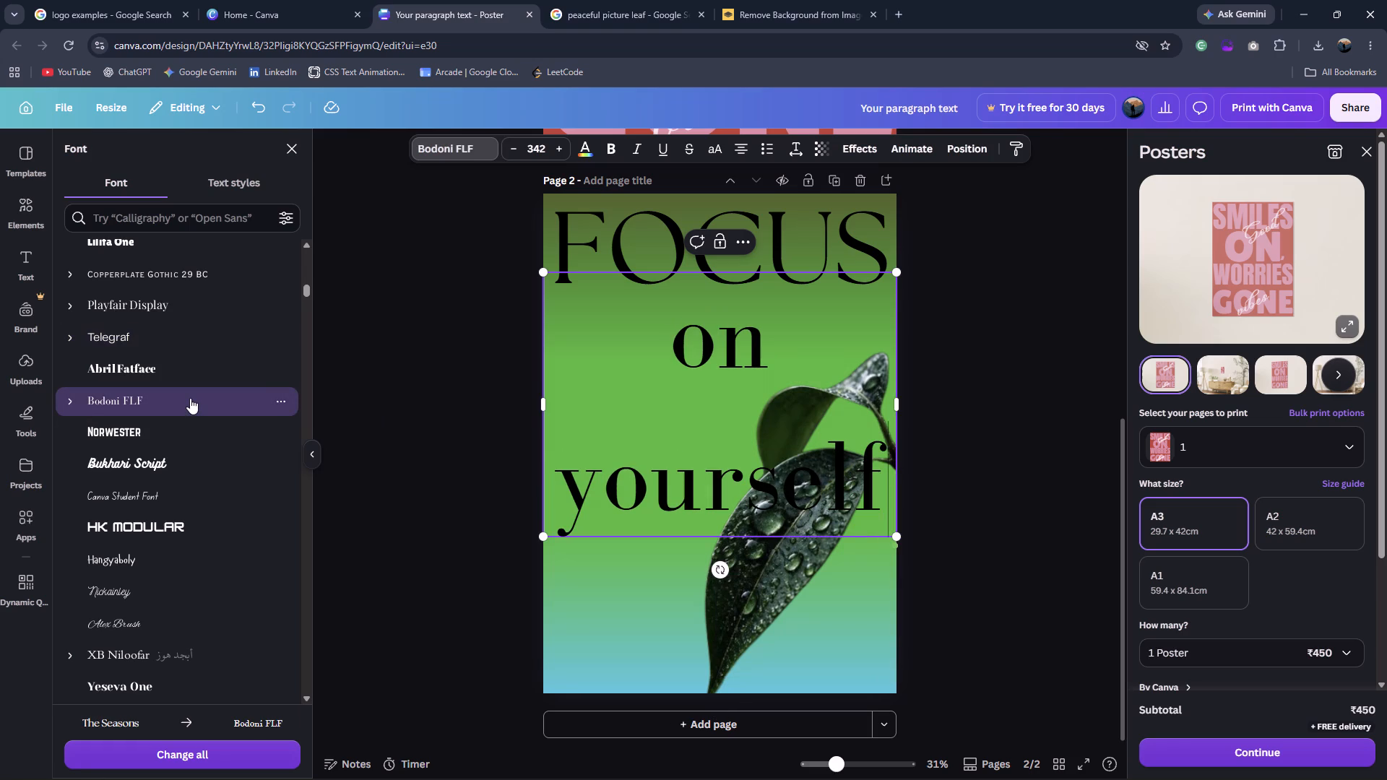
click(355, 391)
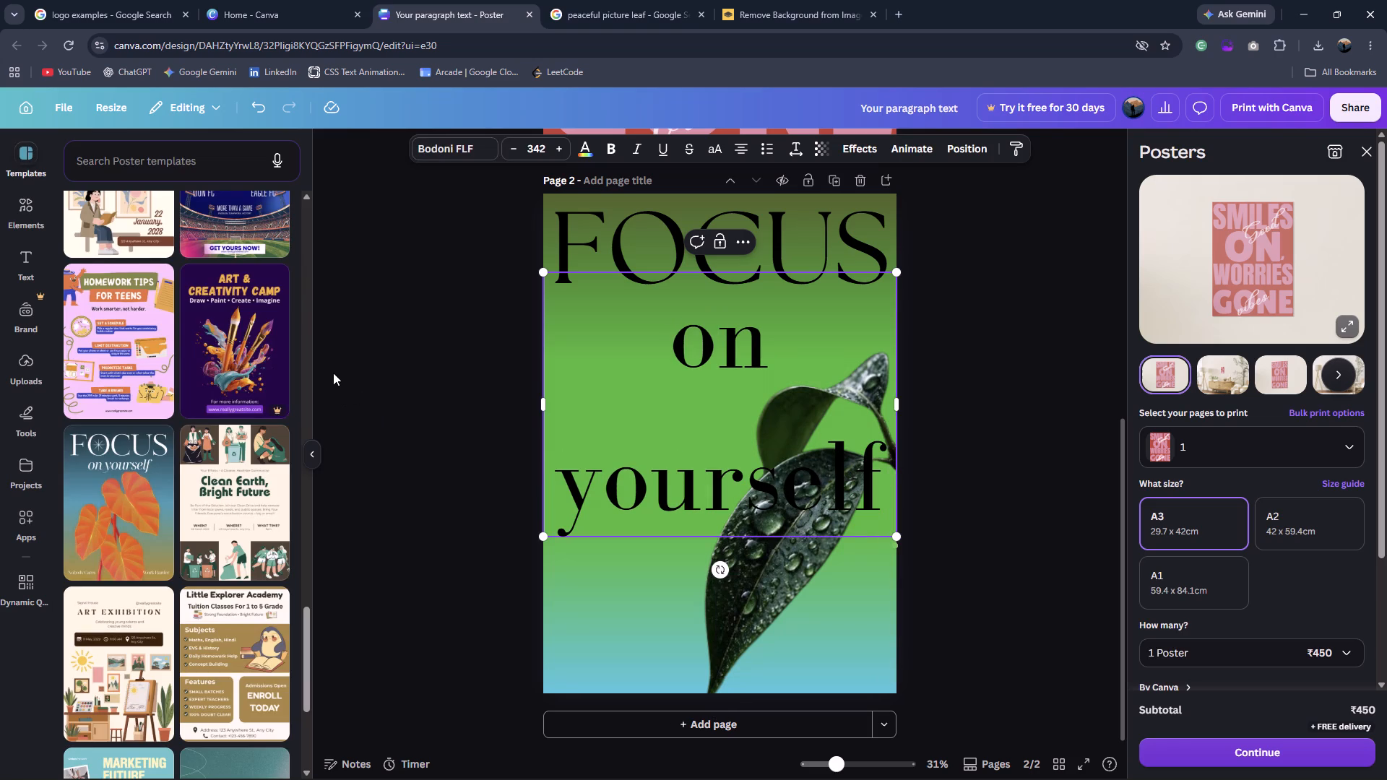
Italicize the entire "on yourself" text.
click(684, 309)
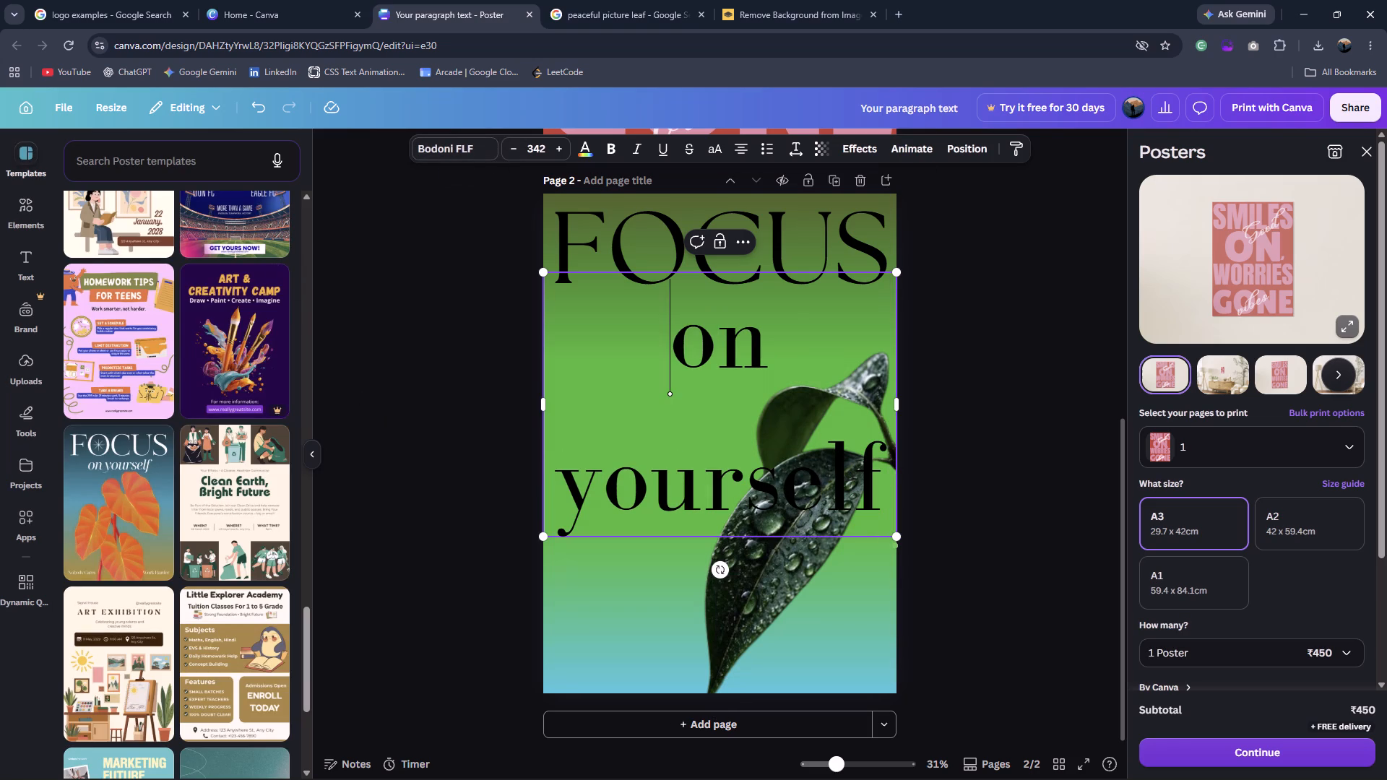
double_click(681, 325)
click(646, 383)
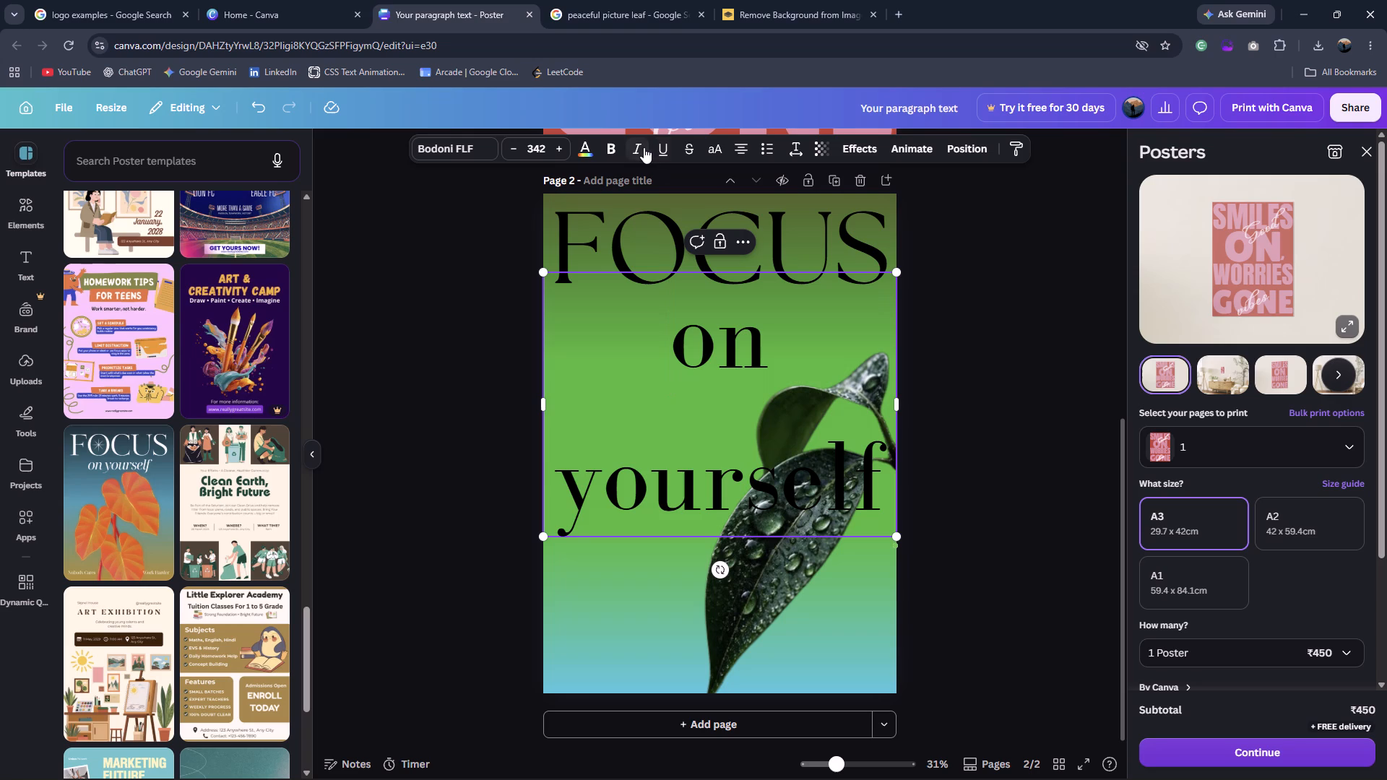
click(642, 147)
drag(665, 343, 782, 449)
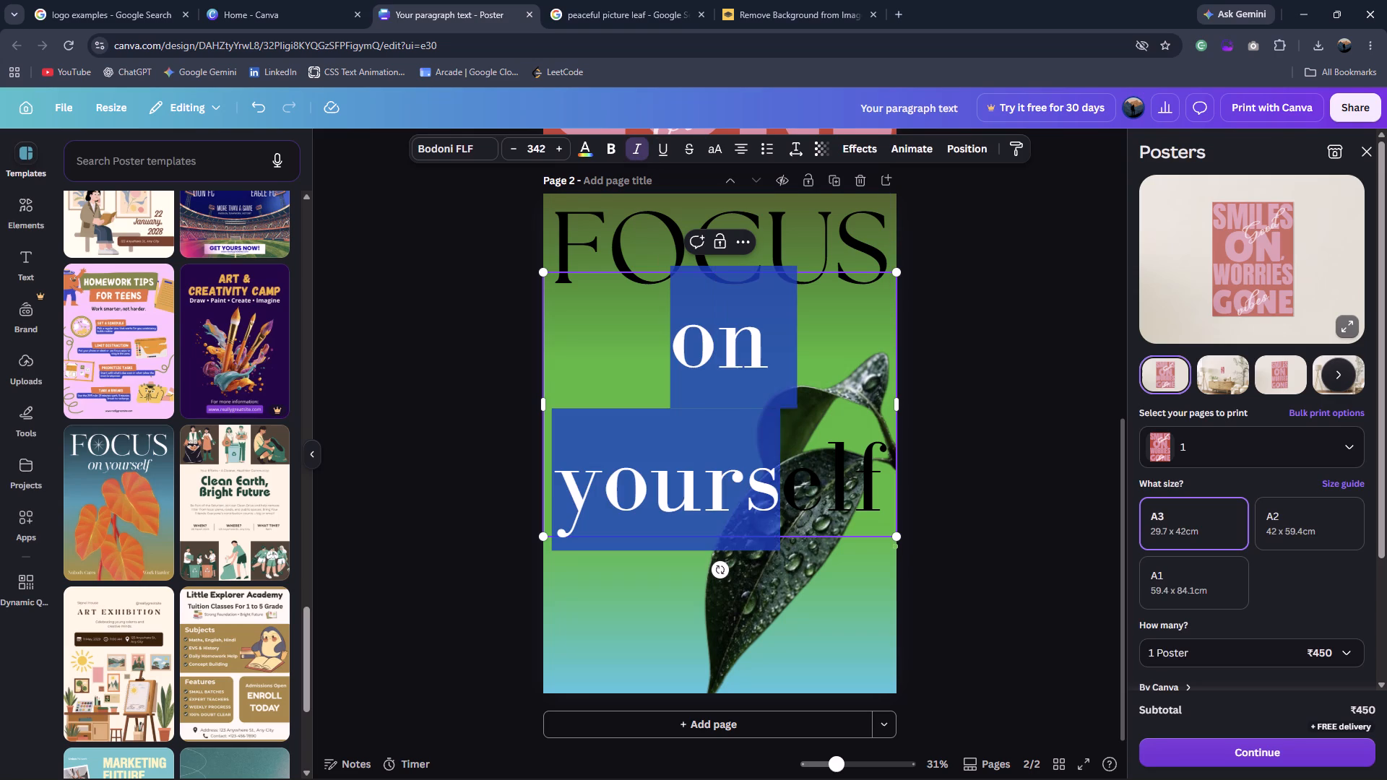
drag(782, 449, 872, 472)
click(636, 157)
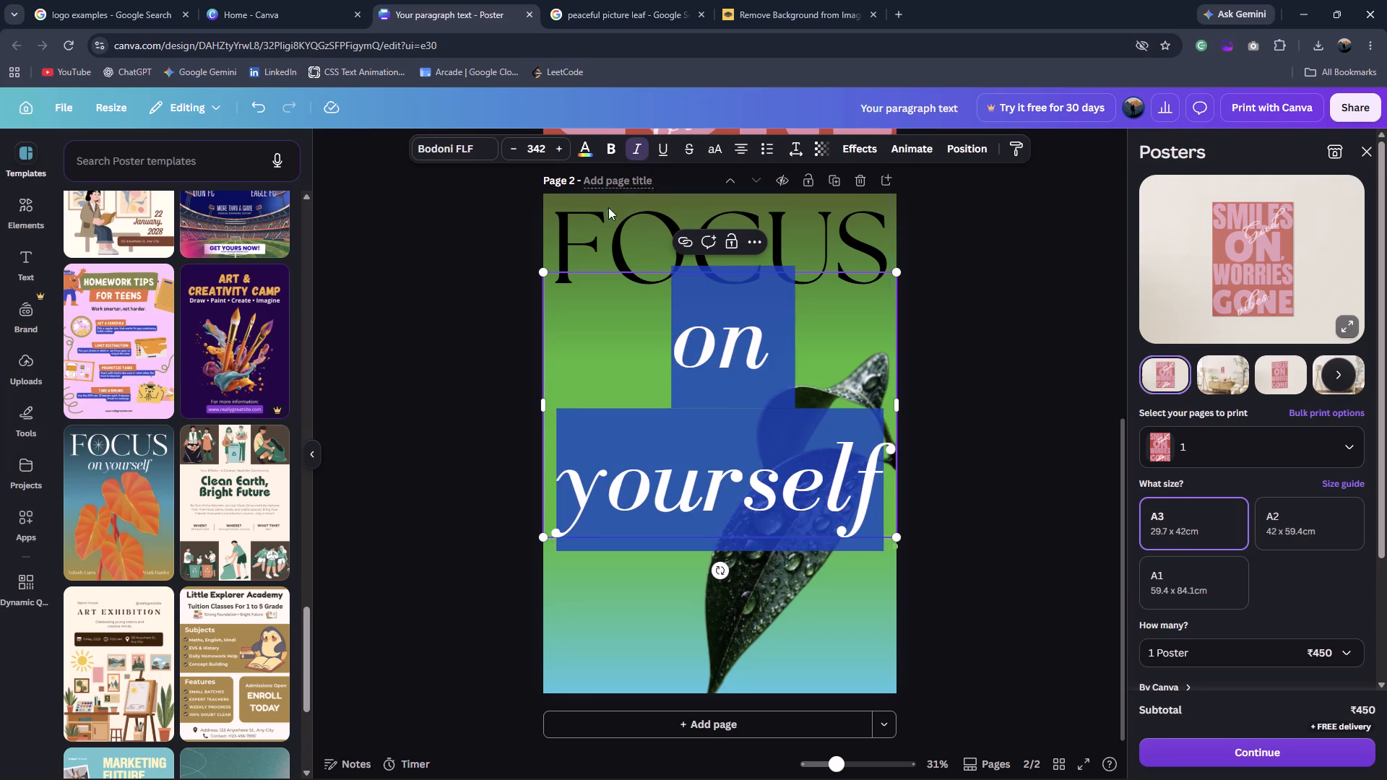
click(392, 381)
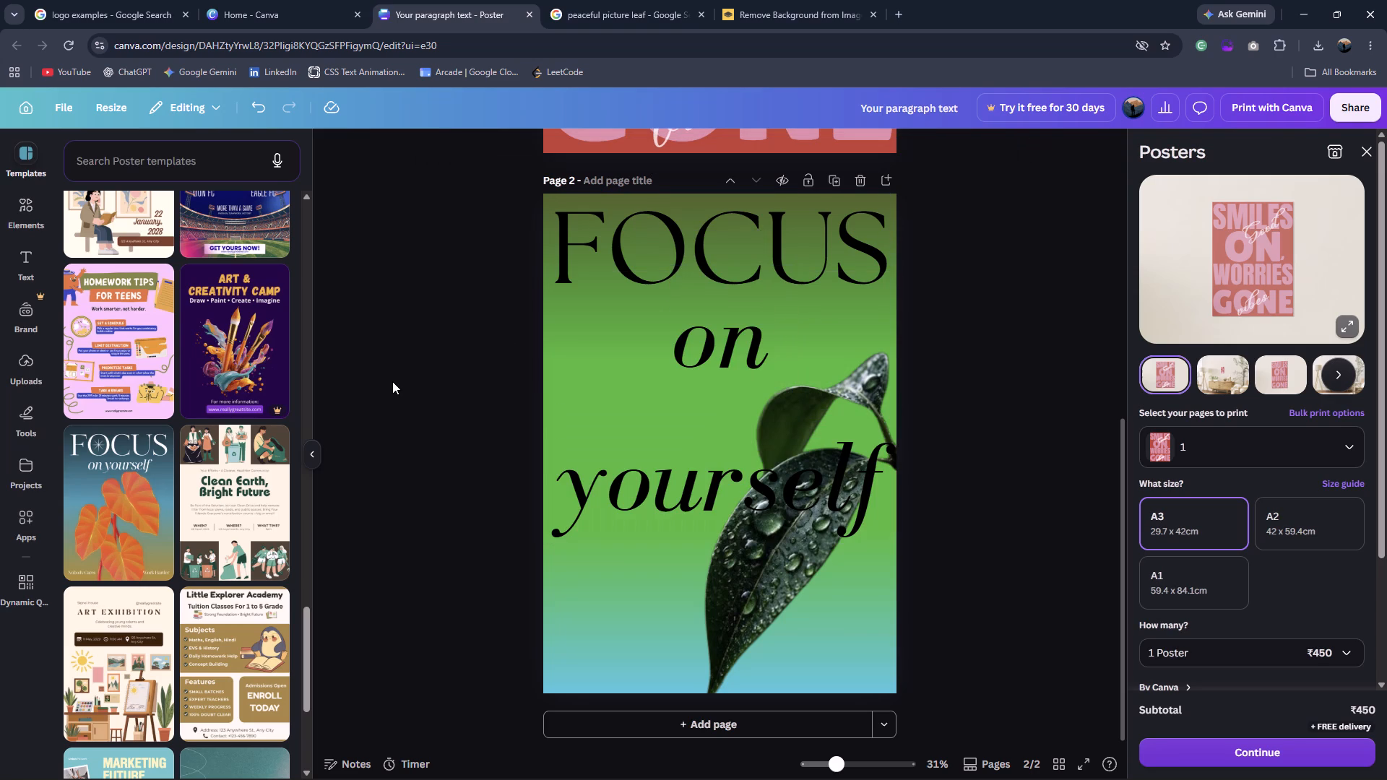
Widen the "on yourself" text box to fit one line, shrink it to font size about 234, and centre it just beneath FOCUS.
drag(807, 381, 668, 367)
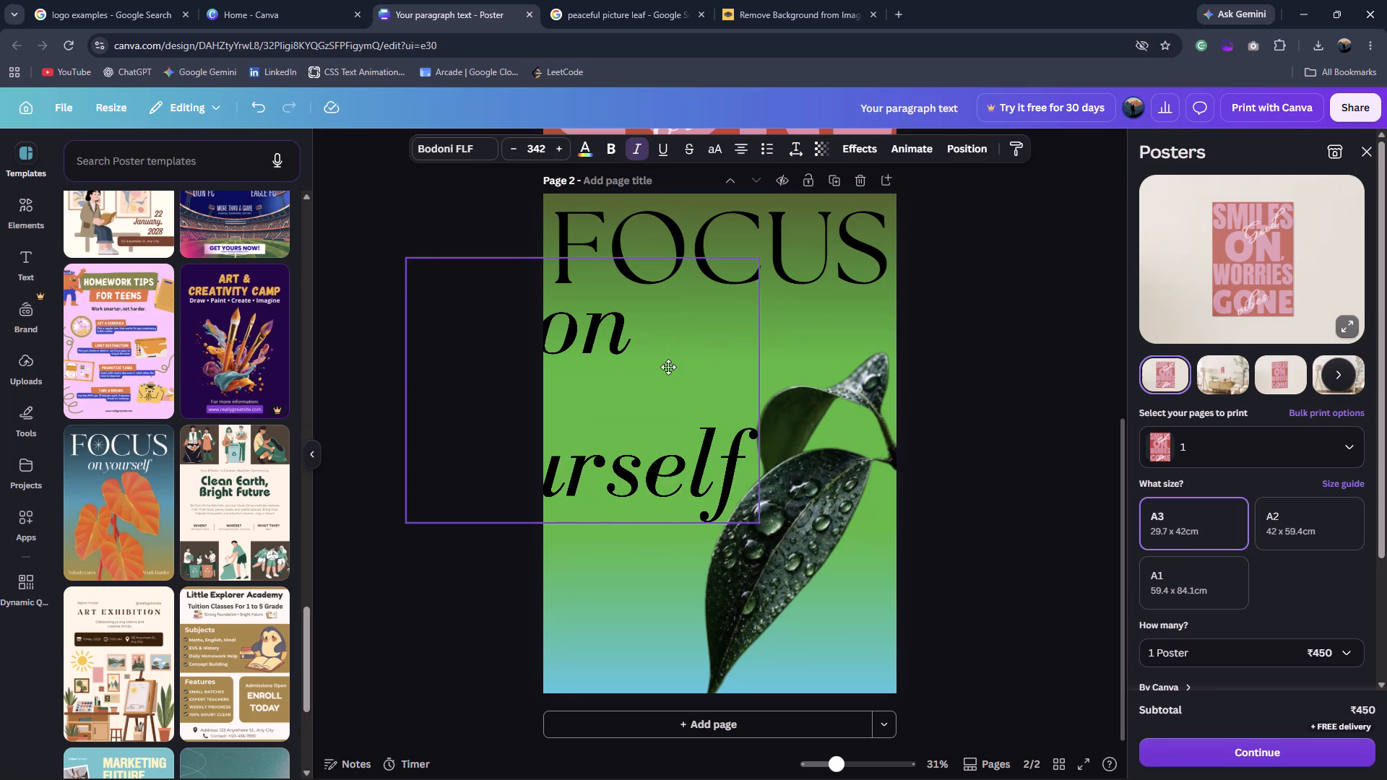
drag(759, 390, 902, 372)
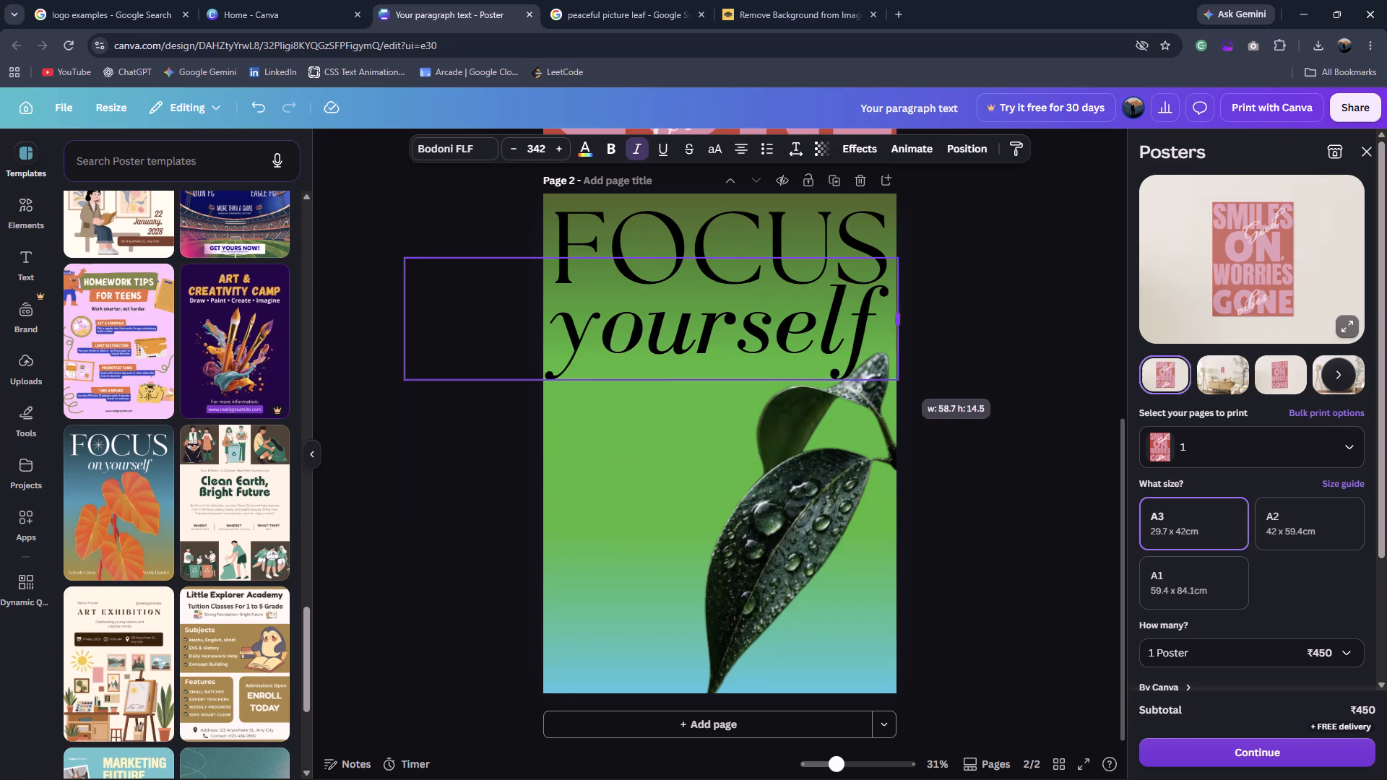
drag(902, 372, 955, 370)
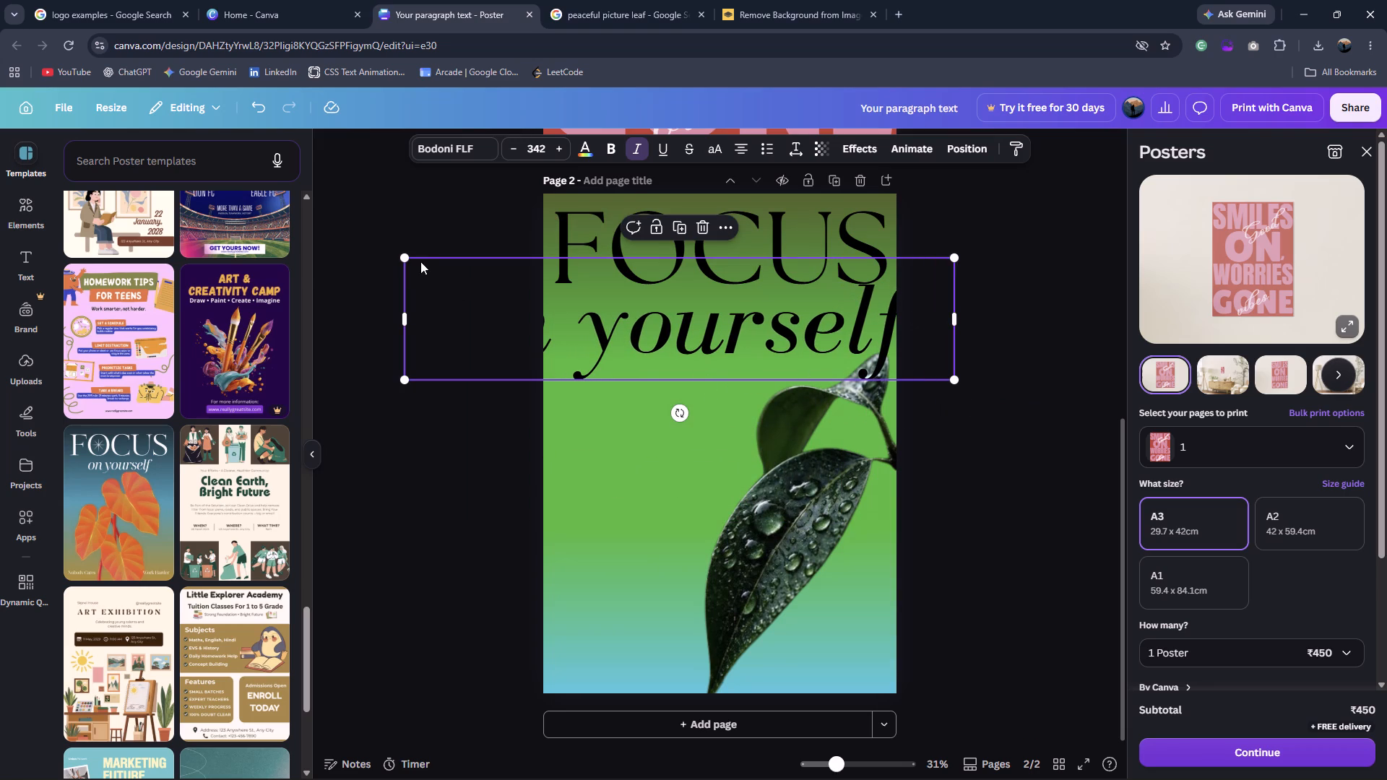
drag(401, 257, 575, 301)
click(984, 473)
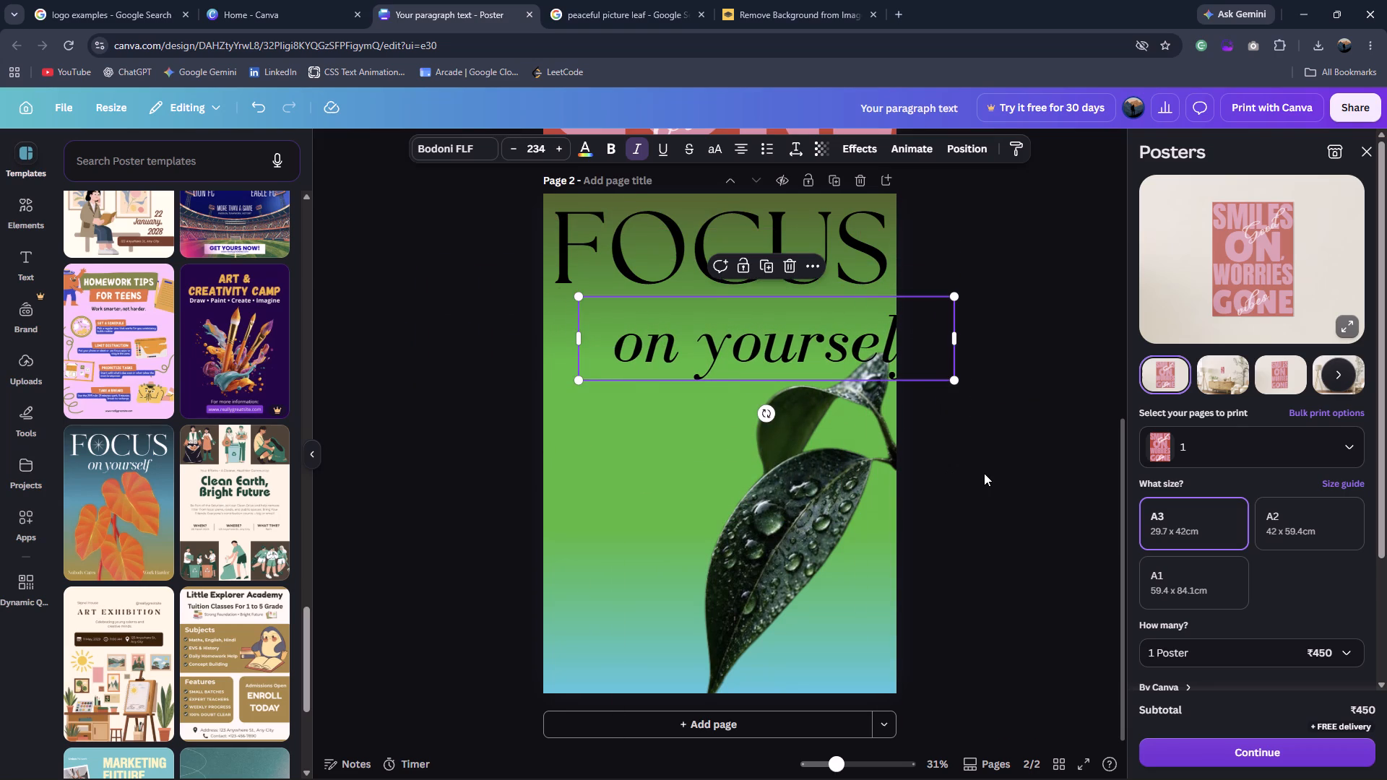
drag(795, 331, 754, 292)
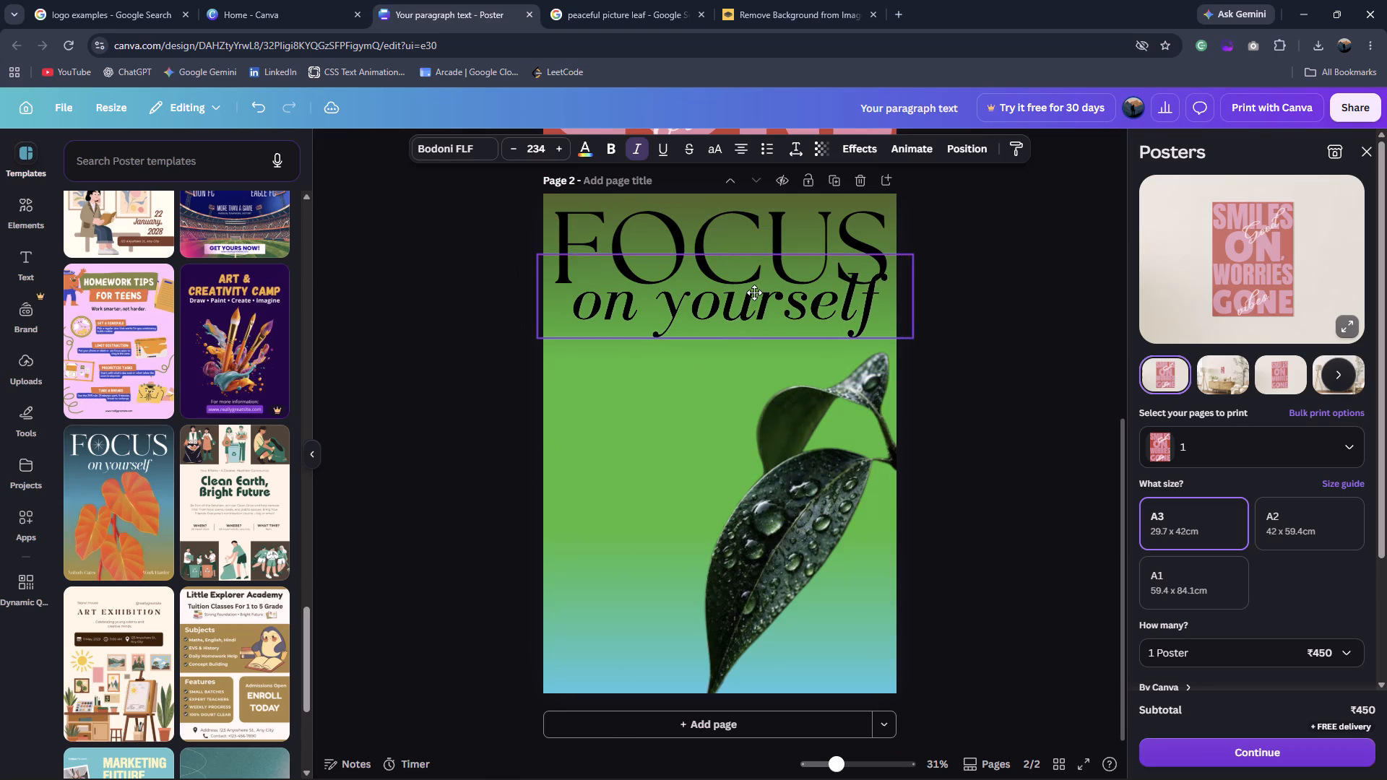
drag(754, 292, 744, 298)
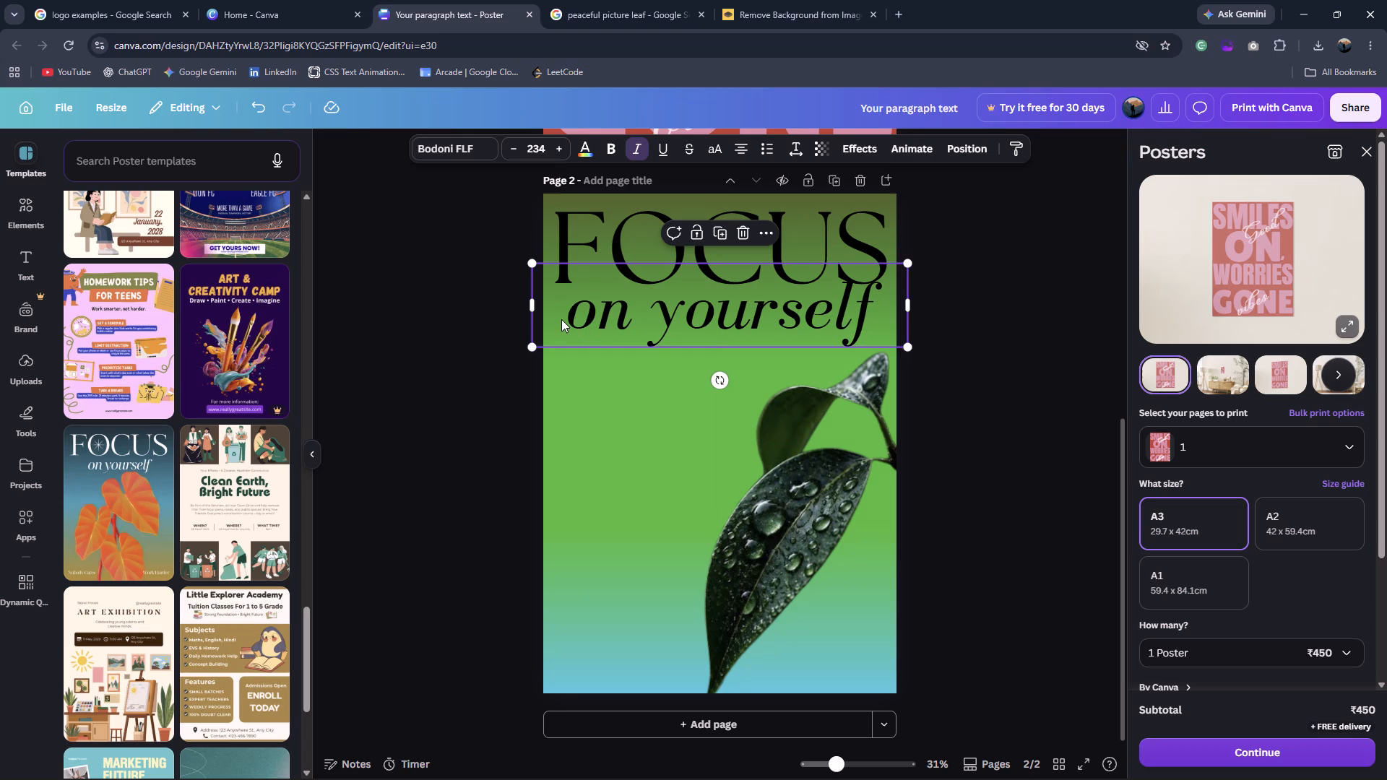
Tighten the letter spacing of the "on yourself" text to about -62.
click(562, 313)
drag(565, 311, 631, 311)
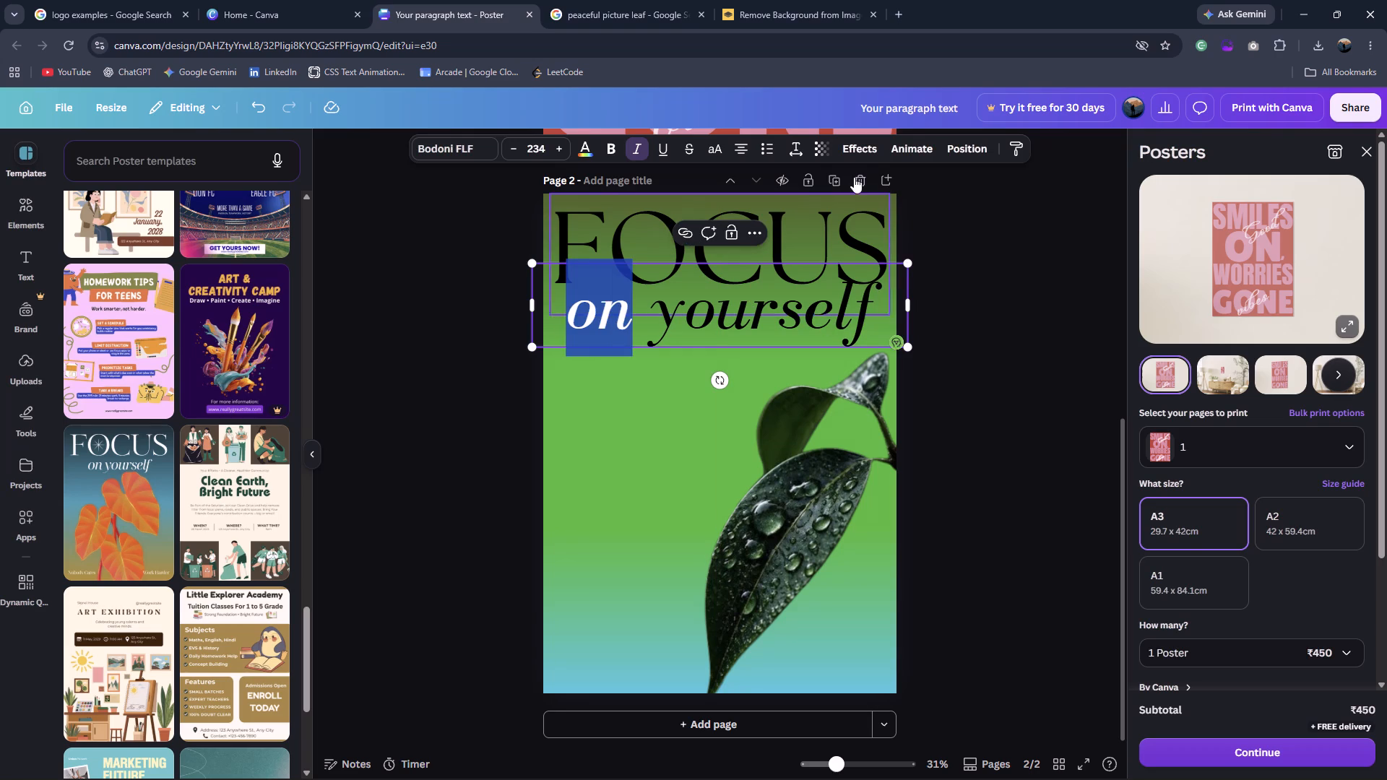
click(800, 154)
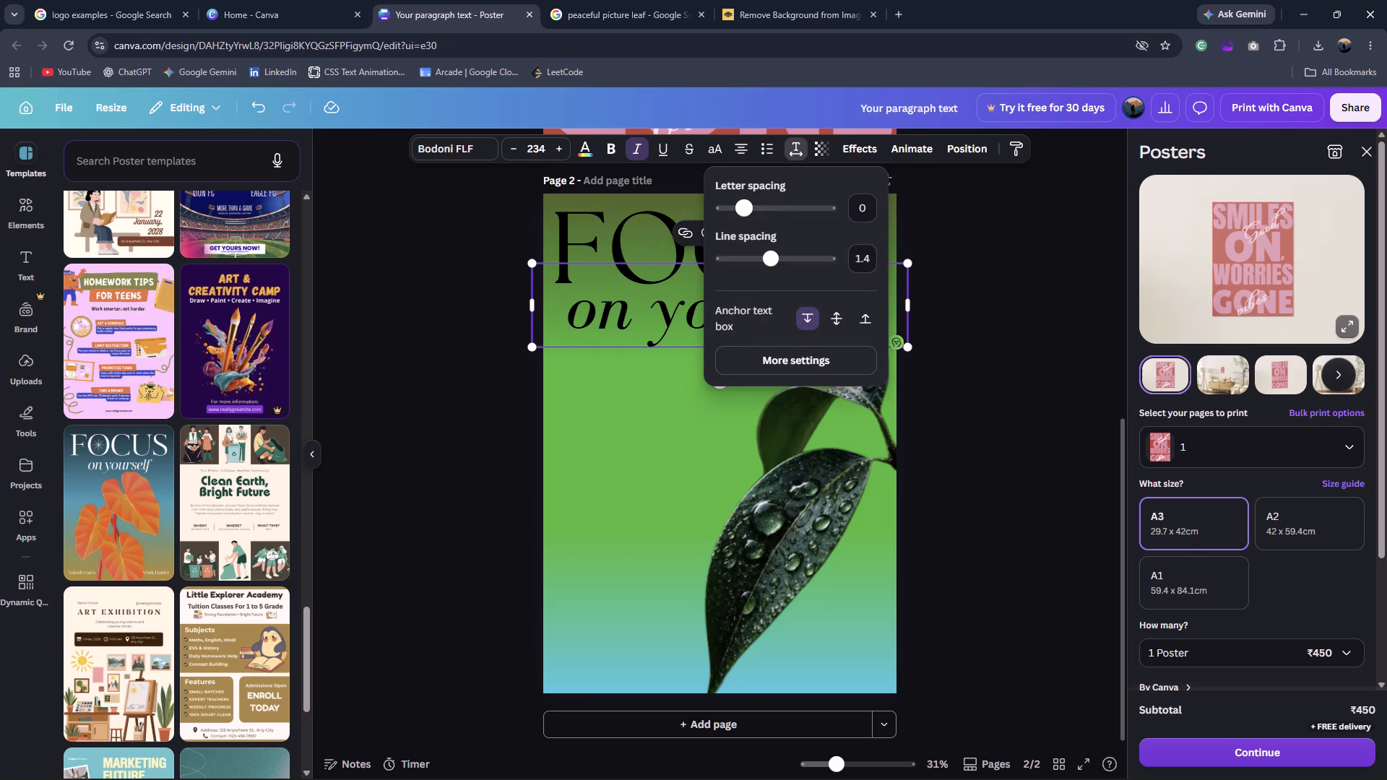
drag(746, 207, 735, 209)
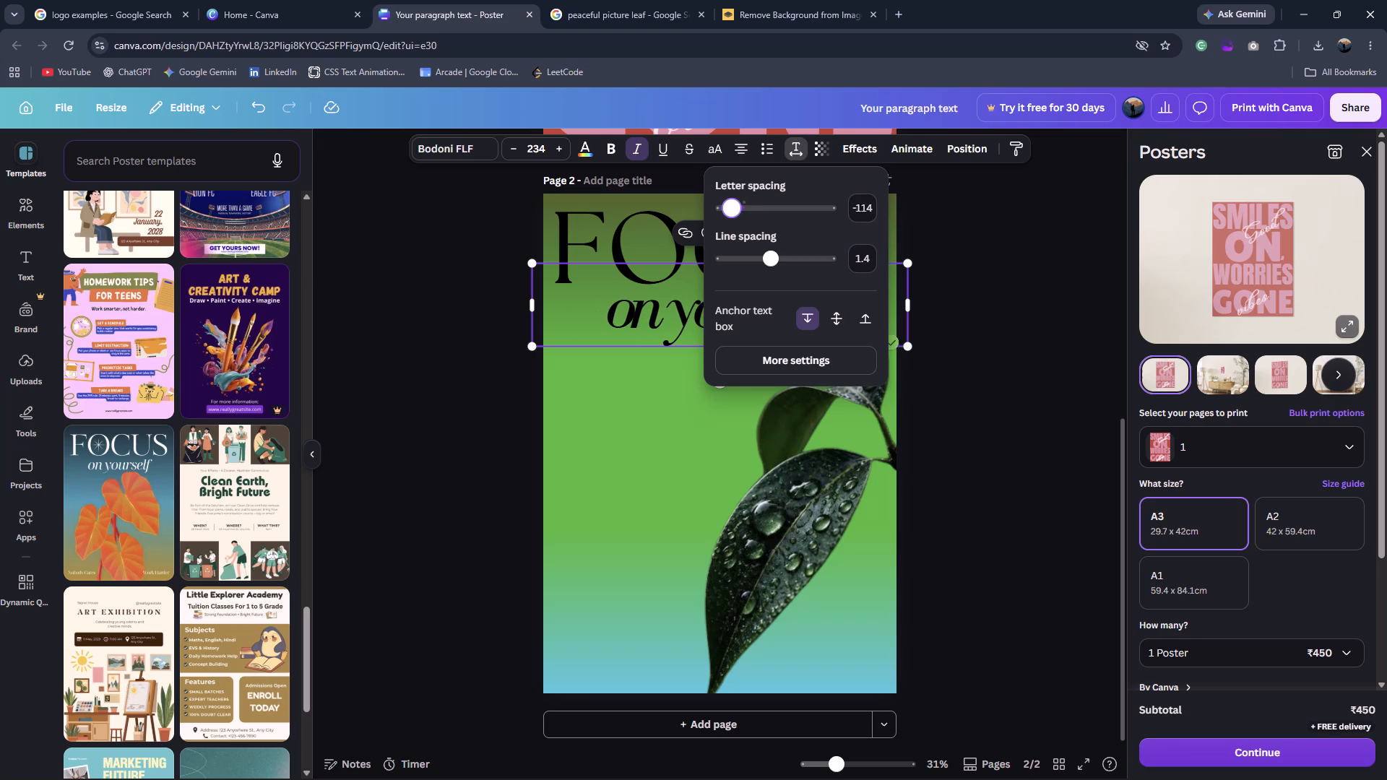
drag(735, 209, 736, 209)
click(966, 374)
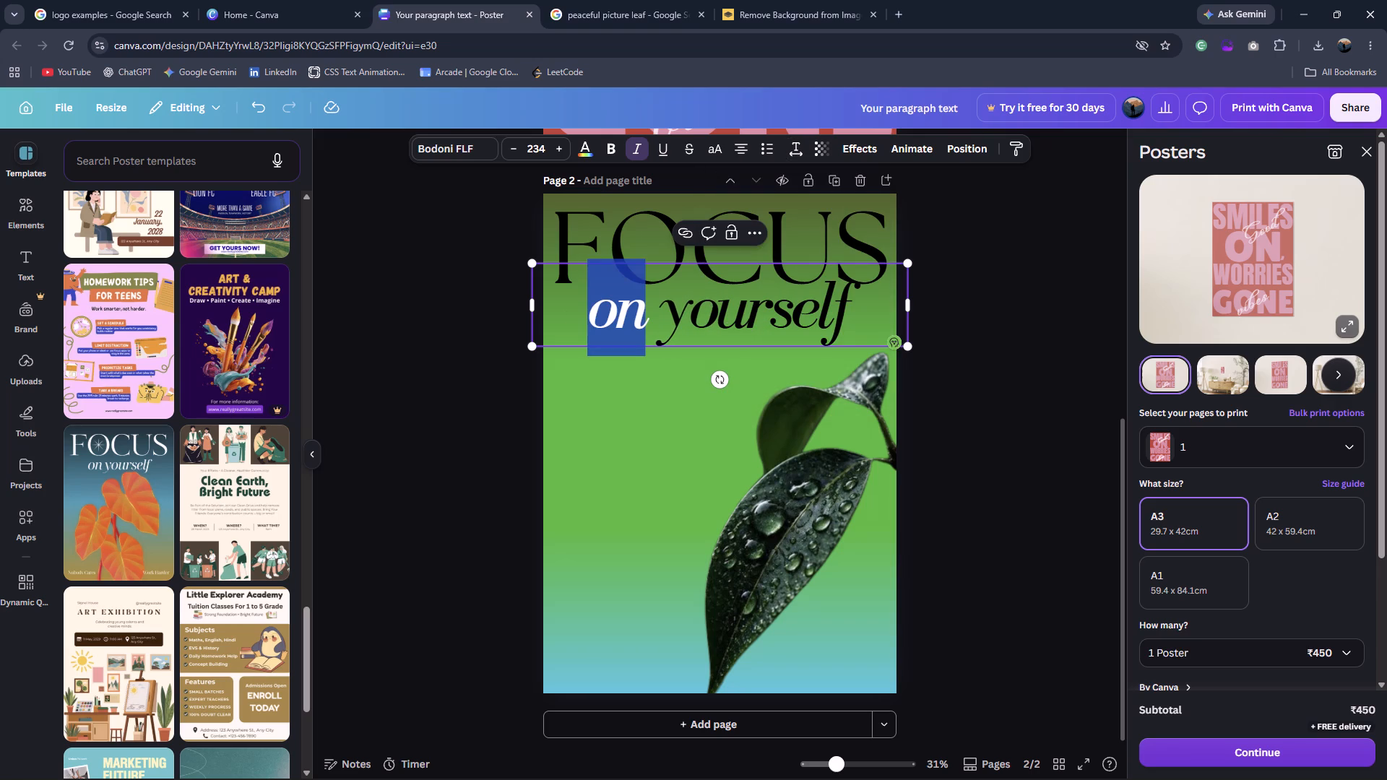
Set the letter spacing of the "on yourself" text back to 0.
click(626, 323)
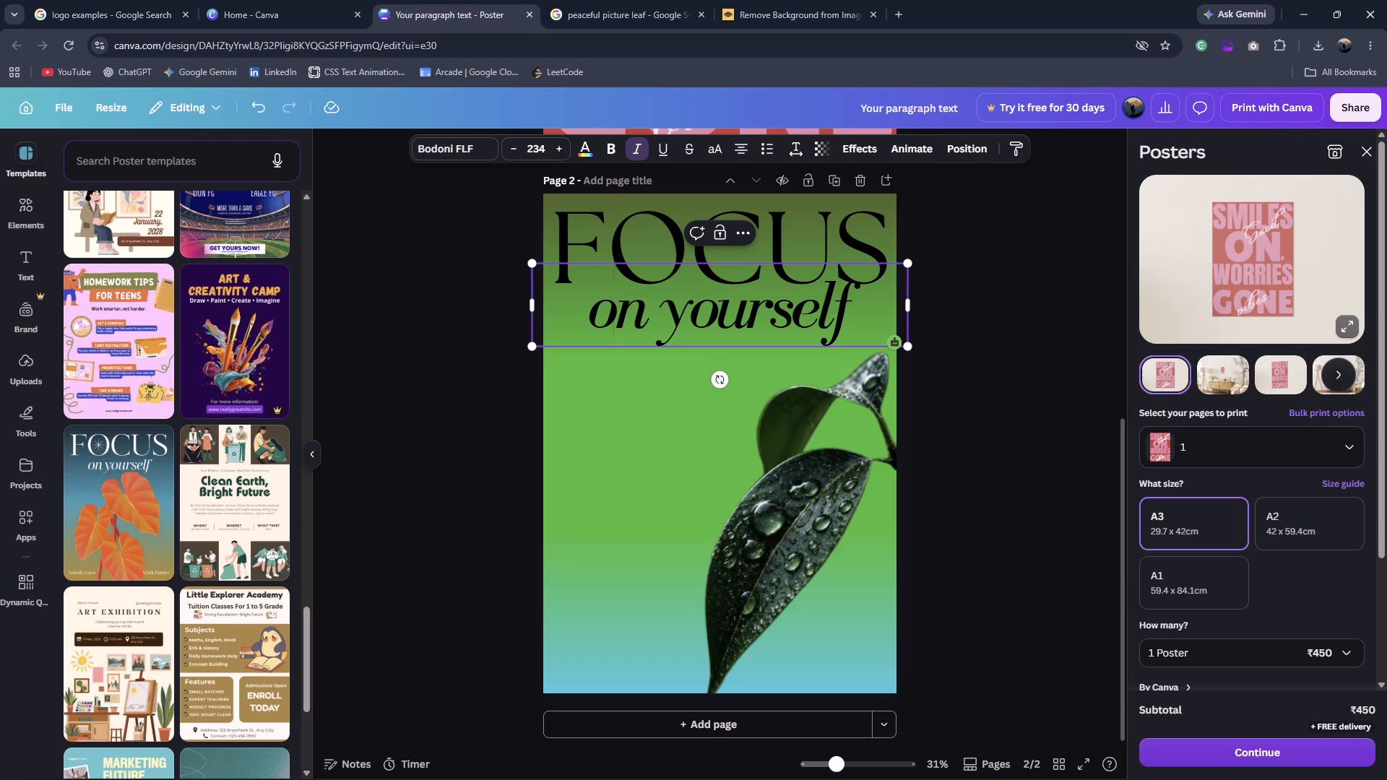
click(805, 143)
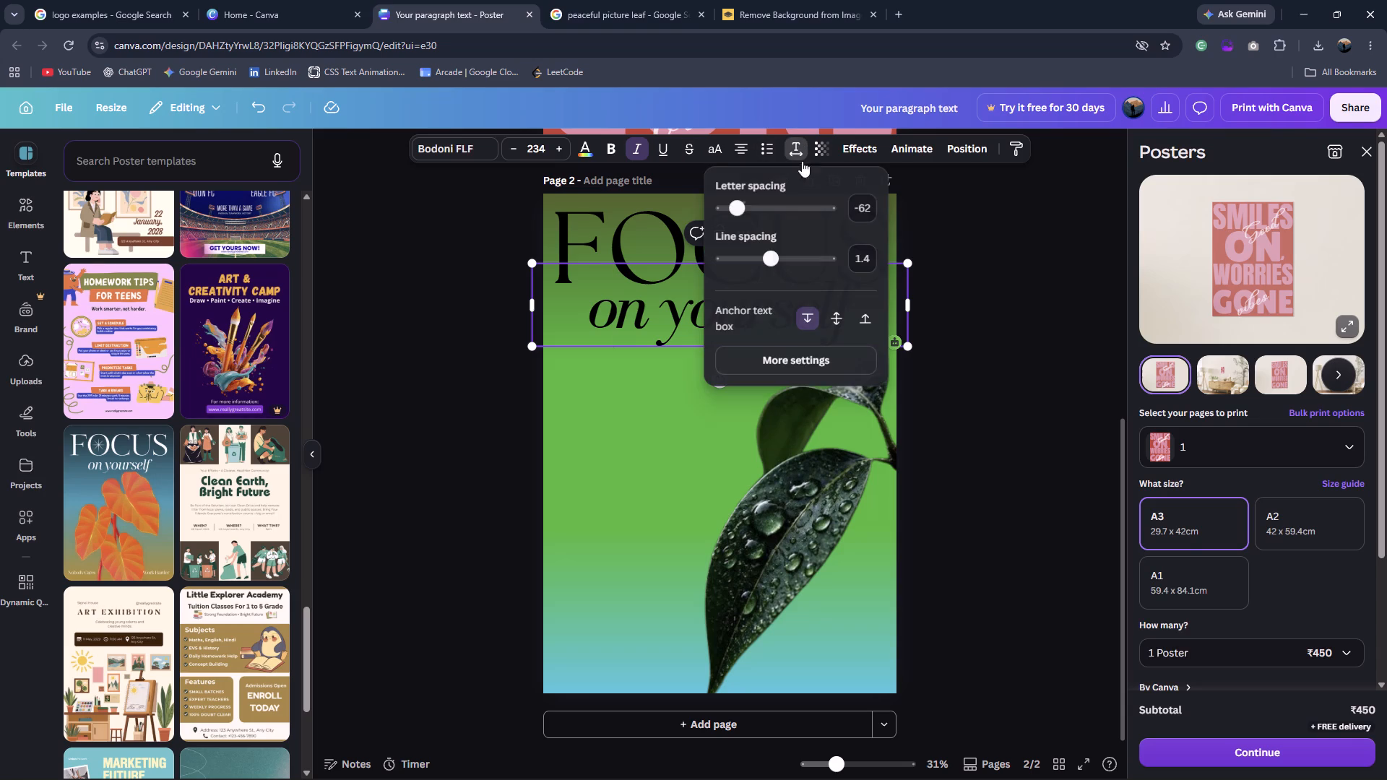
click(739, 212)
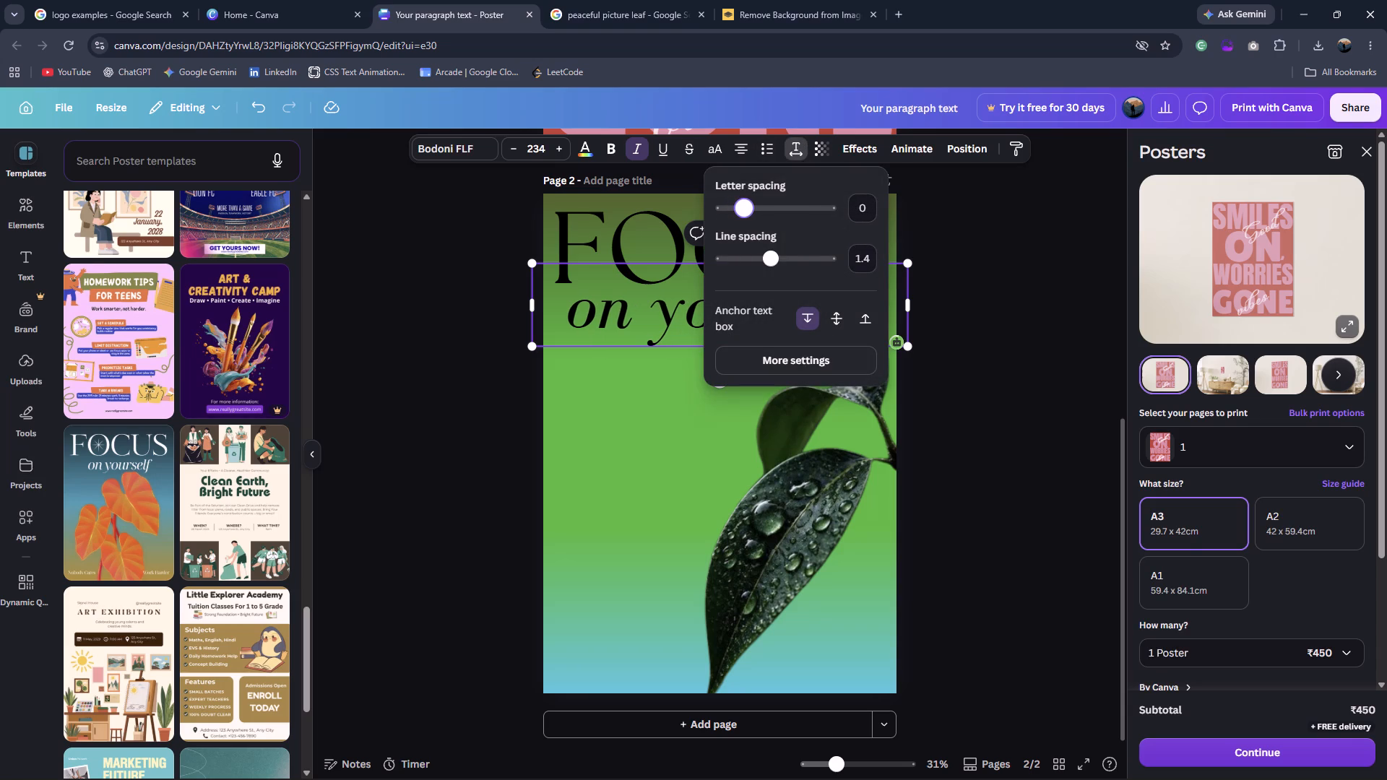
Move the "on yourself" text slightly down so it sits clear beneath FOCUS.
click(989, 281)
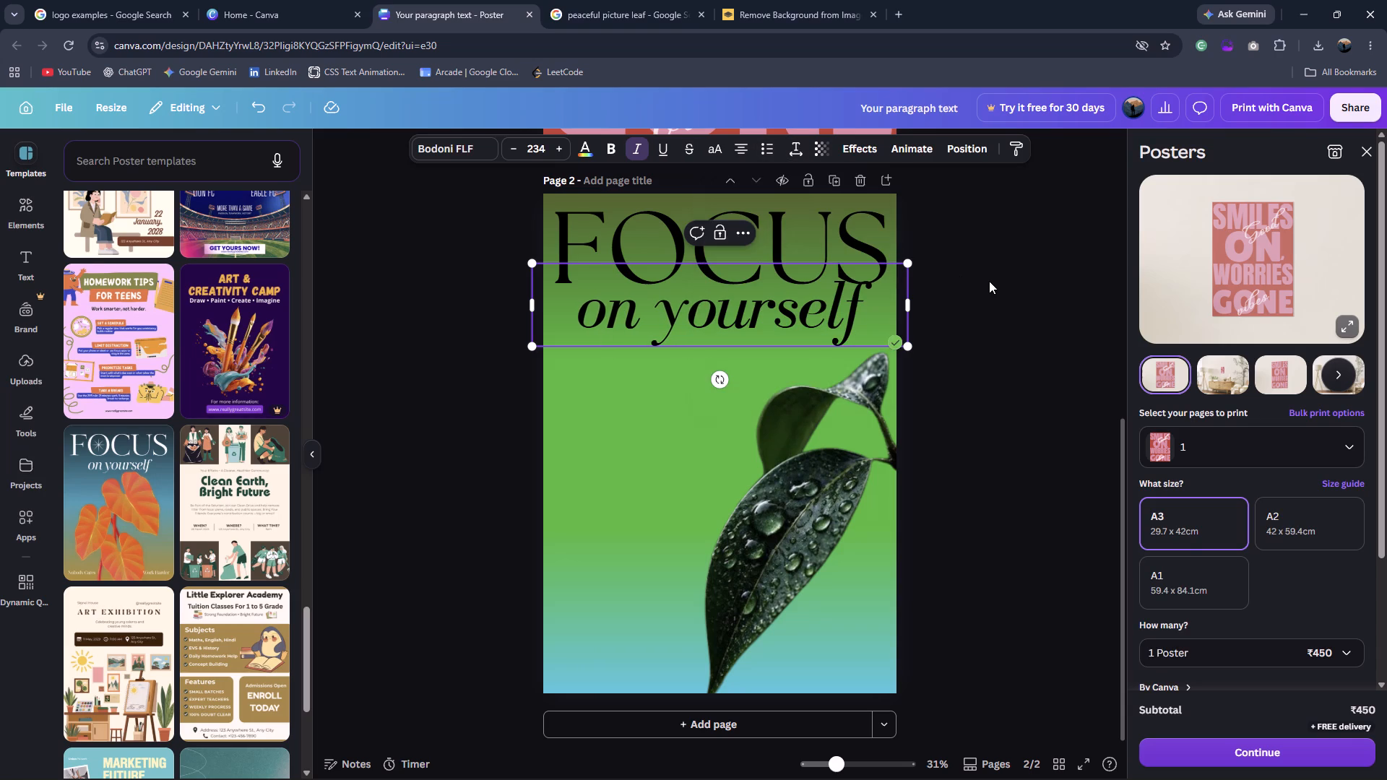
click(989, 281)
drag(845, 314, 844, 326)
click(998, 333)
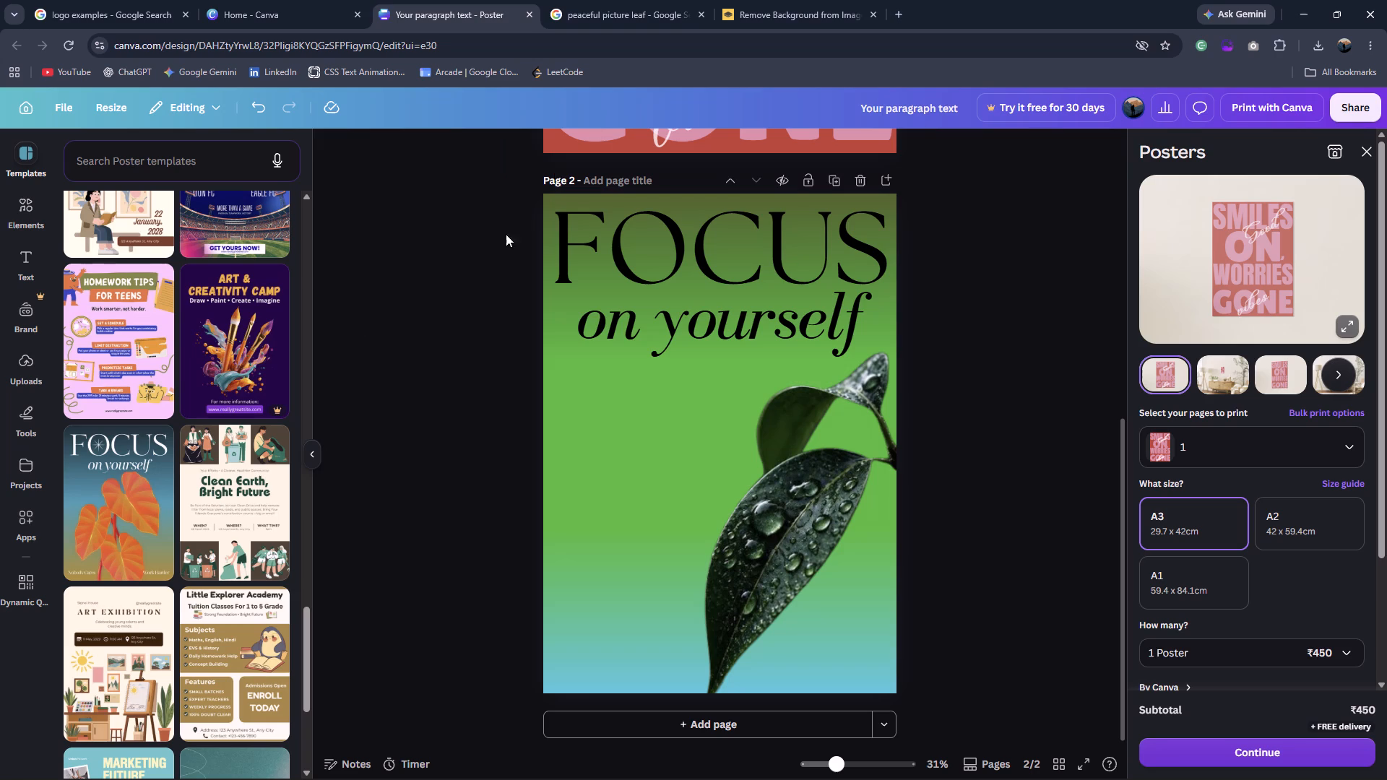
Add a text box to page 2, enlarge it to font size about 87.5, and set its font to Bodoni FLF.
click(38, 254)
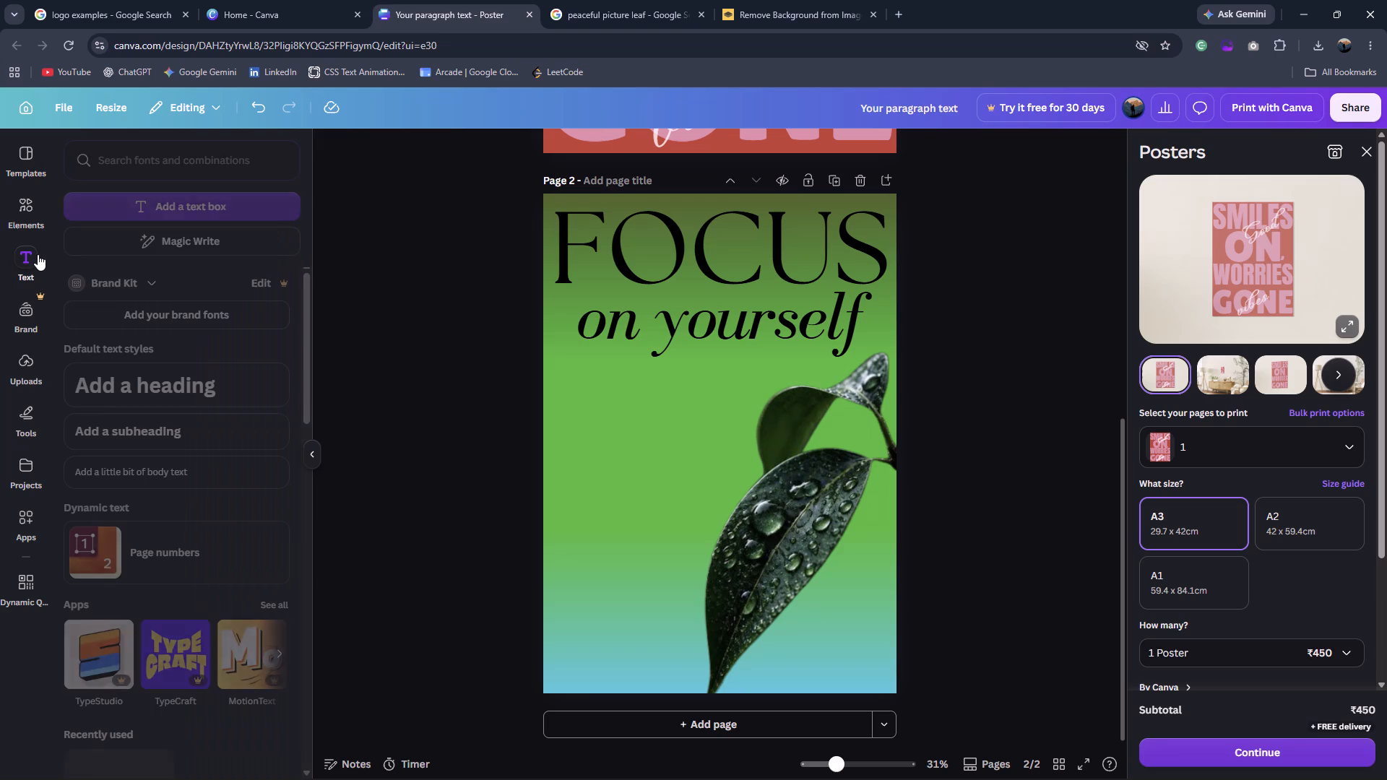
click(178, 205)
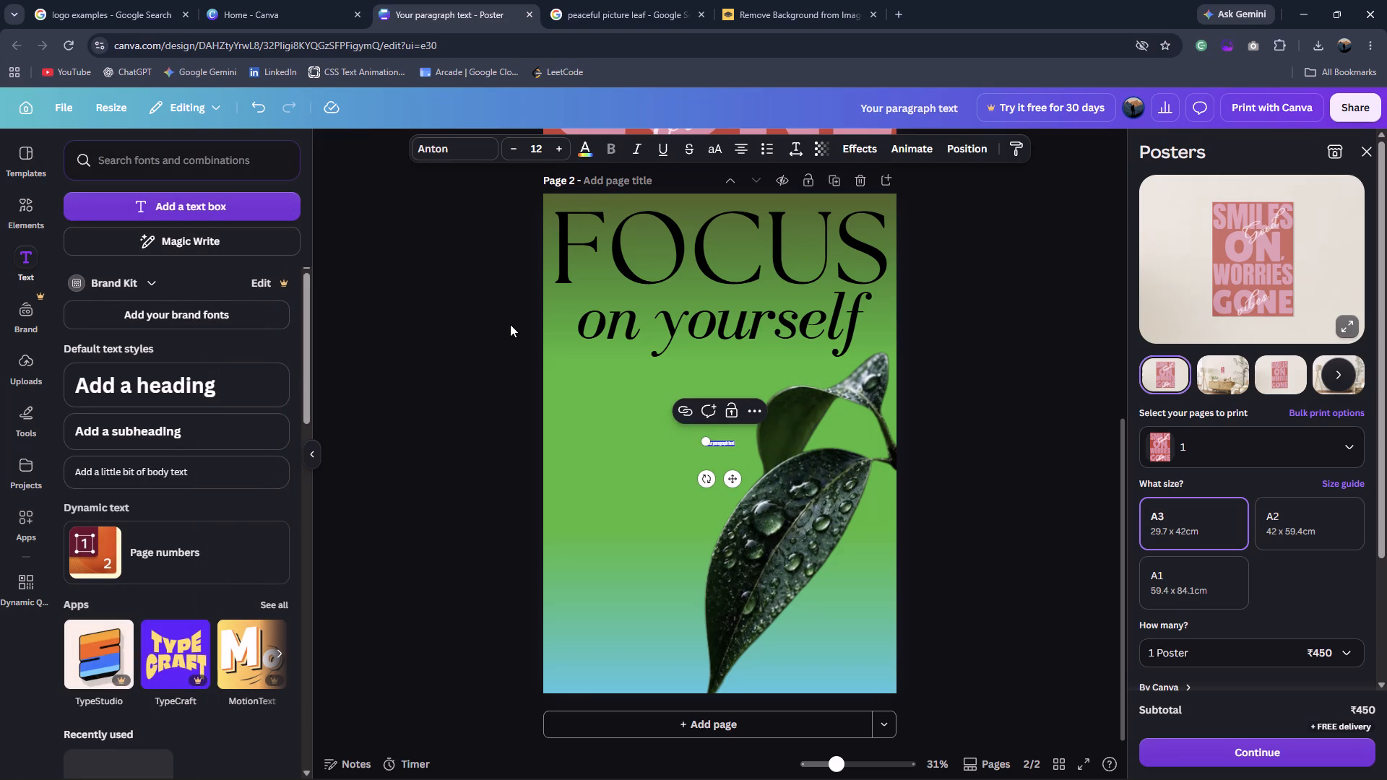
drag(707, 440, 536, 365)
click(451, 151)
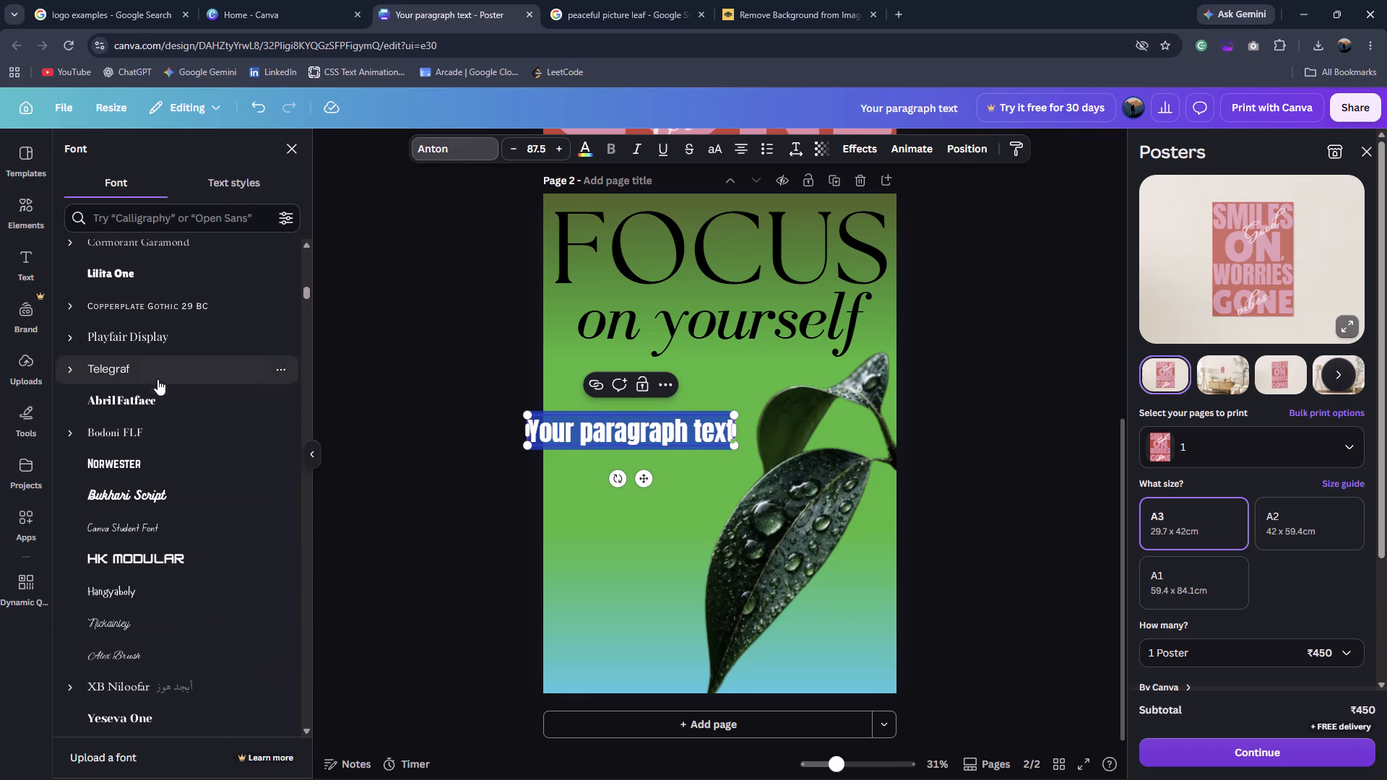
click(181, 430)
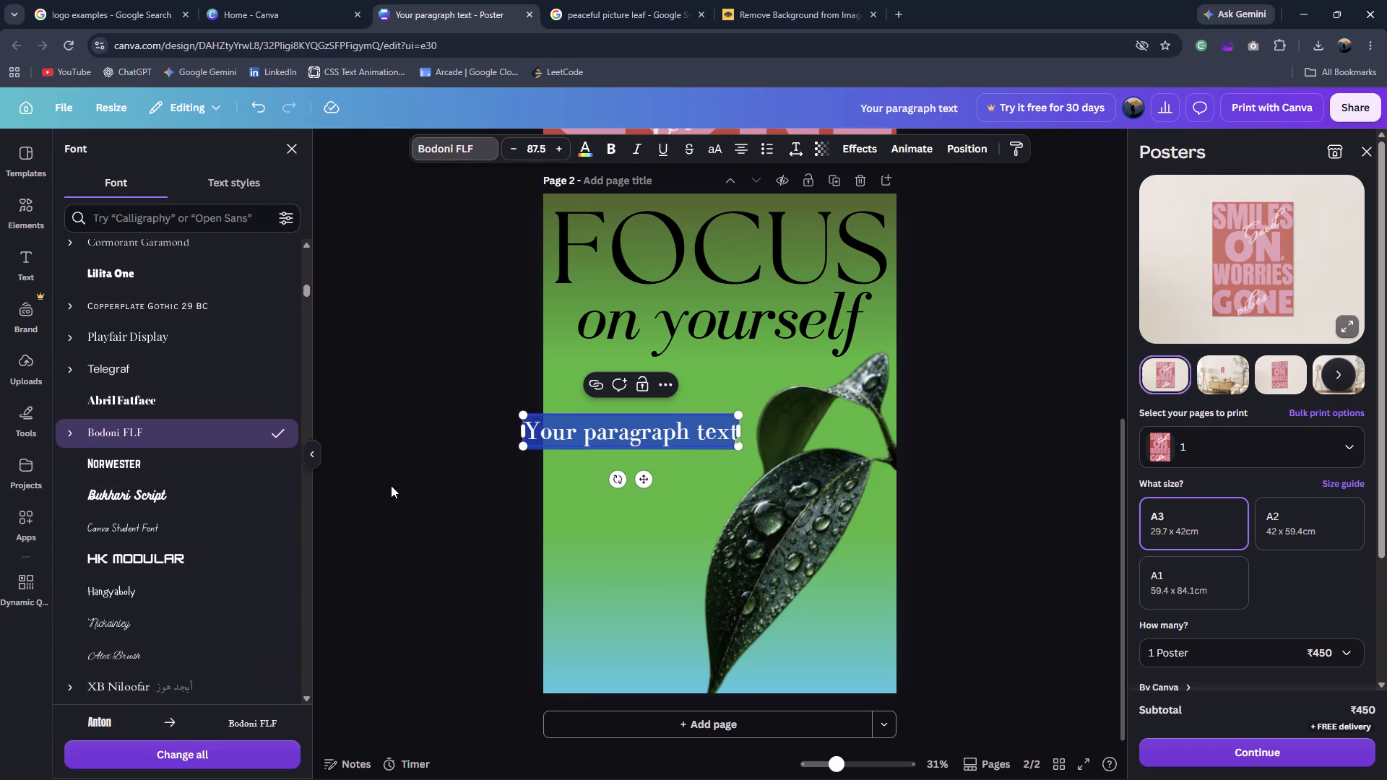
Replace the new text box's placeholder with "Nobody Cares".
key(shift+n)
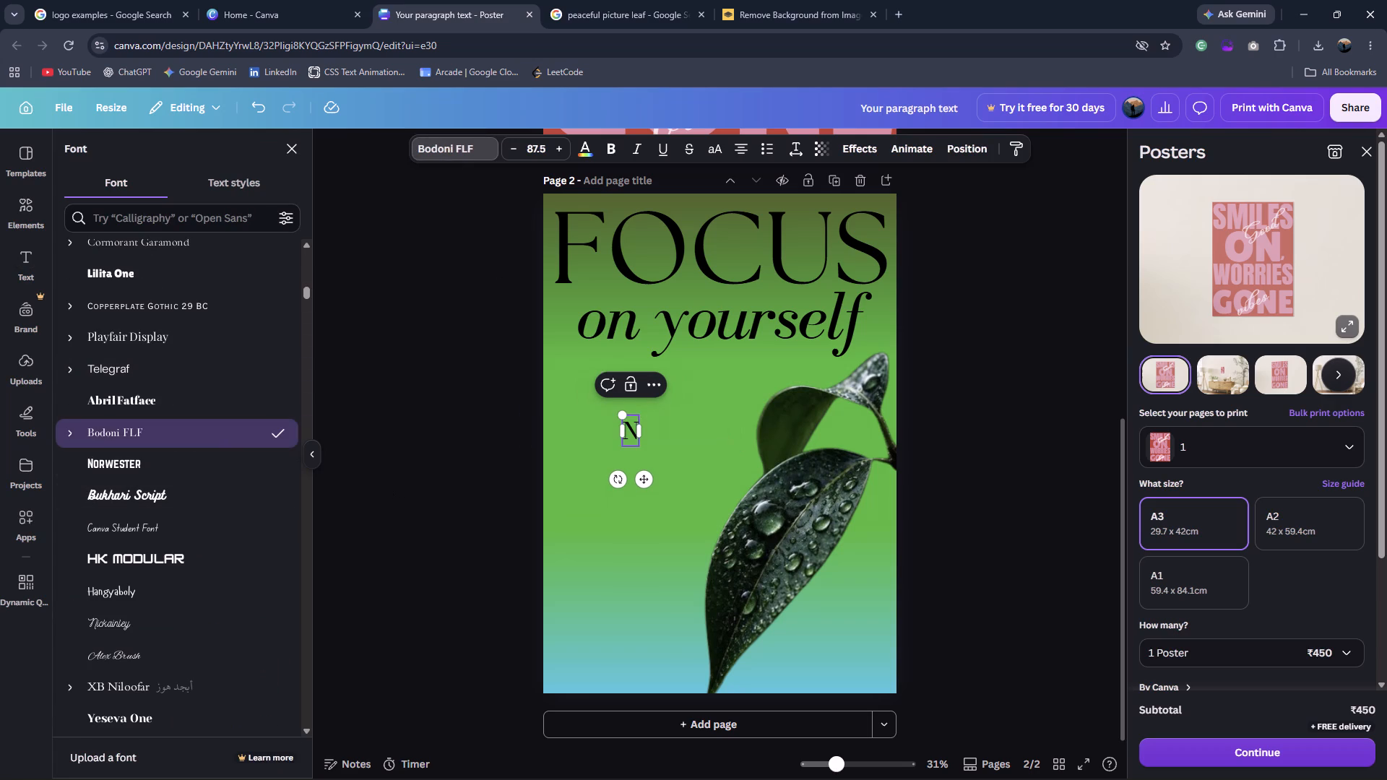
text(obody)
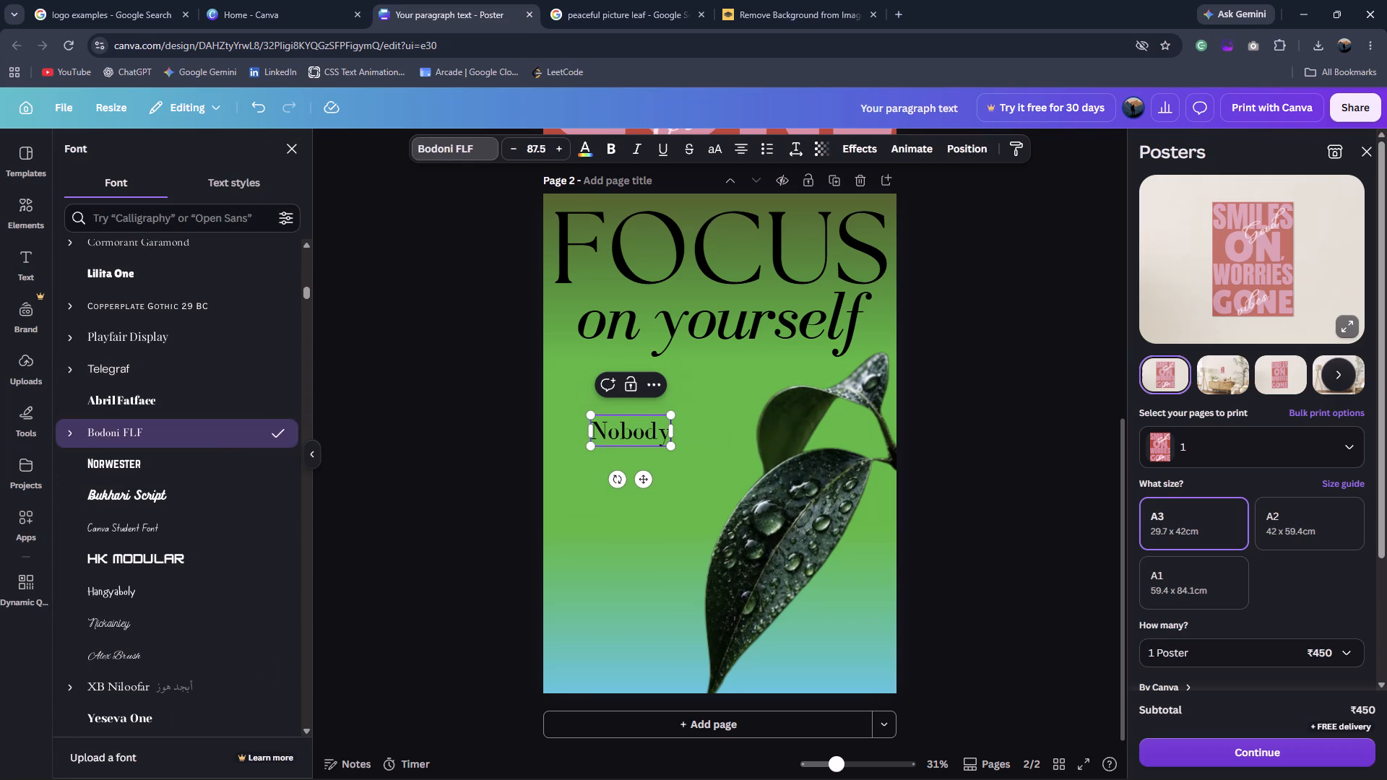
key(space)
text(X)
key(BackSpace)
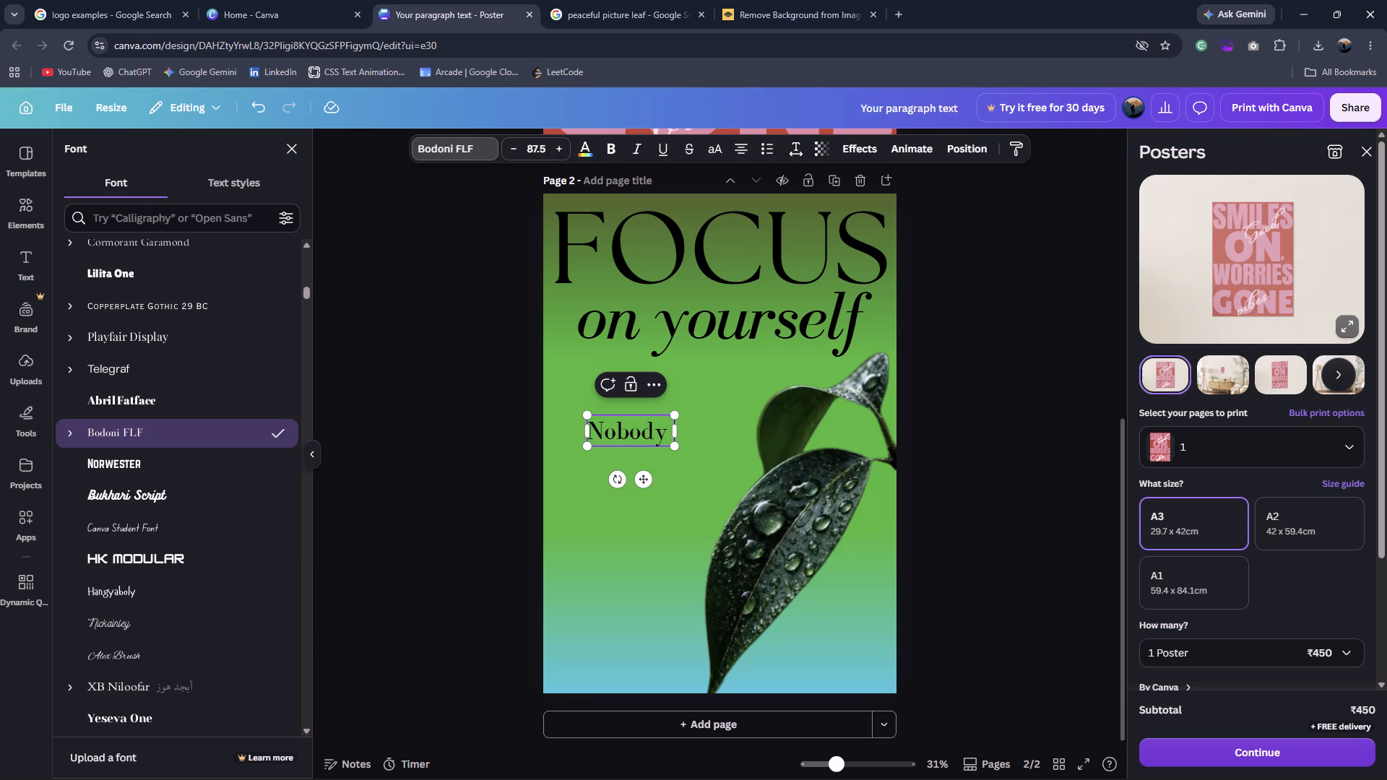
text(Cat)
key(BackSpace)
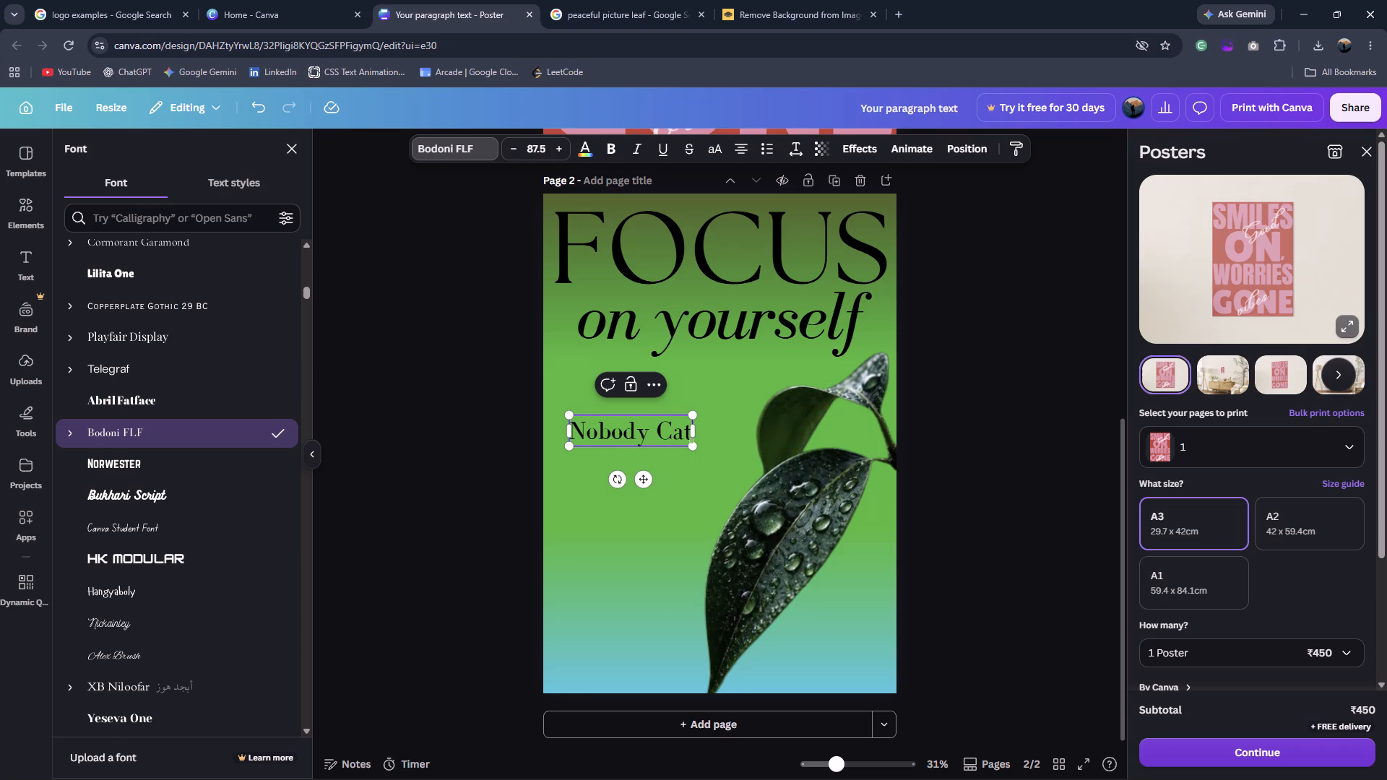
text(res)
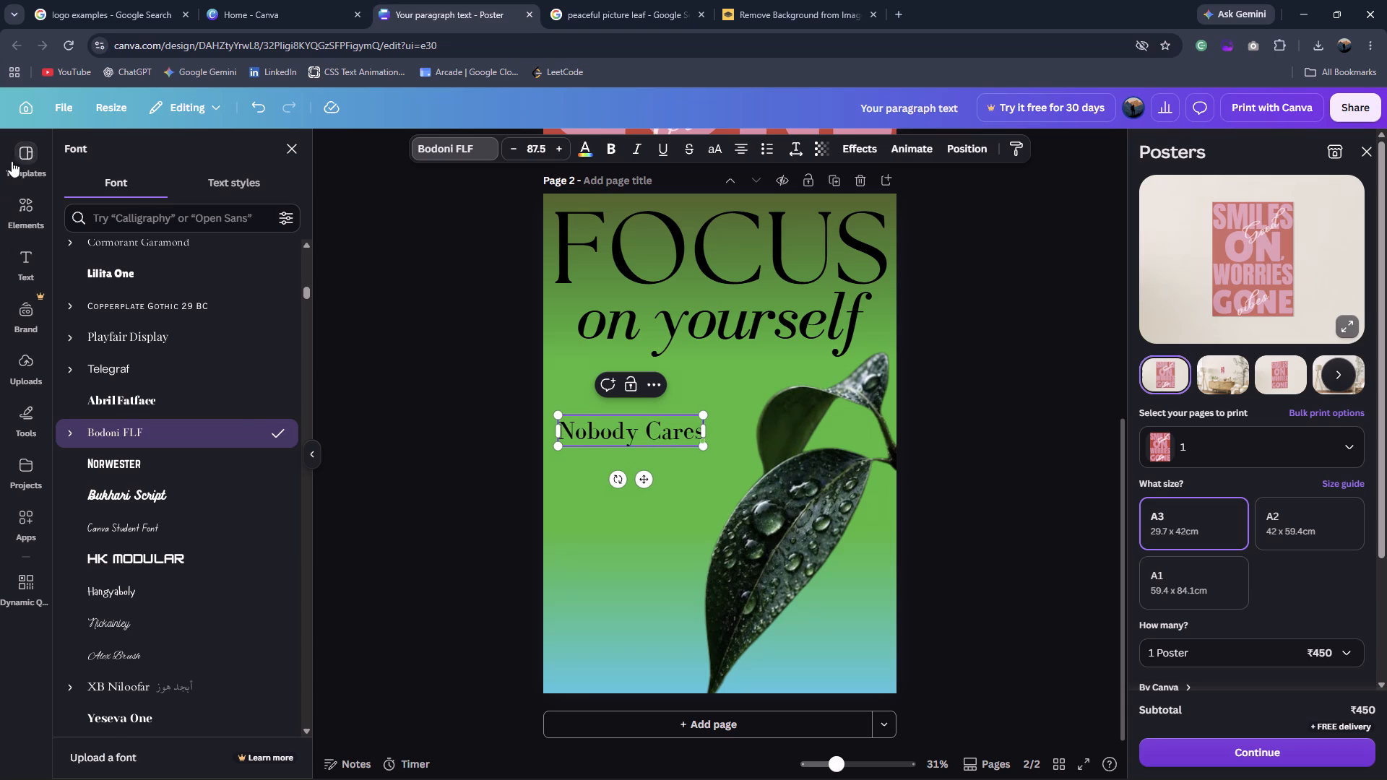
click(22, 148)
click(476, 420)
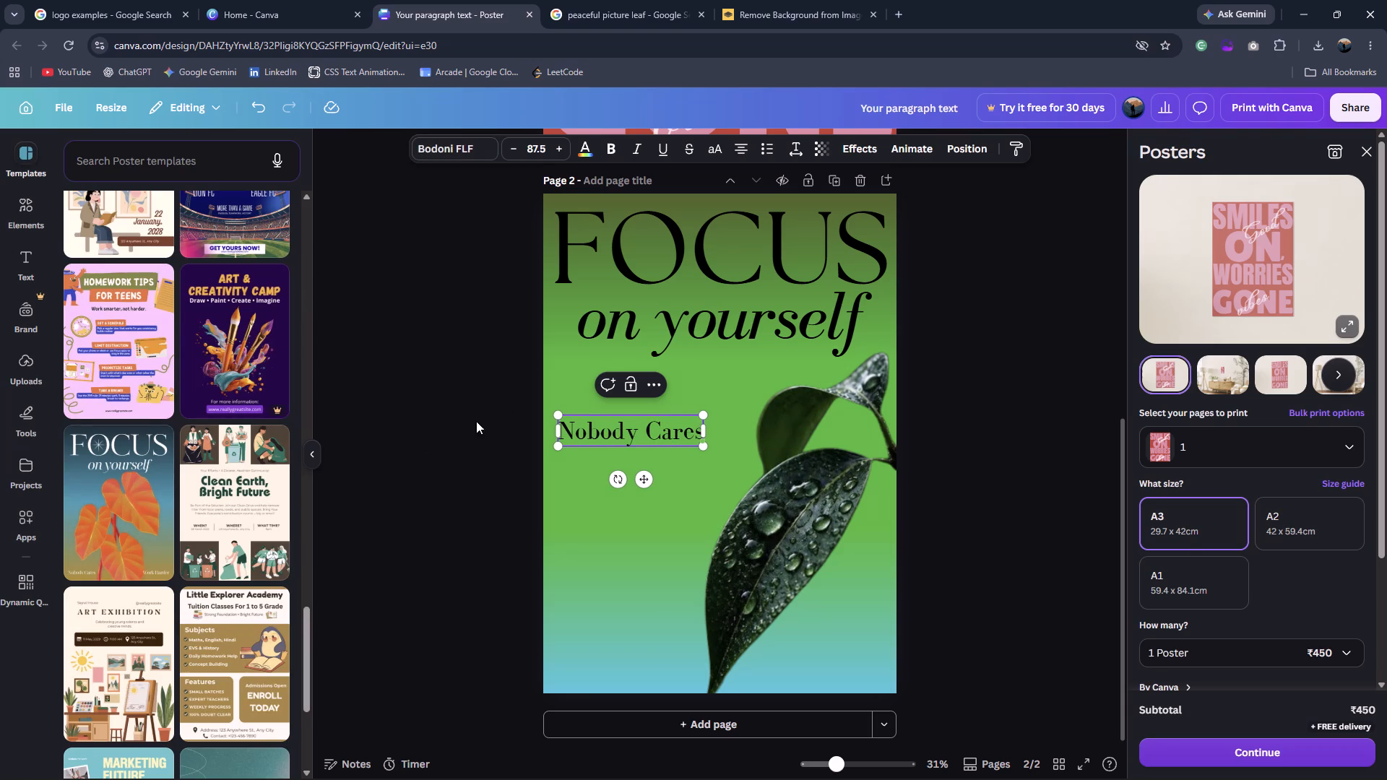
Move the "Nobody Cares" text into the poster's bottom-left corner.
drag(602, 430, 590, 674)
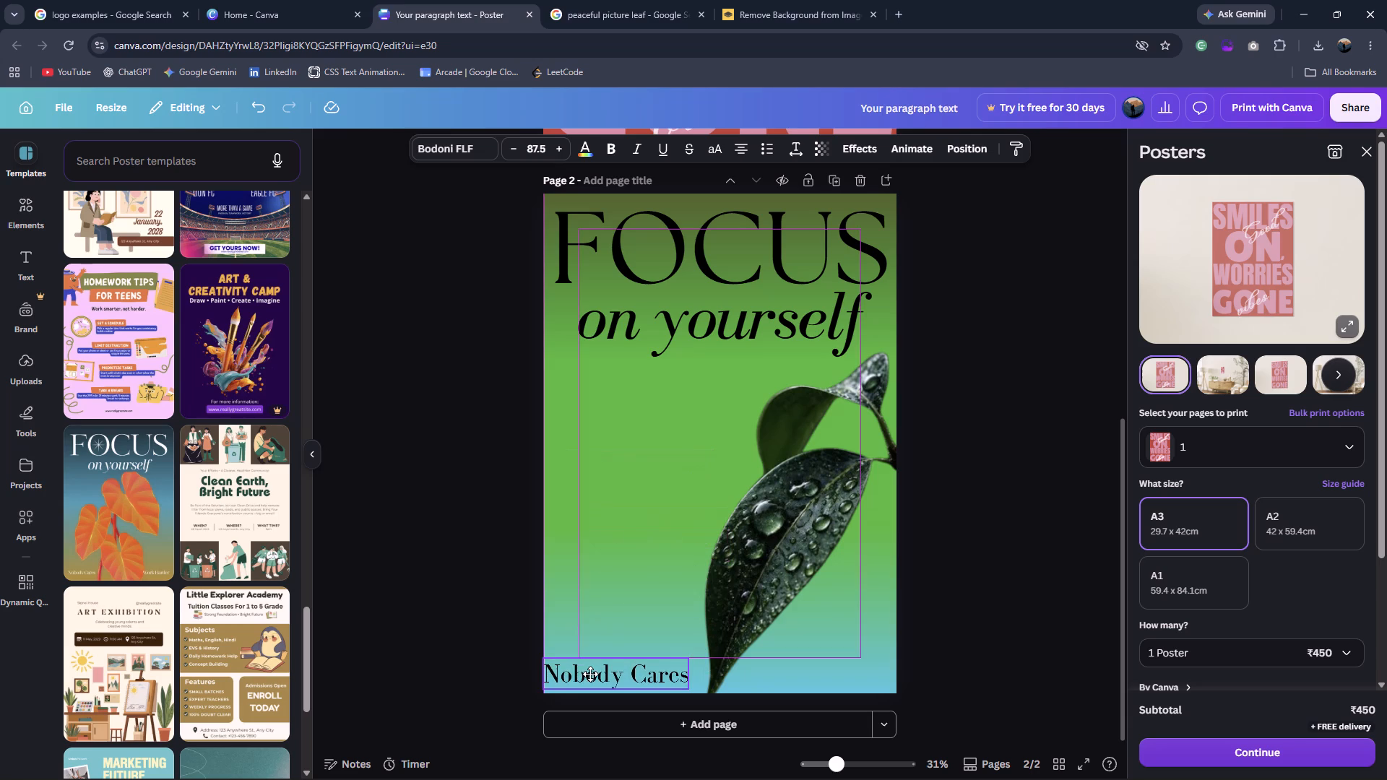
drag(590, 674, 595, 671)
Change the whole "Nobody Cares" text to white.
double_click(595, 671)
triple_click(634, 675)
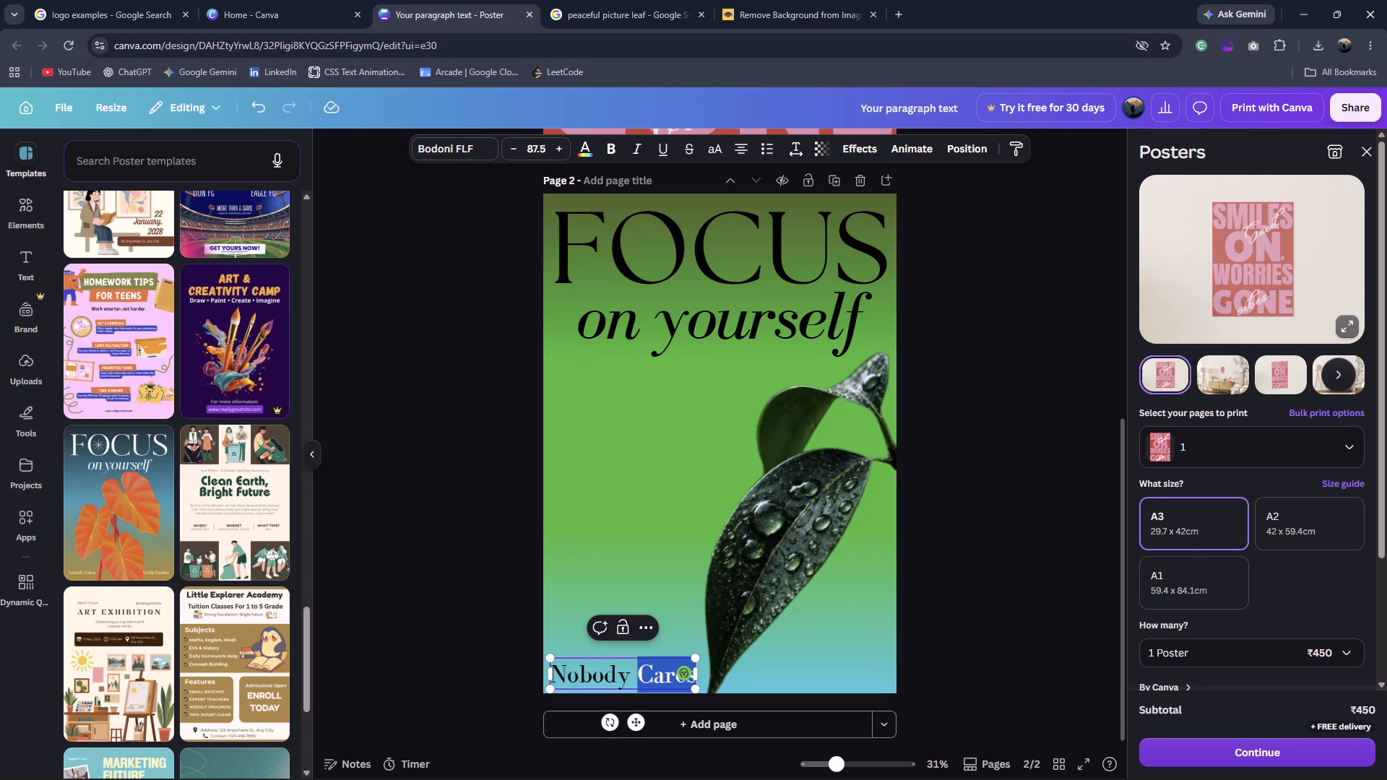
click(581, 147)
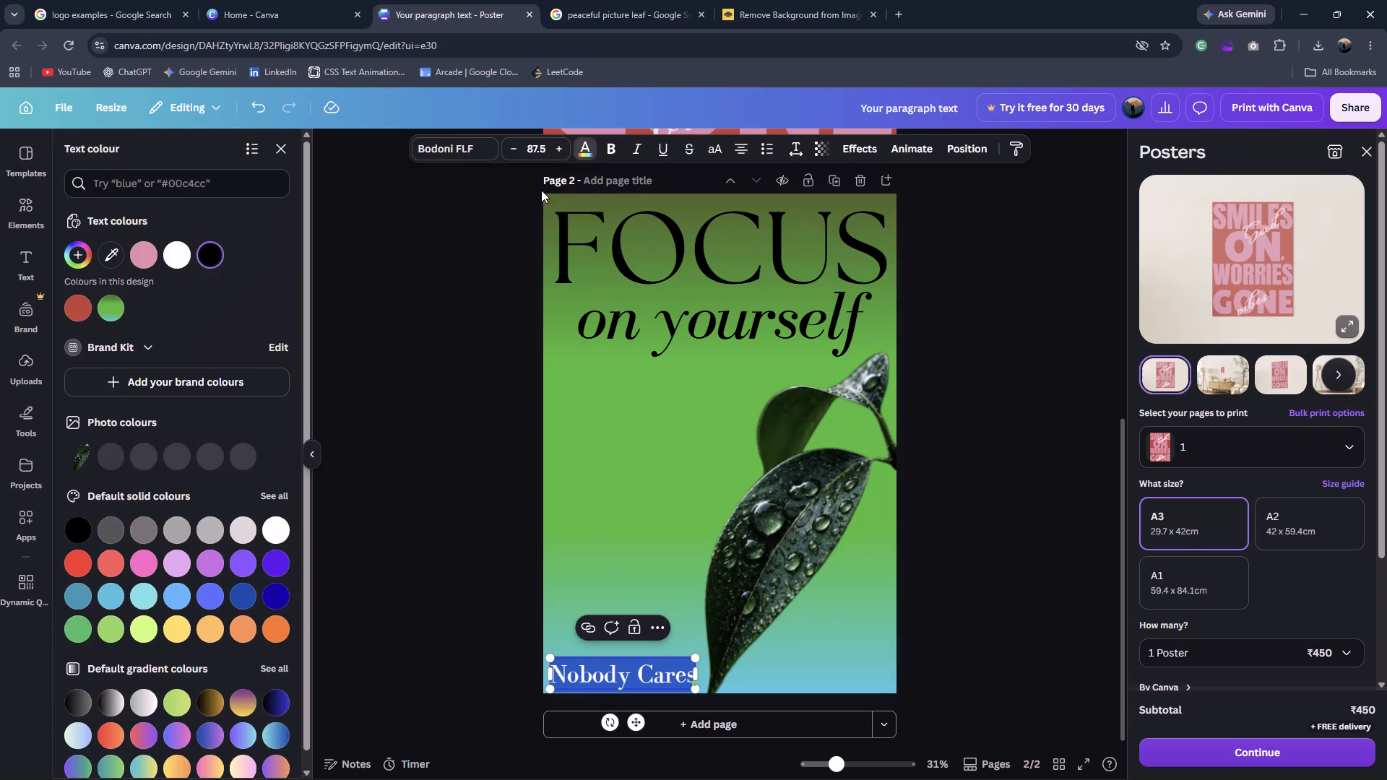
click(170, 252)
click(363, 437)
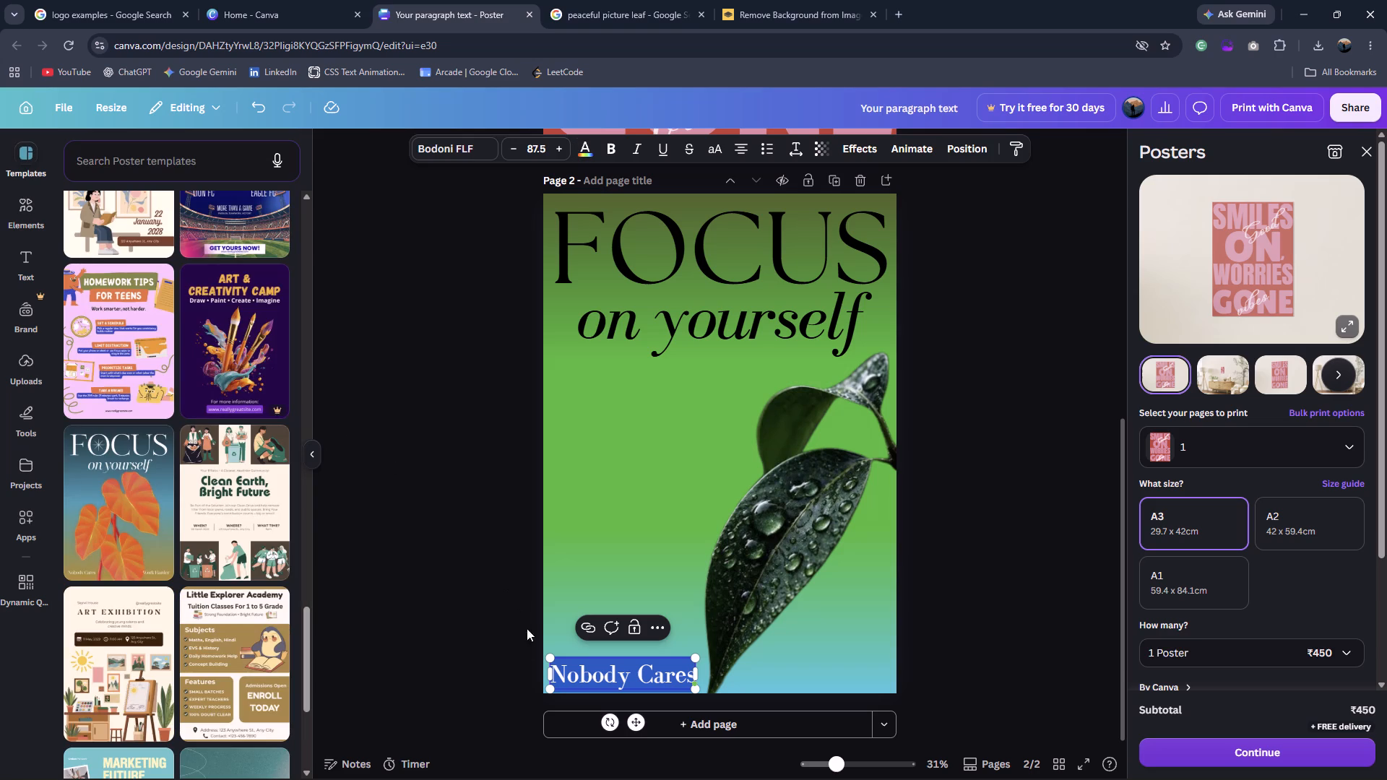
click(470, 662)
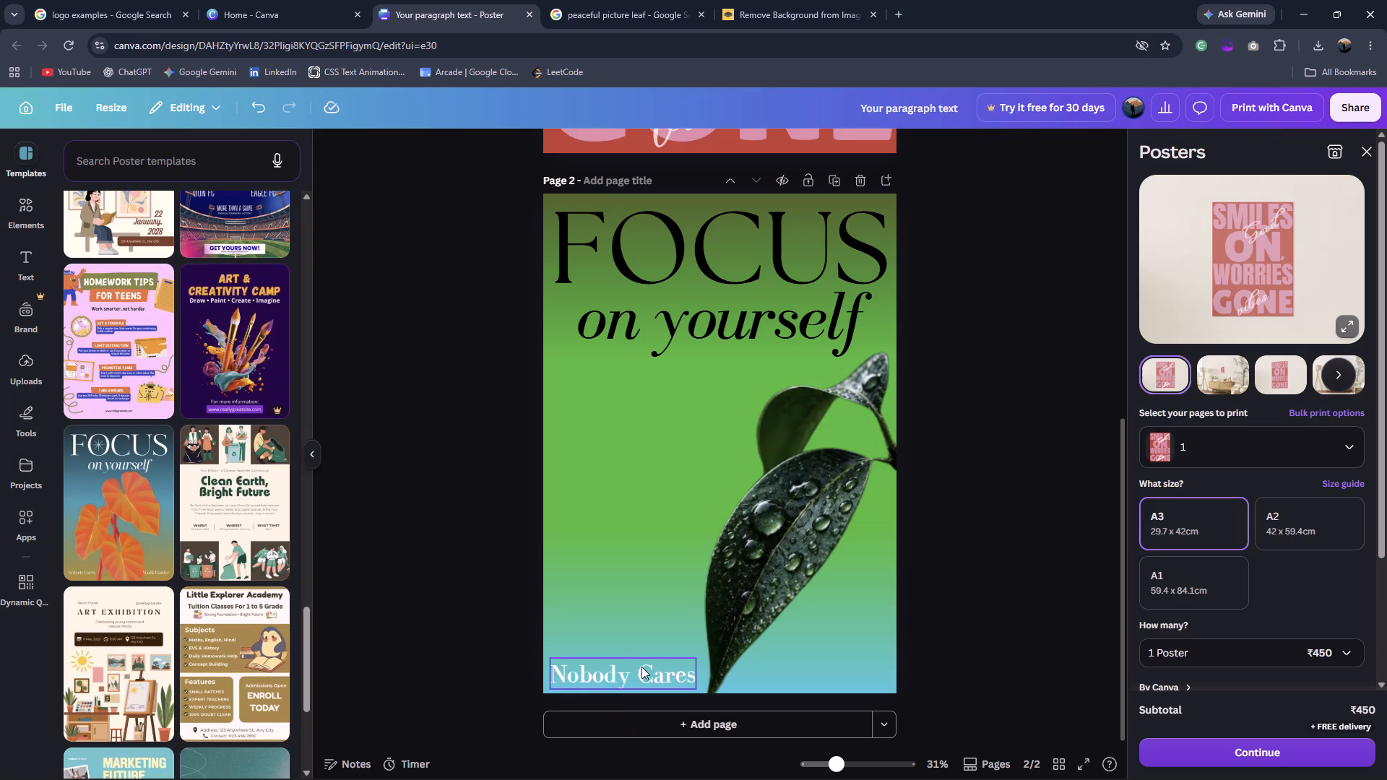
Shrink the "Nobody Cares" text to font size about 49.6 and move it slightly in from the poster's bottom-left corner.
click(641, 667)
drag(695, 656, 613, 685)
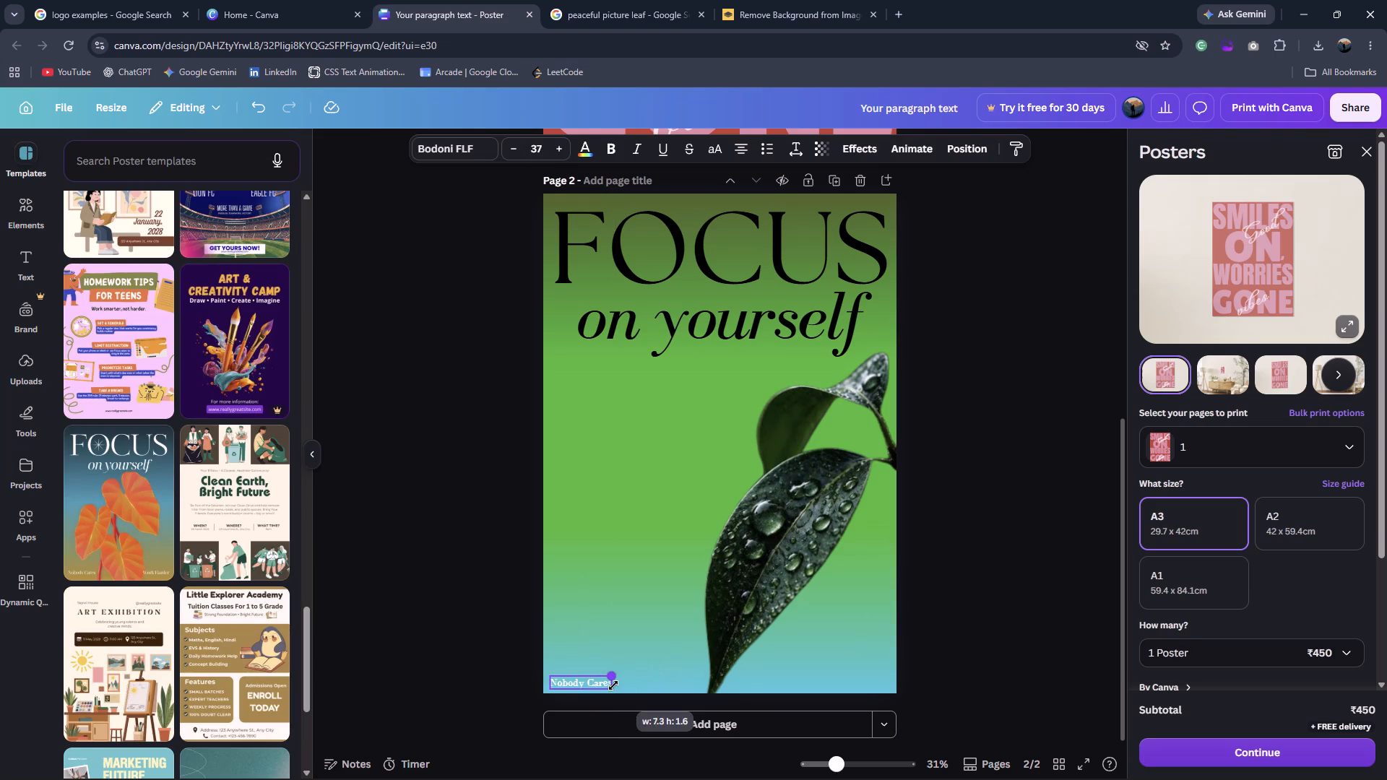
drag(613, 685, 634, 677)
click(396, 673)
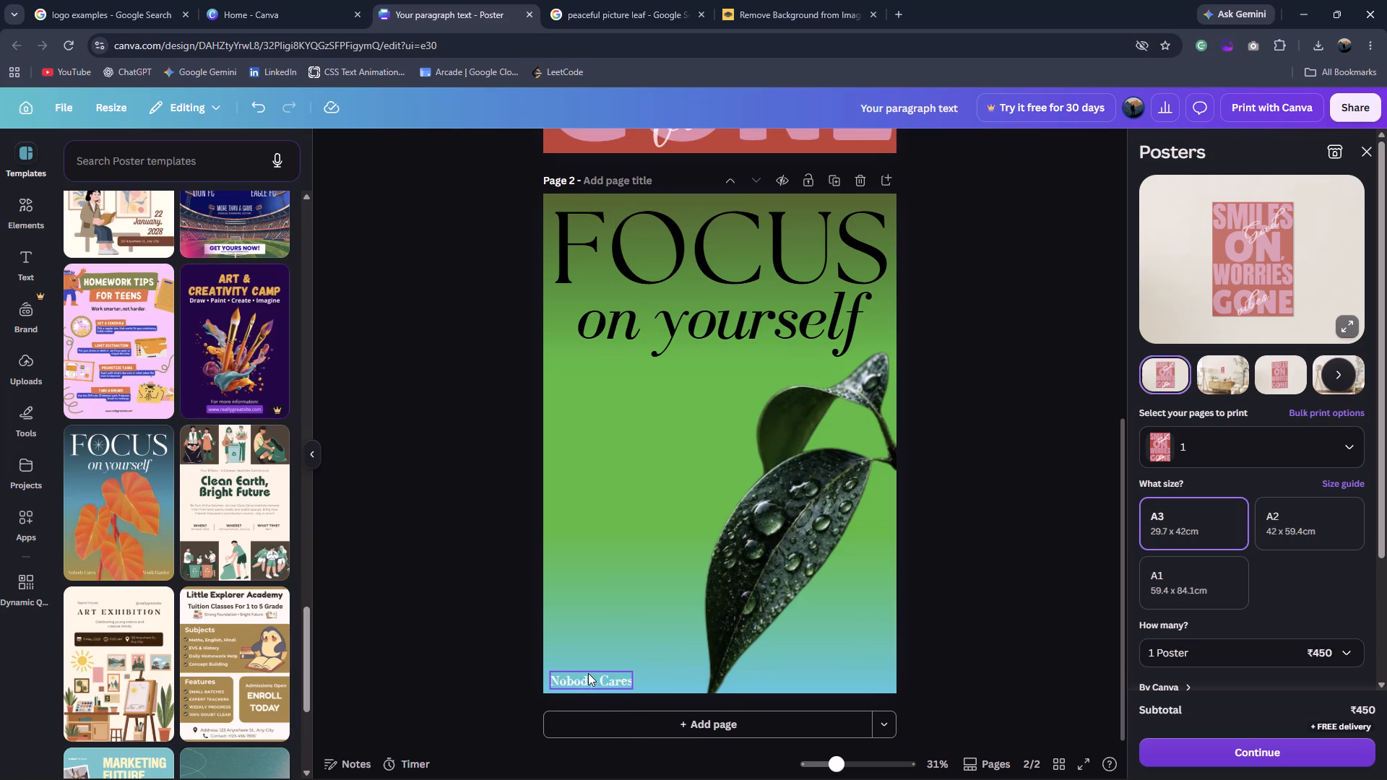
drag(595, 673, 608, 662)
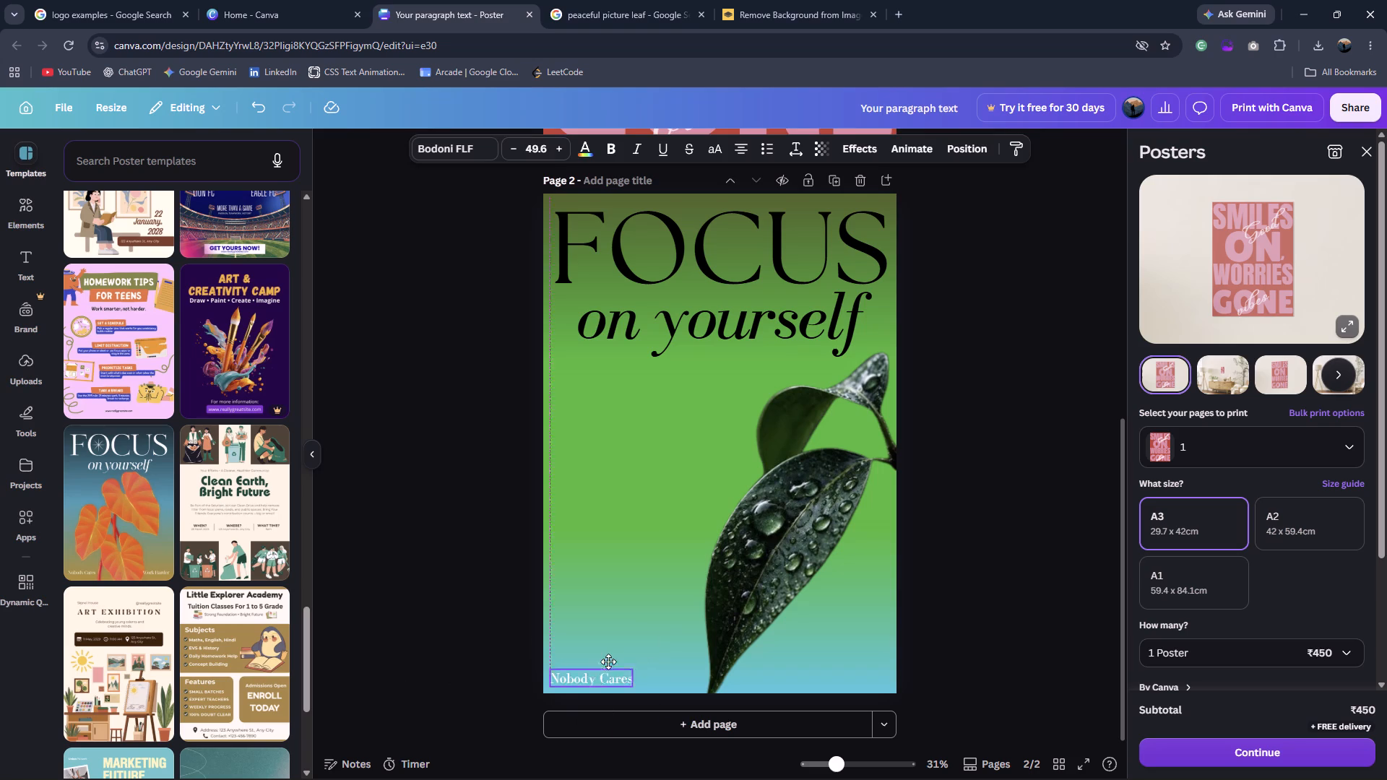
drag(608, 662, 599, 659)
click(447, 690)
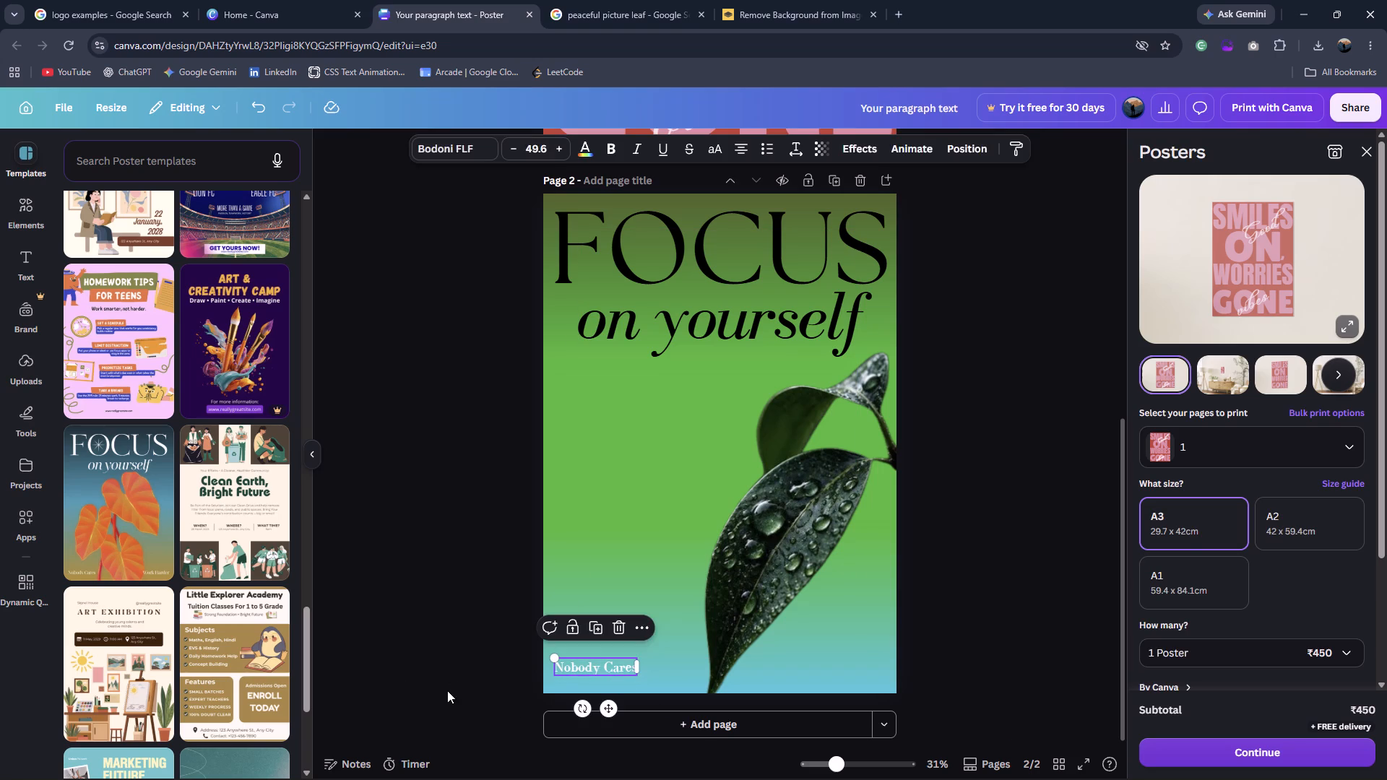
Duplicate the "Nobody Cares" text and place the copy level with it in the poster's bottom-right corner.
click(584, 668)
key(ctrl+d)
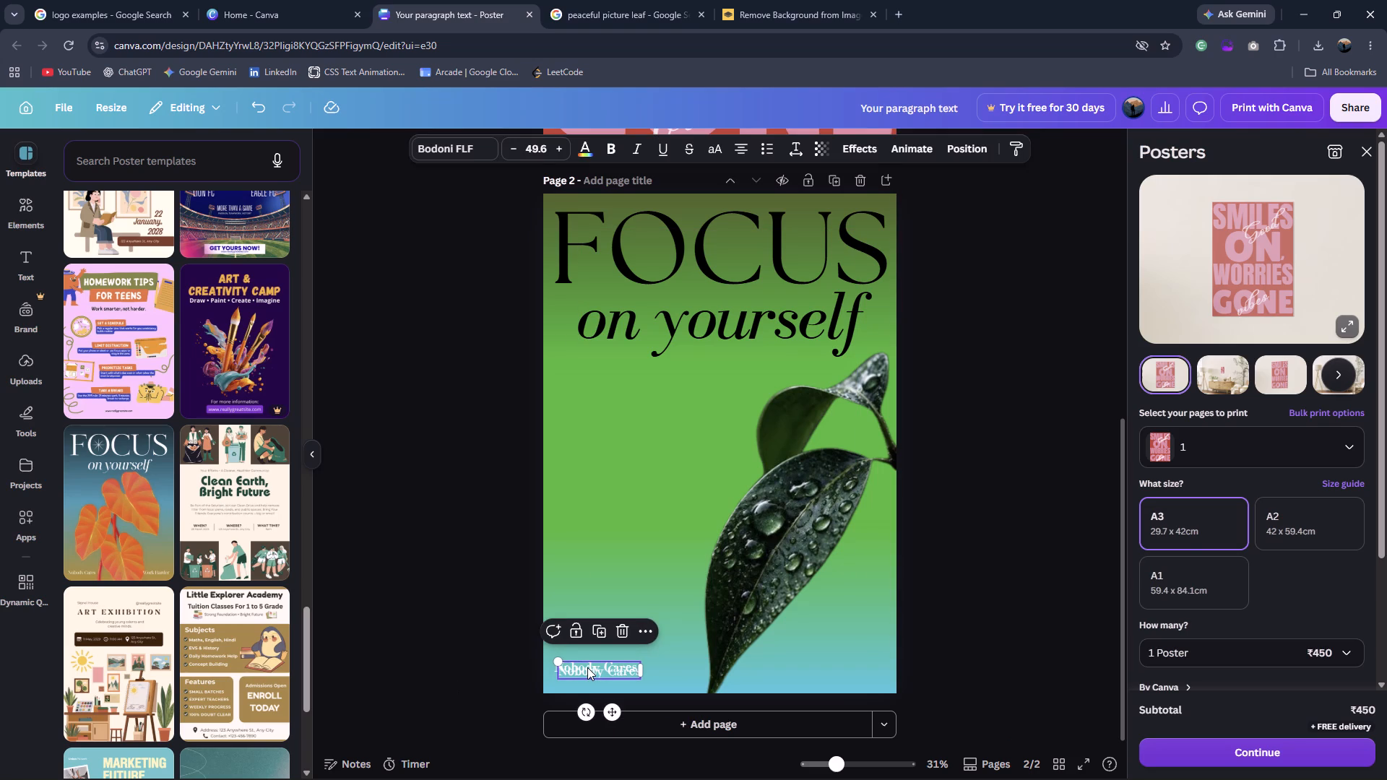
drag(587, 667, 809, 658)
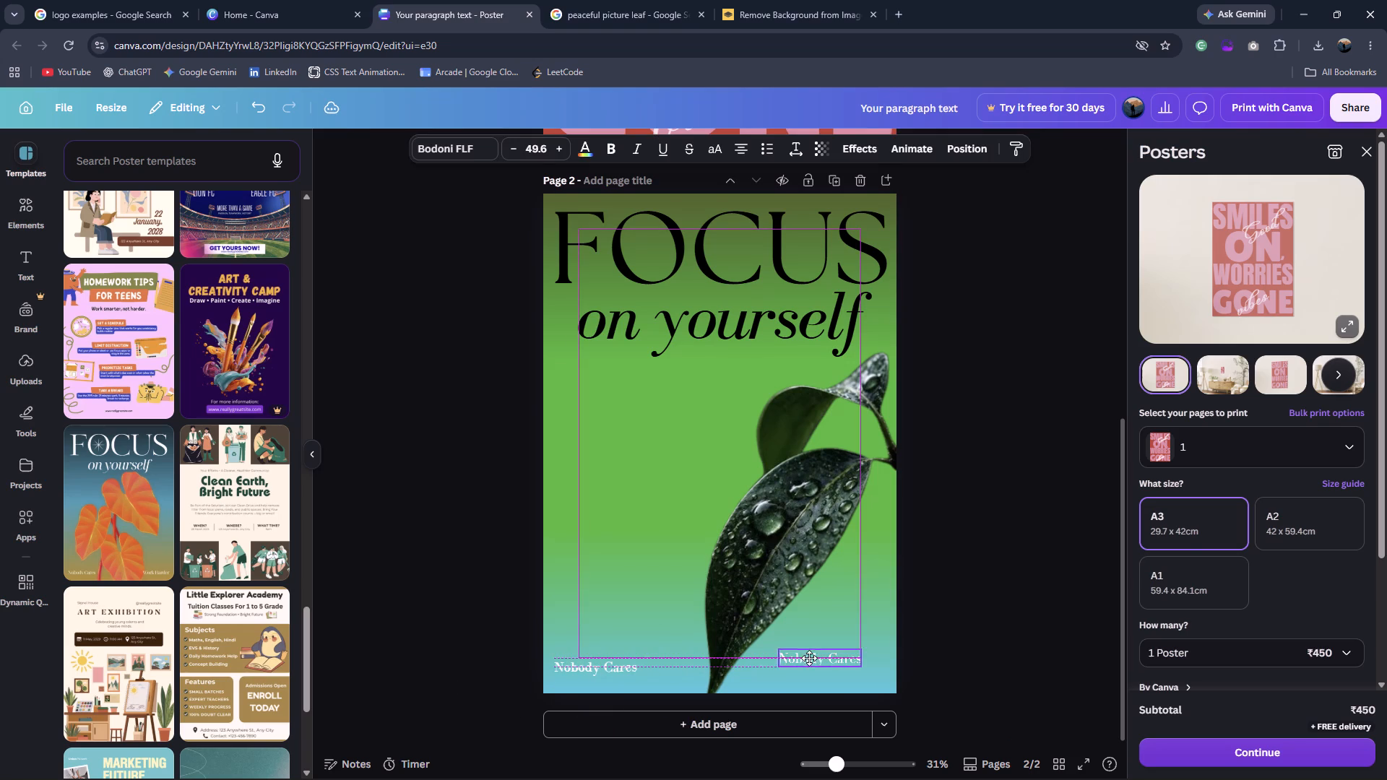
drag(809, 658, 831, 664)
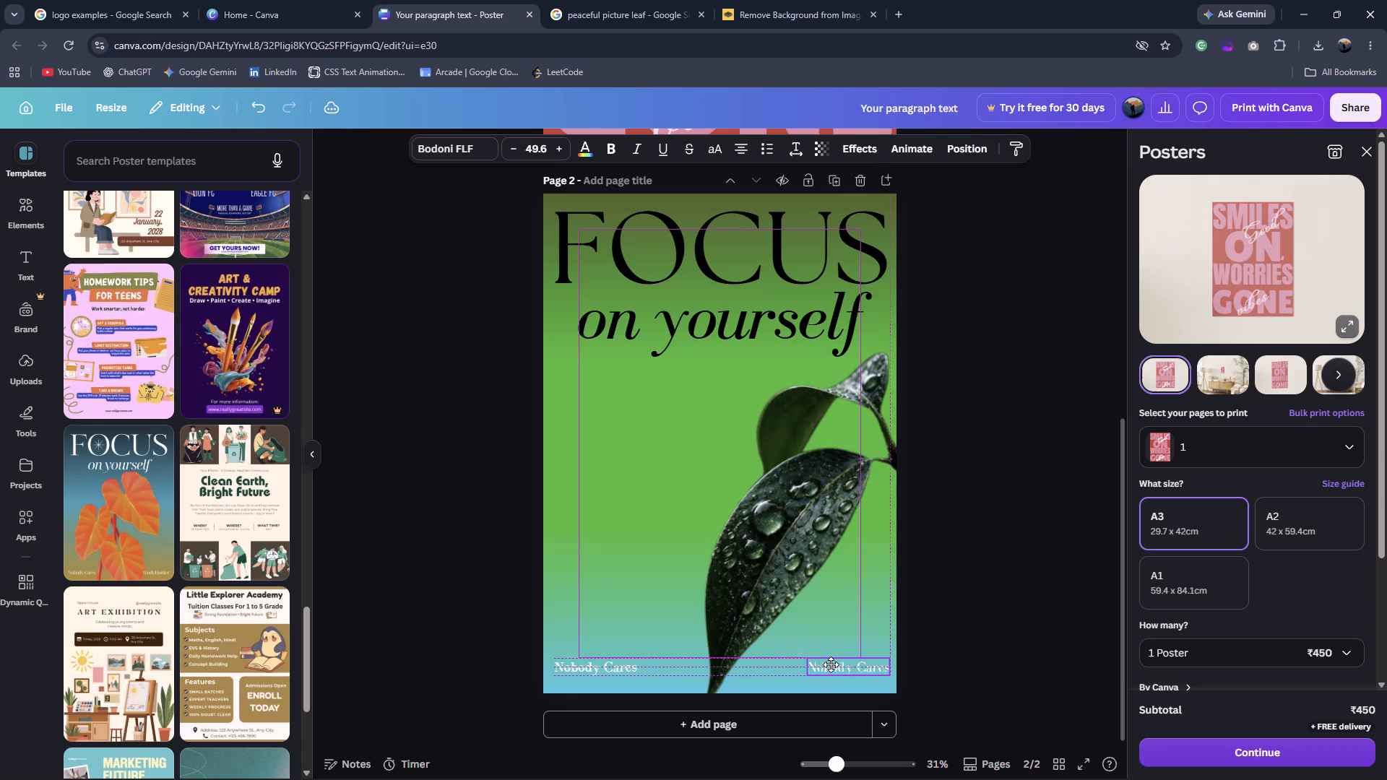
drag(831, 664, 830, 665)
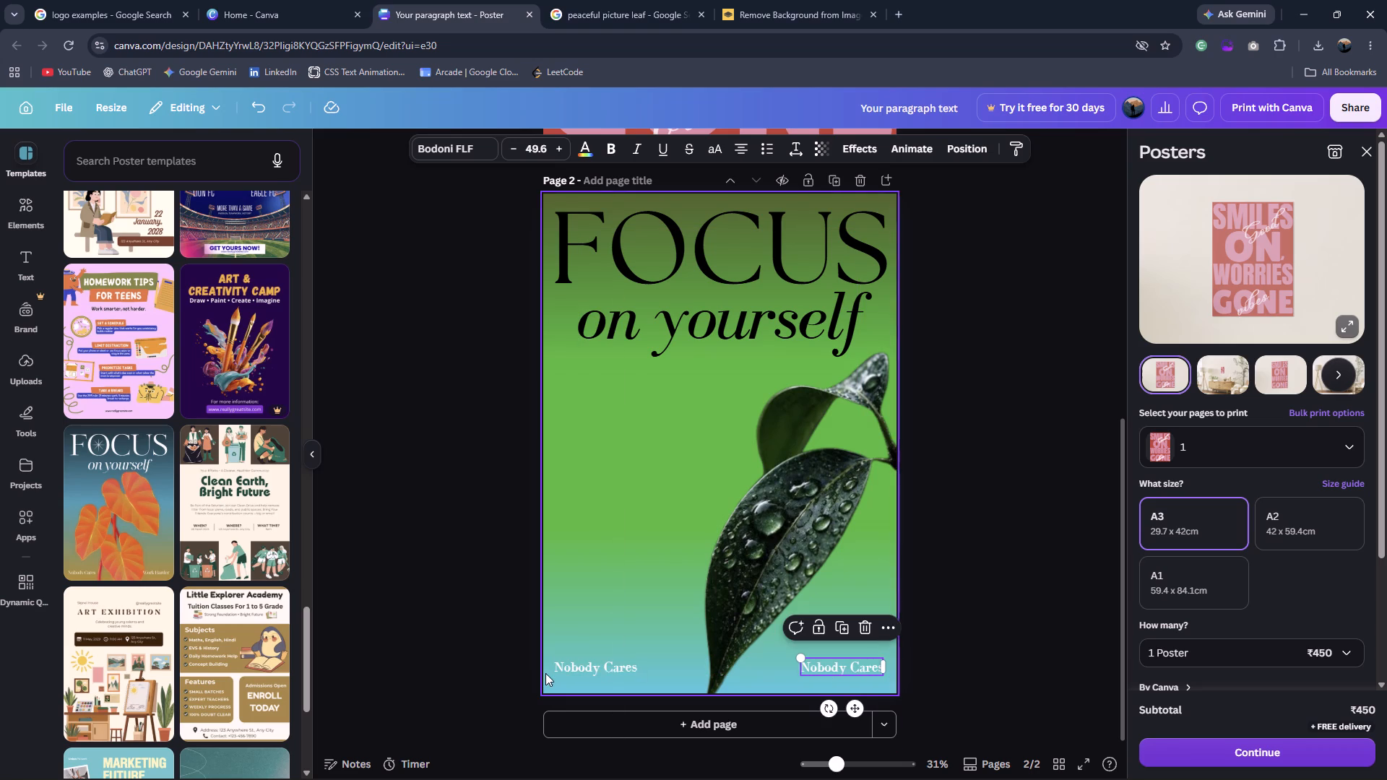
click(562, 667)
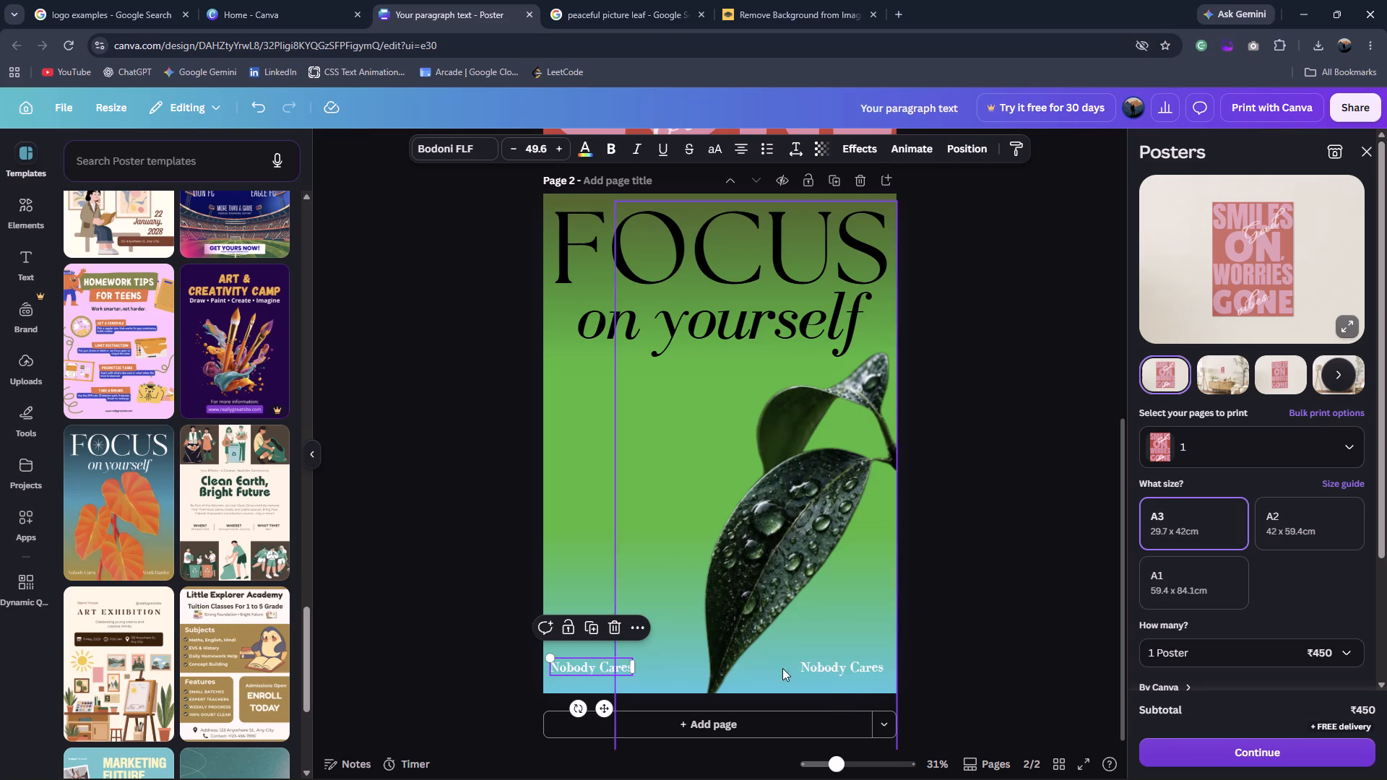
Replace the wording of the bottom-right "Nobody Cares" copy with "Work Harder".
click(808, 661)
double_click(808, 661)
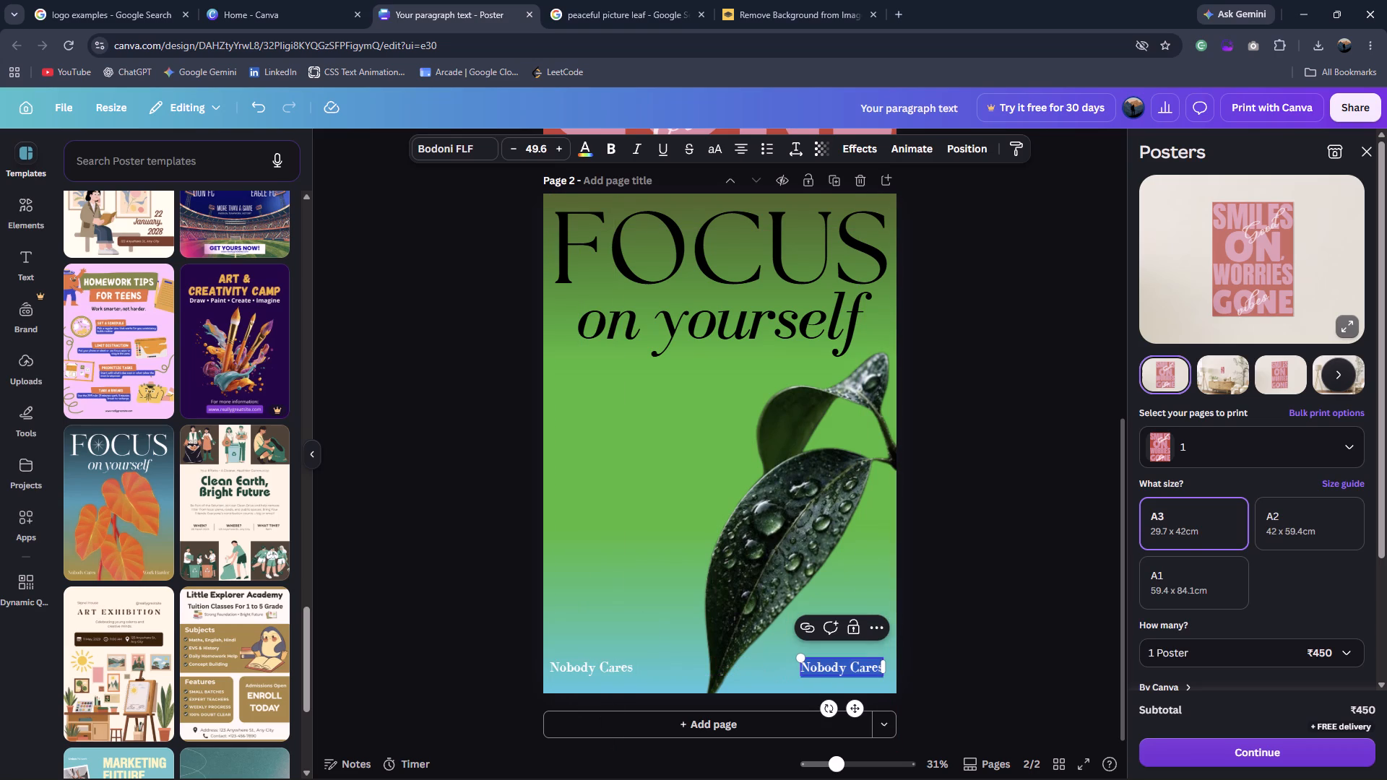
text(Wp)
key(BackSpace)
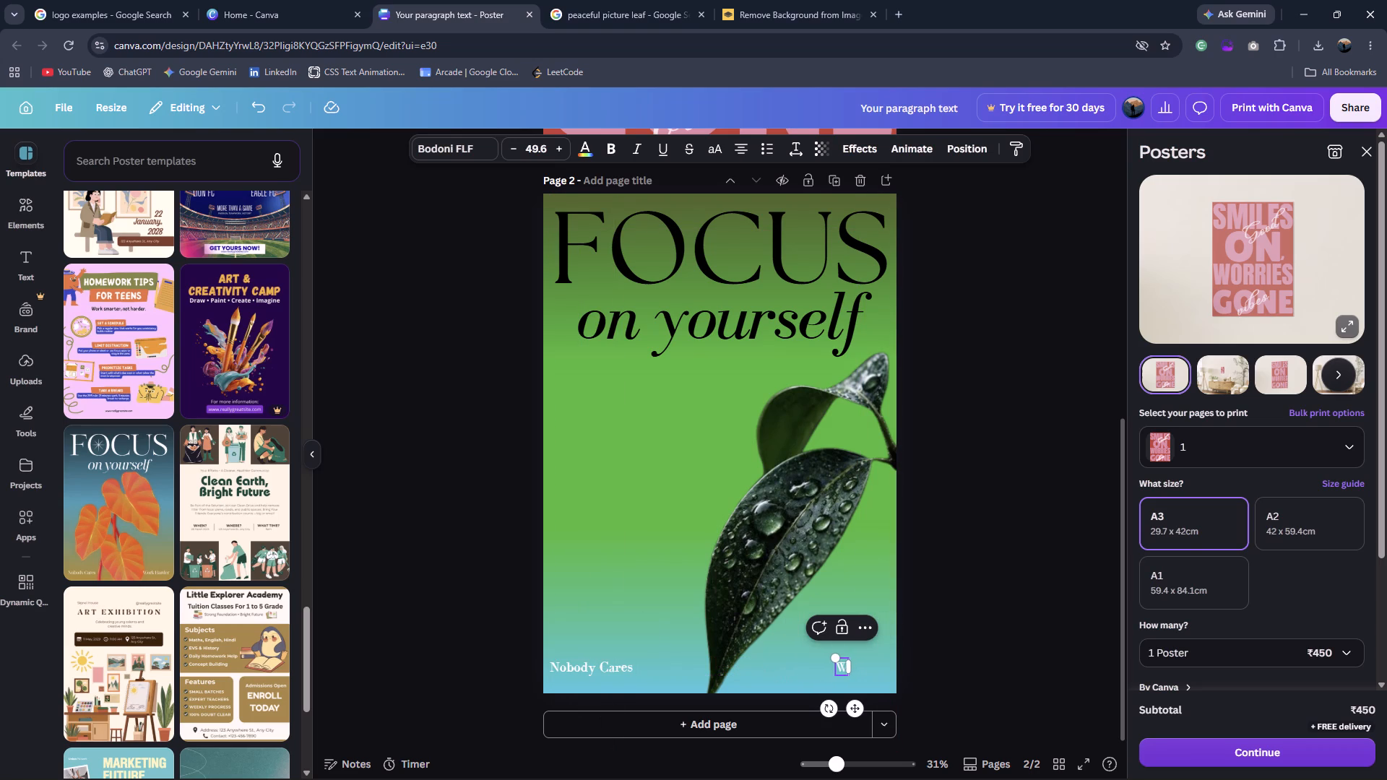
text(ork)
key(space)
text(HArder)
key(BackSpace)
key(BackSpace)
key(BackSpace)
key(BackSpace)
key(BackSpace)
key(BackSpace)
text(Harder)
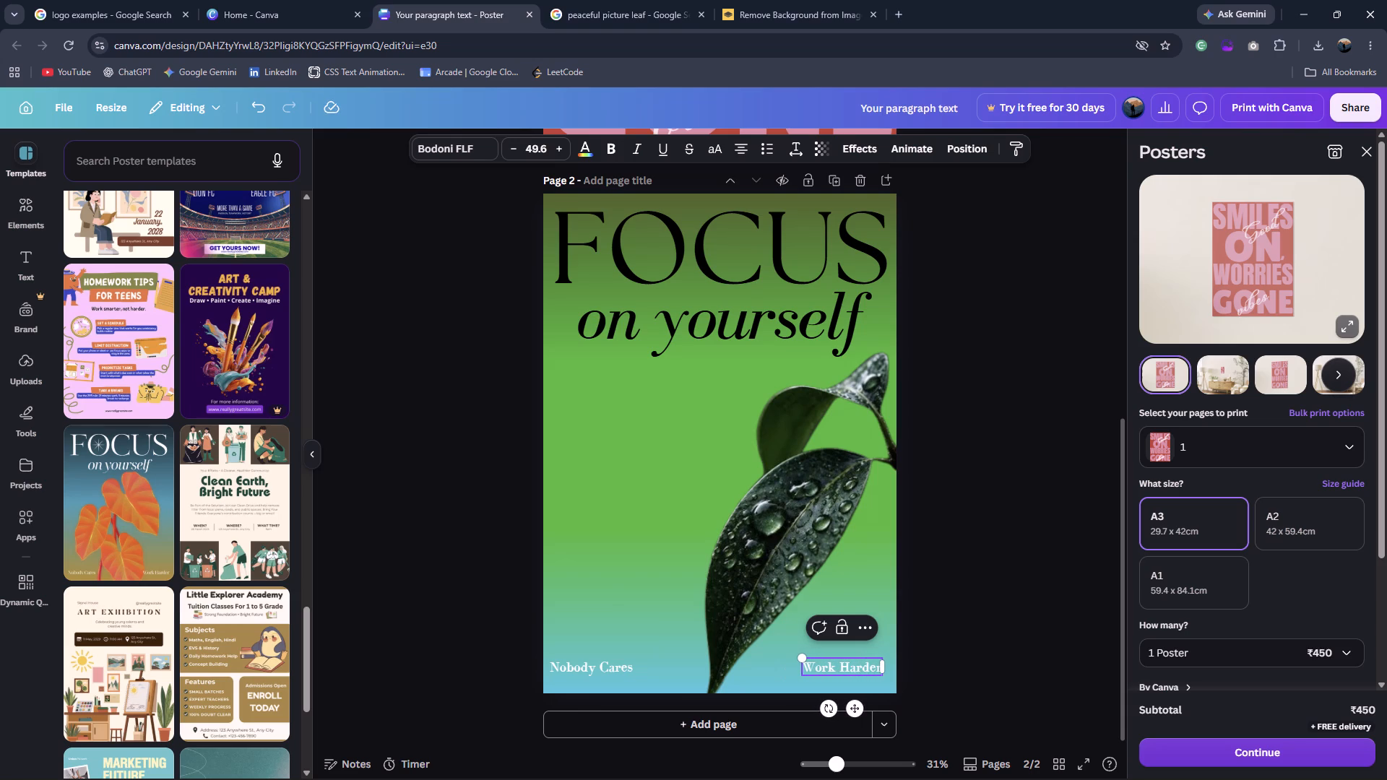
click(1001, 640)
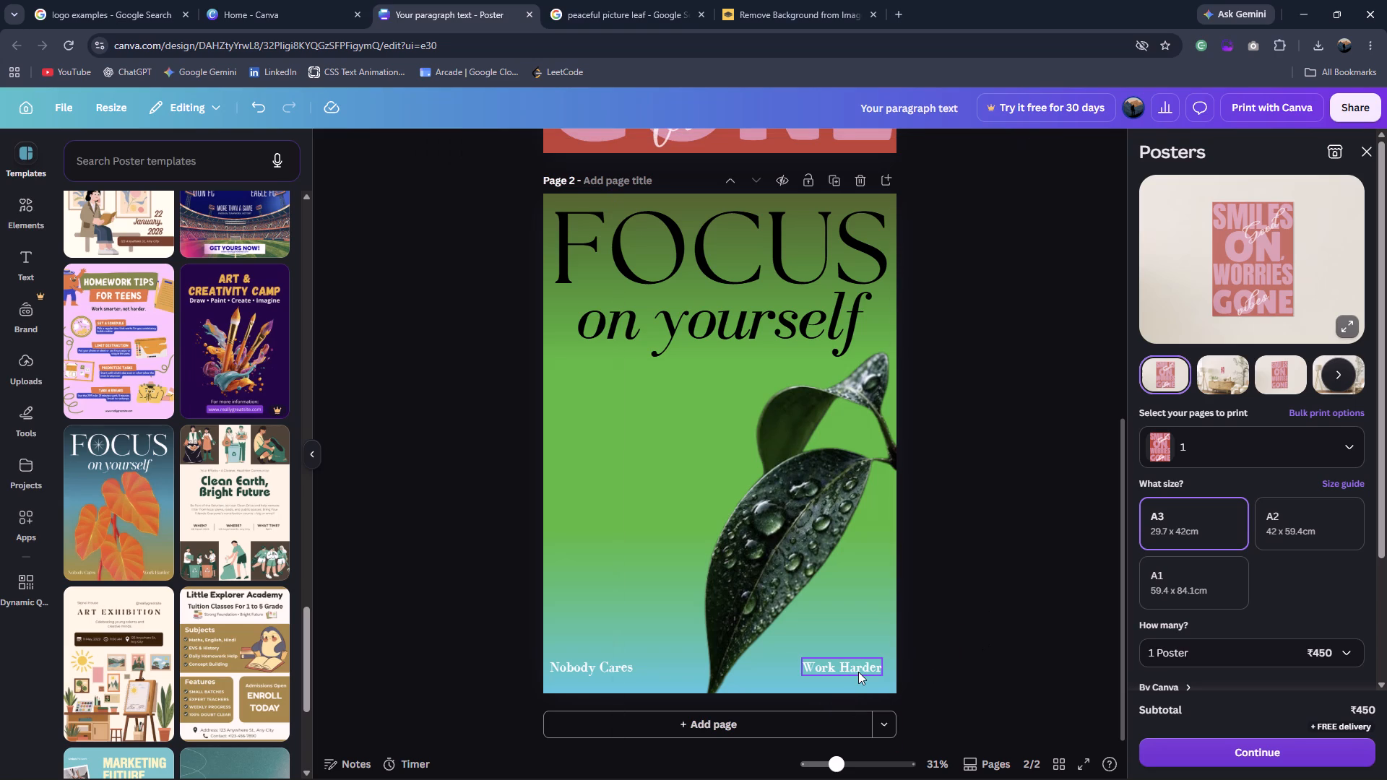
Change both the FOCUS and "on yourself" texts to white.
click(630, 253)
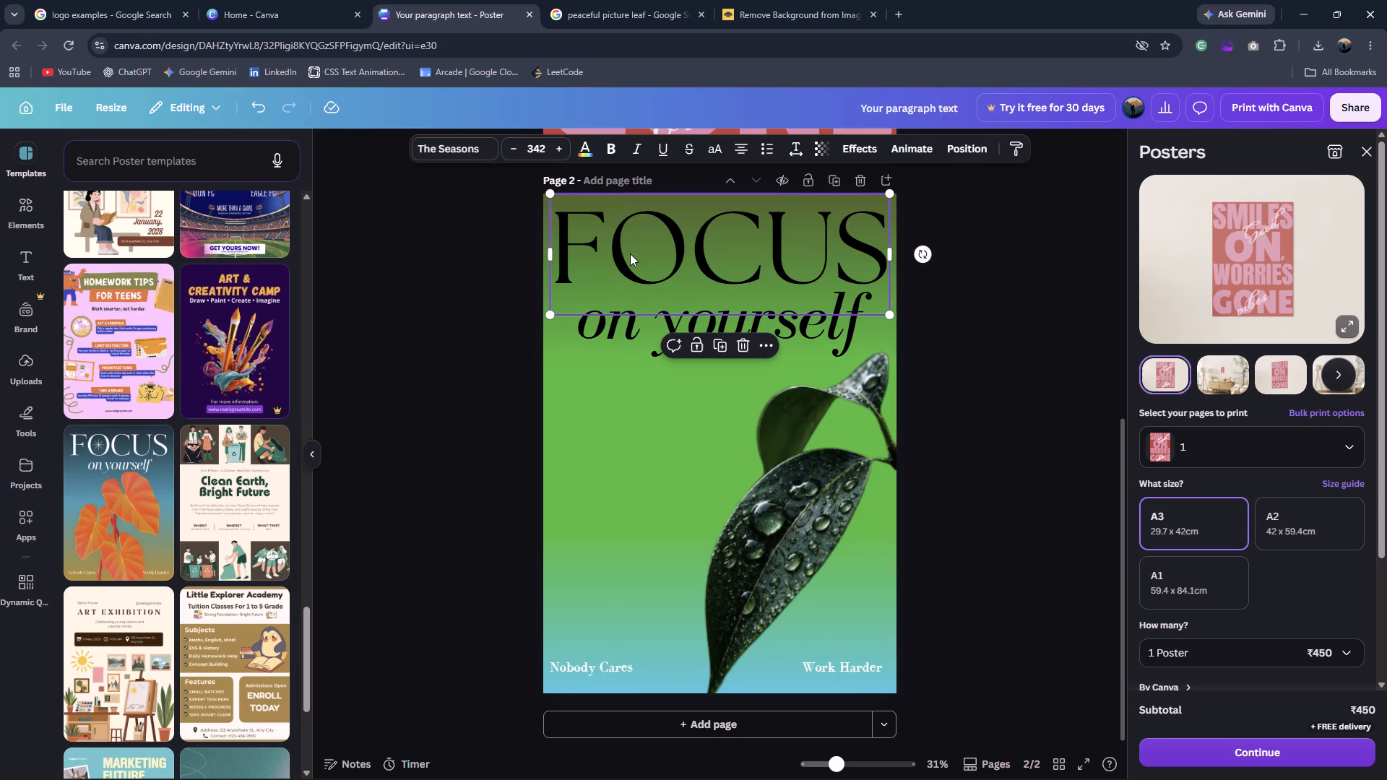
shift+click(625, 322)
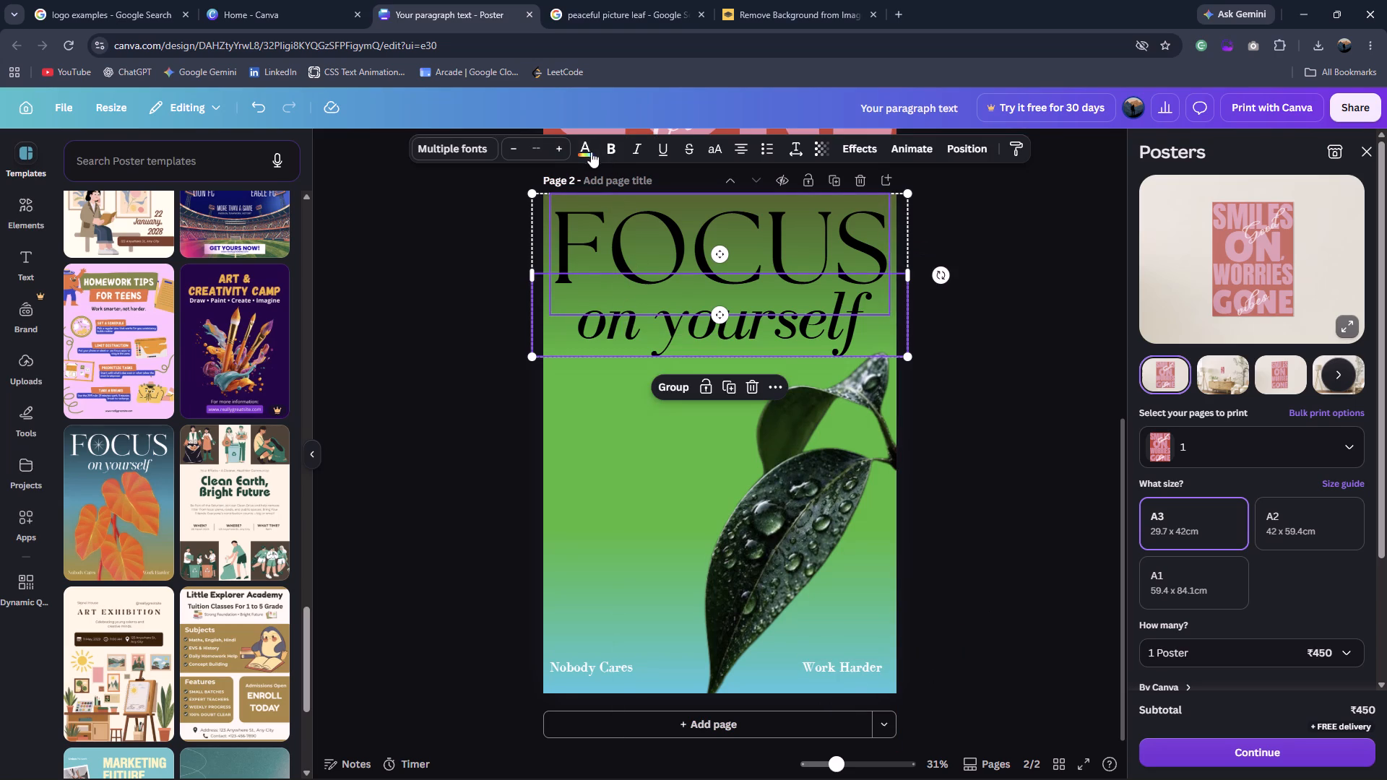
click(588, 151)
click(186, 256)
click(394, 303)
click(394, 303)
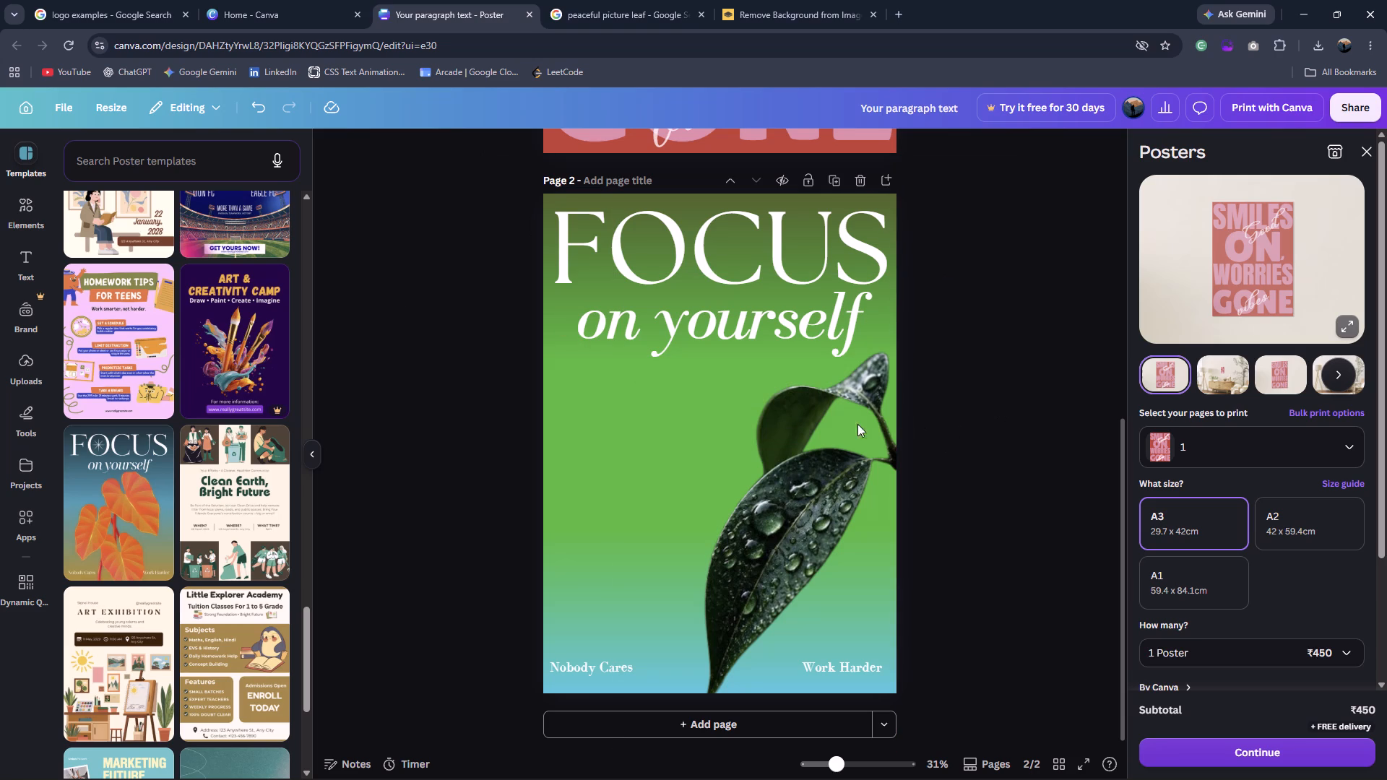
Add a third page after the FOCUS poster.
click(709, 731)
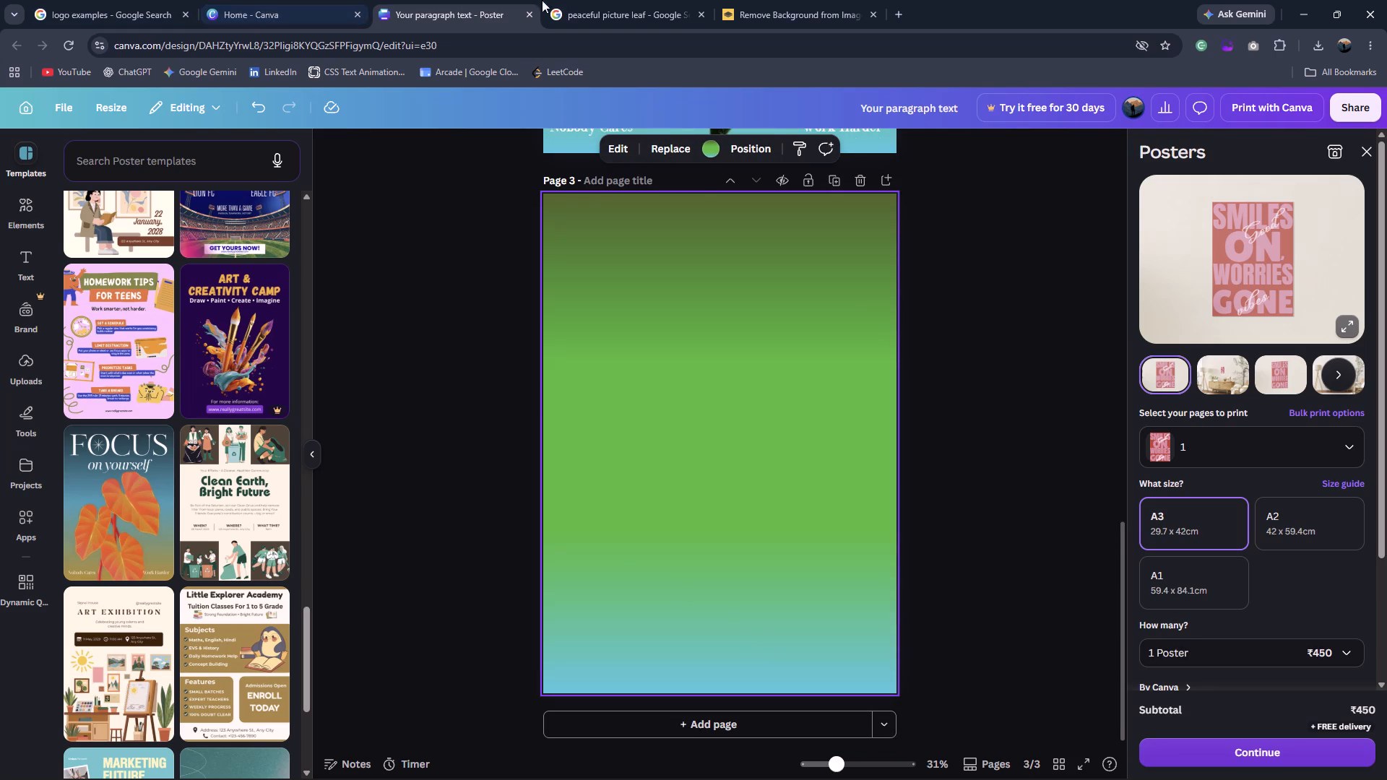
Close the "peaceful picture leaf" image search tab and return to the poster design.
click(611, 0)
click(707, 20)
click(701, 15)
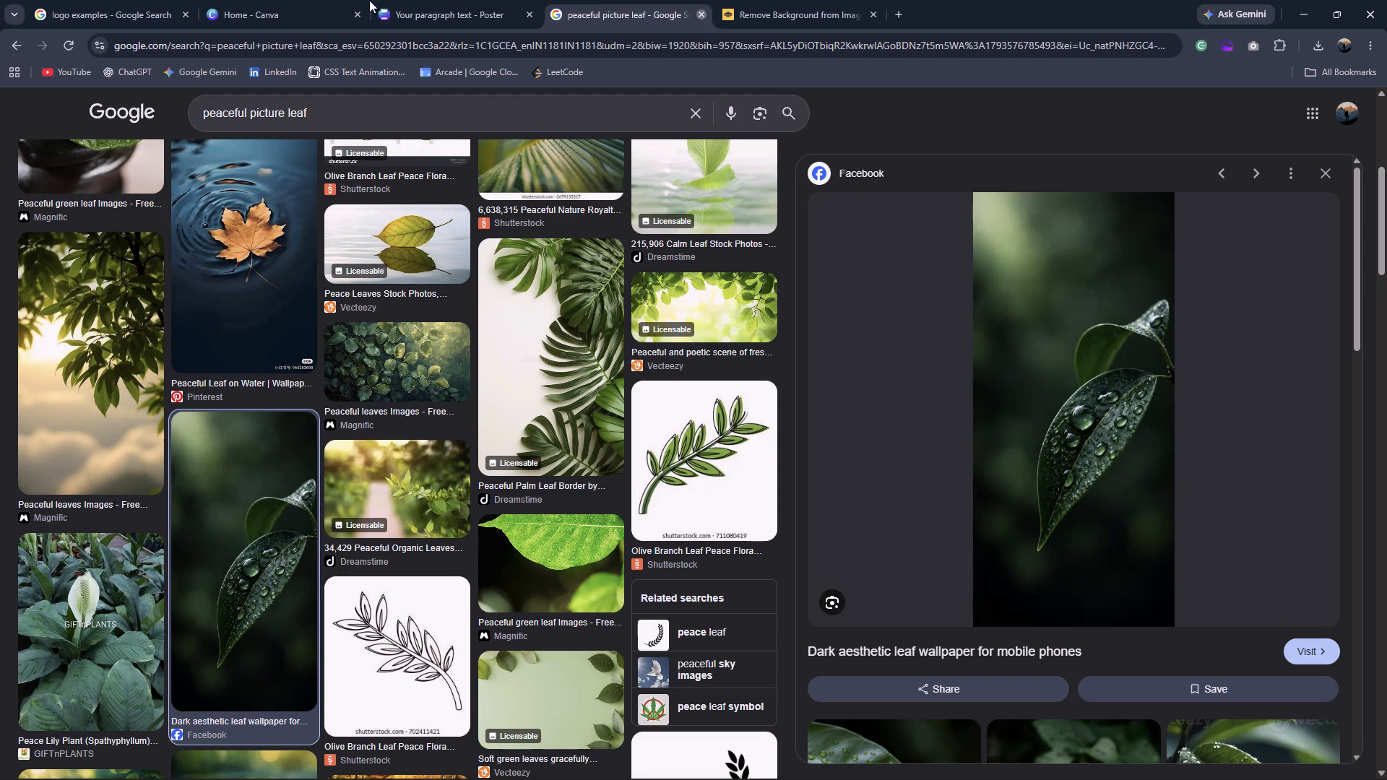
click(257, 0)
click(435, 0)
Browse the poster templates for a design idea for the third page.
scroll(139, 543, down, 2)
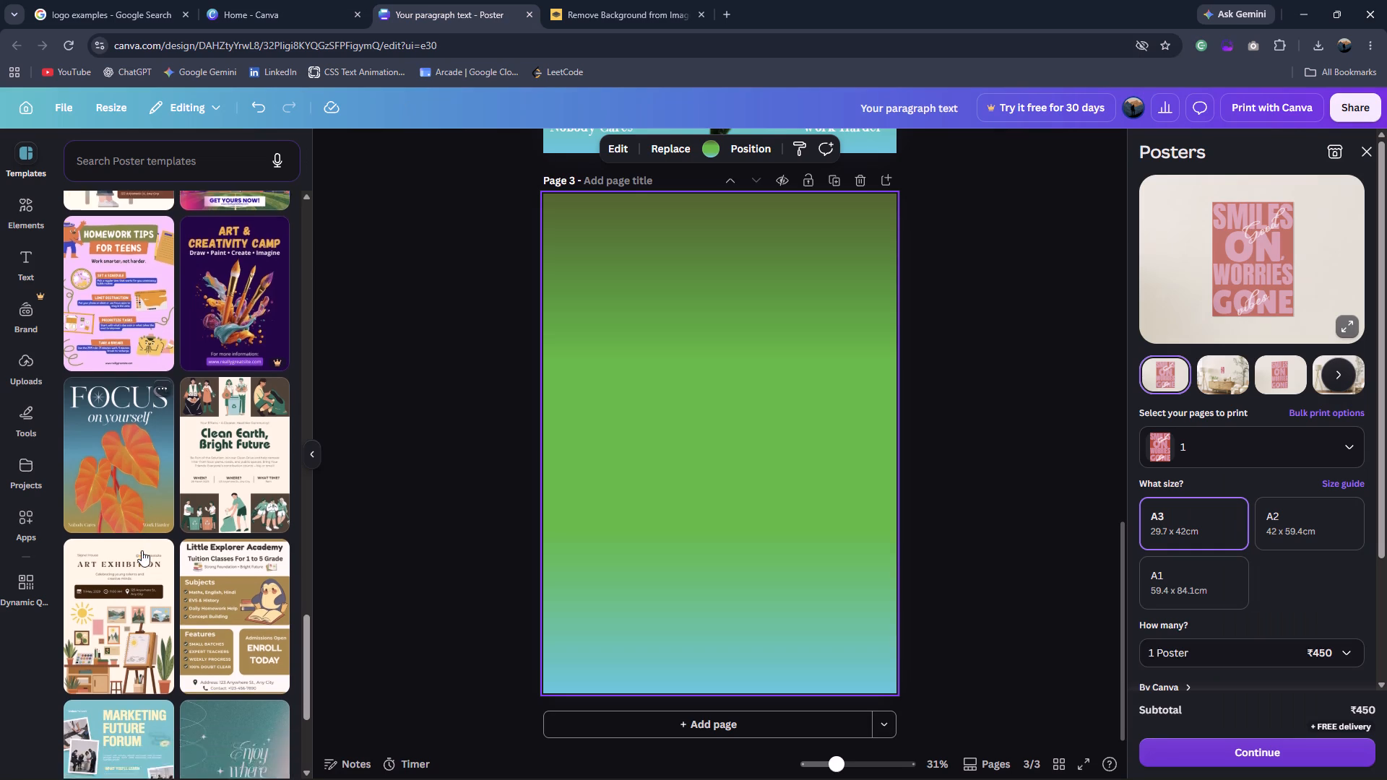
scroll(142, 550, down, 2)
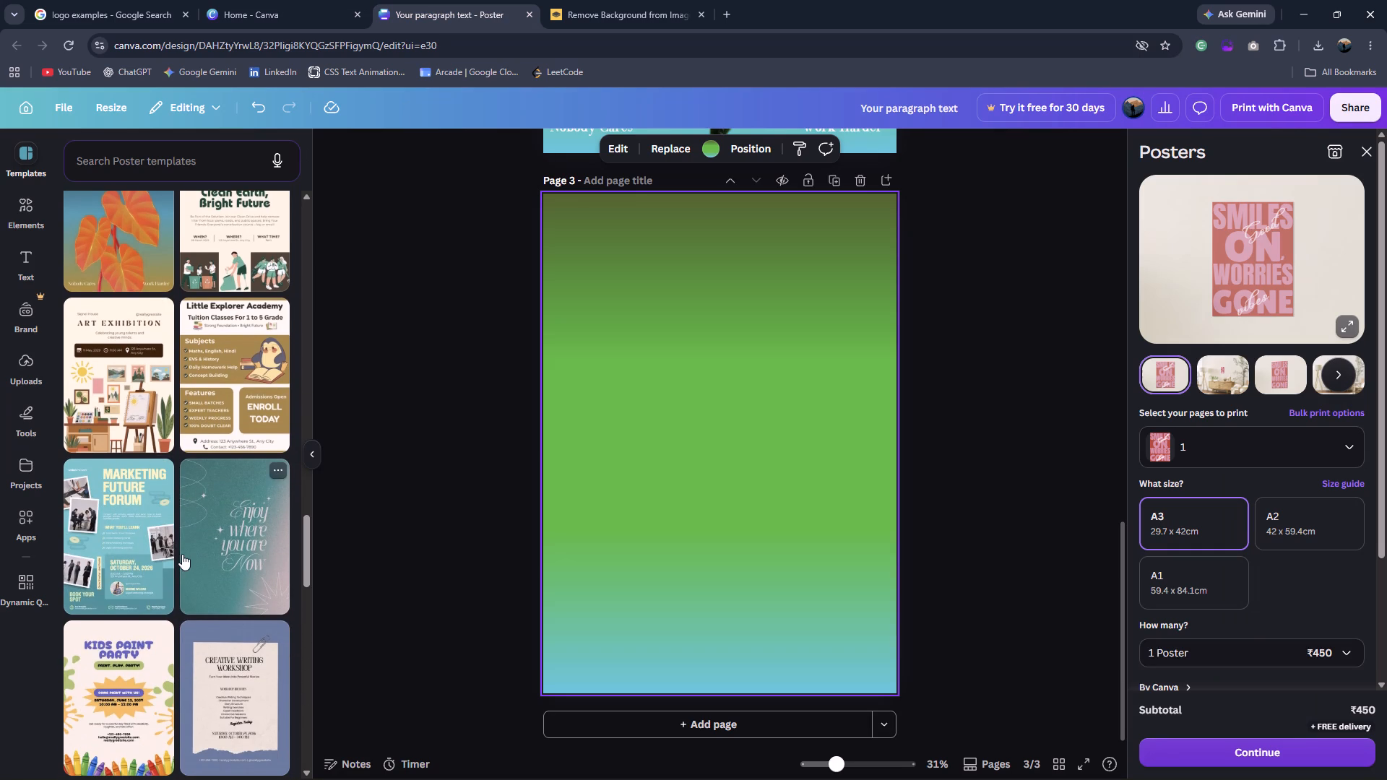
scroll(192, 552, down, 4)
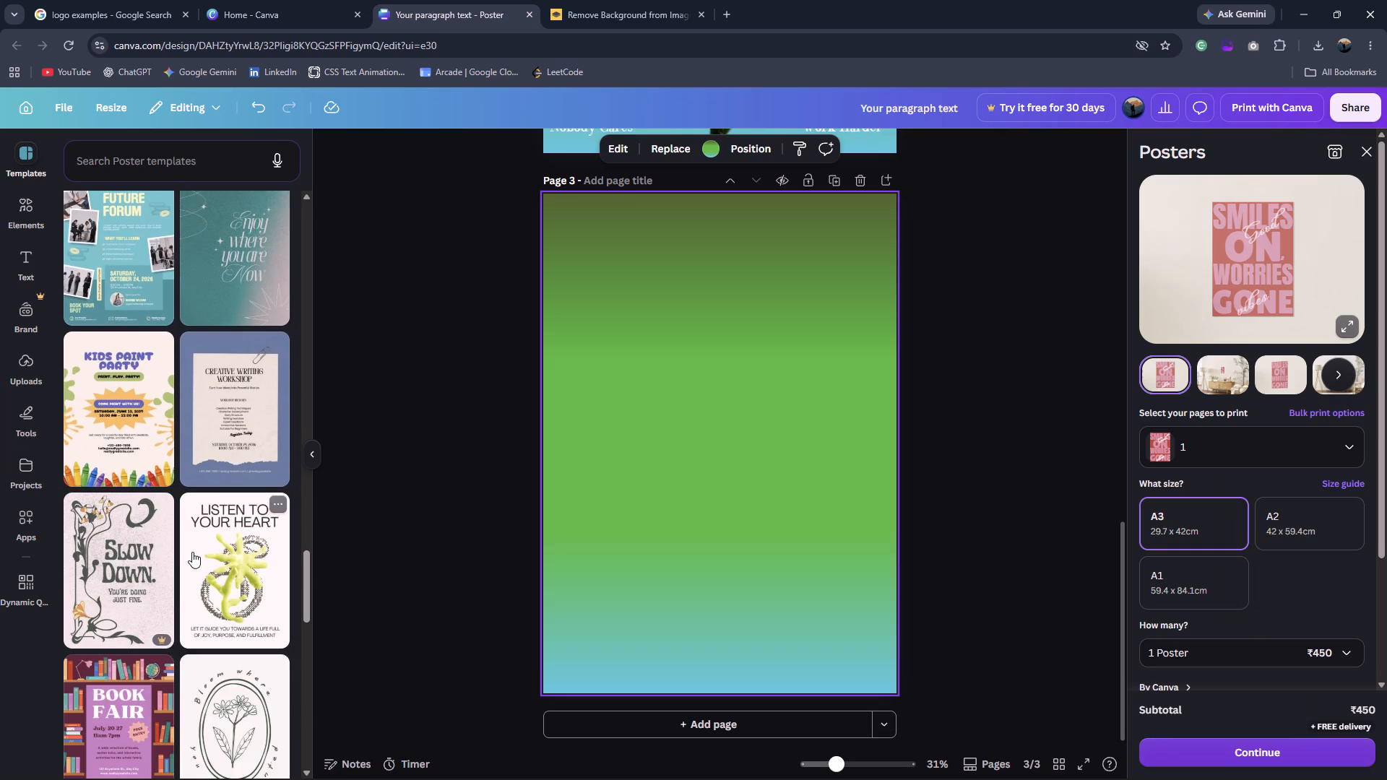
scroll(192, 552, down, 6)
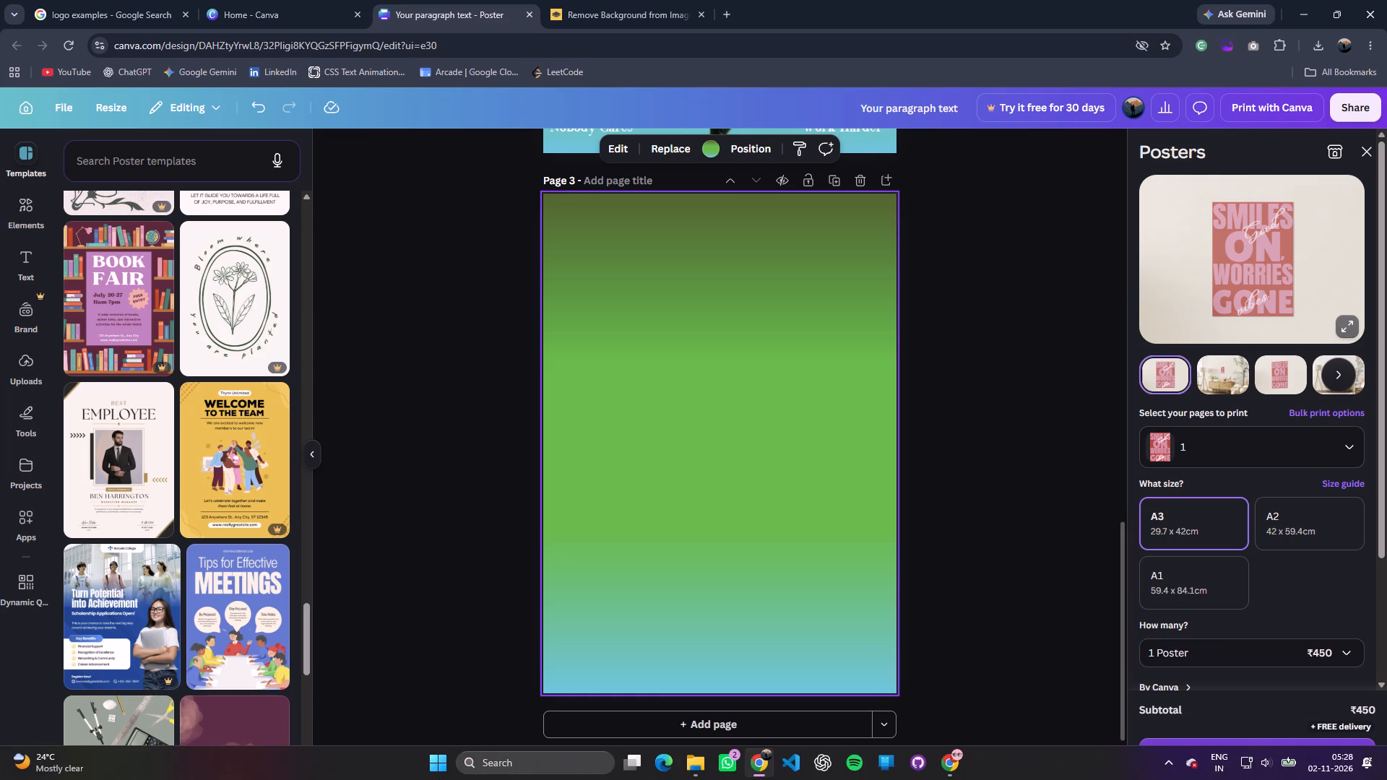
scroll(211, 553, down, 4)
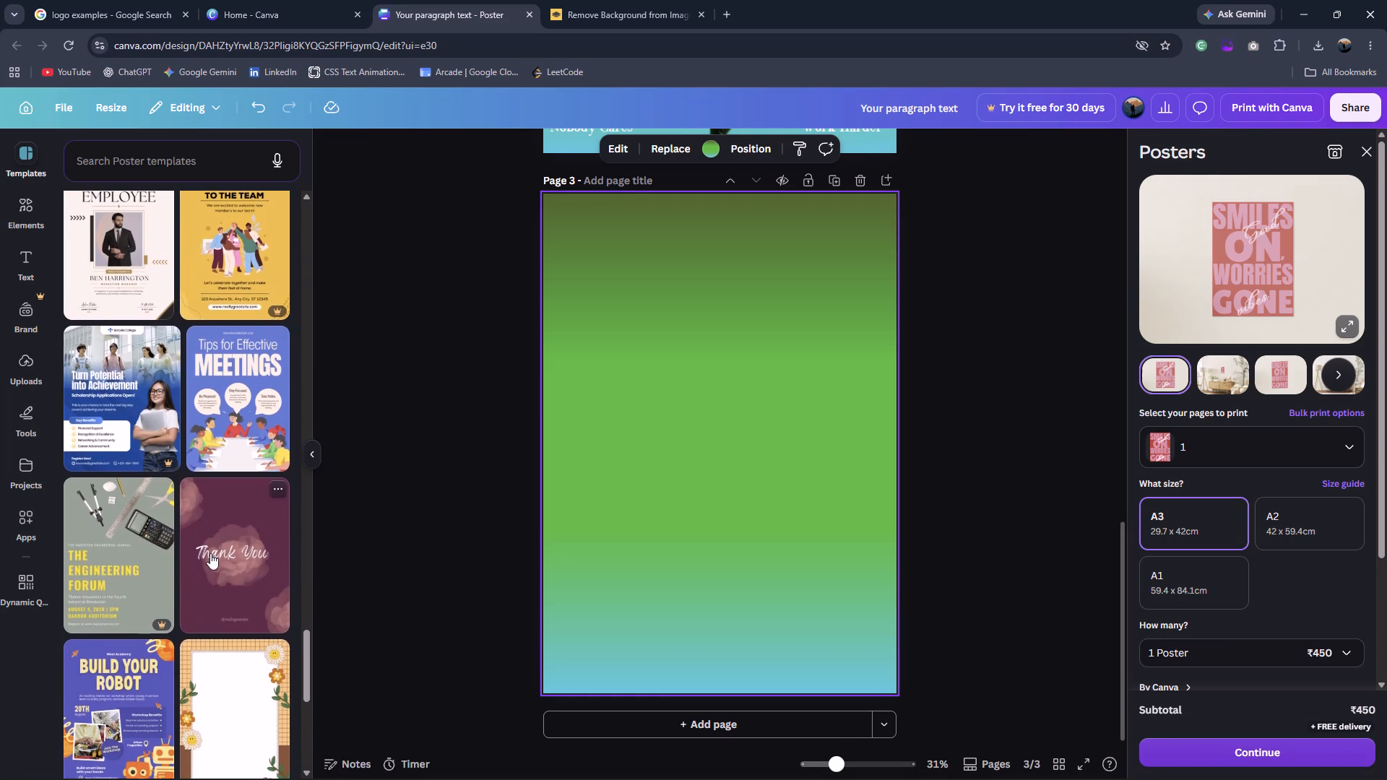
scroll(210, 553, down, 1)
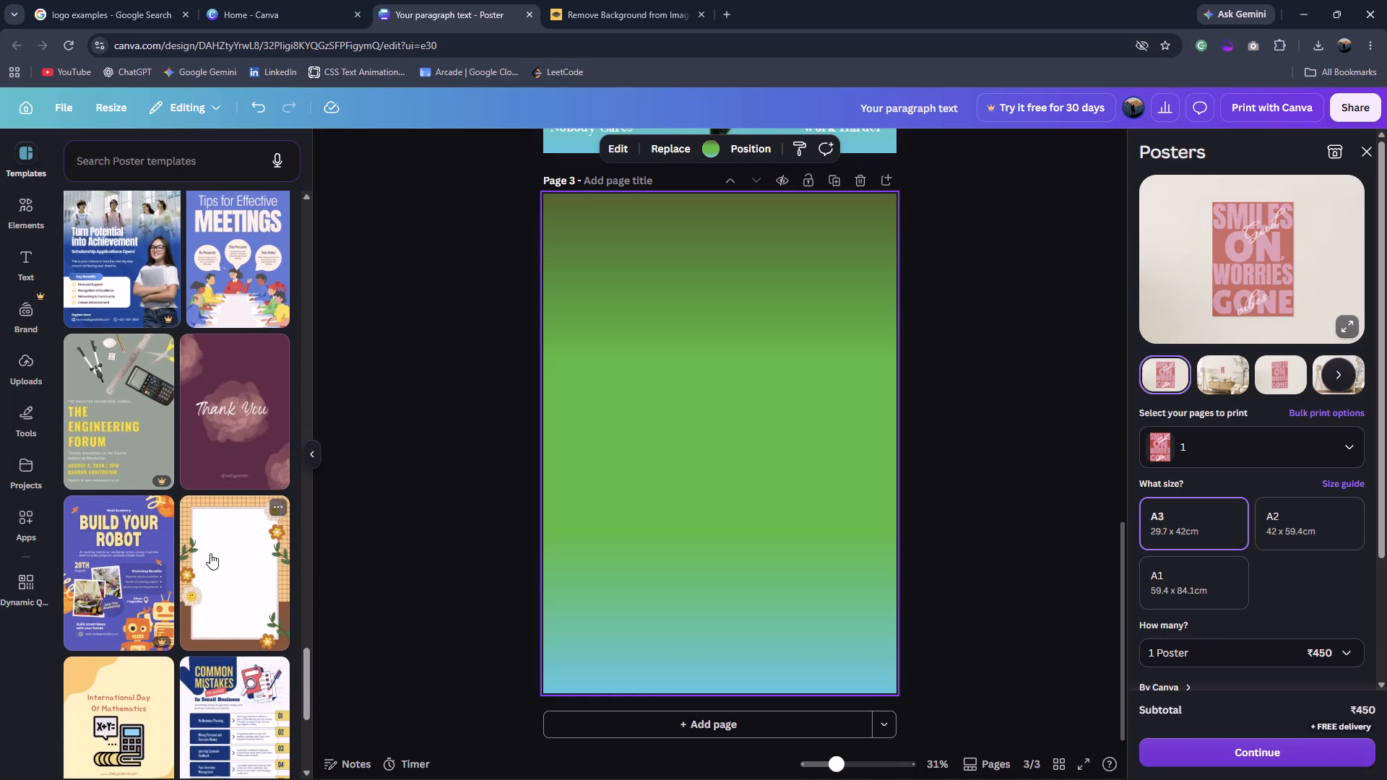
scroll(210, 553, down, 5)
scroll(210, 553, up, 4)
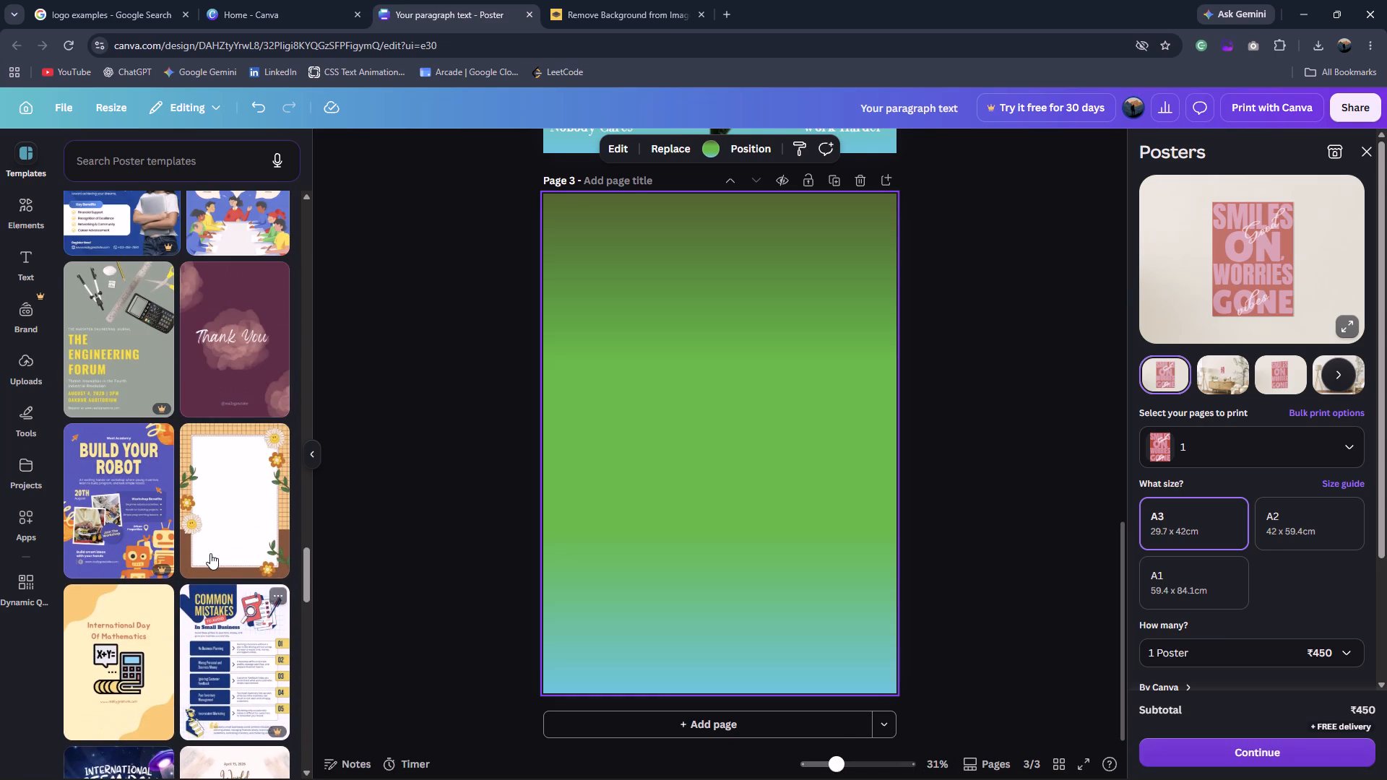
scroll(210, 553, up, 1)
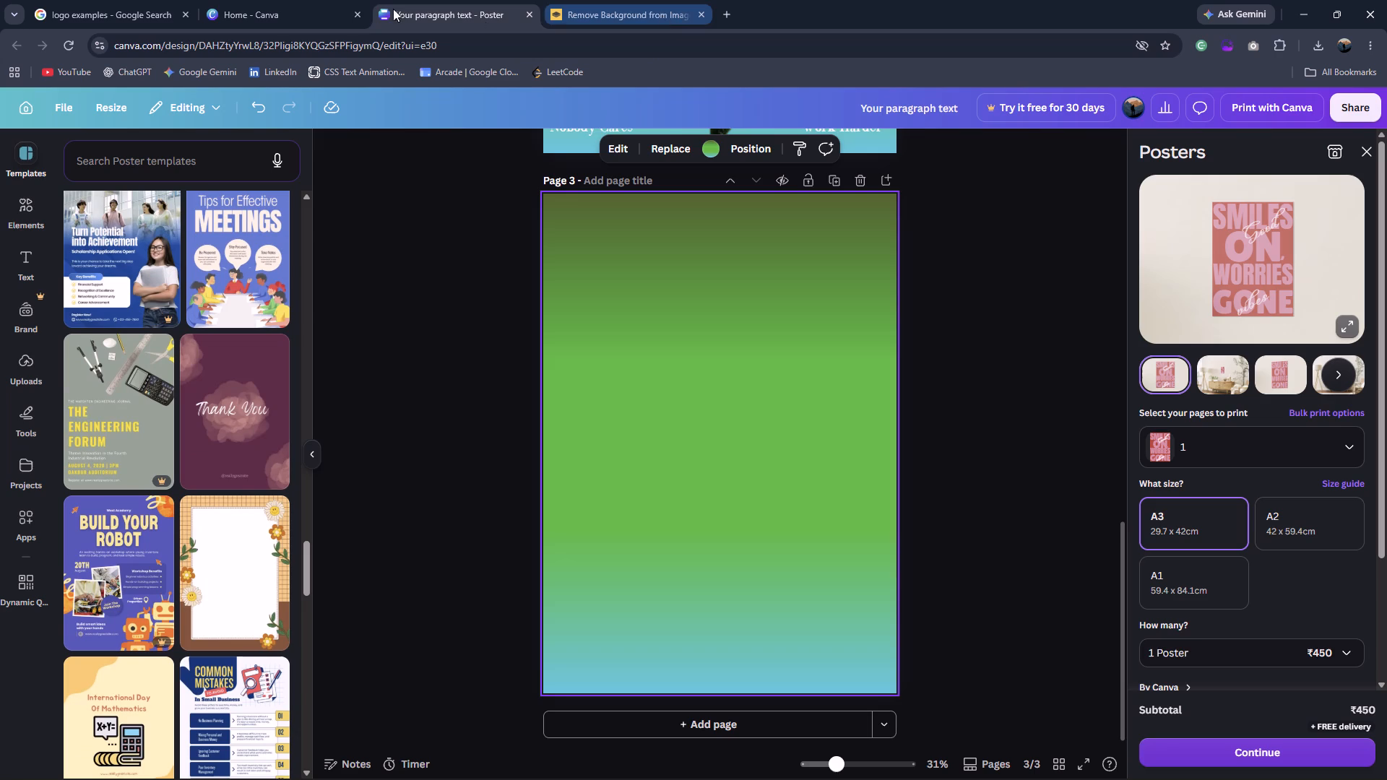
Search Google Images in a new tab for "cloudy background on chart paper childish type" and look over the results.
click(126, 0)
click(648, 13)
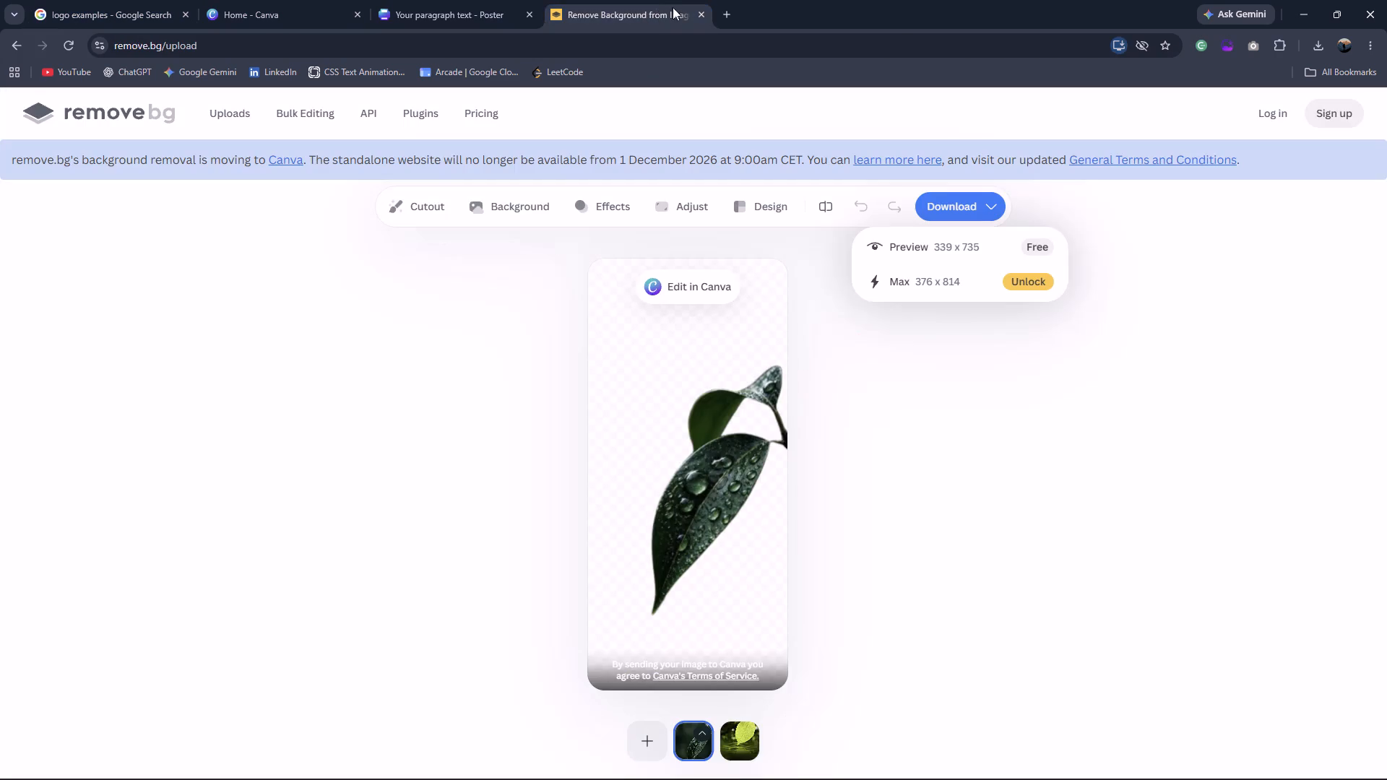
click(730, 0)
text(cloudy)
key(space)
text(background on chart paper)
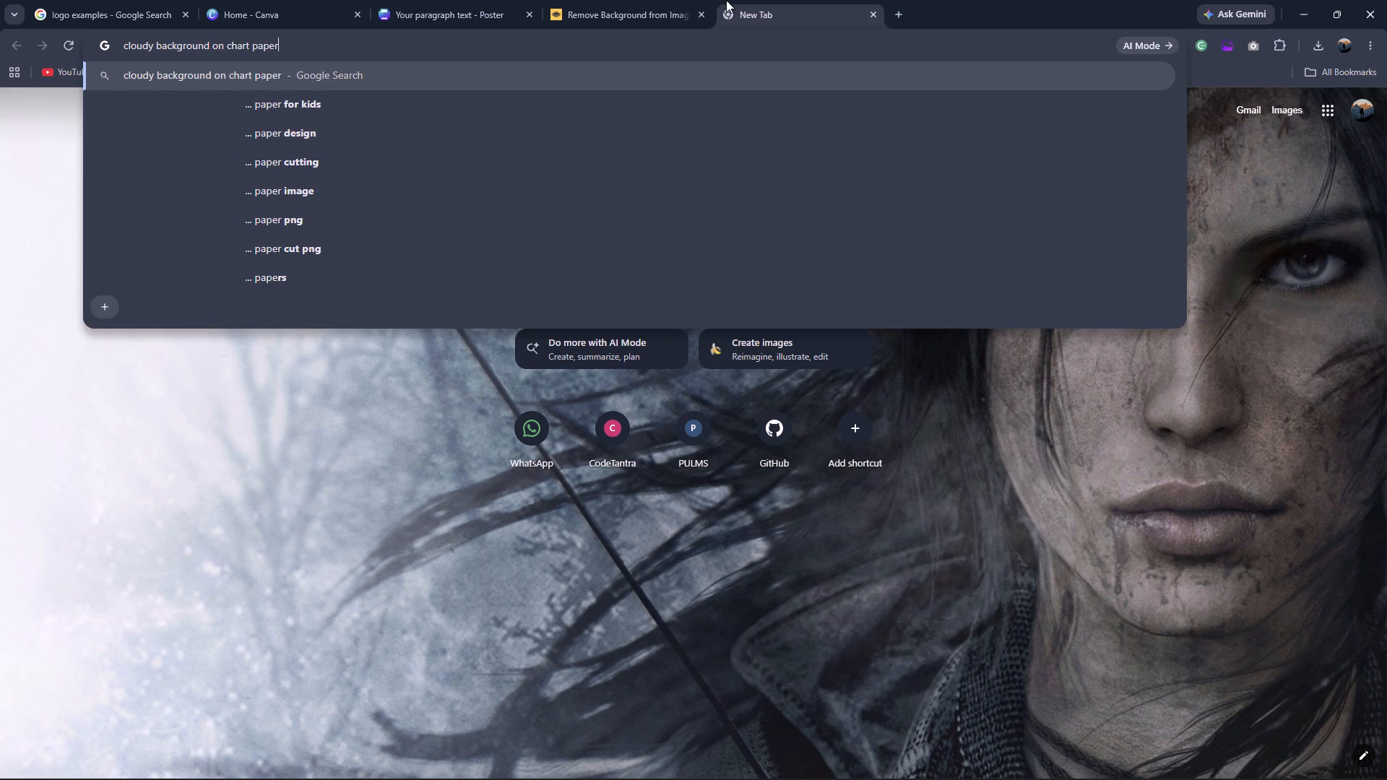
key(space)
text(childish type)
key(space)
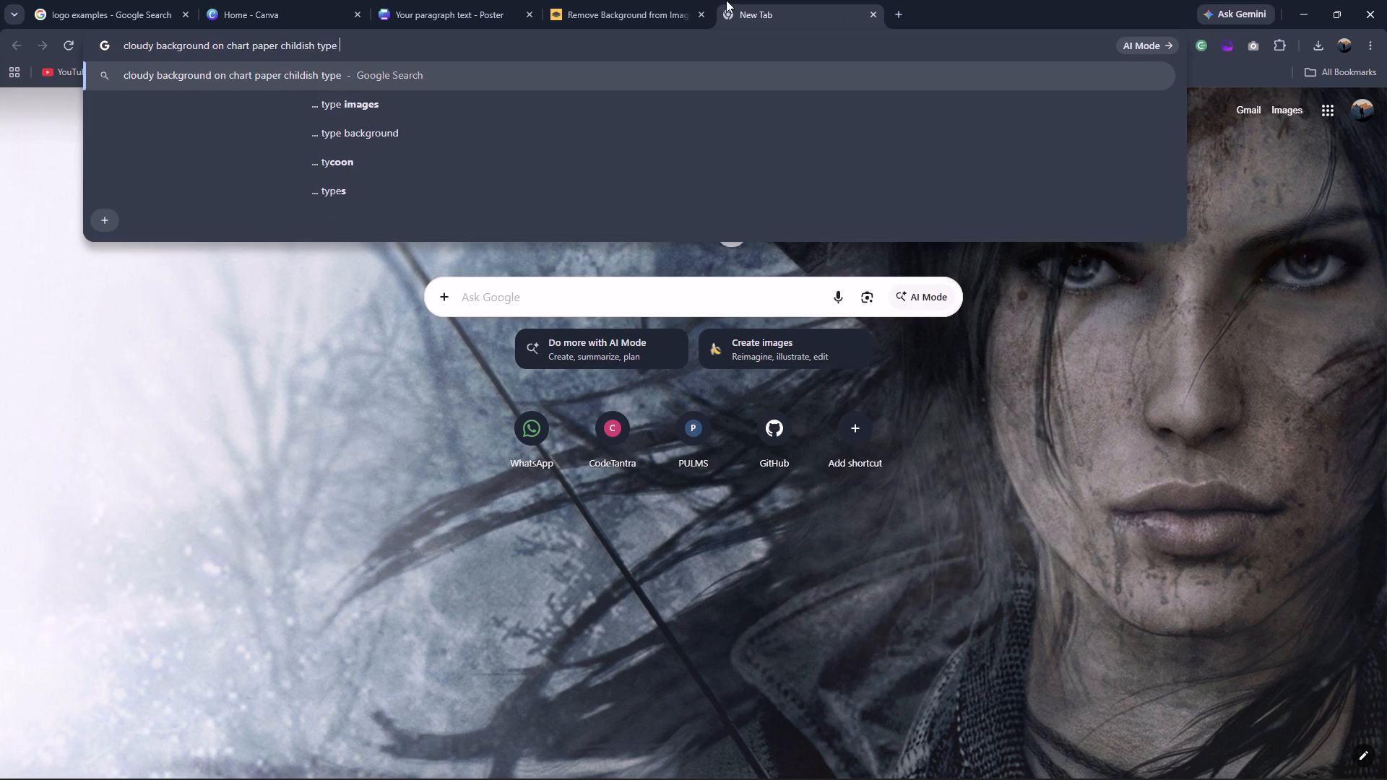
key(Return)
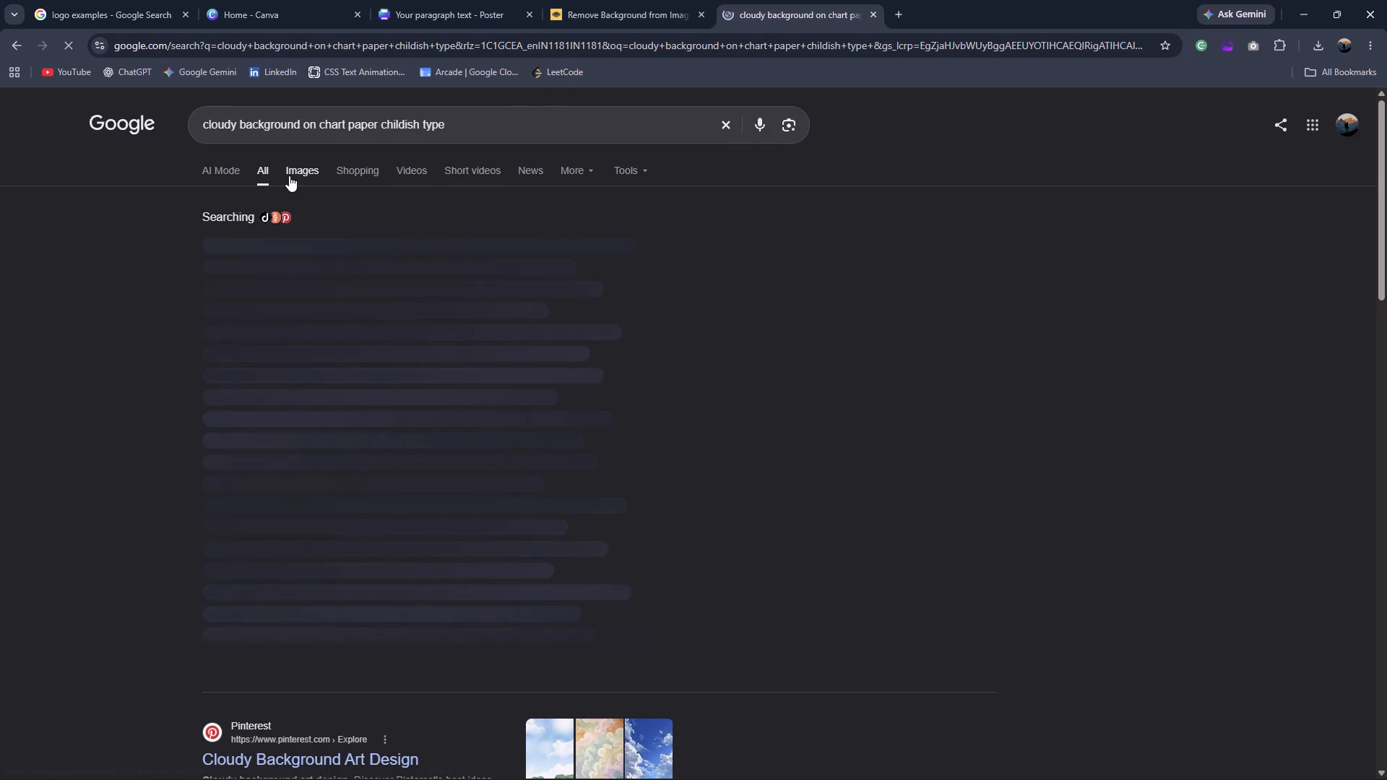
click(289, 175)
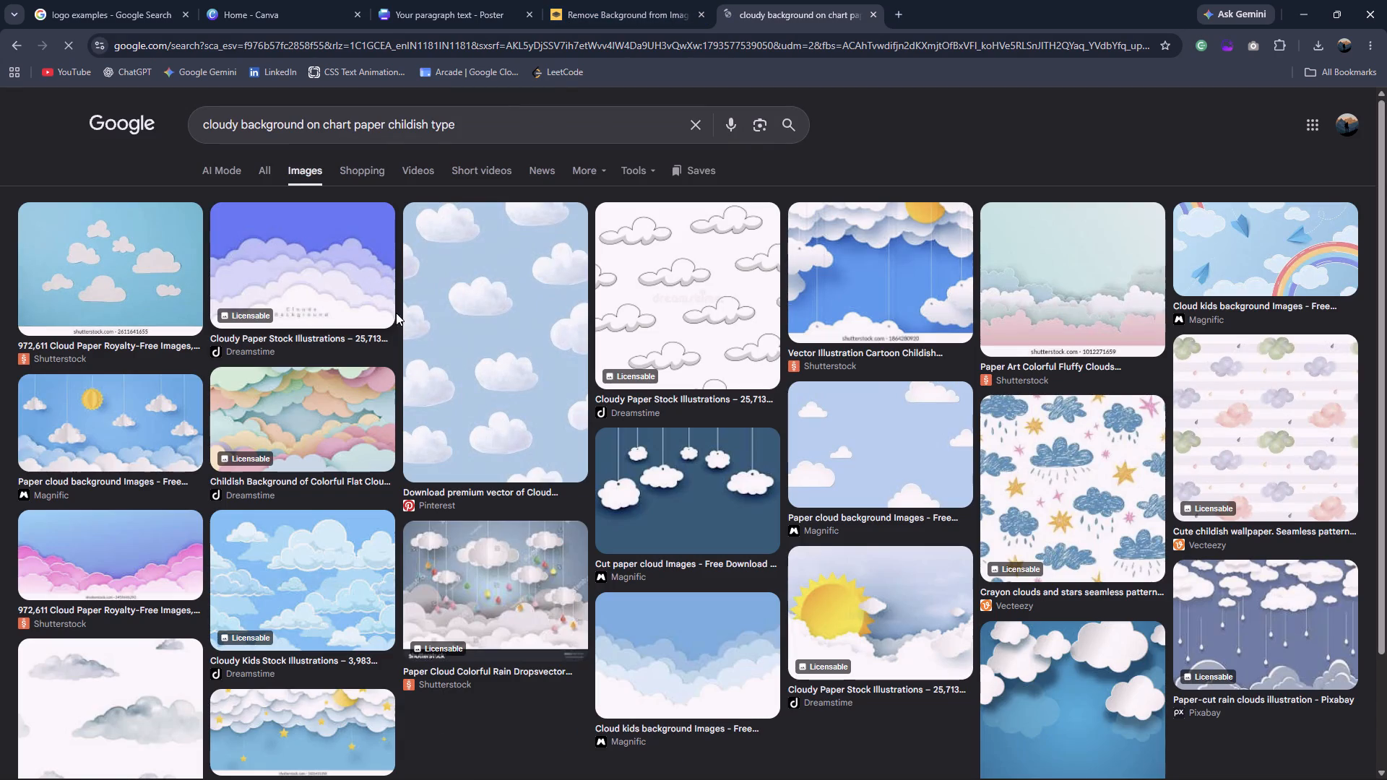
scroll(669, 416, down, 4)
scroll(109, 162, up, 3)
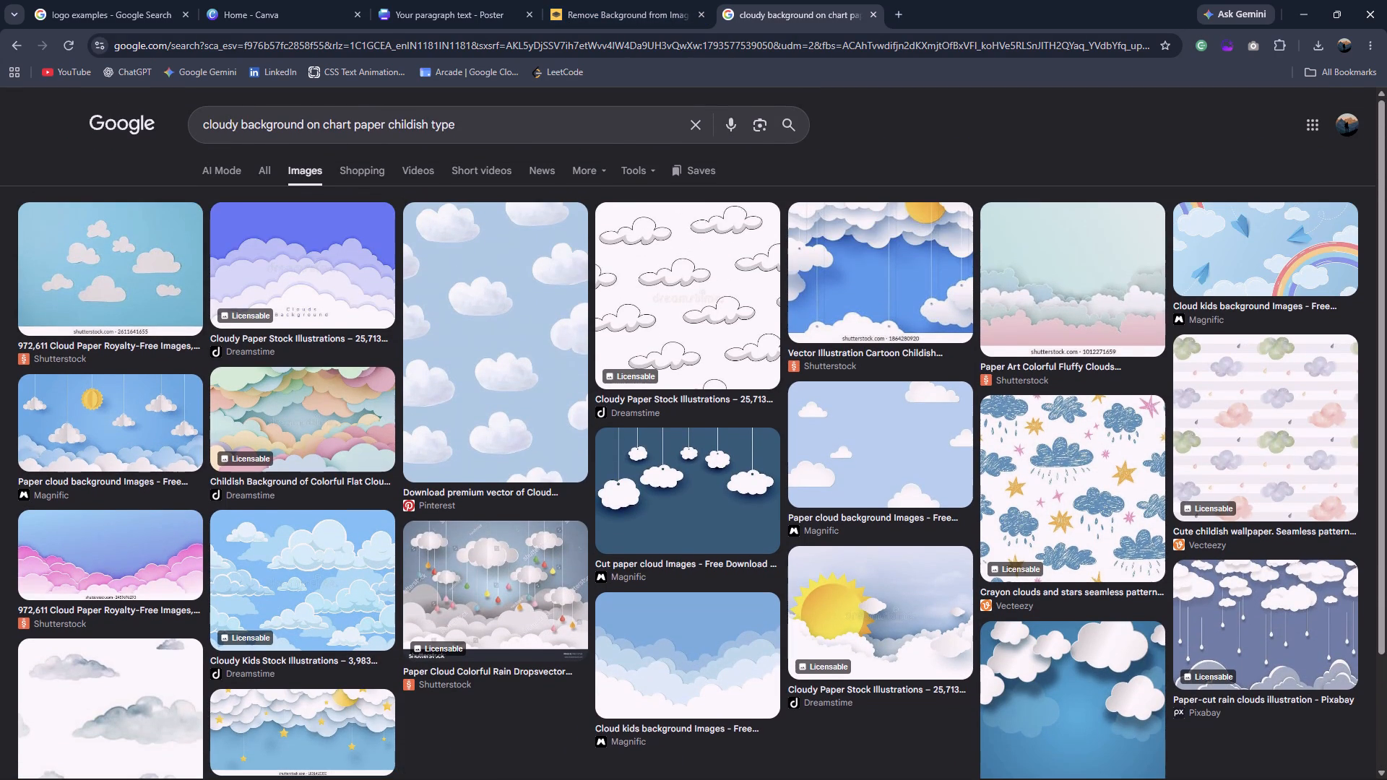
Shorten the image search to "cloudy background childish type".
drag(307, 126, 383, 127)
key(BackSpace)
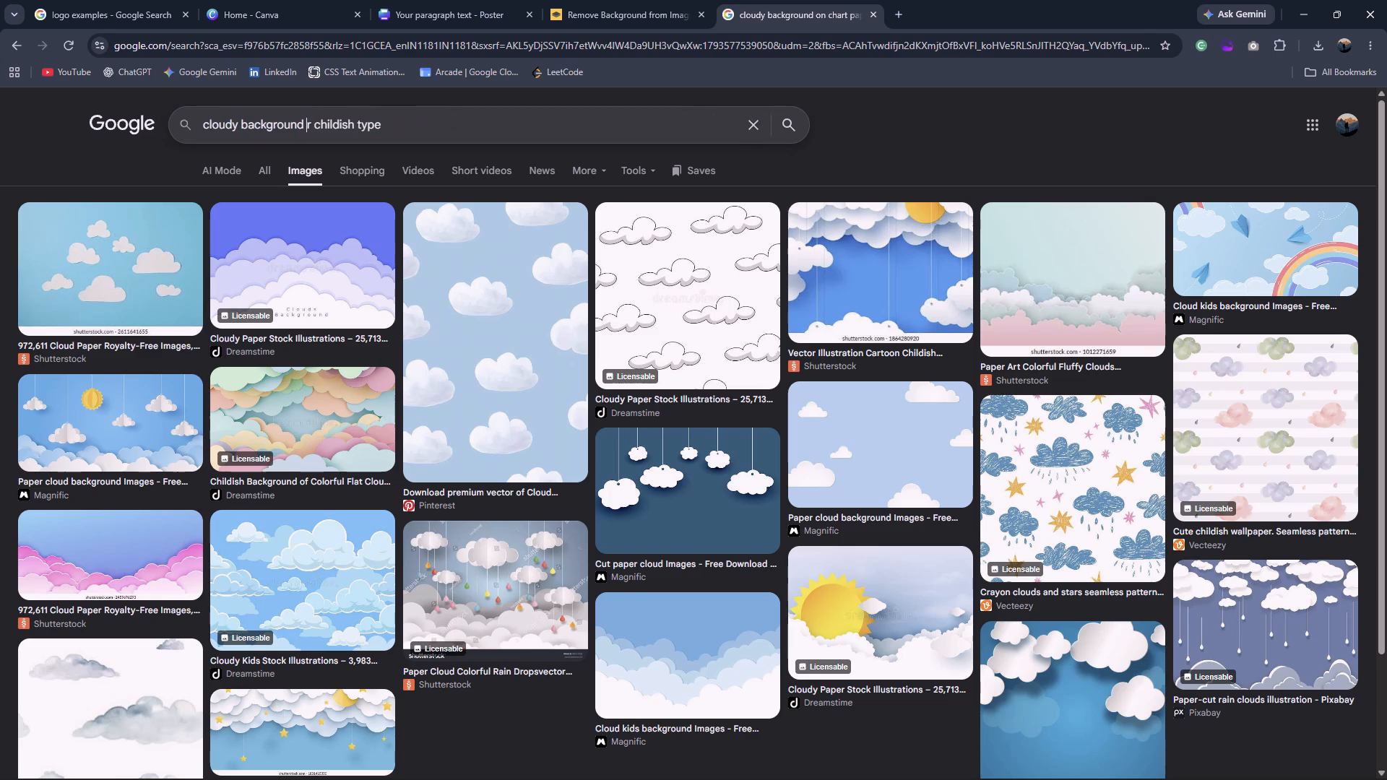
key(BackSpace)
key(Right)
key(BackSpace)
key(Return)
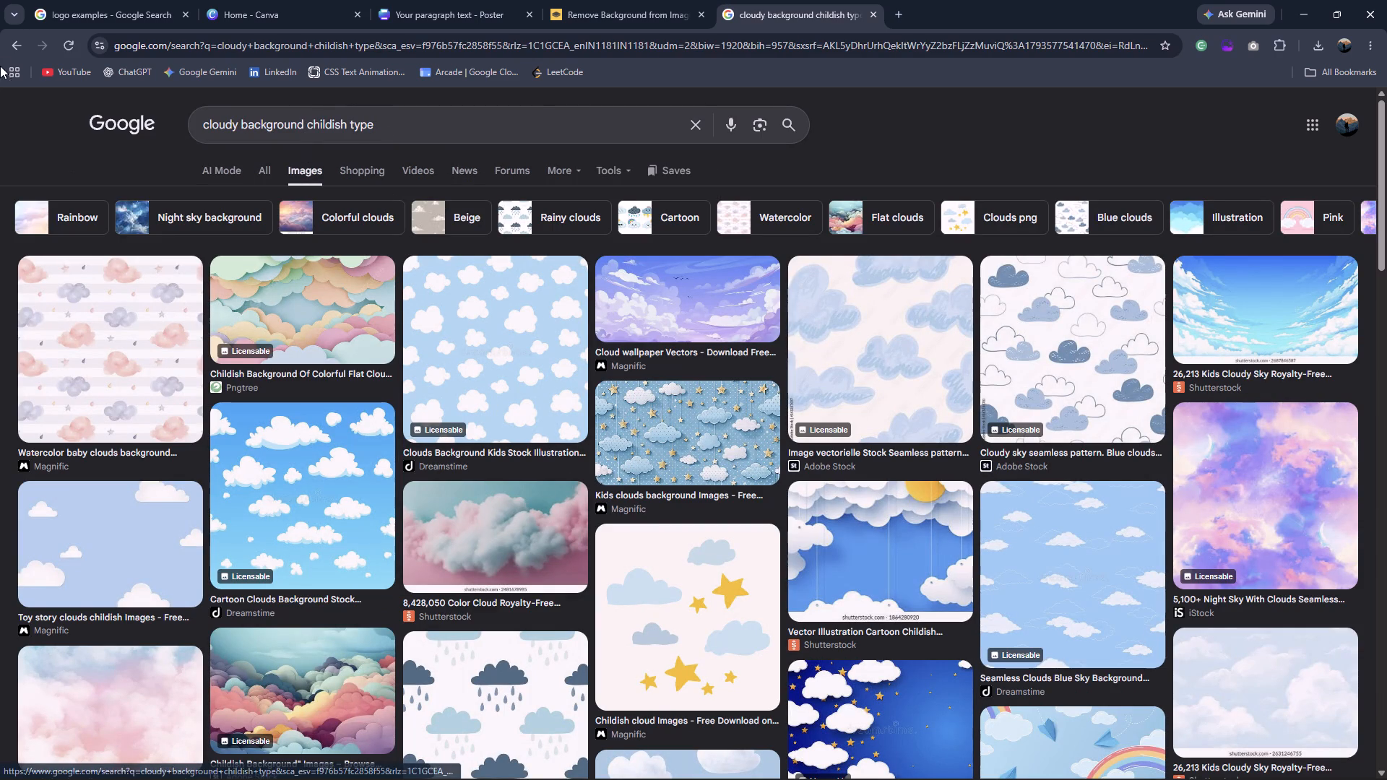
Go back to the "cloudy background on chart paper childish type" search, read through its general results and reopen its image results.
click(0, 46)
click(0, 46)
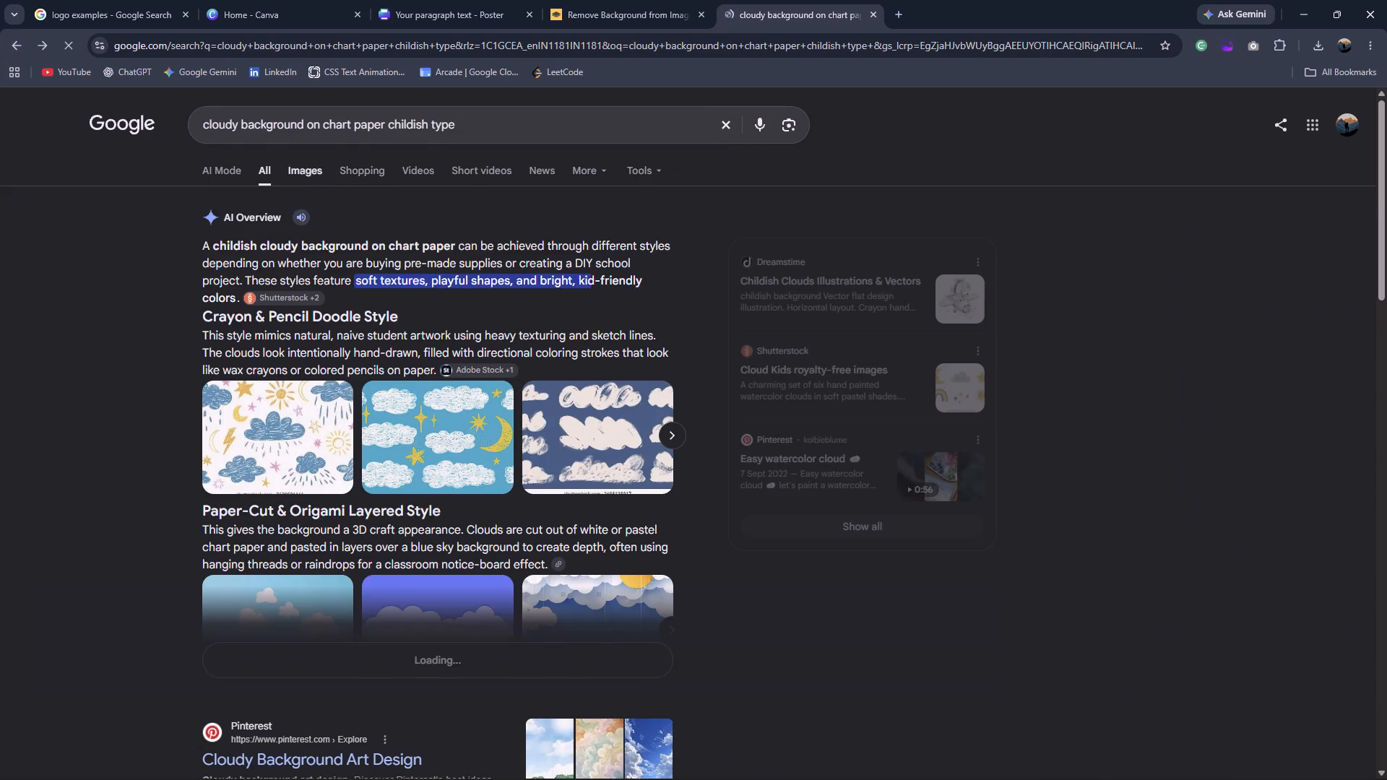
scroll(506, 368, down, 10)
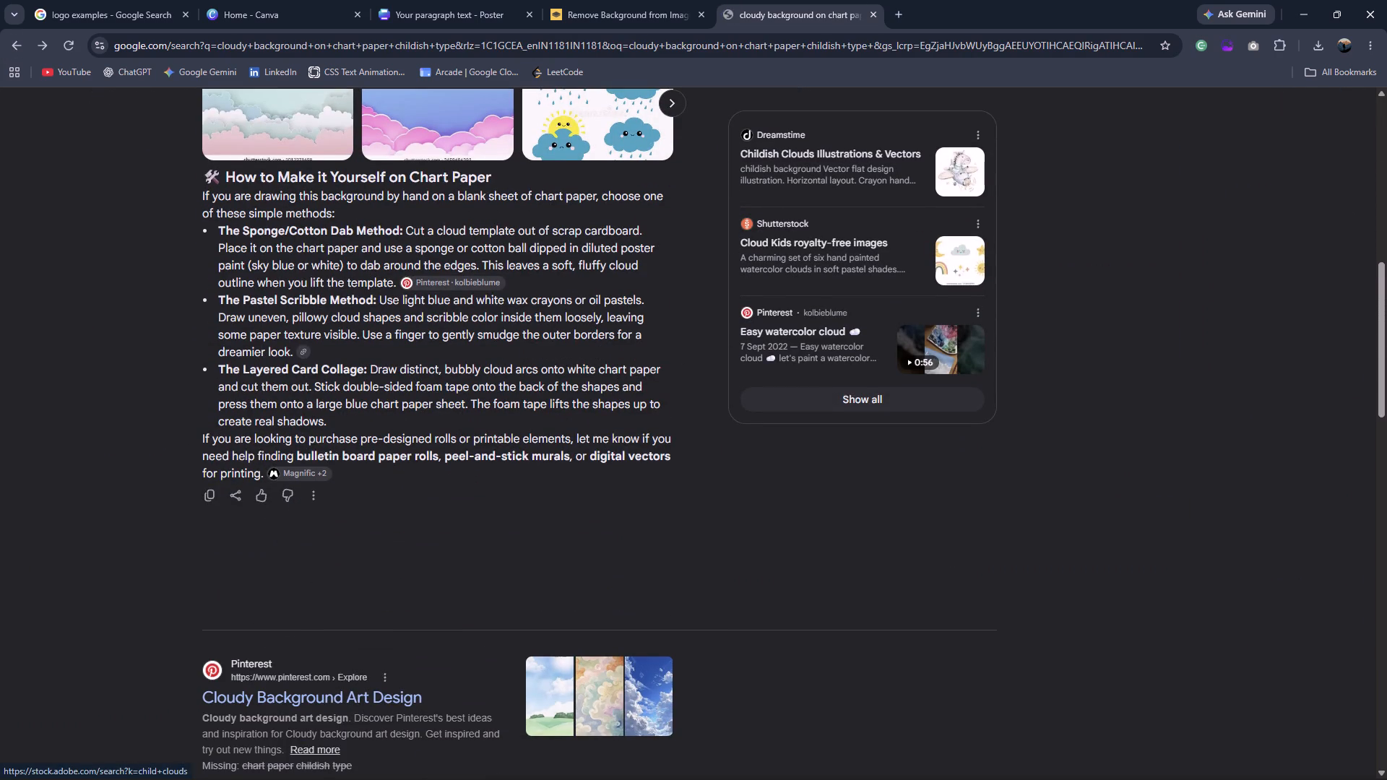
scroll(509, 384, down, 5)
scroll(510, 378, up, 9)
scroll(514, 371, down, 7)
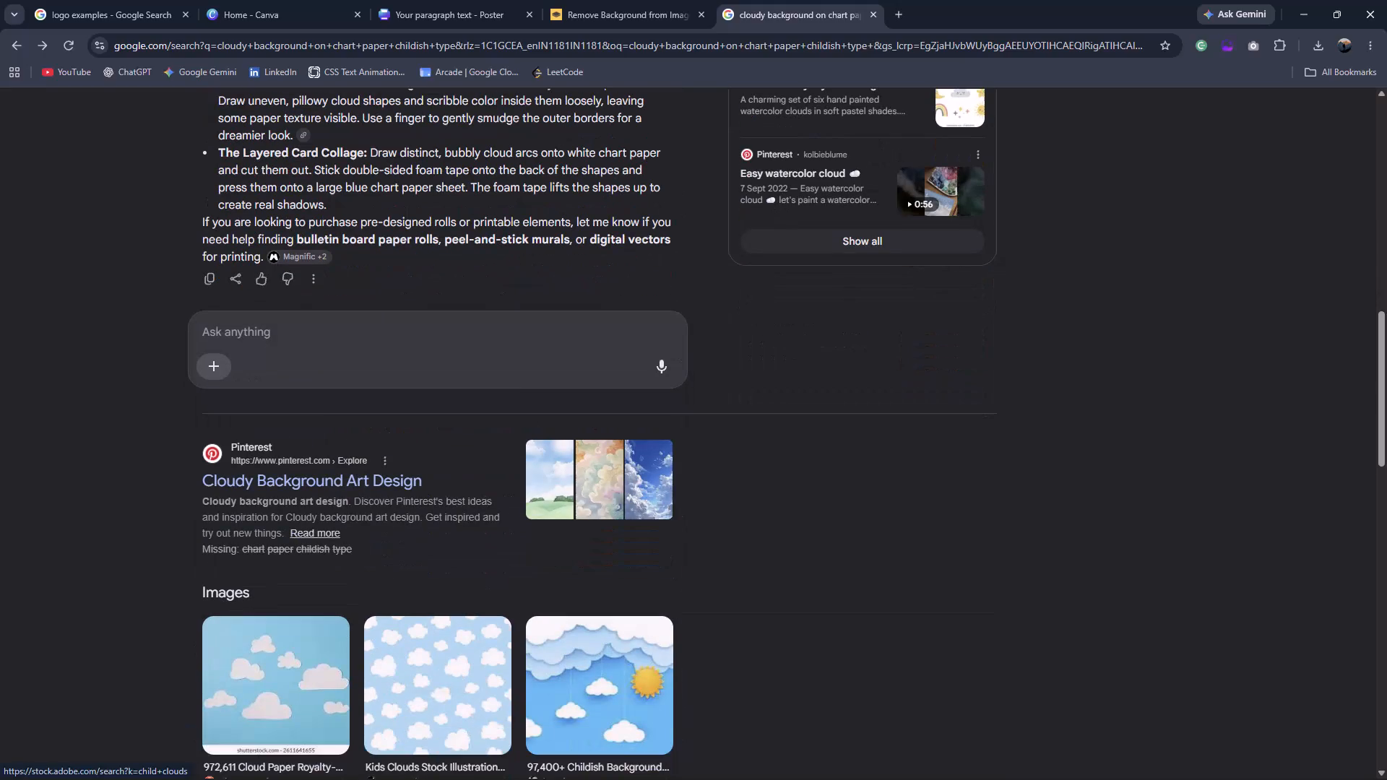
scroll(524, 396, up, 15)
scroll(446, 216, up, 2)
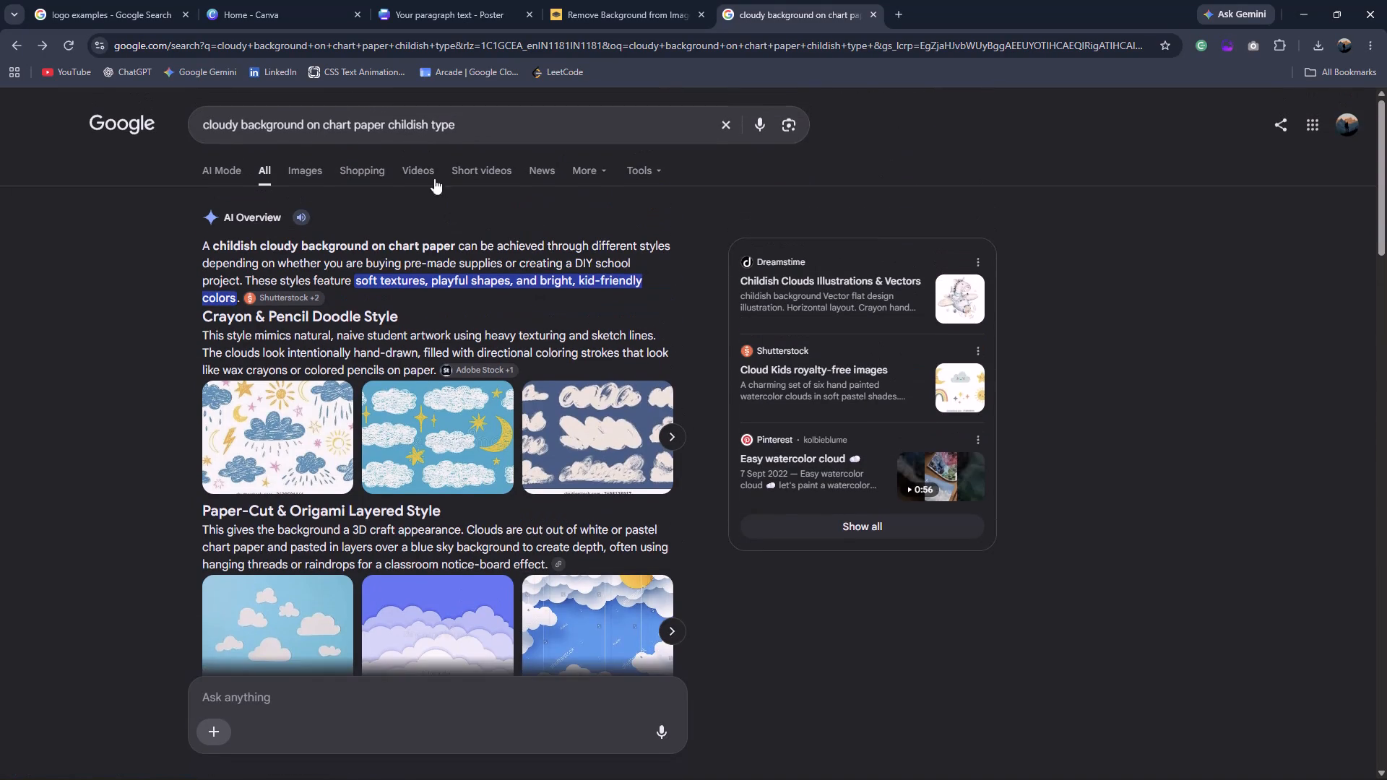
click(298, 161)
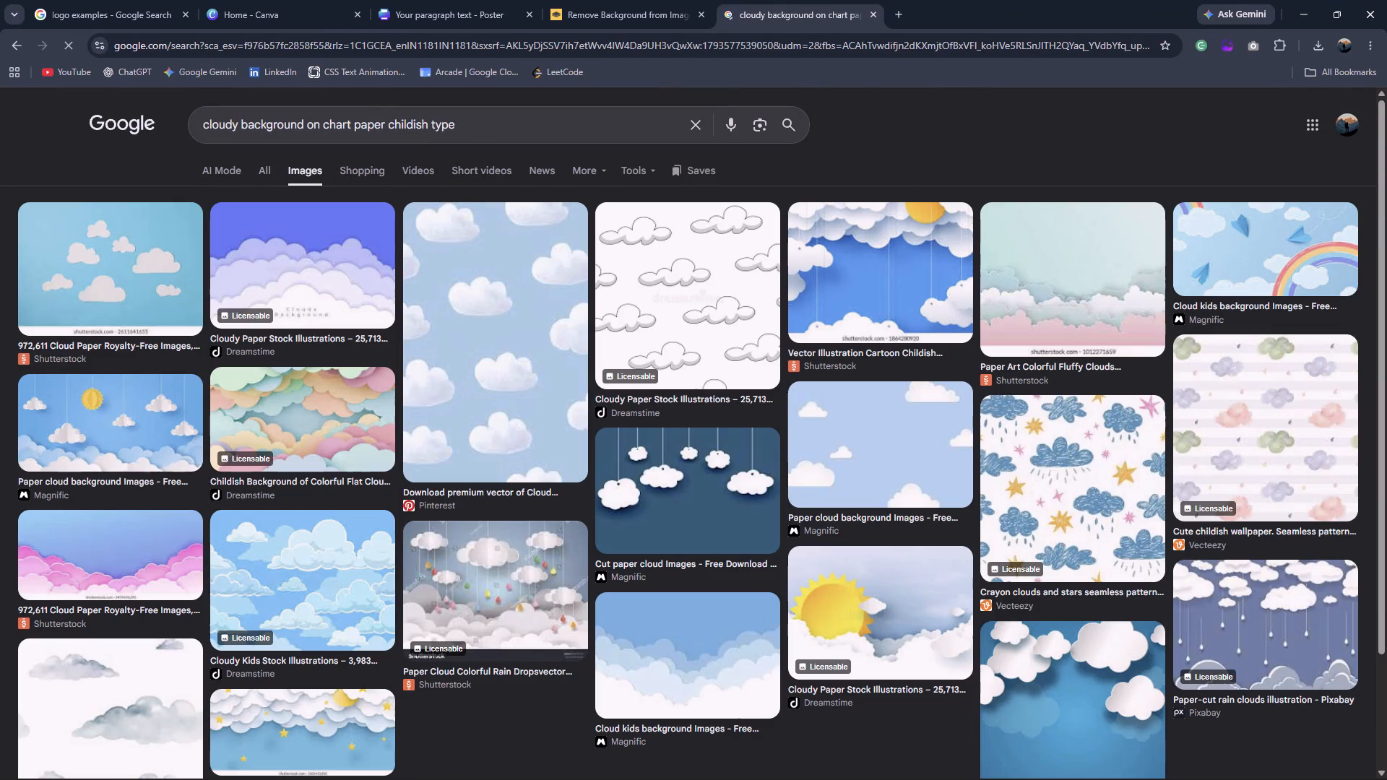
Change the image search to "cloudy background on chart paper cartoon type", using the corrected spelling.
double_click(406, 132)
text(cartoon)
key(Return)
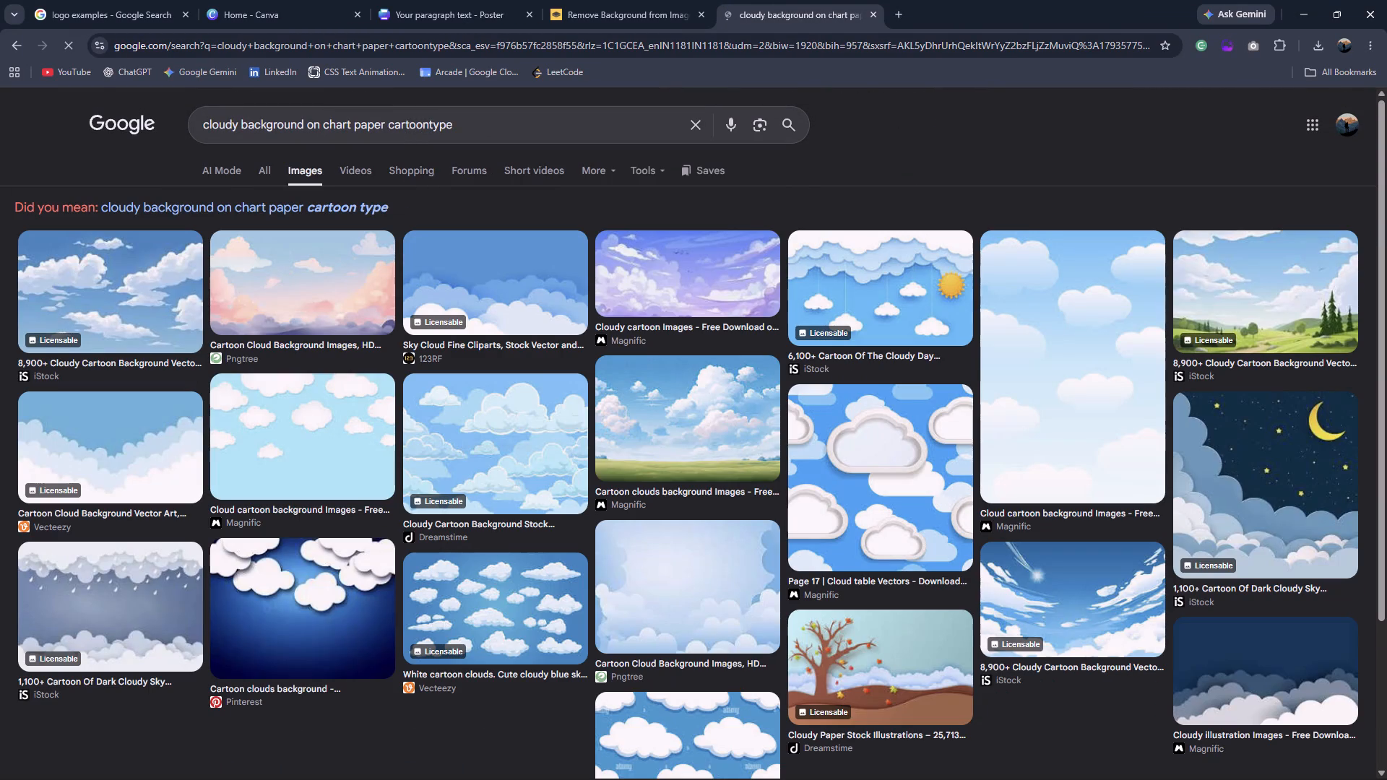
click(358, 203)
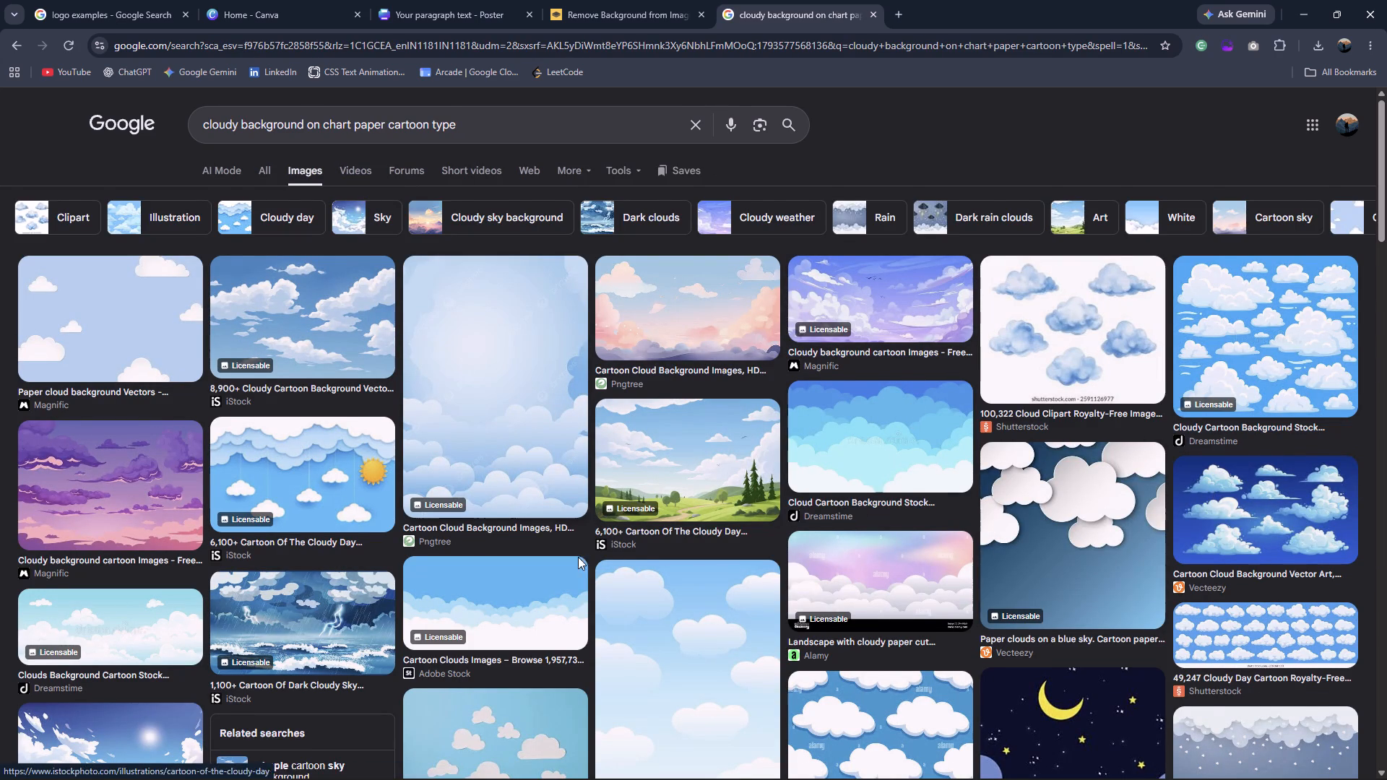
Look through the cartoon cloud images, preview the purple "Cloudy background cartoon" picture and examine its related images.
scroll(578, 557, down, 6)
scroll(576, 541, up, 1)
scroll(576, 541, down, 2)
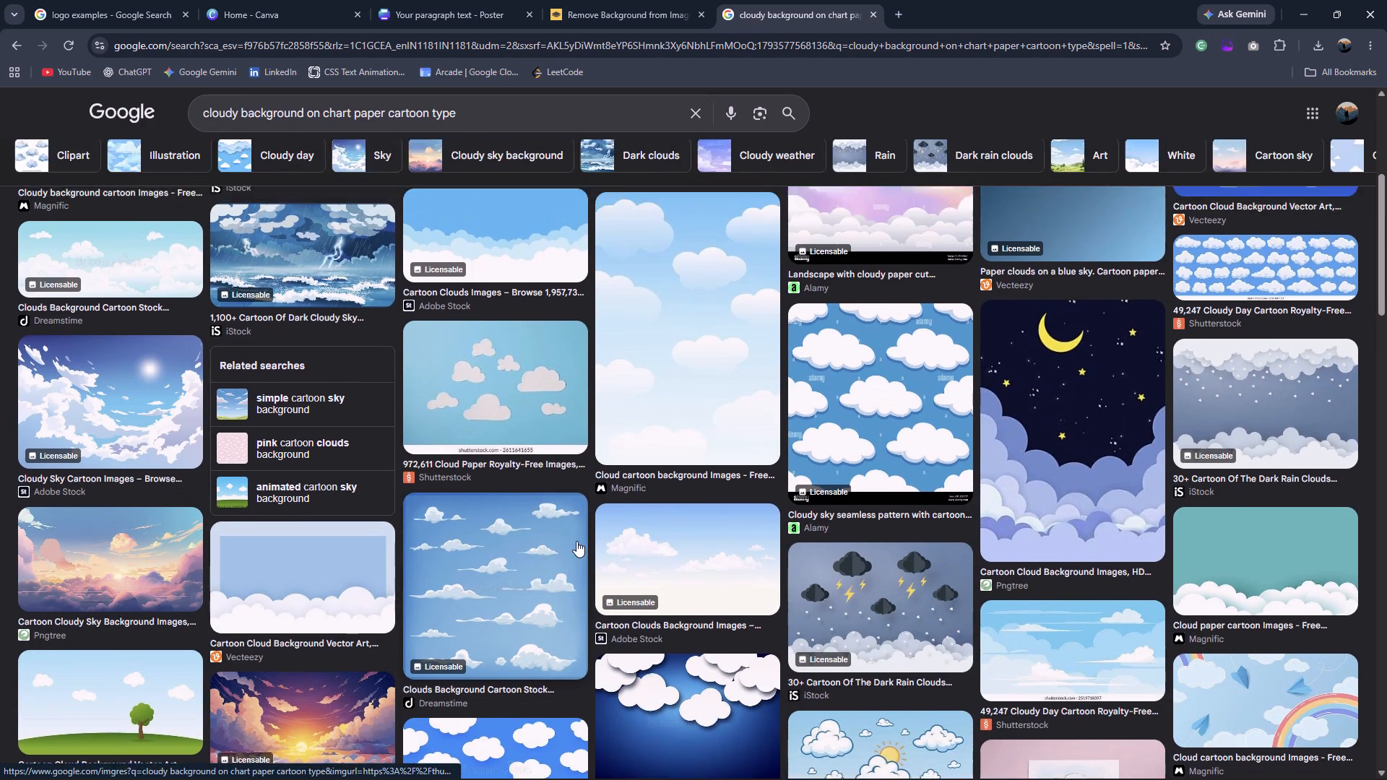
scroll(579, 529, down, 1)
scroll(579, 529, up, 8)
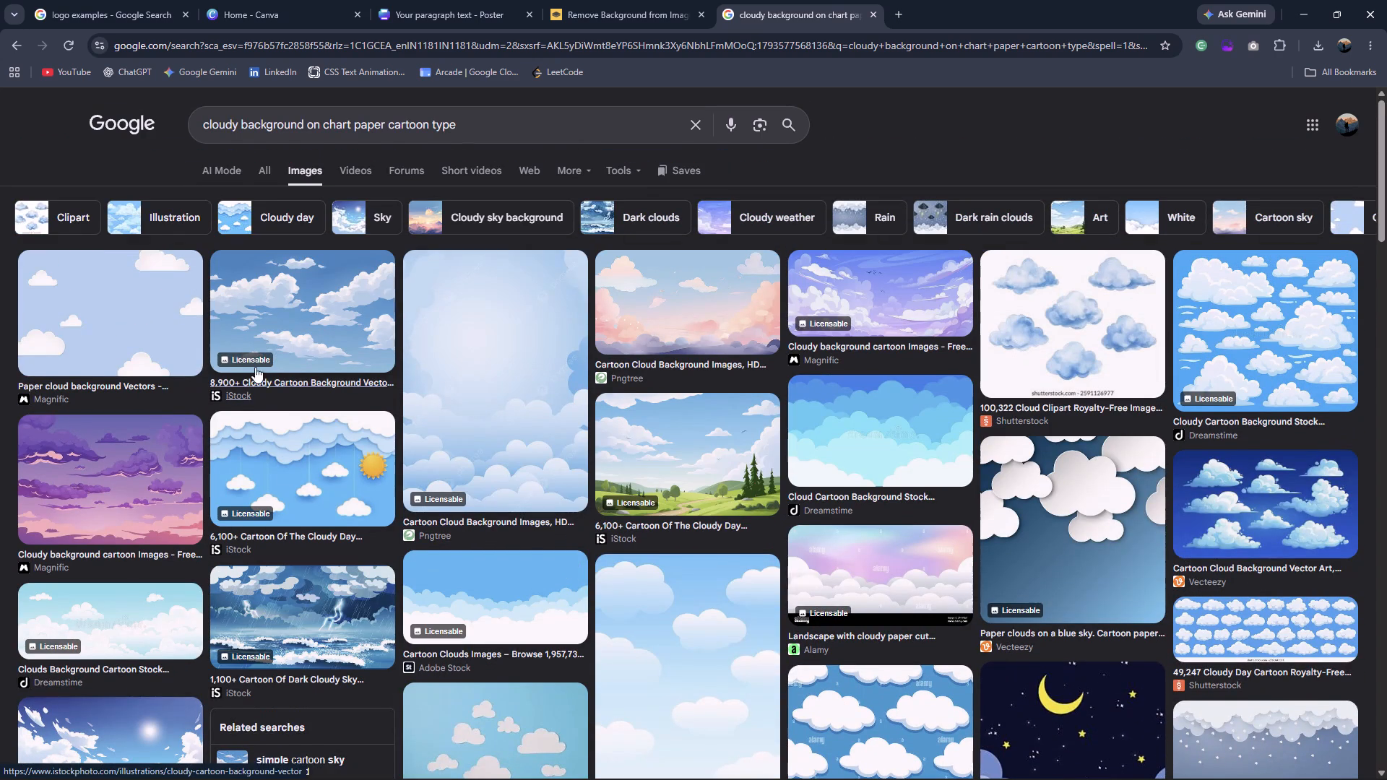
click(173, 456)
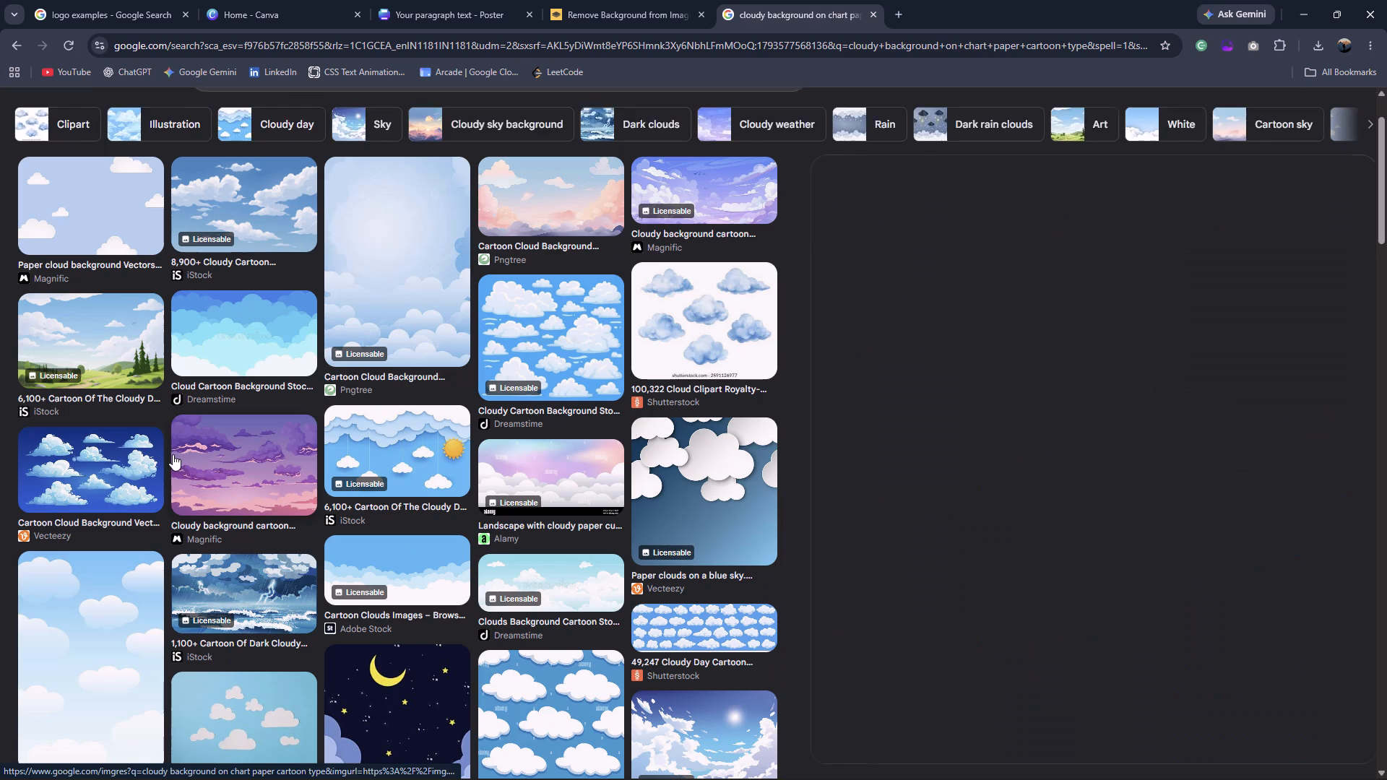
scroll(904, 391, down, 5)
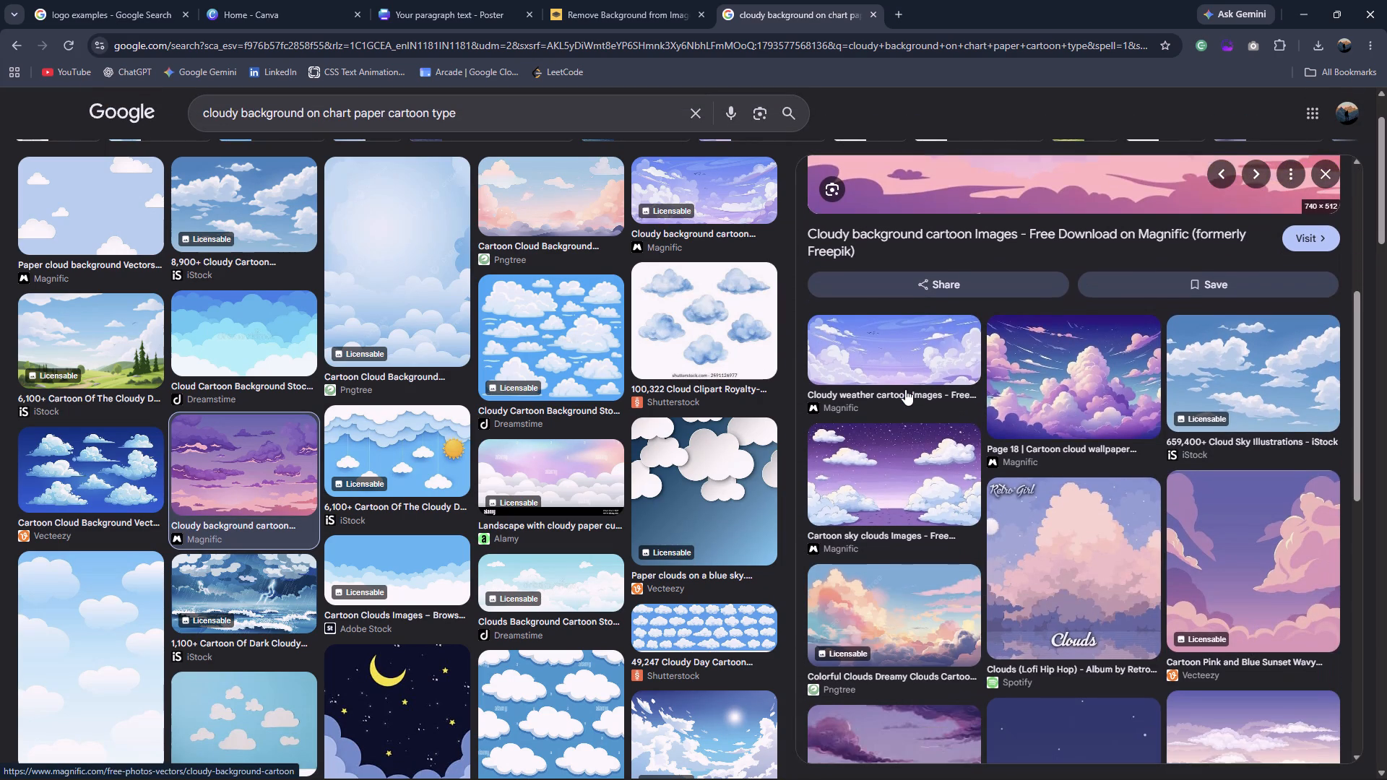
scroll(905, 389, down, 3)
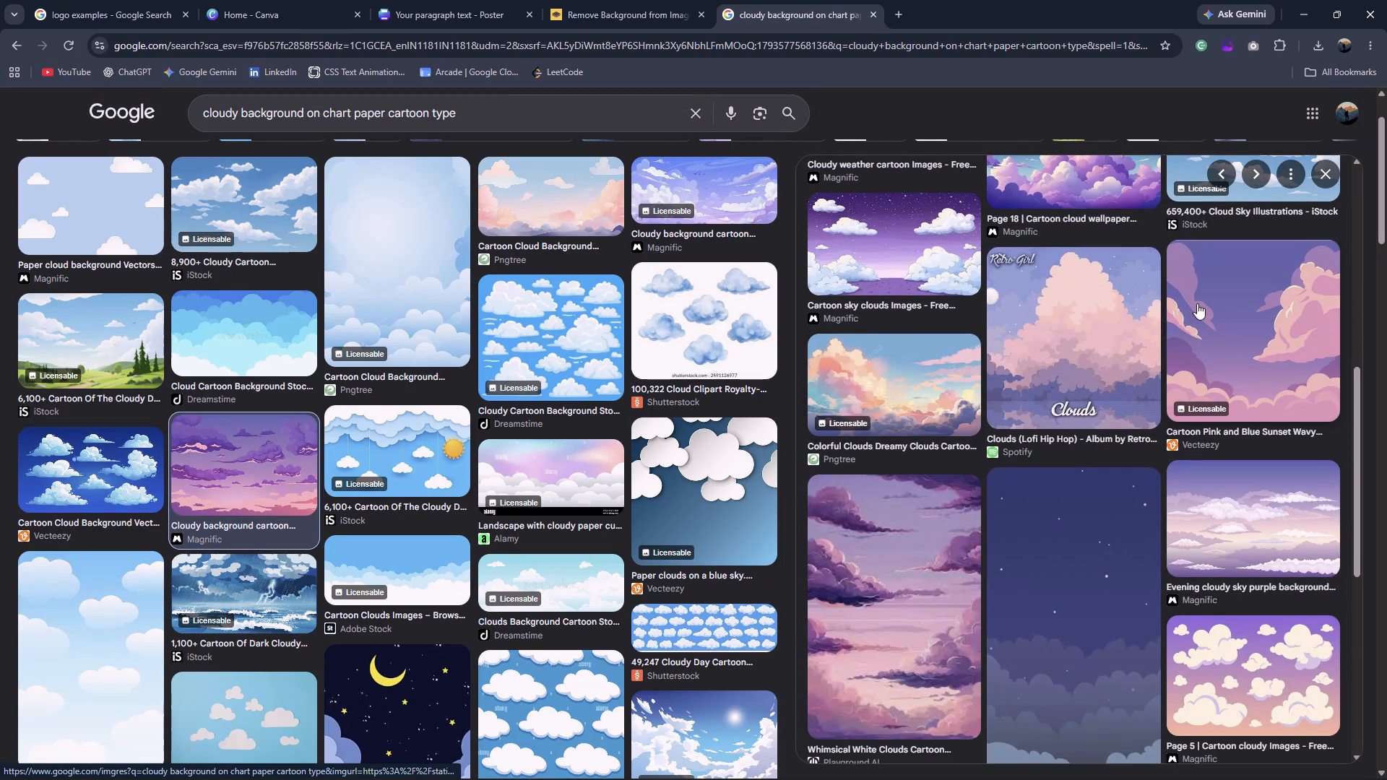
Preview the related "Cartoon Pink and Blue Sunset Wavy Clouds" picture from Vecteezy and examine its similar images.
click(1197, 303)
scroll(1072, 421, down, 6)
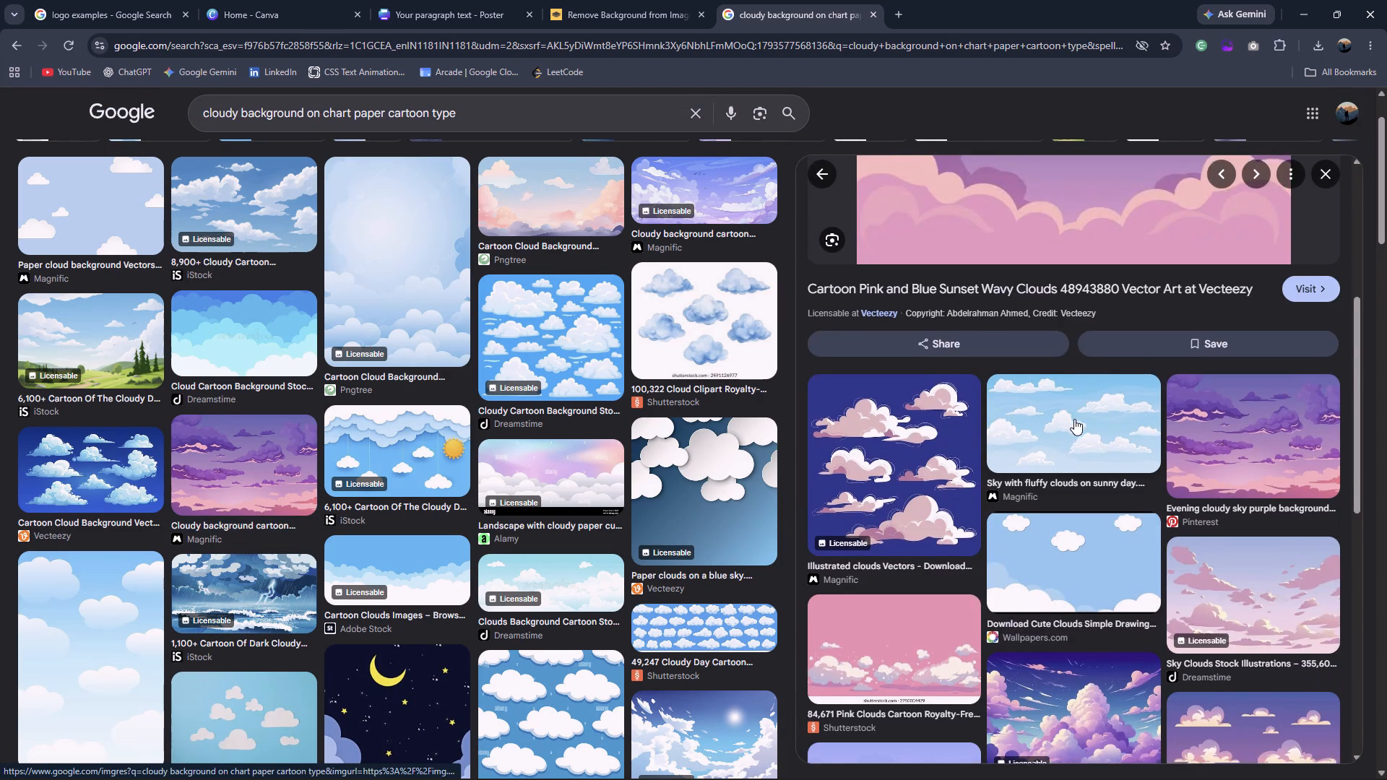
scroll(1074, 419, down, 5)
scroll(1074, 419, up, 6)
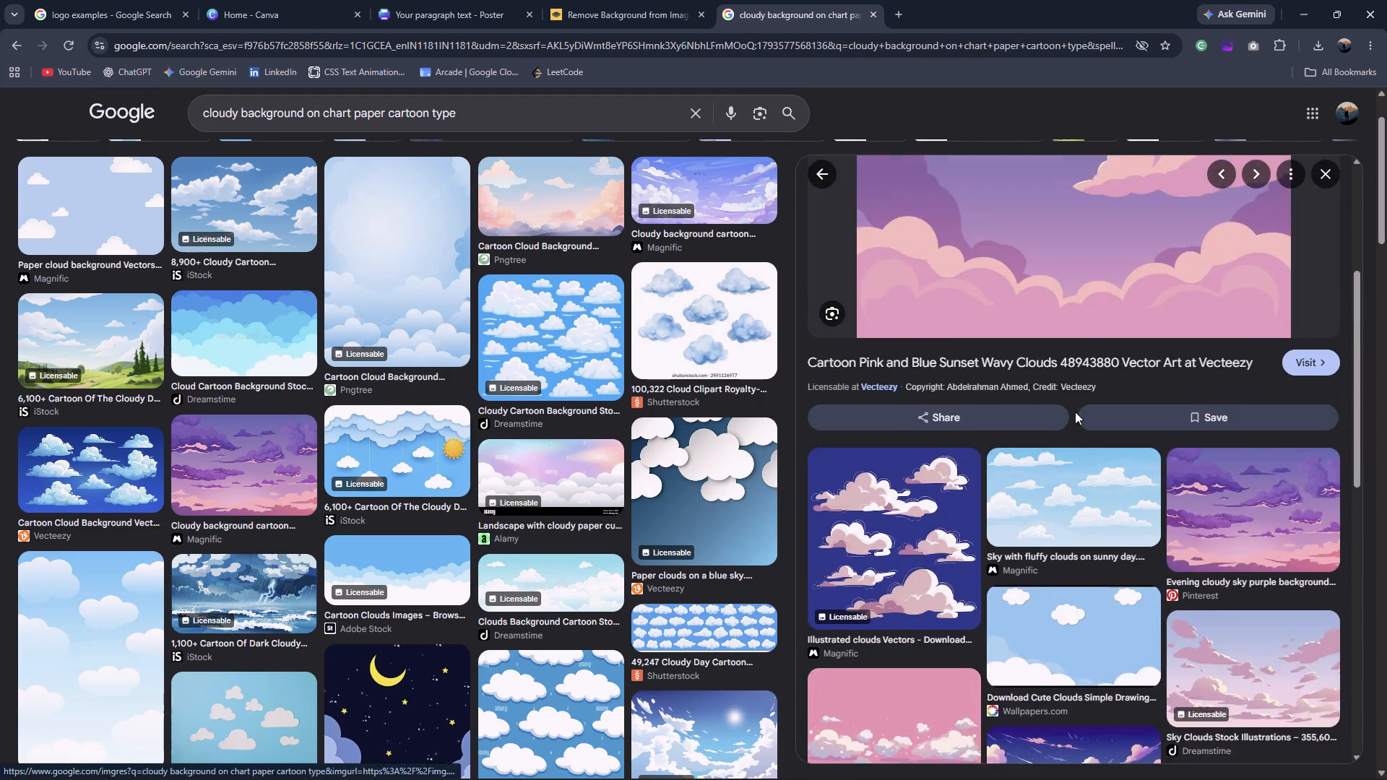
scroll(1075, 412, up, 5)
Change the image search to "cloudy background on chart paper anime type".
double_click(411, 114)
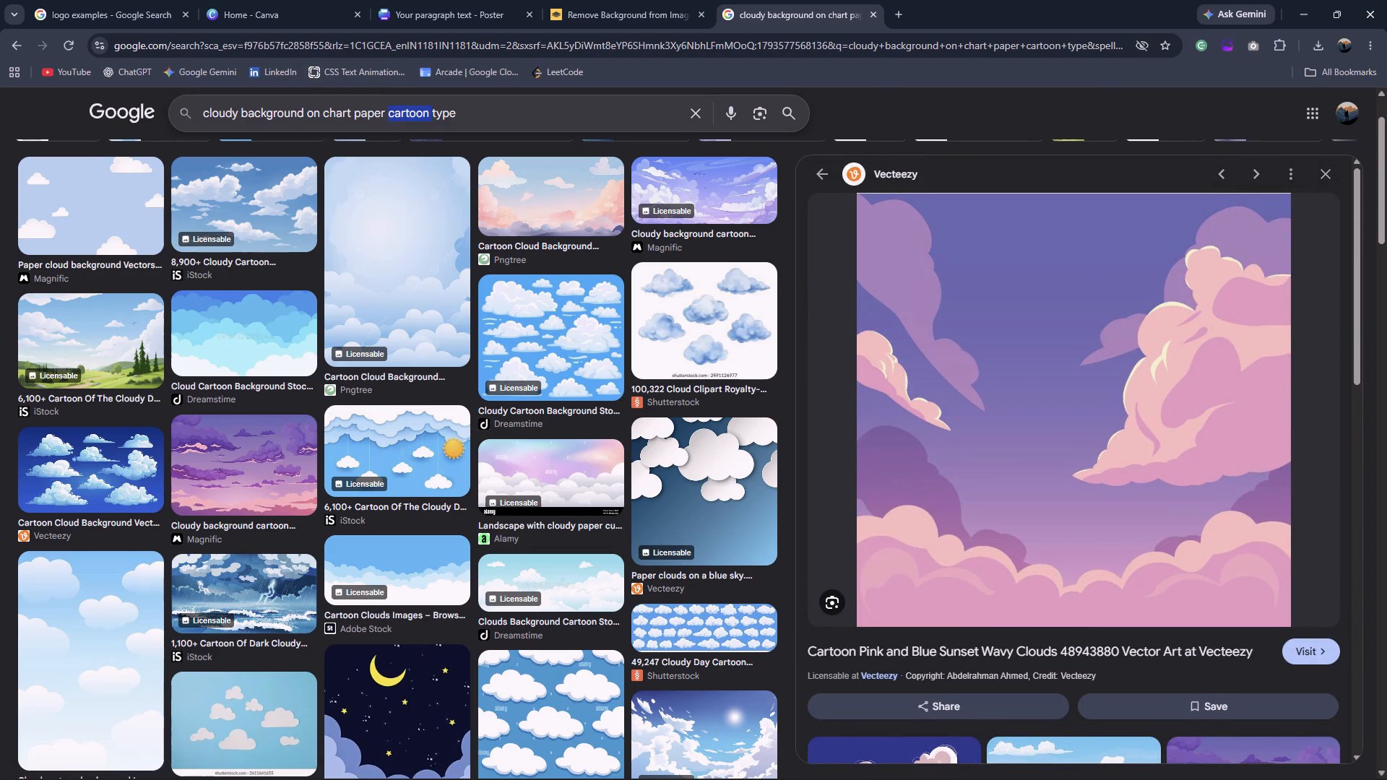
text(anu)
key(BackSpace)
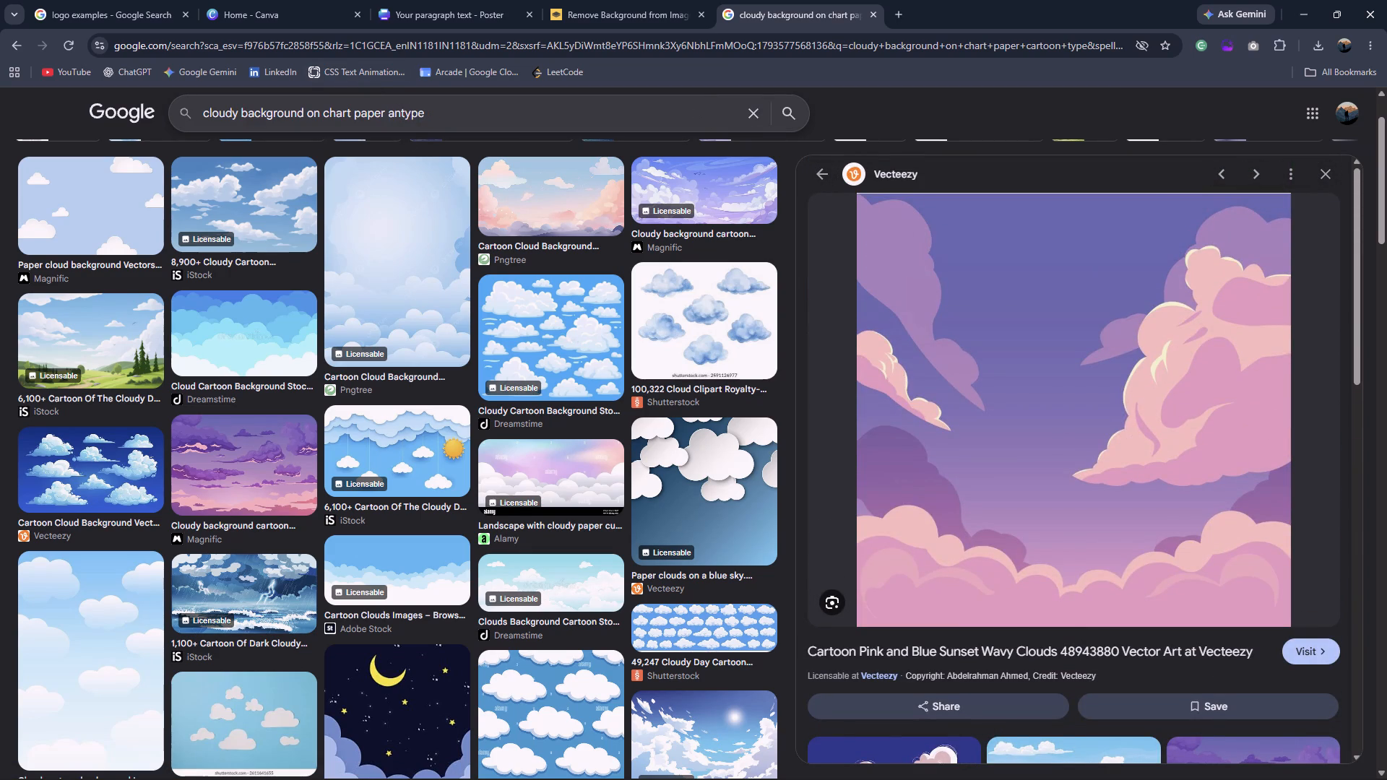
text(ime)
key(space)
key(Return)
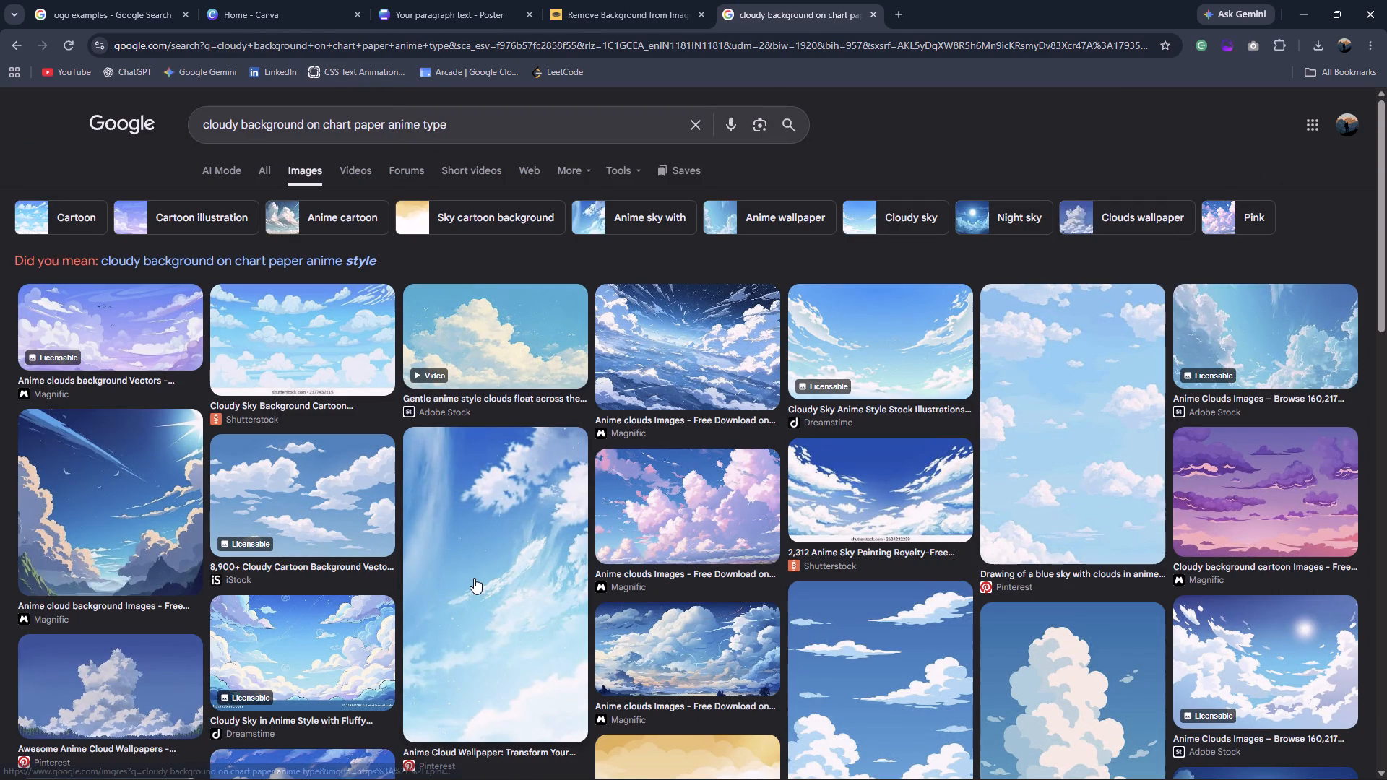
Save the Pinterest "Anime Cloud Wallpaper" blue sky picture from the image results as a PNG.
click(474, 578)
right_click(1104, 446)
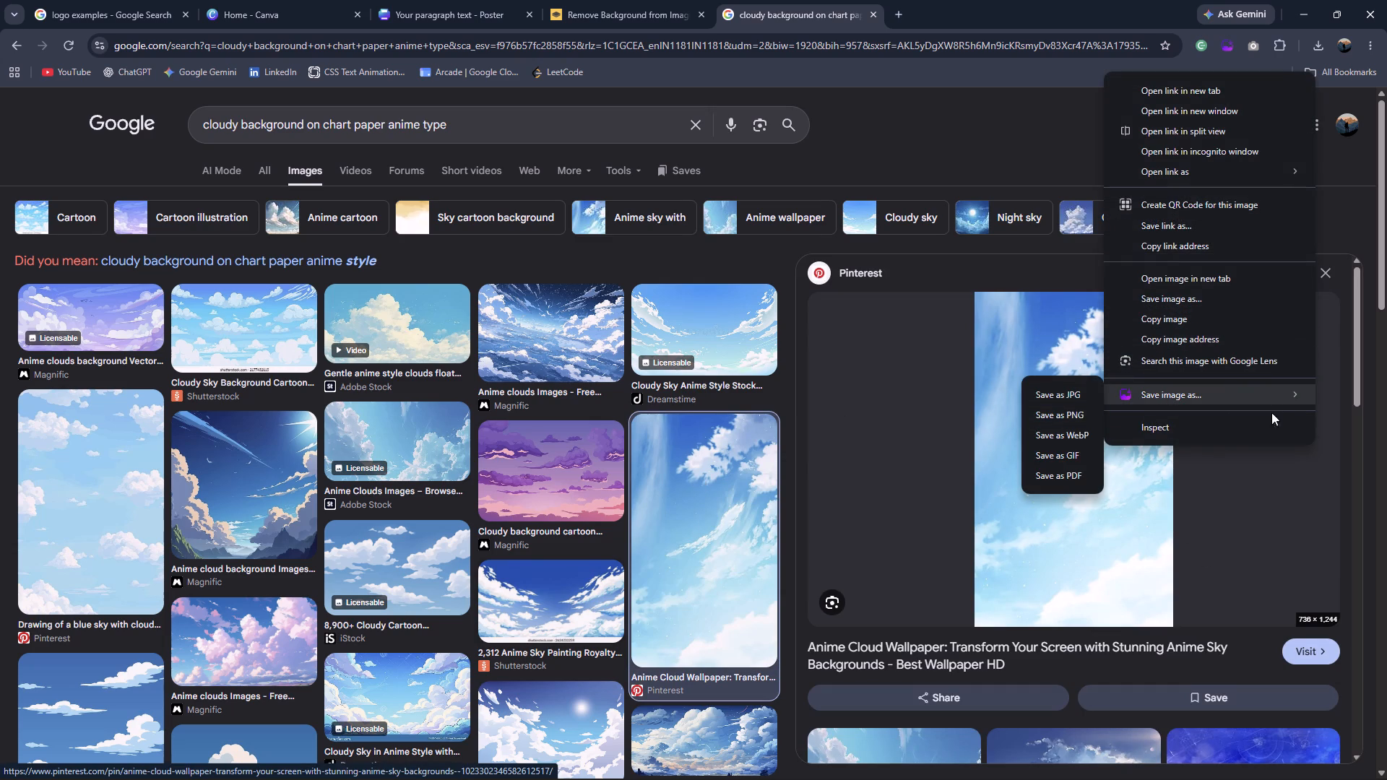
click(1074, 416)
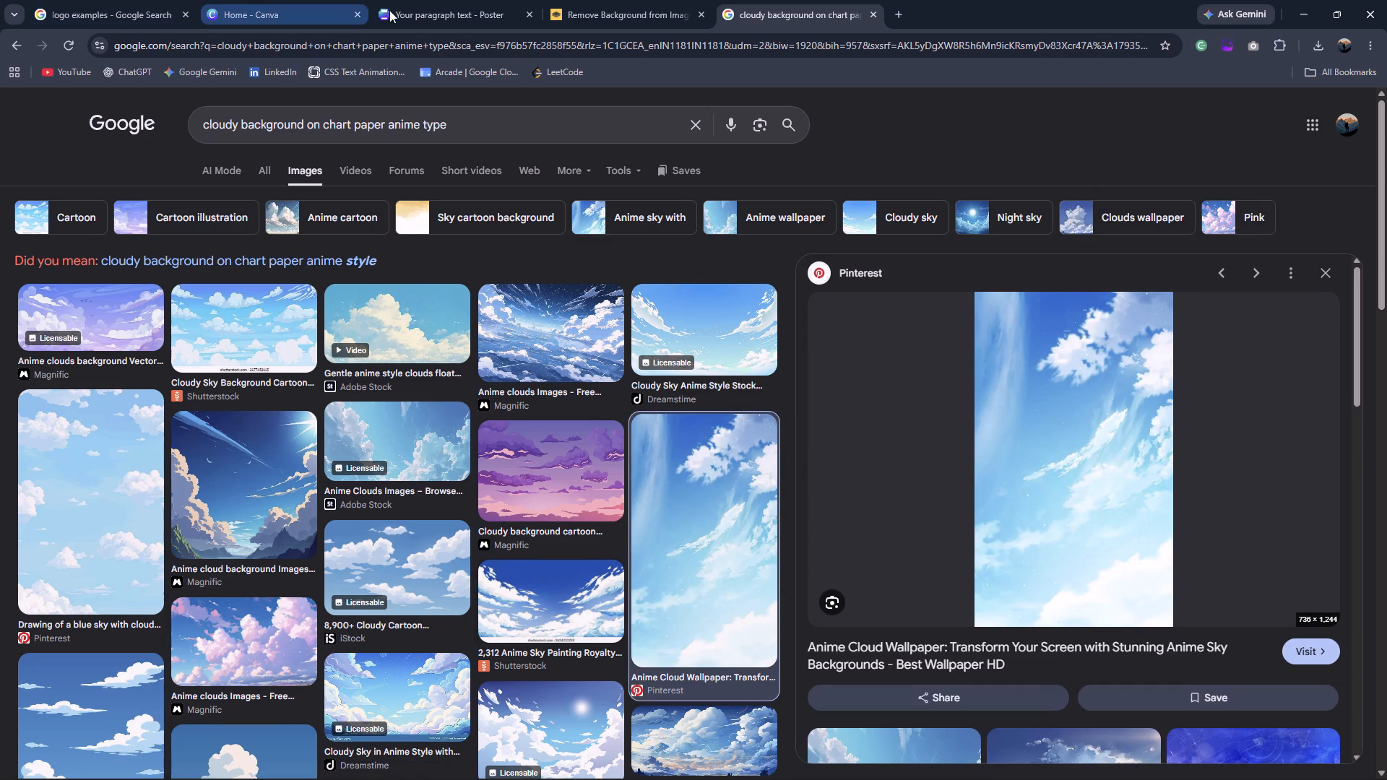
In the Canva poster design, upload the downloaded "images (1)" sky picture and place it on page 3.
click(398, 10)
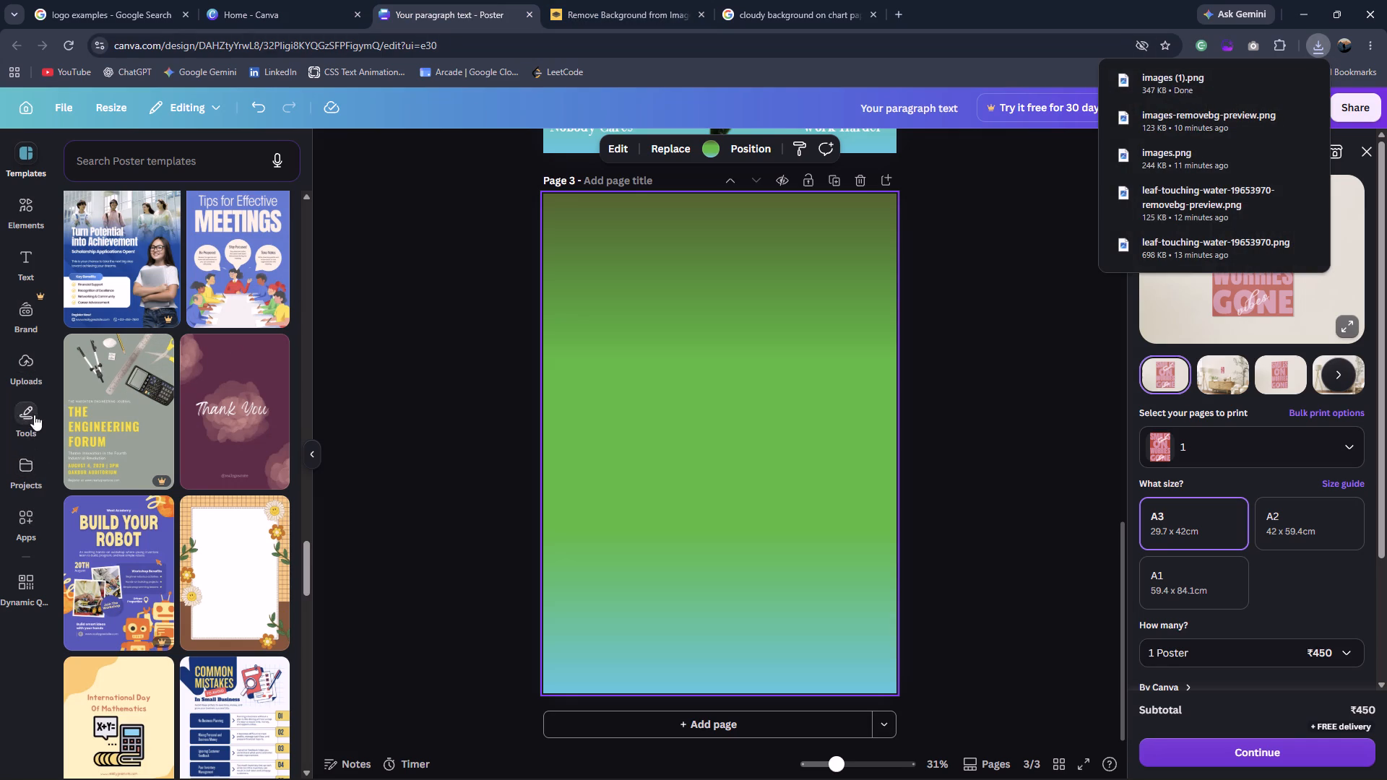
click(40, 365)
click(169, 213)
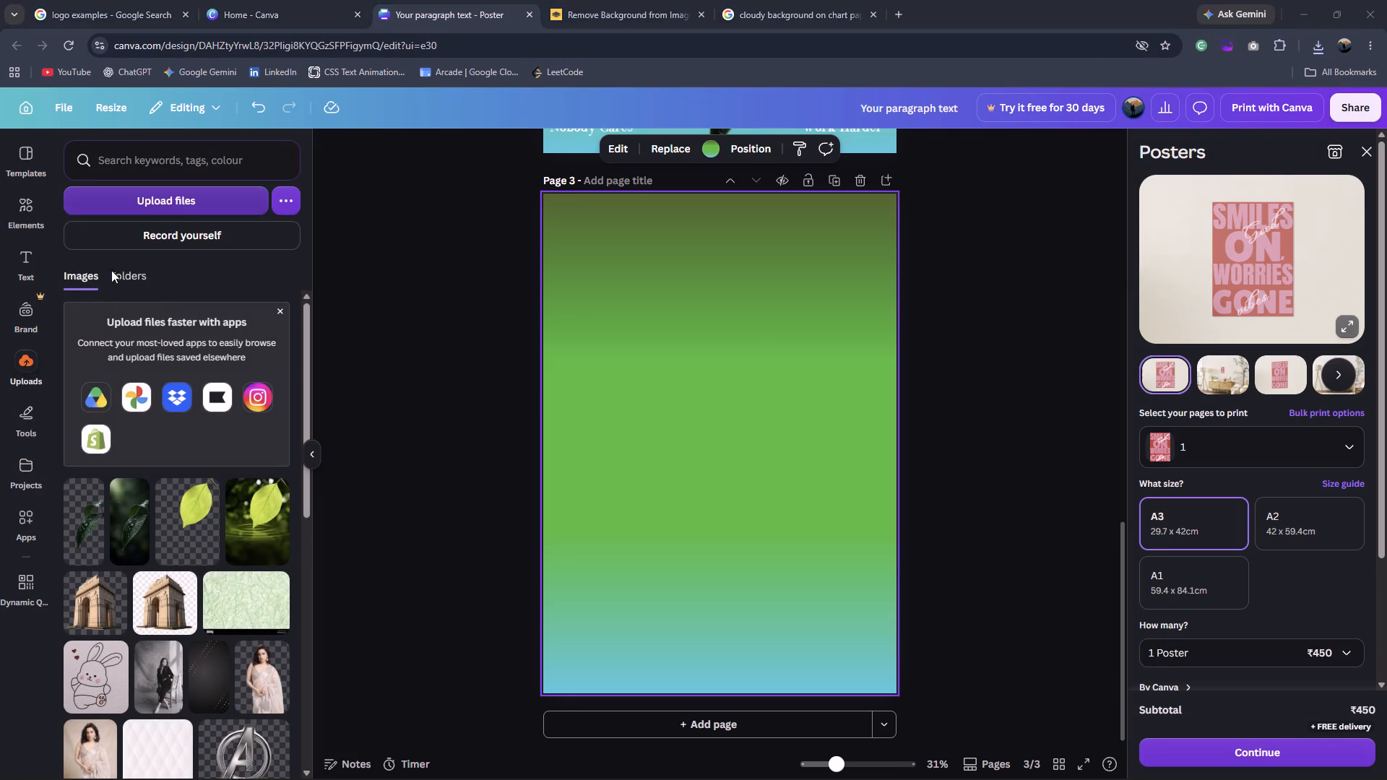
click(173, 137)
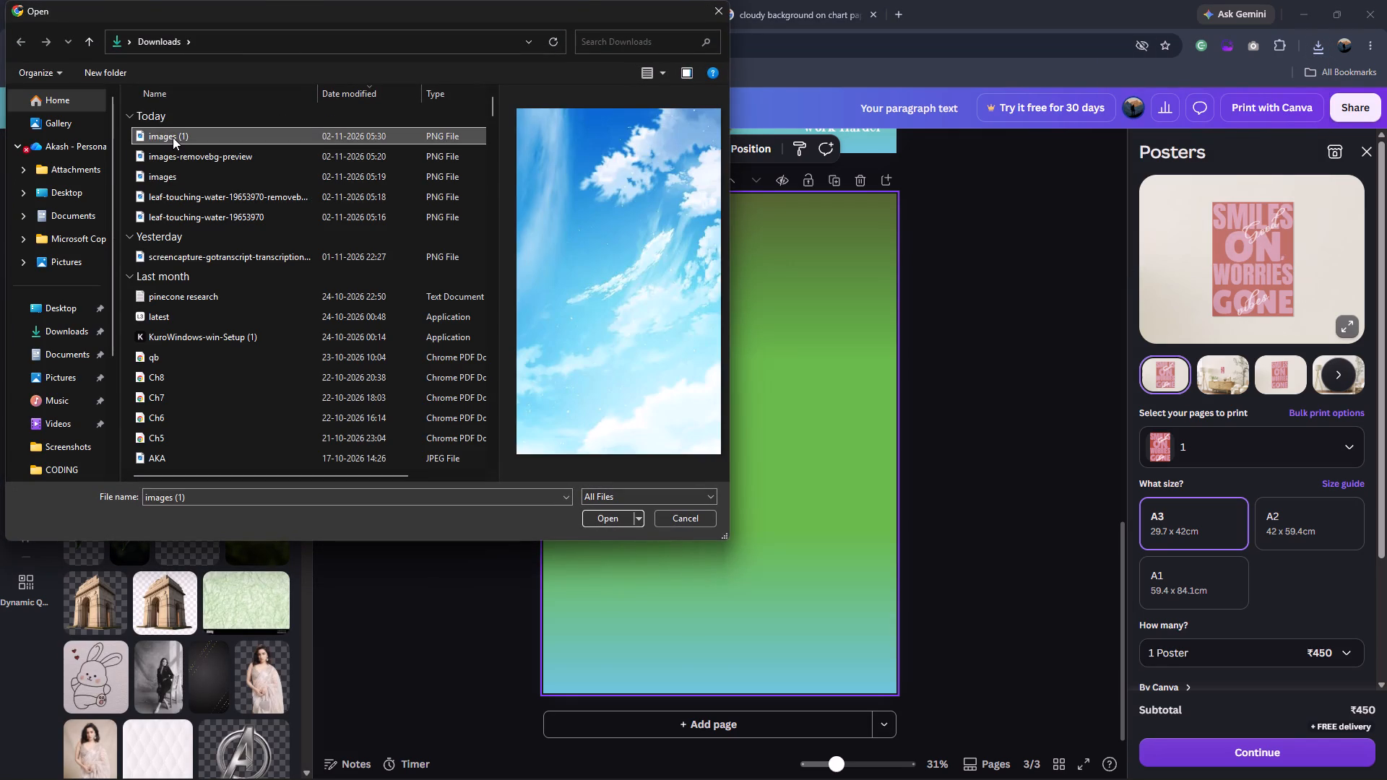
key(Return)
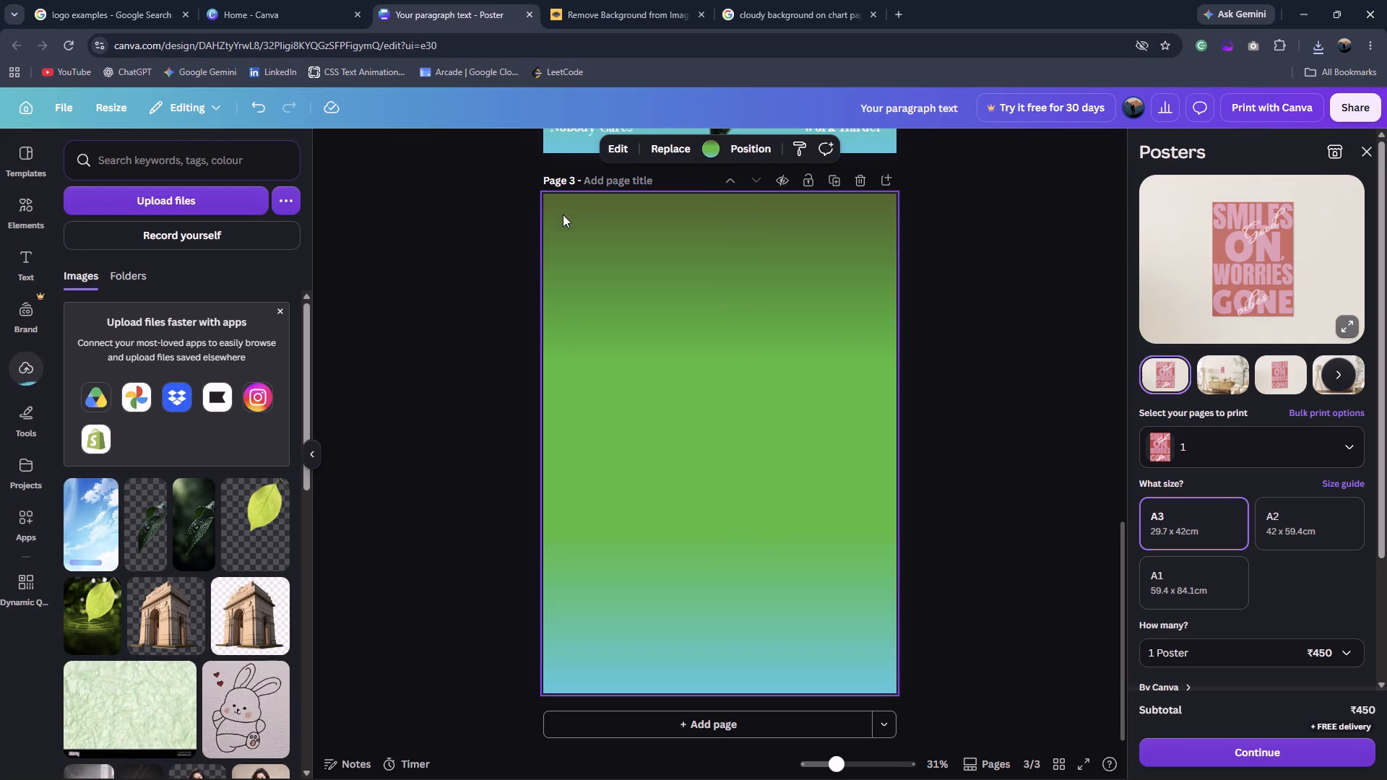
click(90, 532)
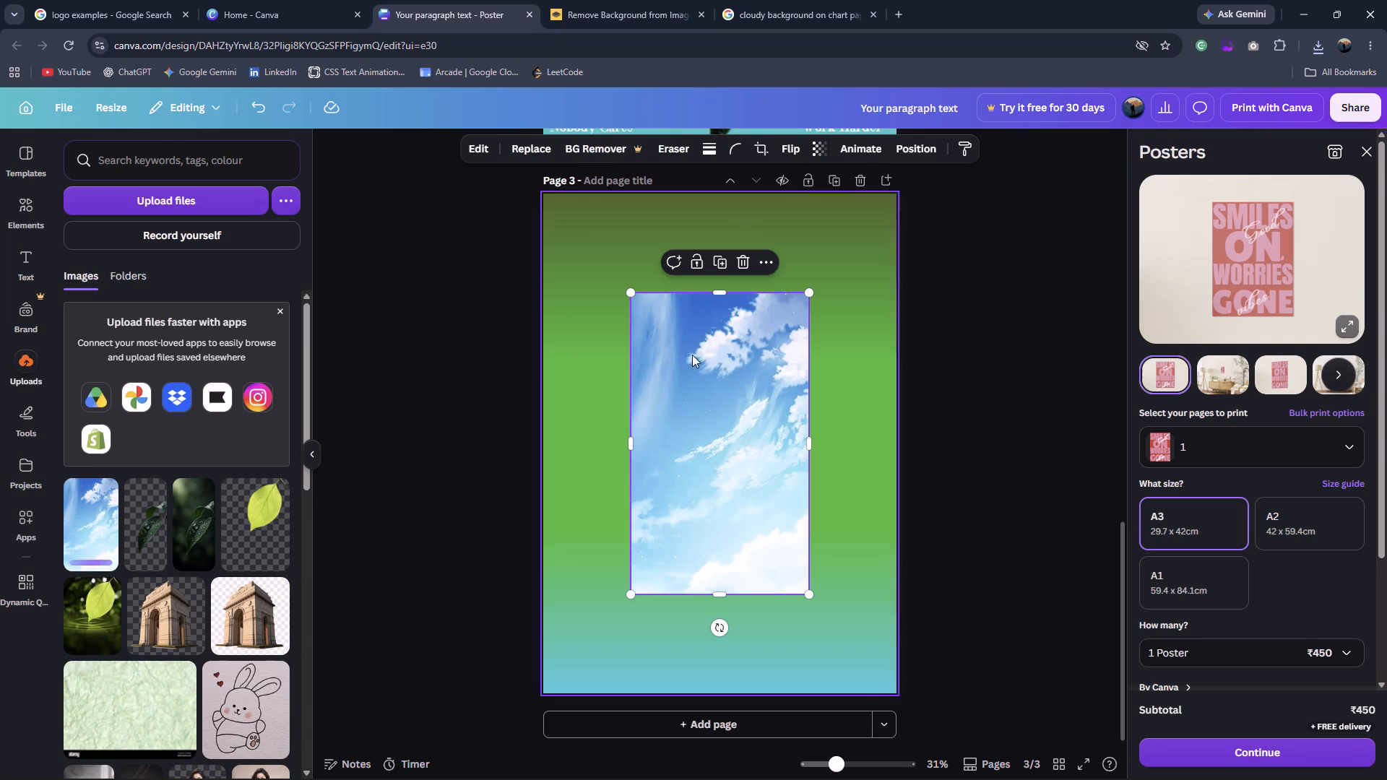
Align the sky image with page 3's upper-left corner and enlarge it to about 42 by 59.3 to cover the whole page.
drag(750, 362, 664, 259)
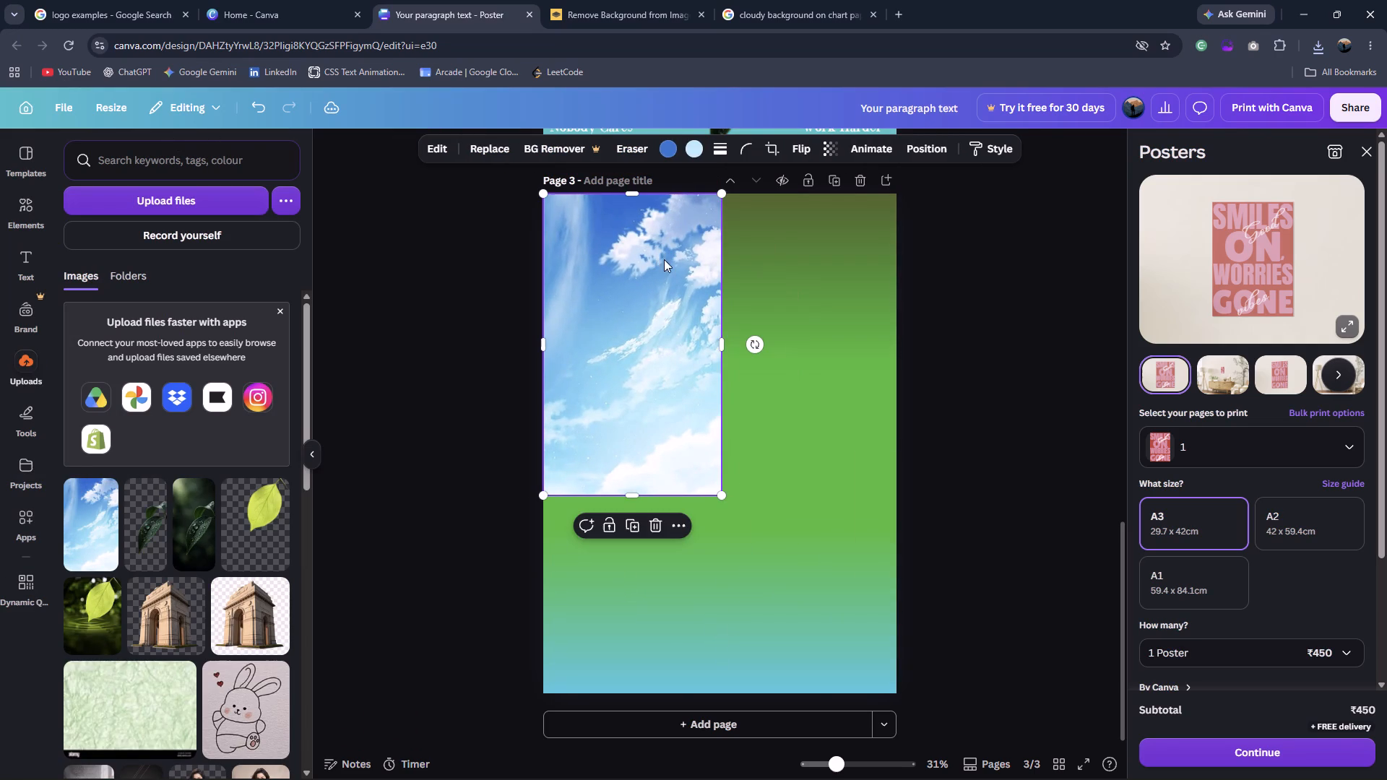
drag(725, 495, 890, 582)
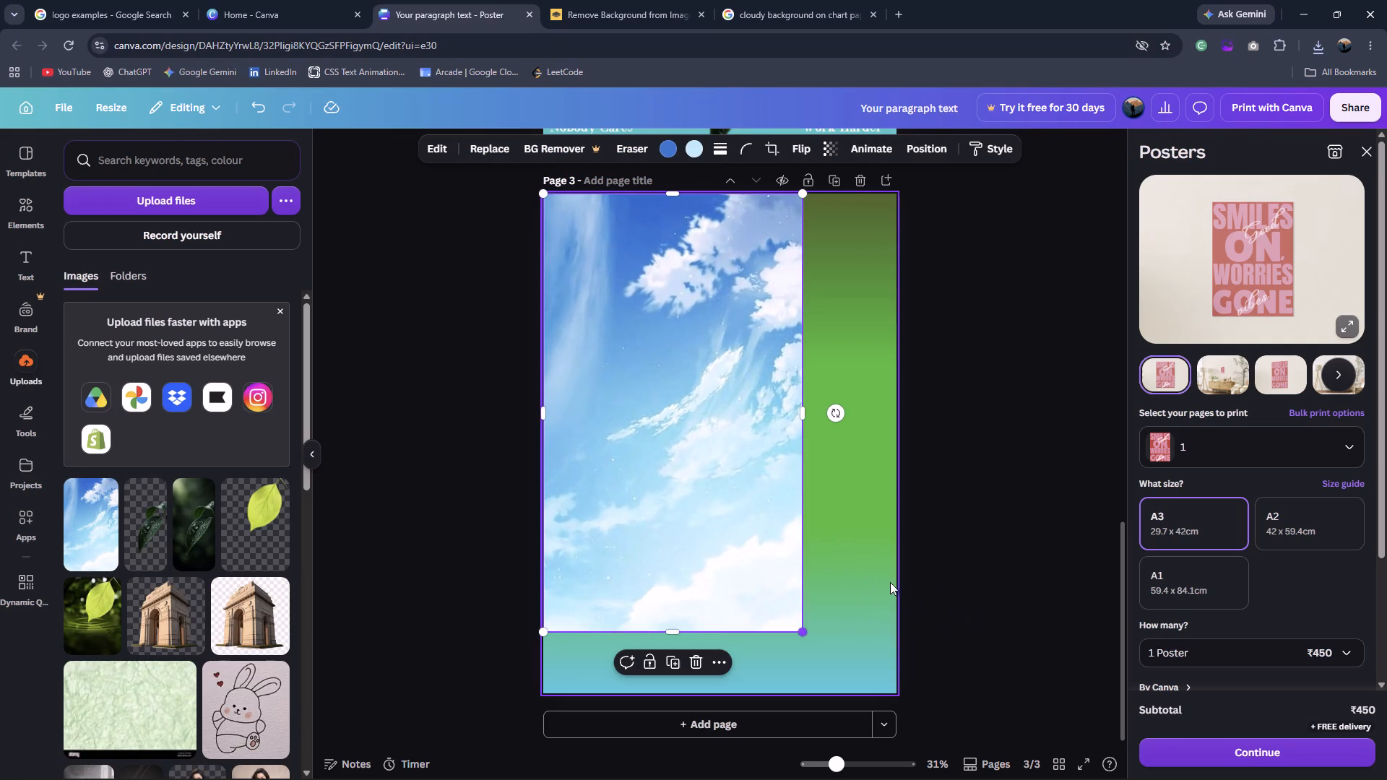
shift+drag(800, 632, 870, 656)
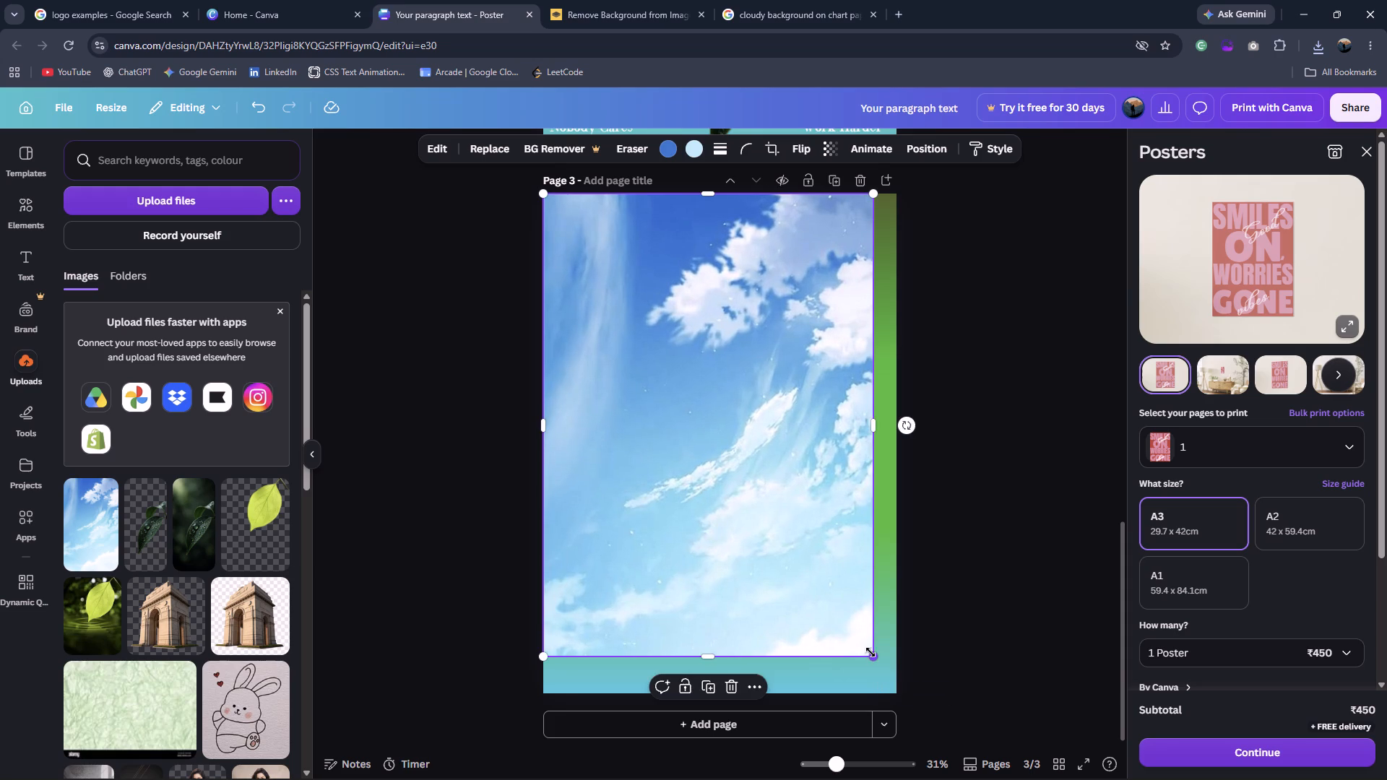
key(ctrl+z)
ctrl+drag(799, 633, 873, 672)
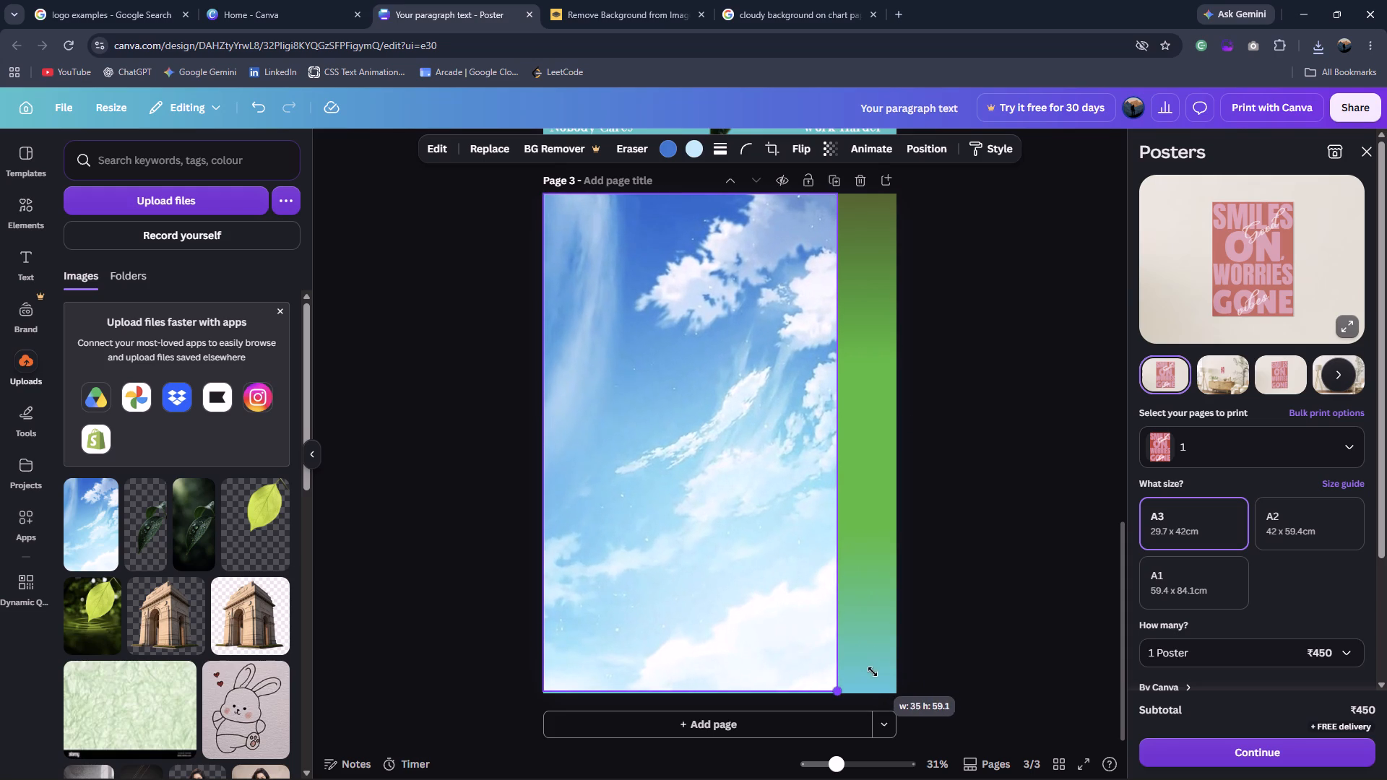
ctrl+drag(873, 672, 870, 672)
click(748, 559)
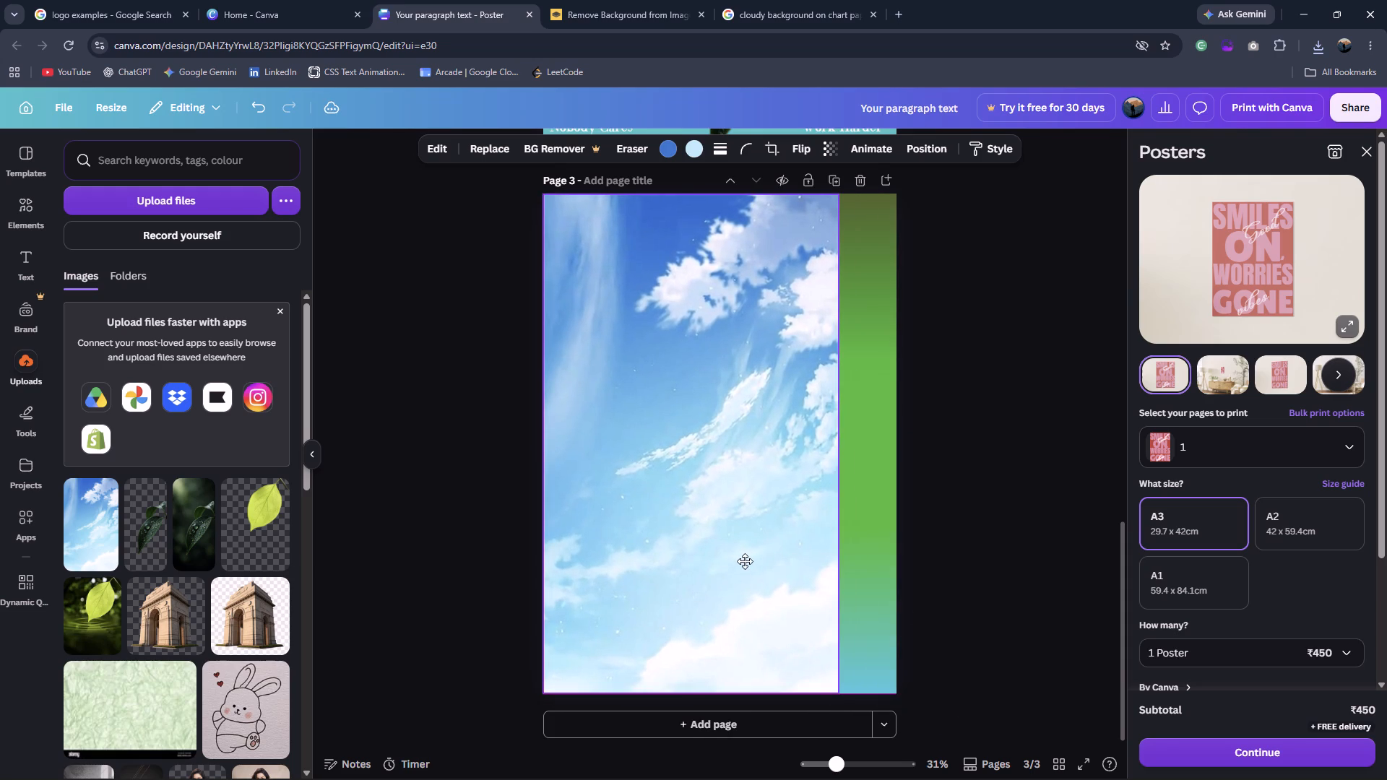
shift+drag(838, 442, 896, 445)
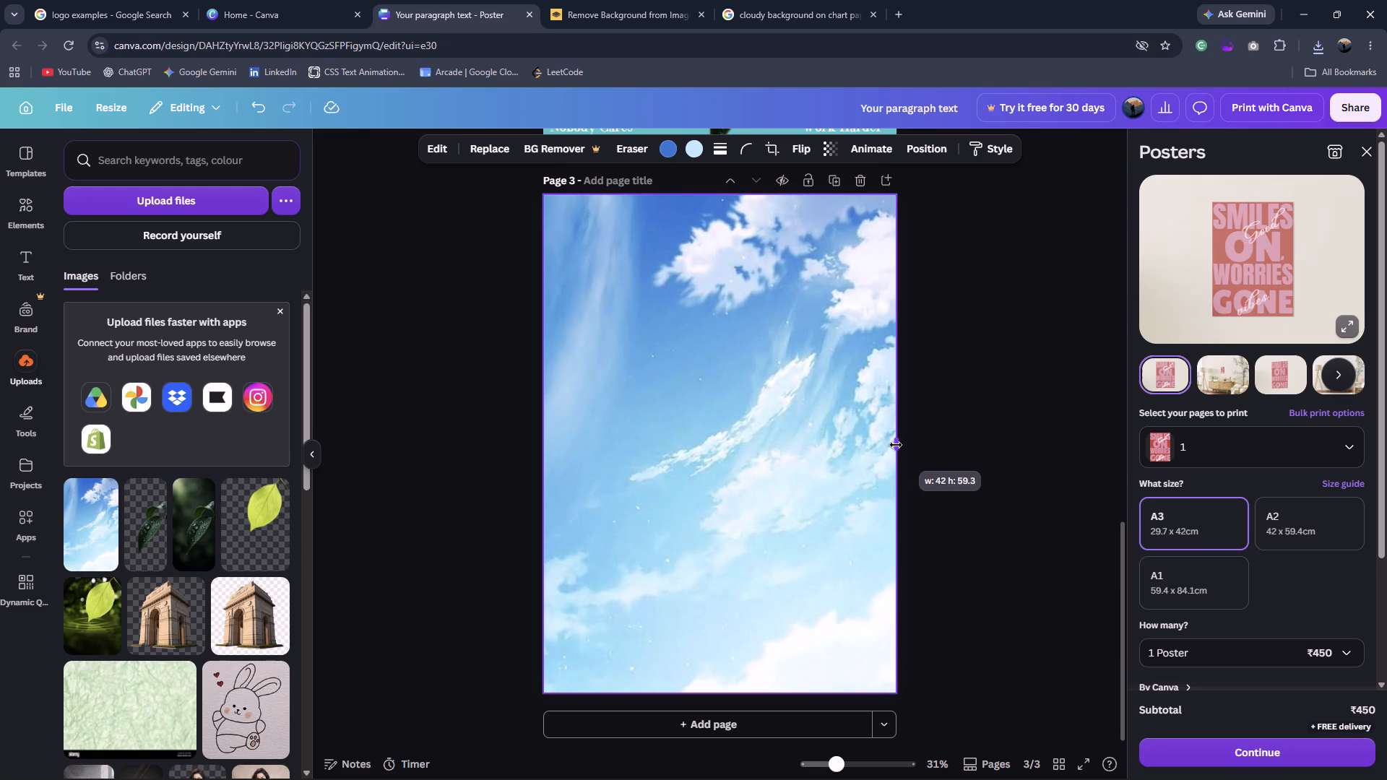
shift+drag(896, 445, 897, 445)
click(995, 490)
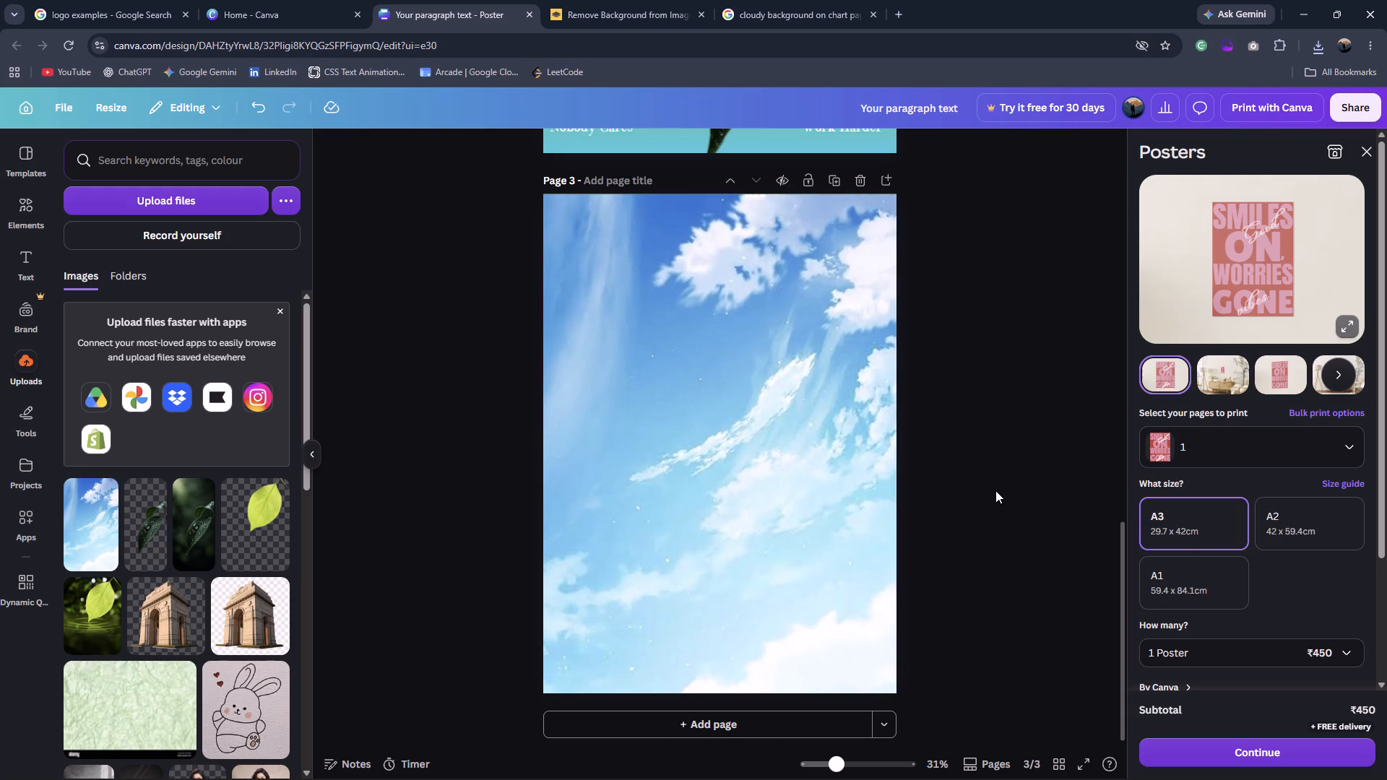
Look through the poster templates for layout ideas for page 3.
click(28, 136)
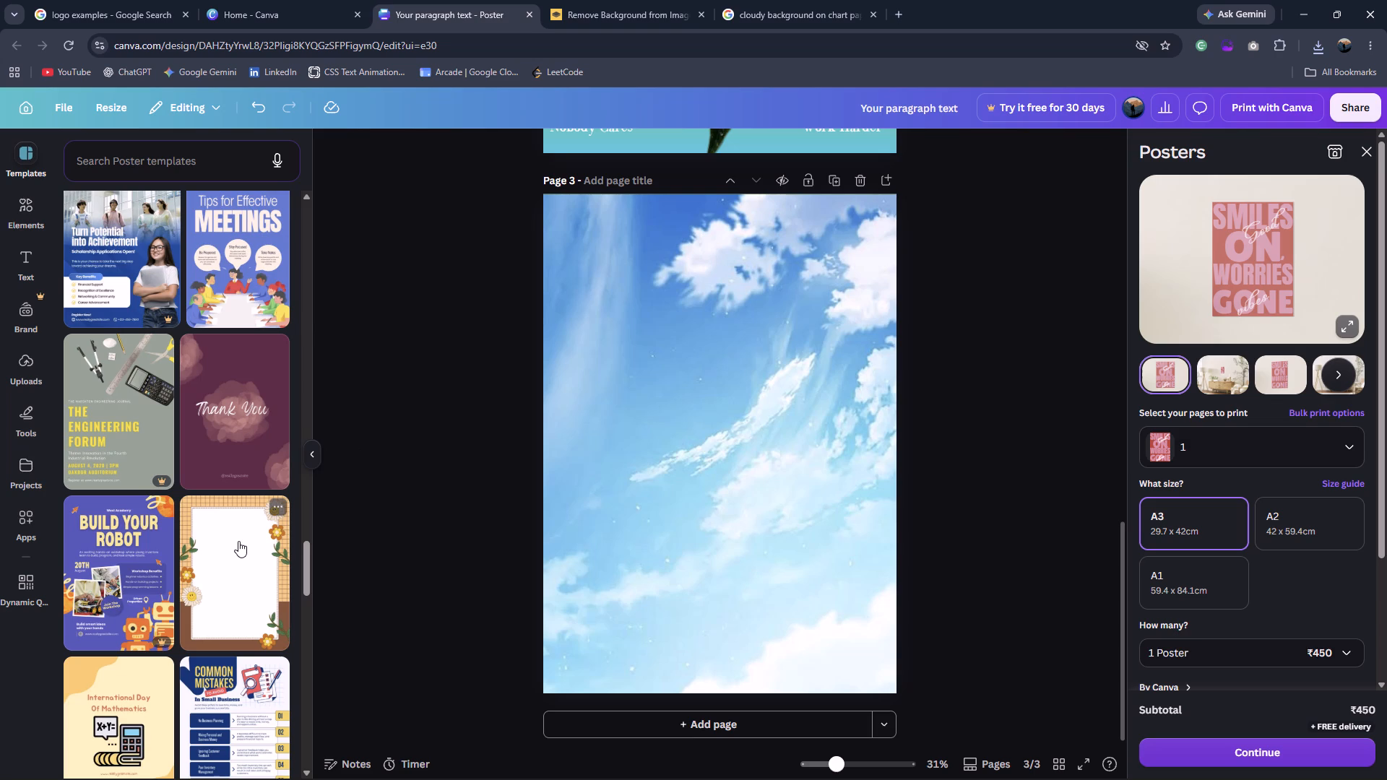
scroll(238, 541, up, 3)
scroll(238, 541, down, 4)
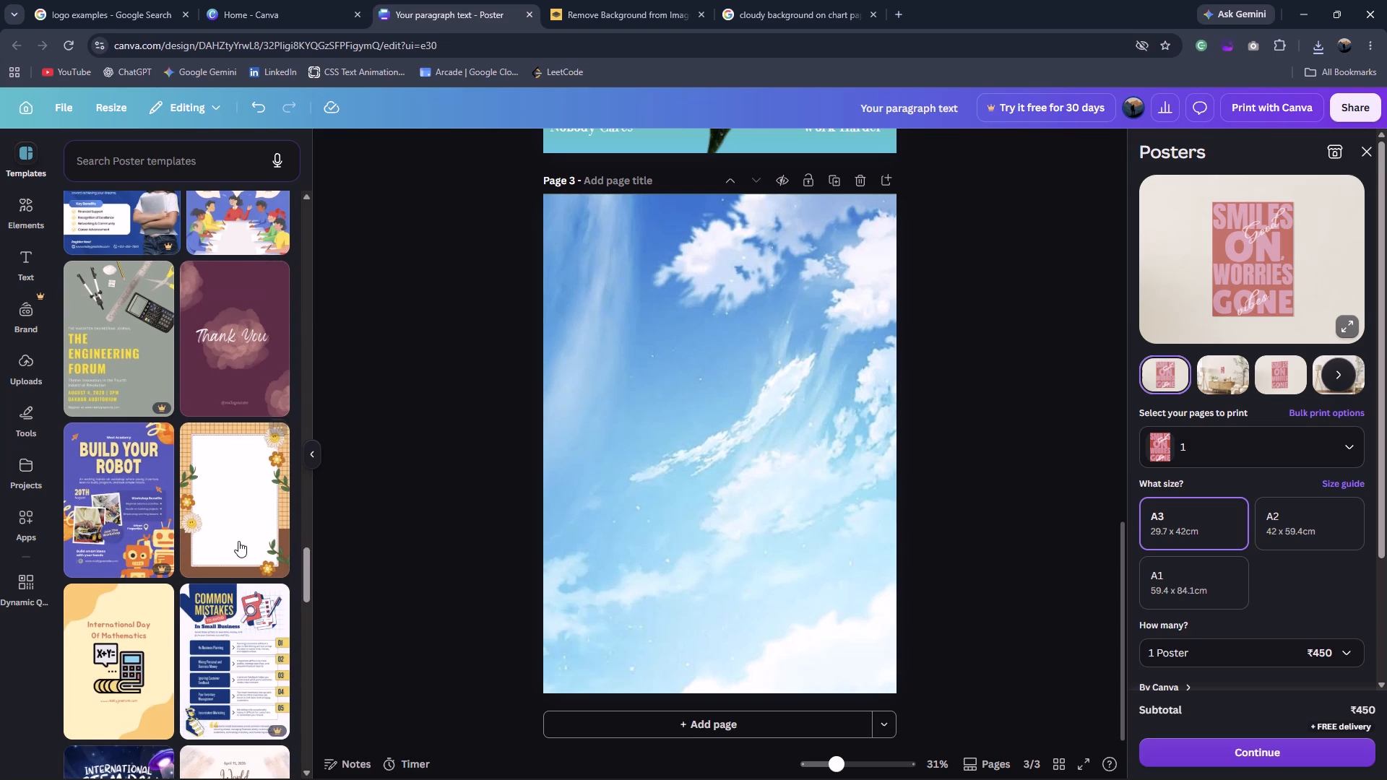
scroll(238, 541, down, 7)
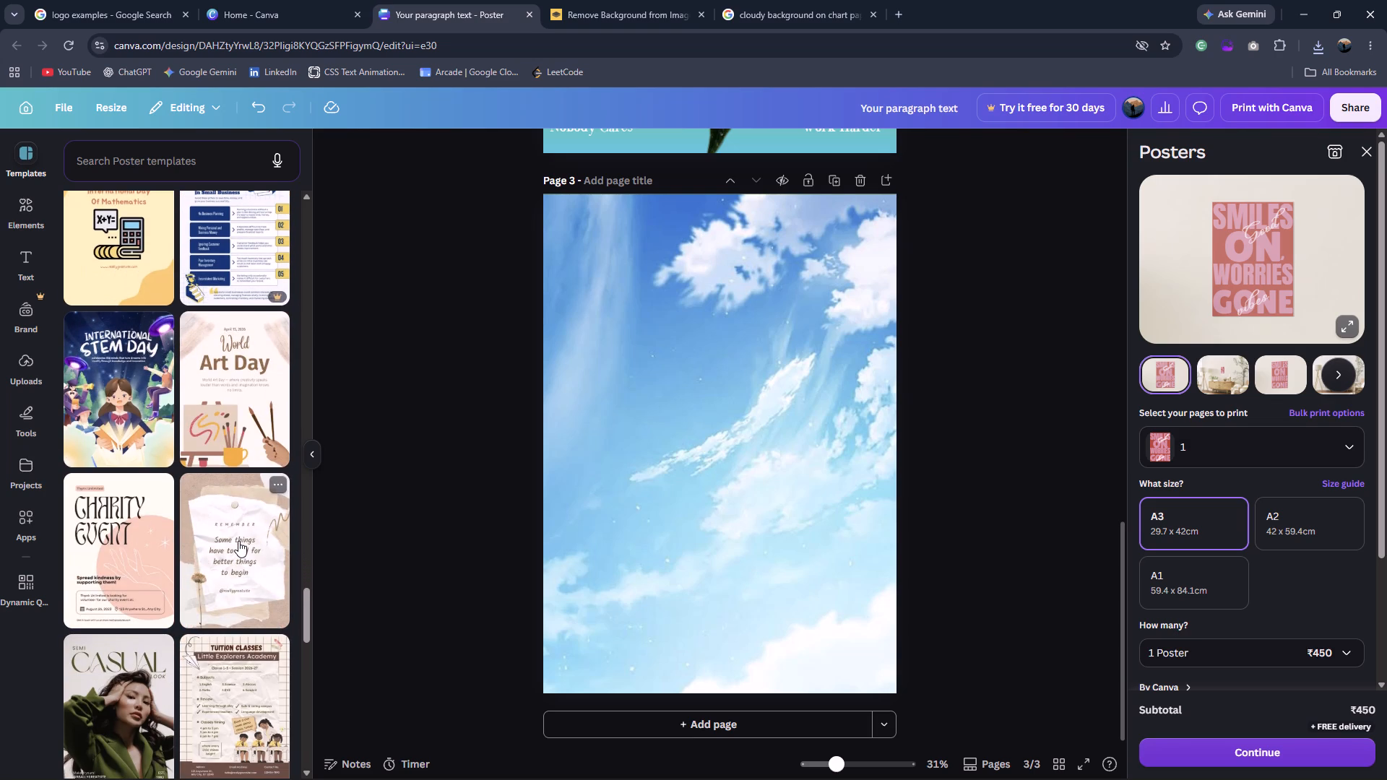
scroll(238, 541, down, 3)
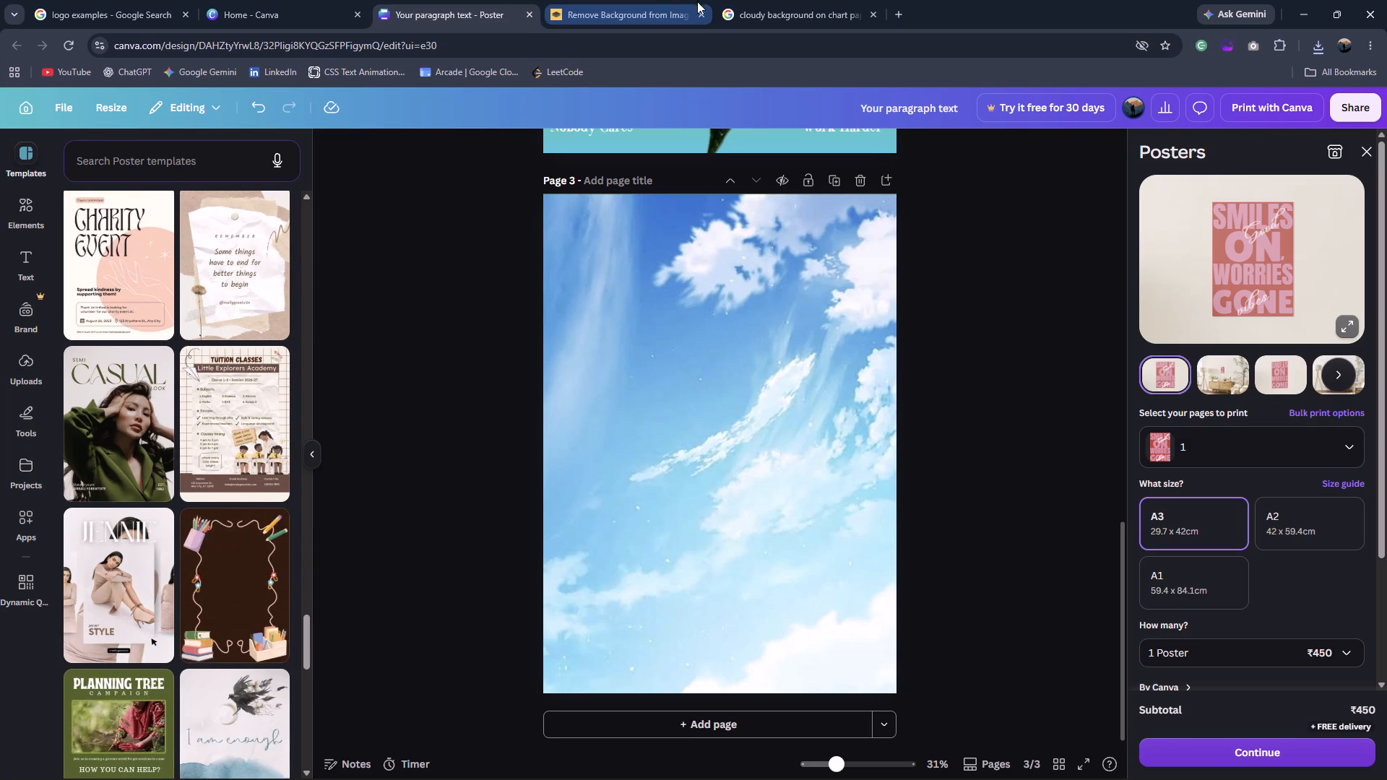
Search the web for "anime calm poster" in a new browser tab and show the image results.
click(790, 9)
click(904, 14)
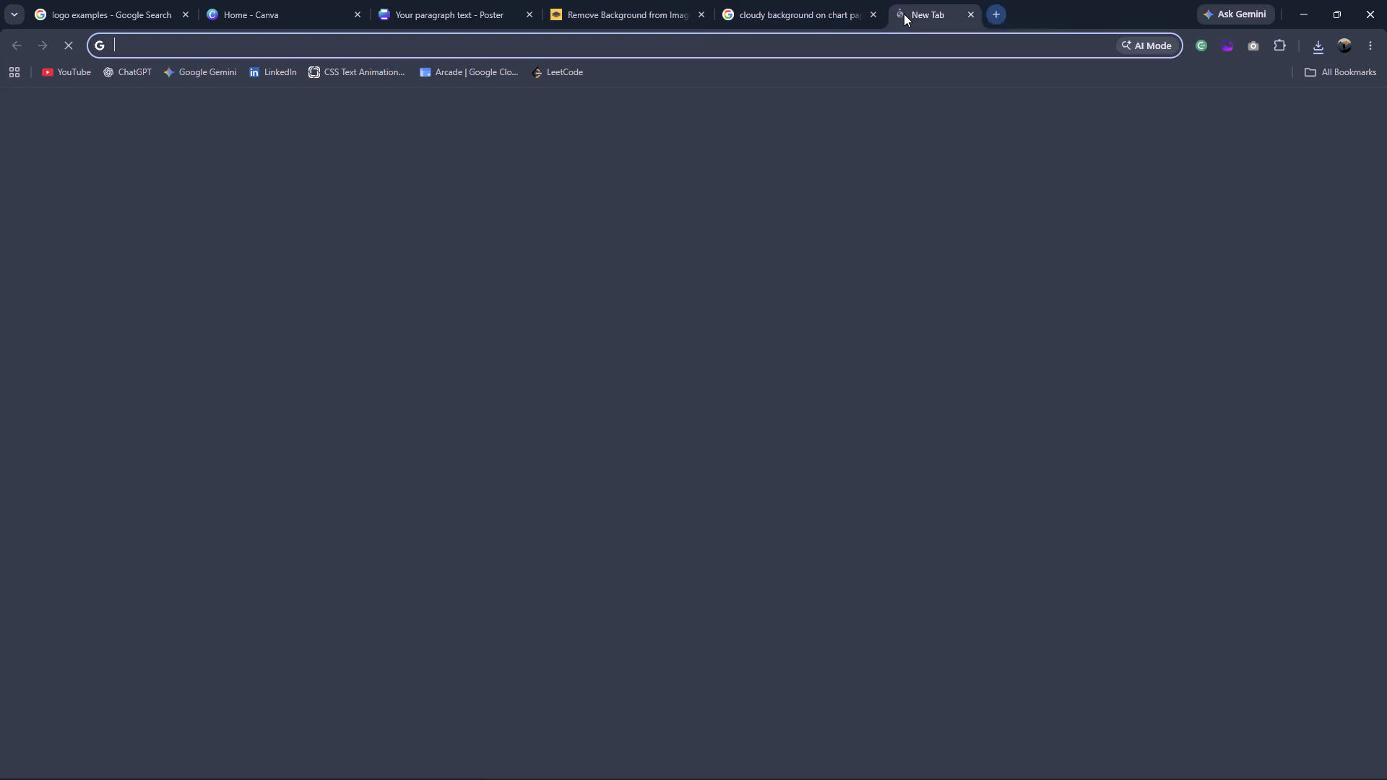
text(anum)
key(BackSpace)
key(BackSpace)
text(ime pr)
key(BackSpace)
key(BackSpace)
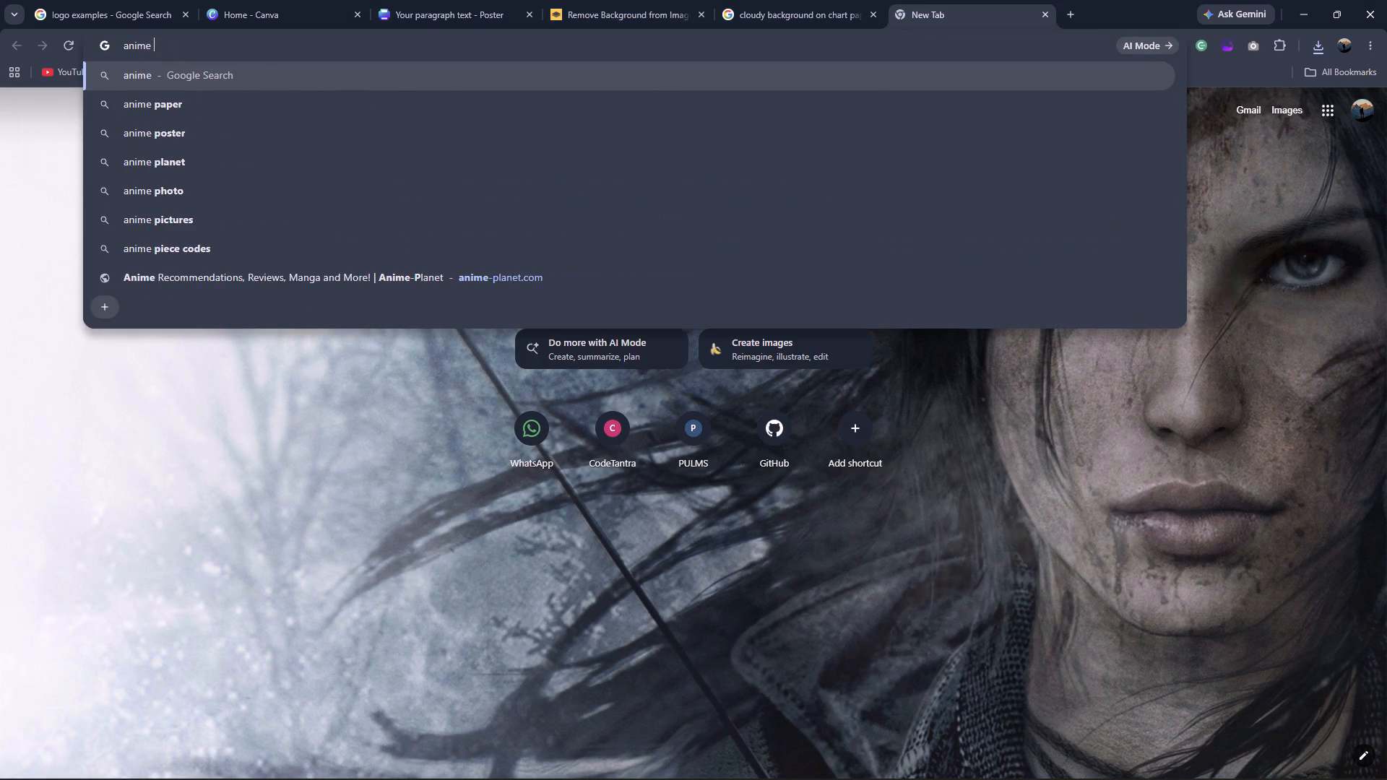
text(cl+)
key(BackSpace)
key(BackSpace)
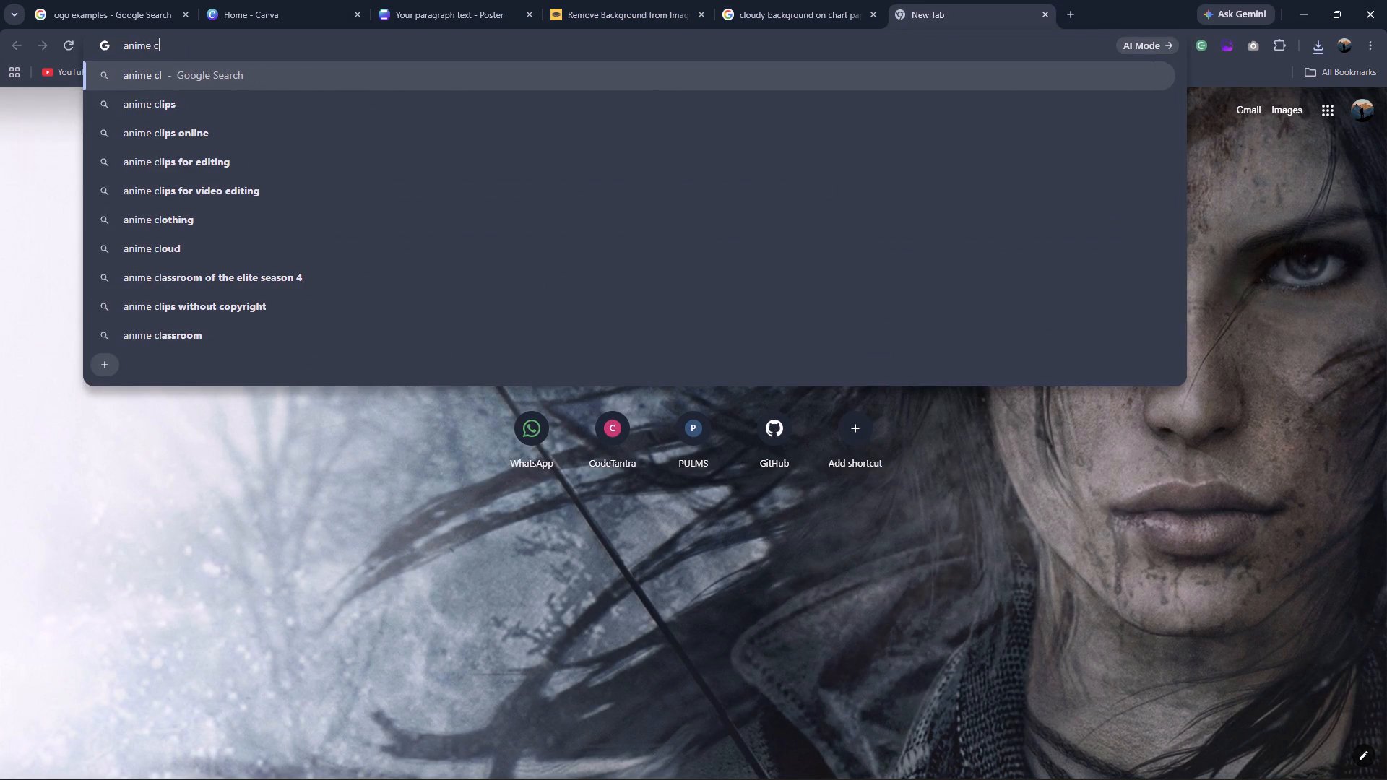
text(alm pp)
key(BackSpace)
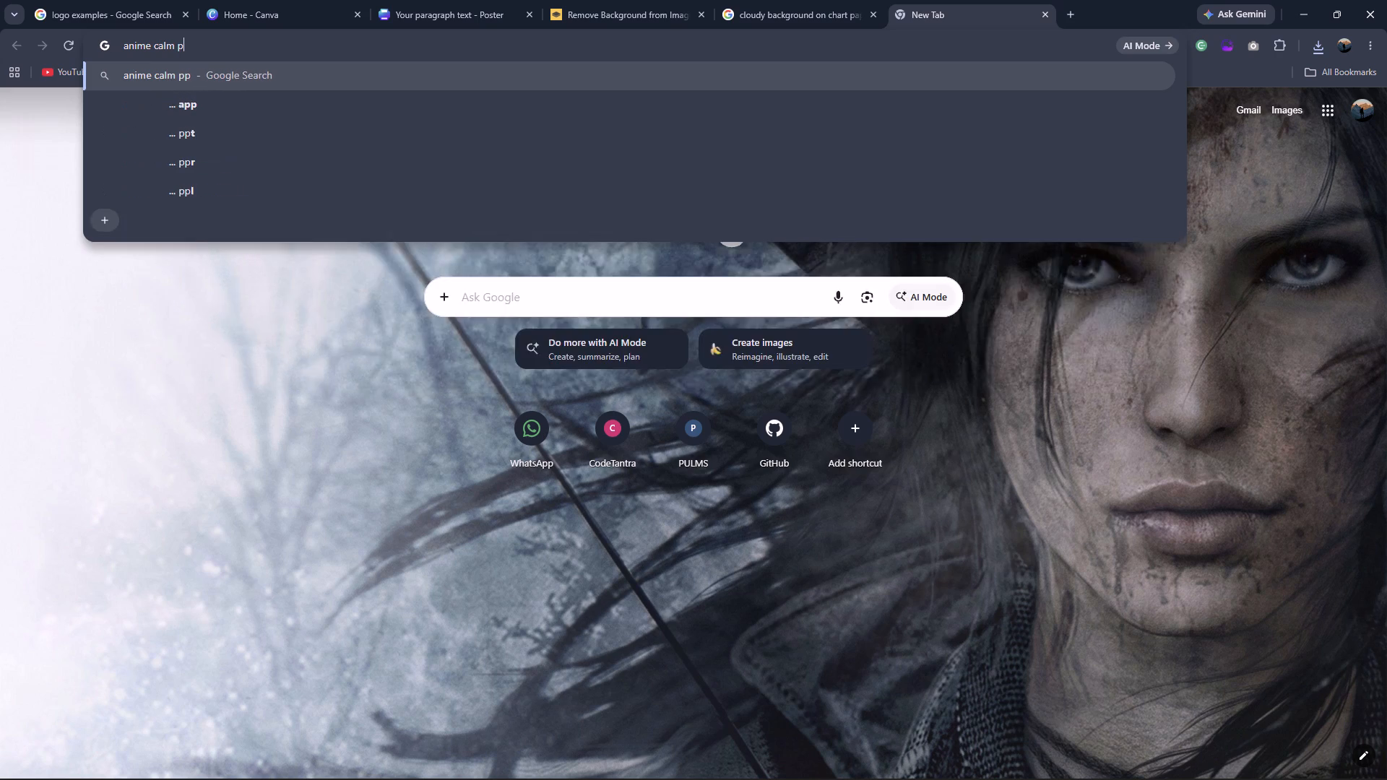
text(oster)
key(space)
key(Return)
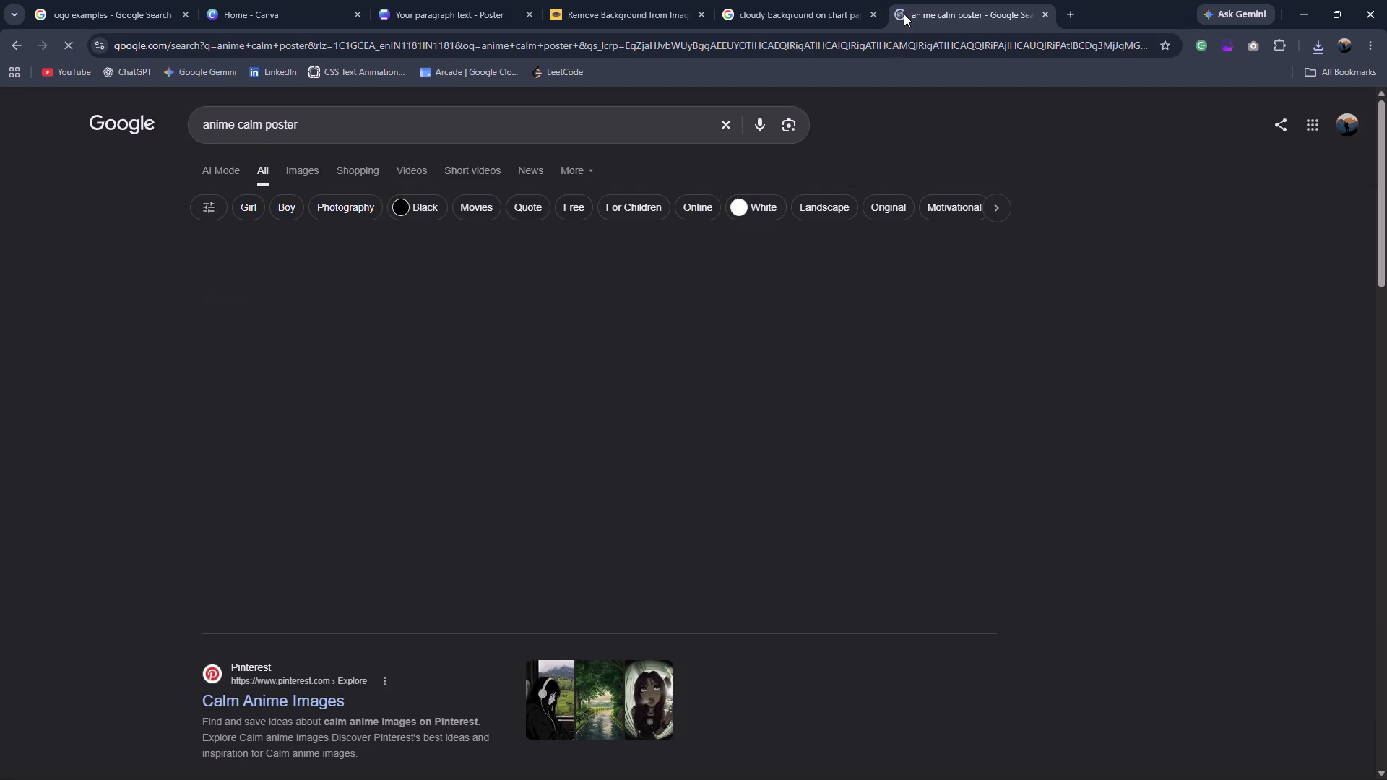
click(314, 178)
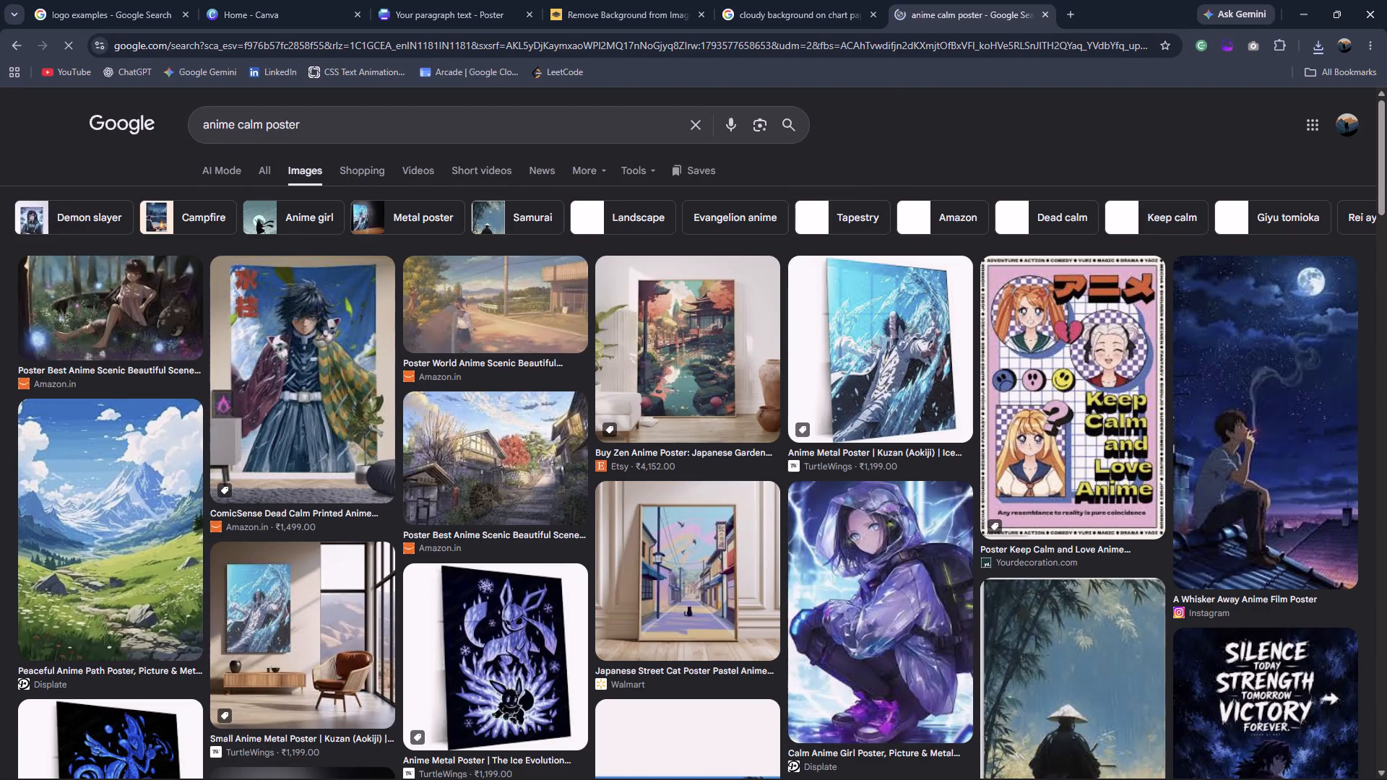
Refine the image search to "anime calm poster easy", look through the posters for ideas, and close that search.
click(327, 137)
key(space)
text(easy)
key(Return)
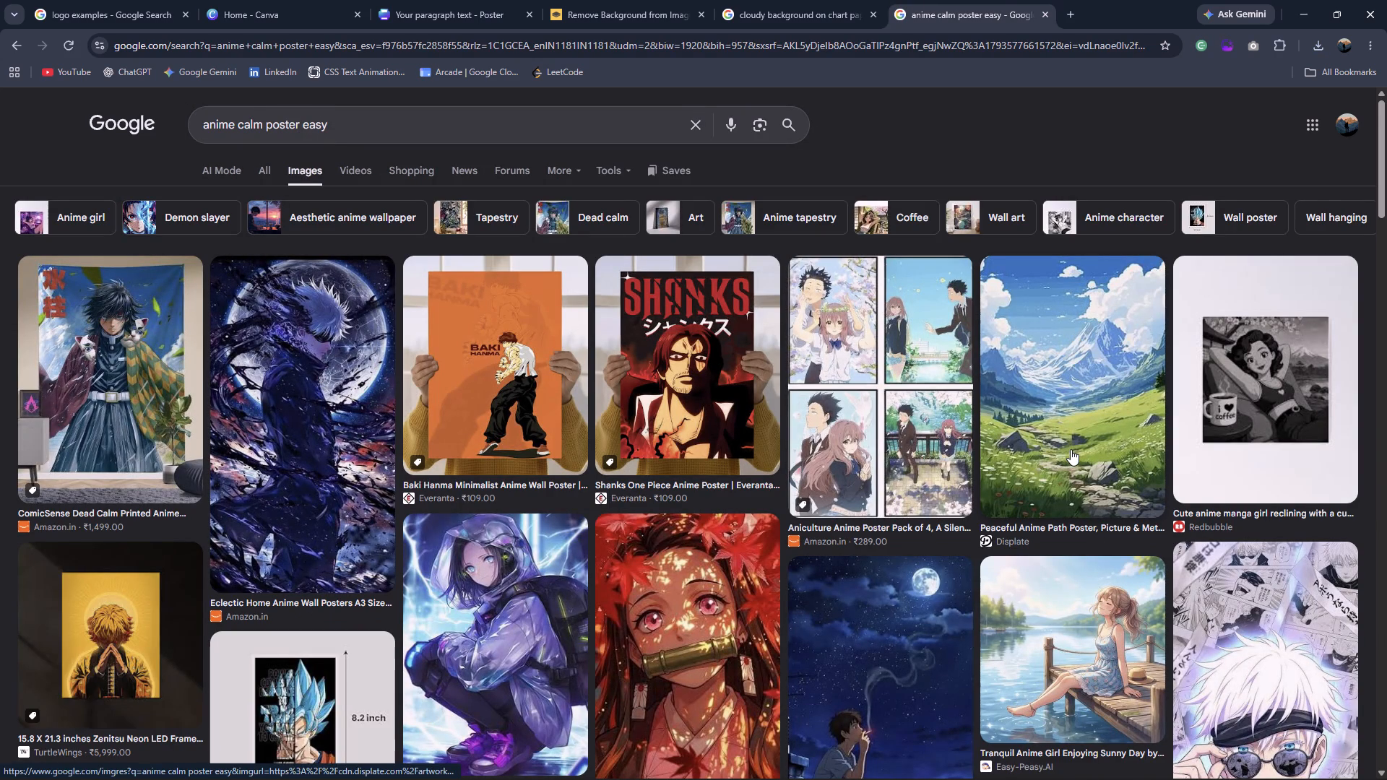
scroll(1071, 449, down, 5)
scroll(1071, 449, up, 1)
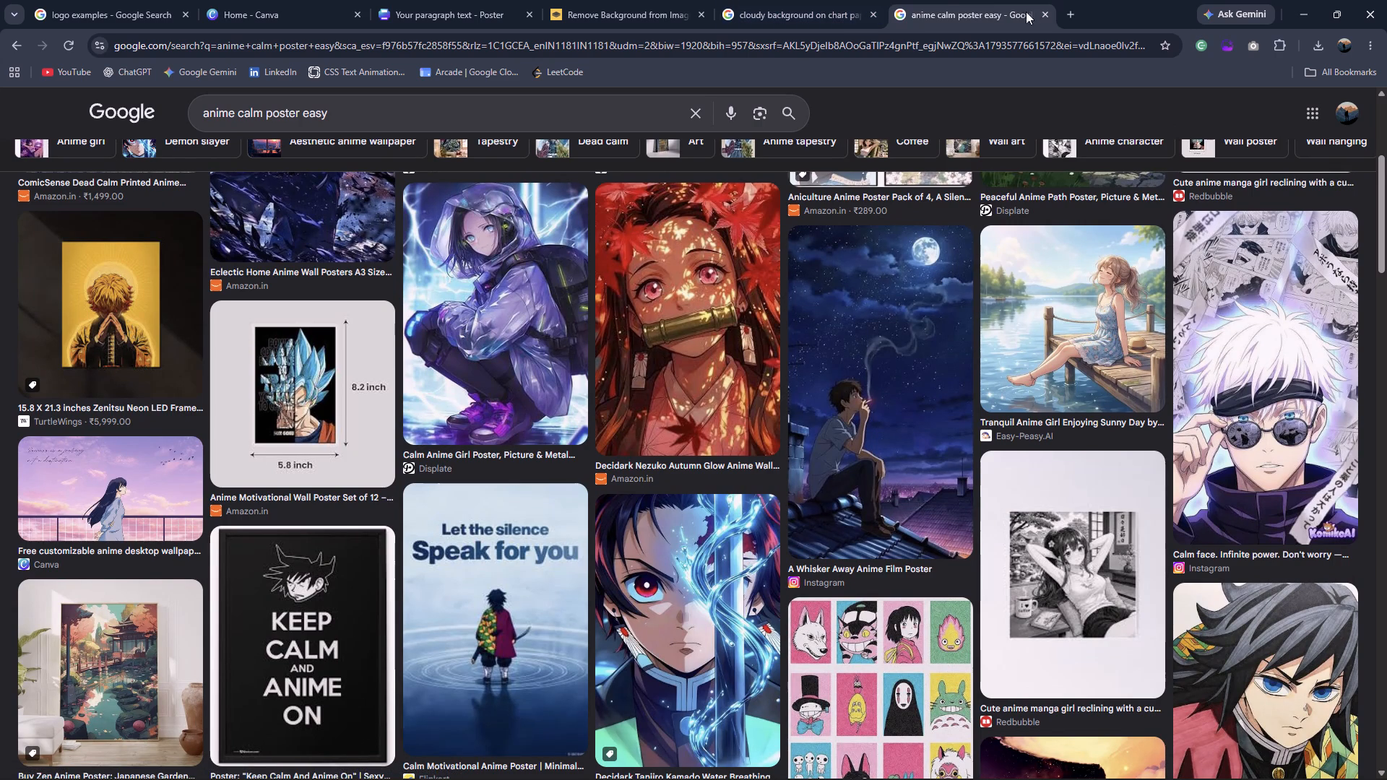
click(1047, 9)
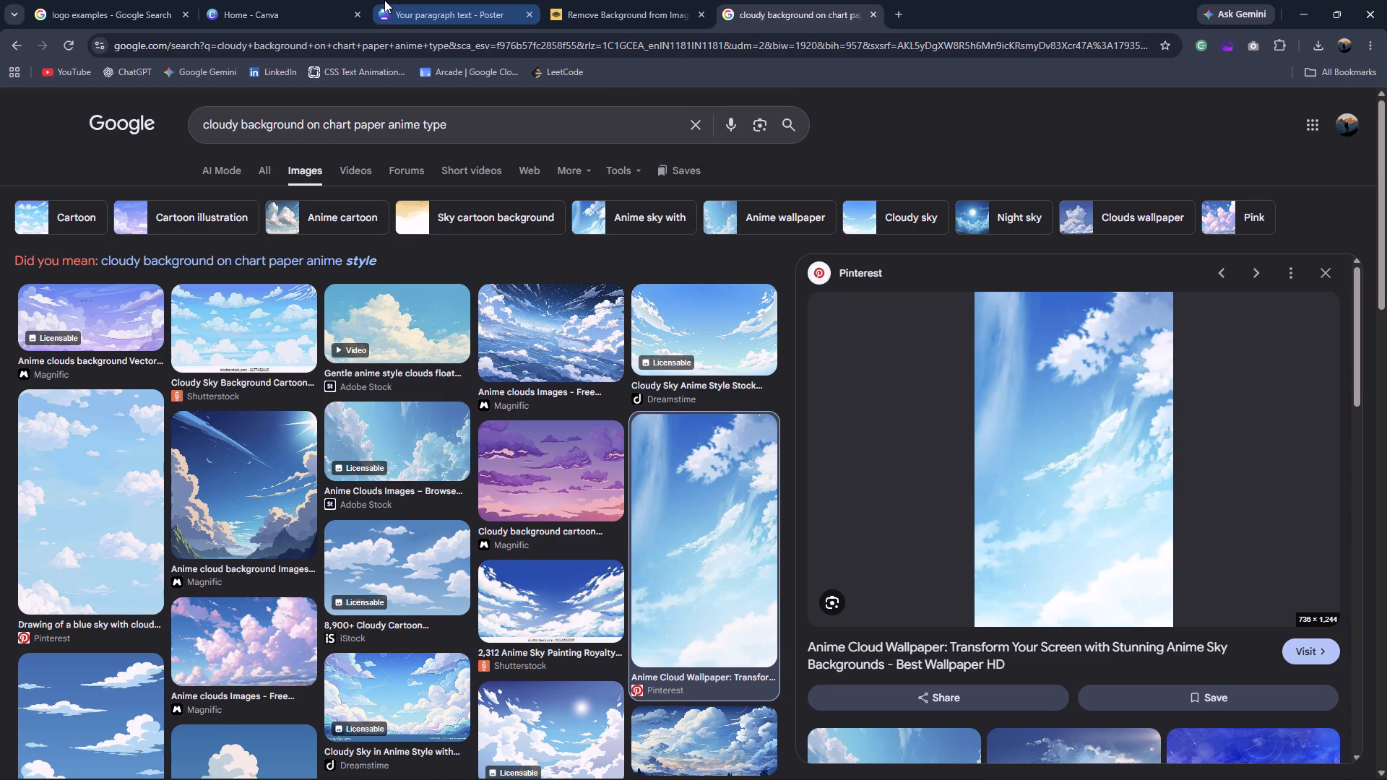
Back in the Canva poster, add a text box to page 3, enlarge it to about size 73, and enter "Let the".
click(384, 0)
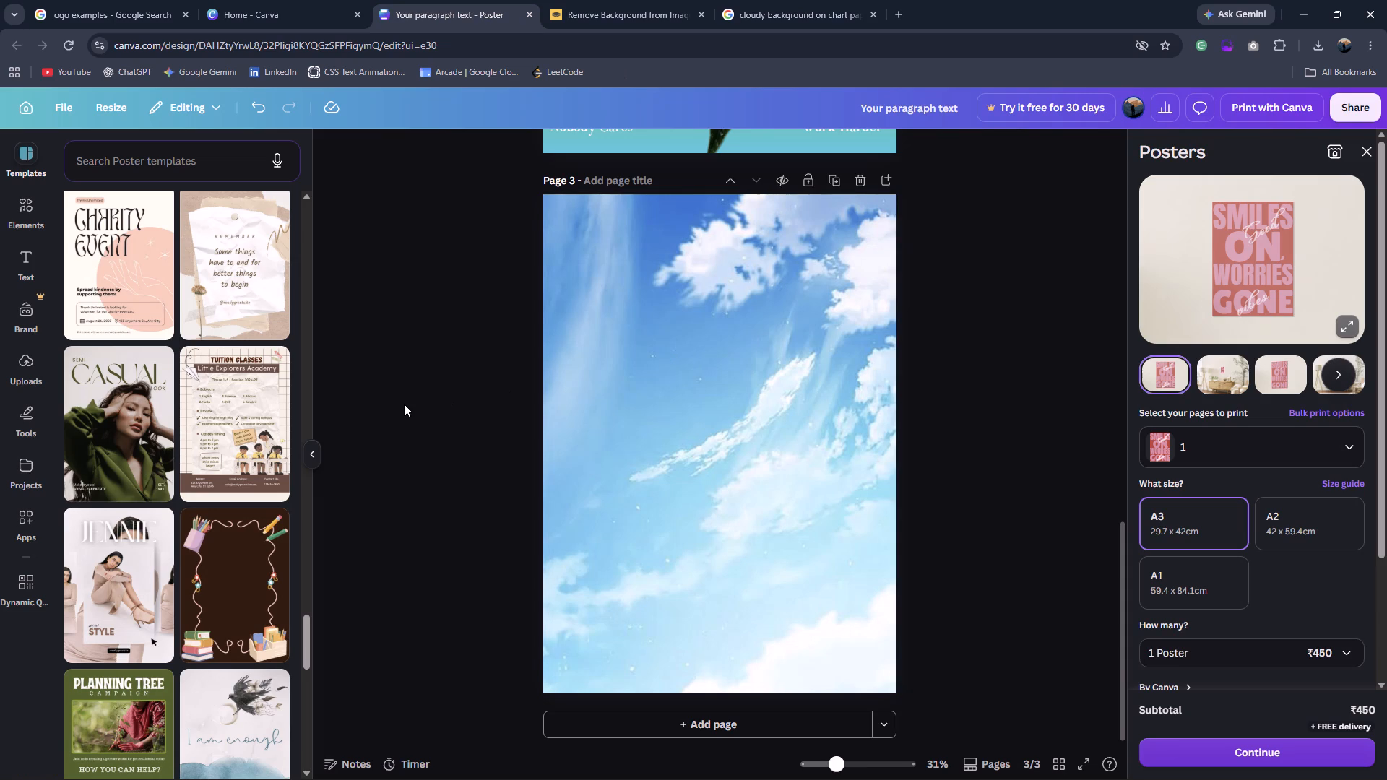
click(21, 279)
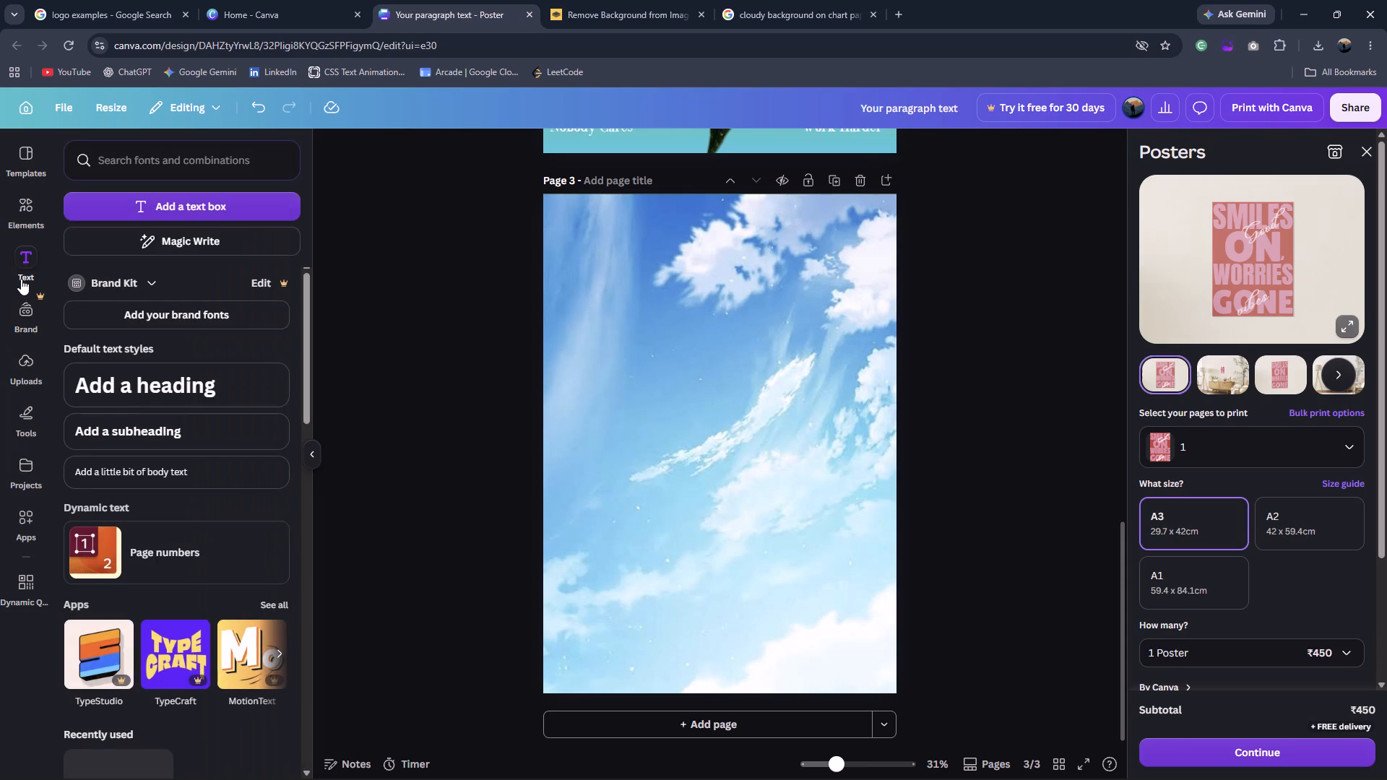
click(206, 201)
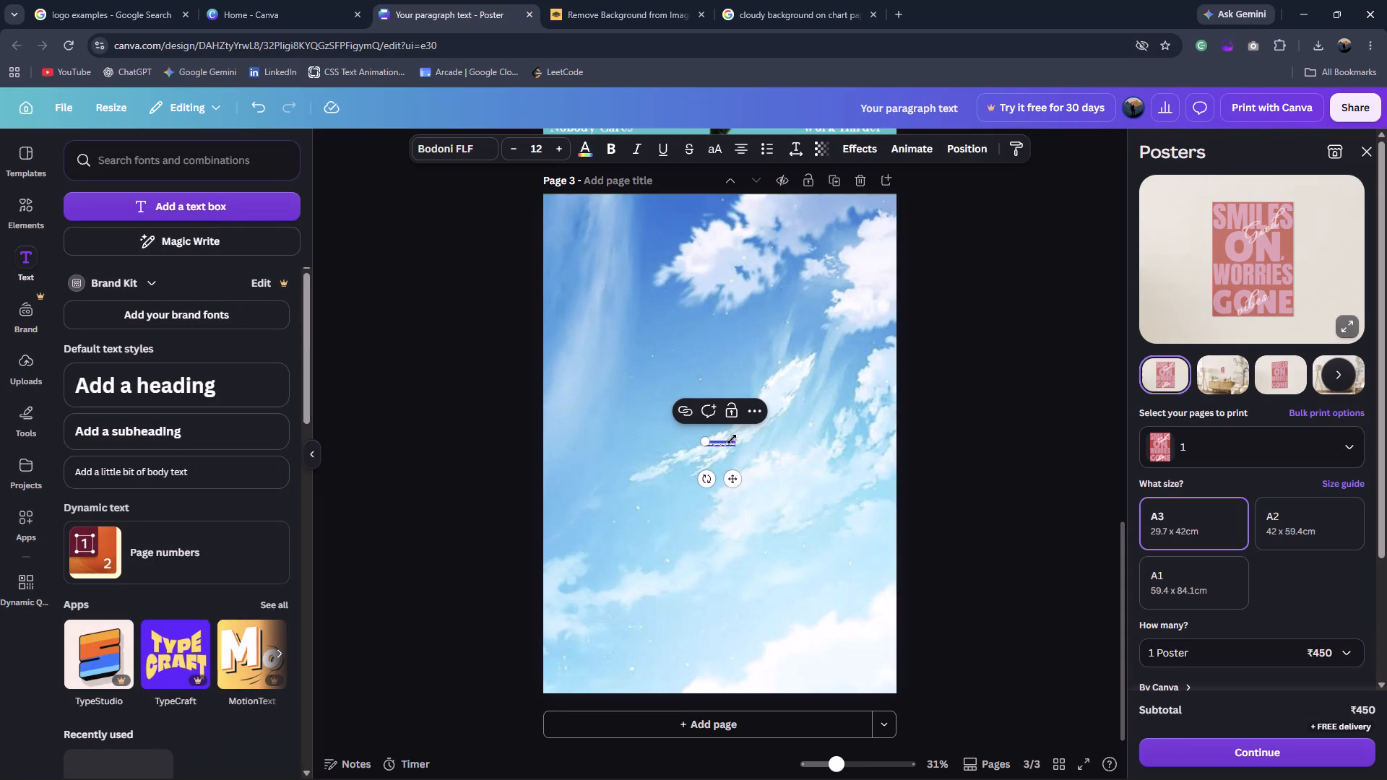
drag(705, 438, 569, 311)
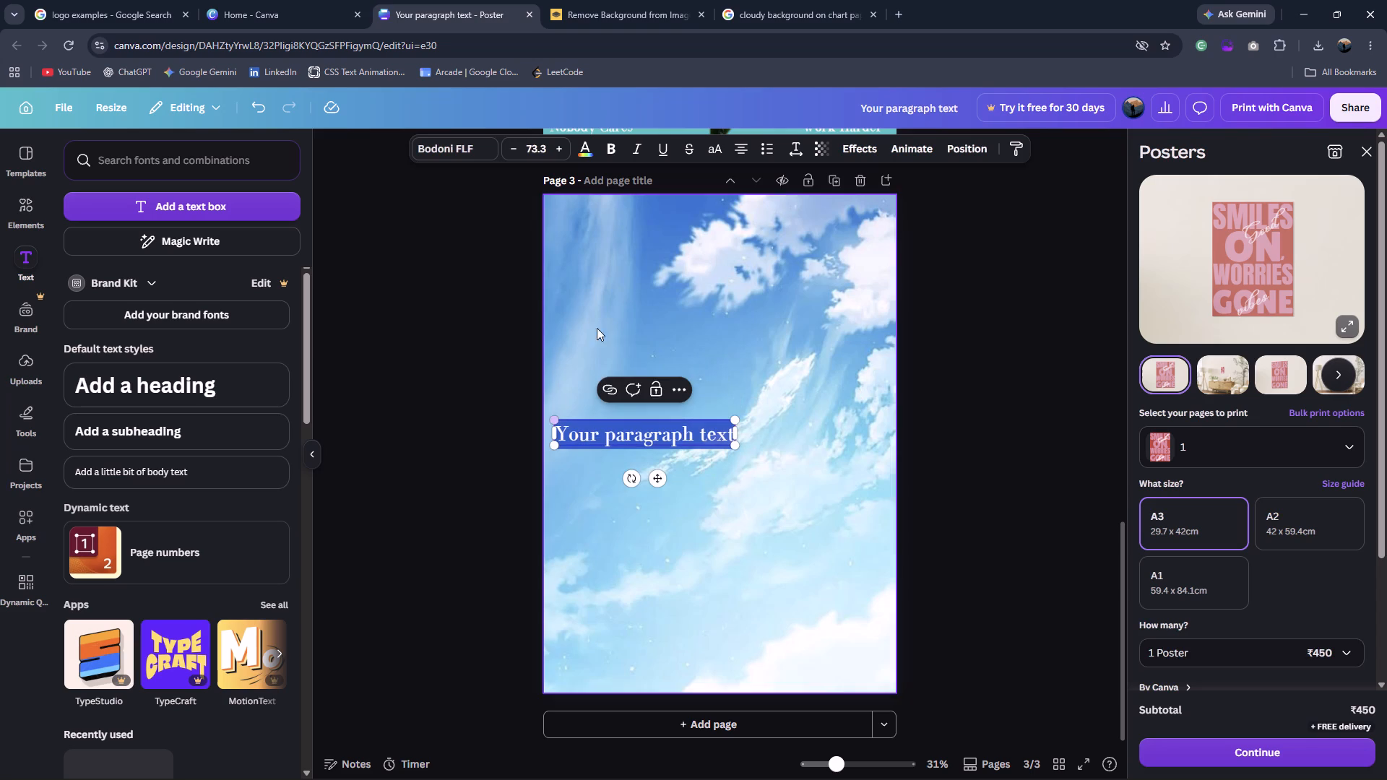
text(Let)
key(space)
text(te)
key(BackSpace)
text(he)
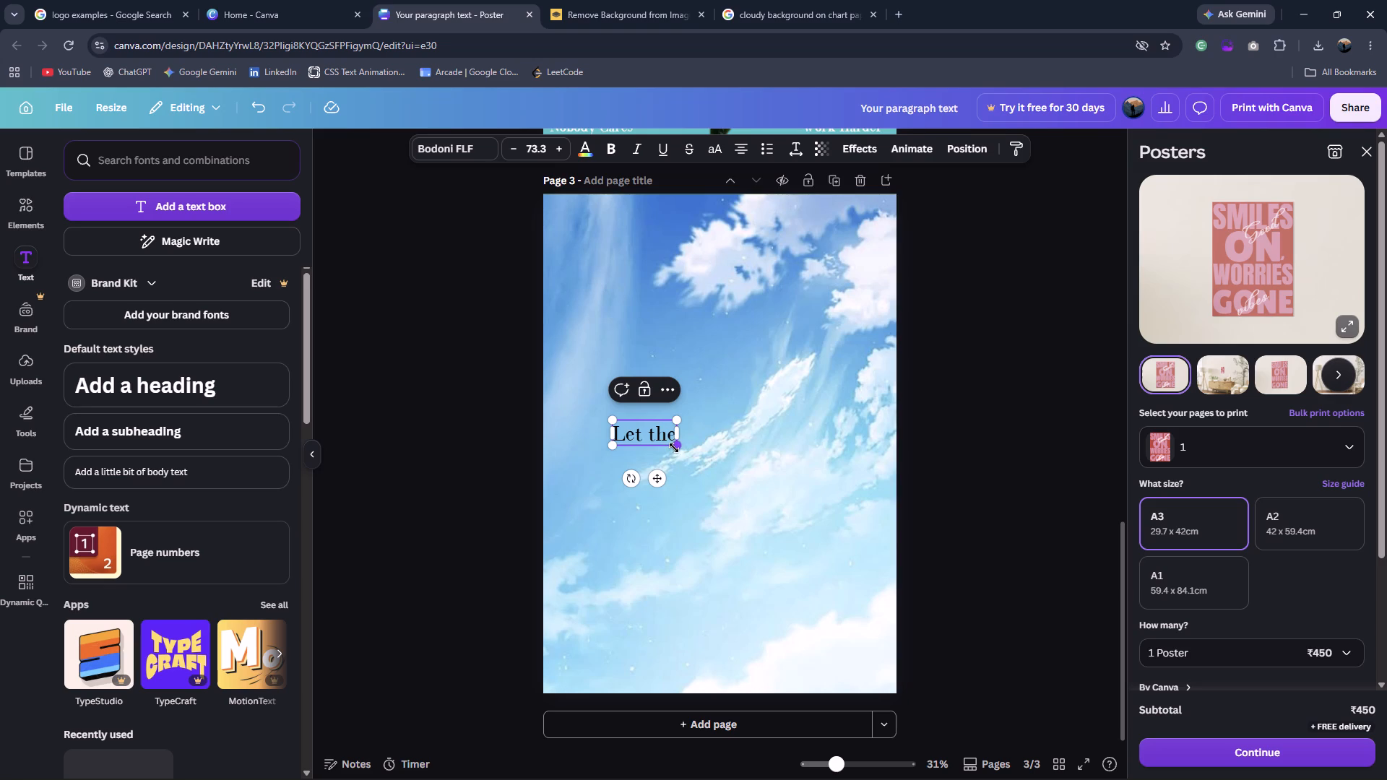
Enlarge the "Let the" text to about size 308 and position it across the upper part of page 3.
drag(674, 448, 822, 529)
click(944, 489)
drag(766, 482, 719, 321)
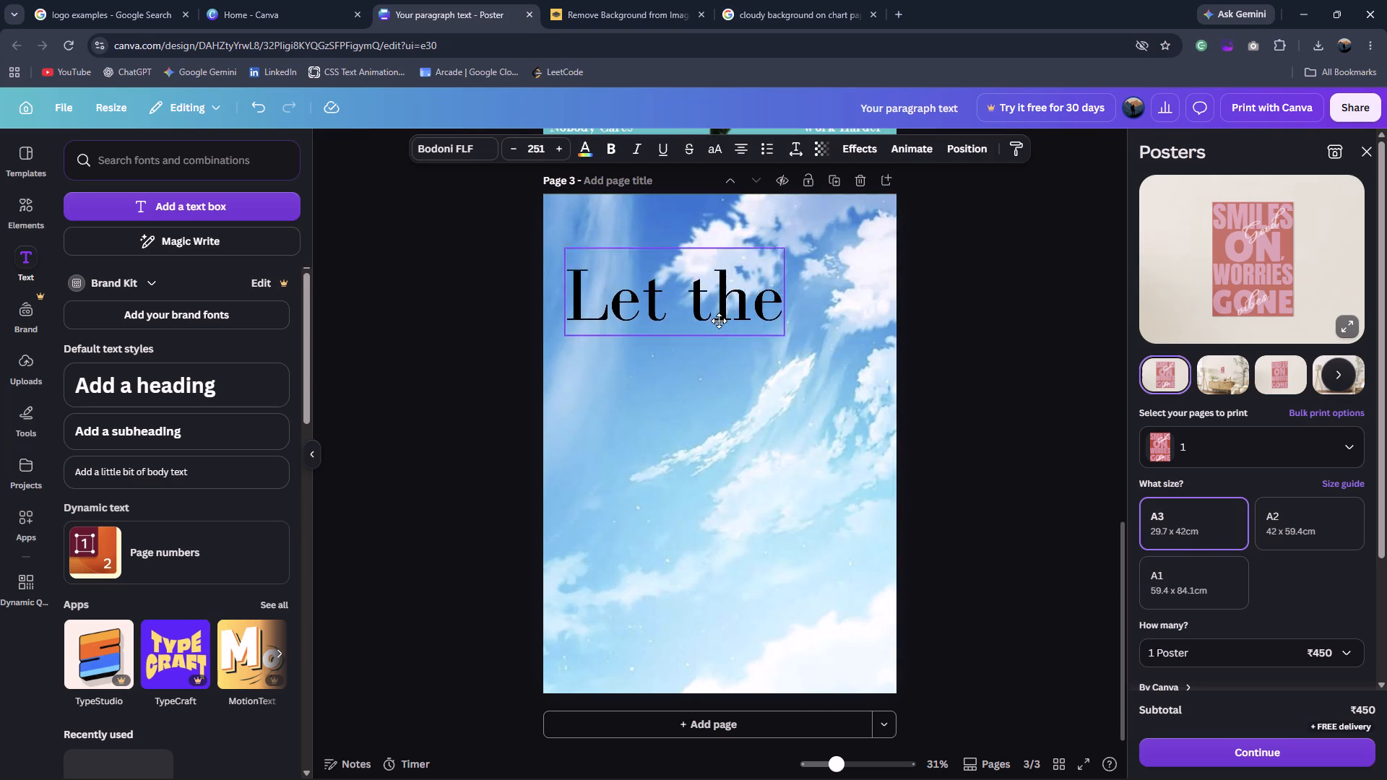
drag(719, 321, 717, 309)
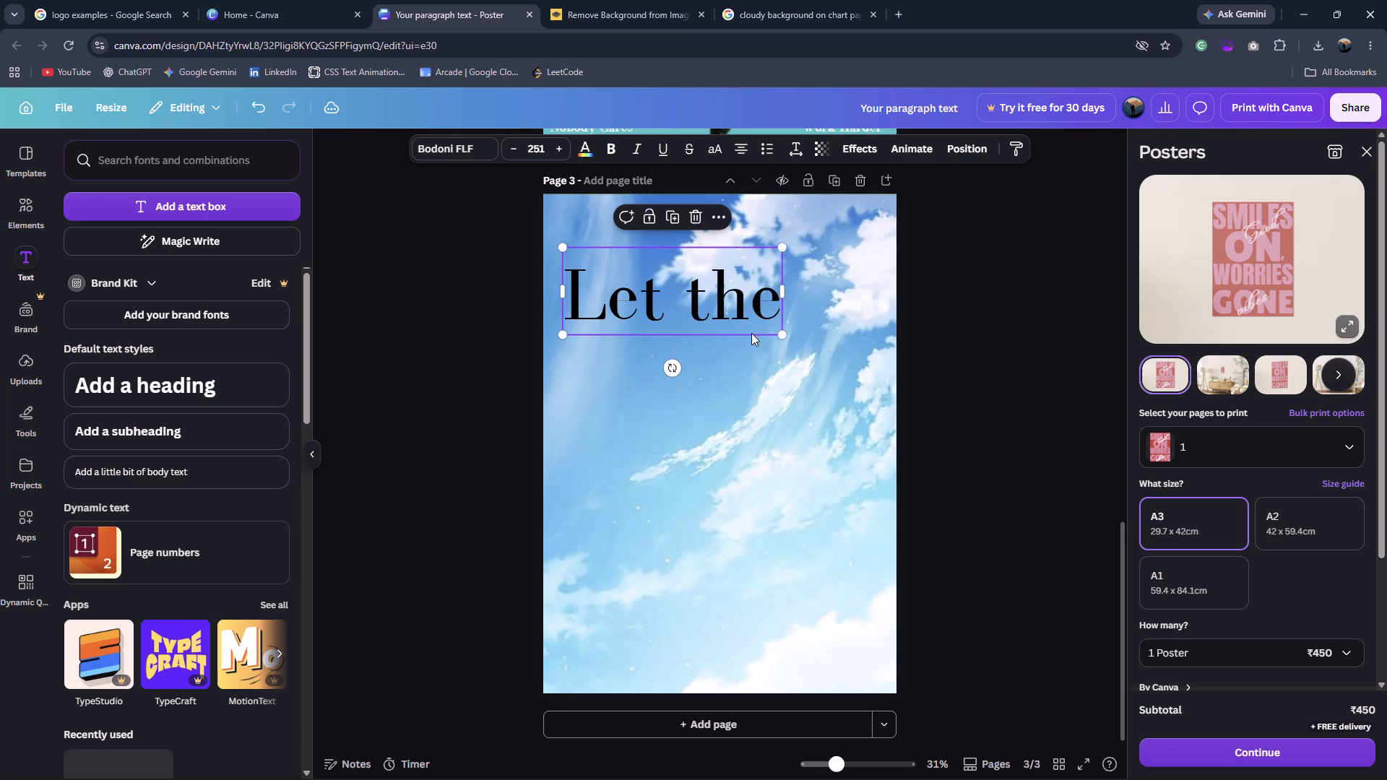
drag(779, 338, 826, 365)
drag(760, 318, 772, 313)
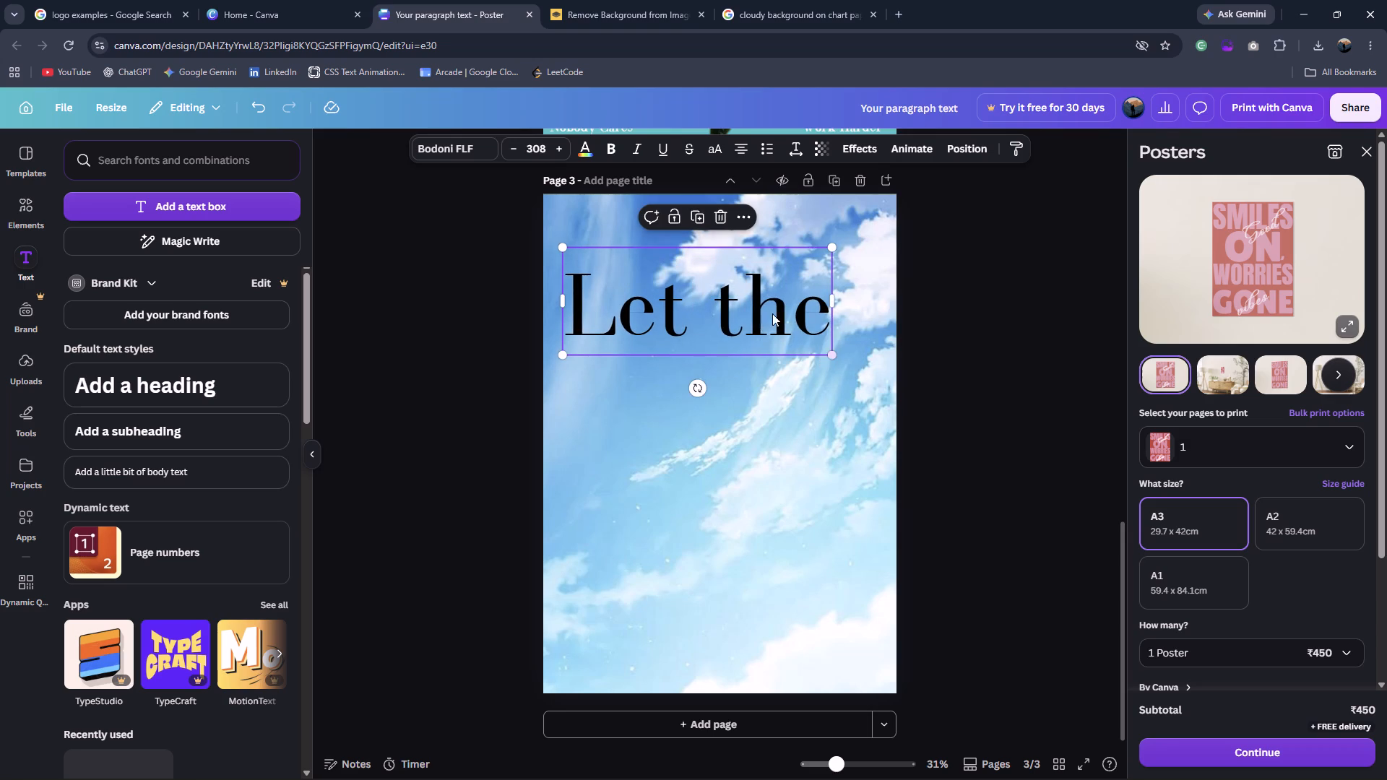
Centre the "Let the" text near the top of page 3 and replace its wording with "Sky".
drag(772, 313, 782, 324)
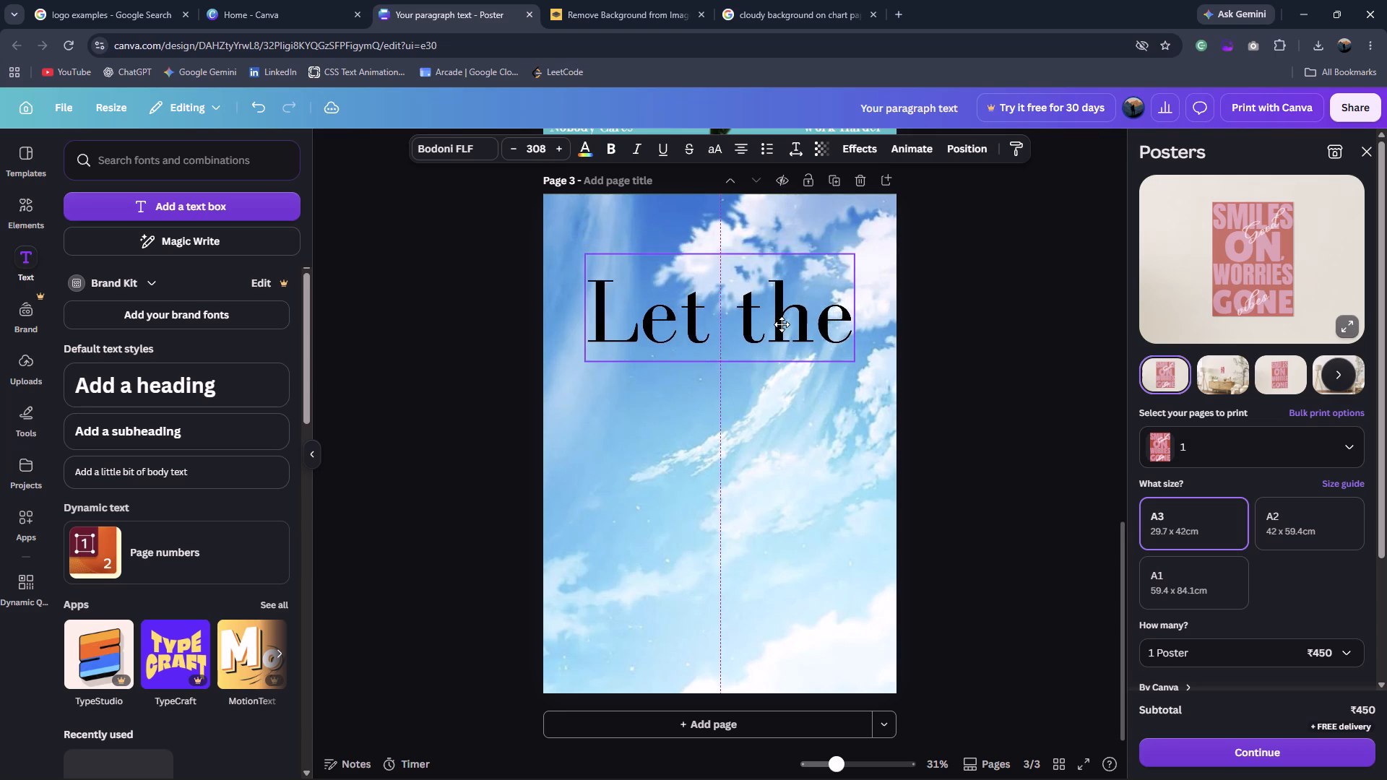
drag(782, 324, 781, 295)
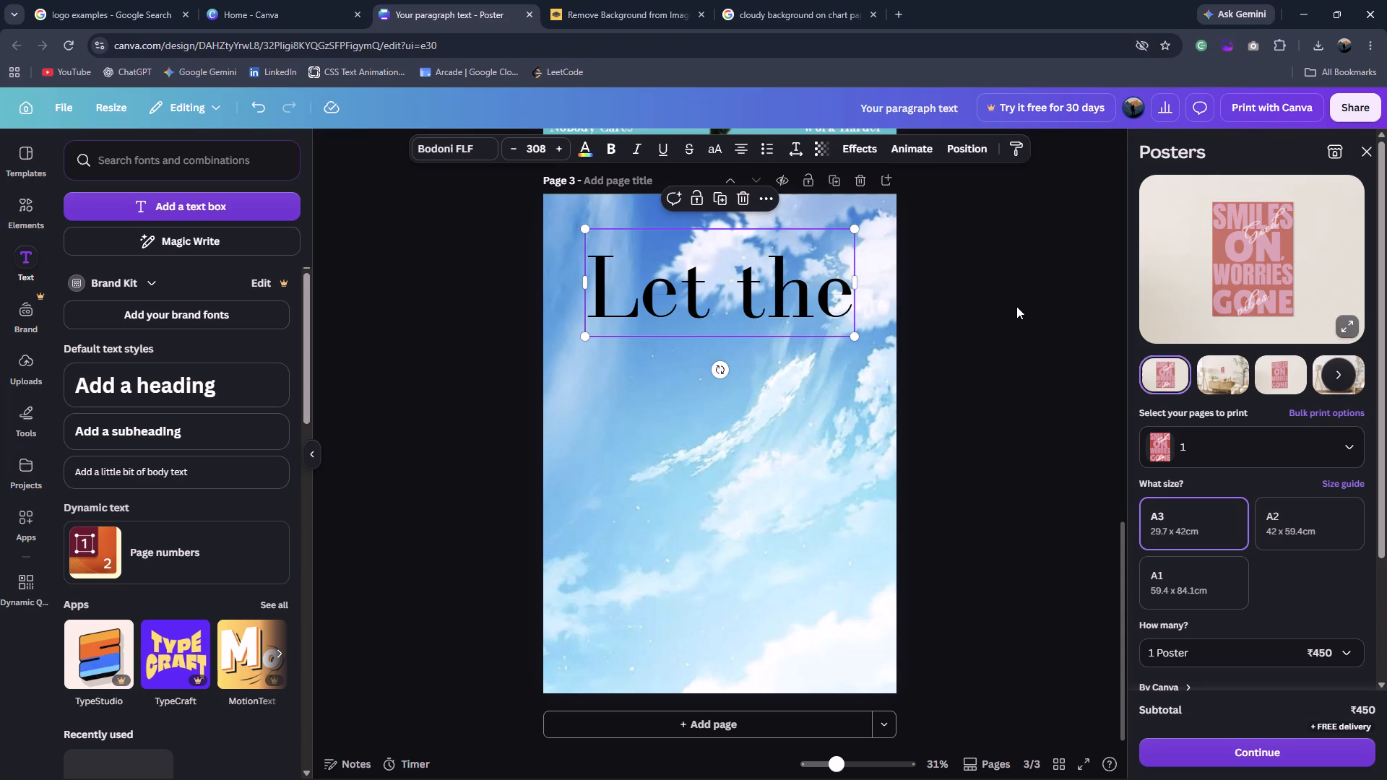
double_click(783, 314)
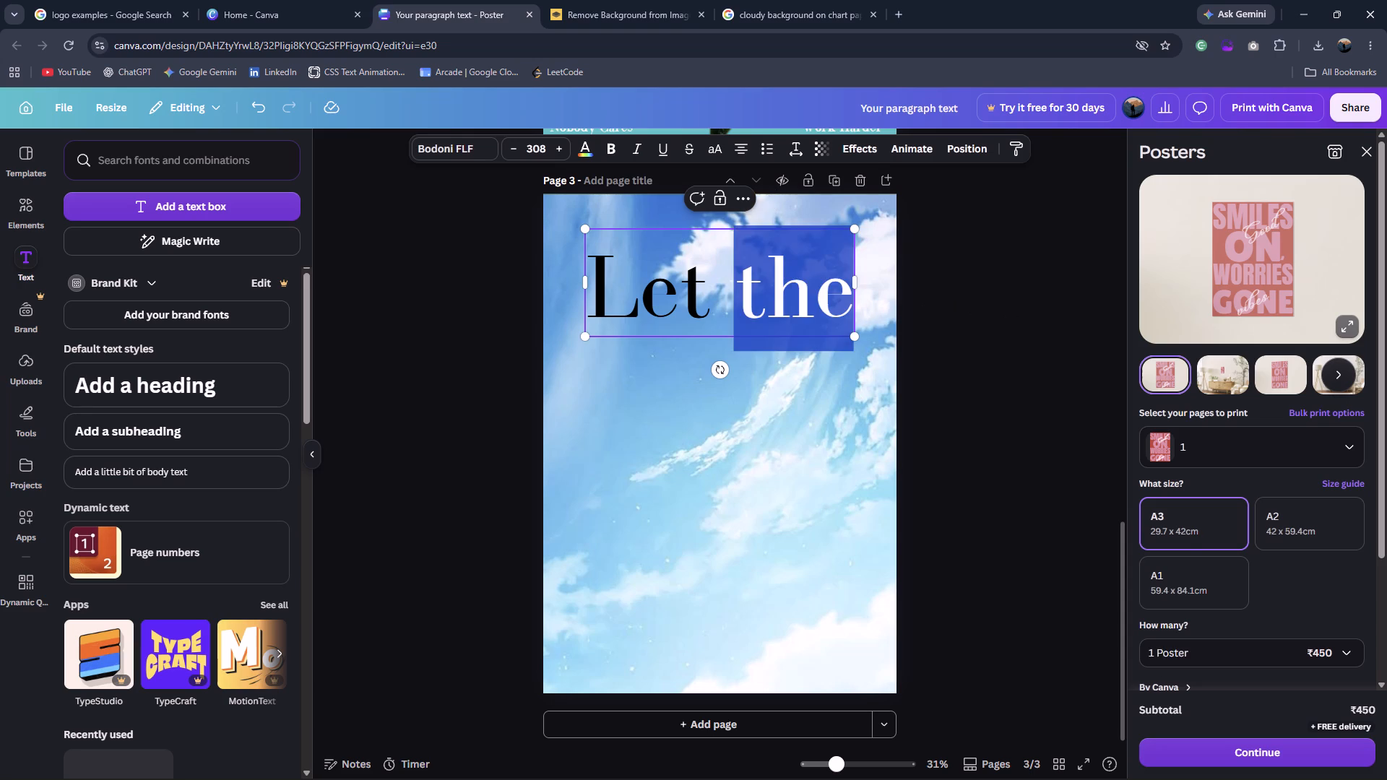
click(783, 314)
double_click(783, 314)
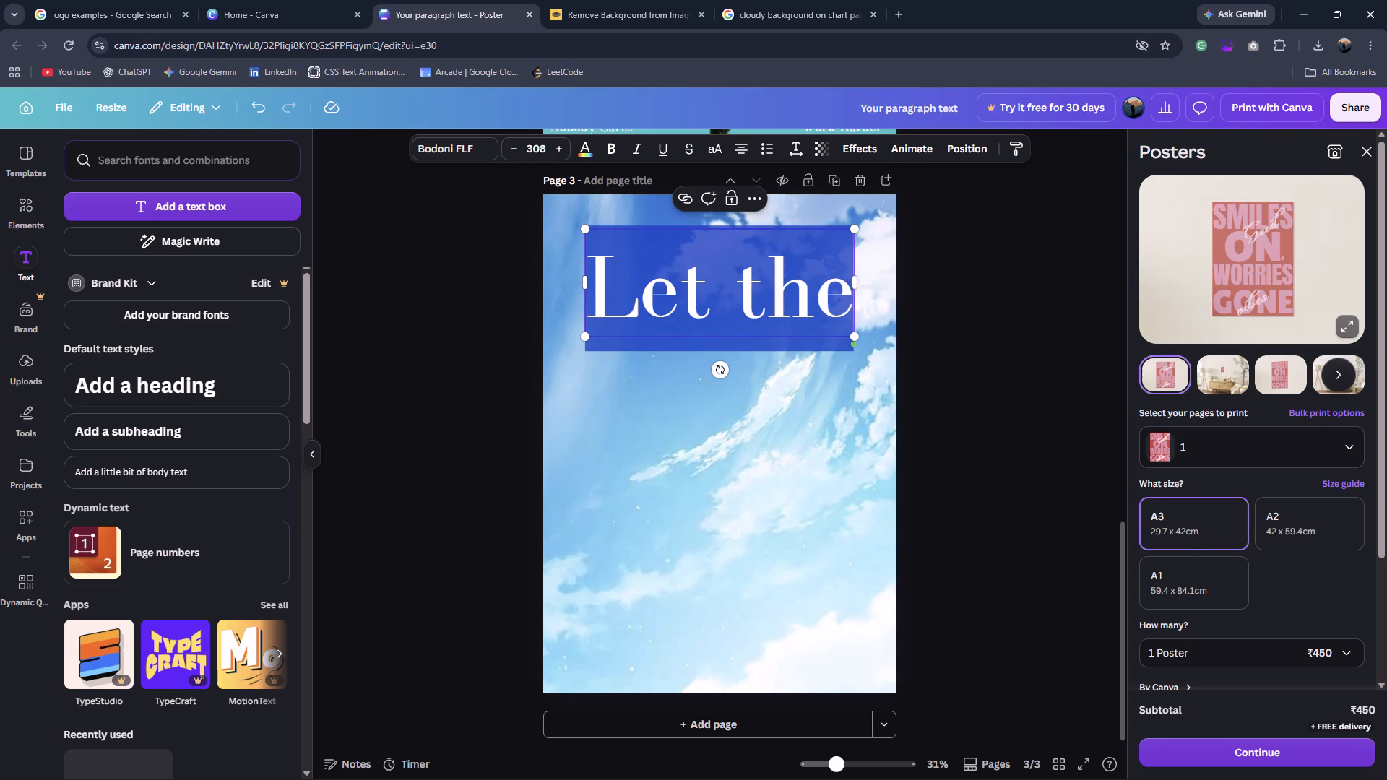
text(Sky is)
key(space)
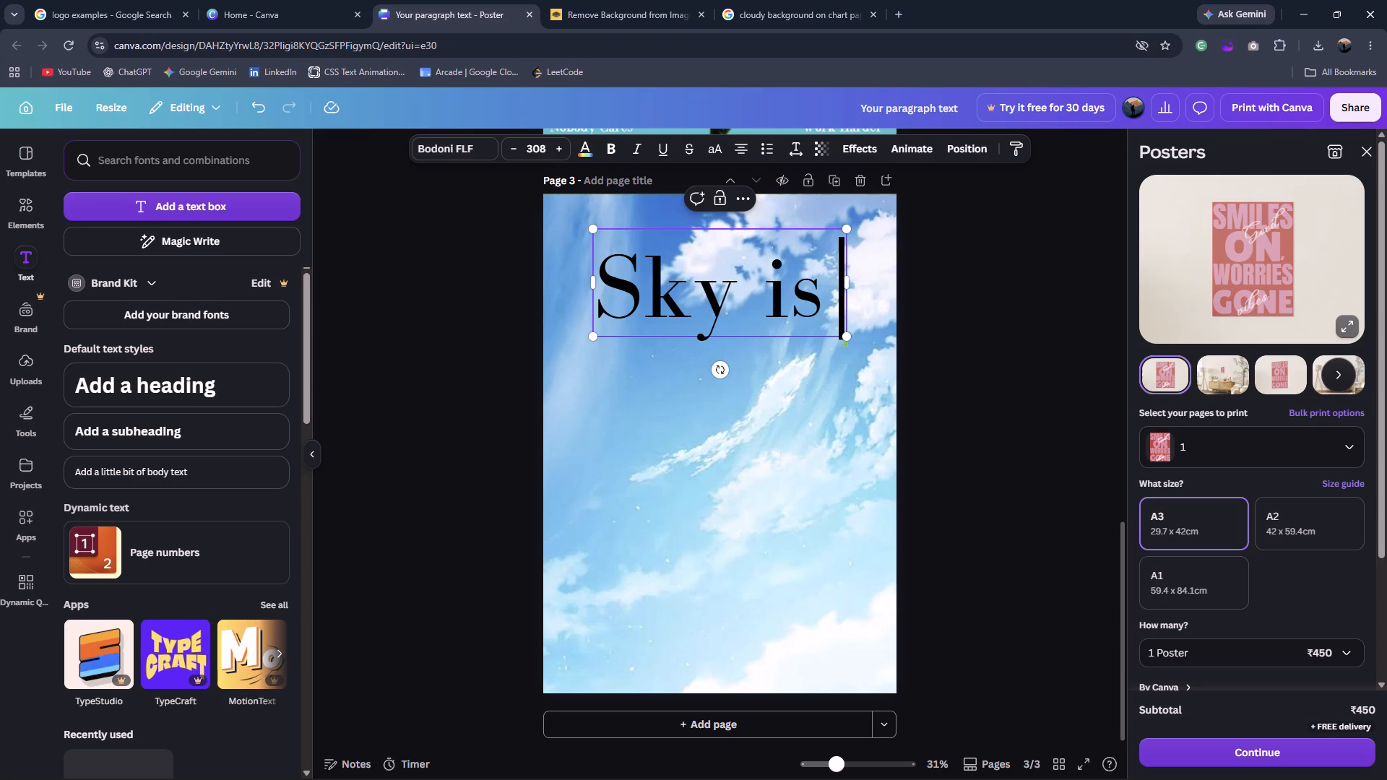
key(BackSpace)
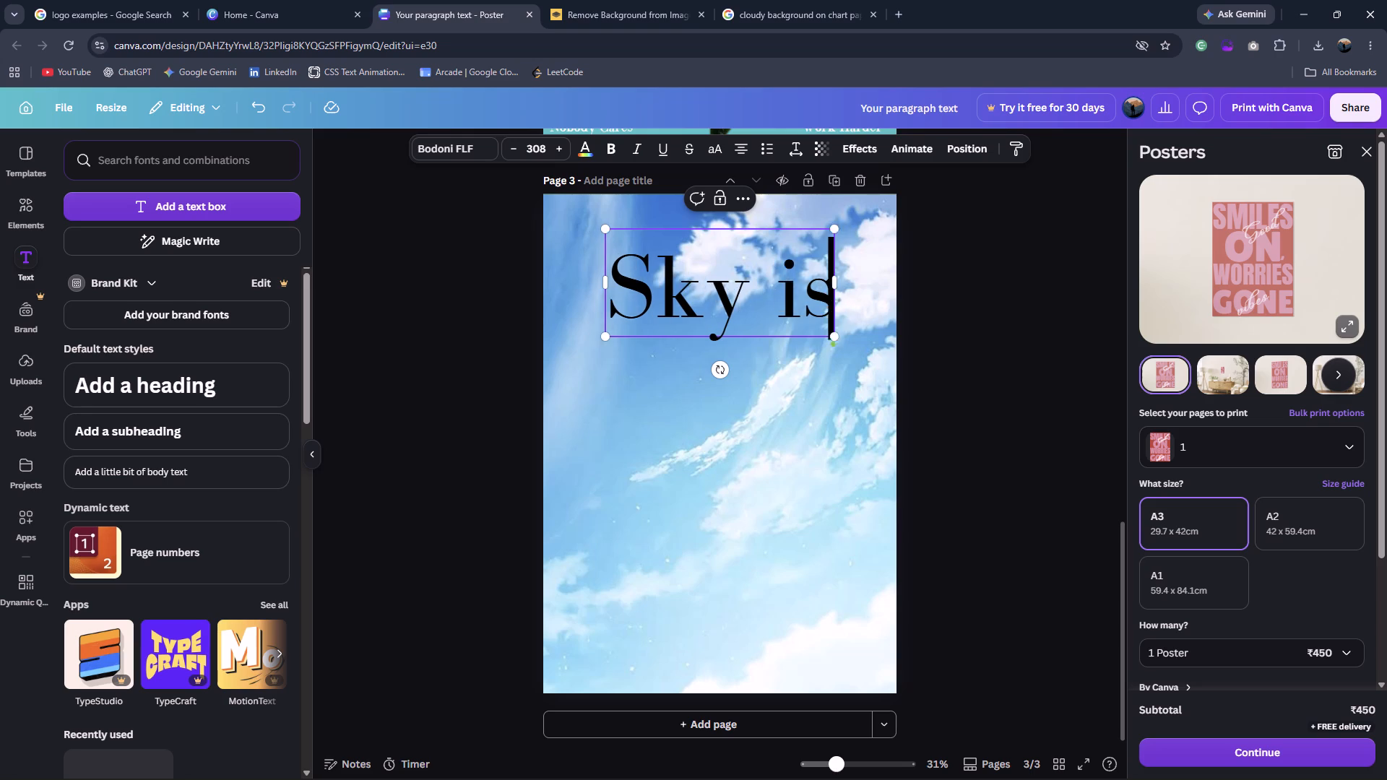
key(BackSpace)
key(BackSpace)
key(BackSpace)
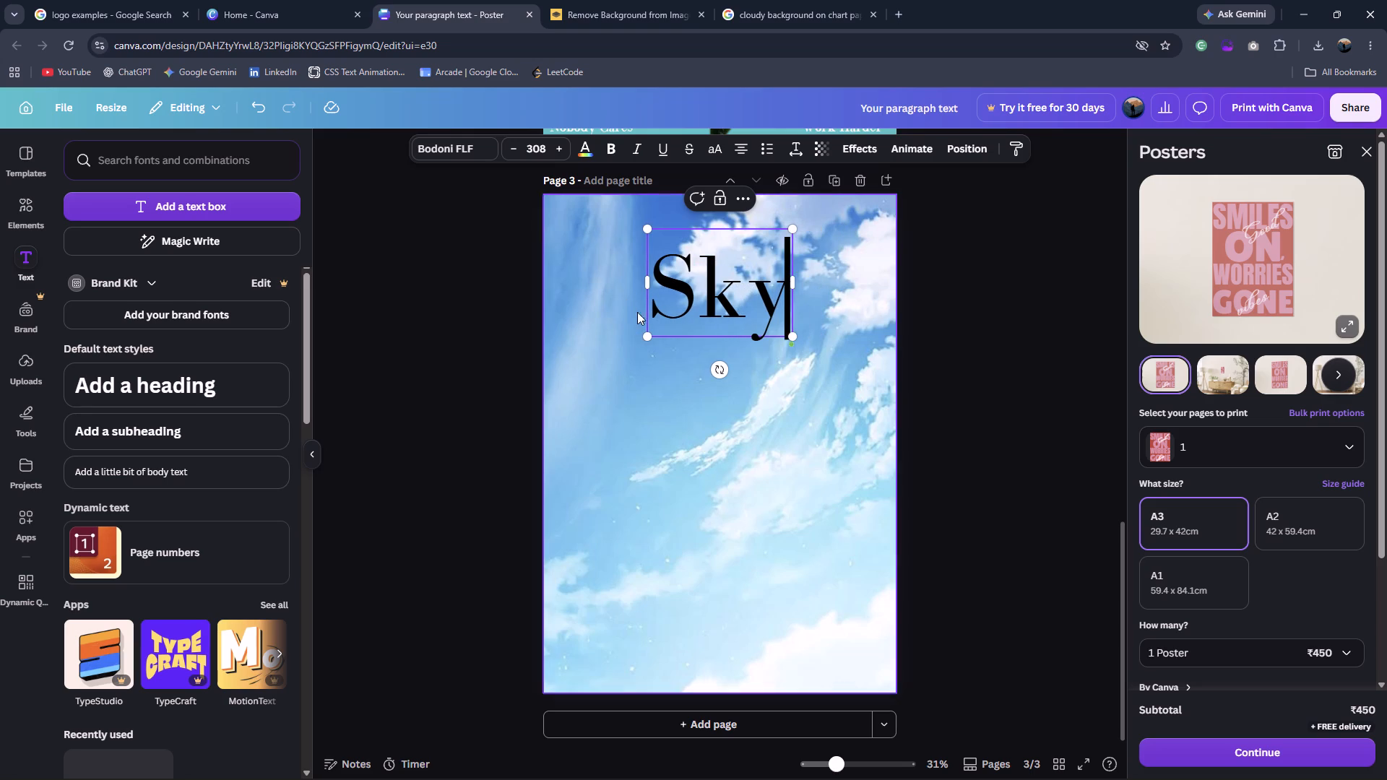
Enlarge the "Sky" text to about size 444 and place it centrally near the top of page 3.
drag(793, 335, 842, 373)
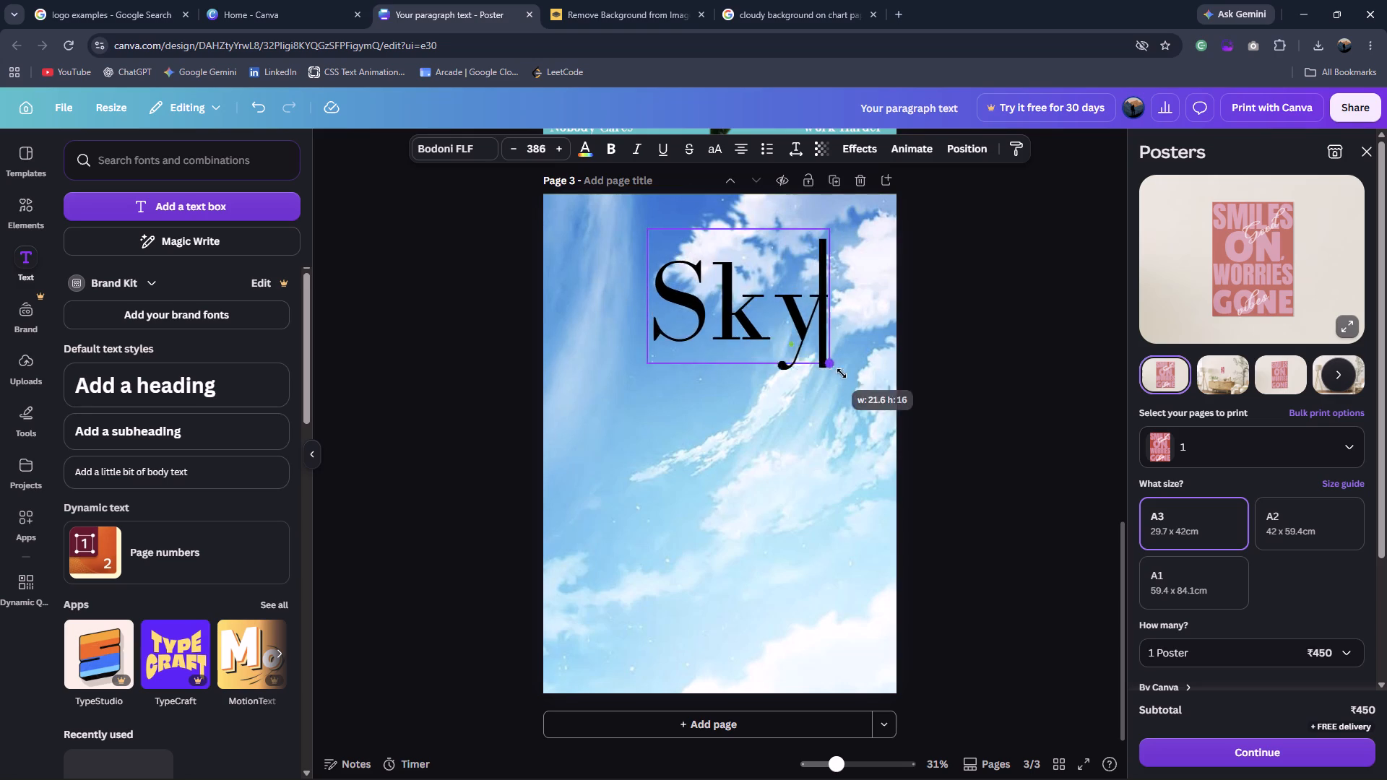
drag(842, 373, 857, 383)
drag(779, 331, 723, 287)
click(995, 309)
drag(840, 313, 808, 295)
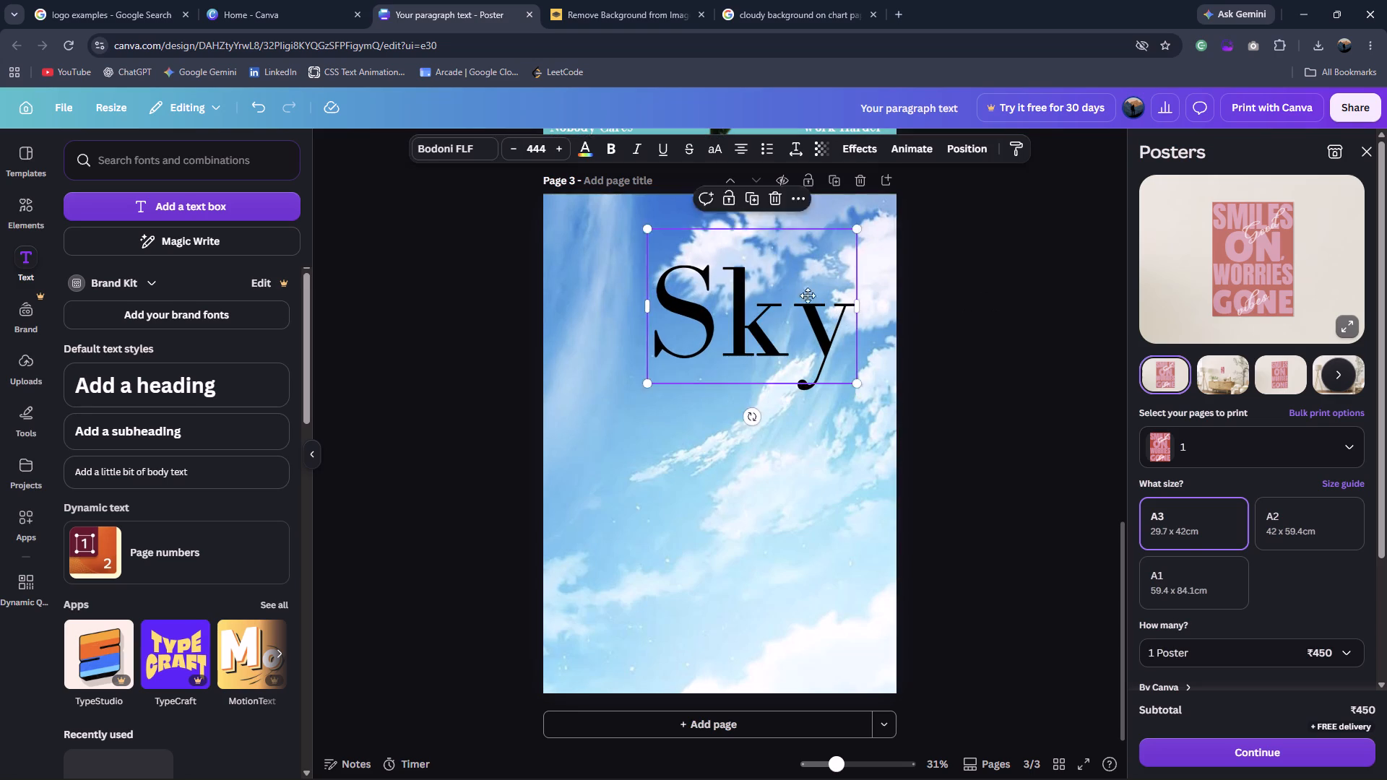
drag(808, 295, 800, 294)
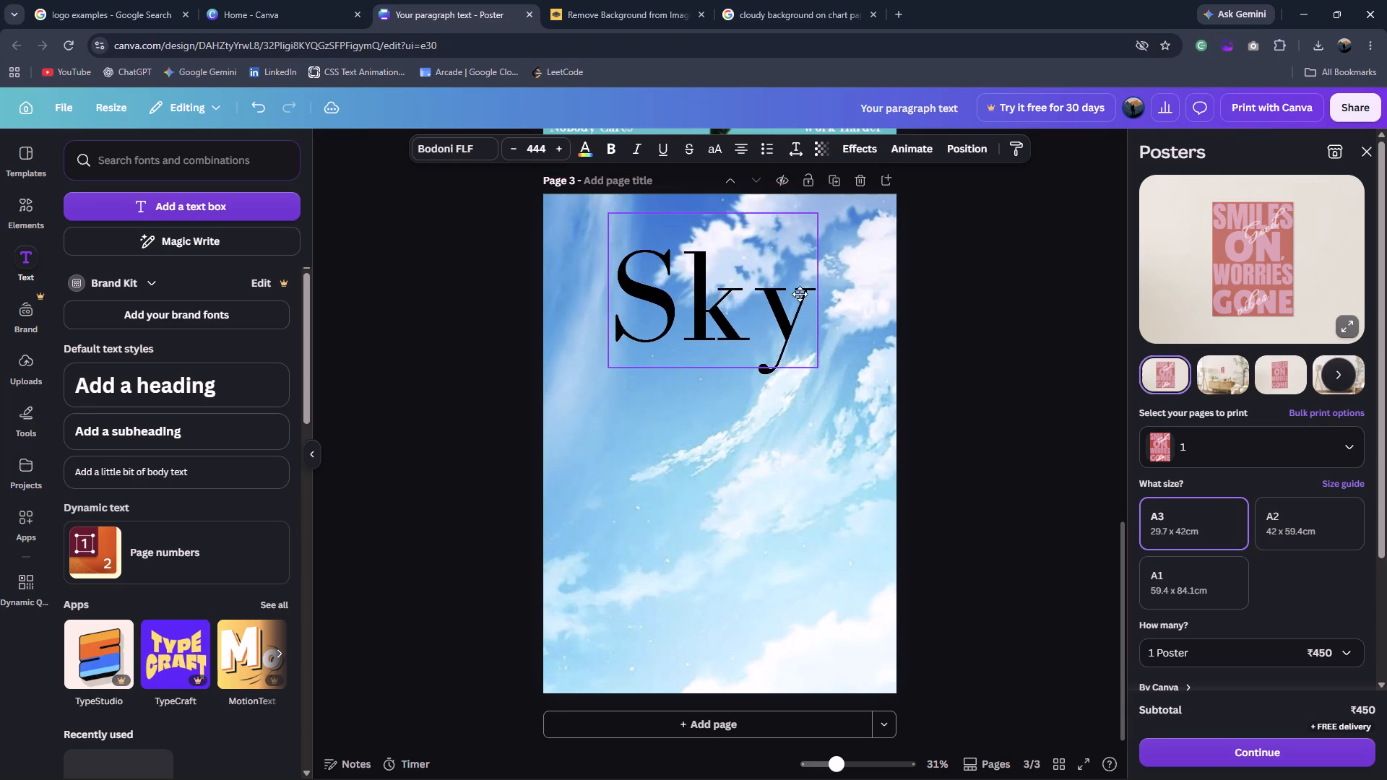
drag(800, 294, 804, 292)
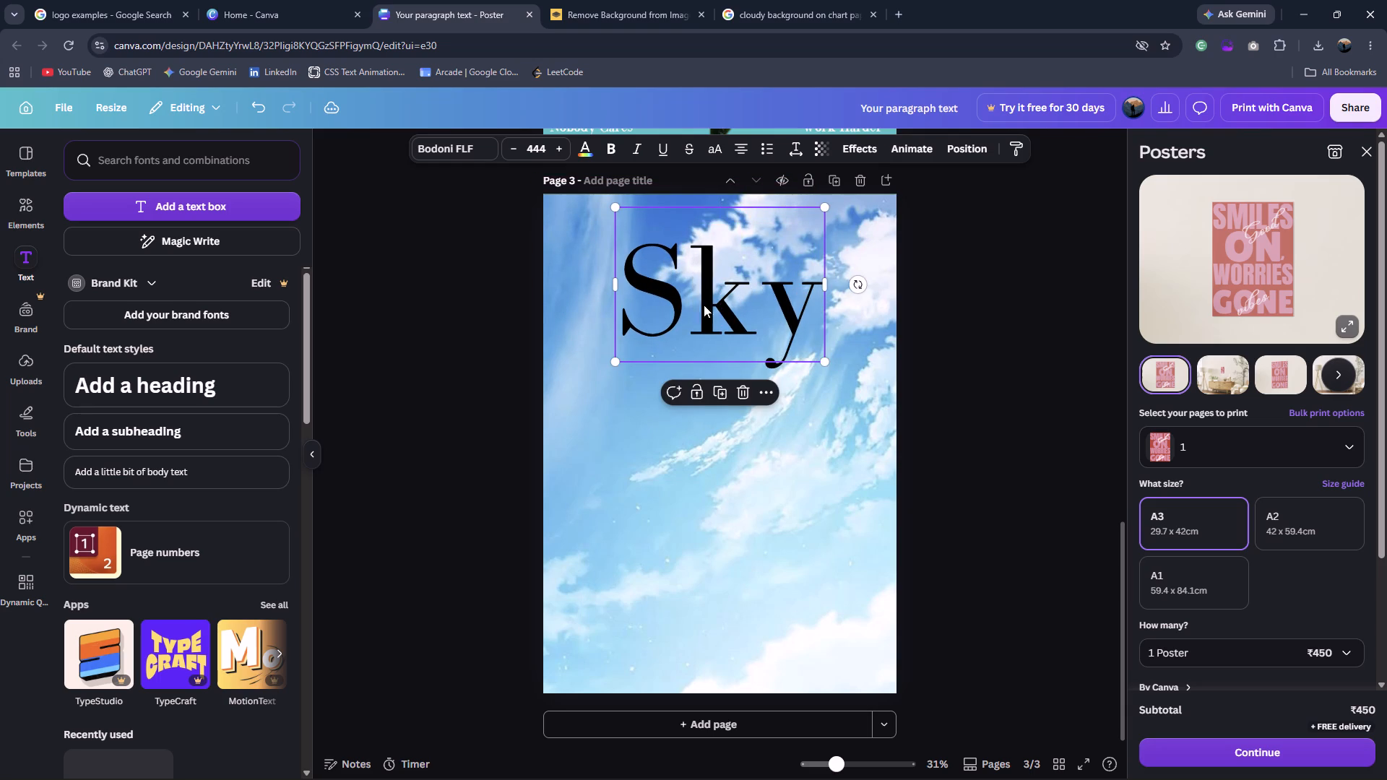
Change the font of the "Sky" text to Copperplate Gothic 29 BC.
double_click(660, 267)
click(467, 153)
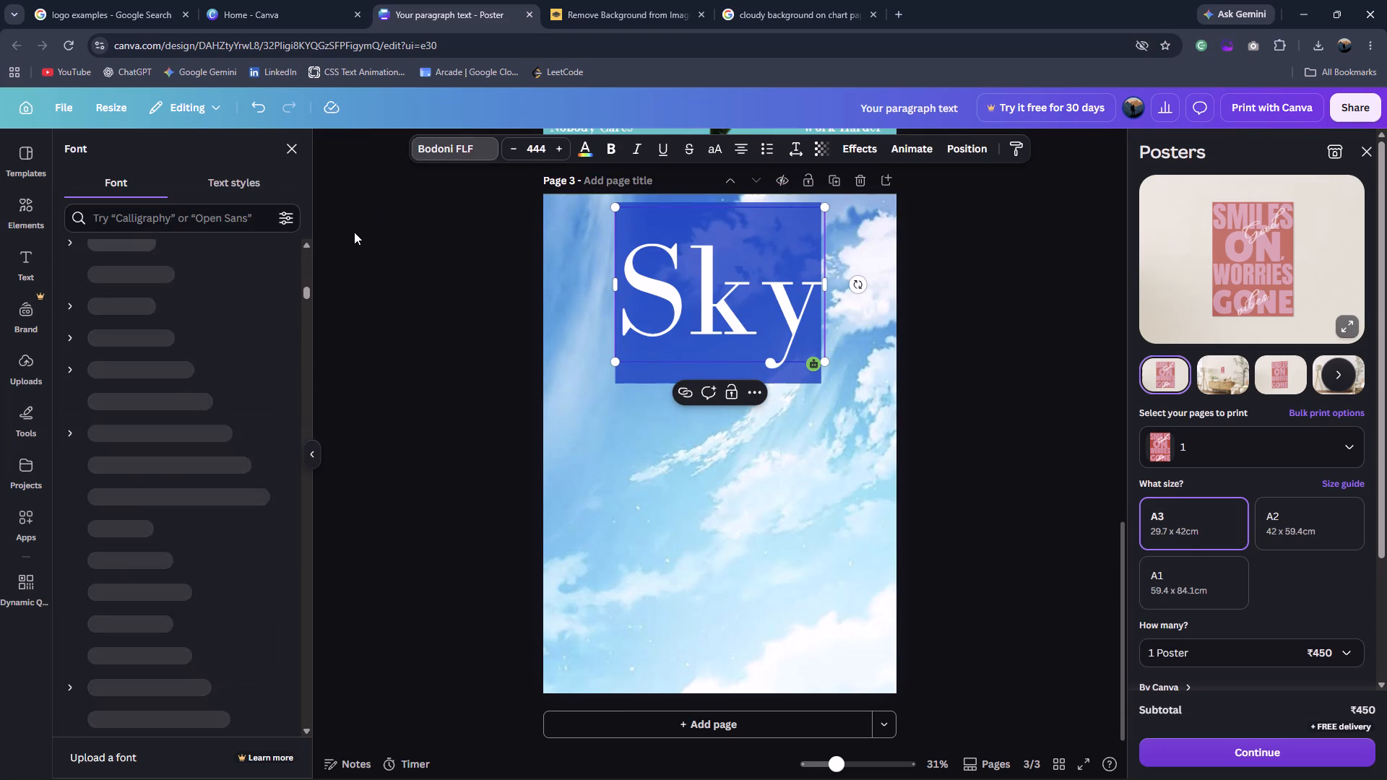
click(110, 300)
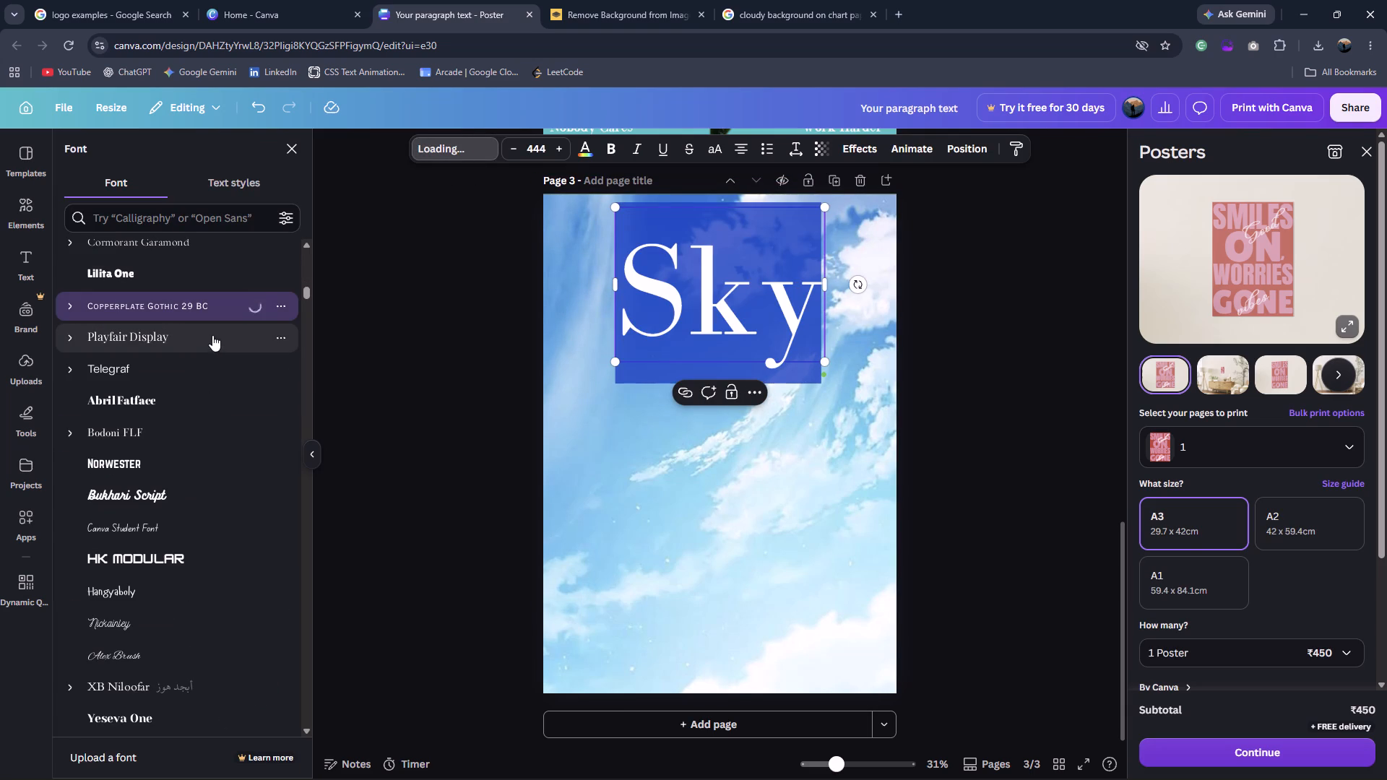
click(397, 347)
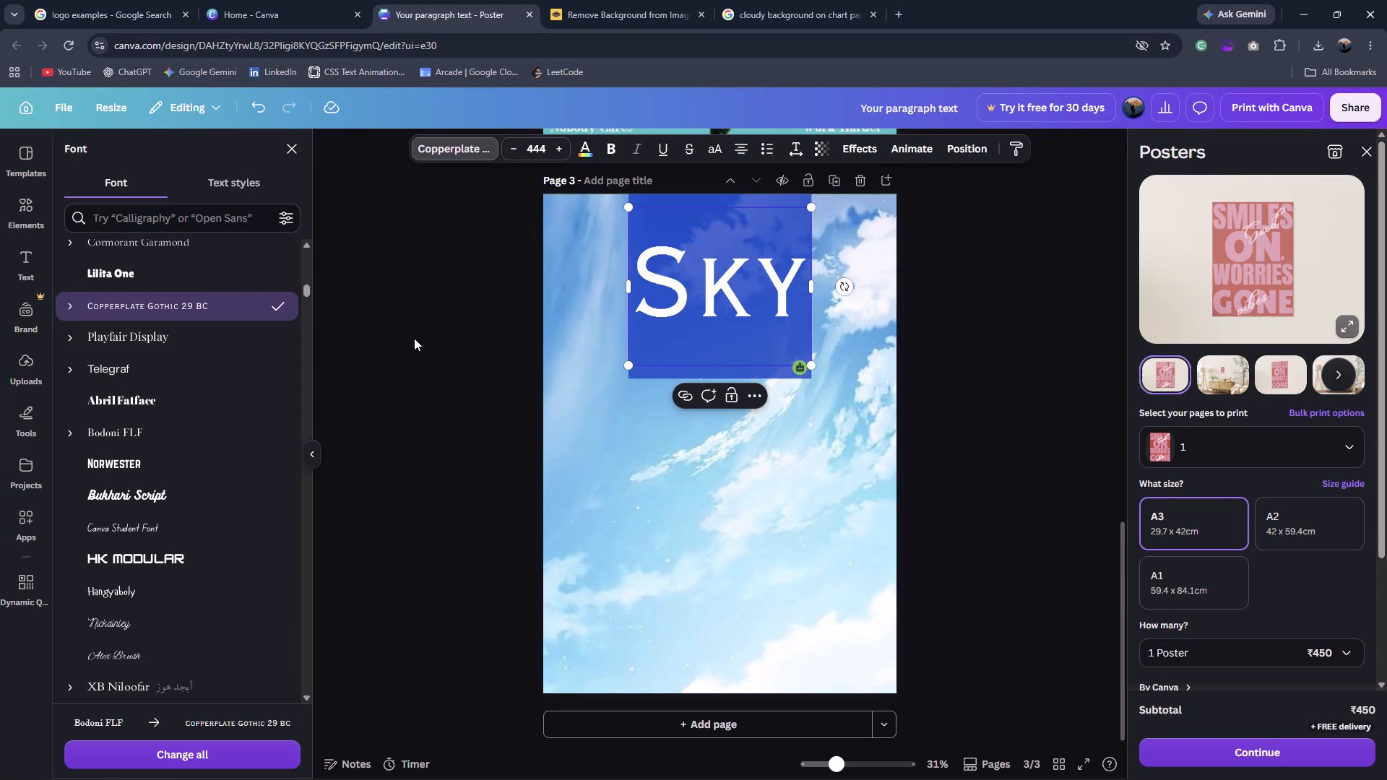
click(451, 347)
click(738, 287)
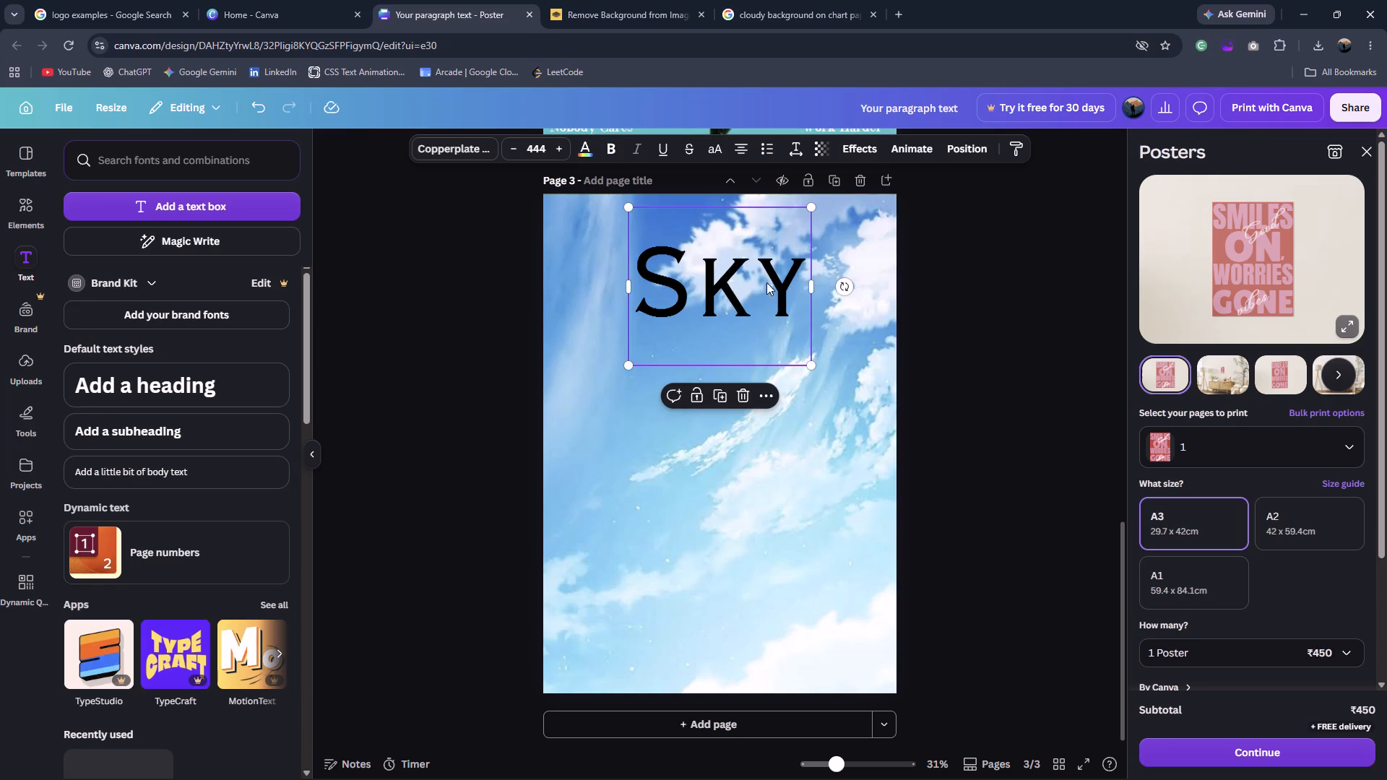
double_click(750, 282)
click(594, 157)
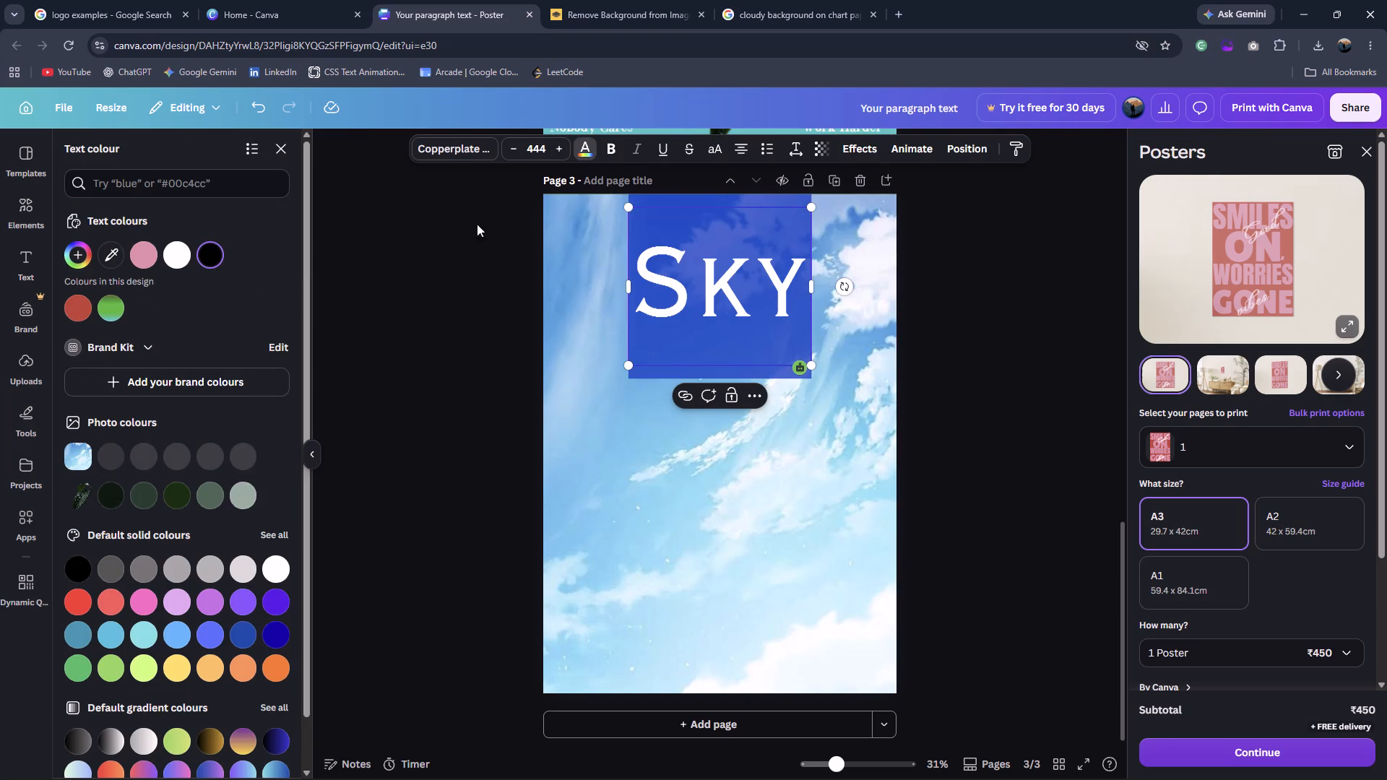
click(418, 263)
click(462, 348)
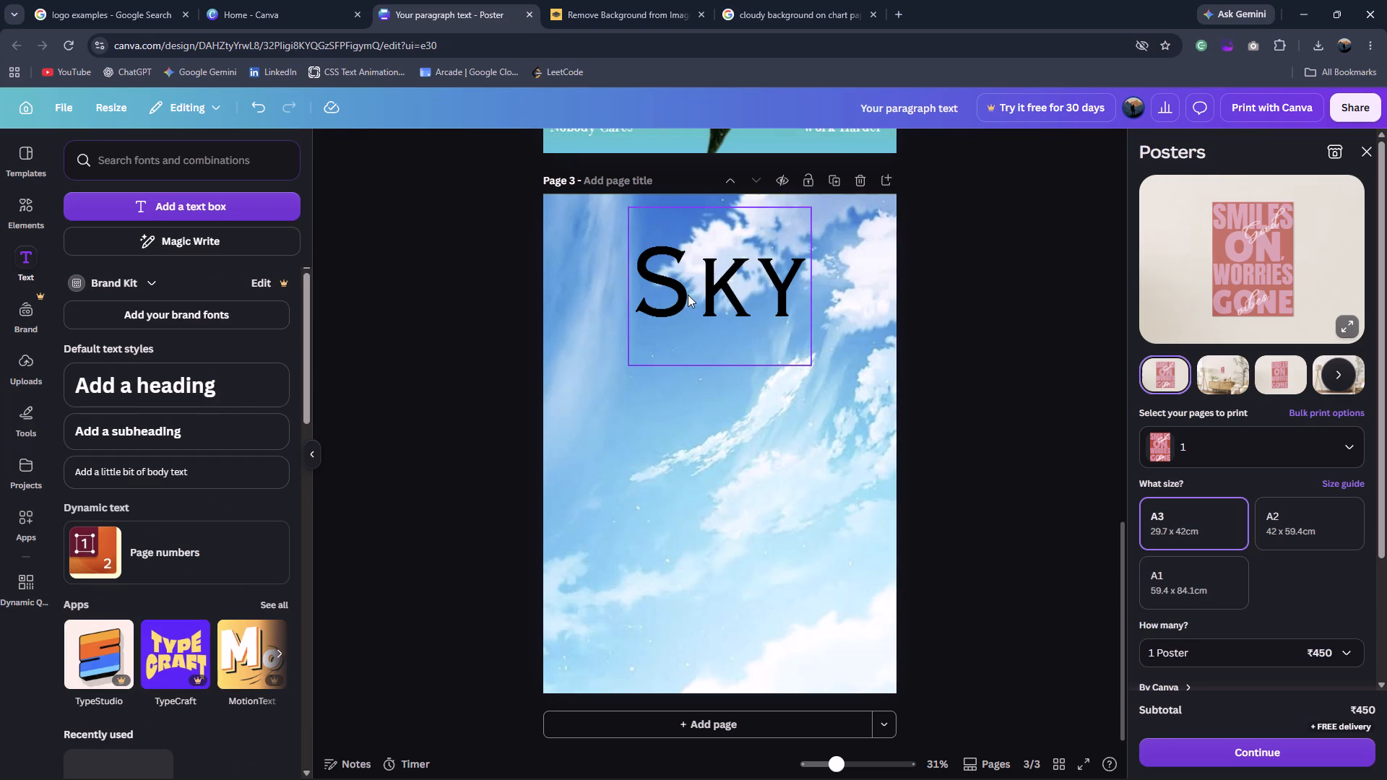
Widen the "Sky" text box and realign it around the horizontal centre of the page.
click(688, 295)
drag(623, 285, 579, 286)
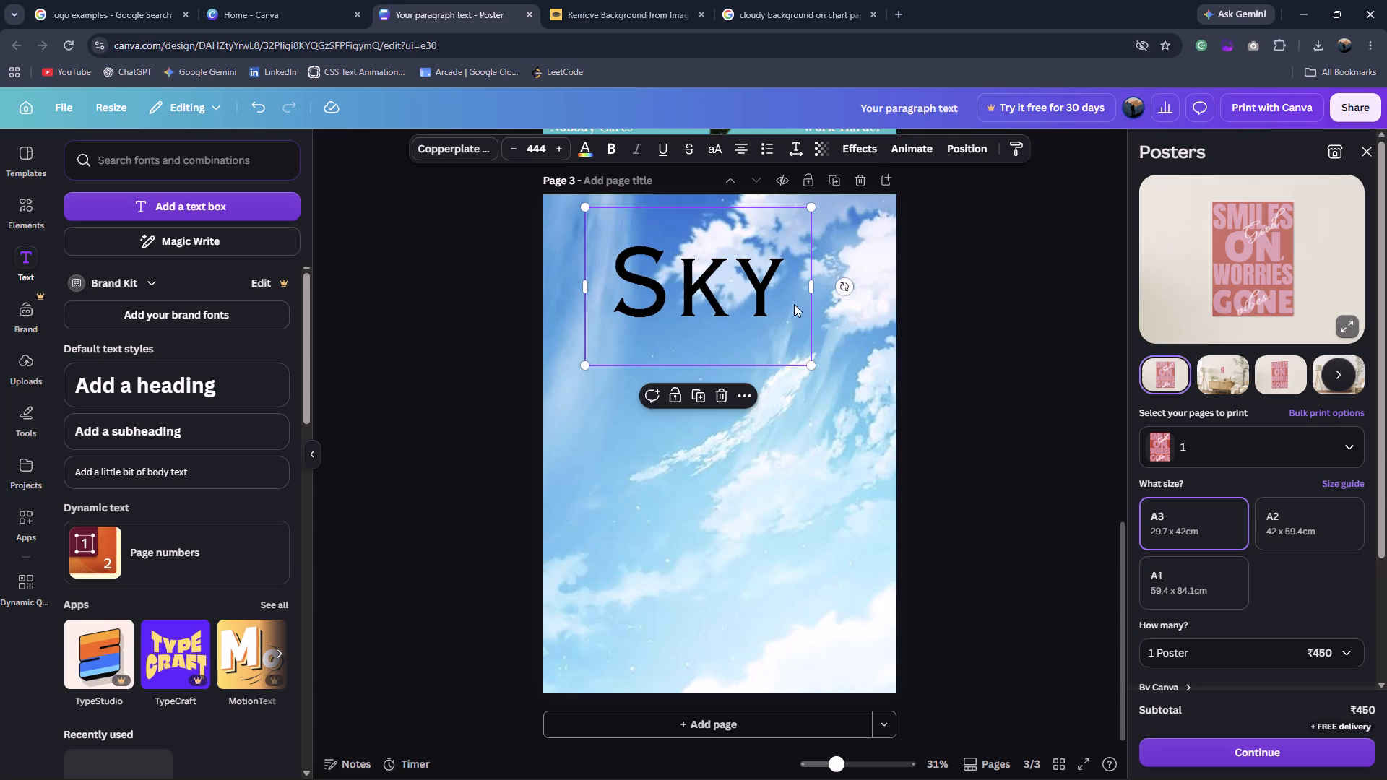
click(949, 334)
drag(688, 303, 708, 305)
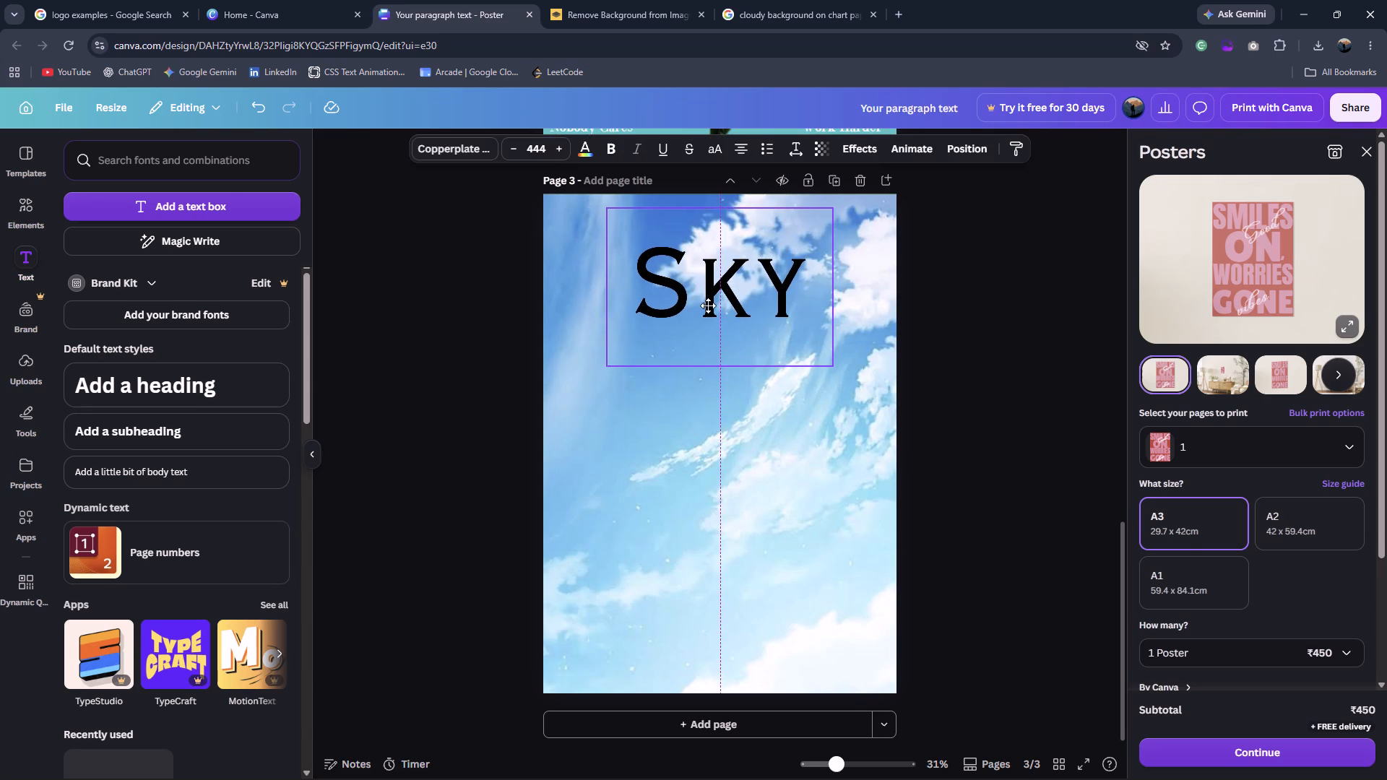
drag(708, 305, 706, 300)
click(949, 297)
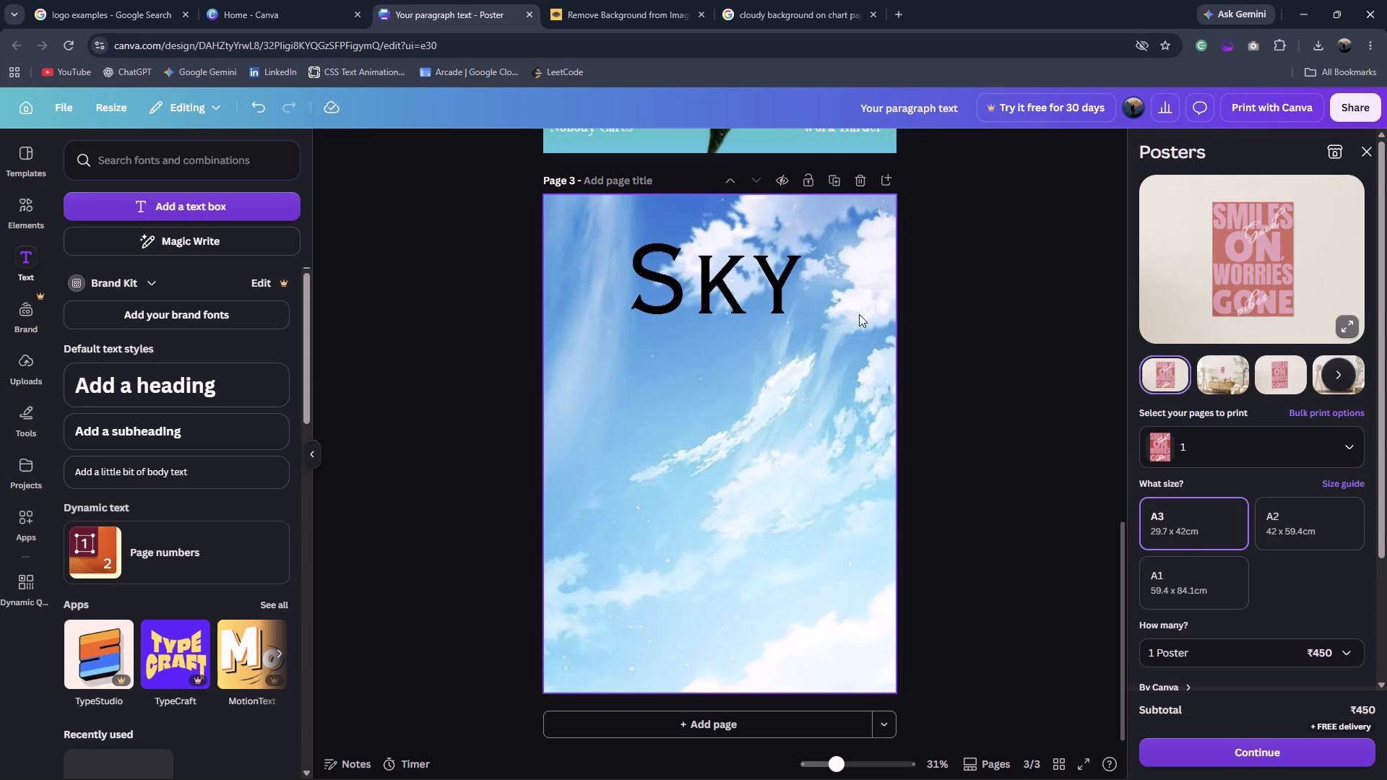
Duplicate the "Sky" text, place the copy below the original, and replace its wording with "is the".
click(738, 289)
key(ctrl+d)
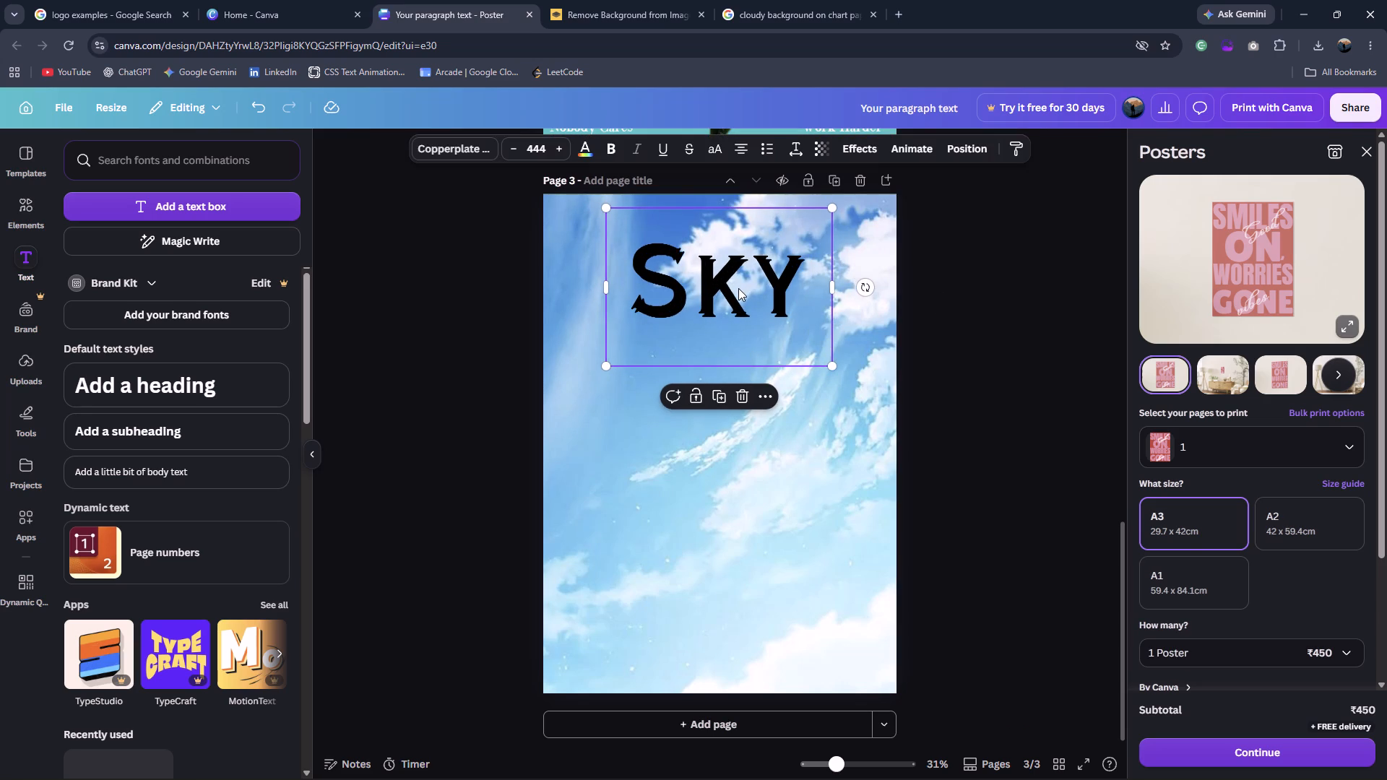
drag(704, 303, 703, 379)
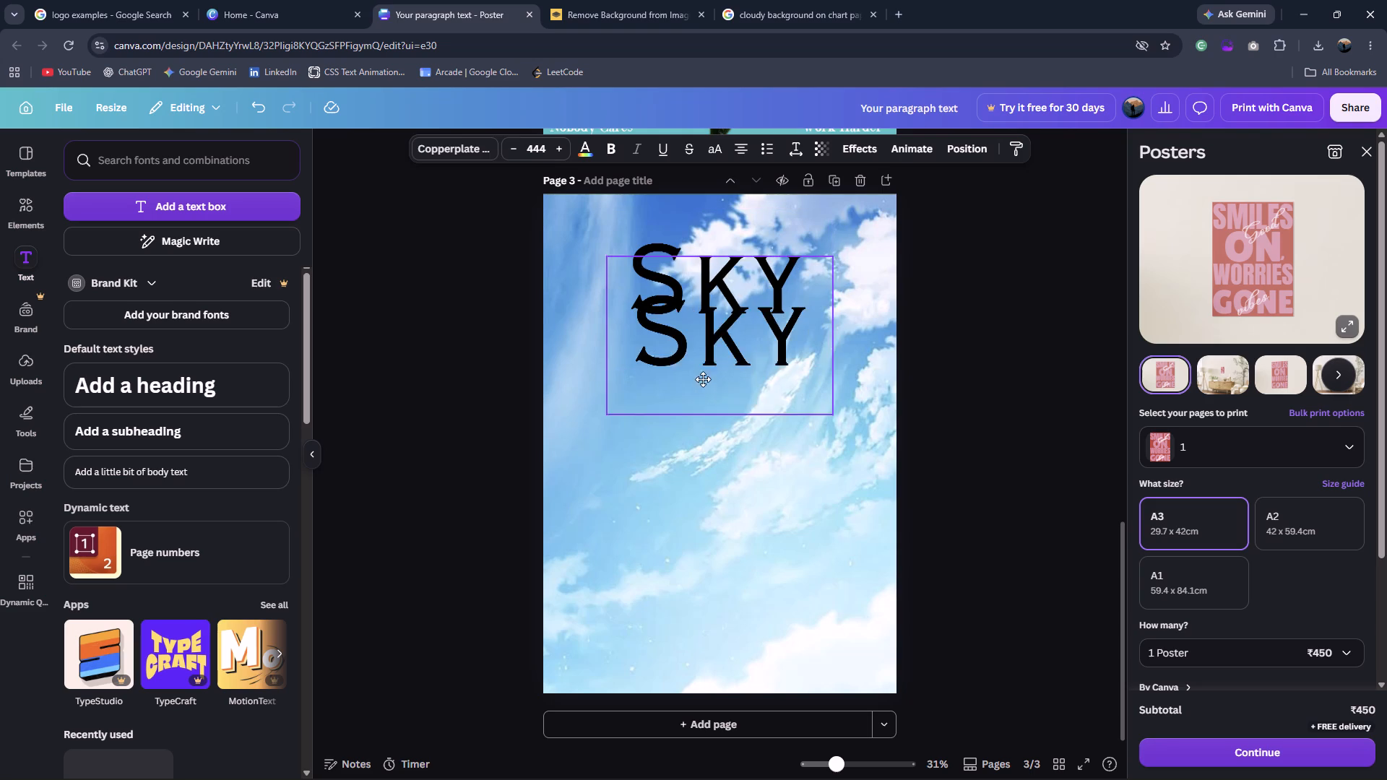
drag(703, 379, 699, 401)
double_click(693, 393)
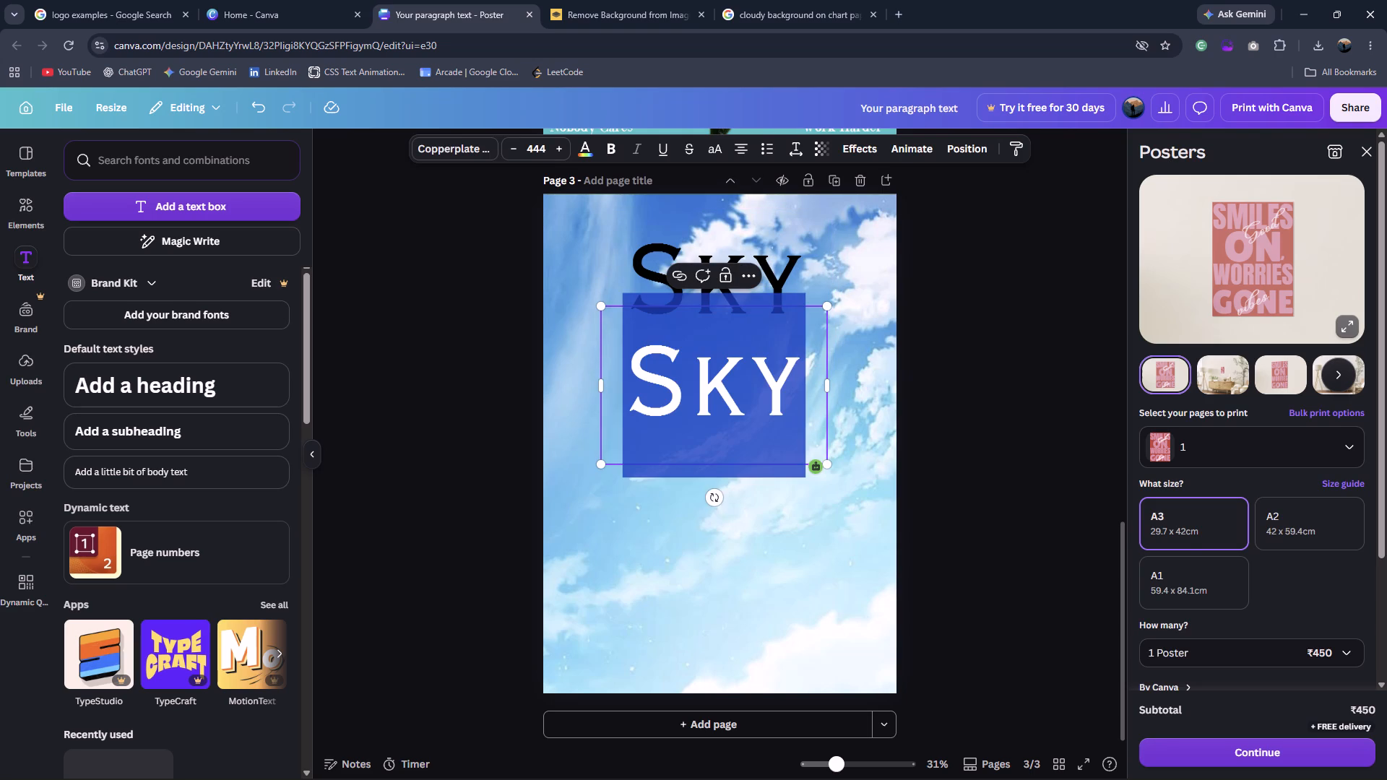
key(i)
key(BackSpace)
text(is the)
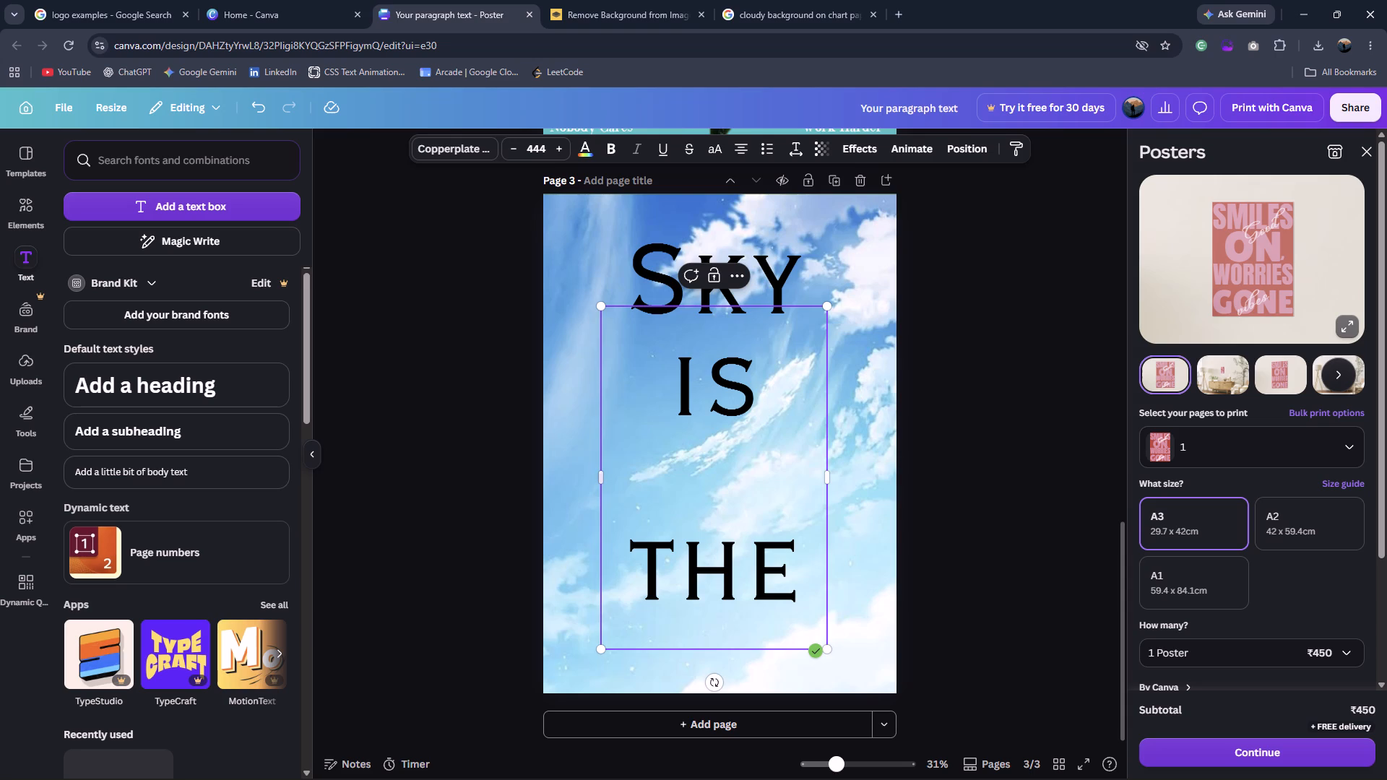
Widen the "is the" text box so the words fit on one line, and centre it below "Sky".
drag(826, 477, 873, 477)
click(884, 447)
click(720, 469)
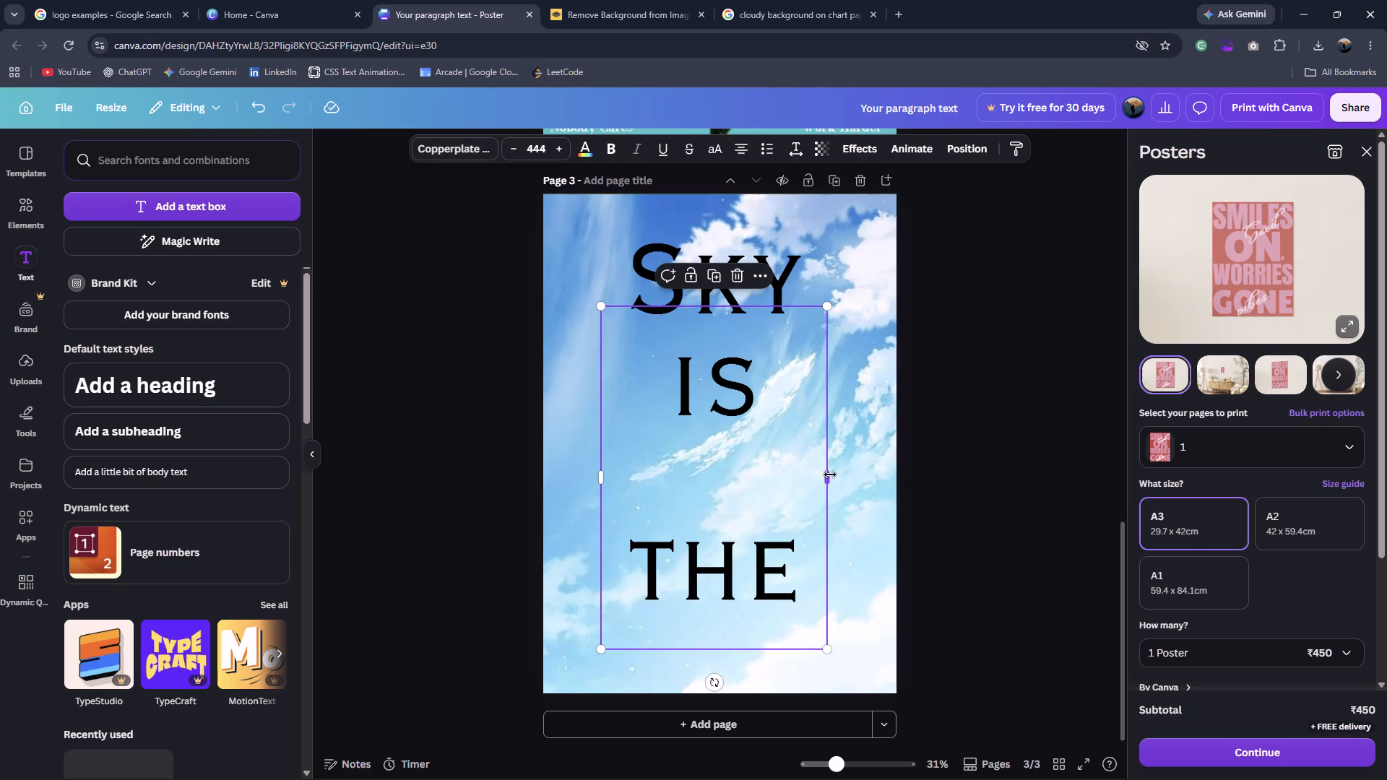
drag(830, 474, 954, 479)
click(1015, 470)
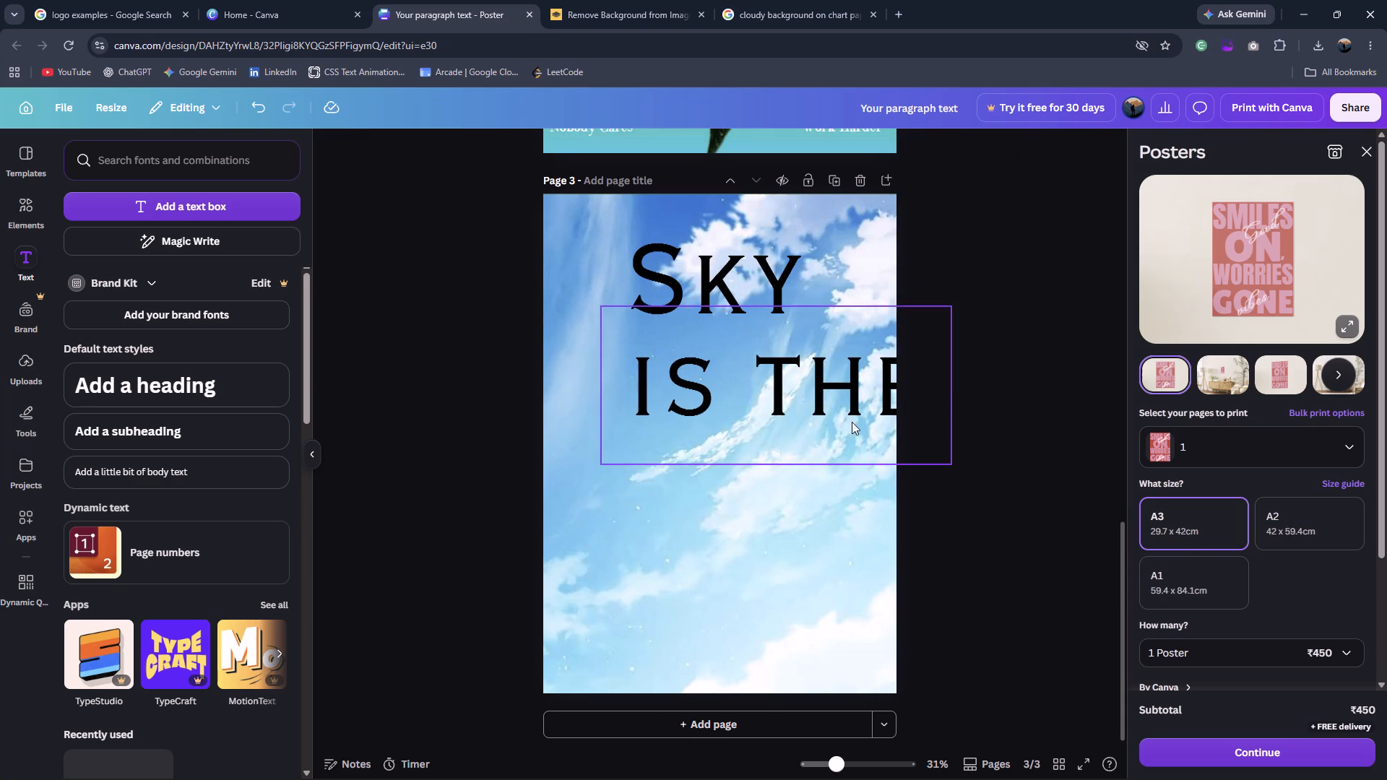
drag(823, 402, 766, 430)
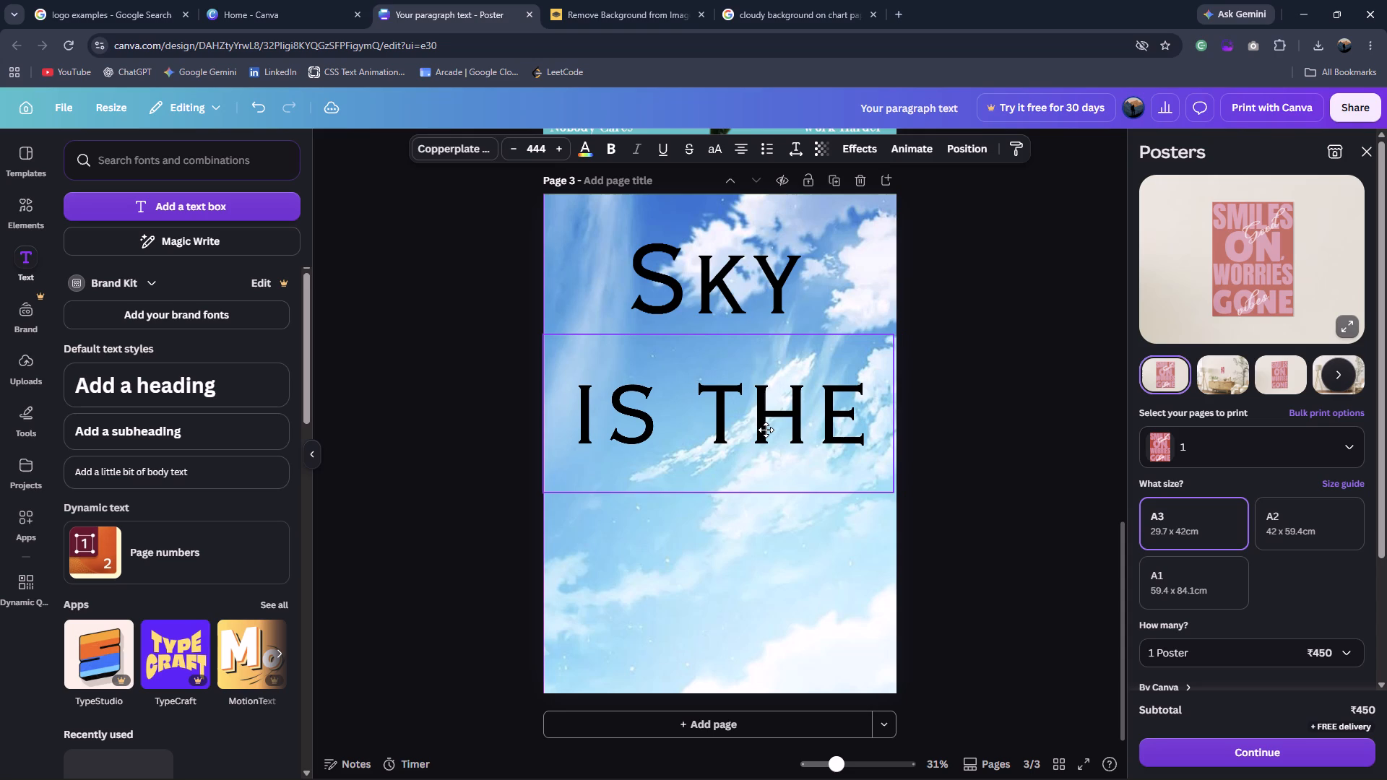
drag(766, 430, 766, 430)
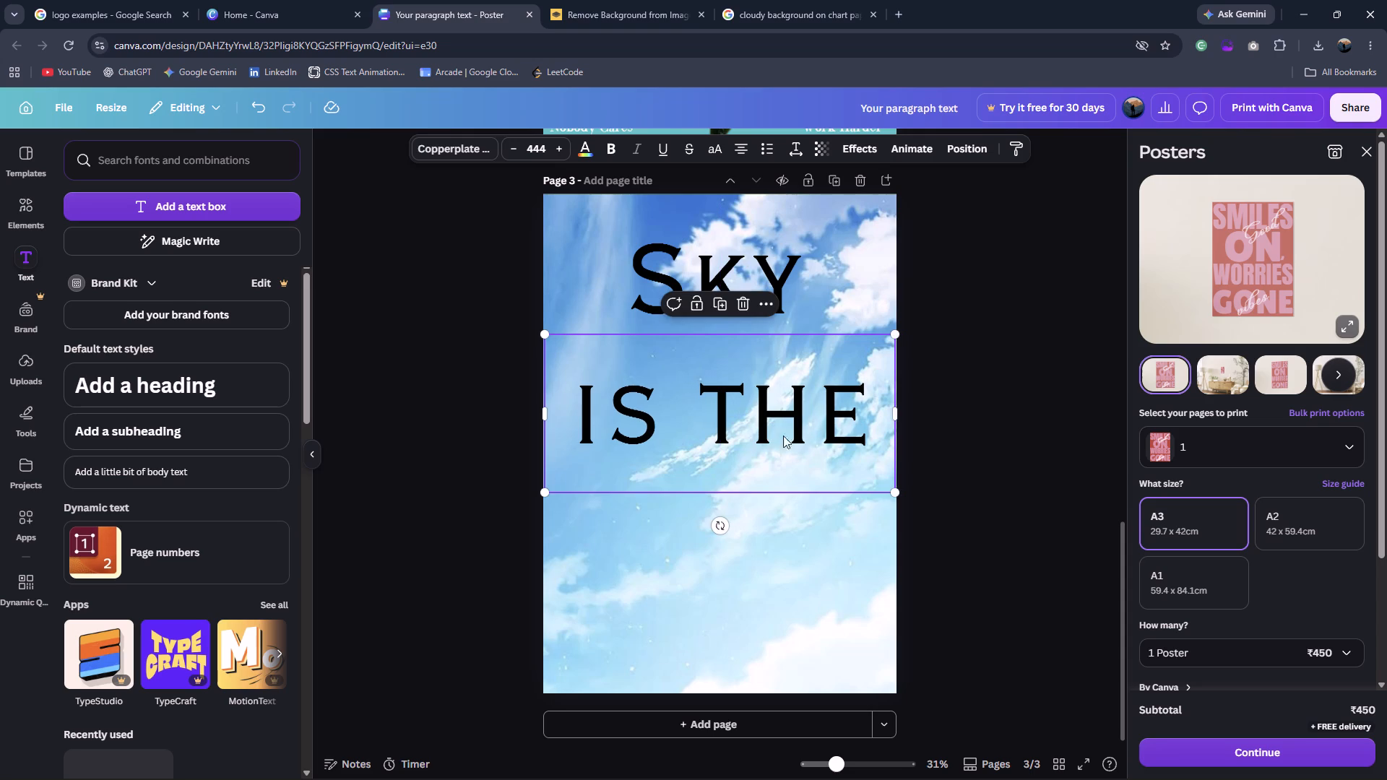
click(985, 476)
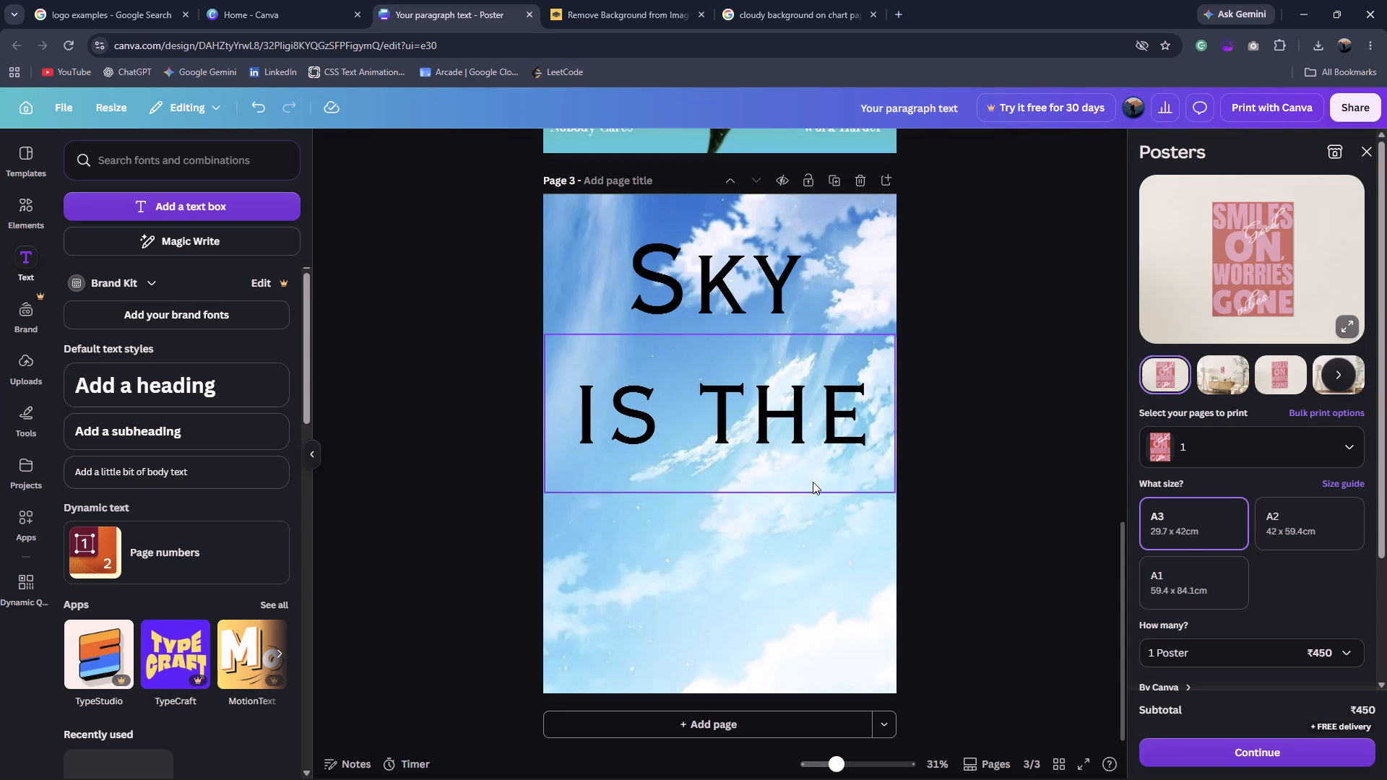
Move the "Sky" text down slightly, closer to the "is the" line.
drag(746, 310, 746, 326)
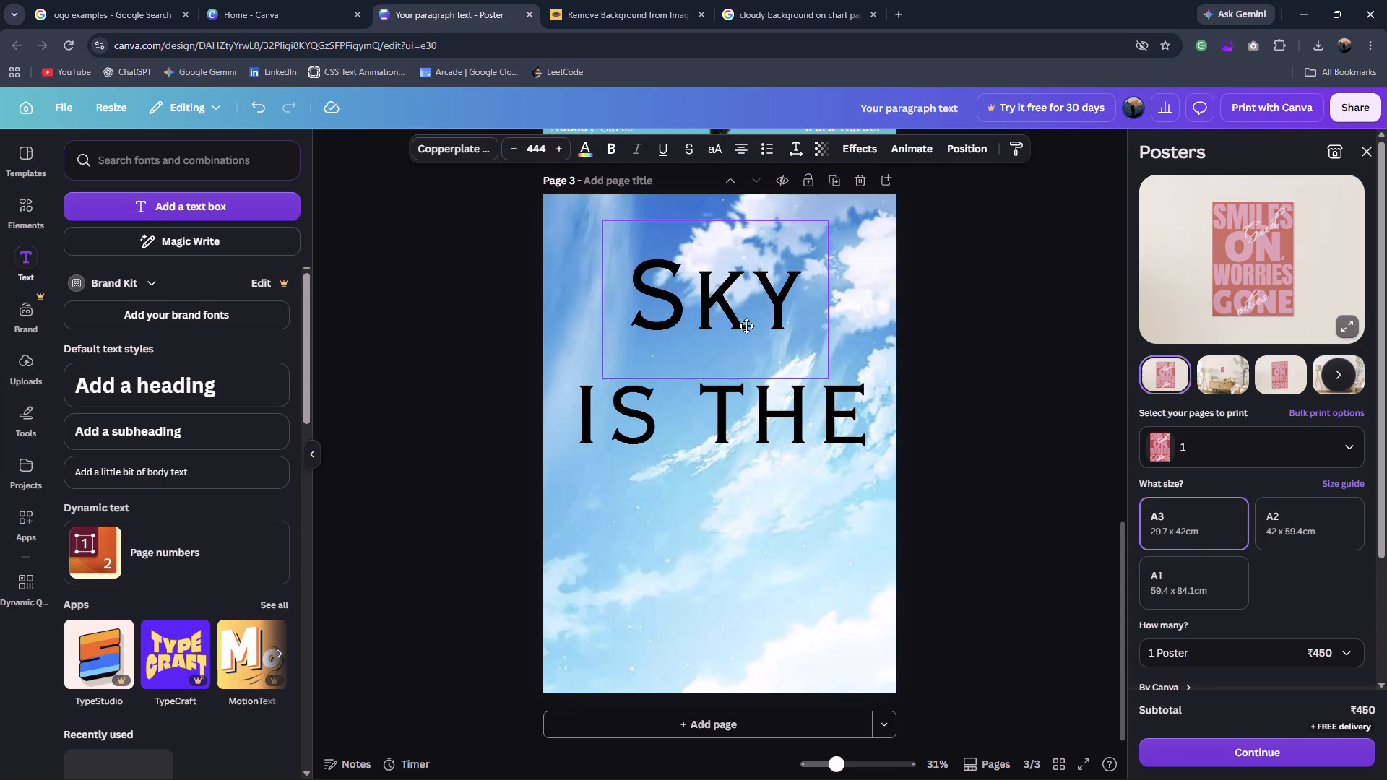
drag(746, 326, 746, 332)
Duplicate the "is the" text and replace the copy's wording with "limit".
click(799, 435)
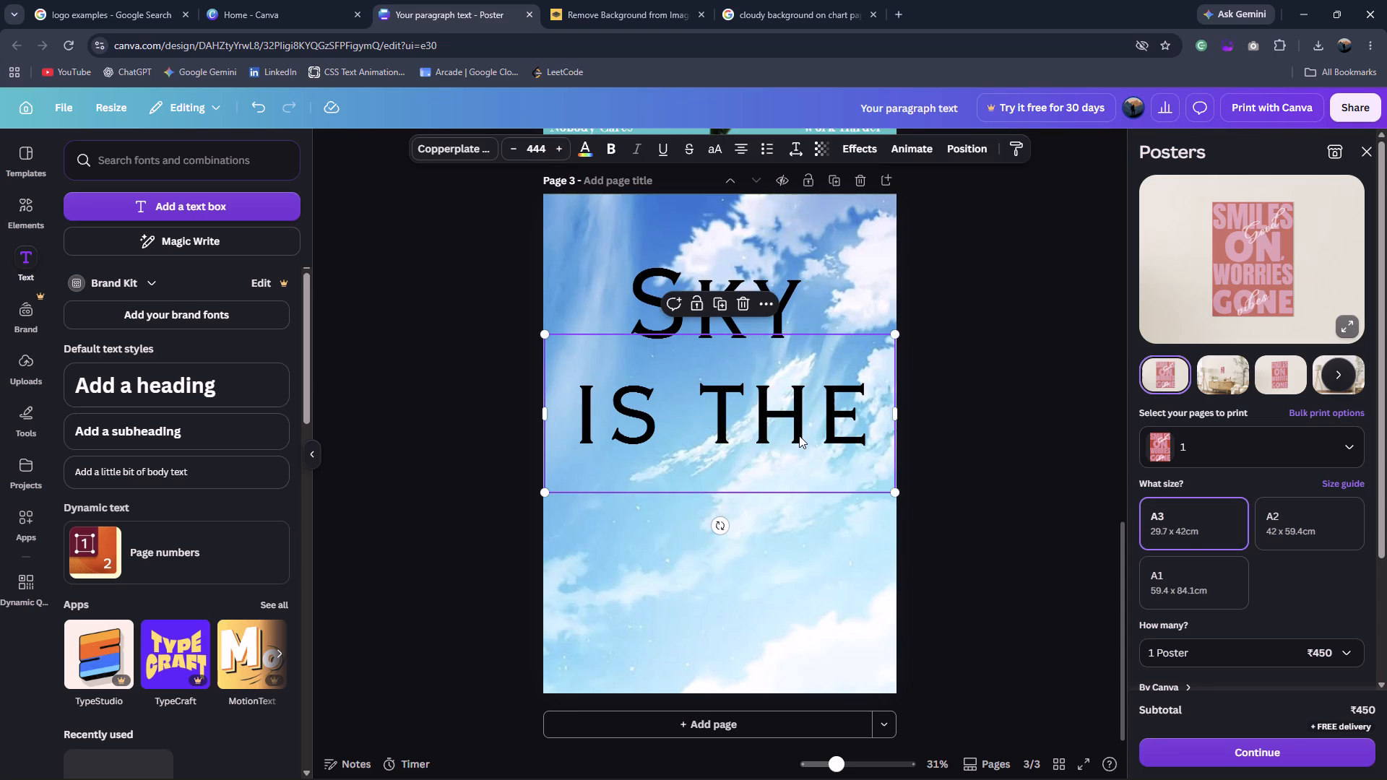
key(ctrl+d)
double_click(761, 516)
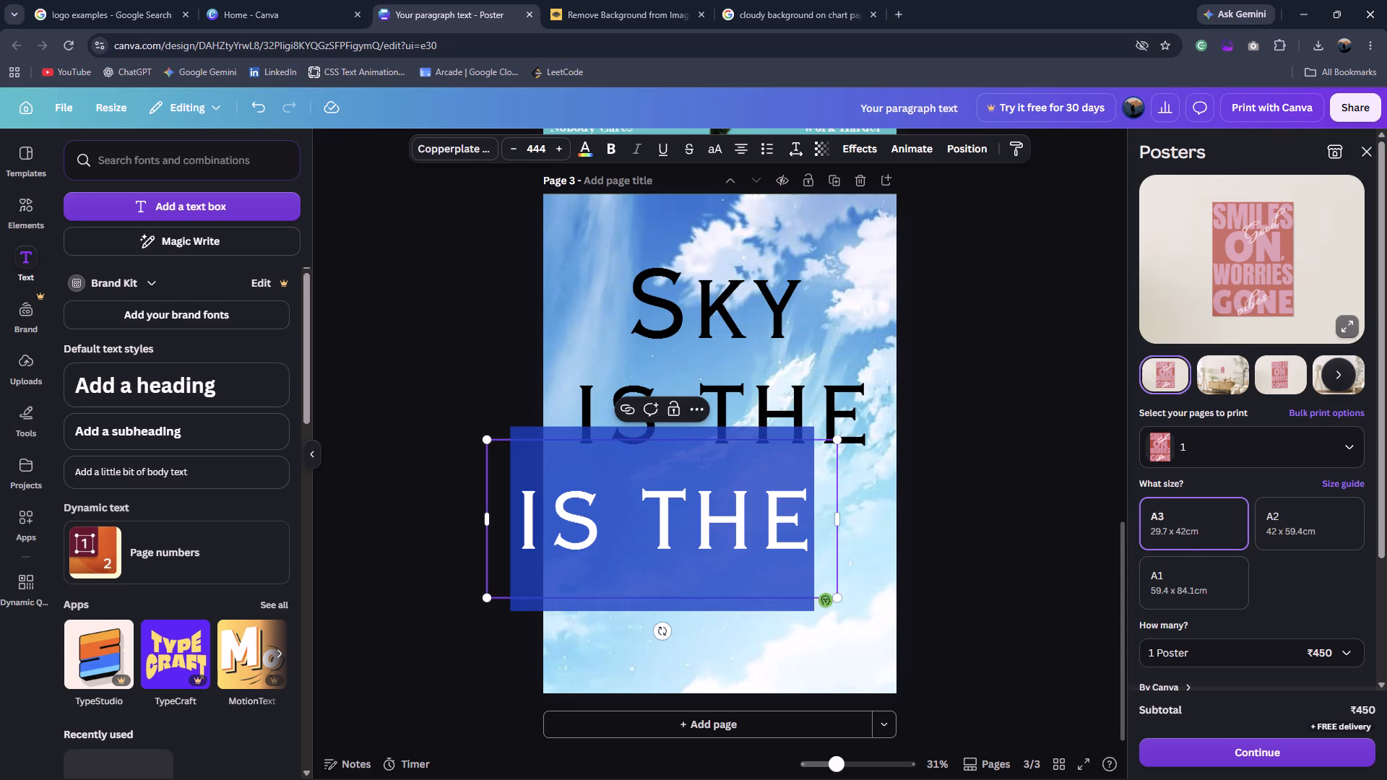
text(limit)
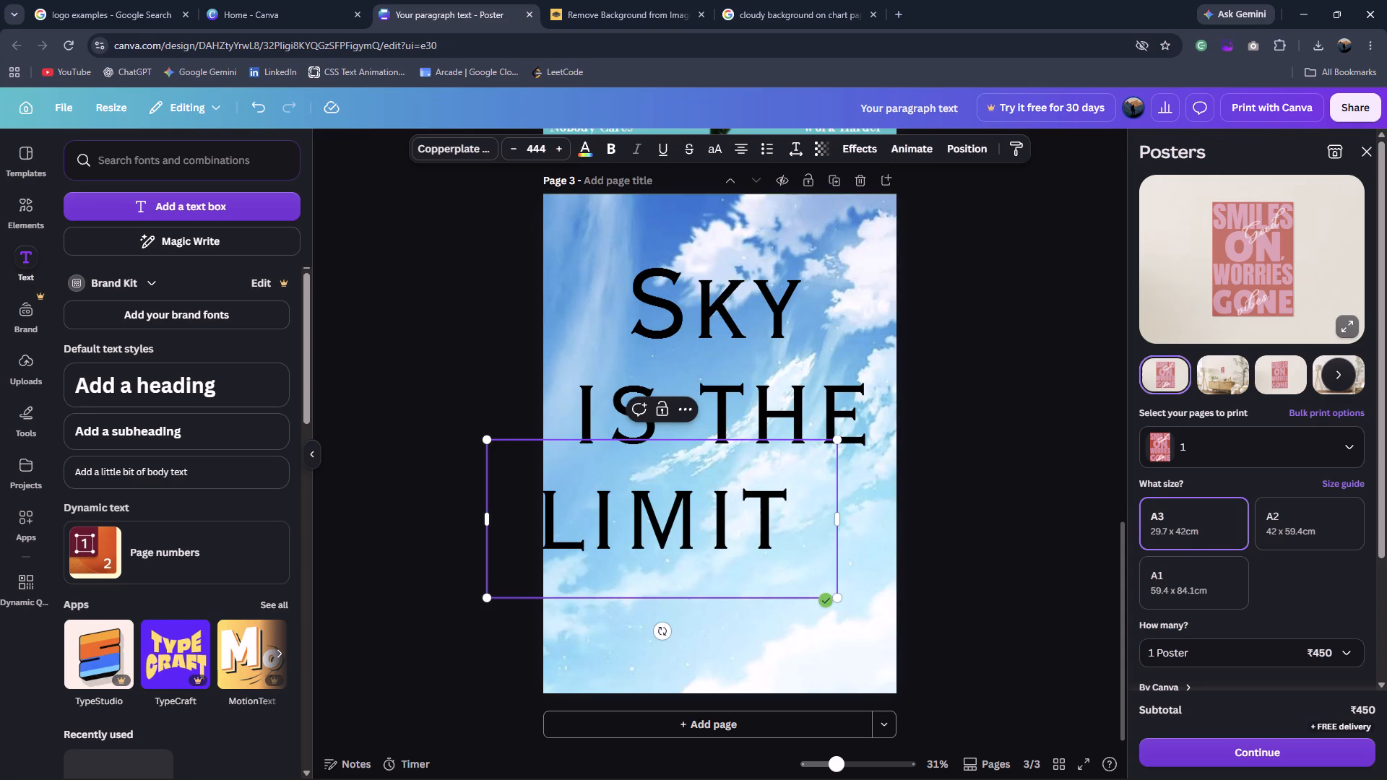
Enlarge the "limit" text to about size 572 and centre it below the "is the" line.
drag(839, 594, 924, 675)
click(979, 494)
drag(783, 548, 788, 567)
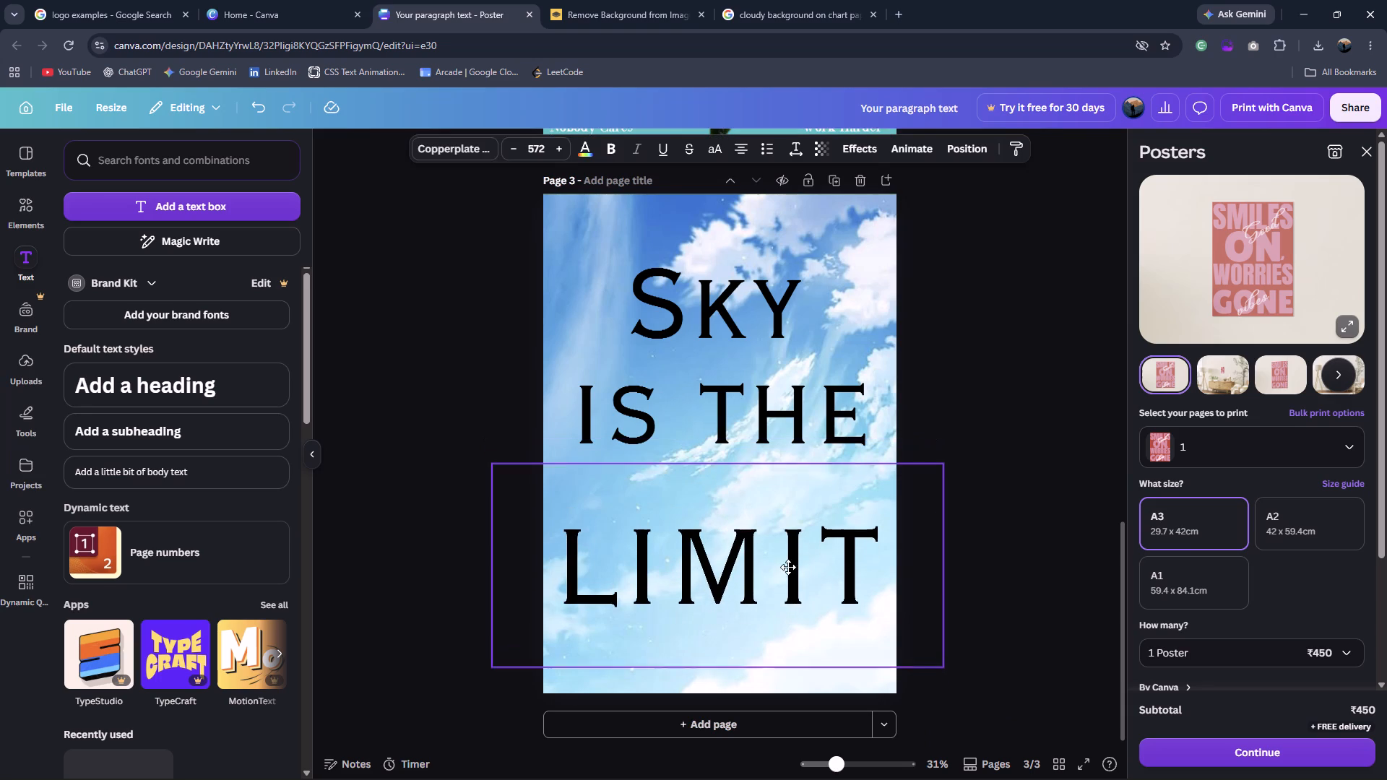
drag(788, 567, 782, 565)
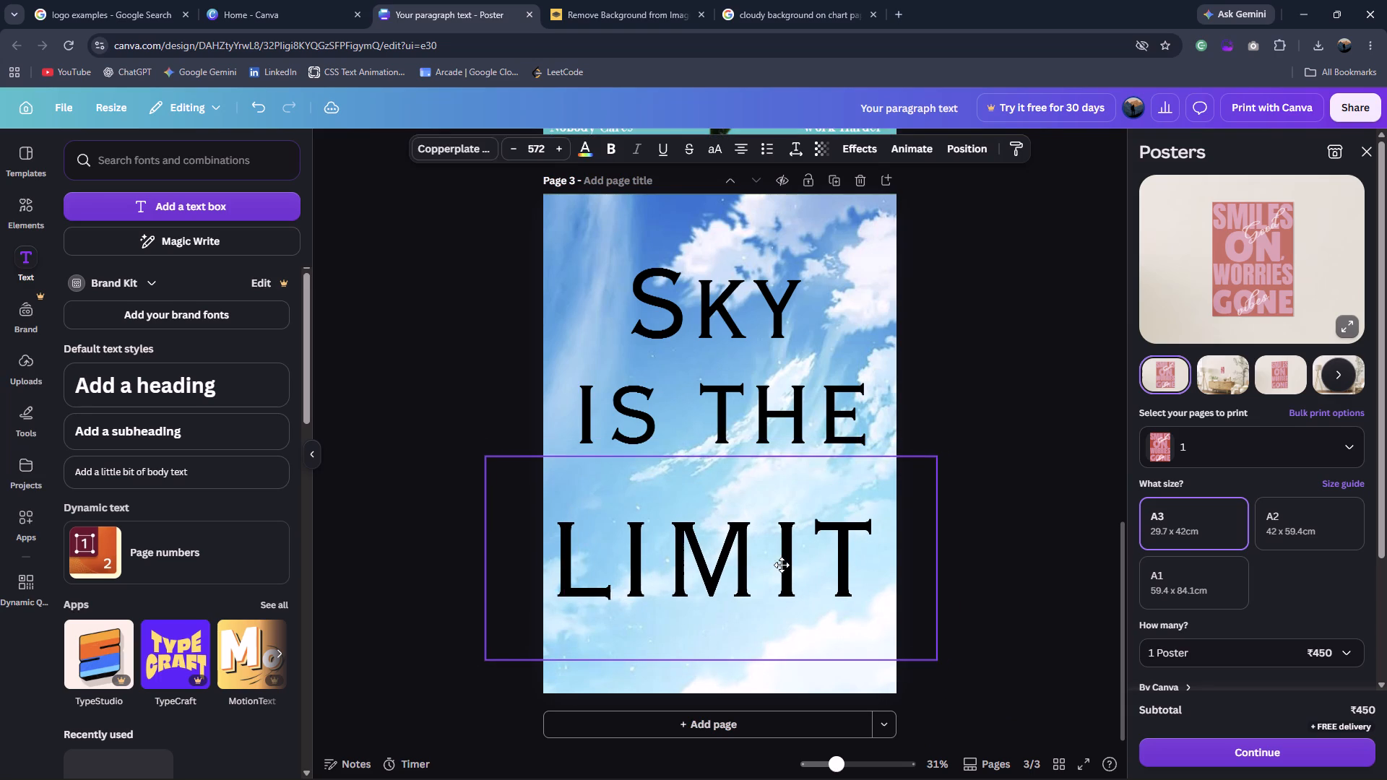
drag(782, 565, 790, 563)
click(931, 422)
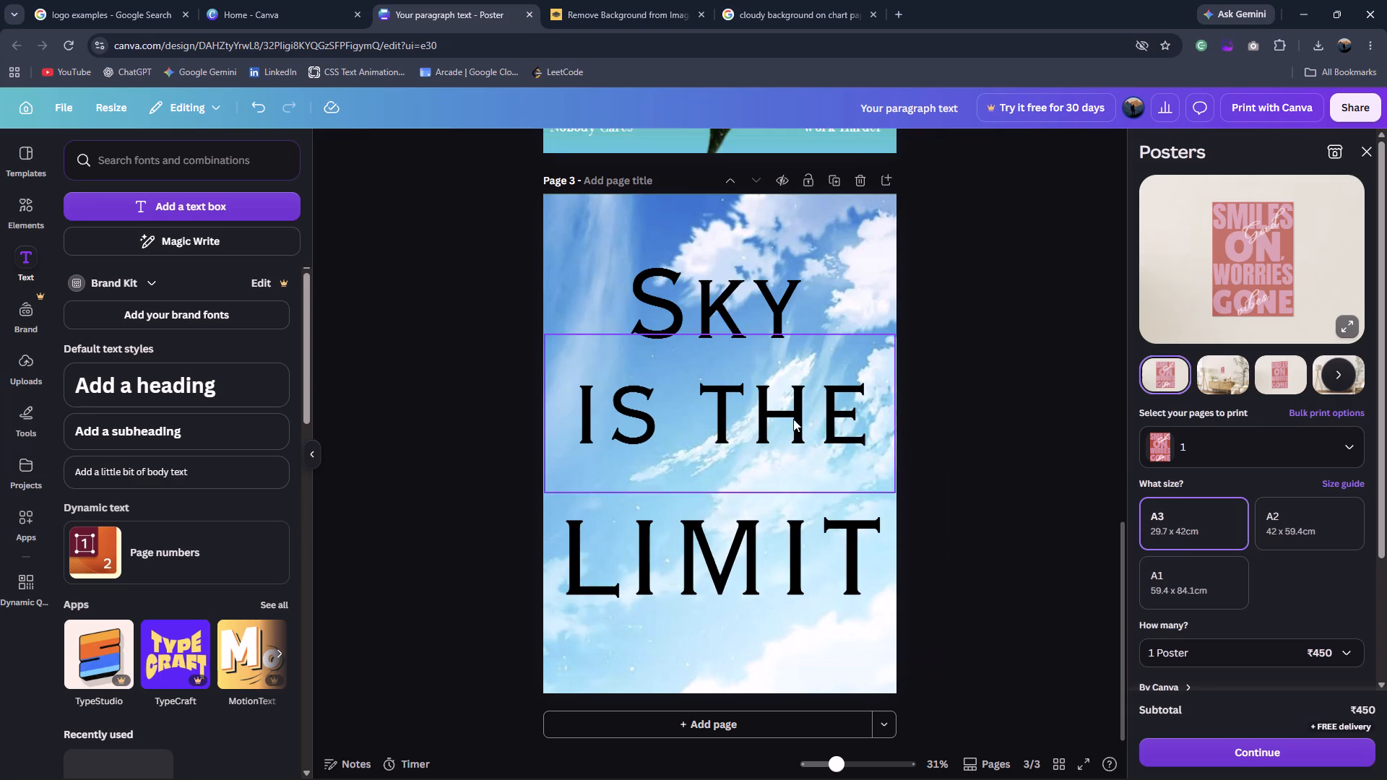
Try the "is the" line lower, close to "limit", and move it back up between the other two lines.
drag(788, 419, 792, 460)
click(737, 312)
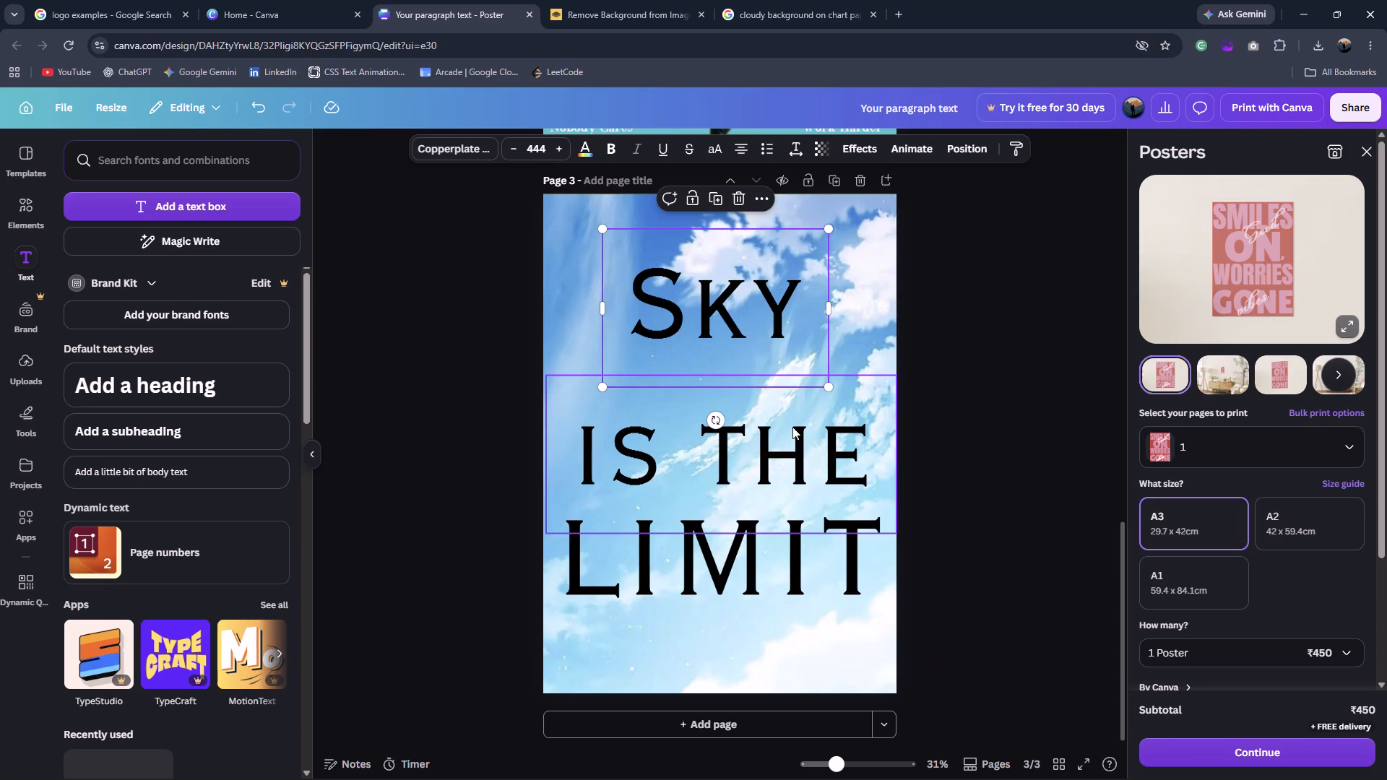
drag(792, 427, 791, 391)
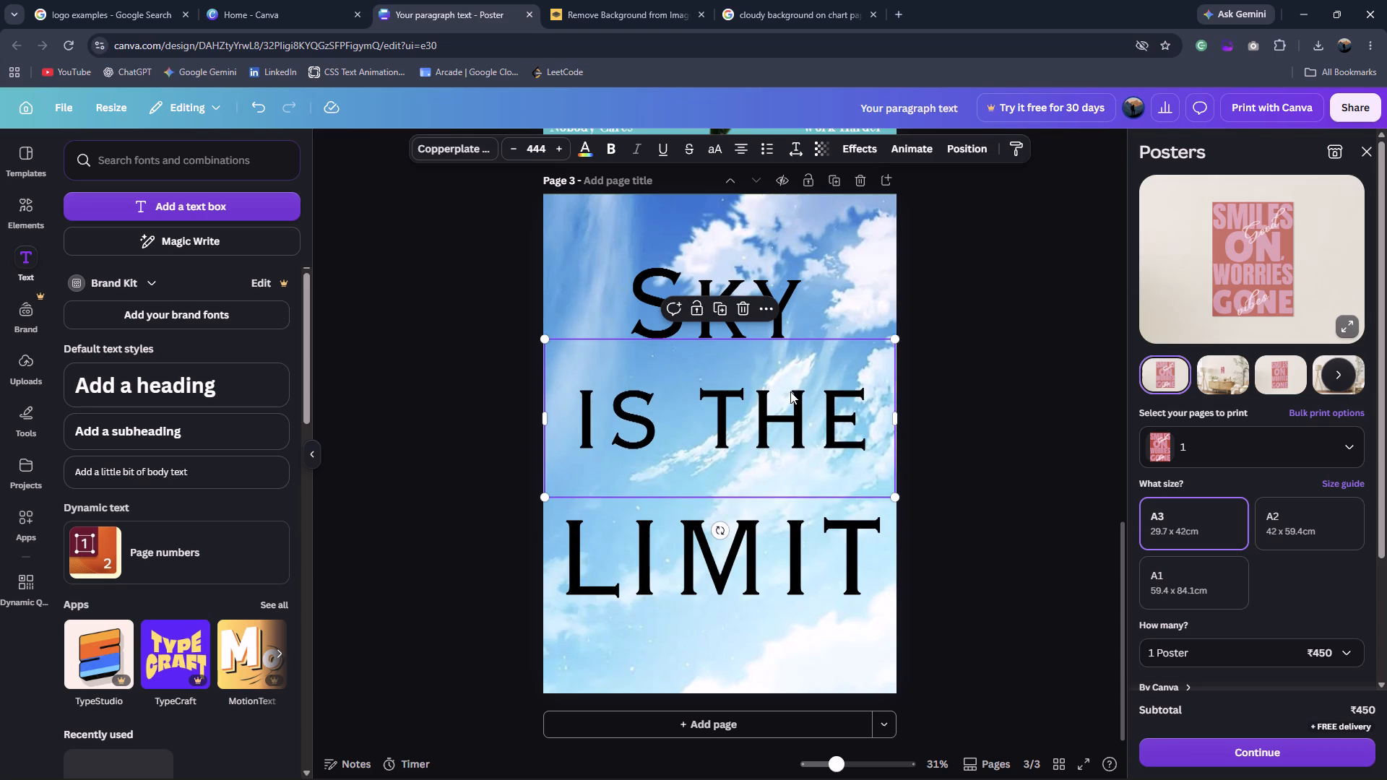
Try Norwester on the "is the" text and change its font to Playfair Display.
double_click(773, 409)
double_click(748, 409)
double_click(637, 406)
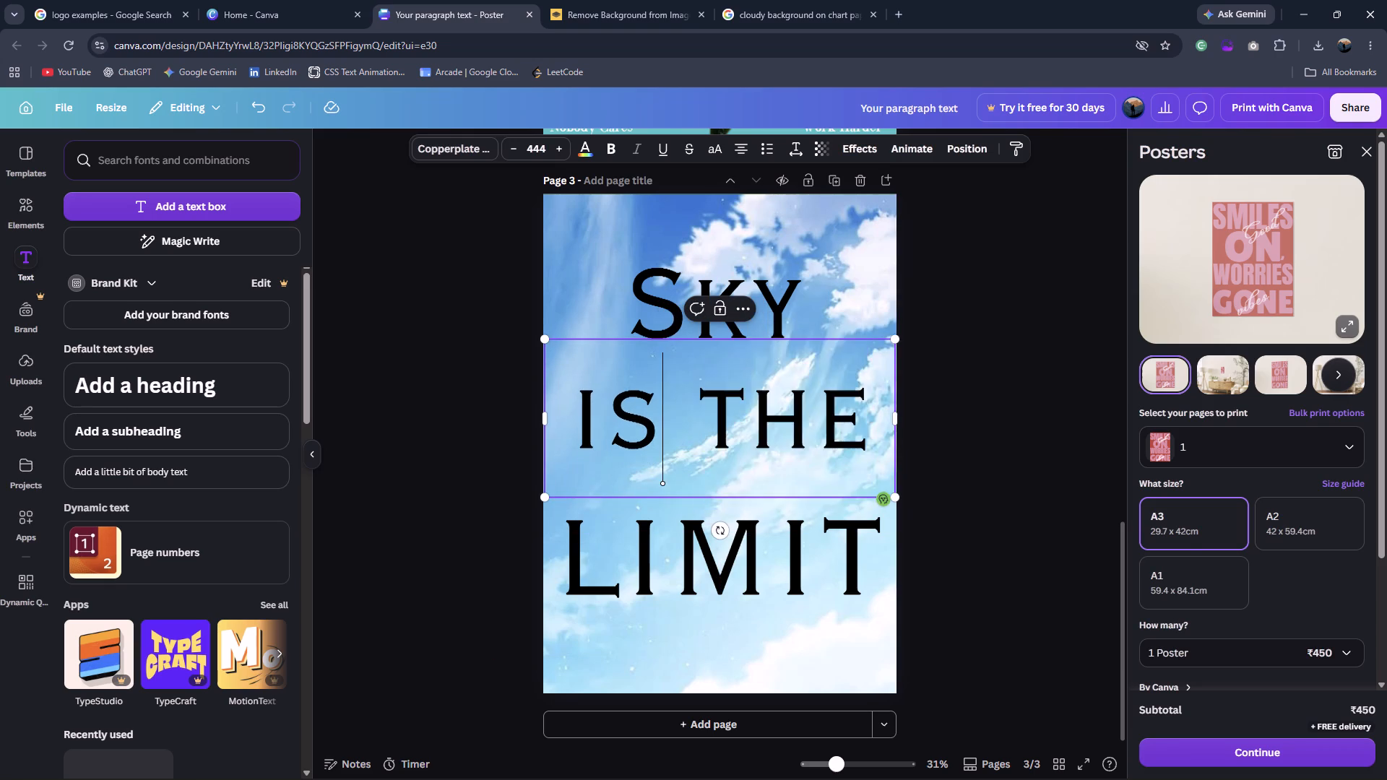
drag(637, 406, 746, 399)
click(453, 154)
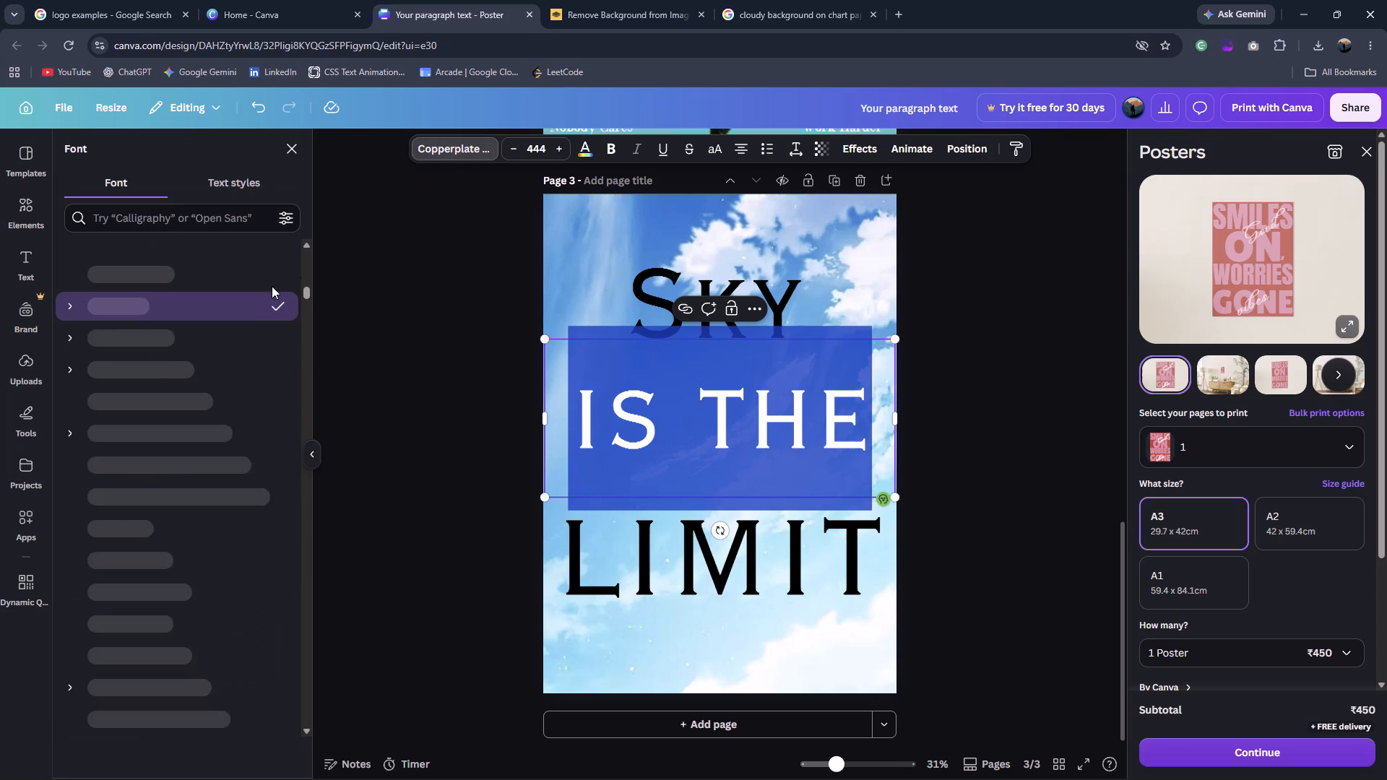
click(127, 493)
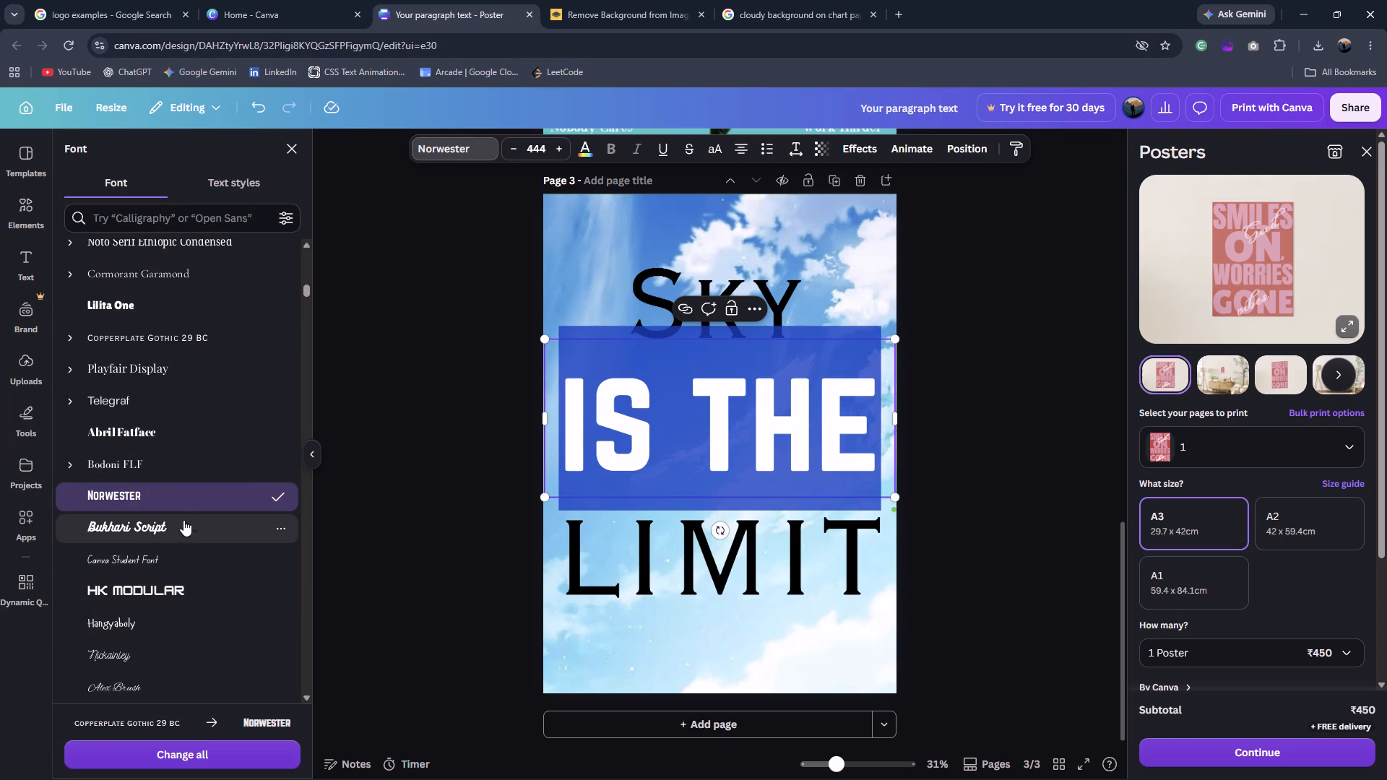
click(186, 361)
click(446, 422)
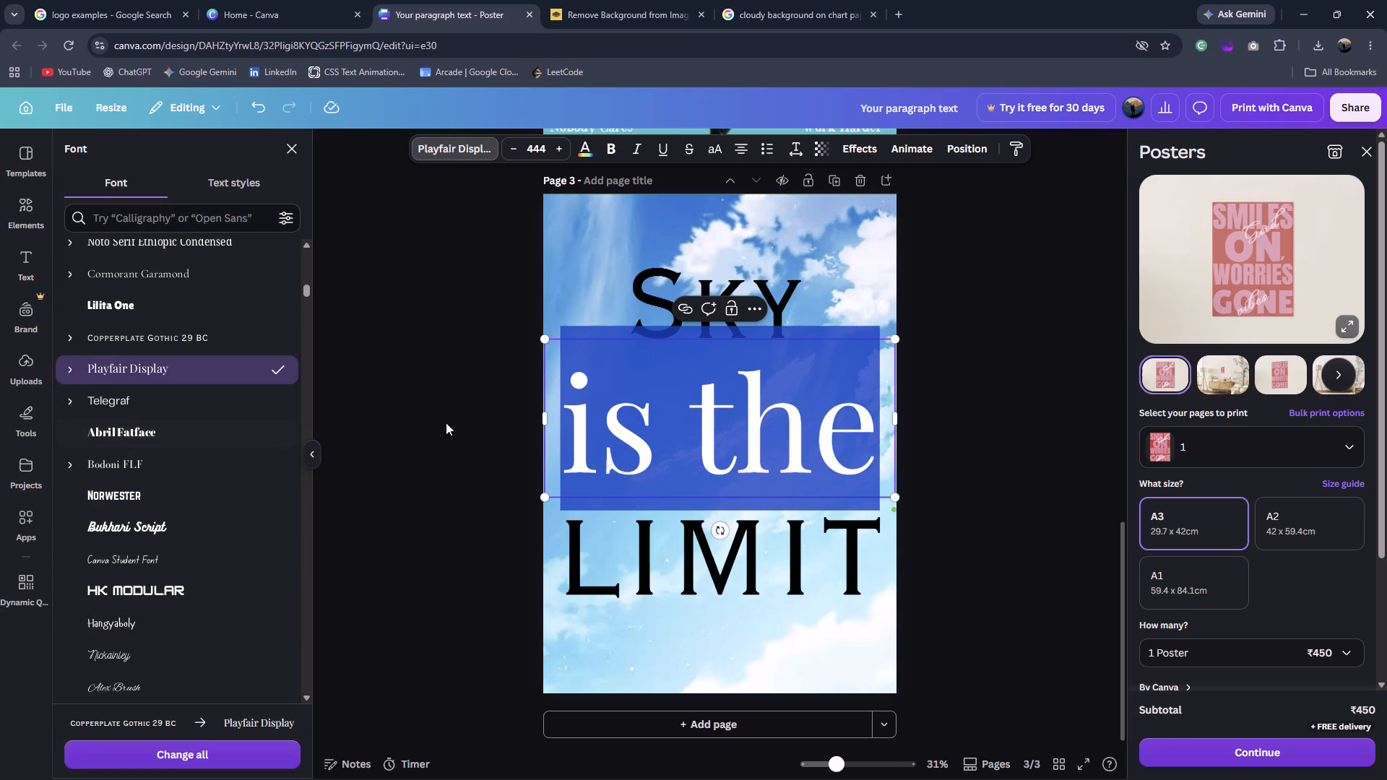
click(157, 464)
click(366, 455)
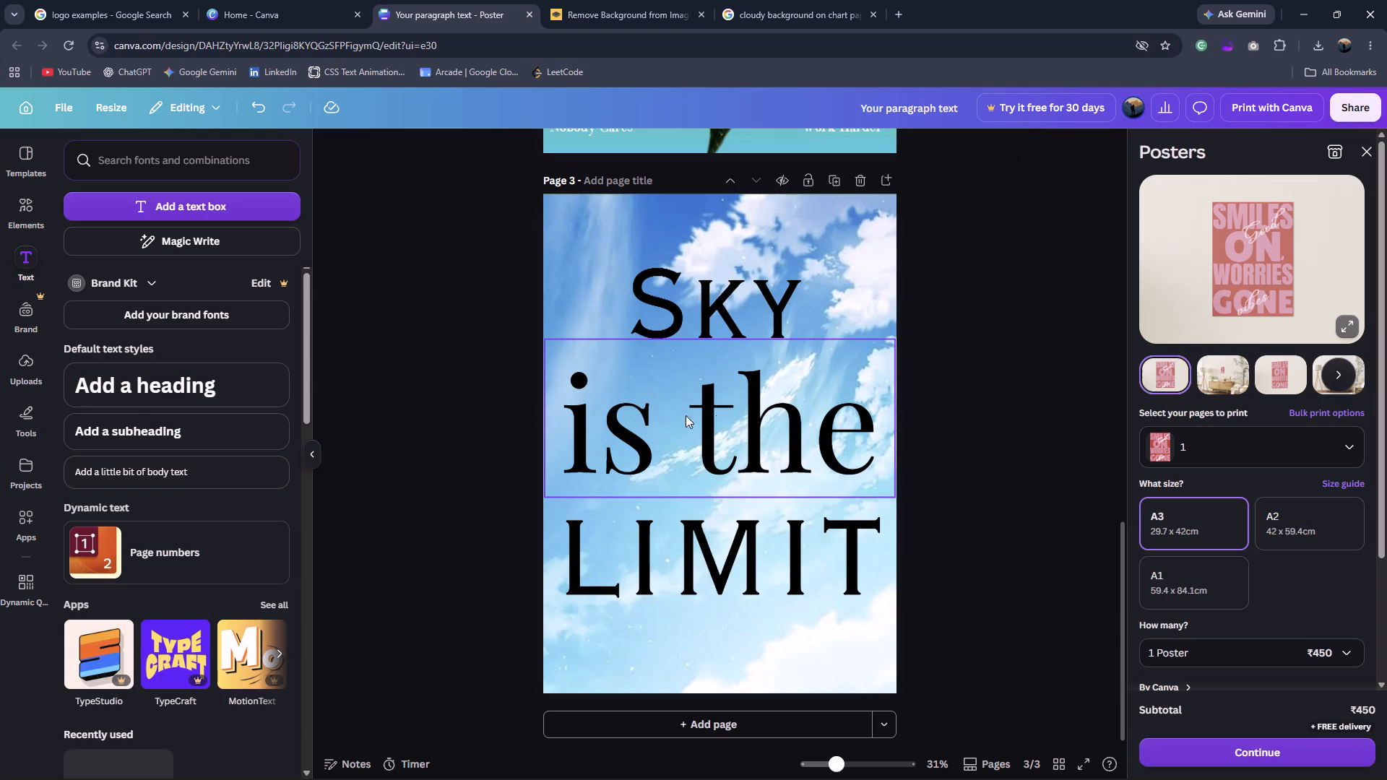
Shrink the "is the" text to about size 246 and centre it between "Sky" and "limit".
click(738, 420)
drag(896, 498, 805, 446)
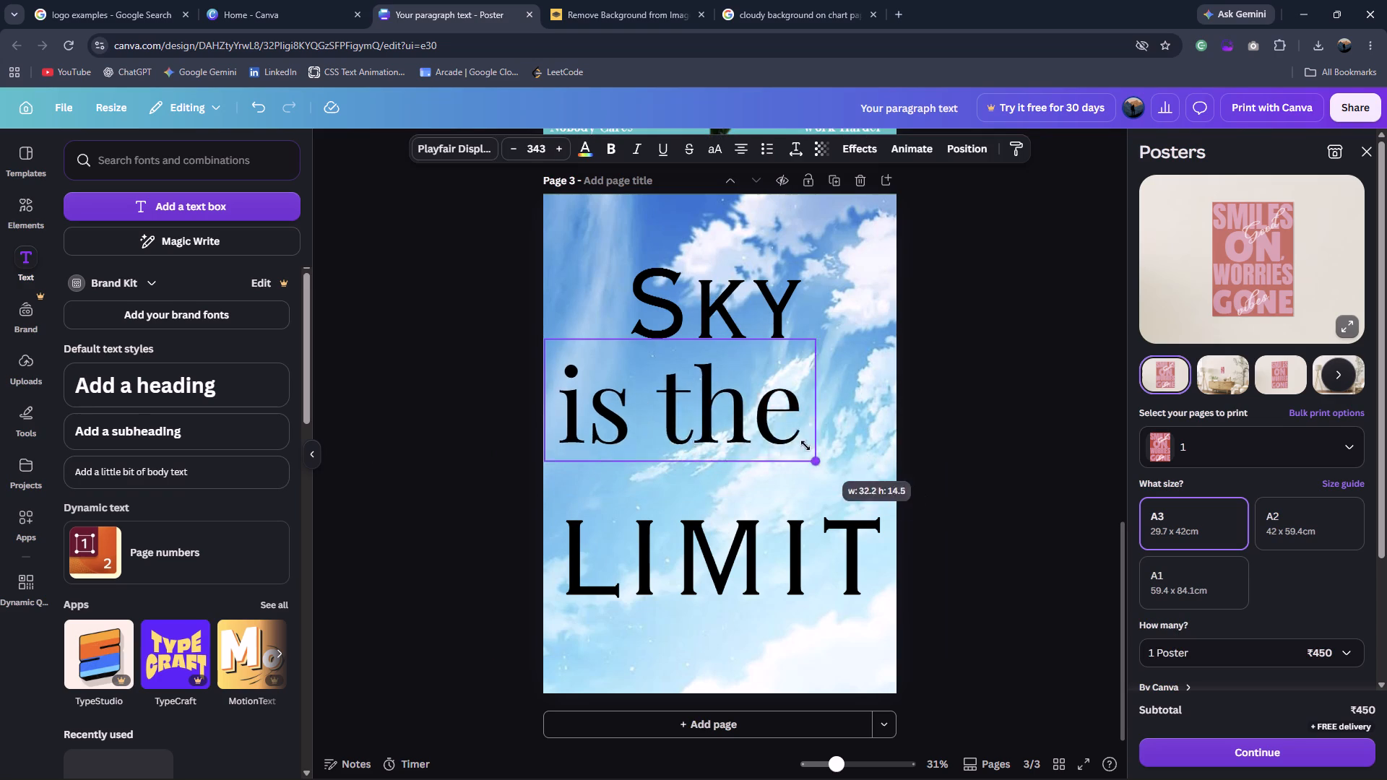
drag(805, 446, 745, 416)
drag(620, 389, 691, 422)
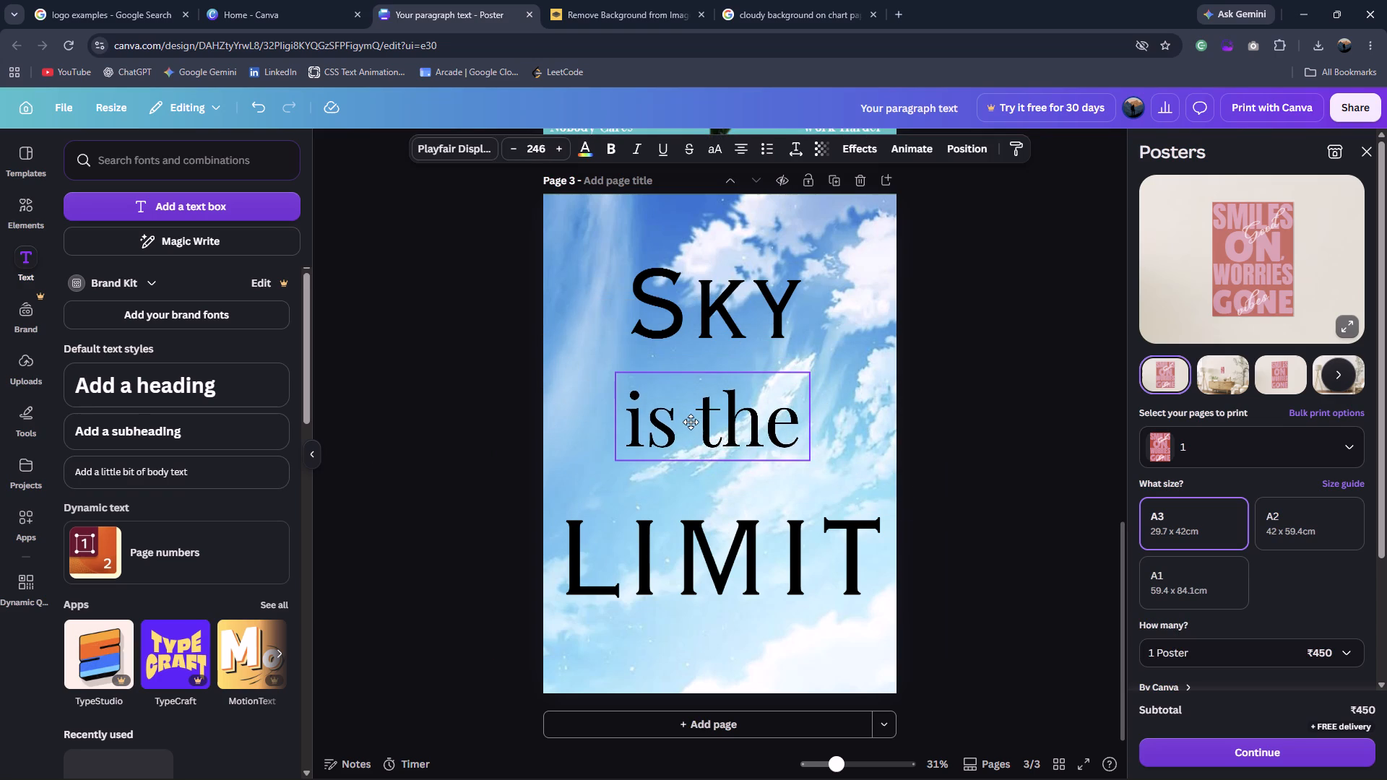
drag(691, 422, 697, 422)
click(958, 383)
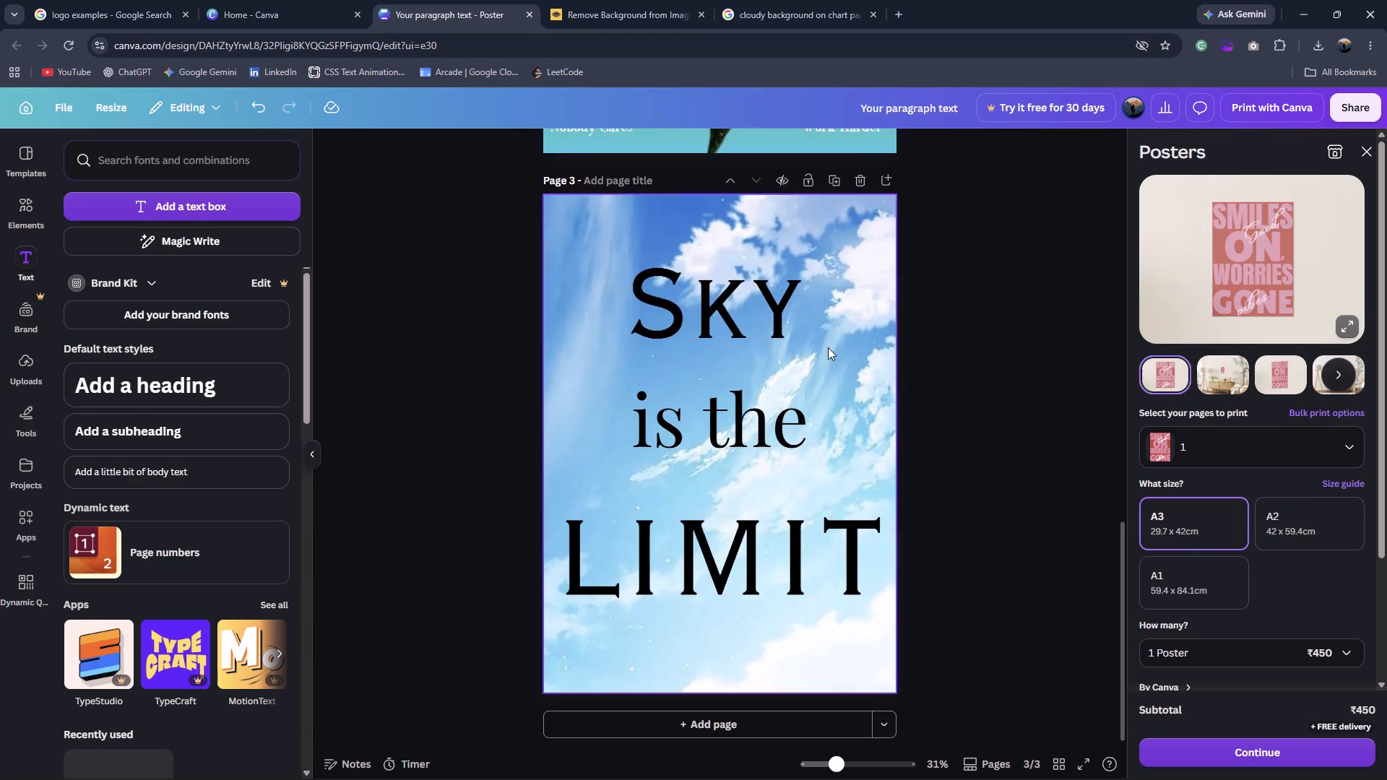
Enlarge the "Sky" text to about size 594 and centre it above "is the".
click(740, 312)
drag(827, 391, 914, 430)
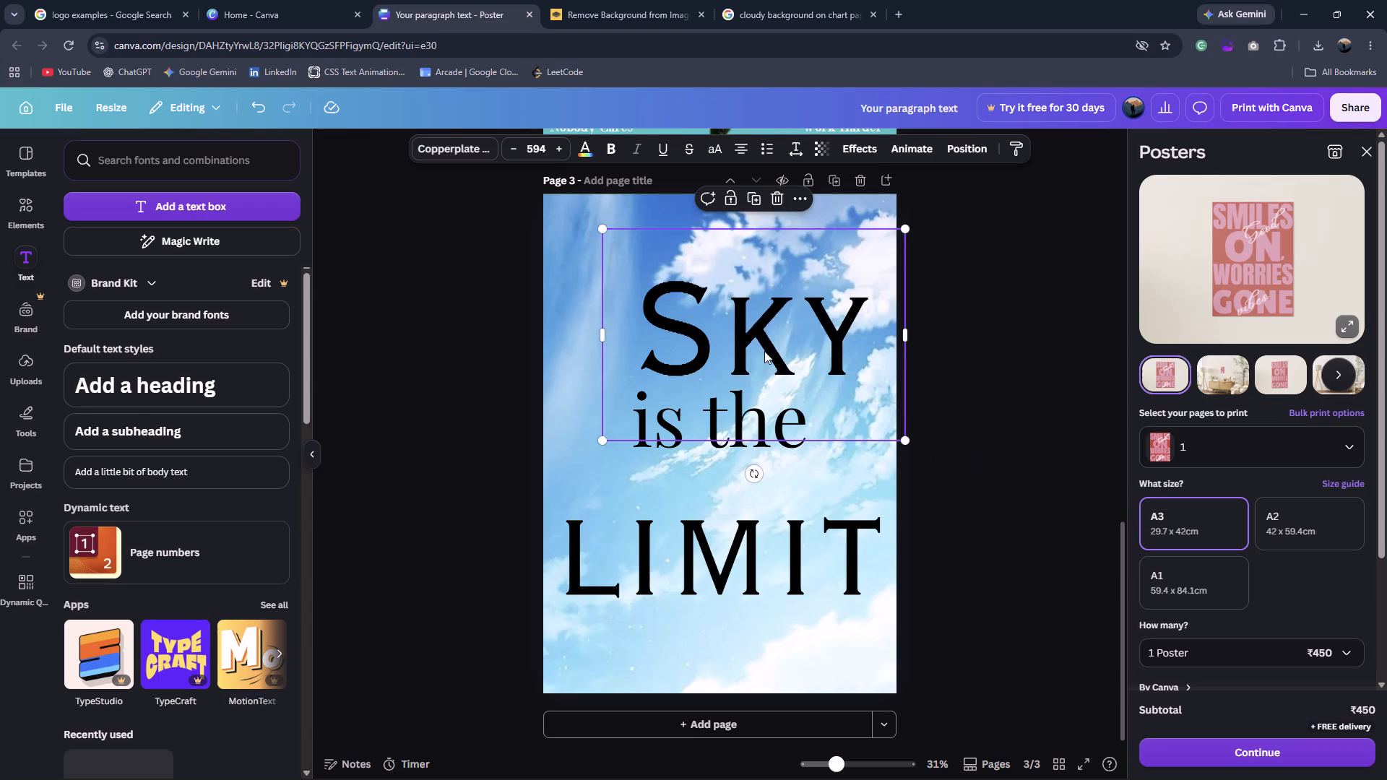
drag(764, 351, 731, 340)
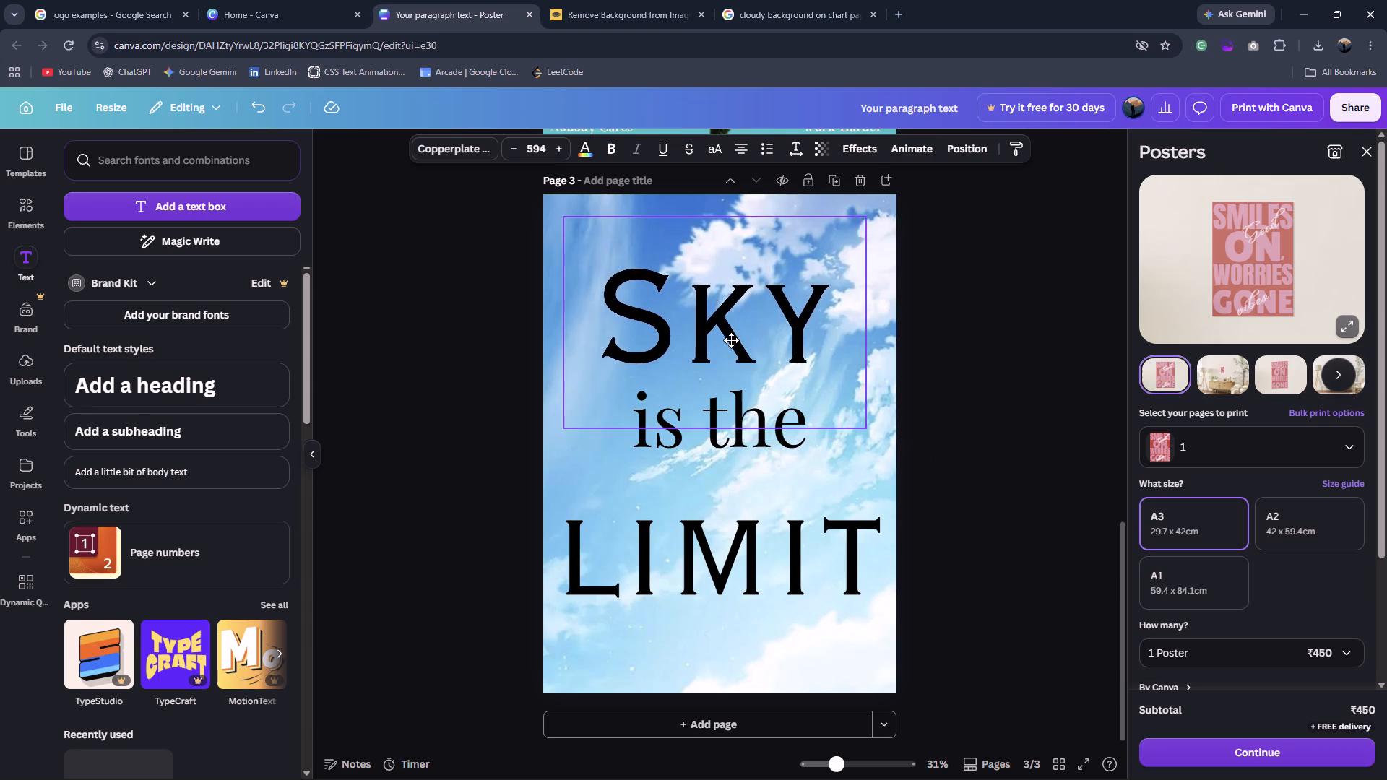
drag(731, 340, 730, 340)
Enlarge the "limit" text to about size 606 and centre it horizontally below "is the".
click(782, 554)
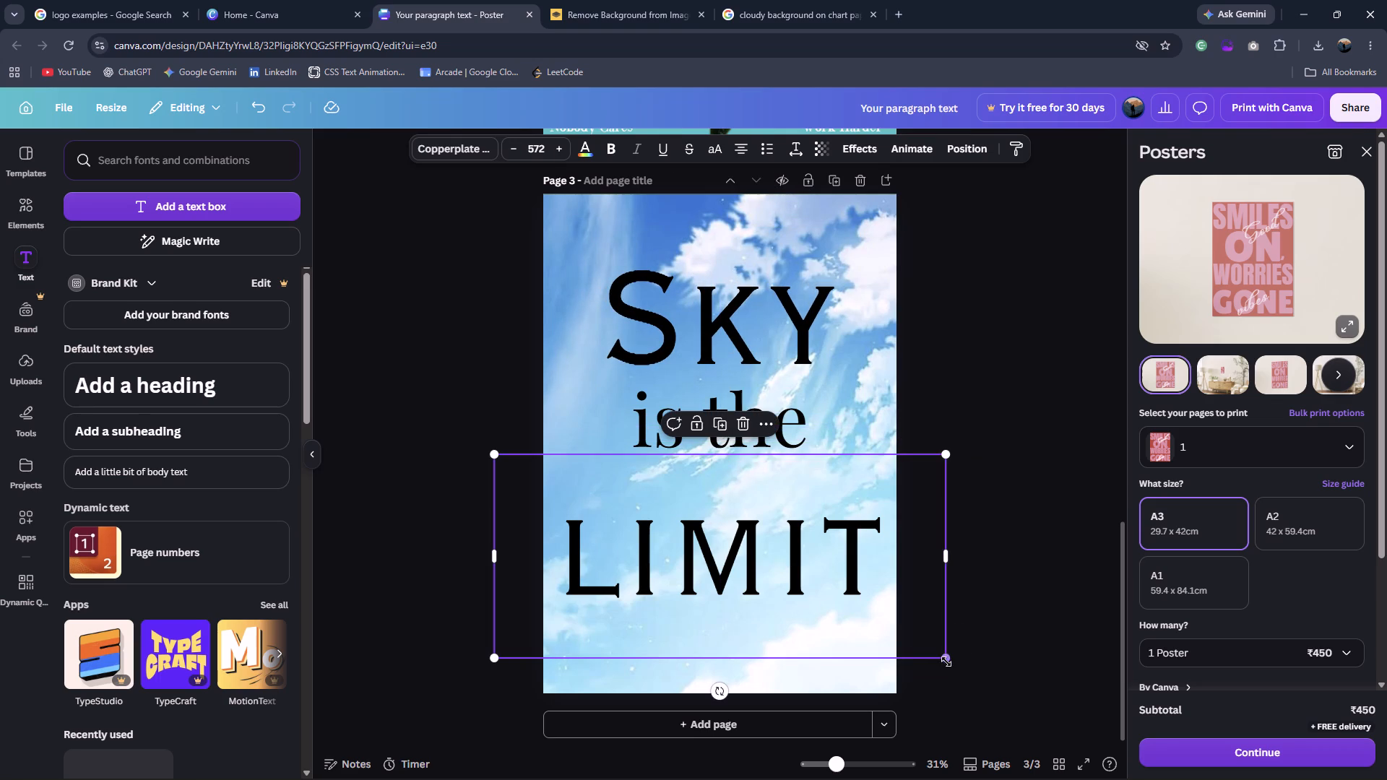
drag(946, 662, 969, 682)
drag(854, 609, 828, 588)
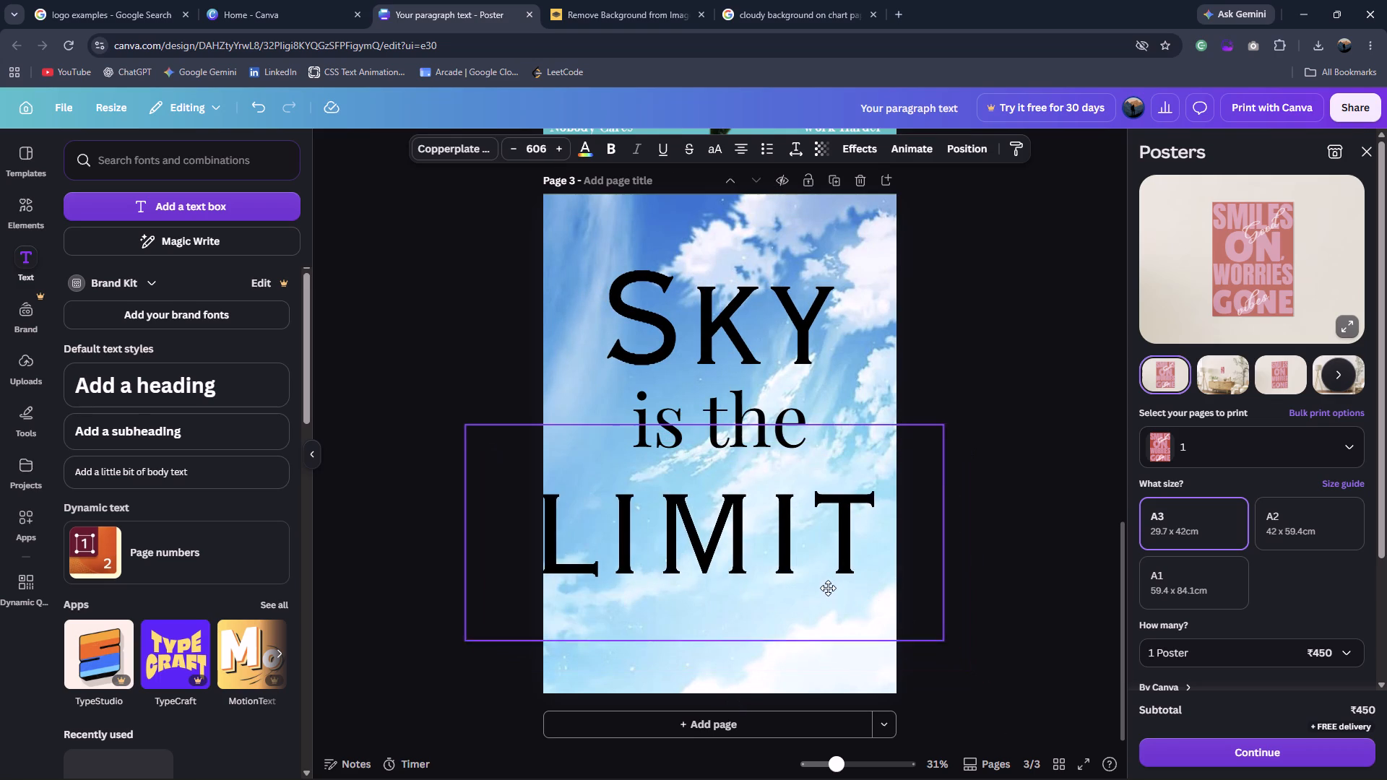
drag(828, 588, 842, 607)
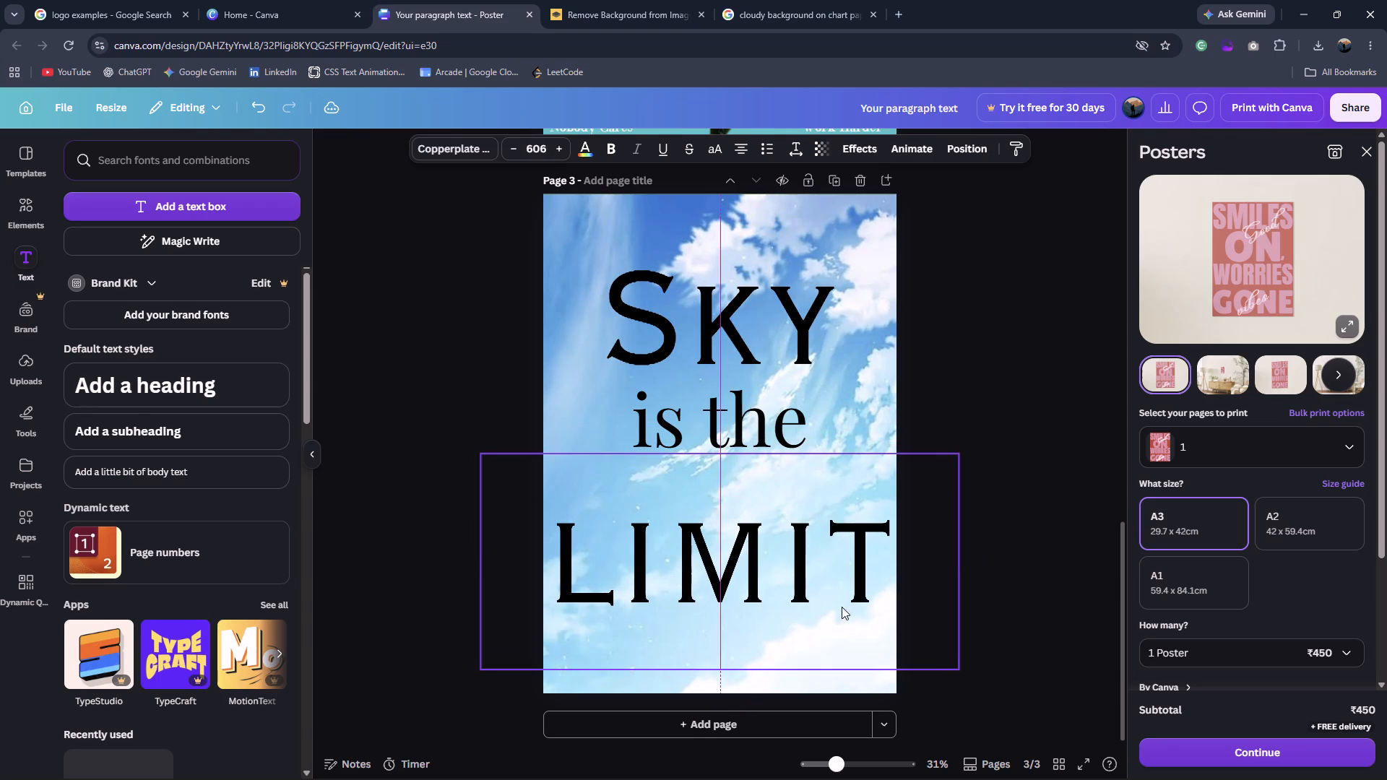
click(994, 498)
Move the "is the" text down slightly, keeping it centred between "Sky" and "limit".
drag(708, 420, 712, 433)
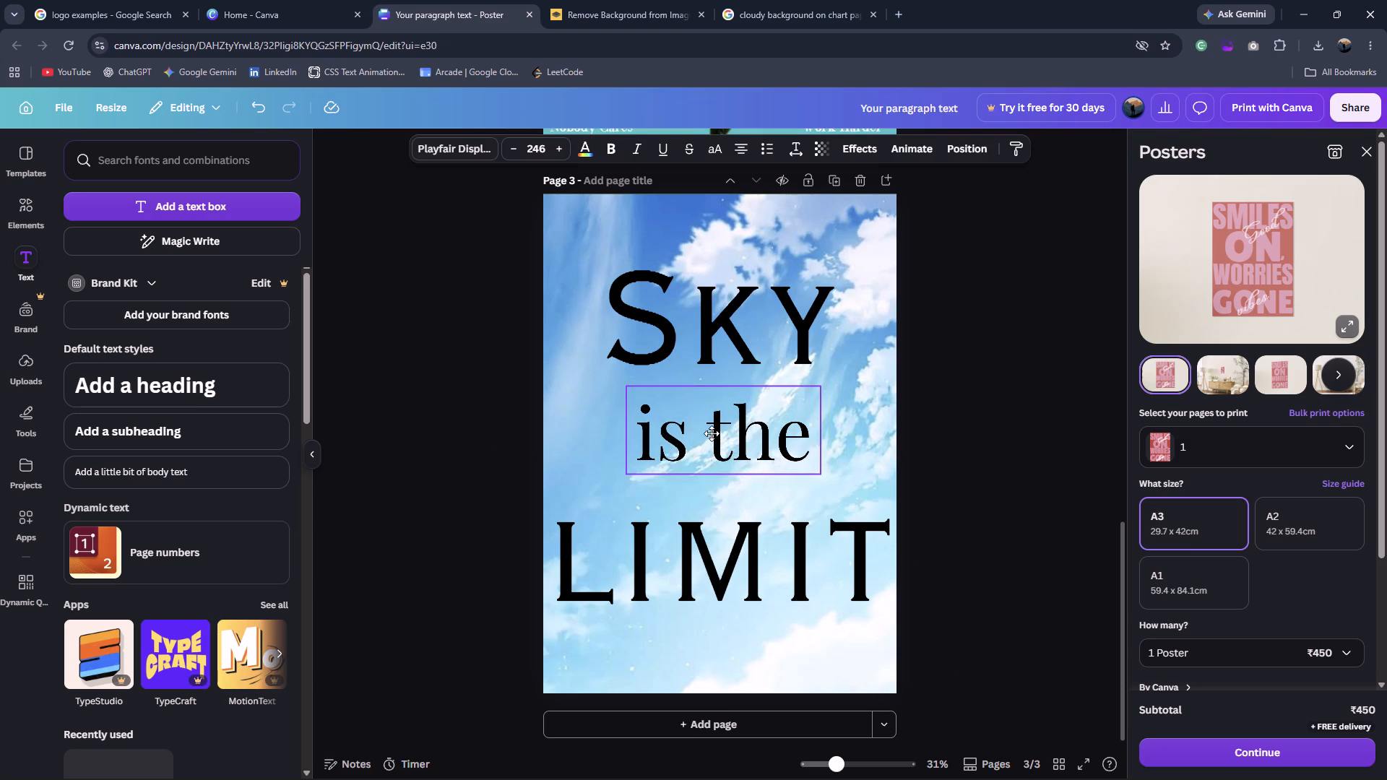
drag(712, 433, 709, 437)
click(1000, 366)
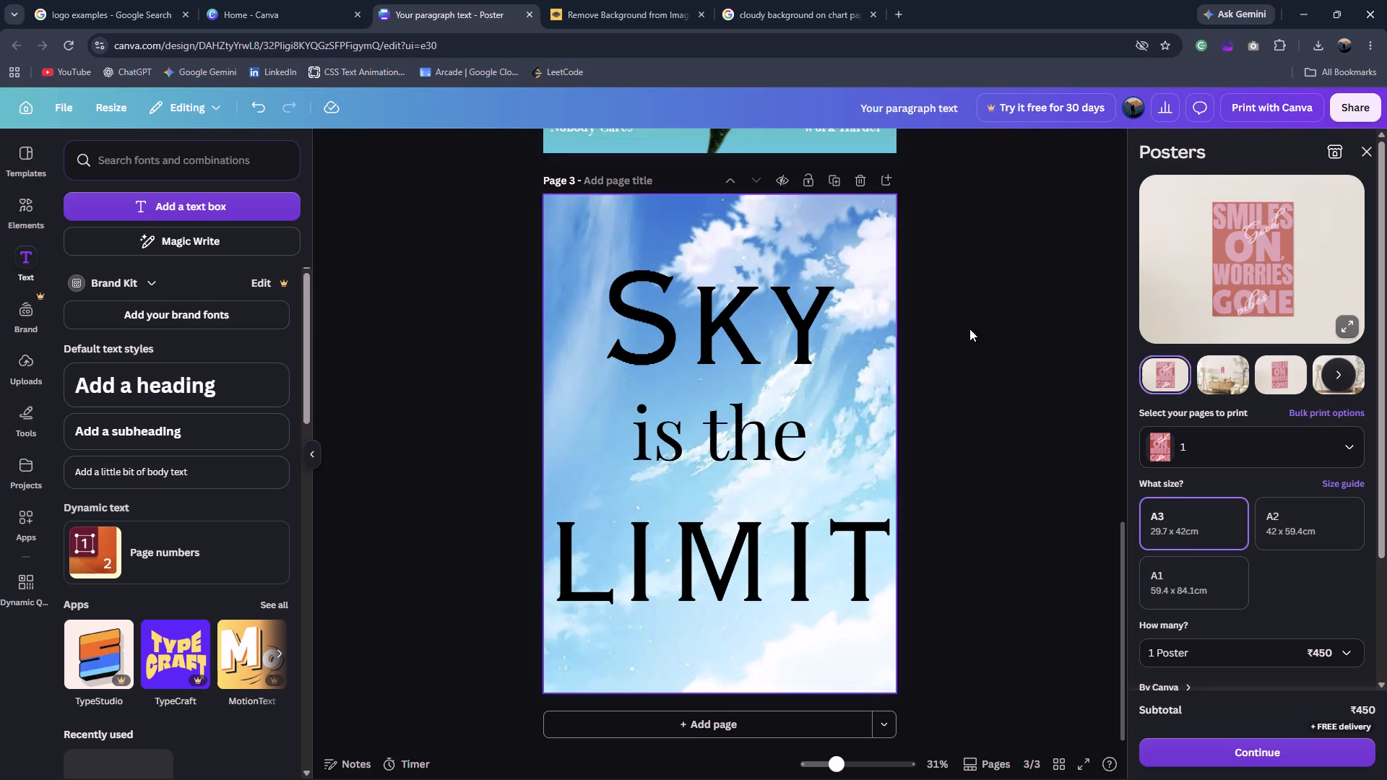
Review the SMILES ON and FOCUS poster pages above the sky page.
scroll(833, 367, up, 11)
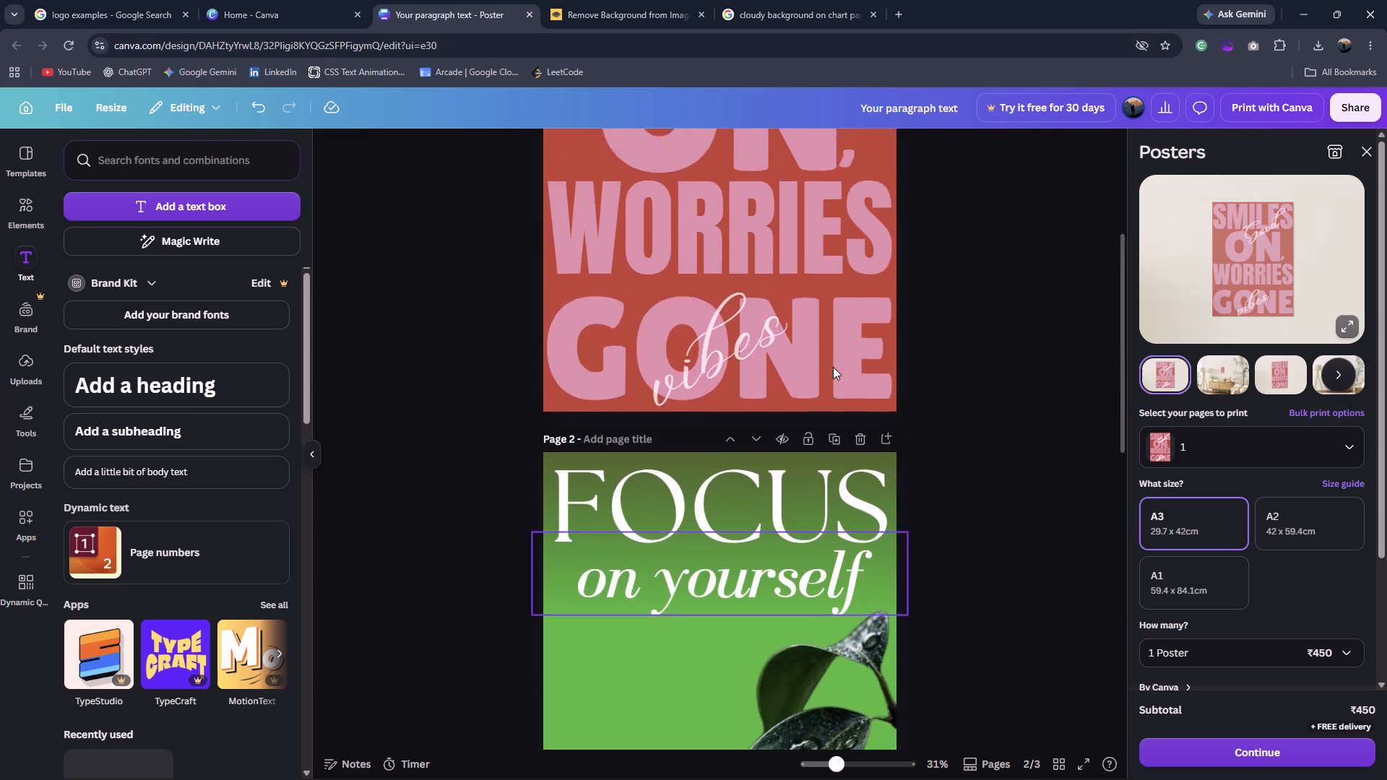
scroll(833, 367, up, 2)
scroll(833, 367, down, 3)
scroll(833, 367, up, 10)
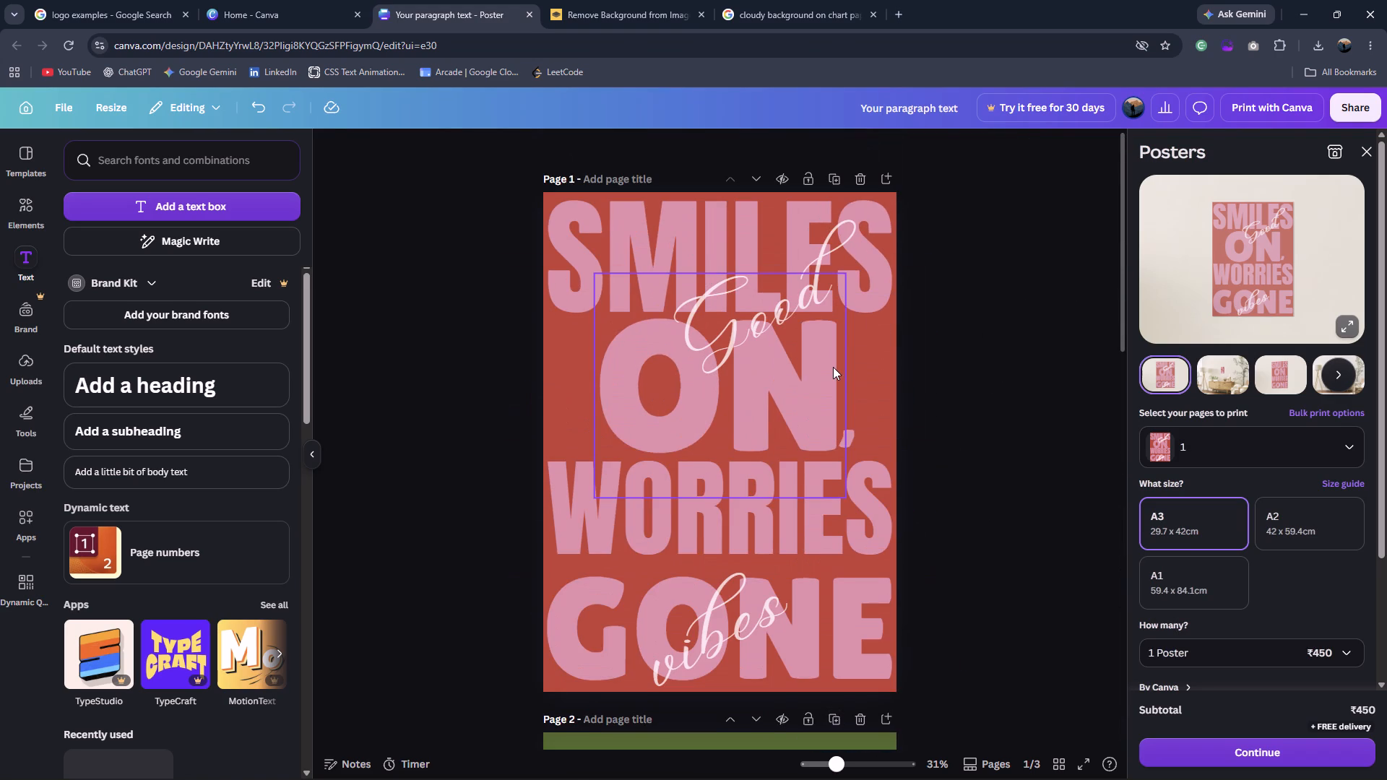
scroll(833, 367, up, 4)
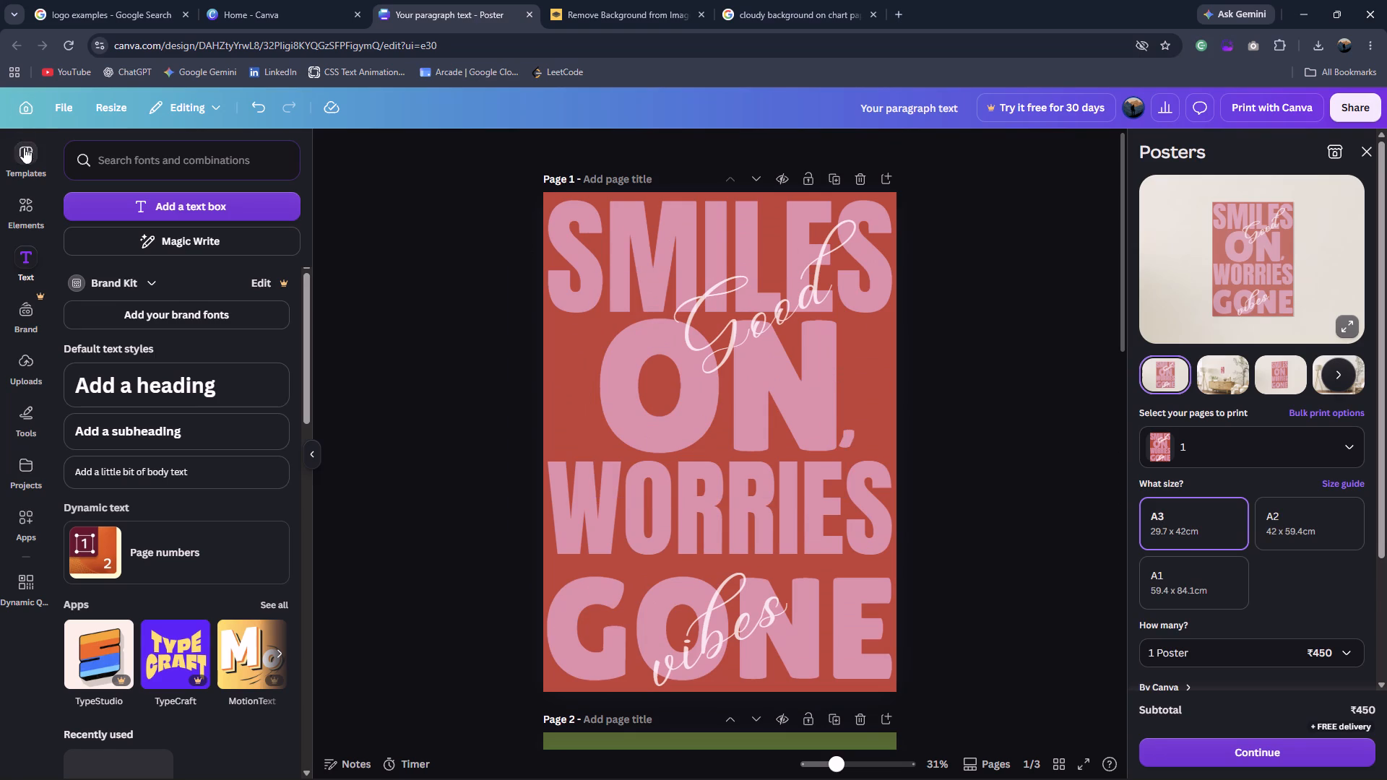
Browse the poster templates for layout and lettering ideas.
click(24, 147)
scroll(256, 404, down, 3)
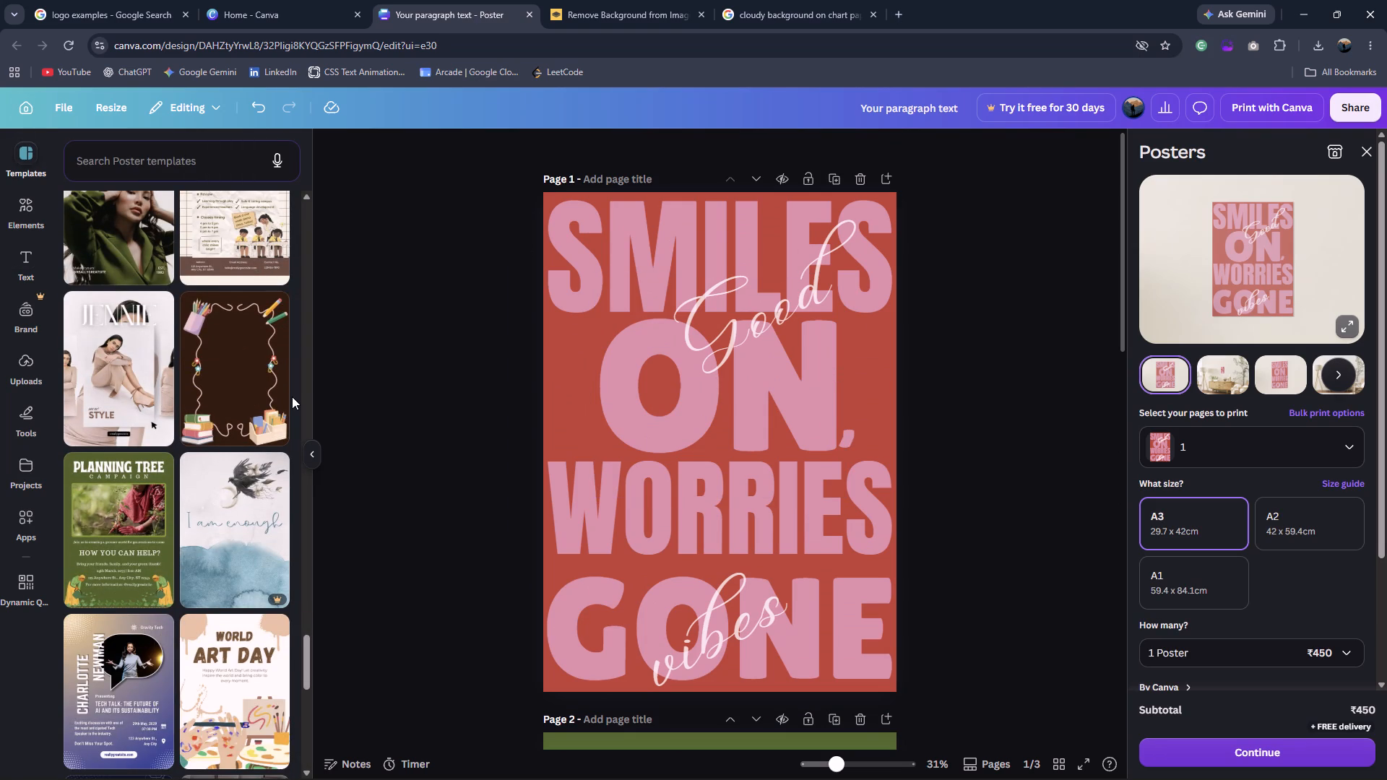
scroll(189, 416, down, 3)
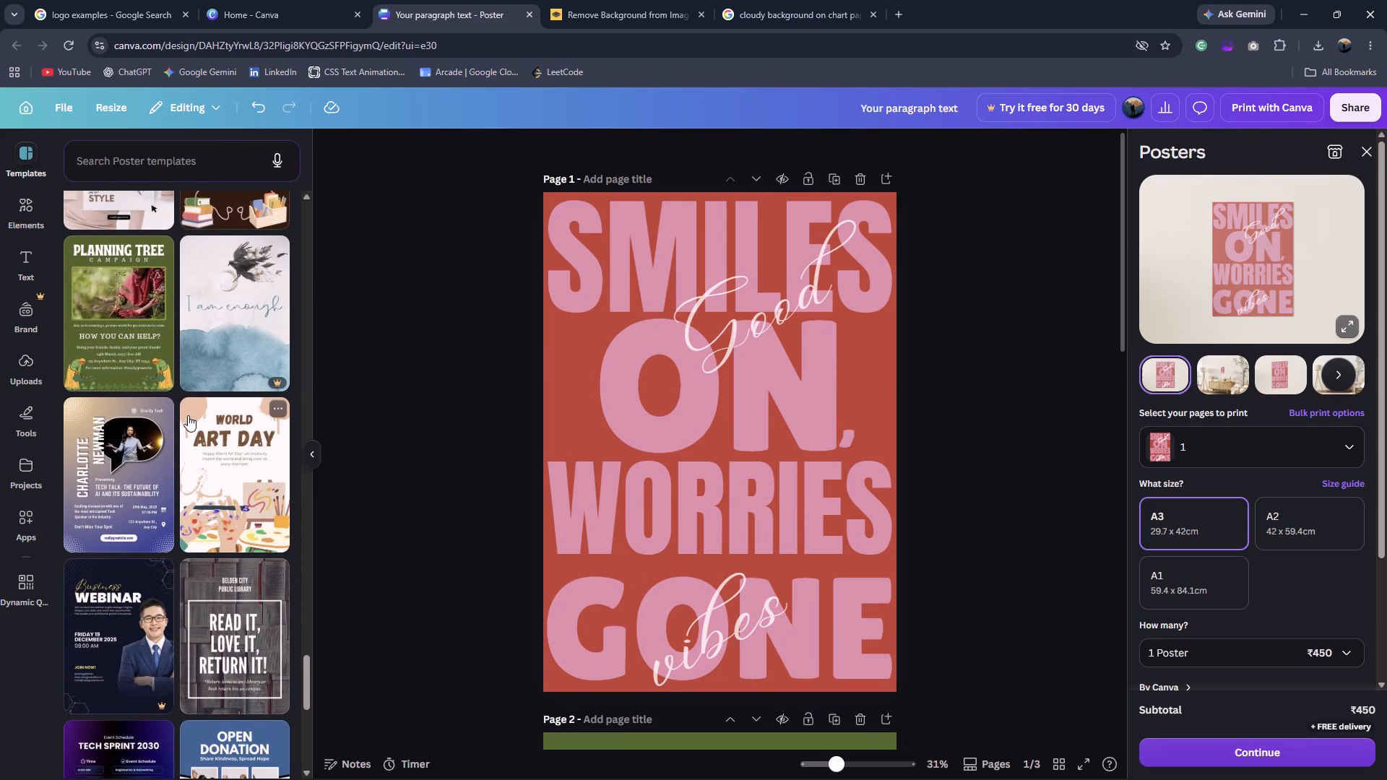
scroll(188, 415, down, 2)
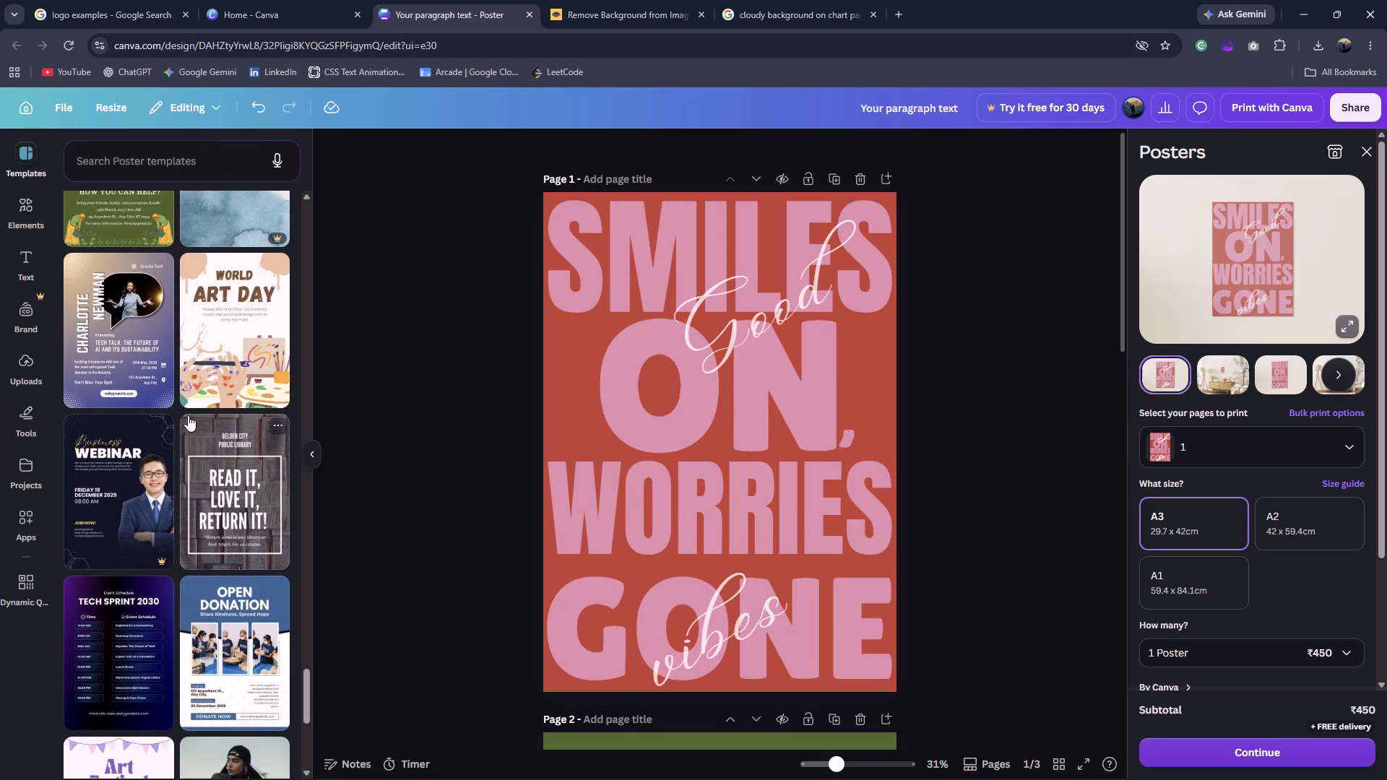
scroll(188, 415, down, 2)
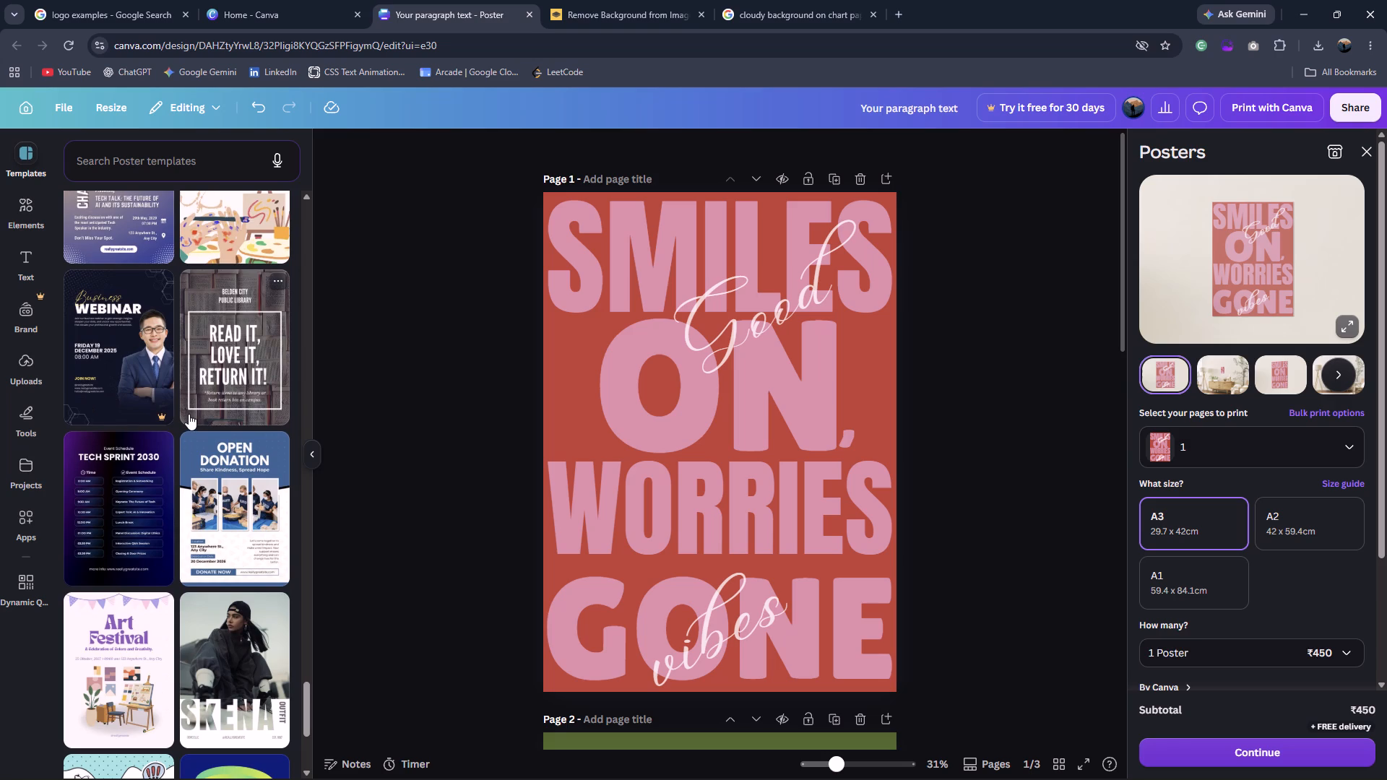
scroll(189, 414, down, 5)
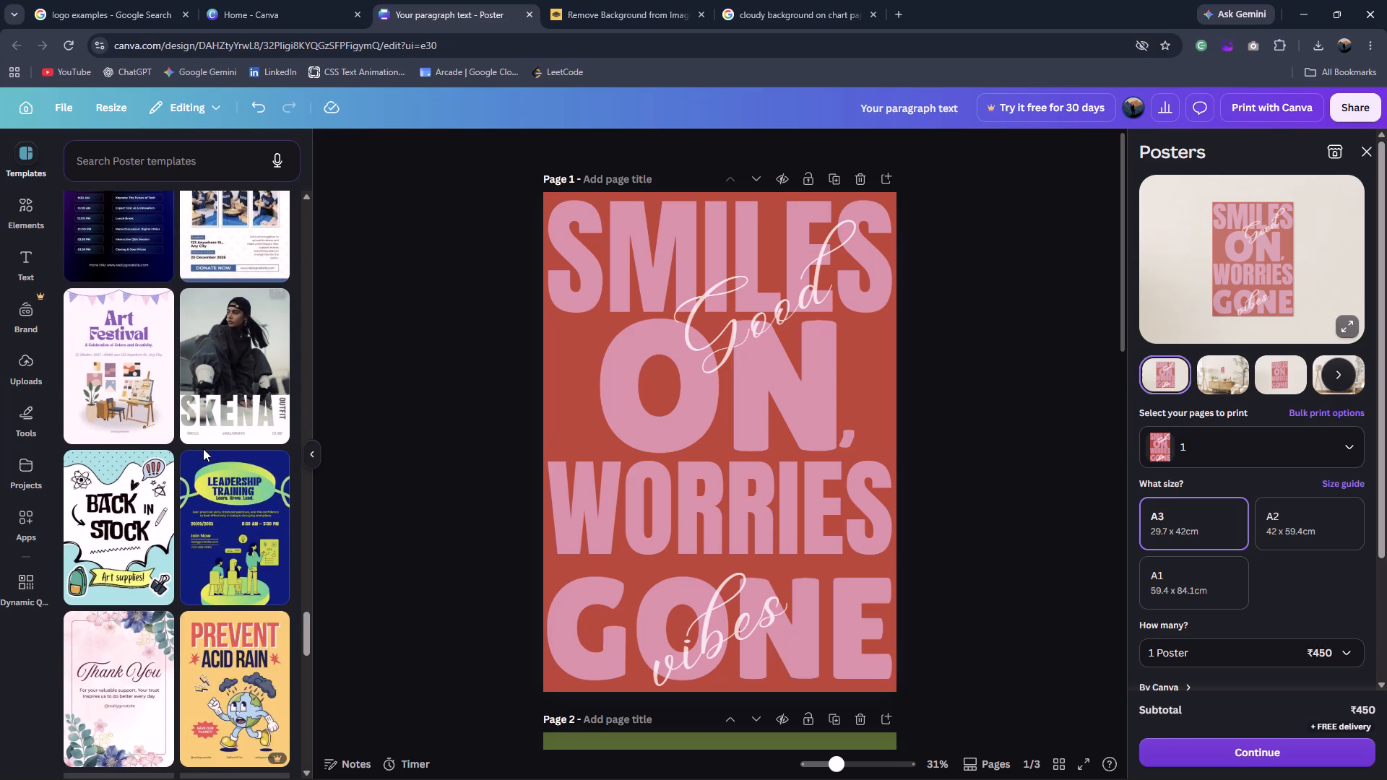
scroll(205, 450, down, 8)
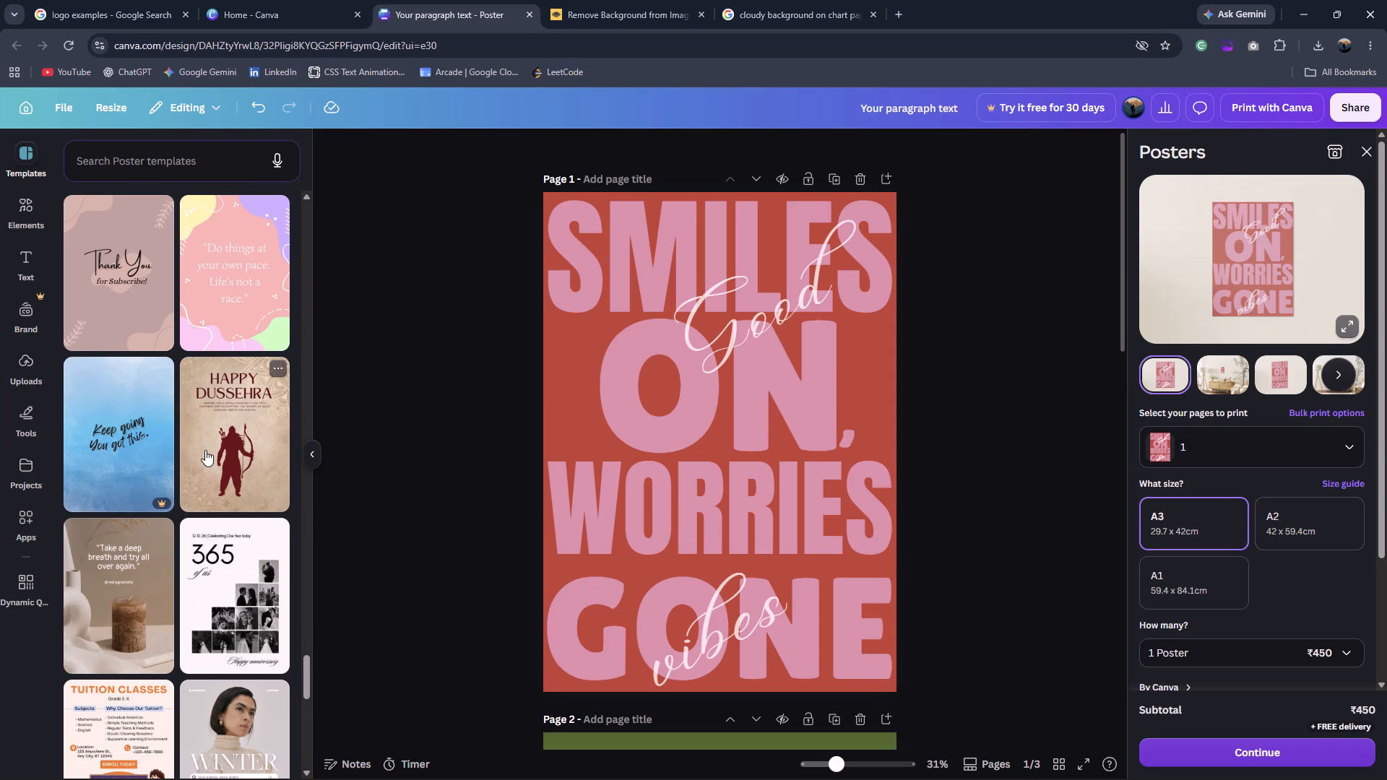
Delete the "Sky", "is the" and "limit" texts together from page 3, keeping the sky background.
scroll(855, 409, down, 5)
scroll(730, 422, down, 9)
click(699, 322)
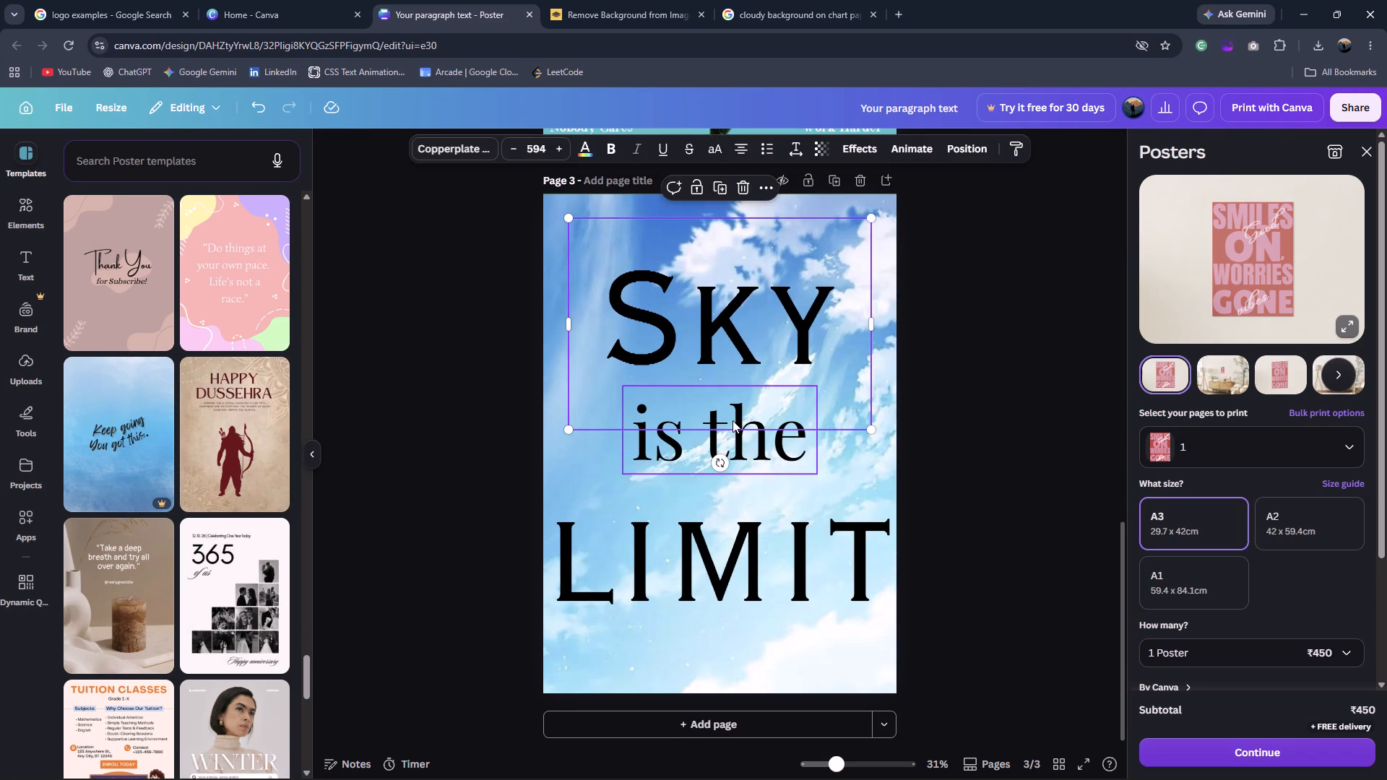
click(733, 438)
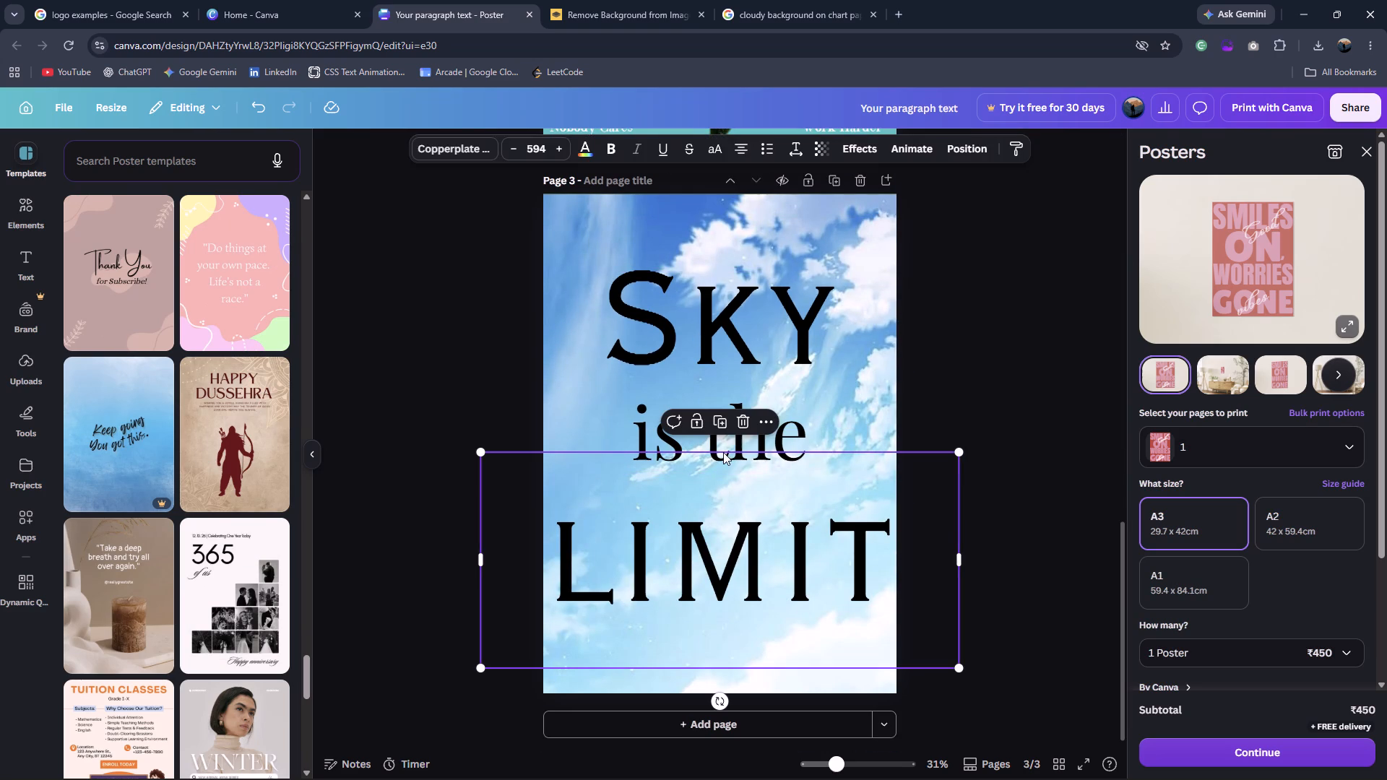
shift+click(610, 423)
shift+click(641, 442)
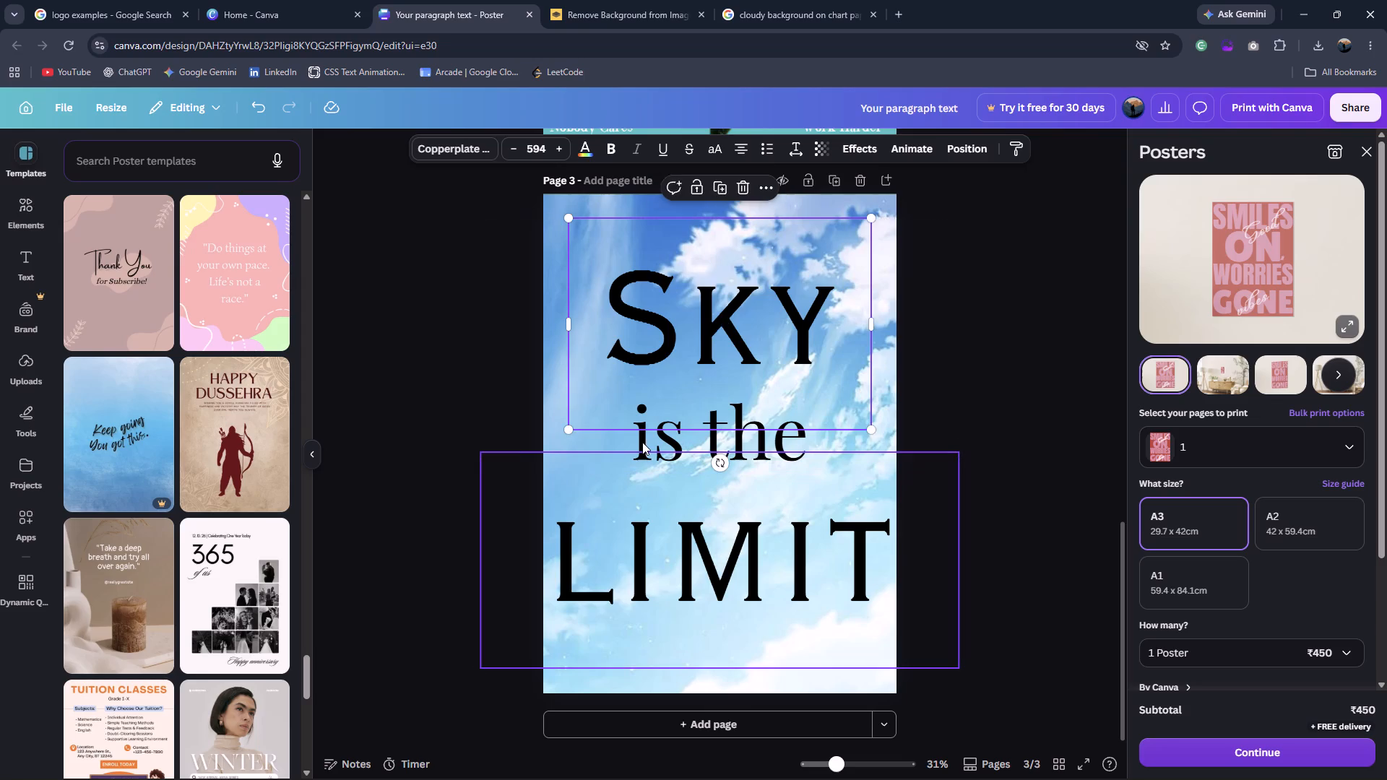
shift+click(639, 427)
shift+click(637, 582)
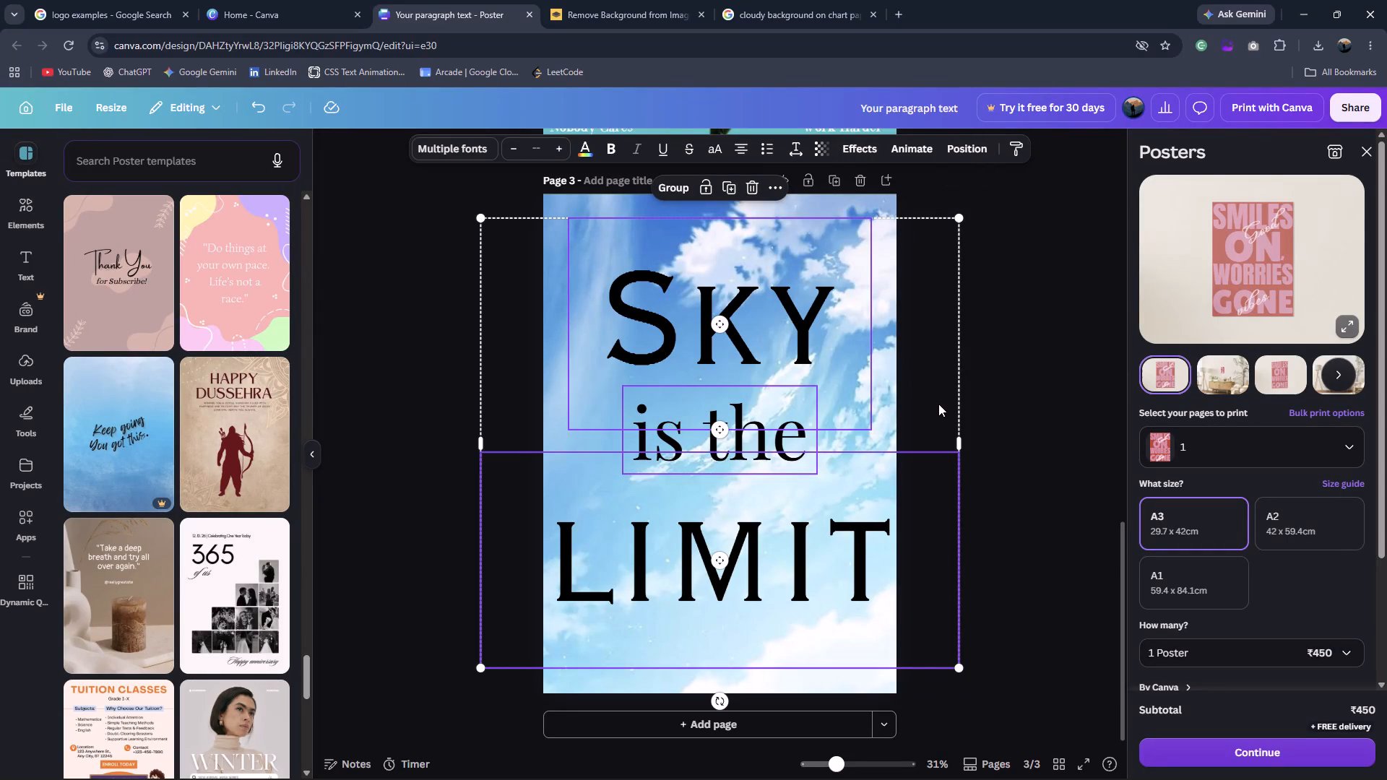
key(Delete)
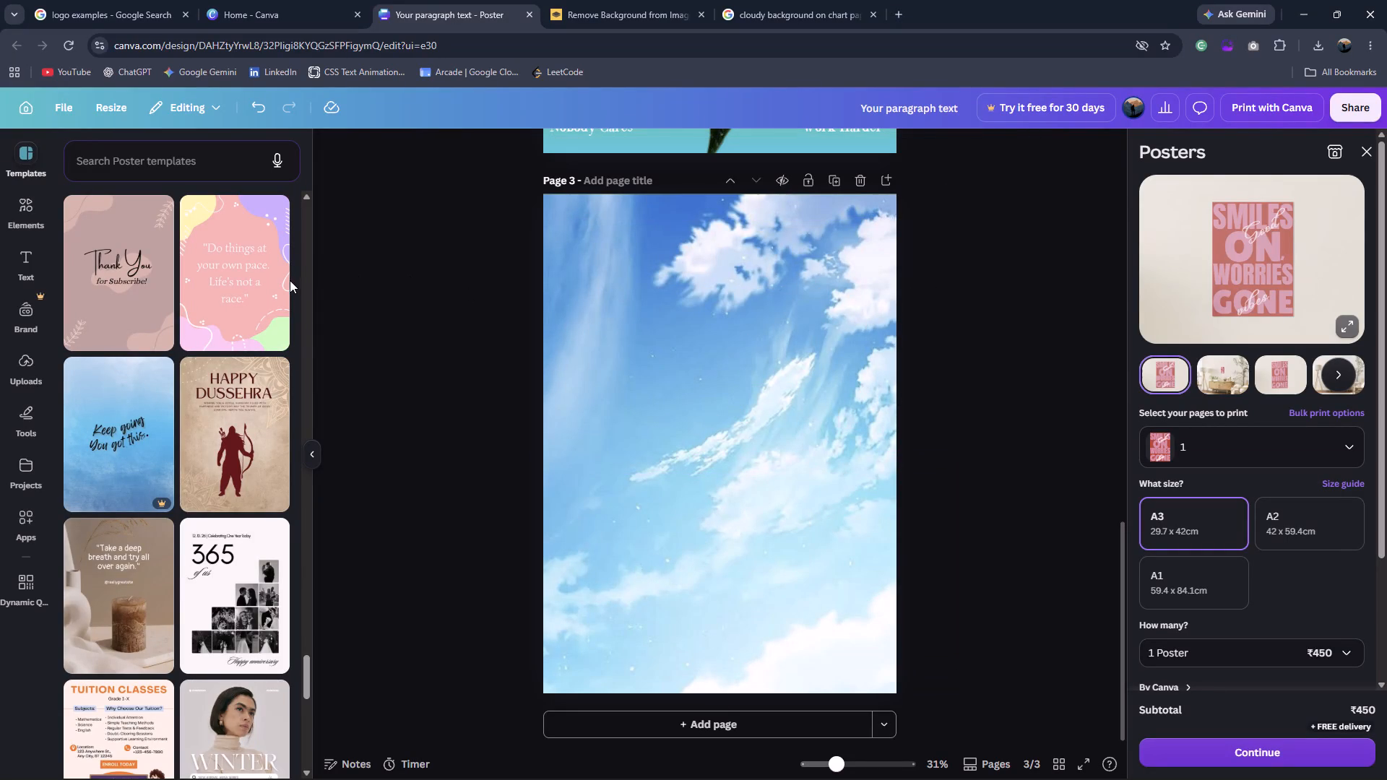
Add a text box in the middle of page 3, enlarge it to about size 63.4 and write "Keep Going".
click(27, 256)
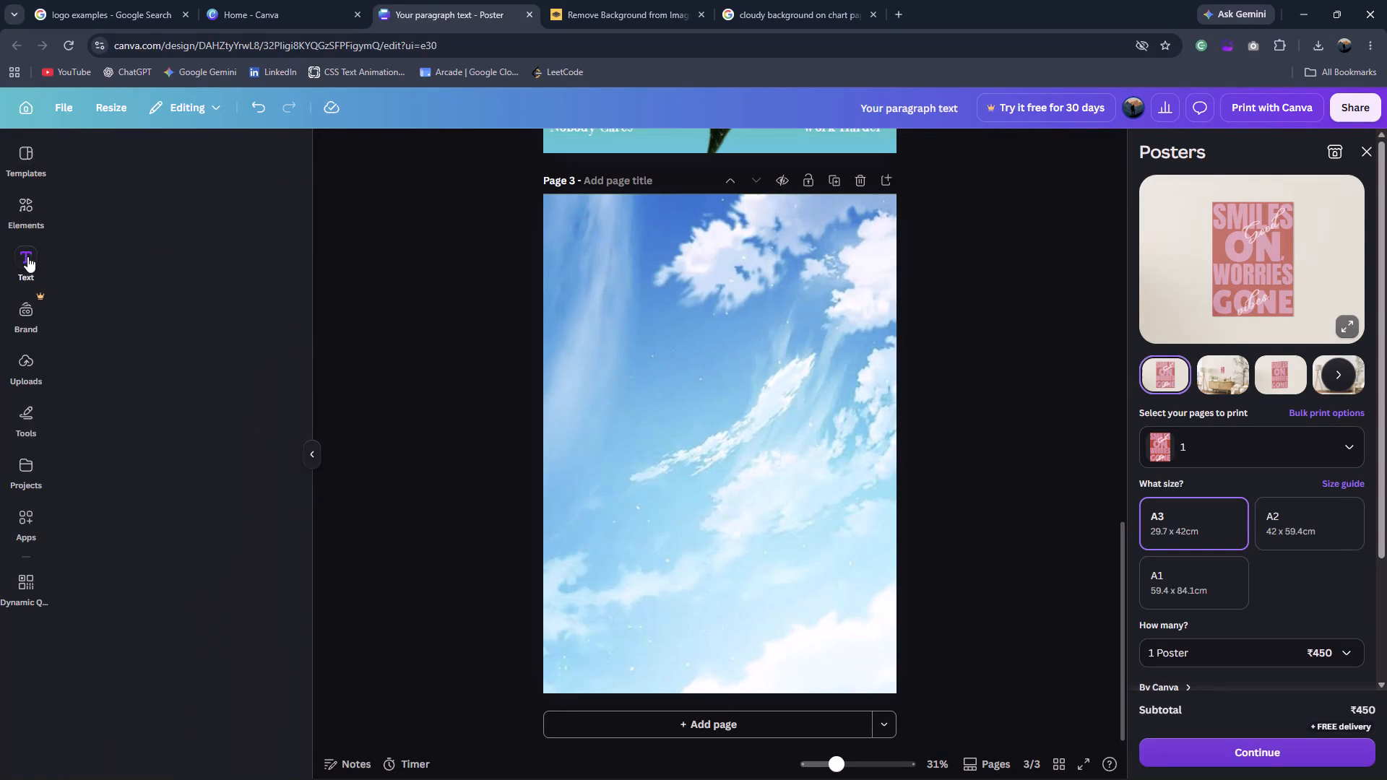
click(223, 206)
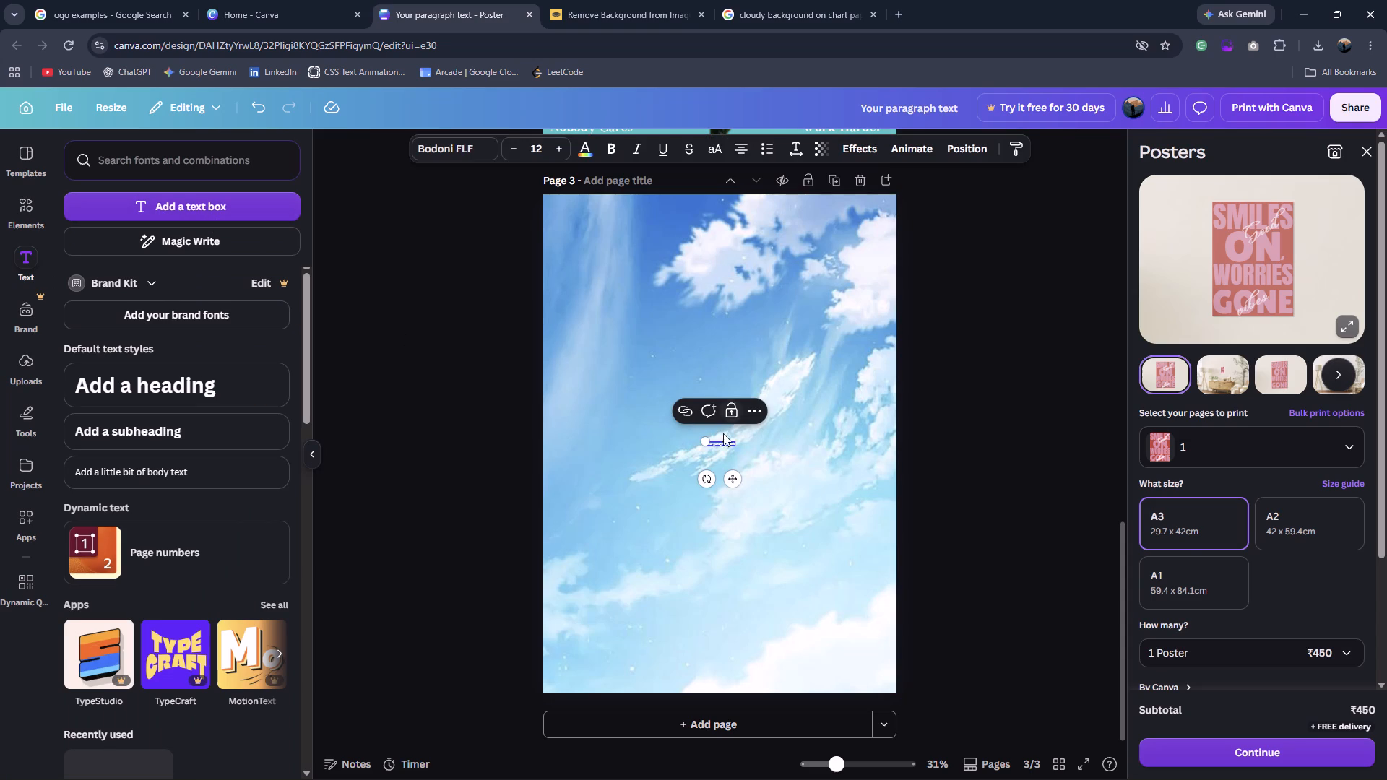
drag(704, 438, 588, 348)
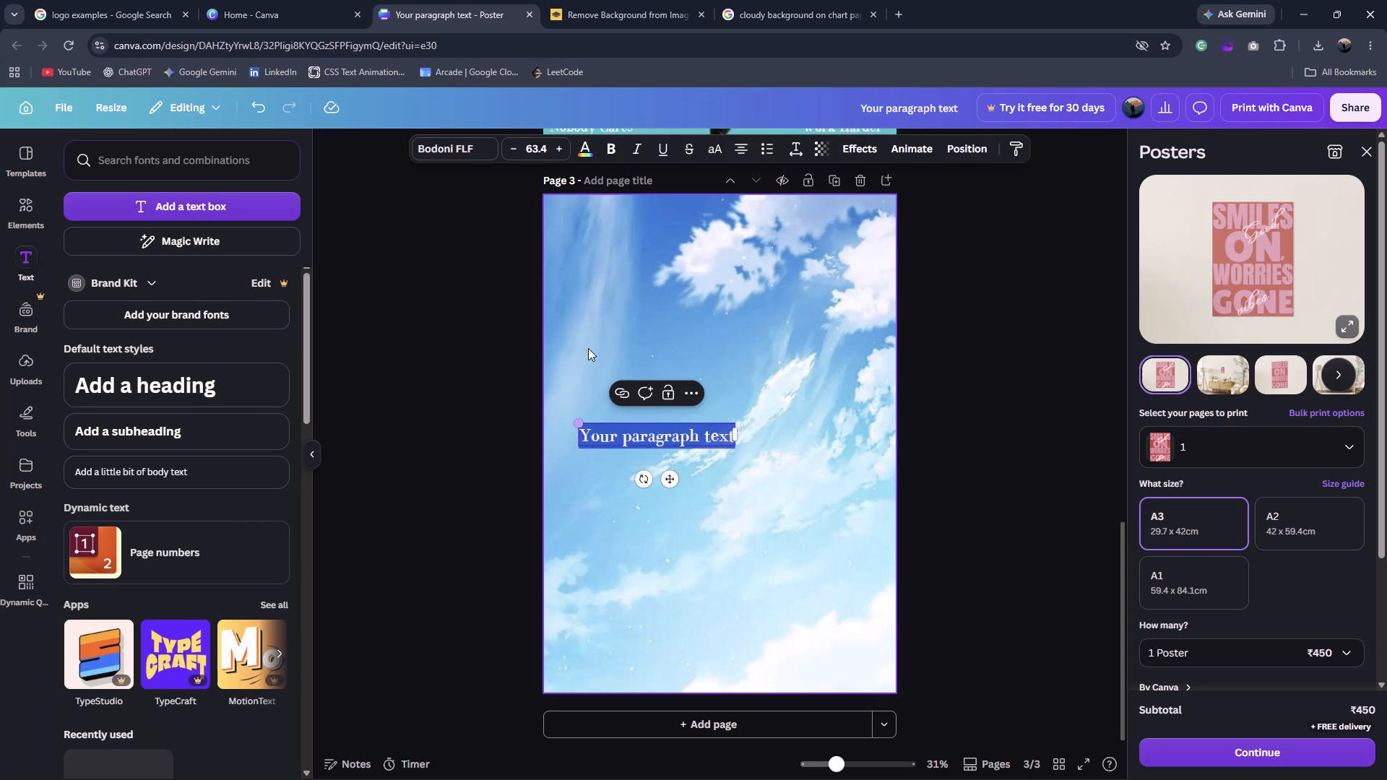
key(shift+k)
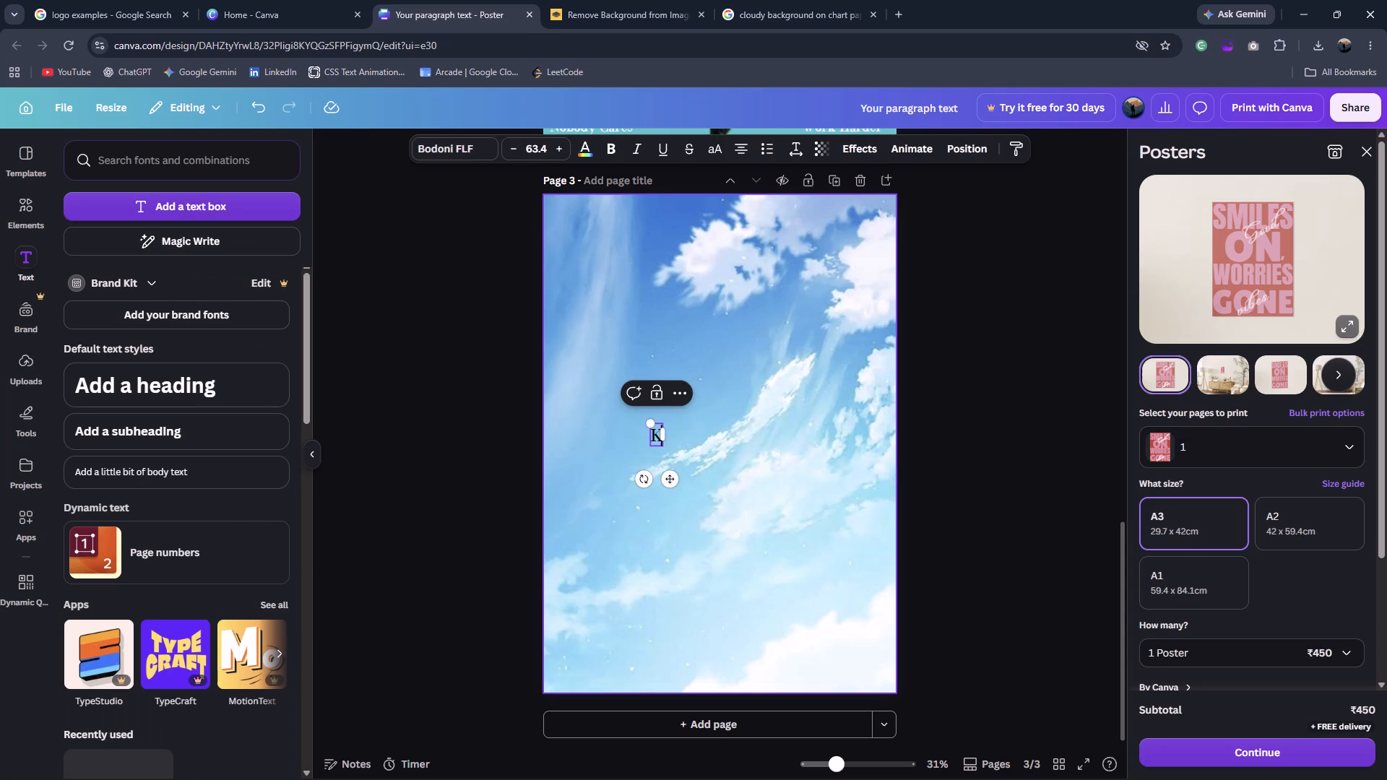
text(eep)
key(space)
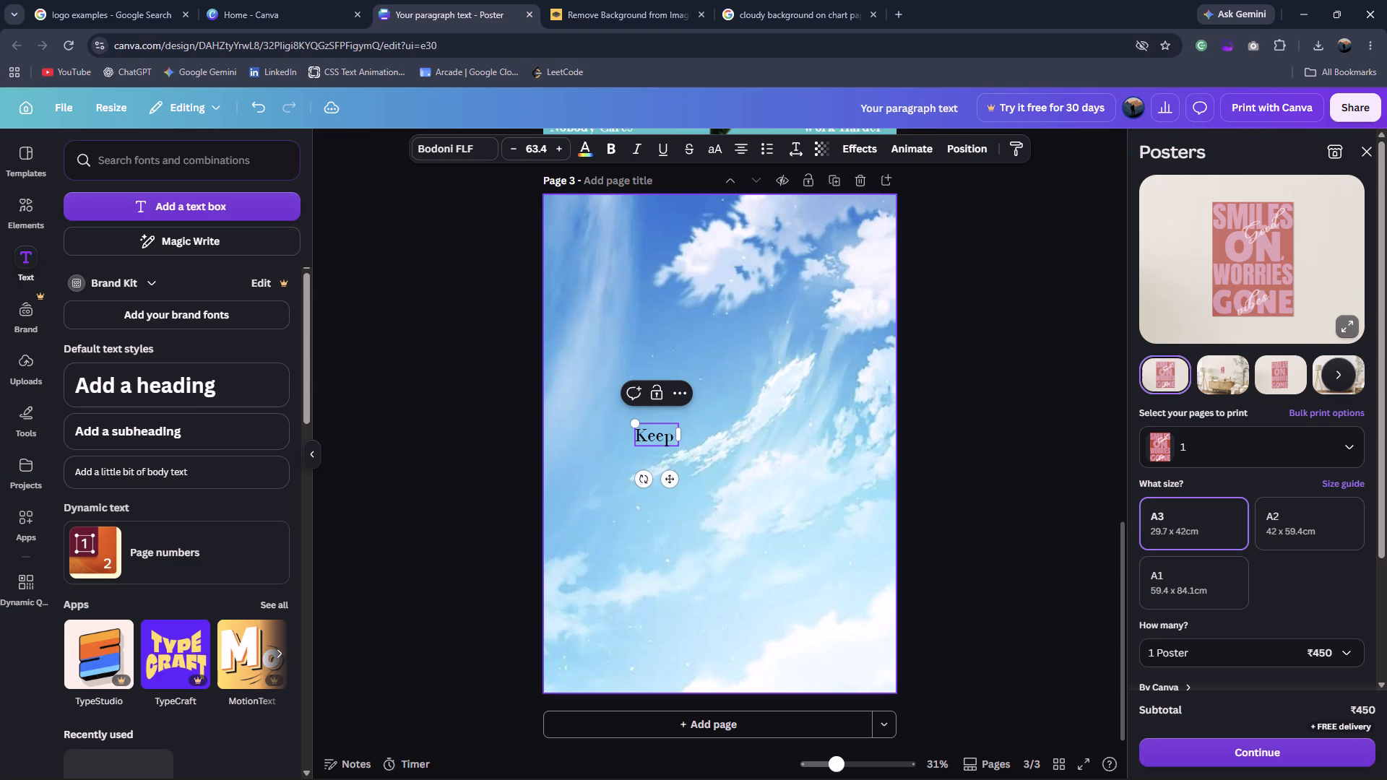
text(Going)
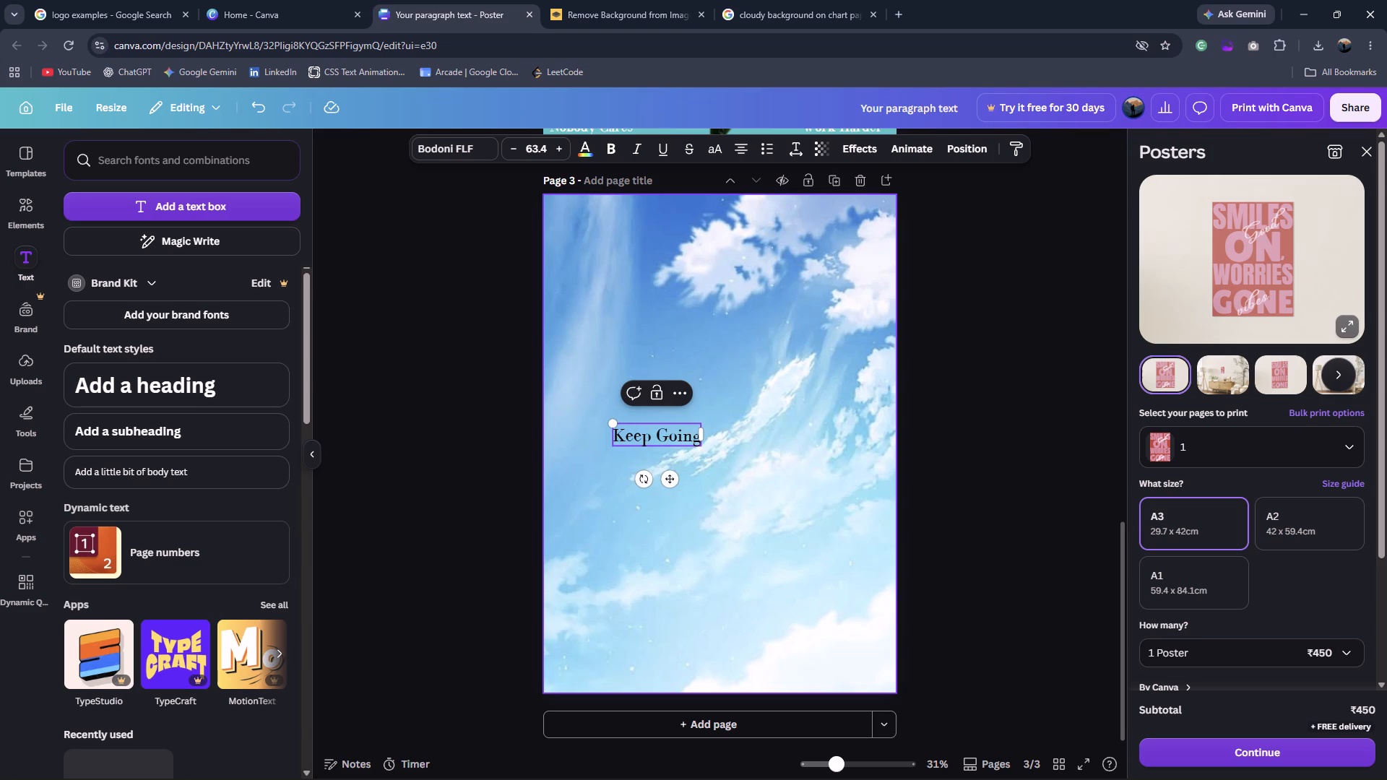
Set the "Keep Going" text in the Apricots script font.
click(438, 156)
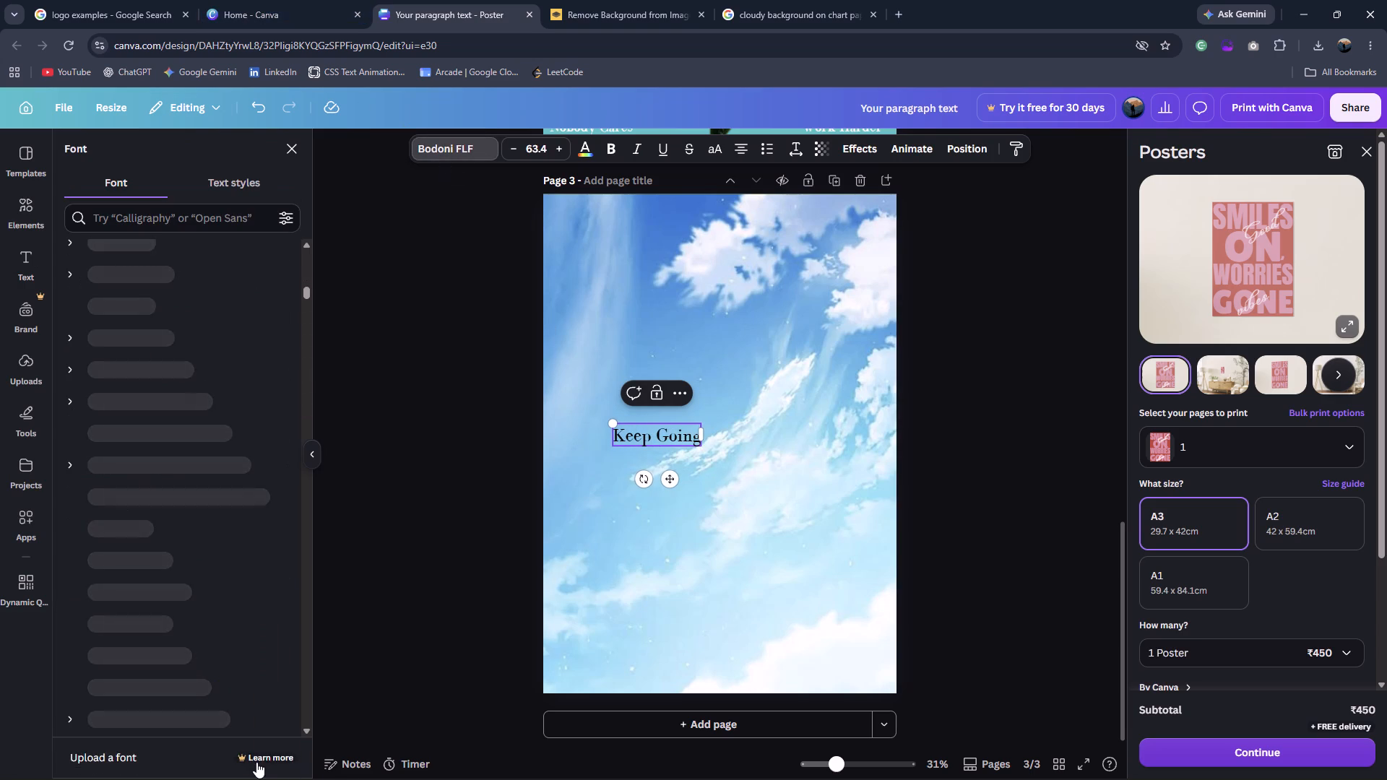
scroll(232, 595, down, 6)
scroll(232, 595, up, 18)
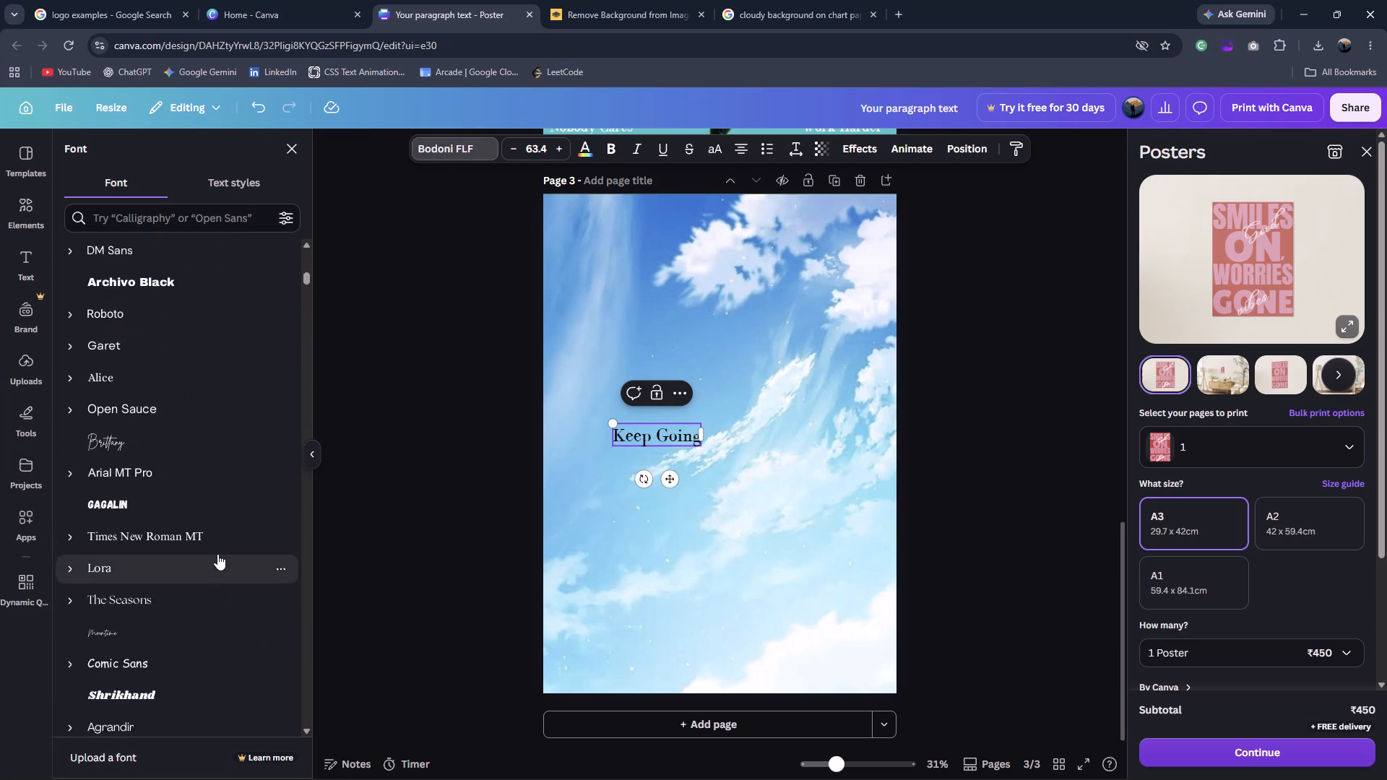
scroll(217, 554, up, 9)
scroll(178, 443, down, 5)
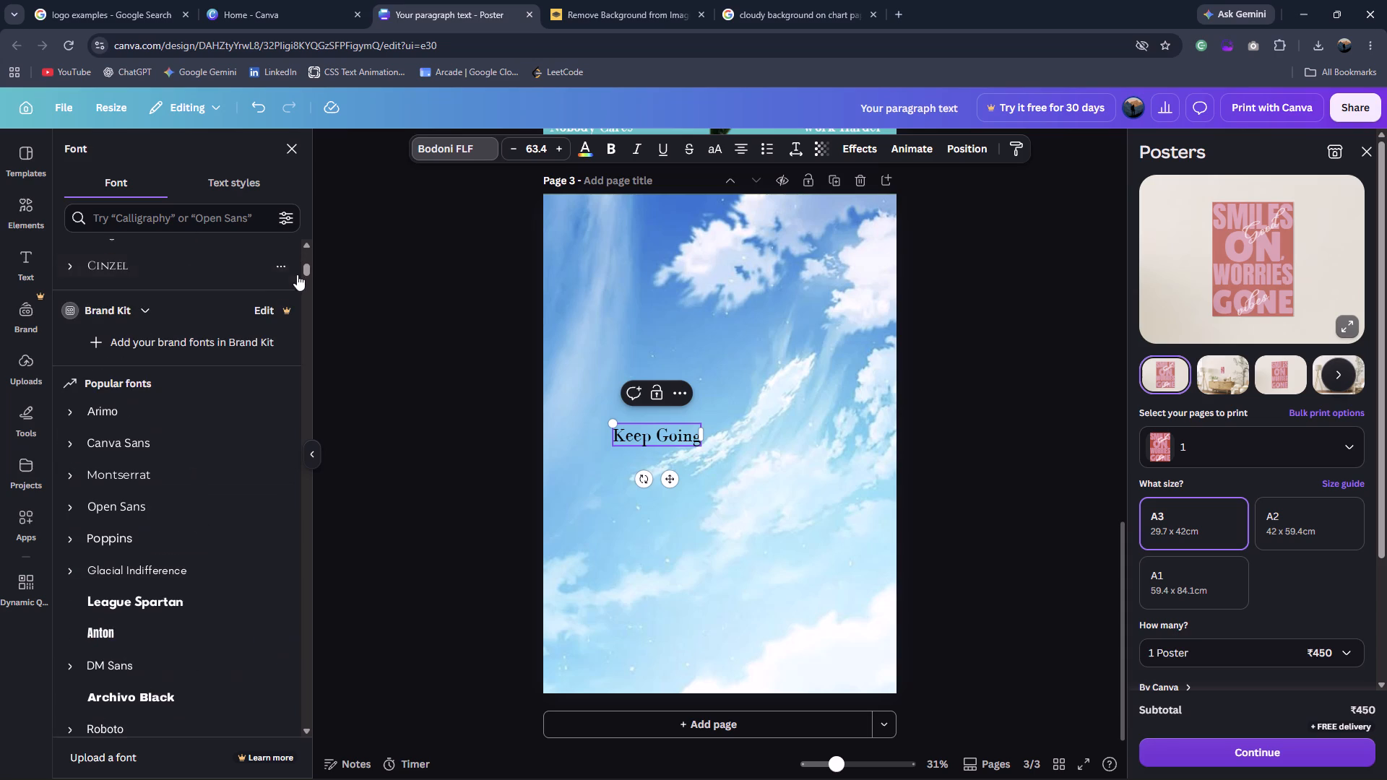
scroll(124, 498, down, 4)
scroll(140, 435, up, 3)
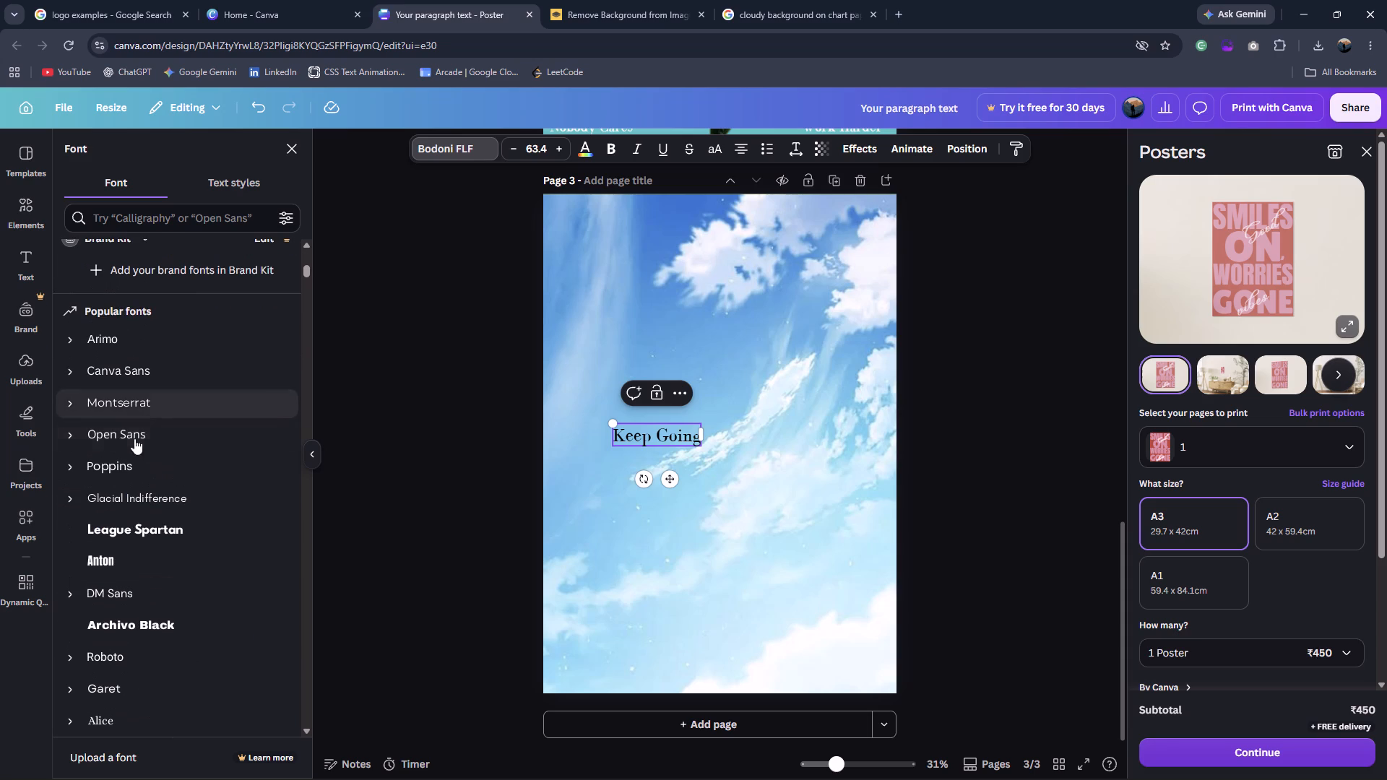
click(127, 456)
scroll(139, 483, down, 15)
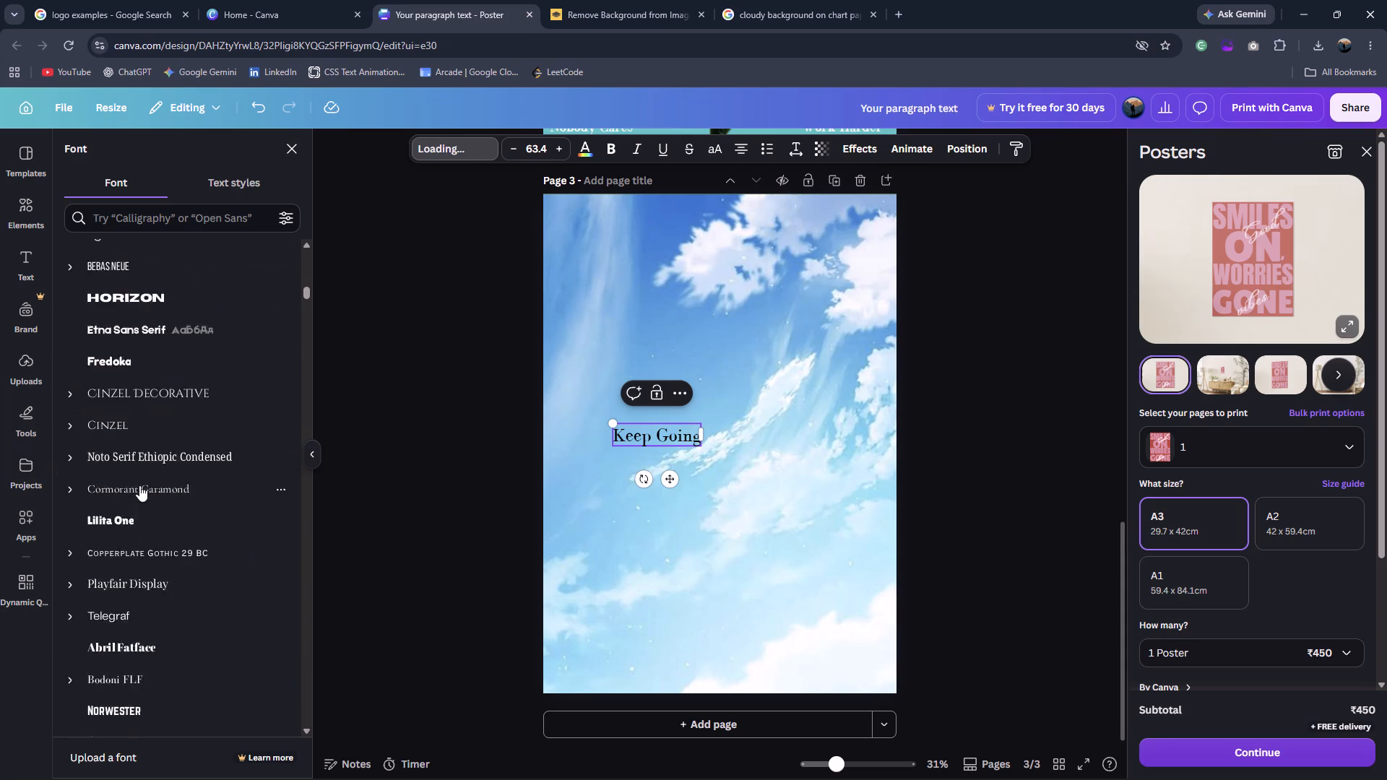
scroll(139, 485, down, 5)
scroll(35, 605, down, 3)
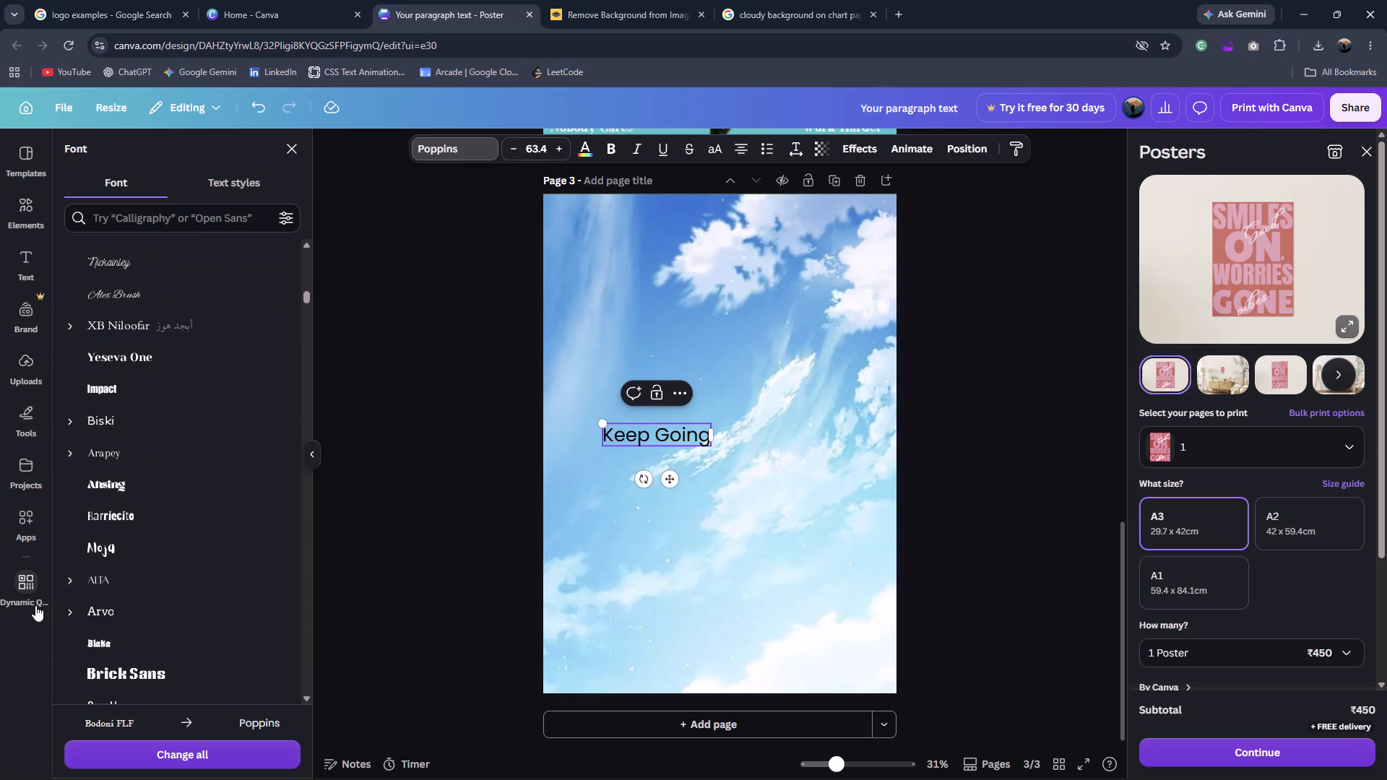
scroll(35, 605, down, 2)
scroll(150, 560, down, 4)
click(139, 599)
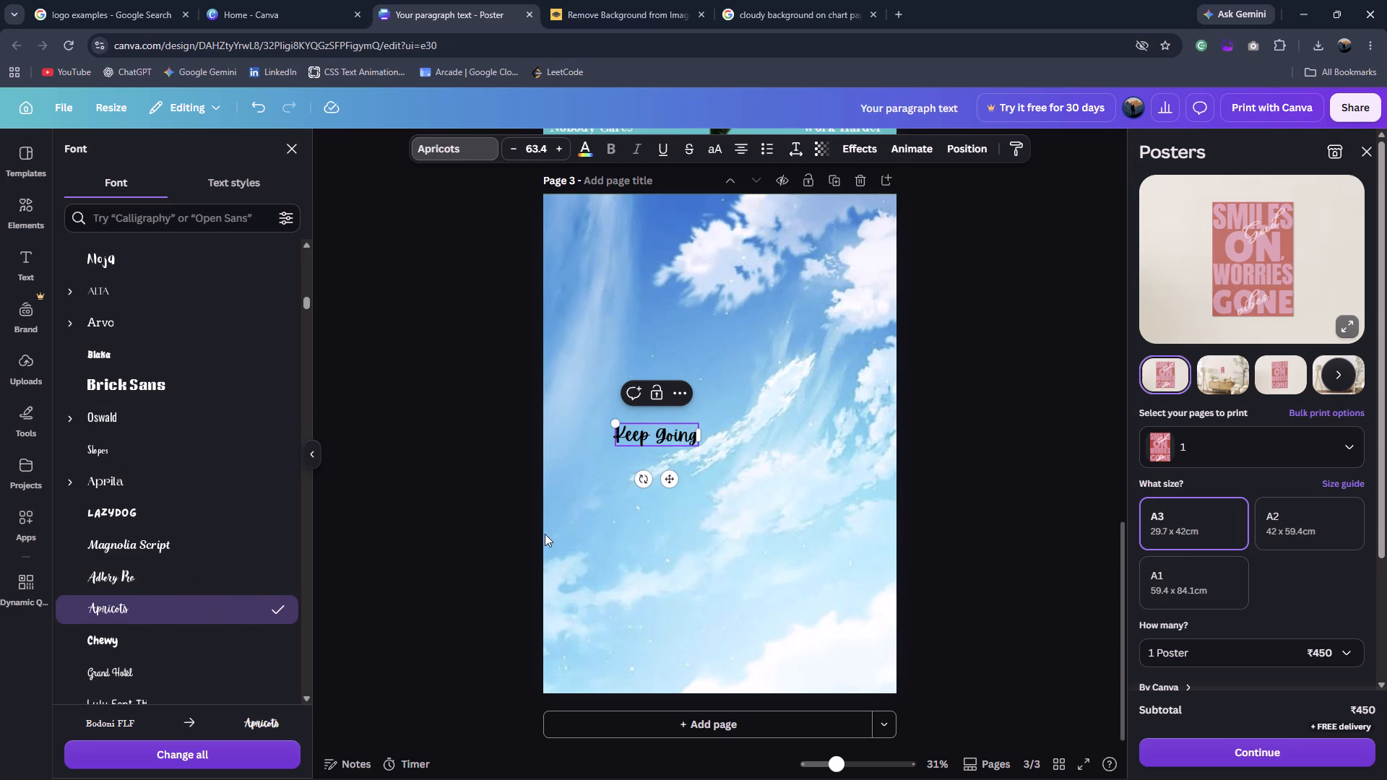
click(458, 516)
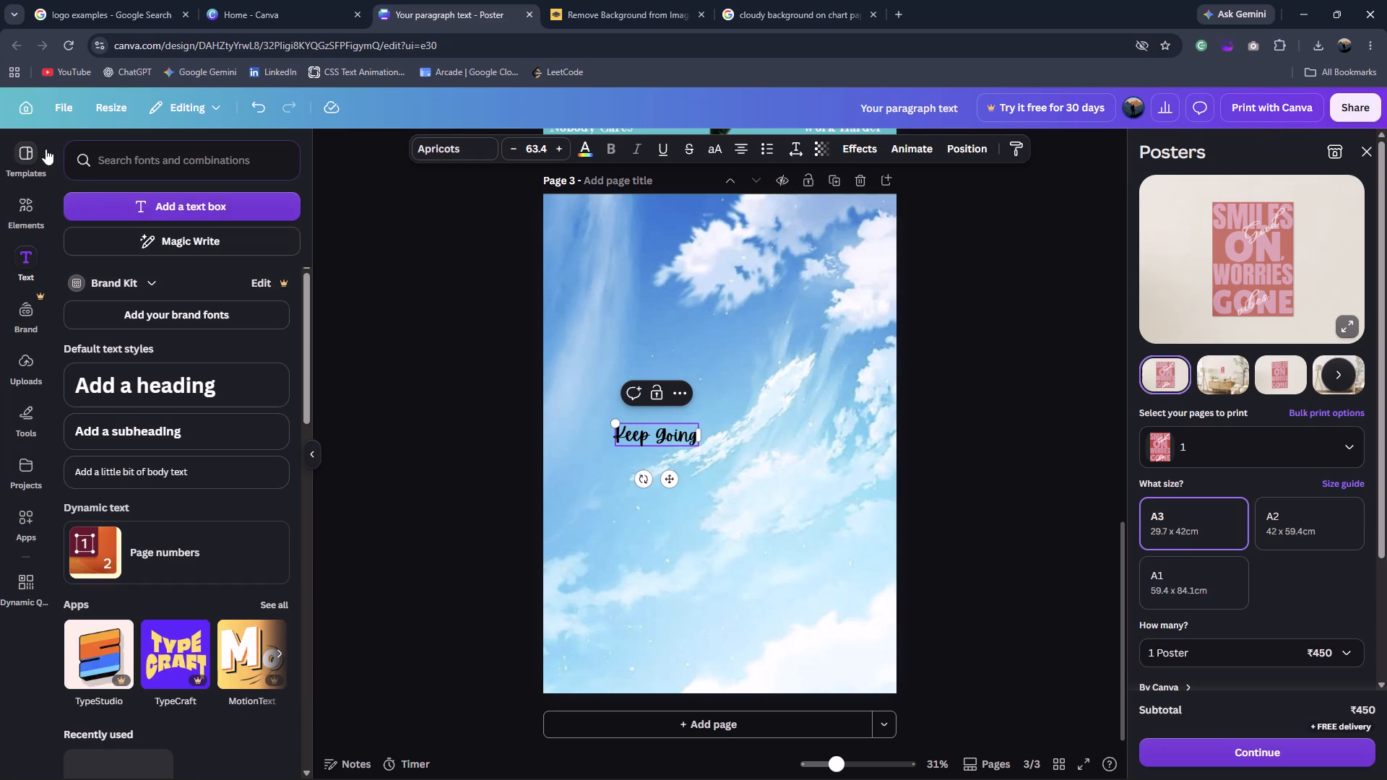
click(36, 152)
click(384, 450)
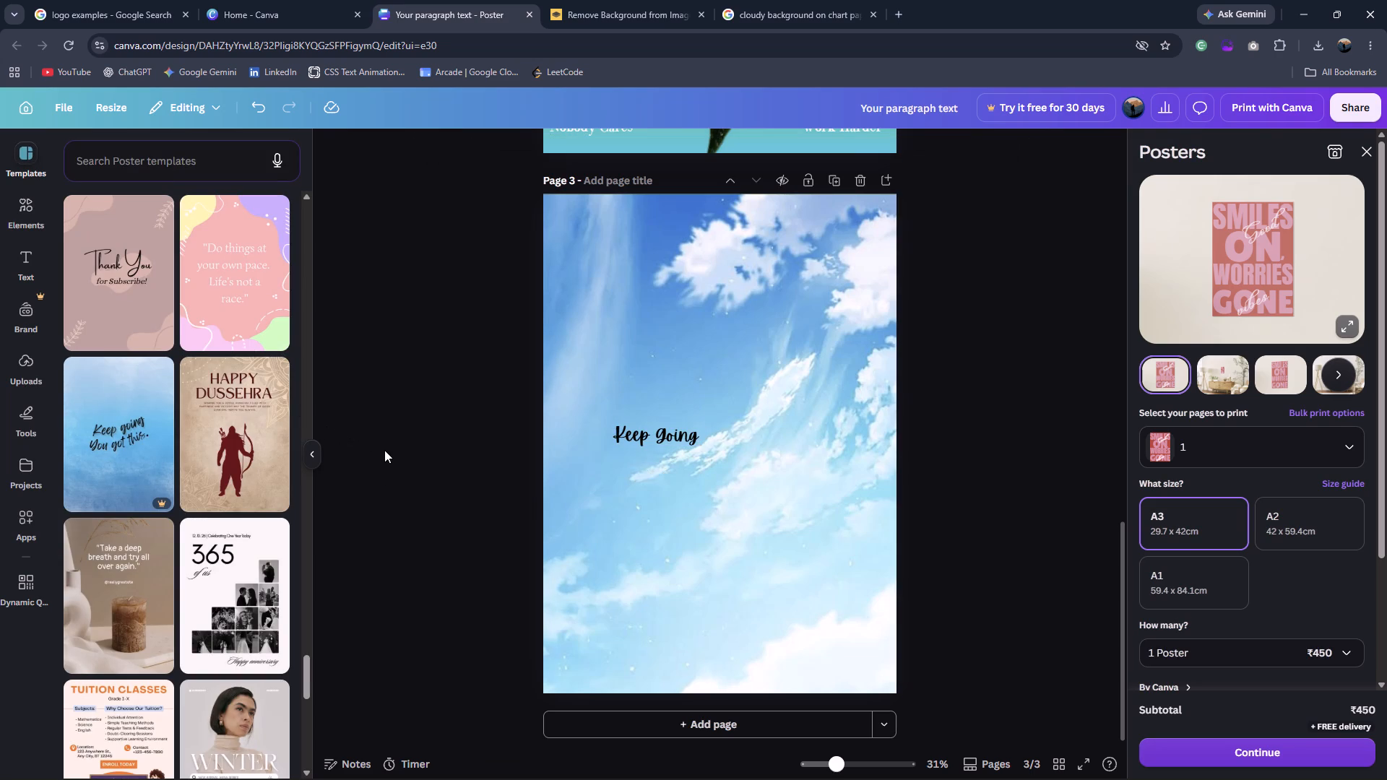
Enlarge "Keep Going" to about size 118 and centre it horizontally, slightly above the middle of the page.
click(637, 425)
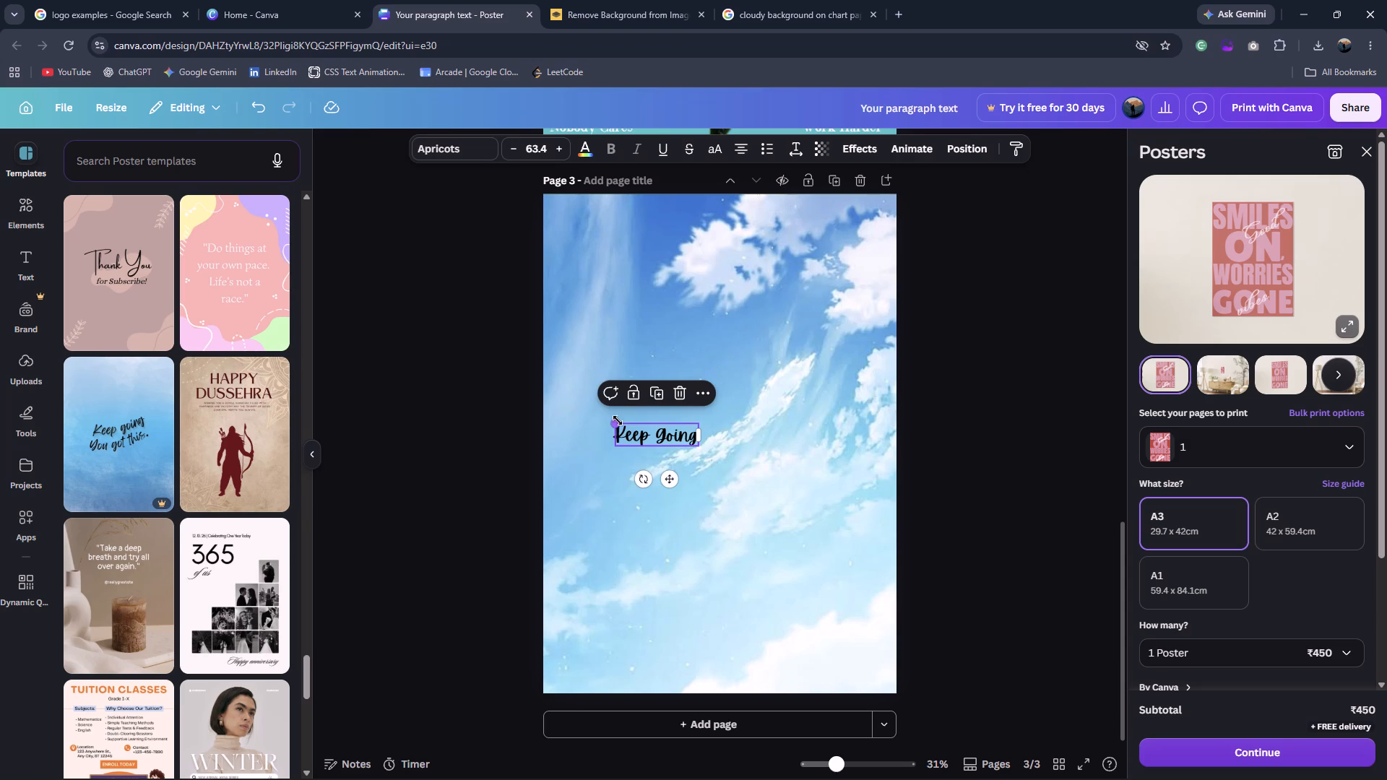
drag(619, 425, 557, 378)
click(710, 542)
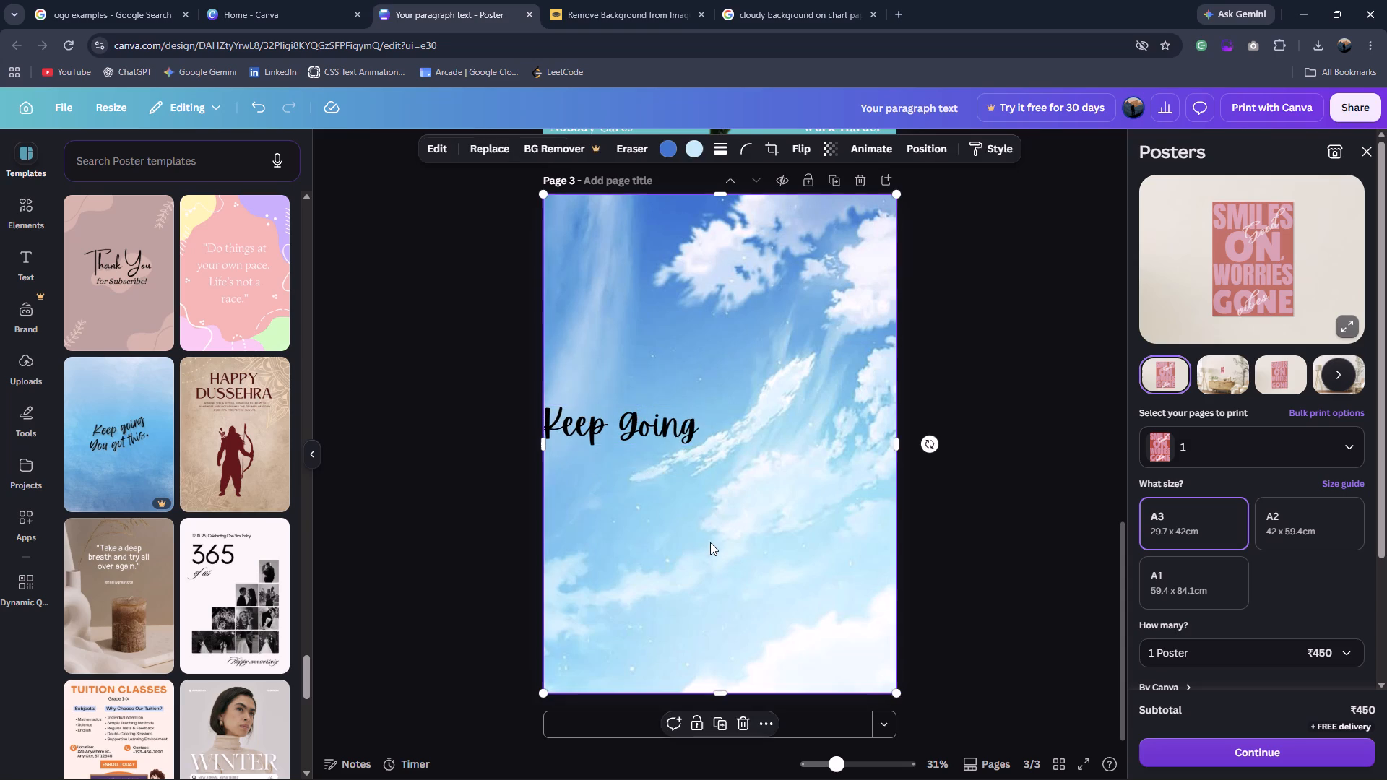
drag(652, 434, 753, 406)
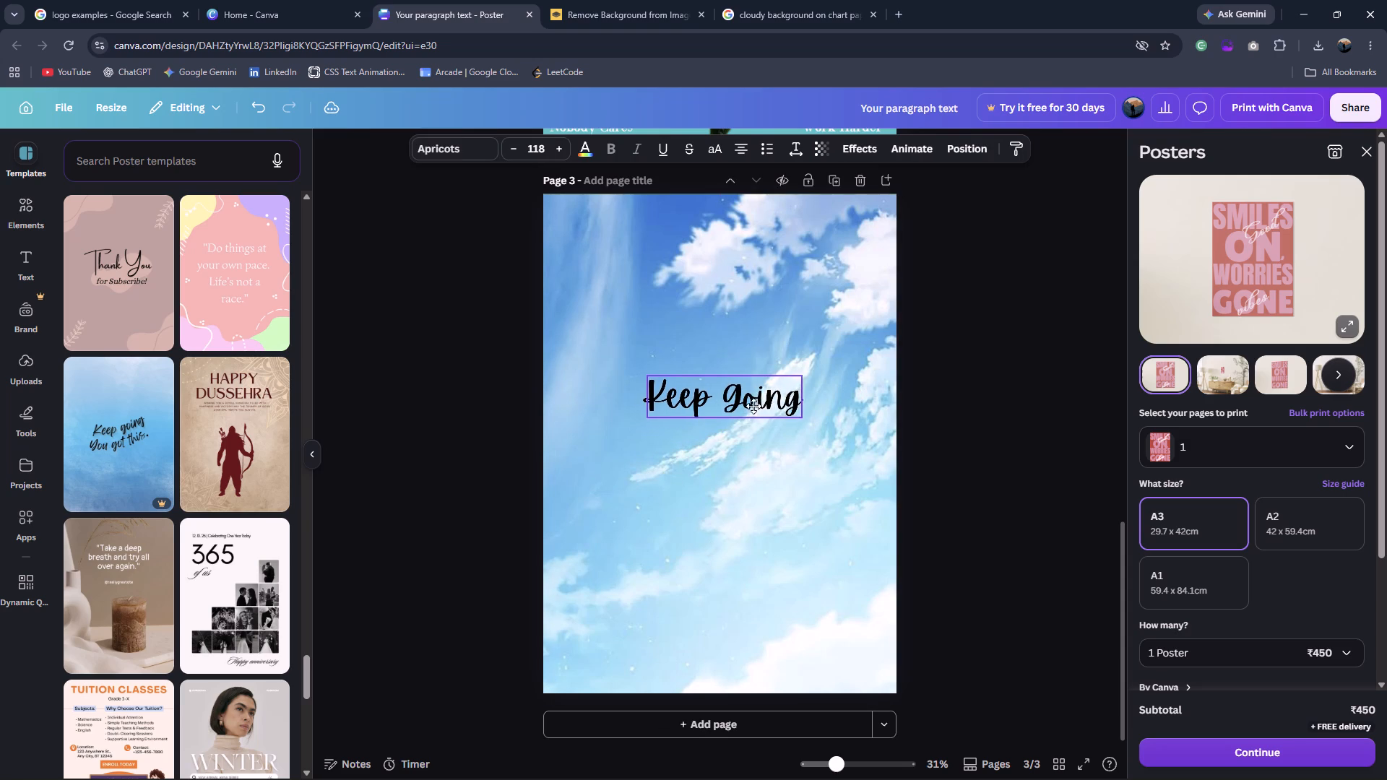
drag(753, 406, 746, 409)
click(744, 412)
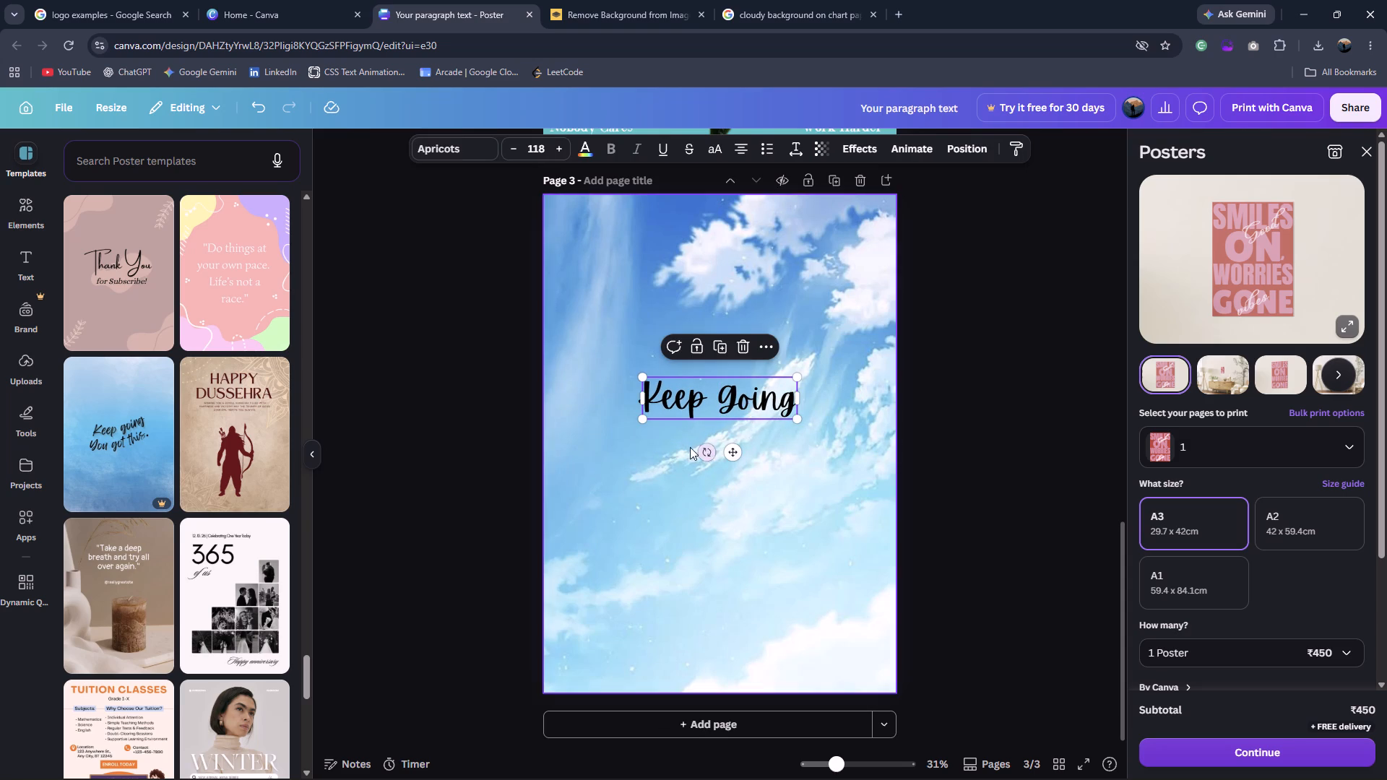
Tilt "Keep Going" so it rises towards the right and enlarge it to about size 126.
drag(709, 451, 735, 474)
drag(654, 443, 647, 448)
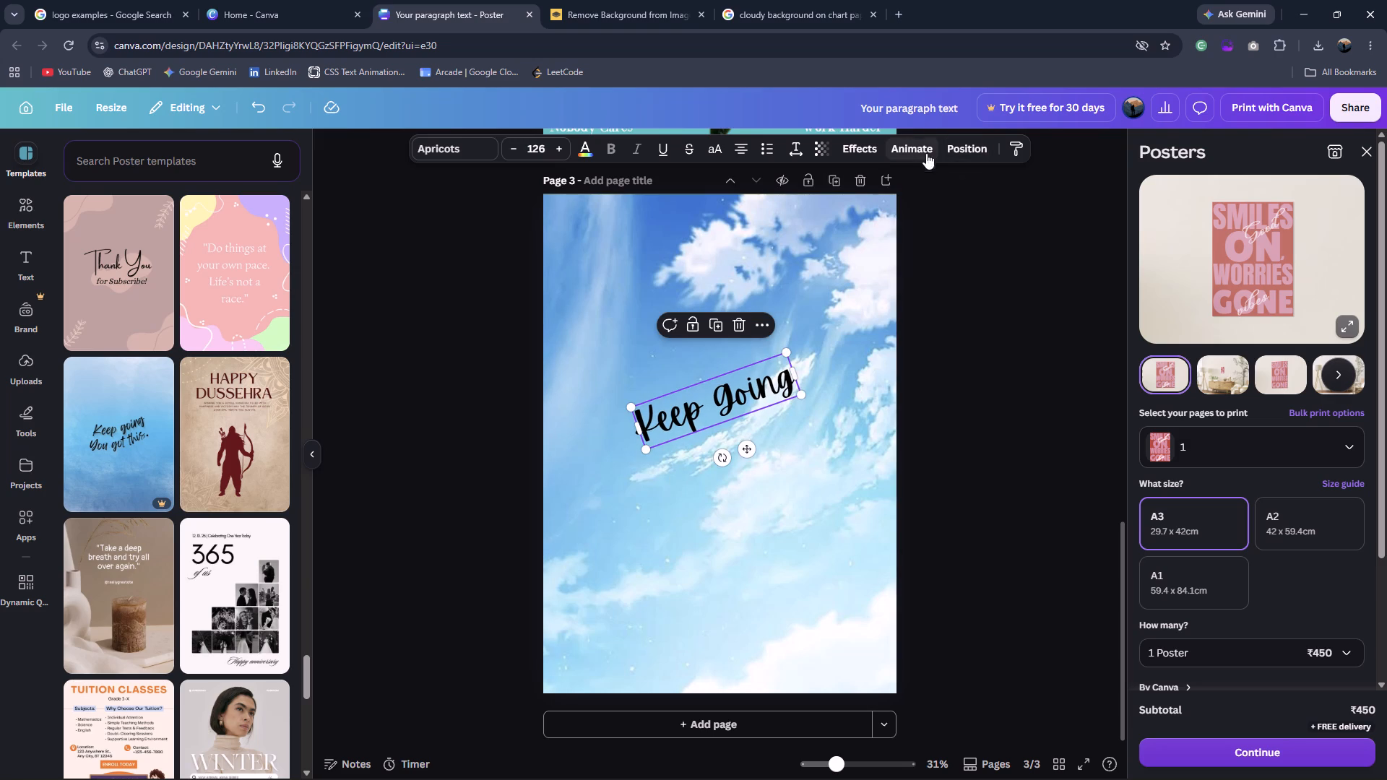
Apply the Curve text effect to "Keep Going" with a slight negative bend.
click(878, 151)
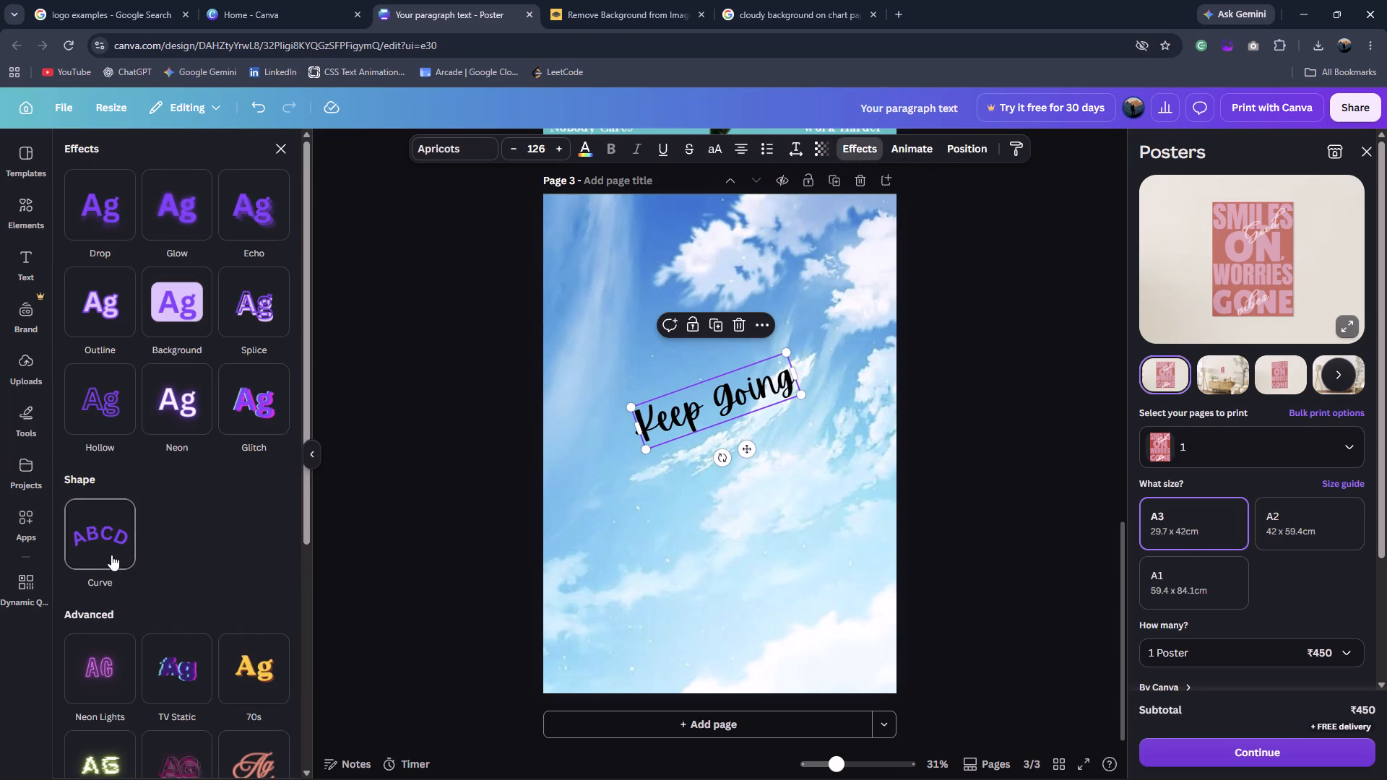
click(111, 555)
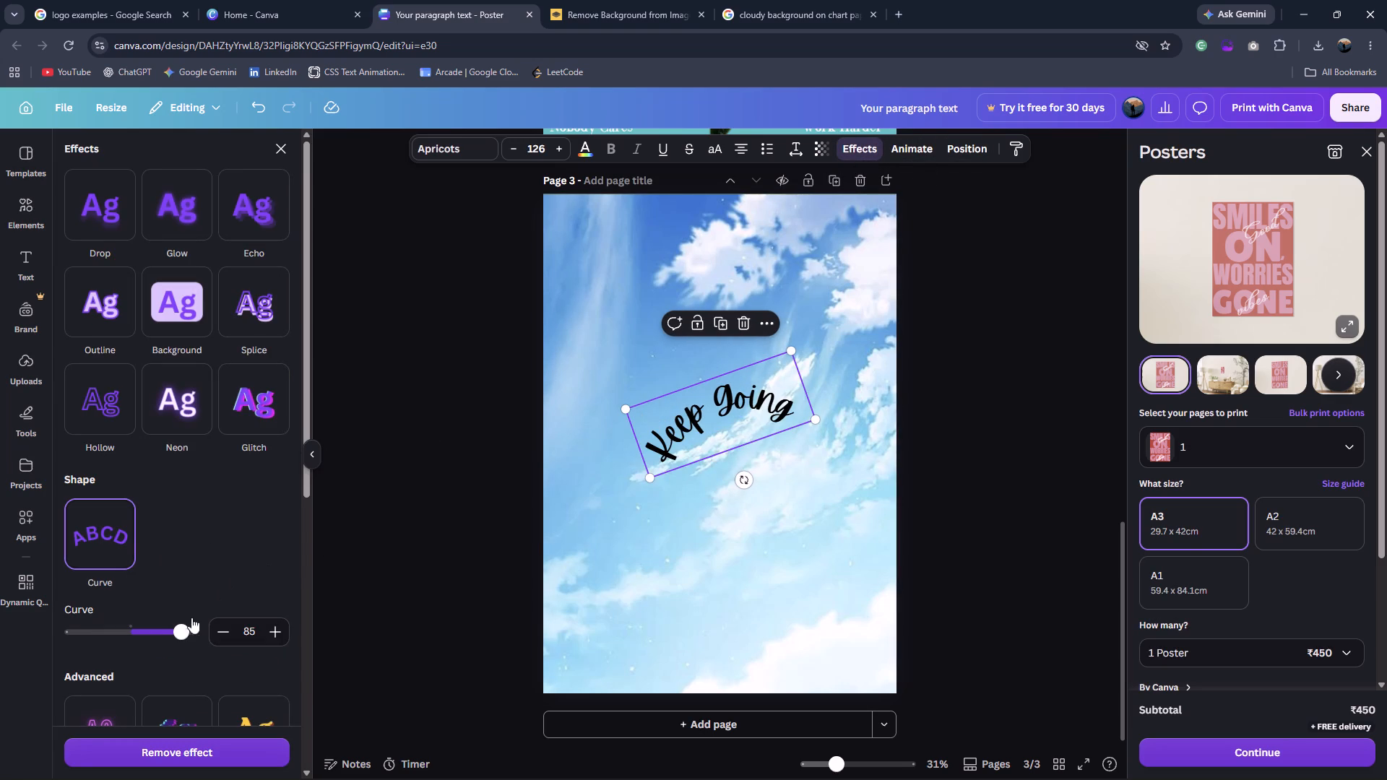
drag(181, 630, 113, 624)
click(318, 571)
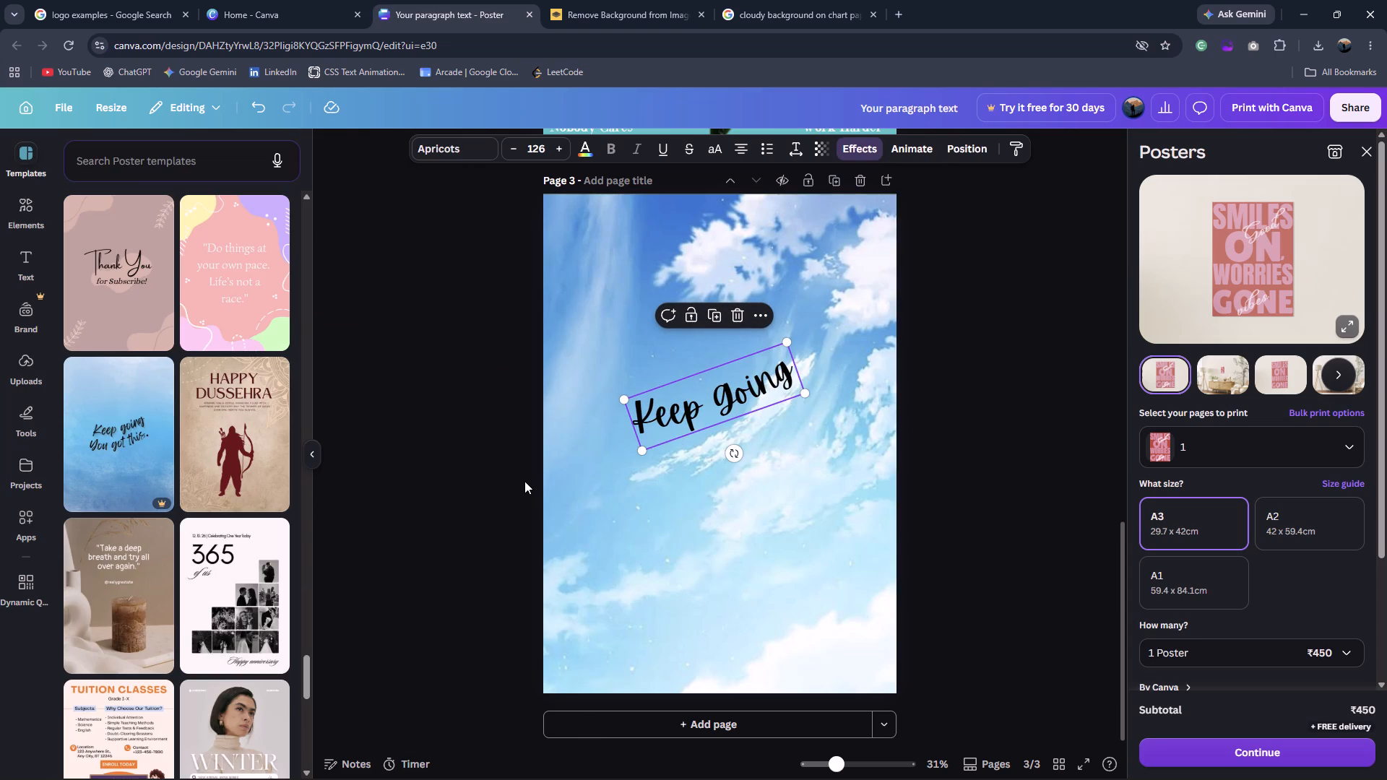
click(524, 481)
Move the curved "Keep Going" text slightly down, centring it horizontally on the page.
drag(746, 371, 748, 389)
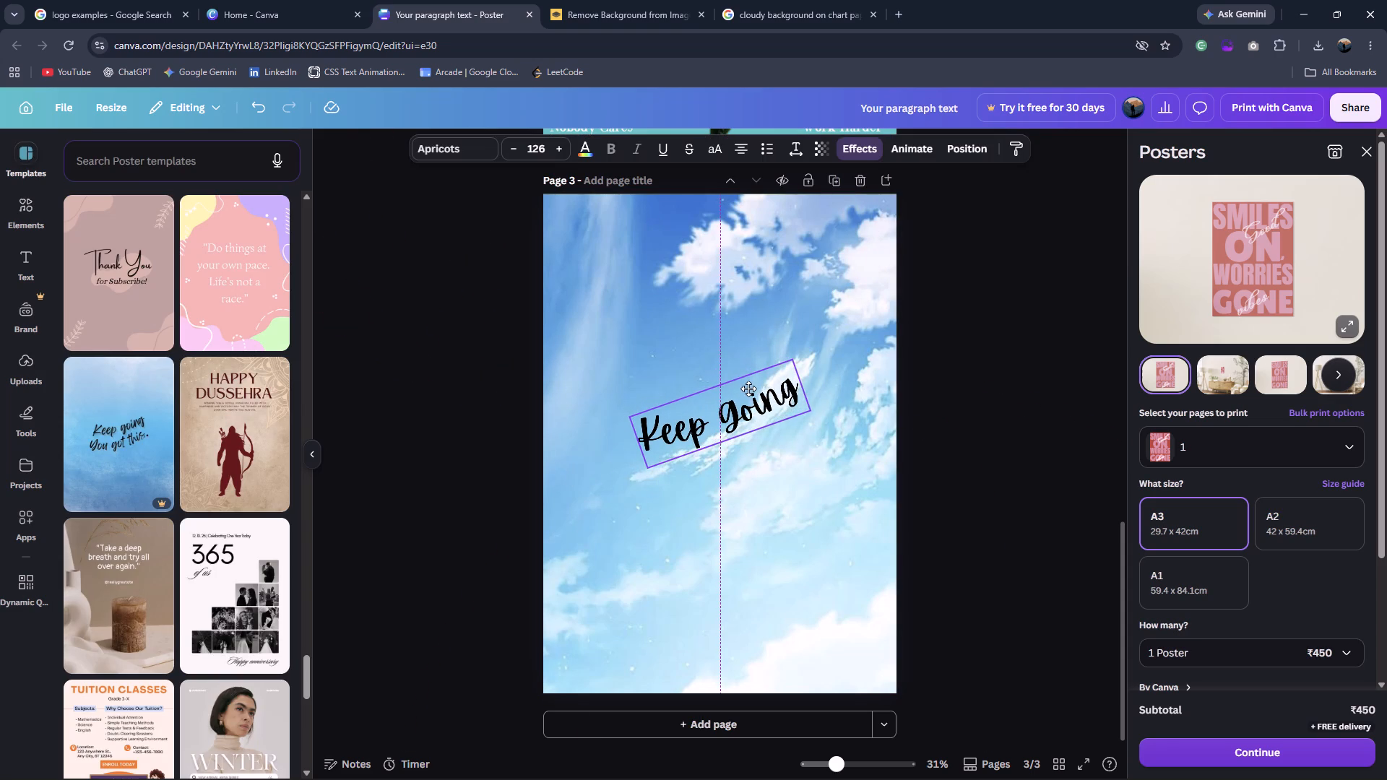
drag(748, 389, 749, 389)
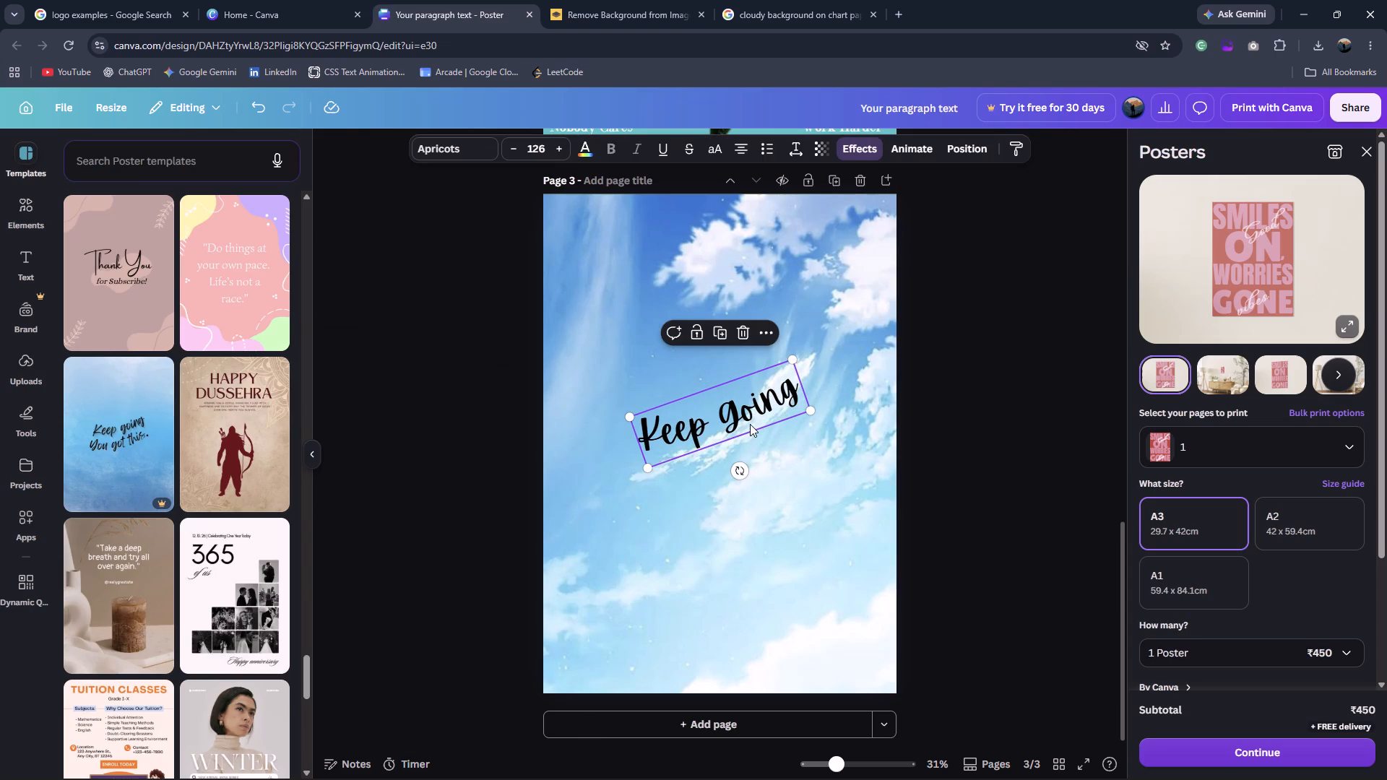
Duplicate the "Keep Going" text and place the copy directly below the original.
key(ctrl+d)
drag(752, 422, 752, 427)
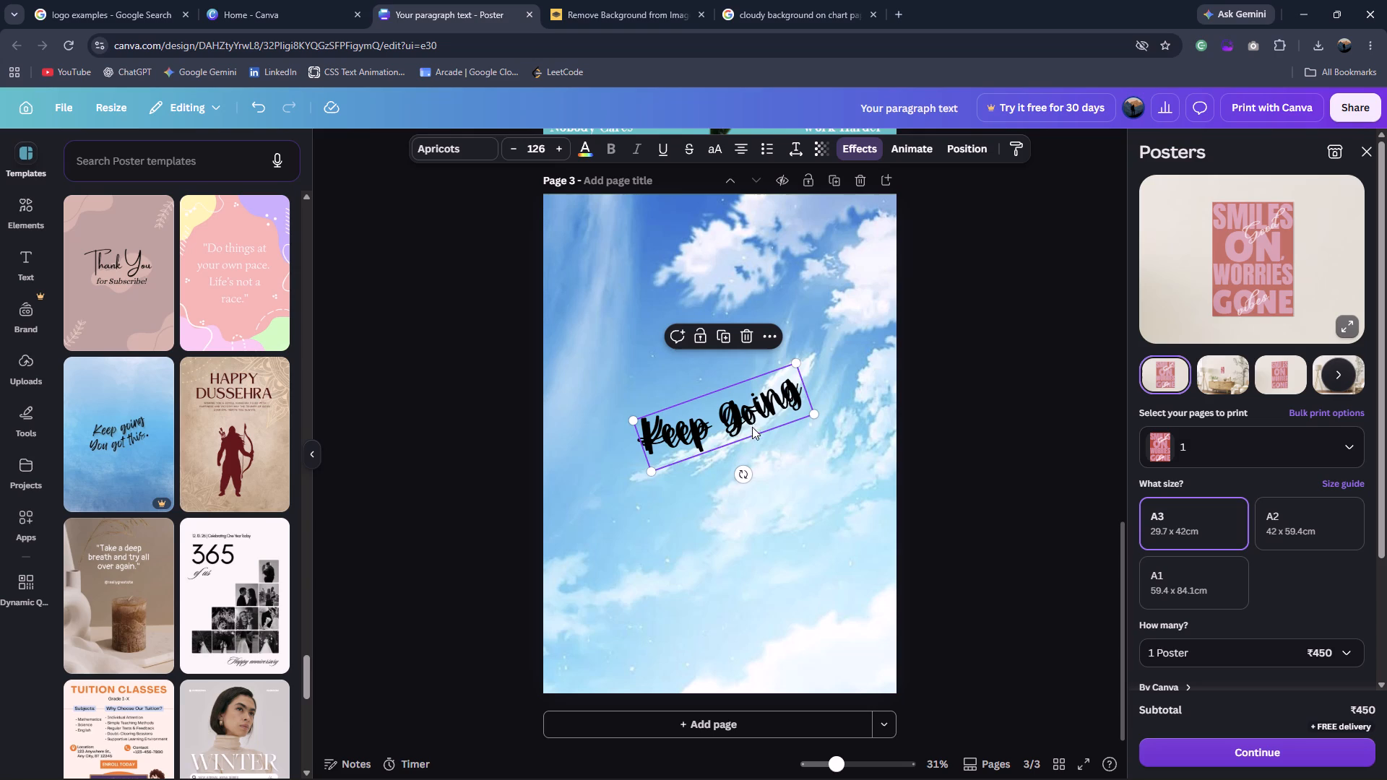
drag(752, 427, 759, 457)
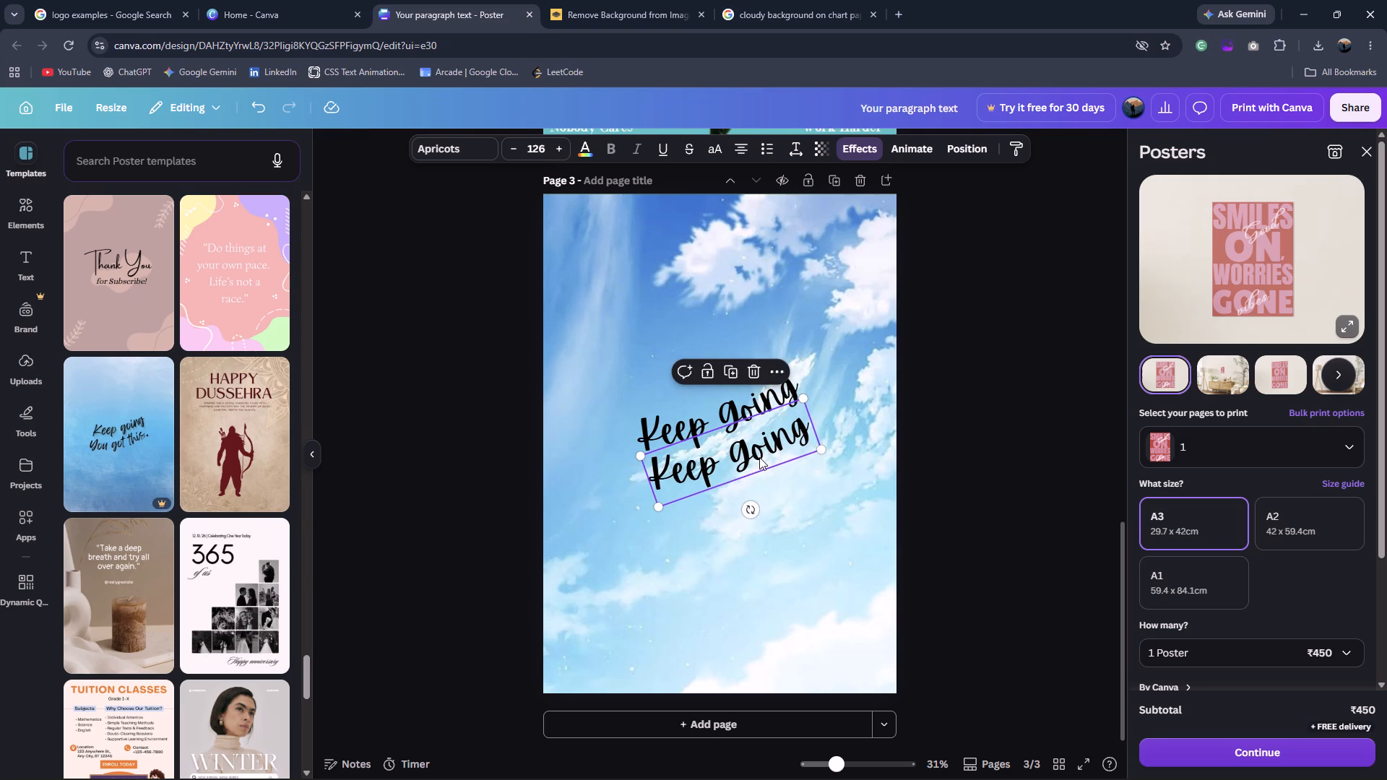
Replace the lower copy's text with "You got this.".
text(You)
double_click(714, 466)
key(shift+y)
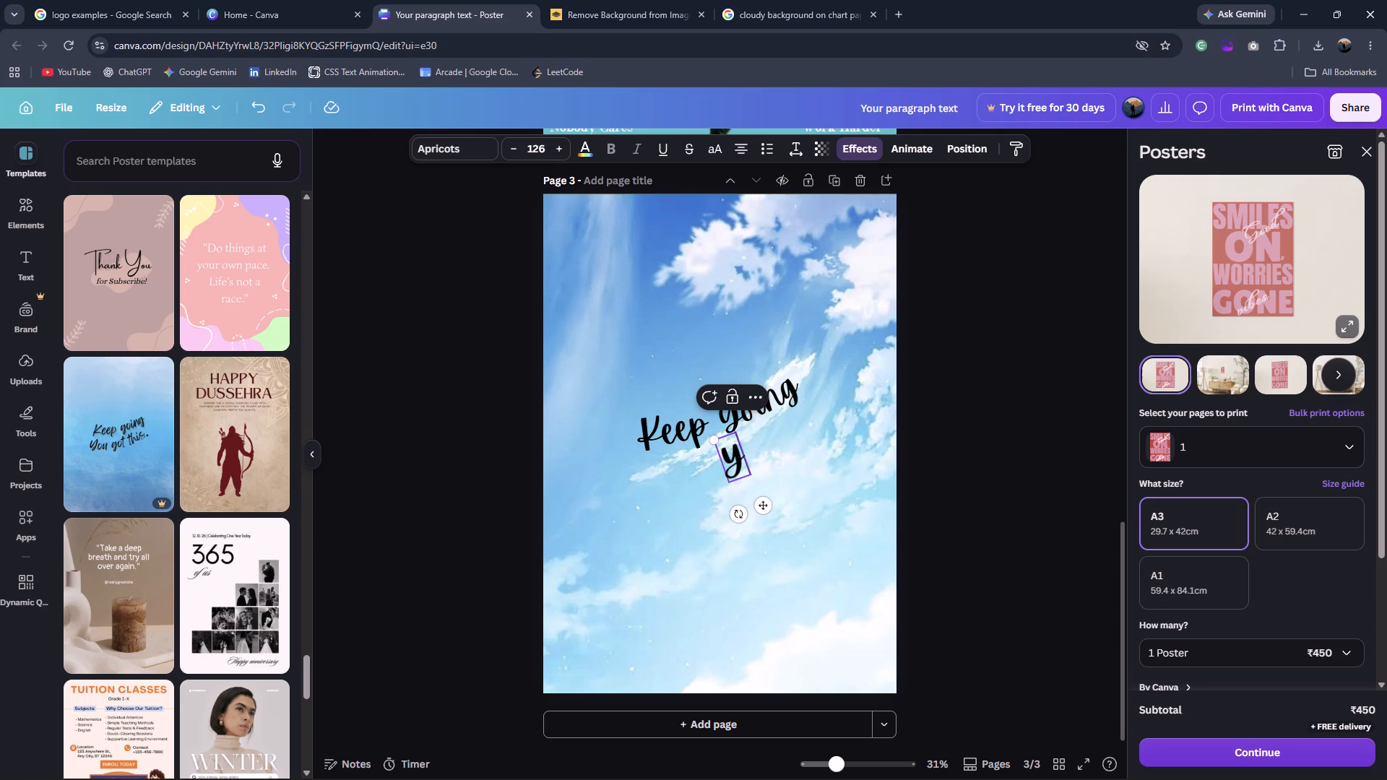
key(BackSpace)
key(shift+y)
text(ou)
key(space)
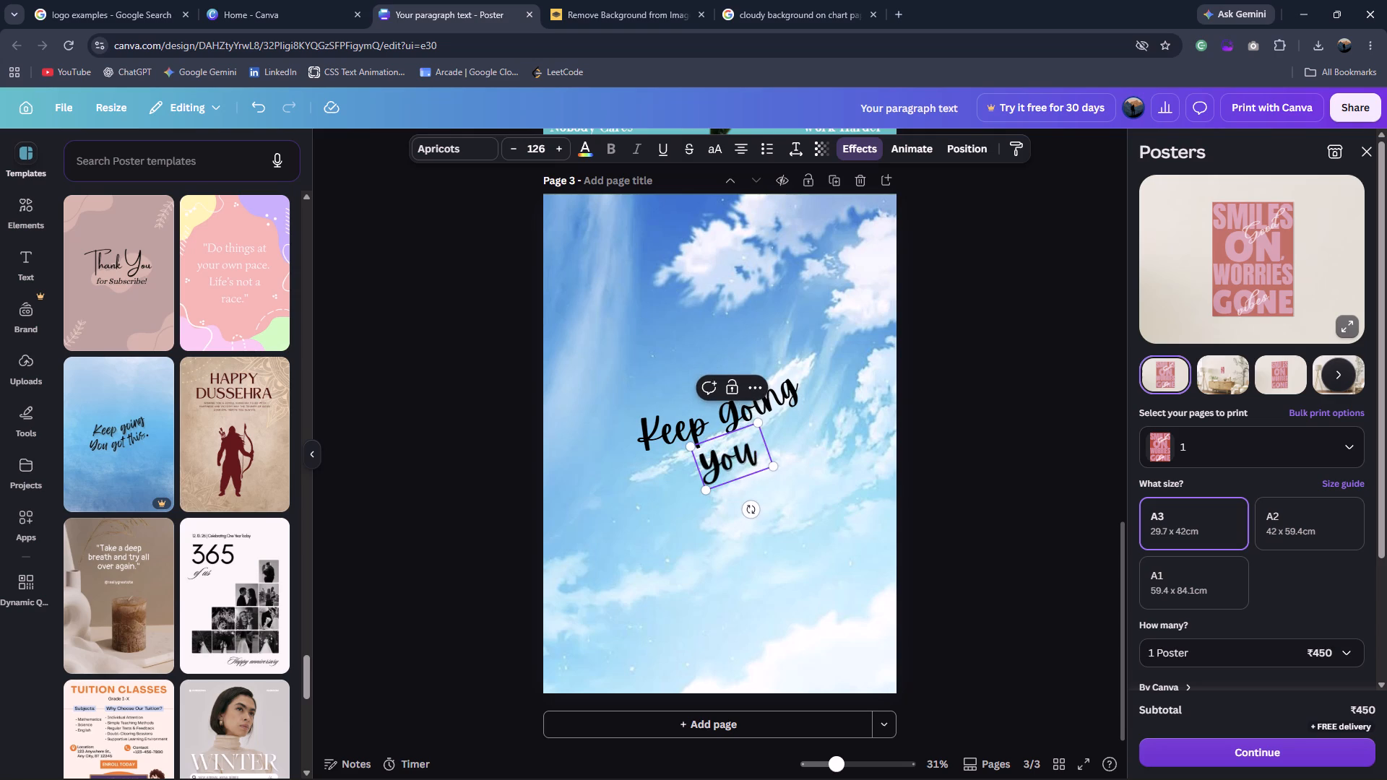
text(got this)
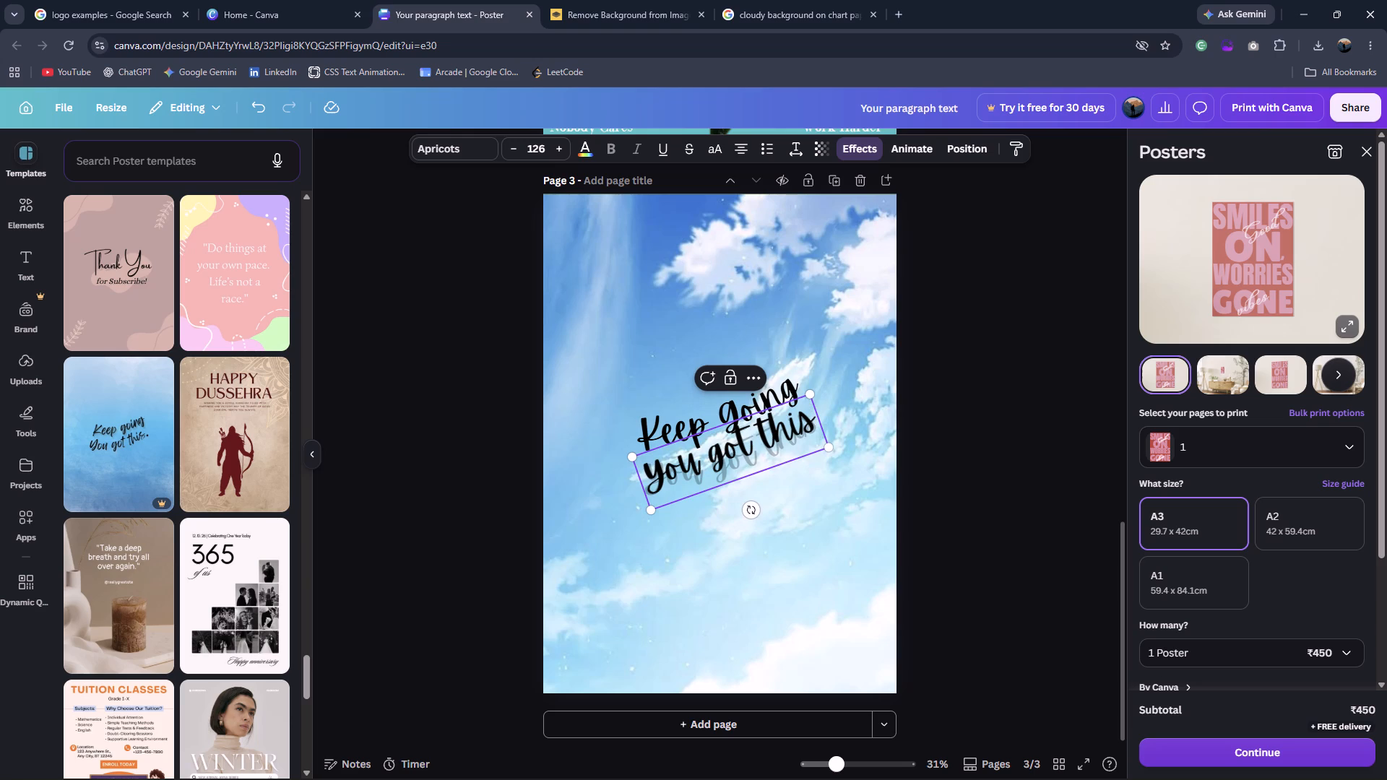
key(period)
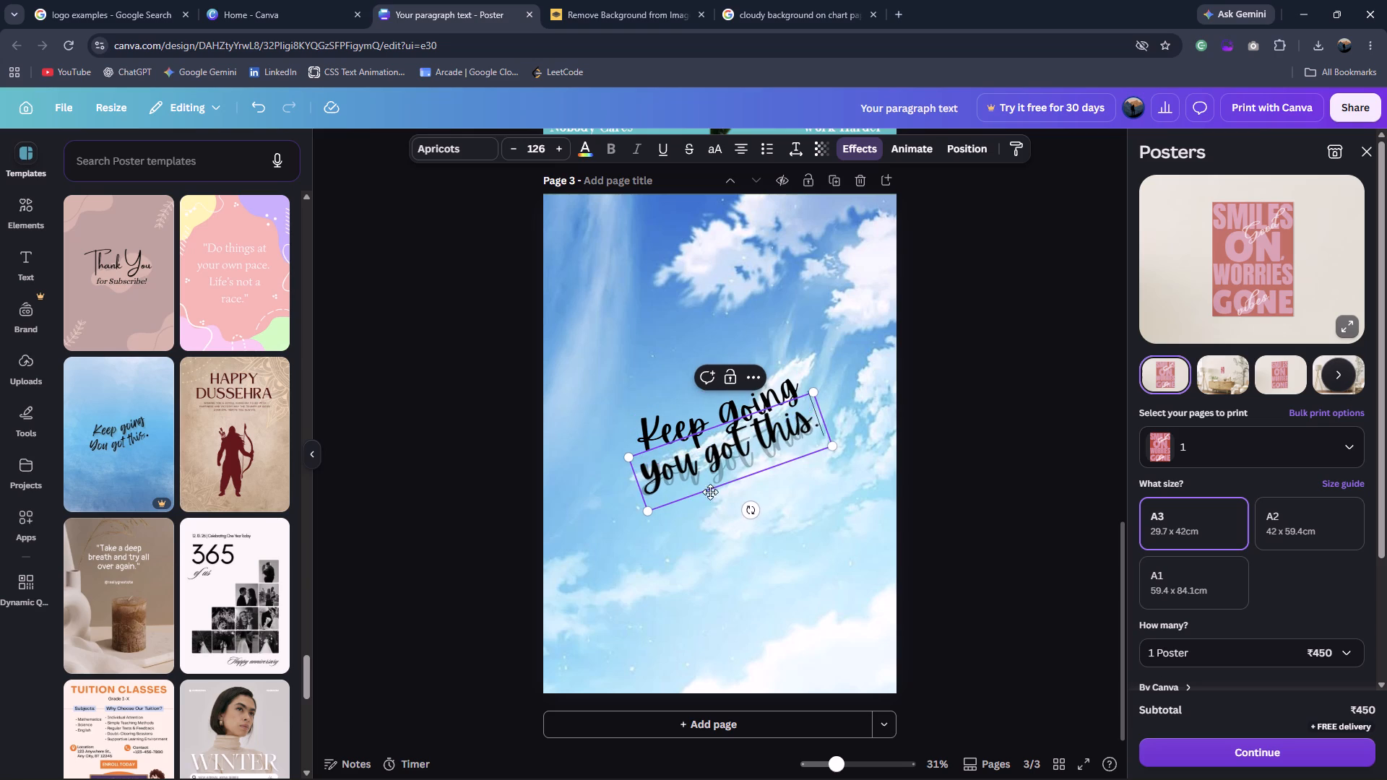
Adjust the position of "You got this." so it sits as a closely spaced second line beneath "Keep Going".
drag(722, 461, 720, 490)
click(845, 507)
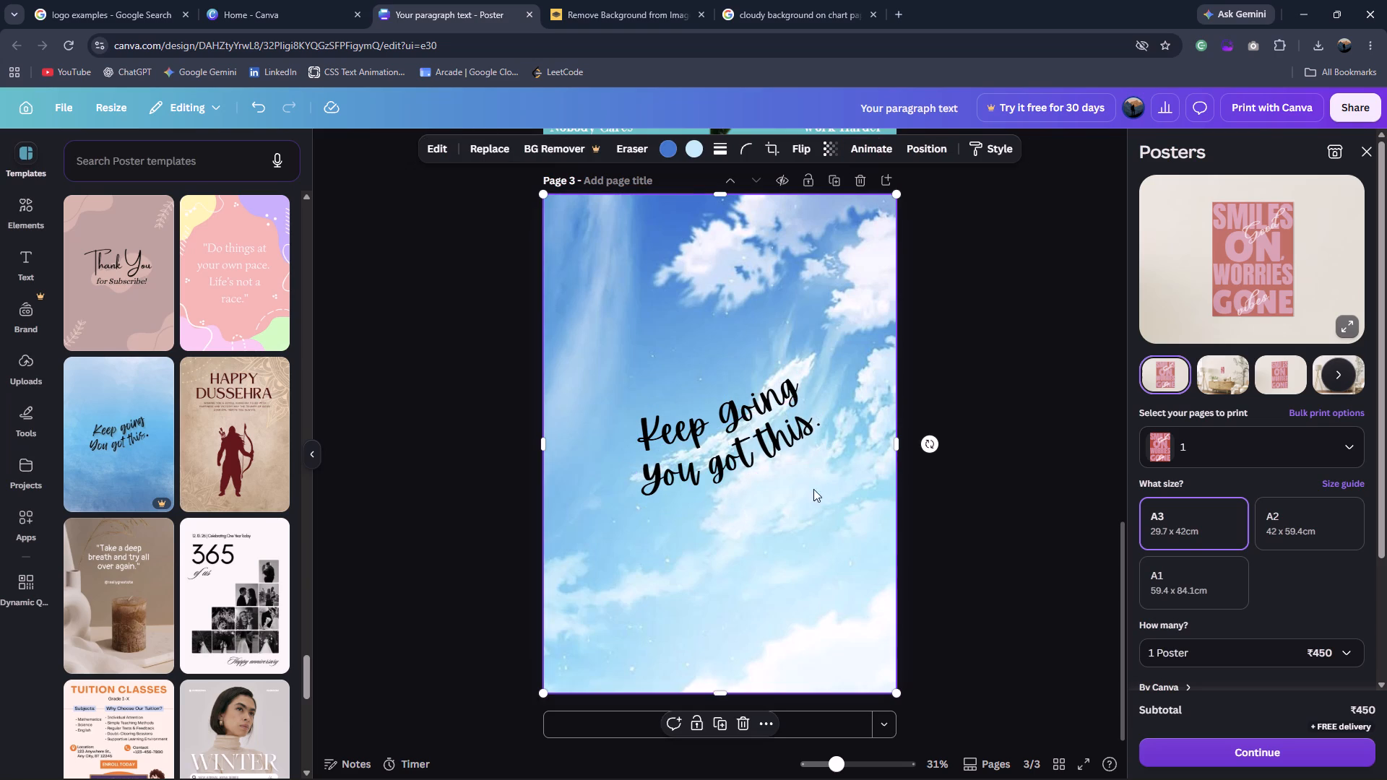
drag(776, 448, 773, 457)
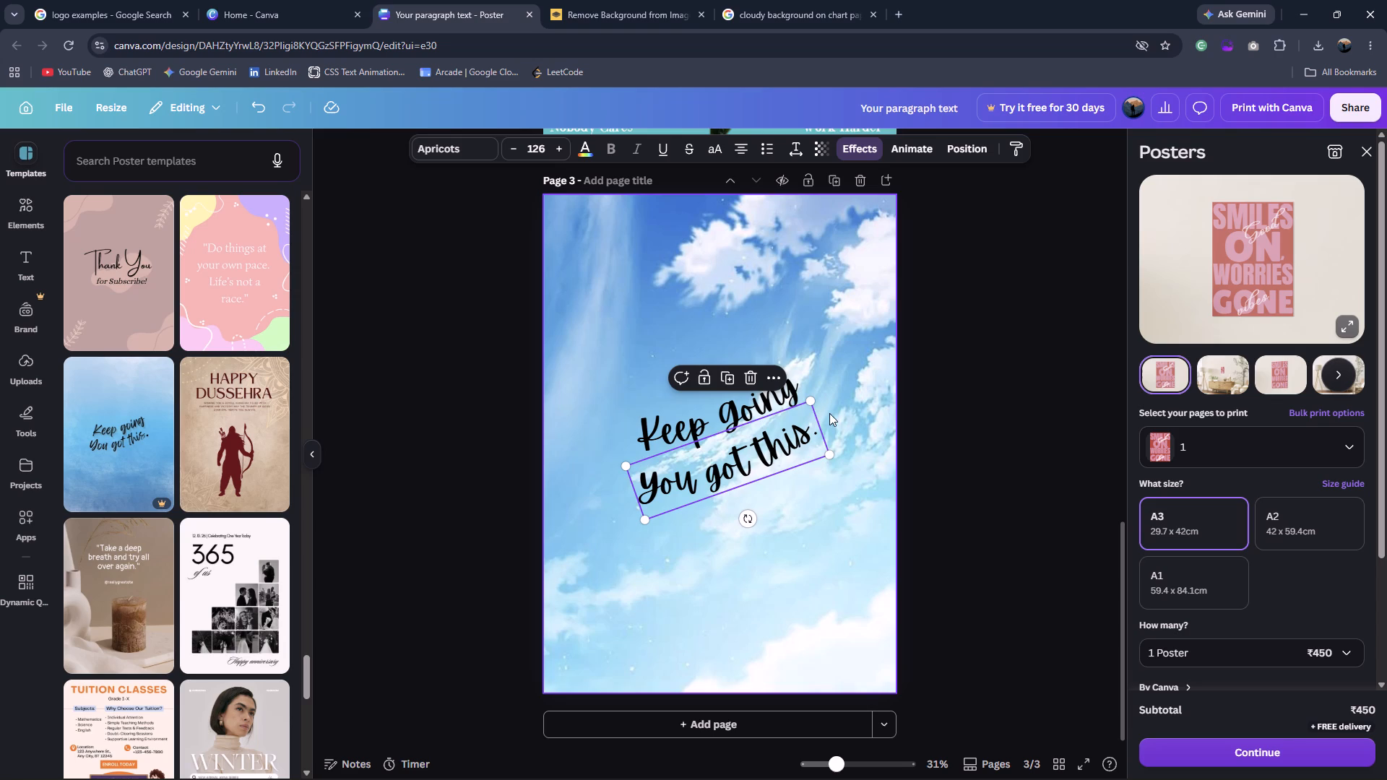
drag(736, 461, 727, 456)
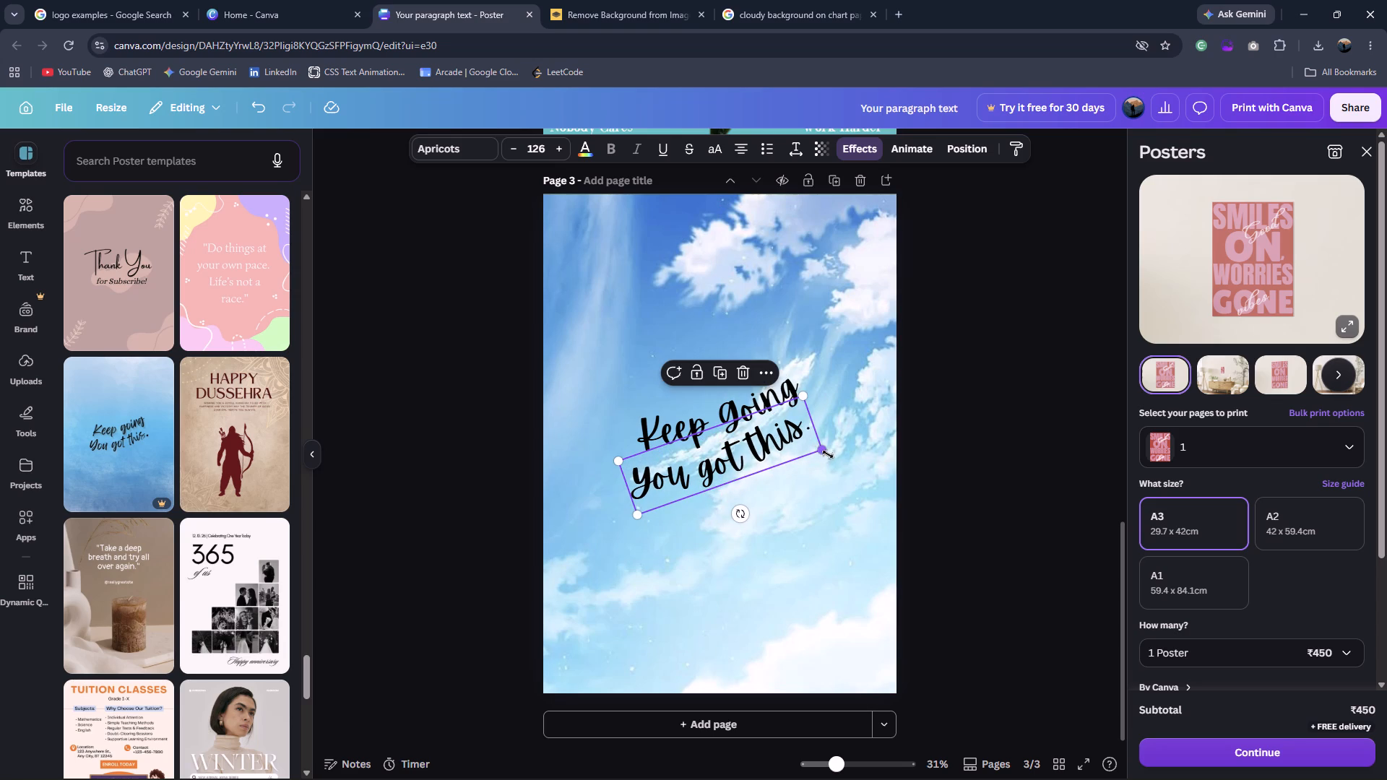
Enlarge the "You got this." text to about size 133.
drag(828, 454, 840, 458)
click(792, 445)
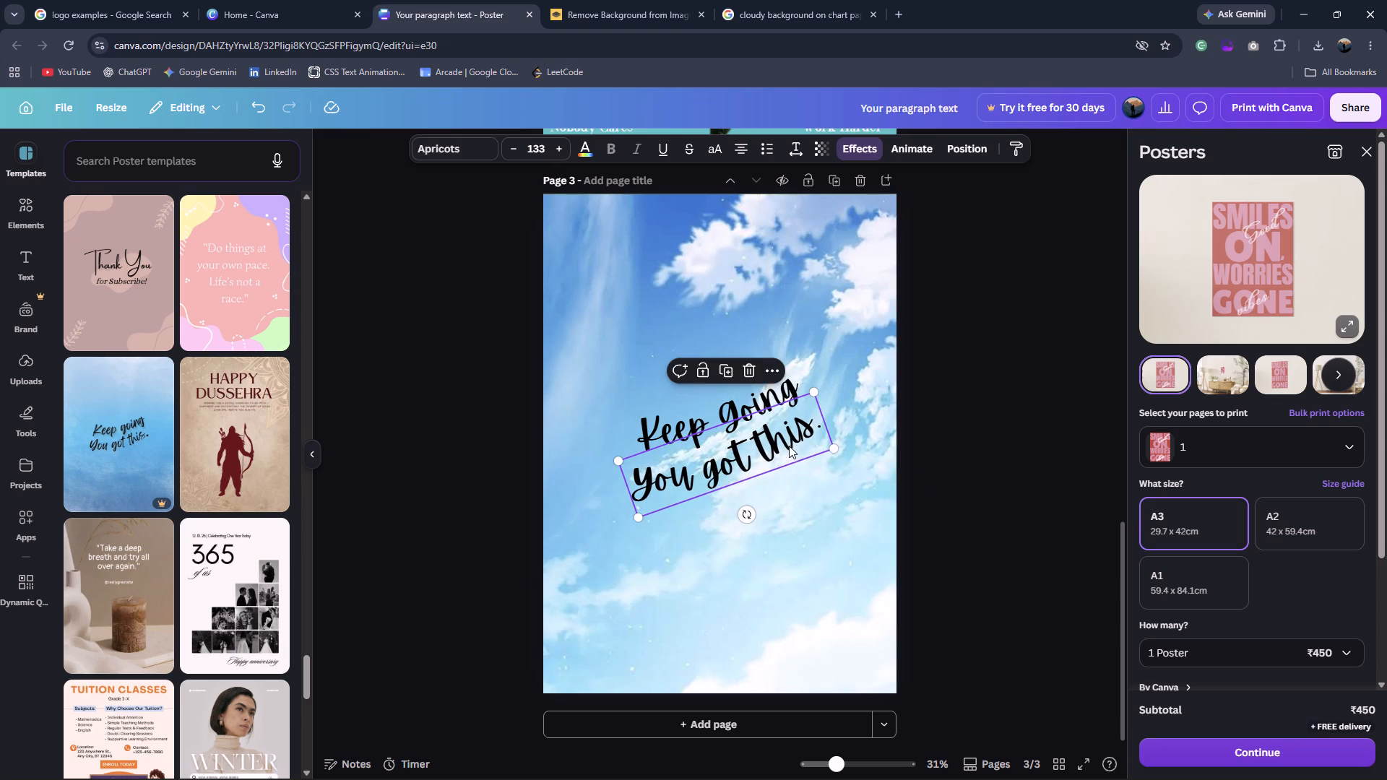
click(987, 485)
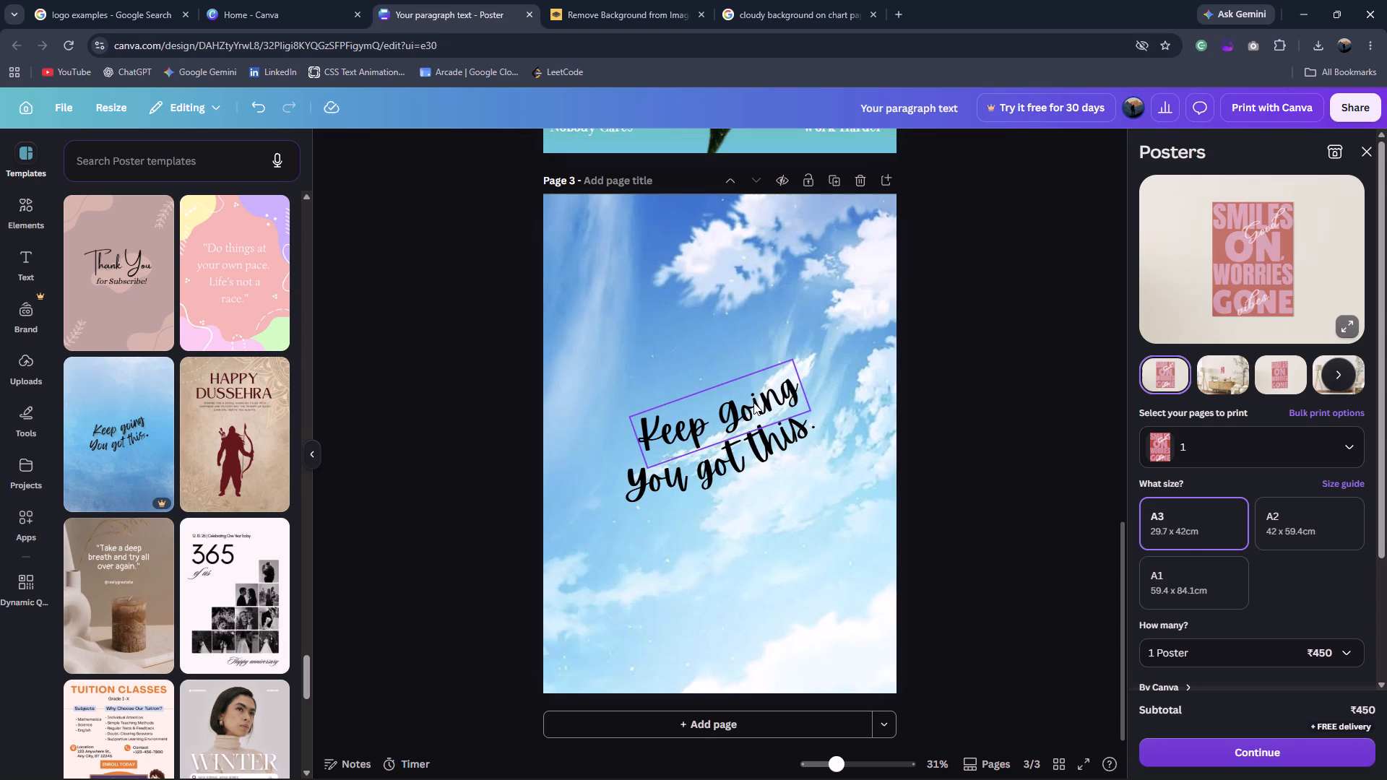
Enlarge the "Keep Going" text to about size 138 so it nearly matches the width of the line below.
click(652, 440)
drag(631, 415, 623, 410)
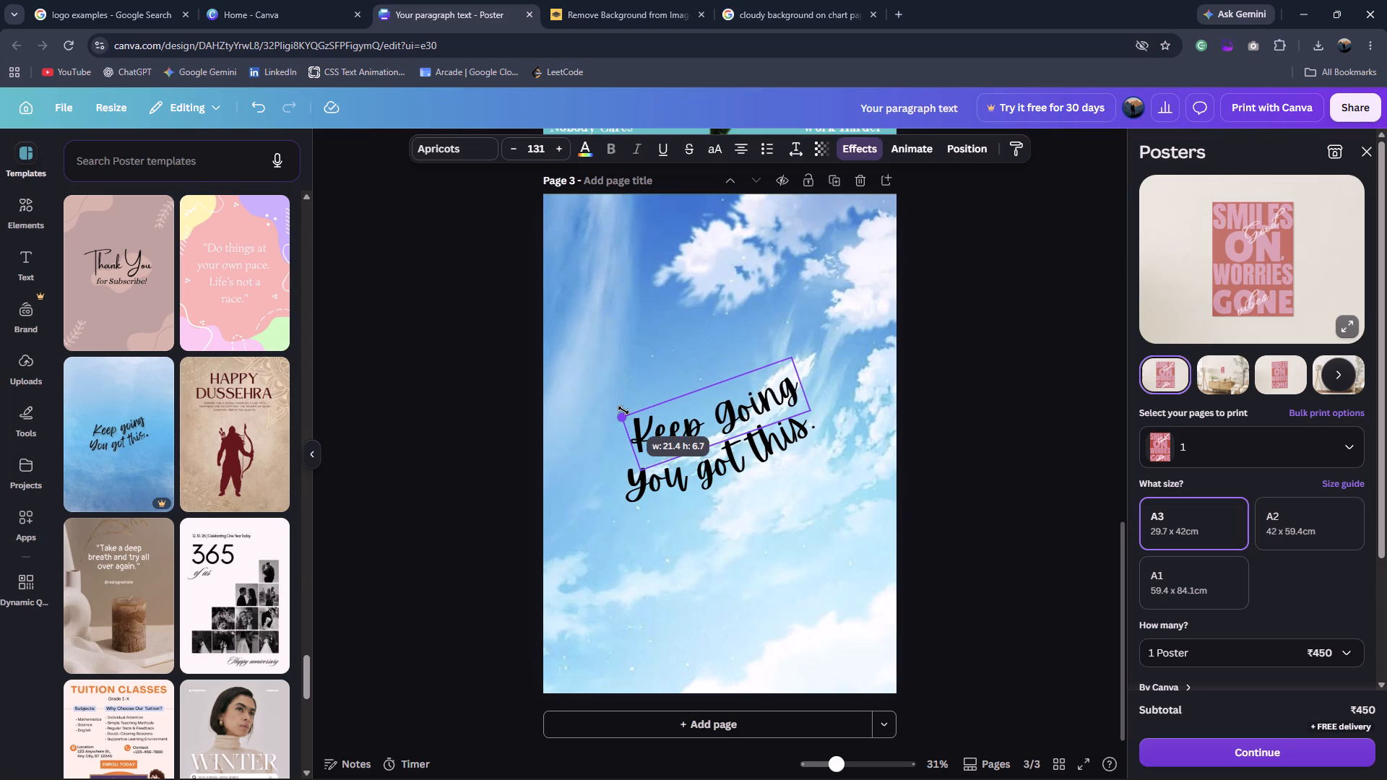
drag(623, 410, 617, 410)
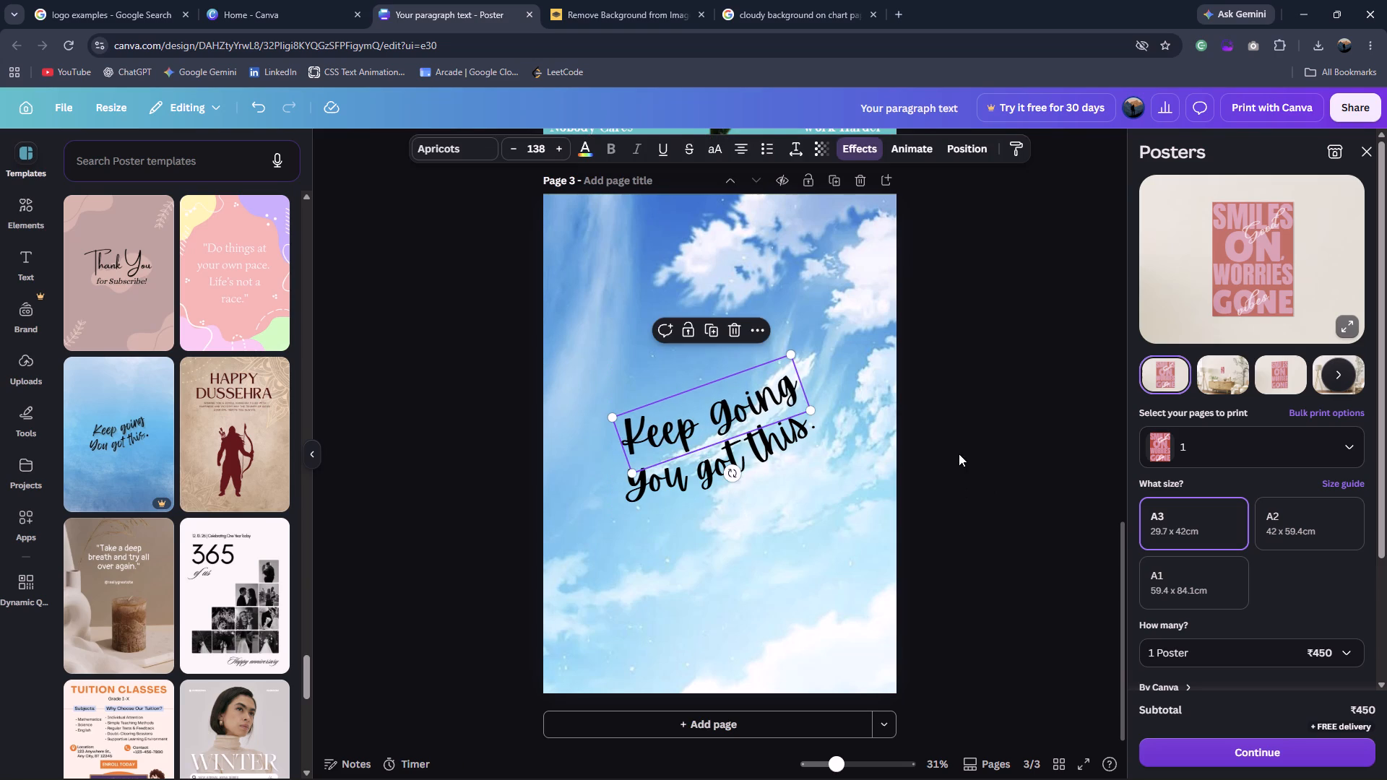
click(972, 461)
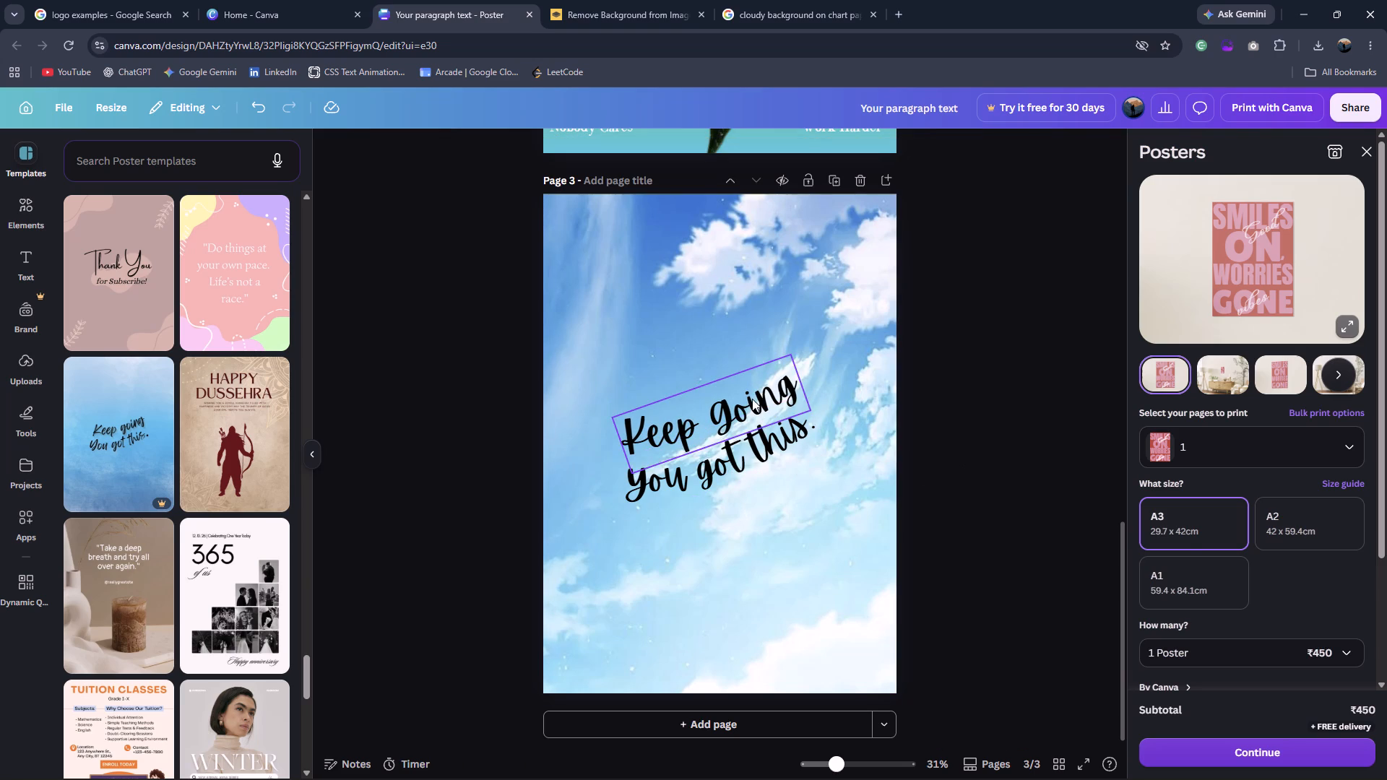
Move "Keep Going" slightly up and bring "You got this." up closely beneath it, with their left edges aligned.
drag(752, 399, 749, 382)
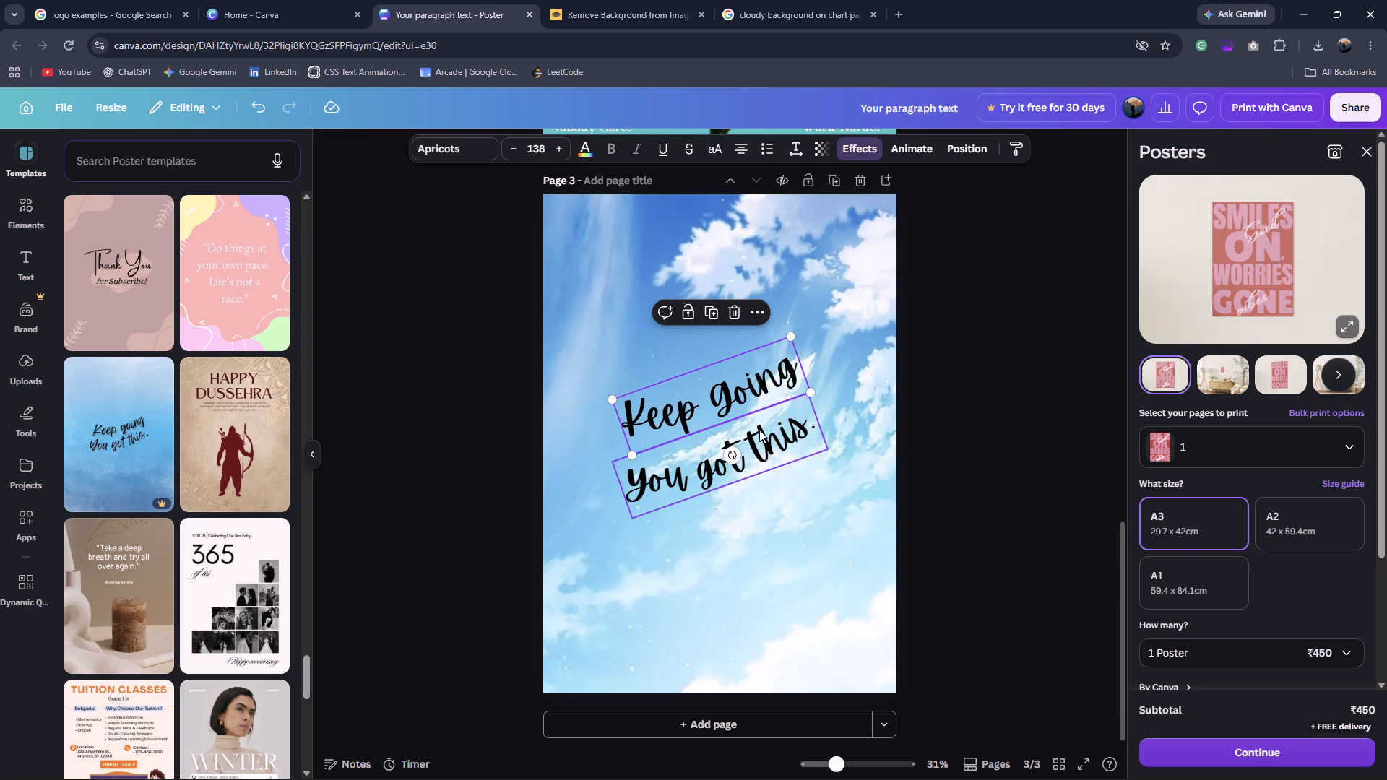
drag(759, 438, 760, 433)
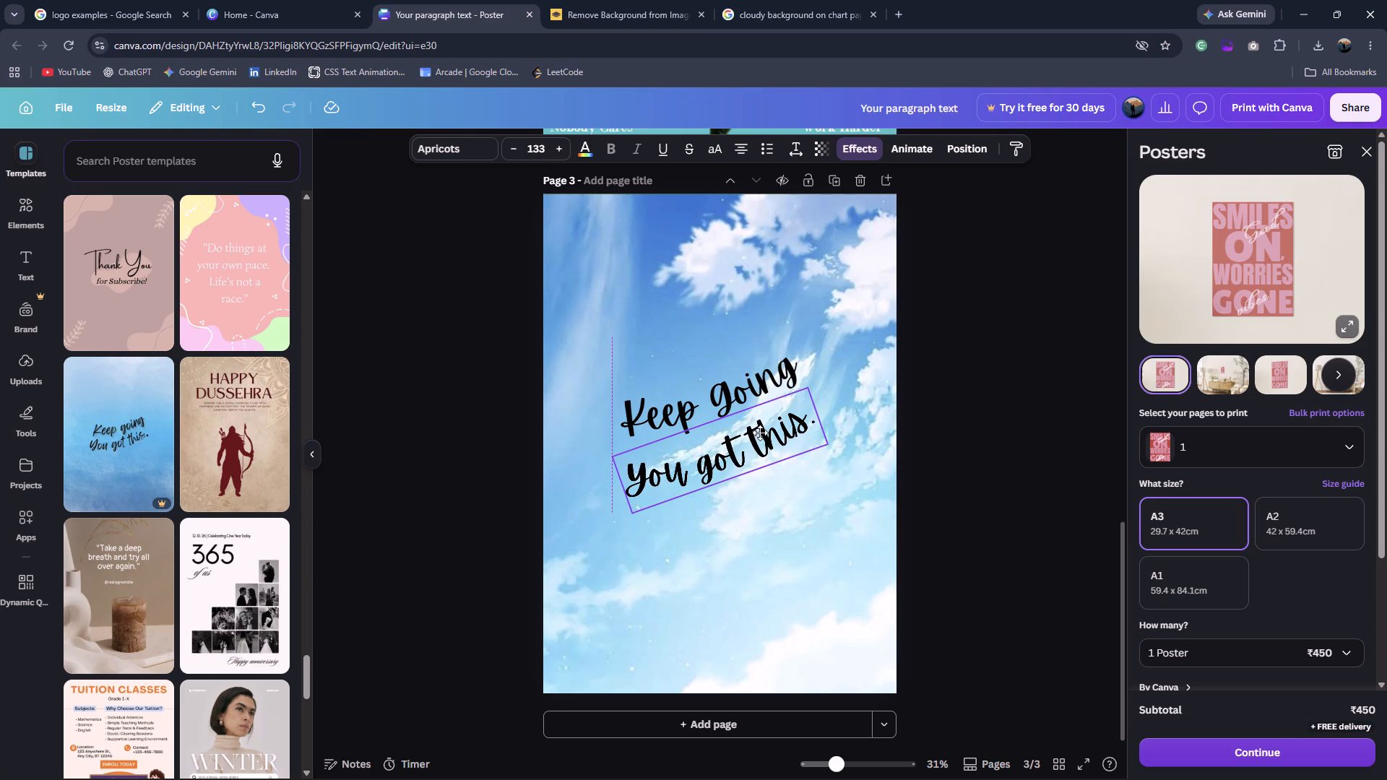
drag(760, 433, 764, 415)
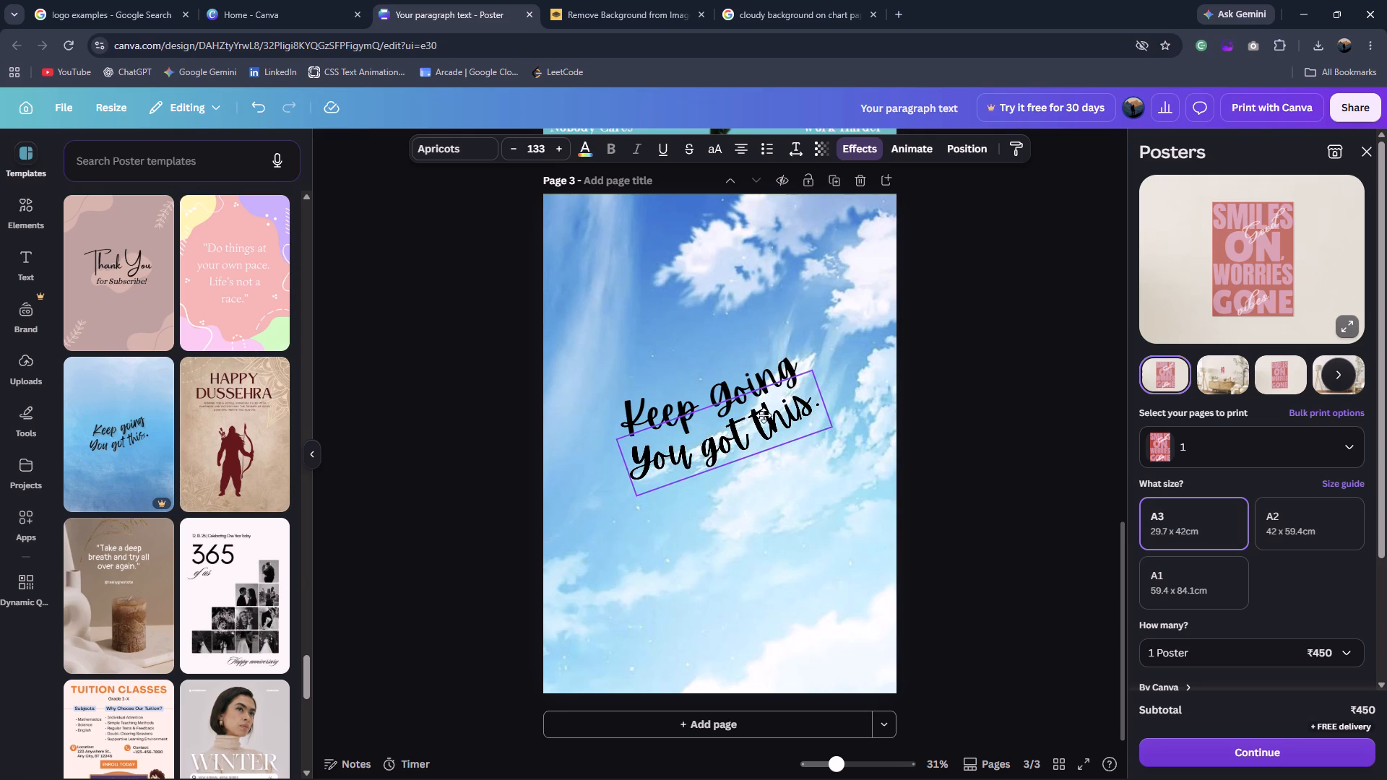
drag(764, 415, 762, 415)
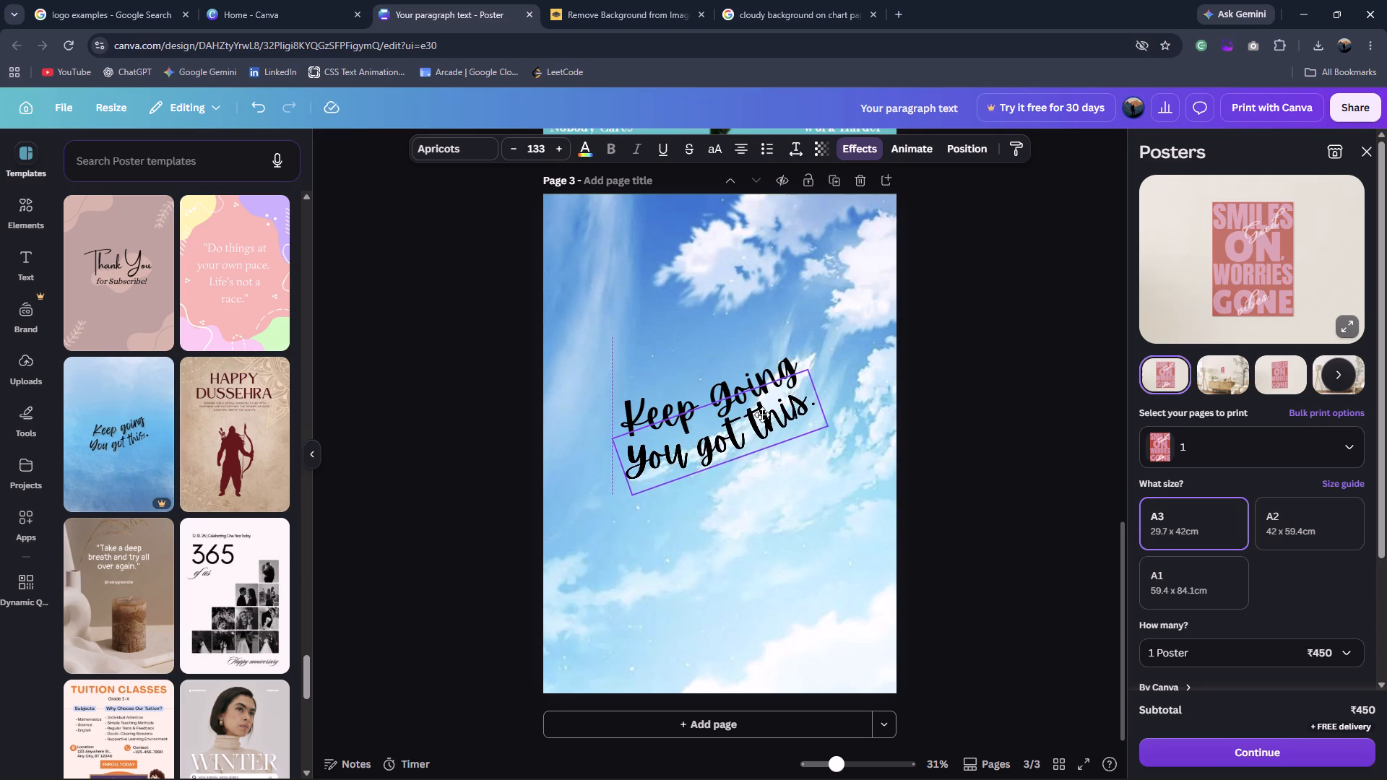
drag(762, 415, 770, 422)
drag(792, 433, 782, 425)
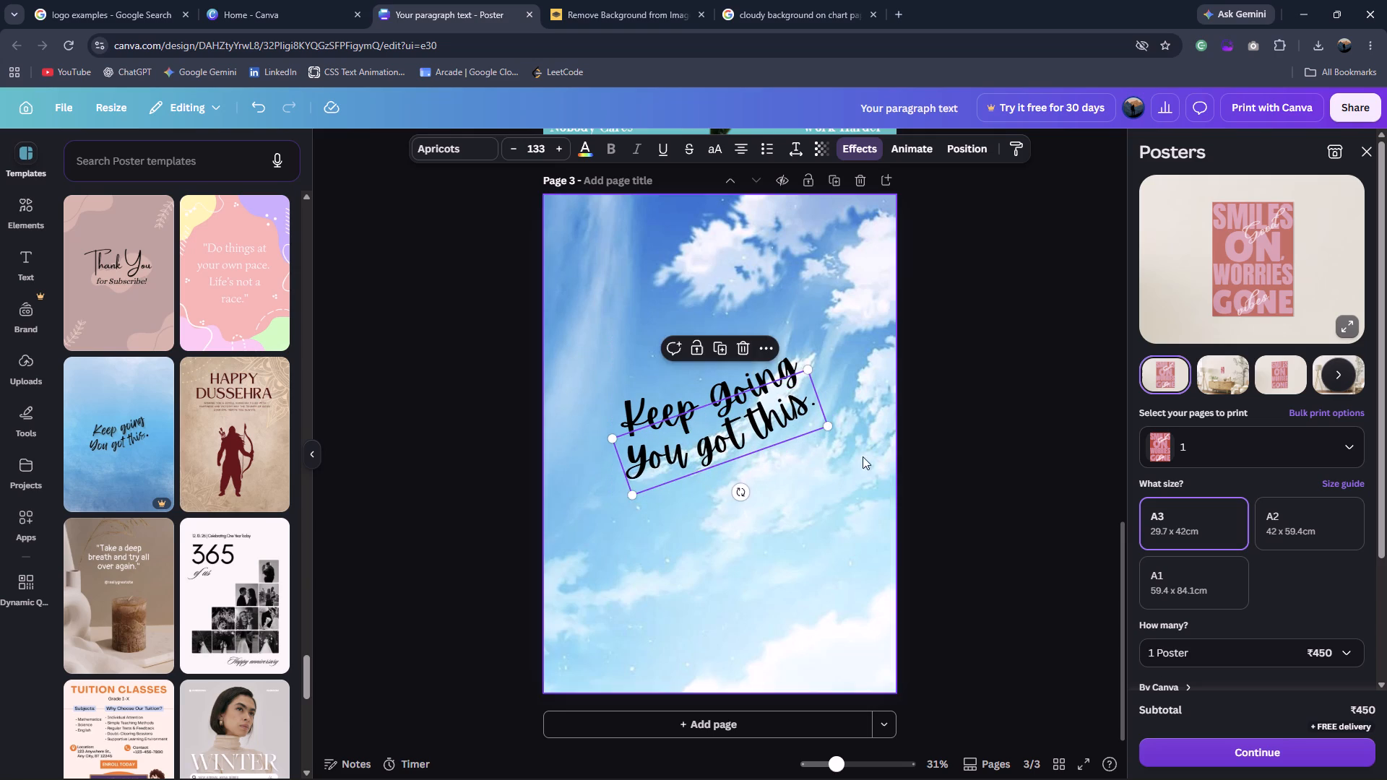
click(960, 474)
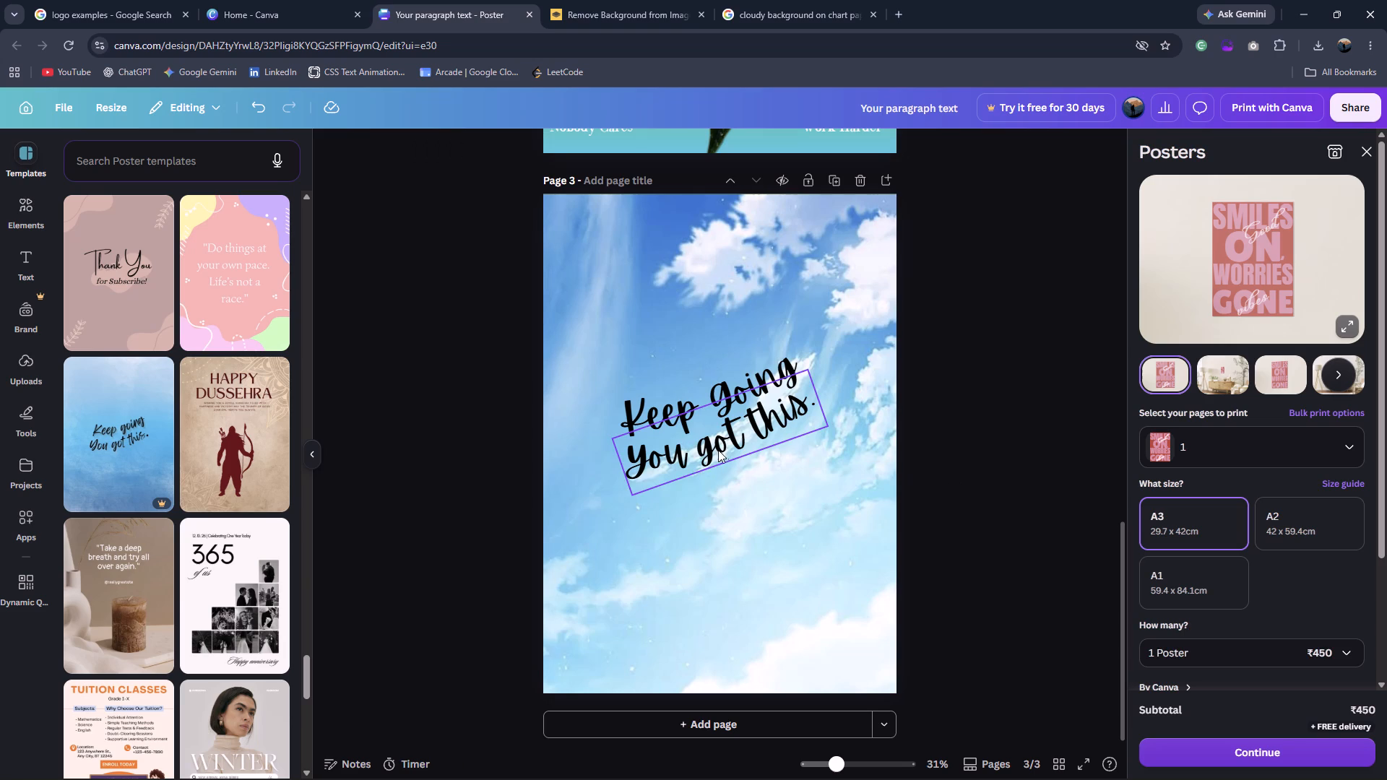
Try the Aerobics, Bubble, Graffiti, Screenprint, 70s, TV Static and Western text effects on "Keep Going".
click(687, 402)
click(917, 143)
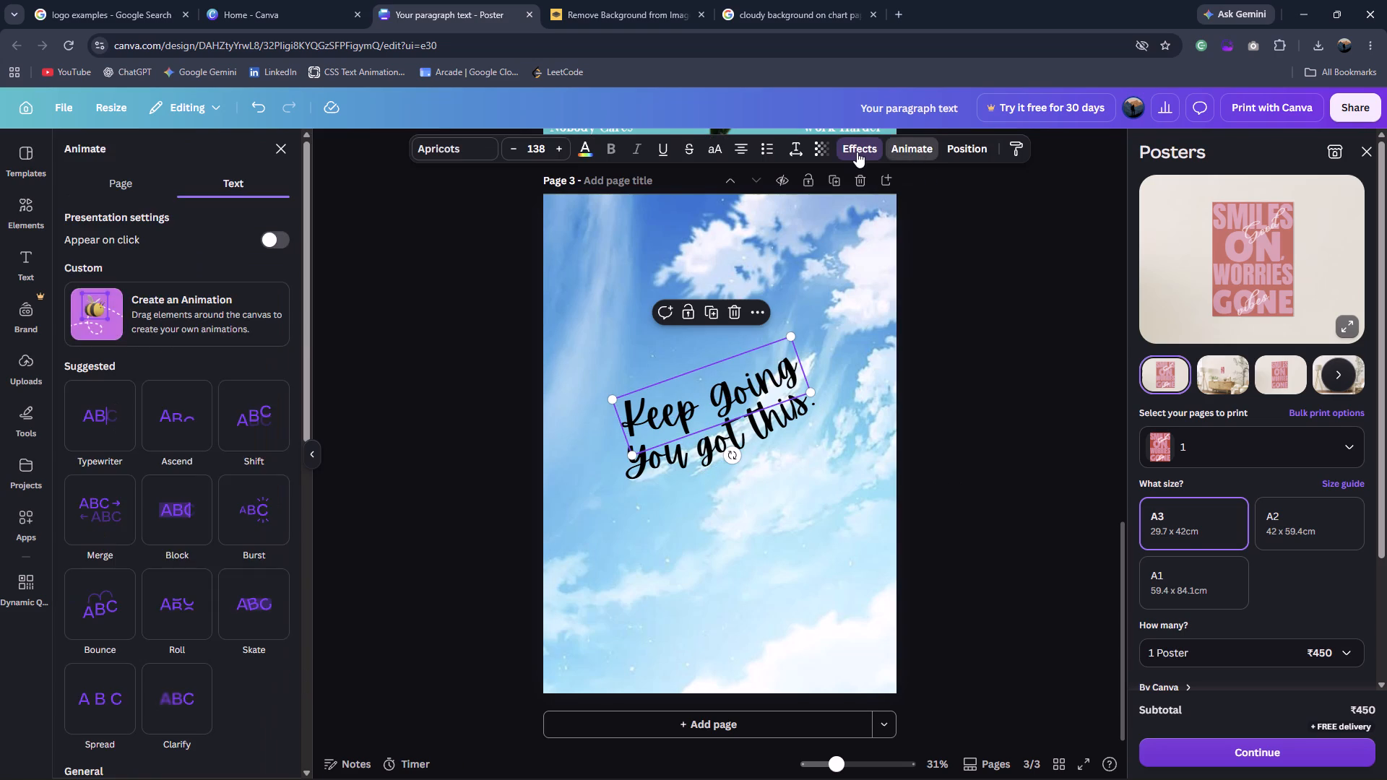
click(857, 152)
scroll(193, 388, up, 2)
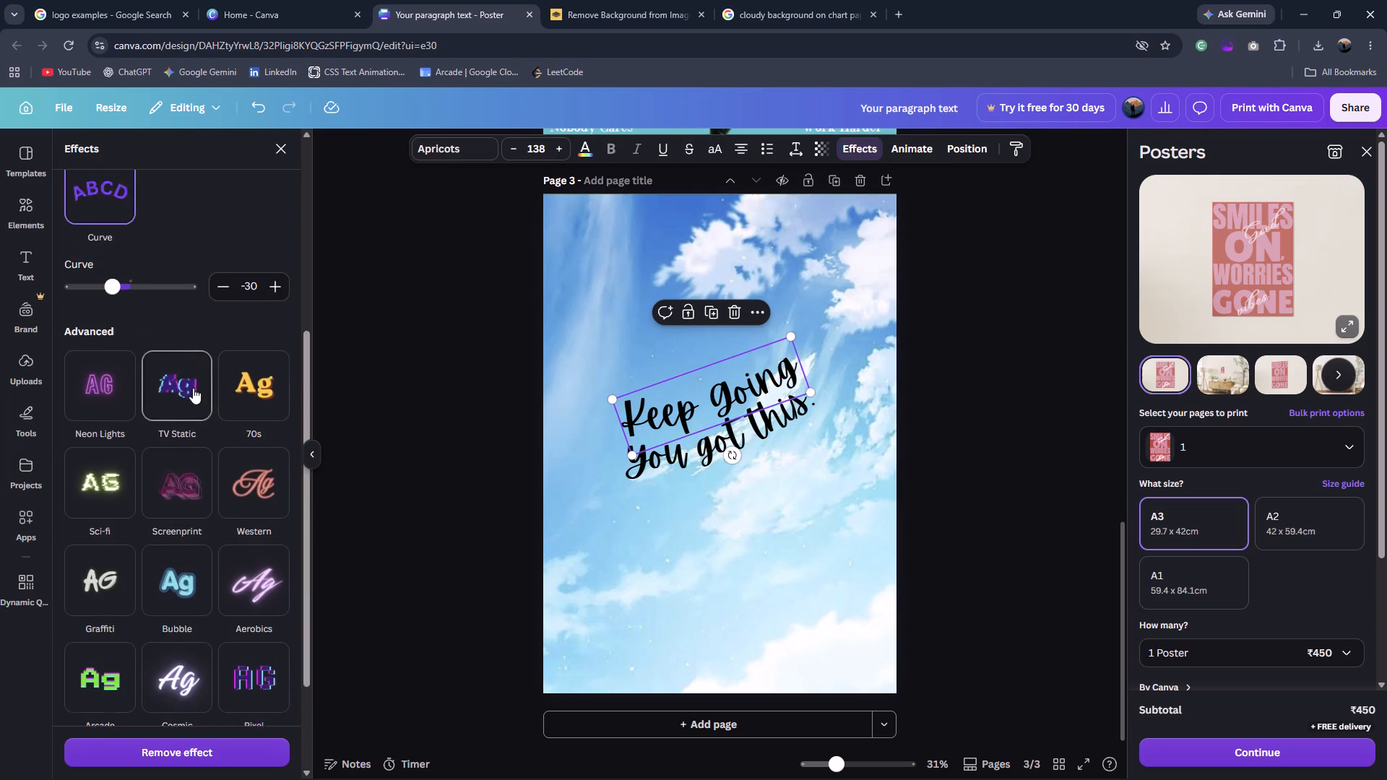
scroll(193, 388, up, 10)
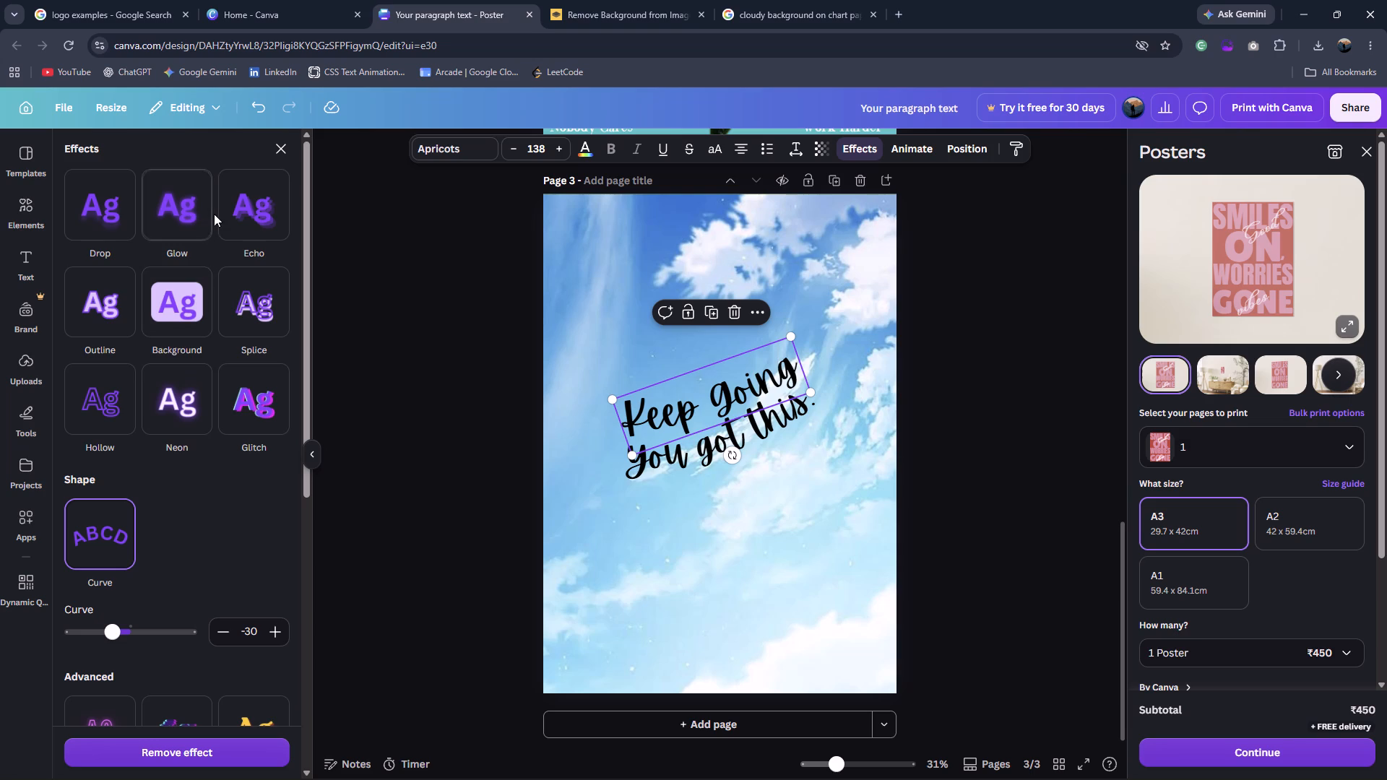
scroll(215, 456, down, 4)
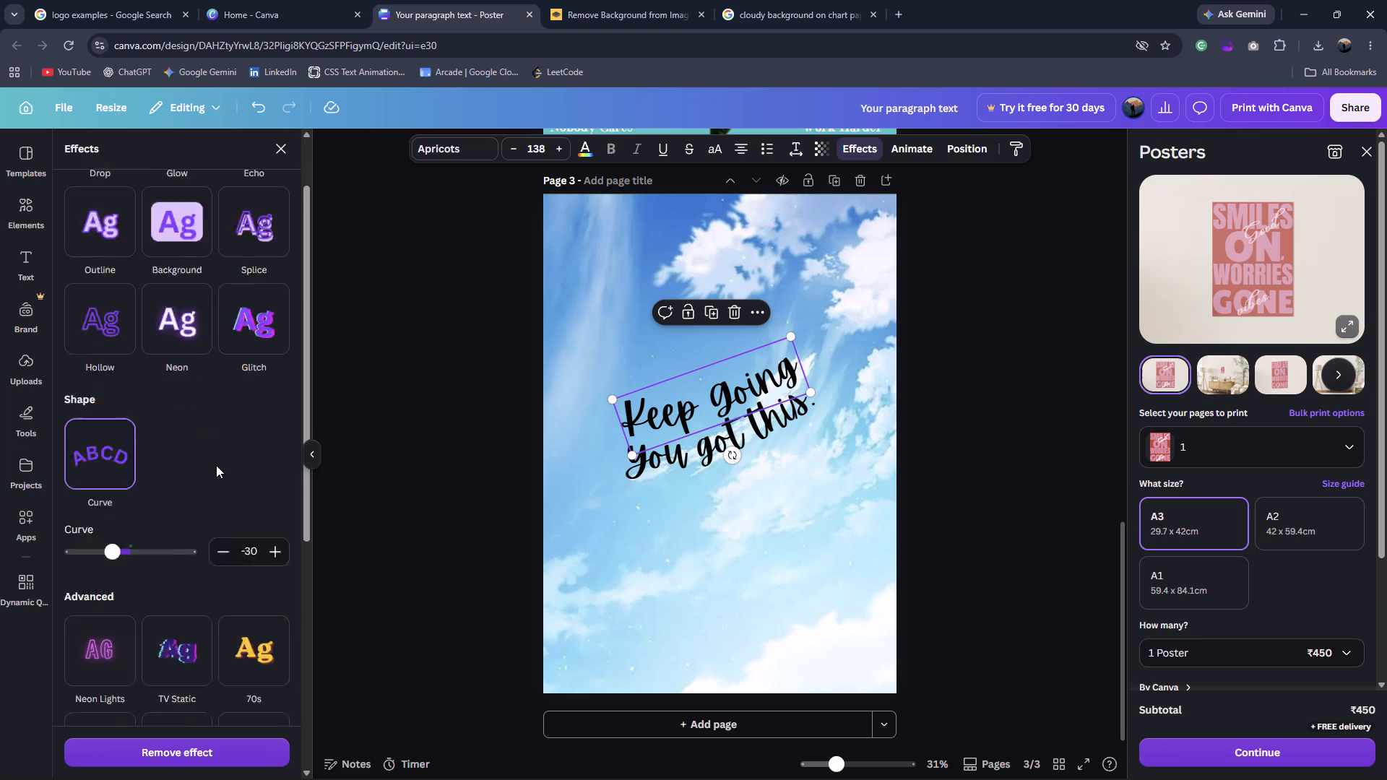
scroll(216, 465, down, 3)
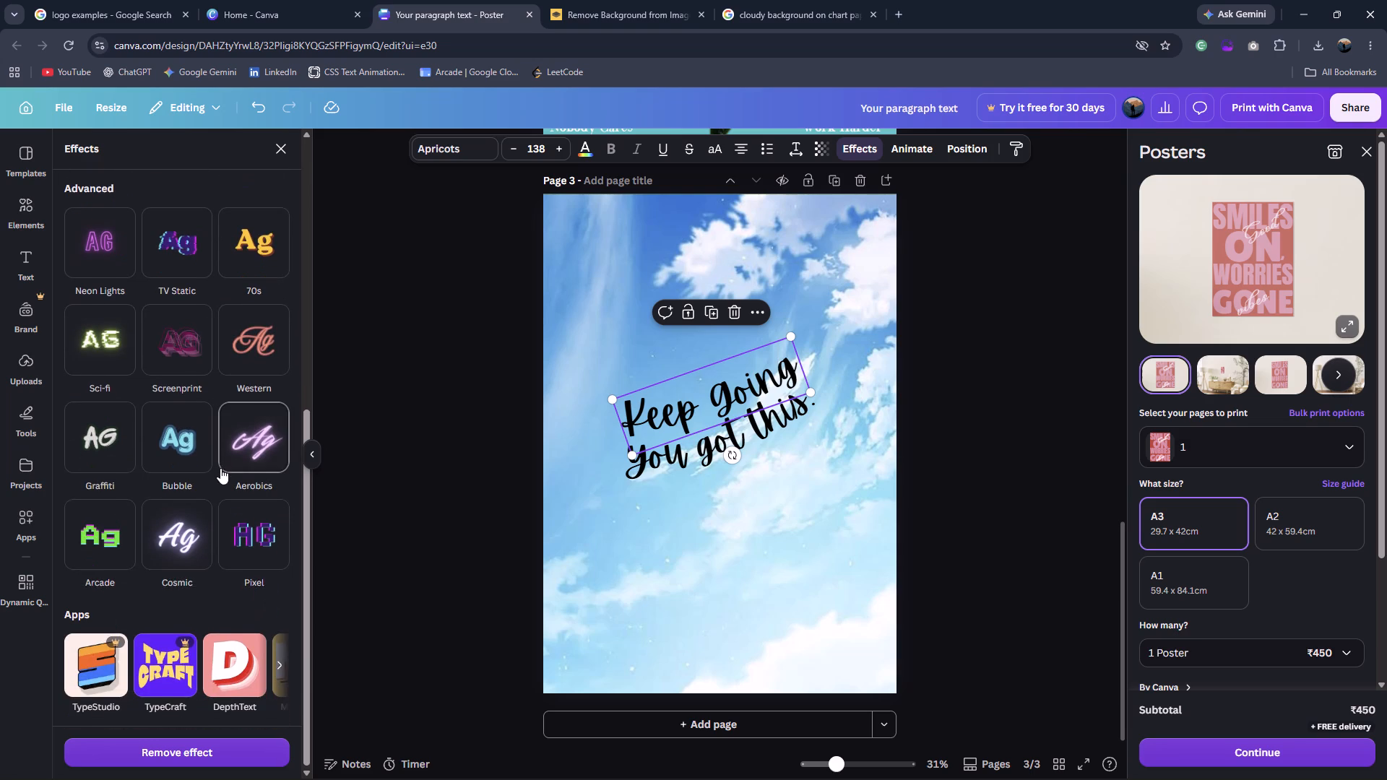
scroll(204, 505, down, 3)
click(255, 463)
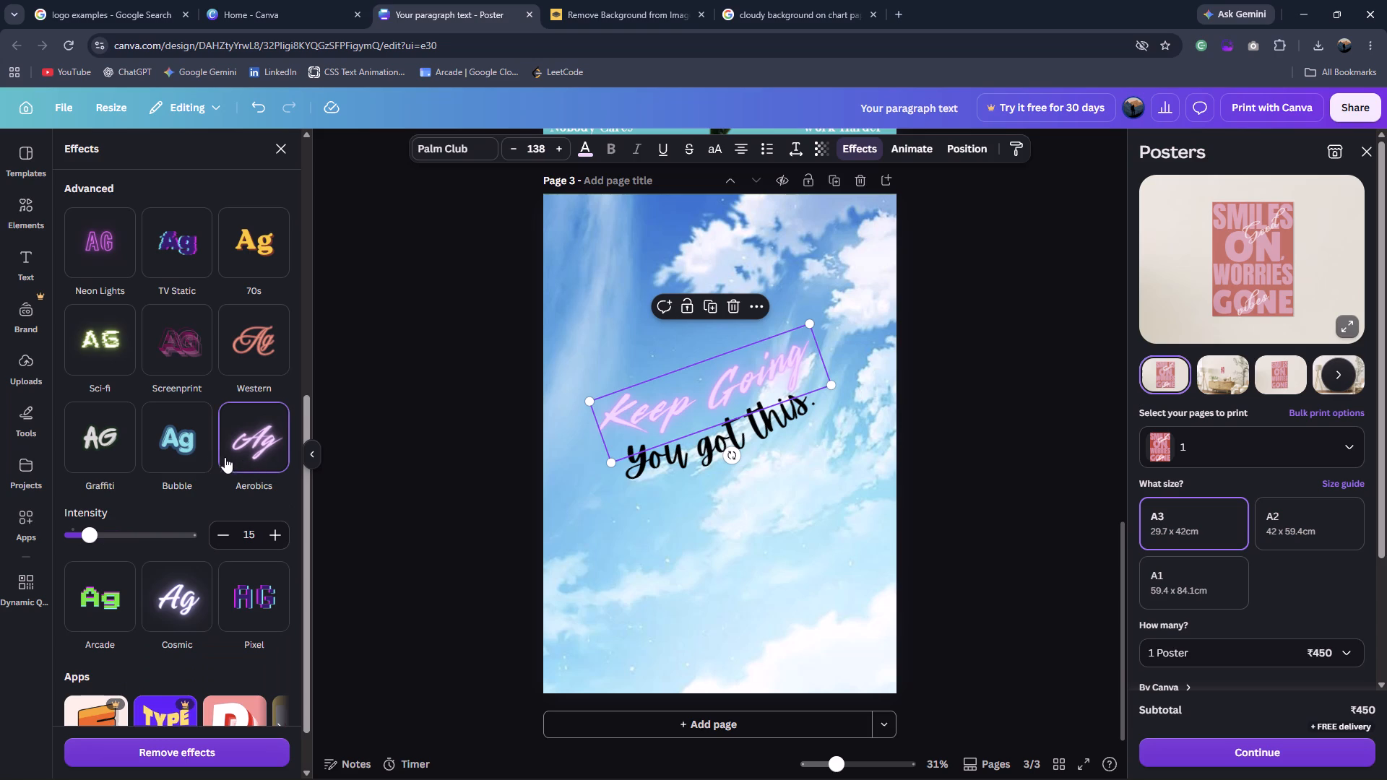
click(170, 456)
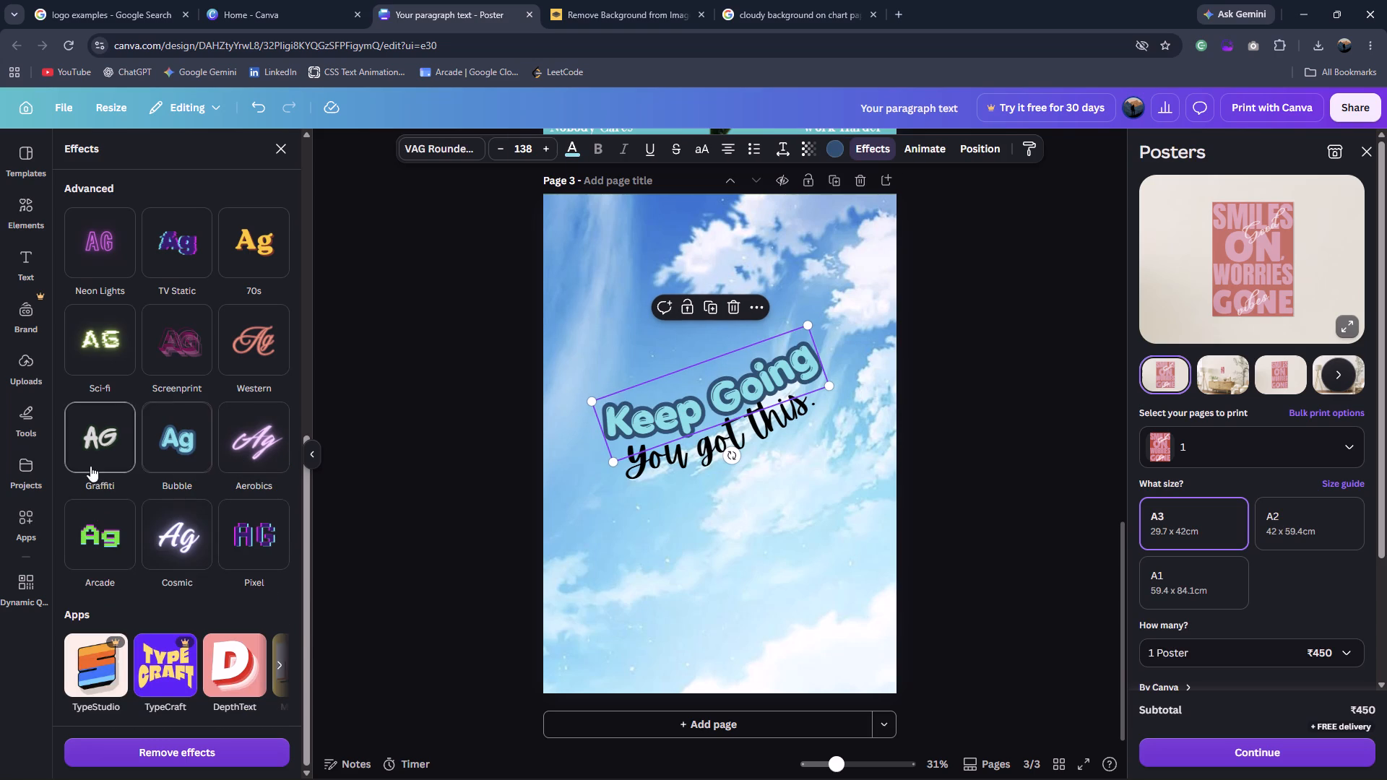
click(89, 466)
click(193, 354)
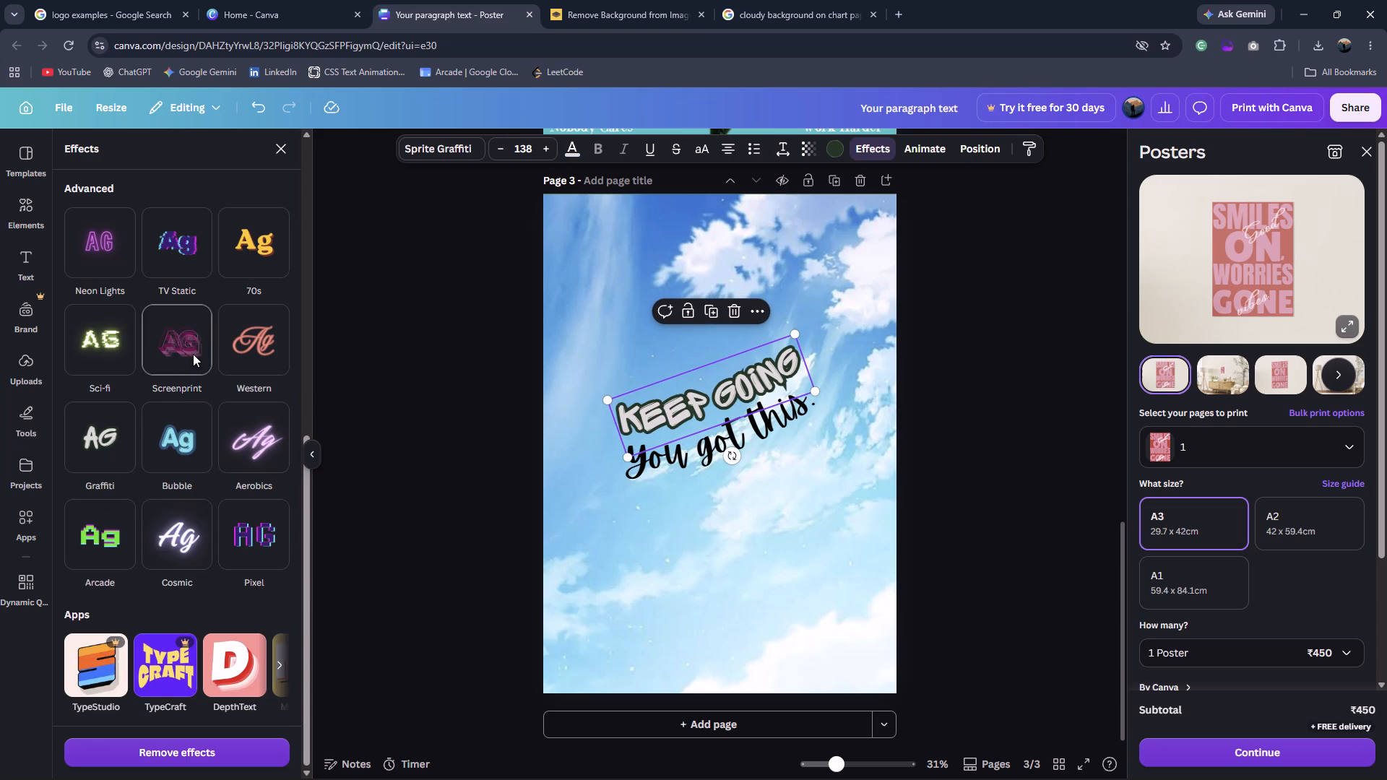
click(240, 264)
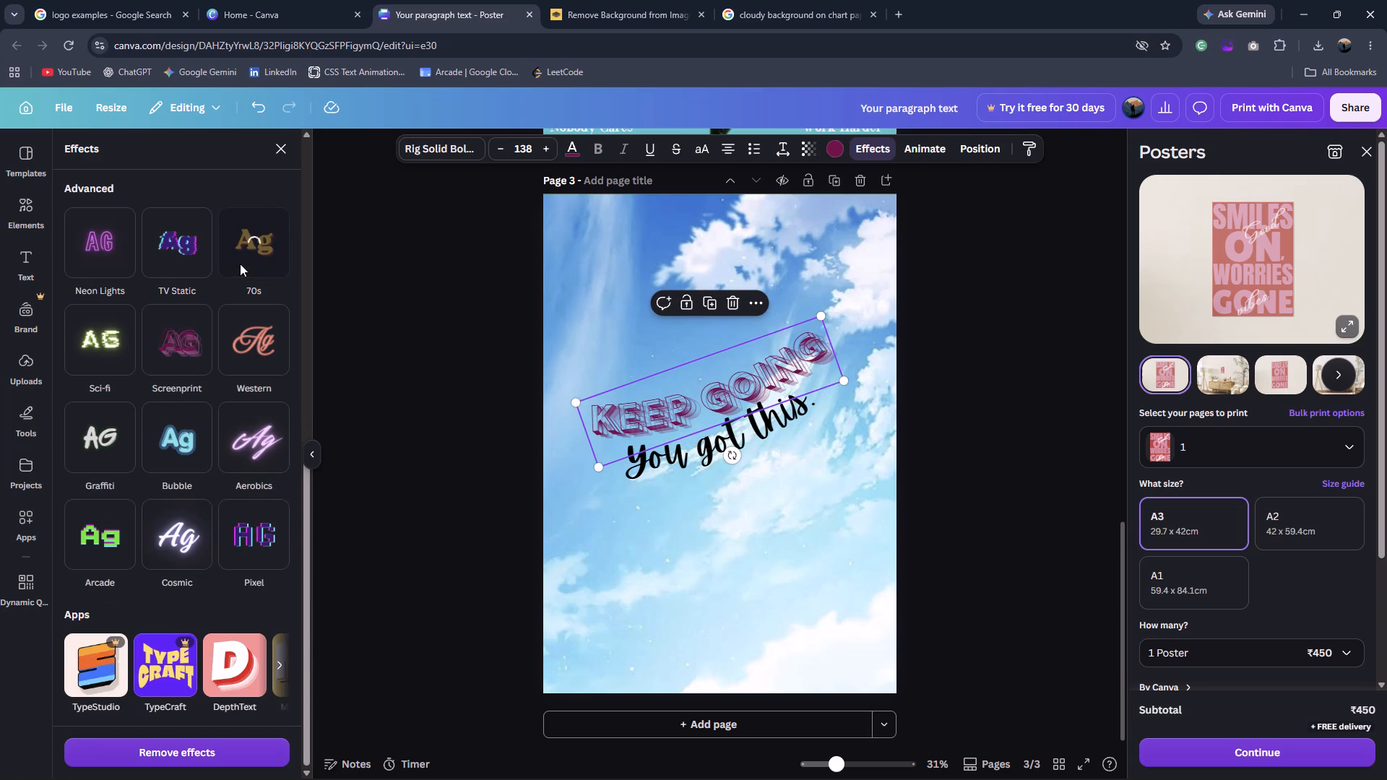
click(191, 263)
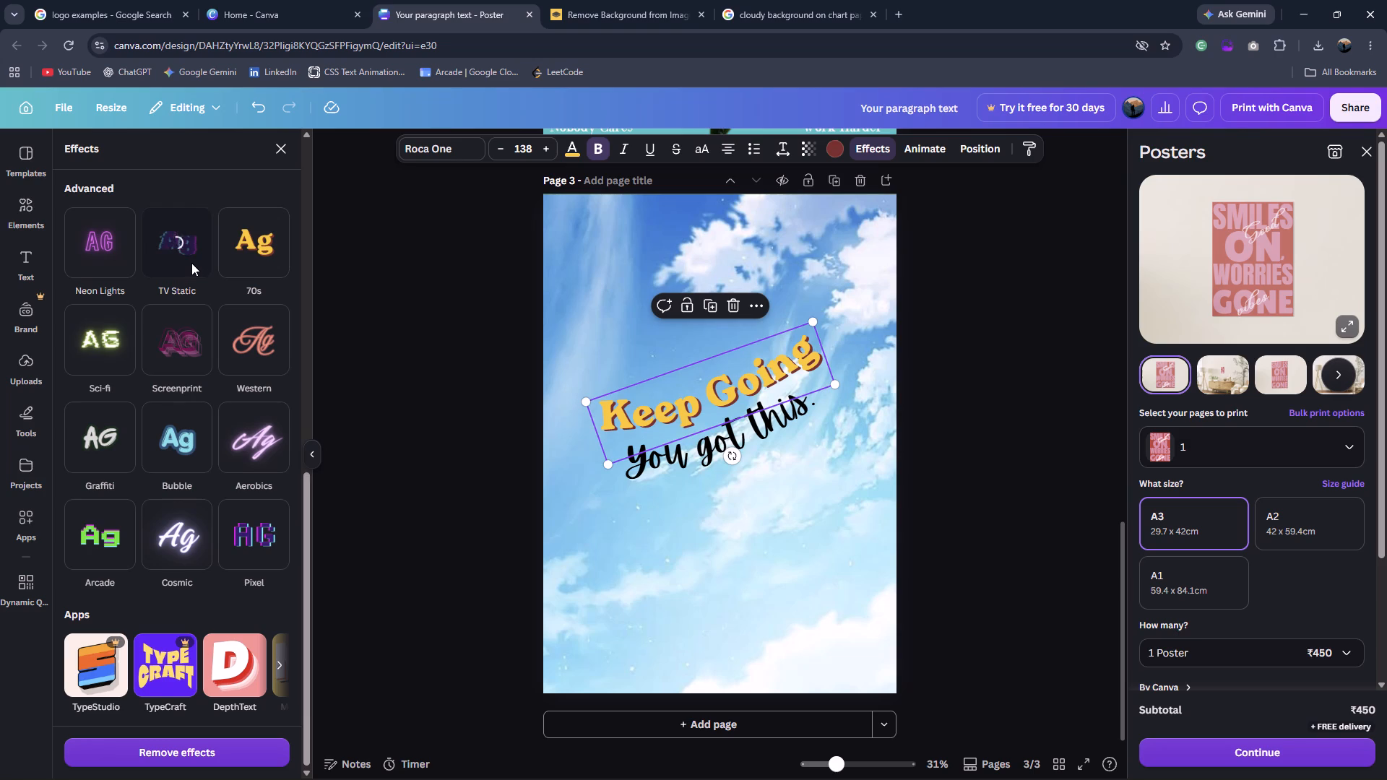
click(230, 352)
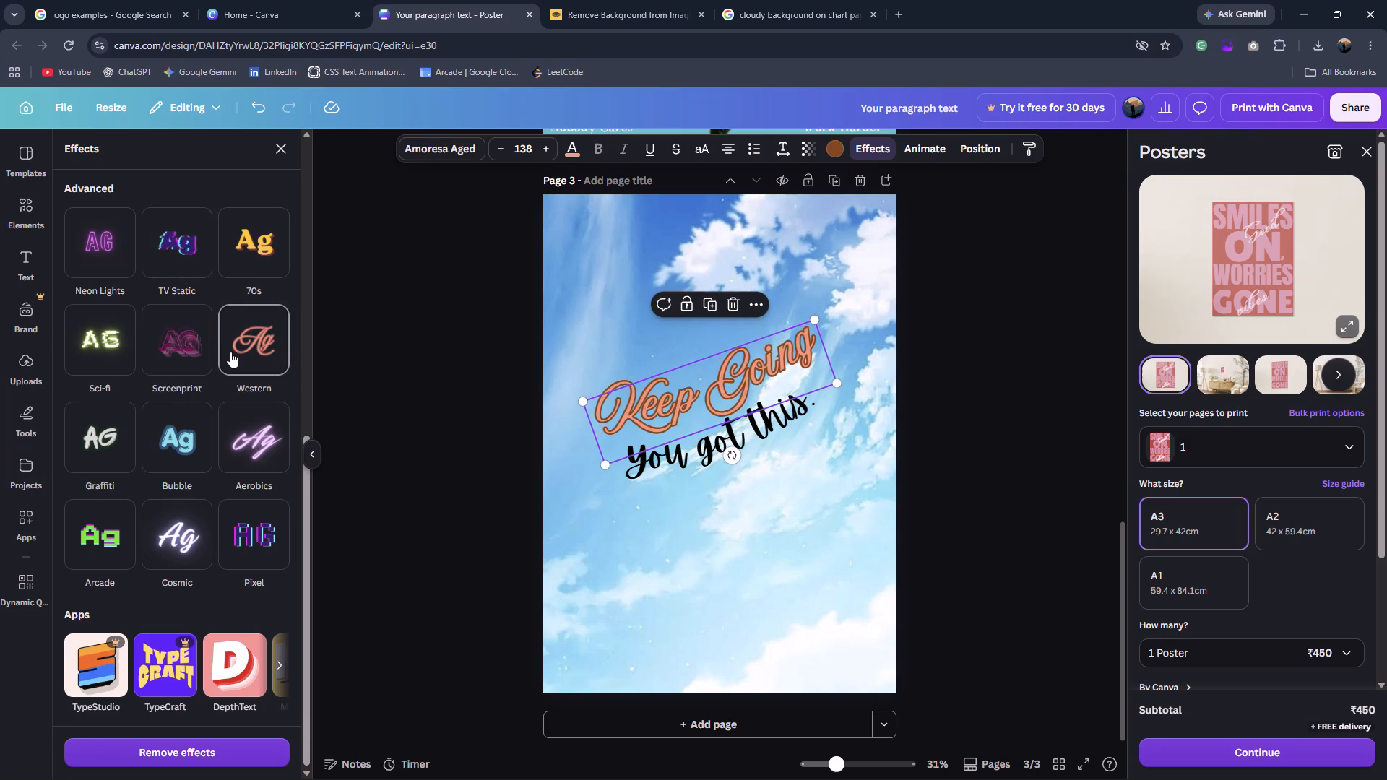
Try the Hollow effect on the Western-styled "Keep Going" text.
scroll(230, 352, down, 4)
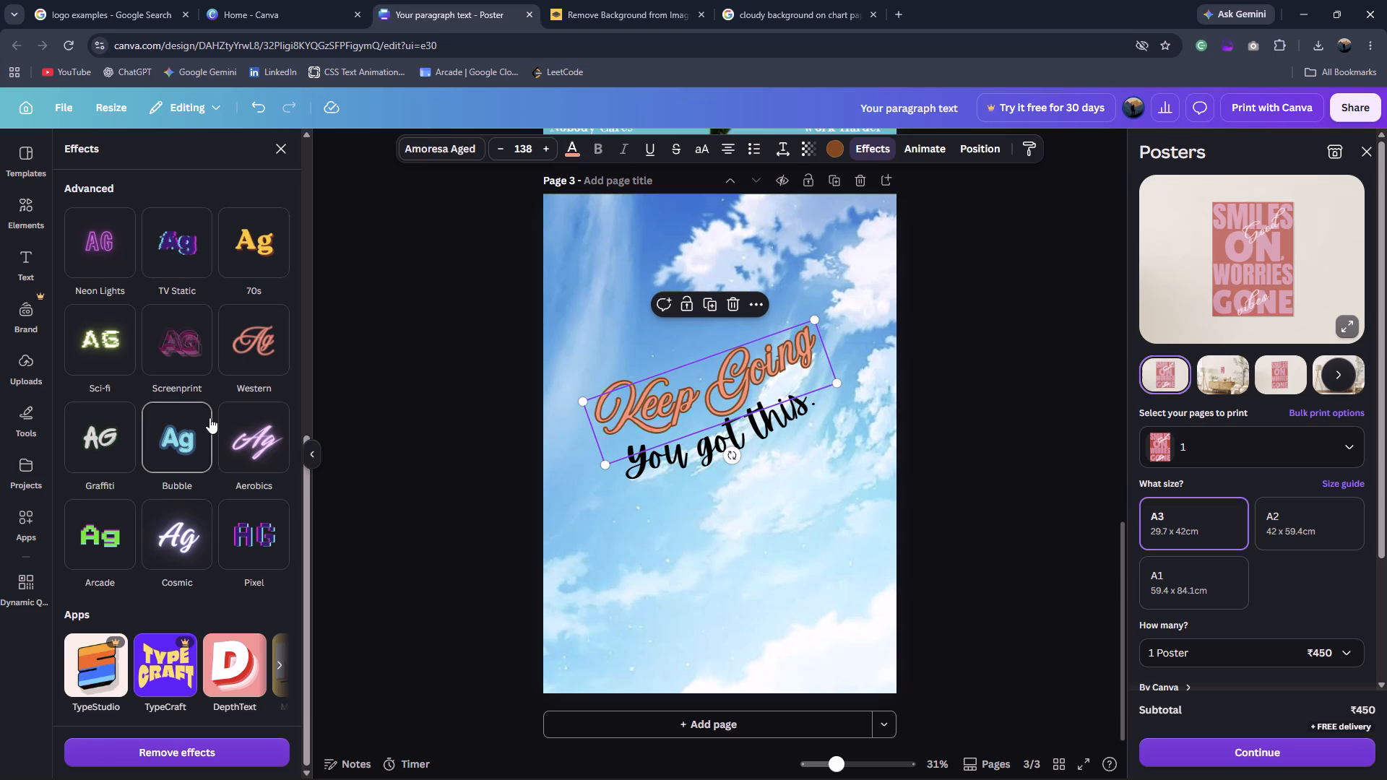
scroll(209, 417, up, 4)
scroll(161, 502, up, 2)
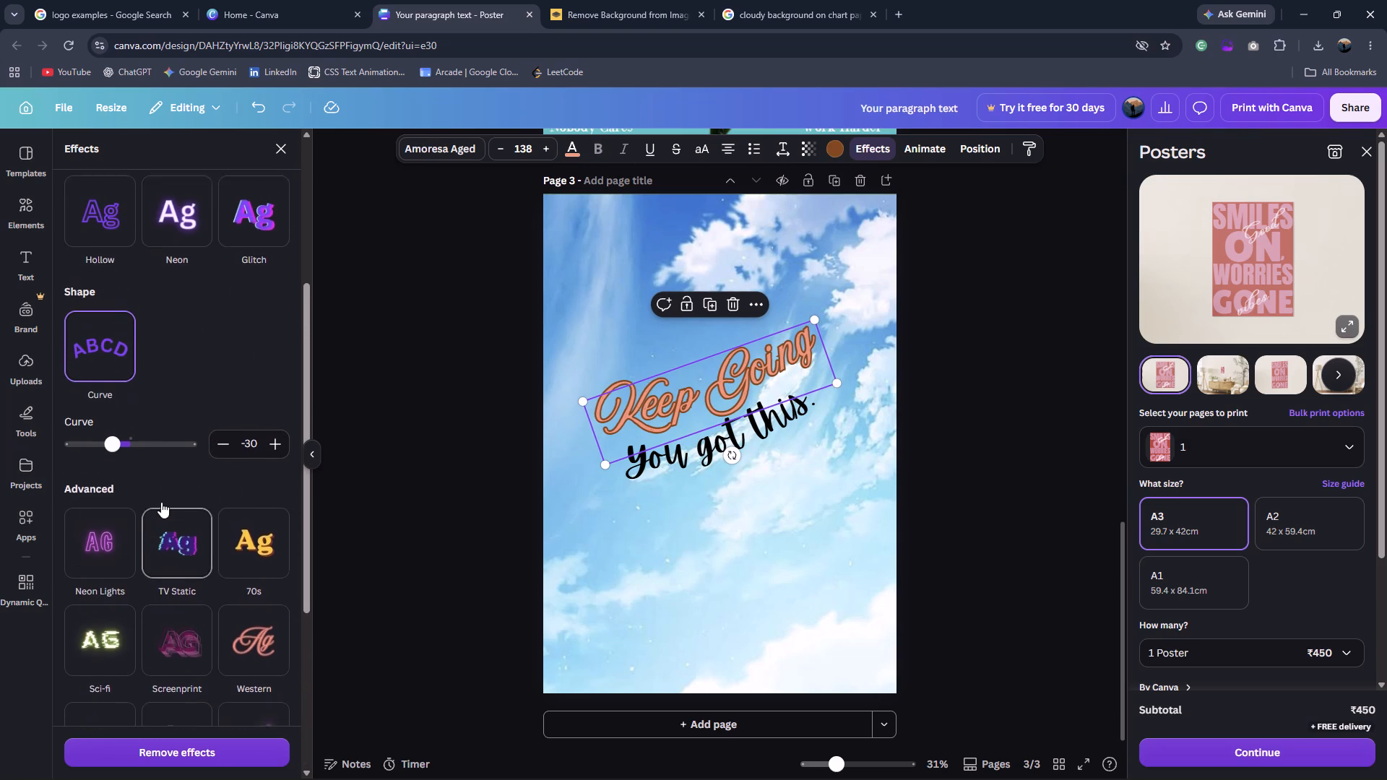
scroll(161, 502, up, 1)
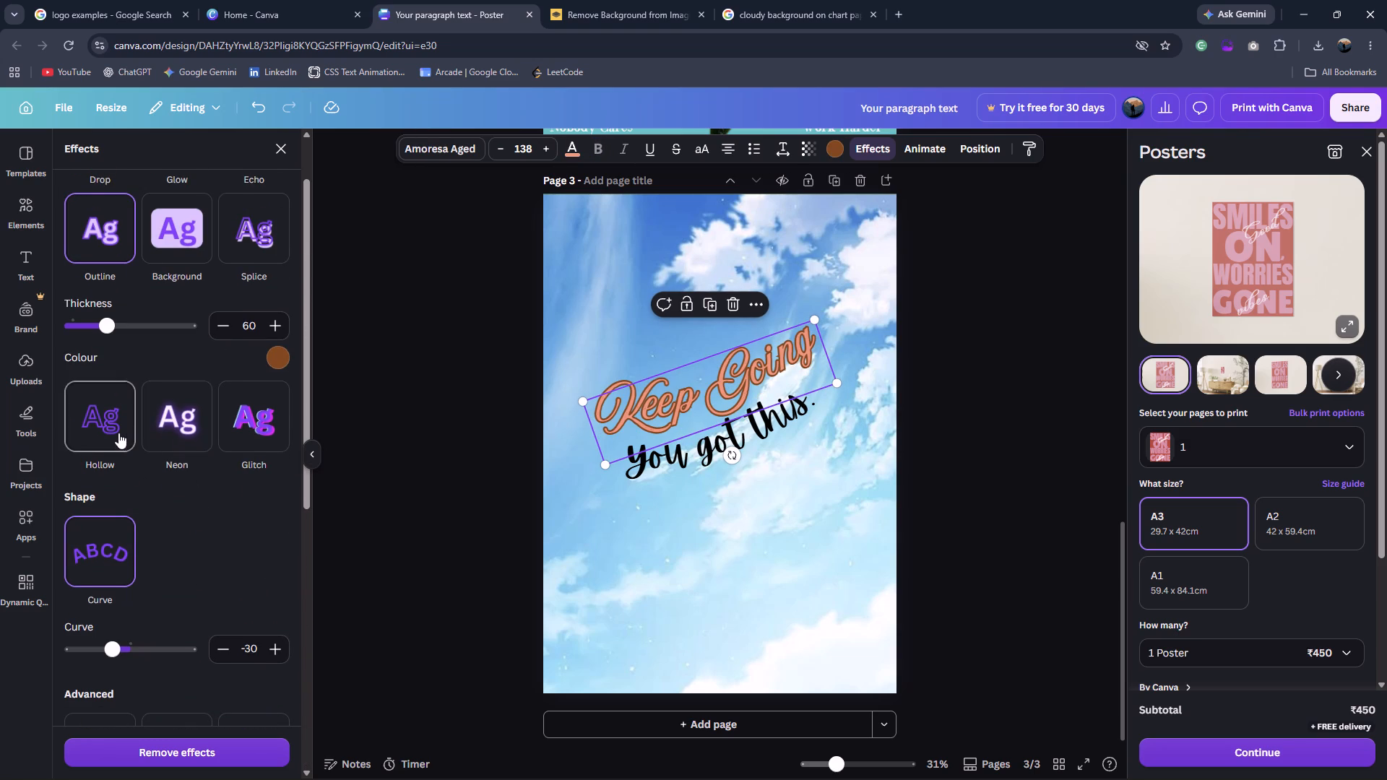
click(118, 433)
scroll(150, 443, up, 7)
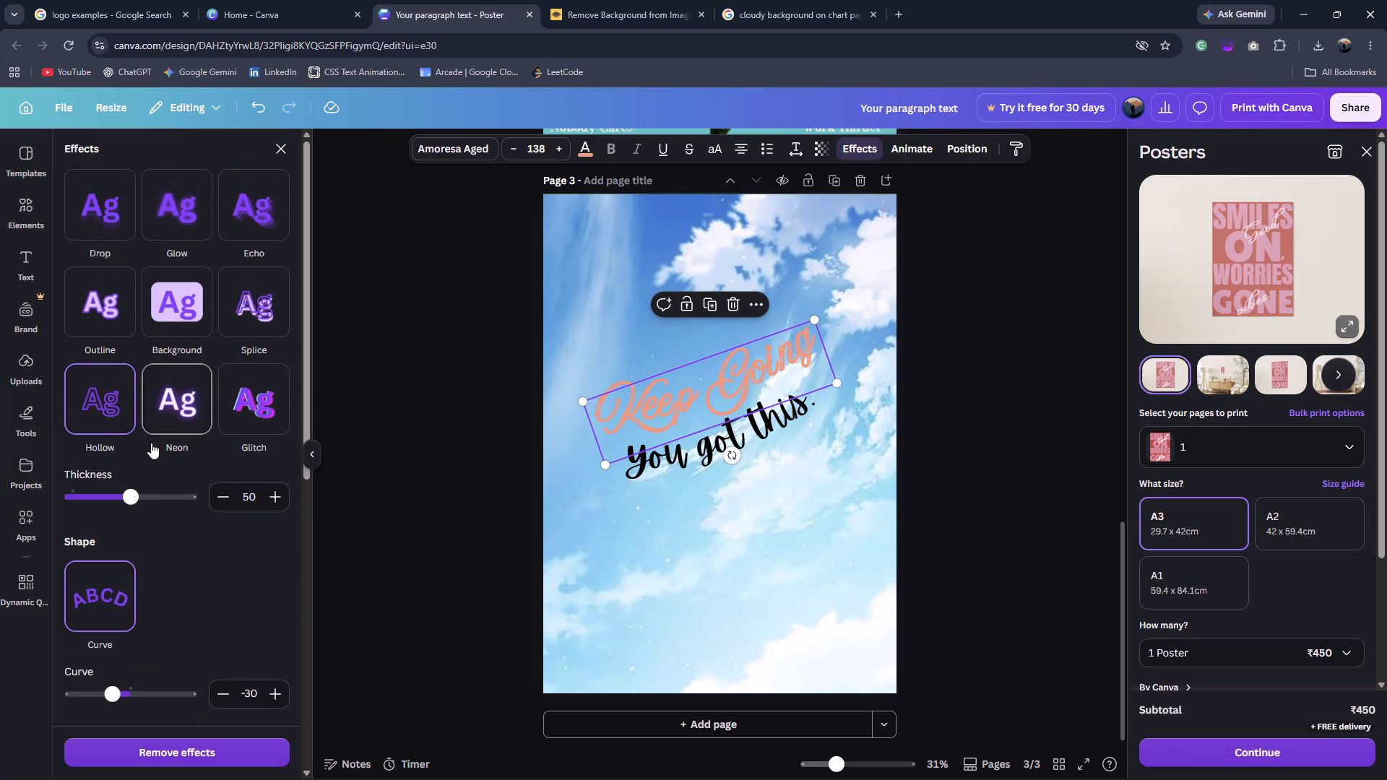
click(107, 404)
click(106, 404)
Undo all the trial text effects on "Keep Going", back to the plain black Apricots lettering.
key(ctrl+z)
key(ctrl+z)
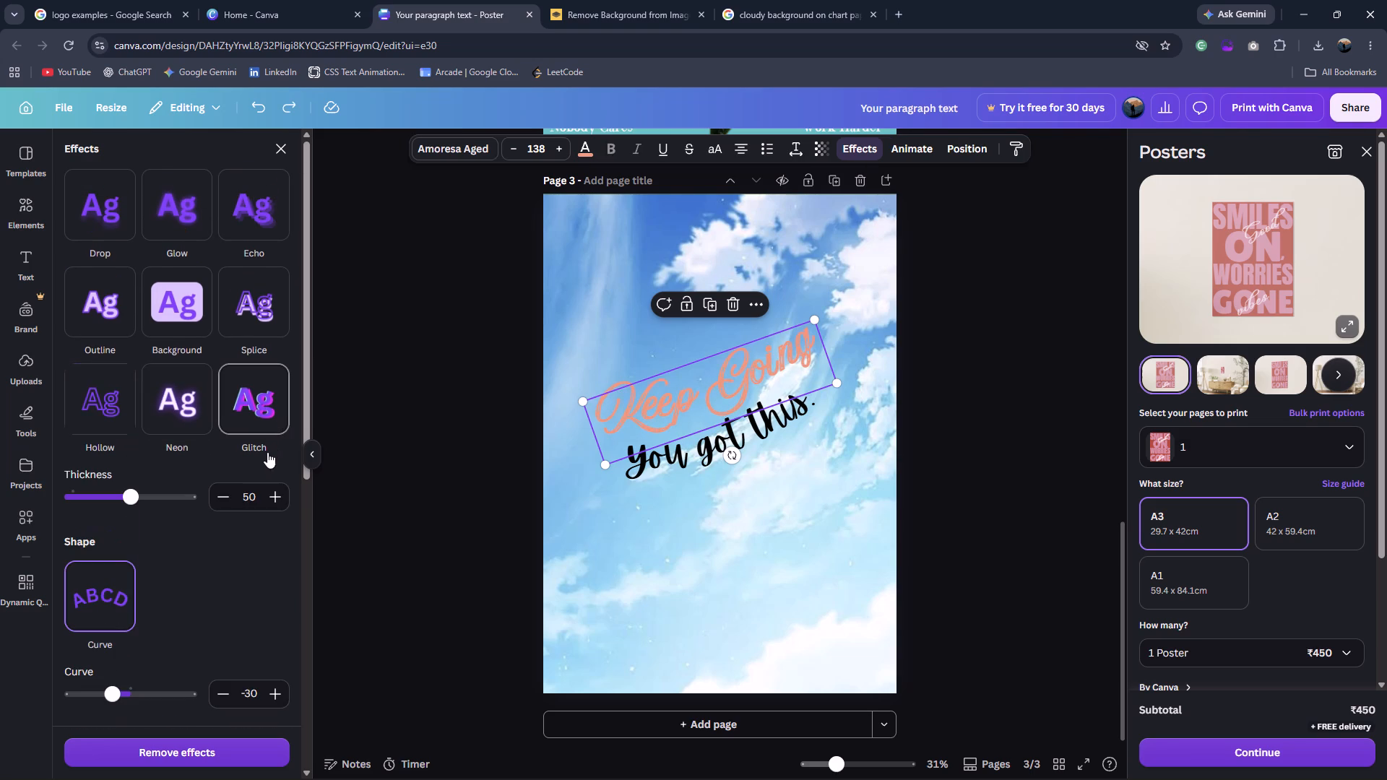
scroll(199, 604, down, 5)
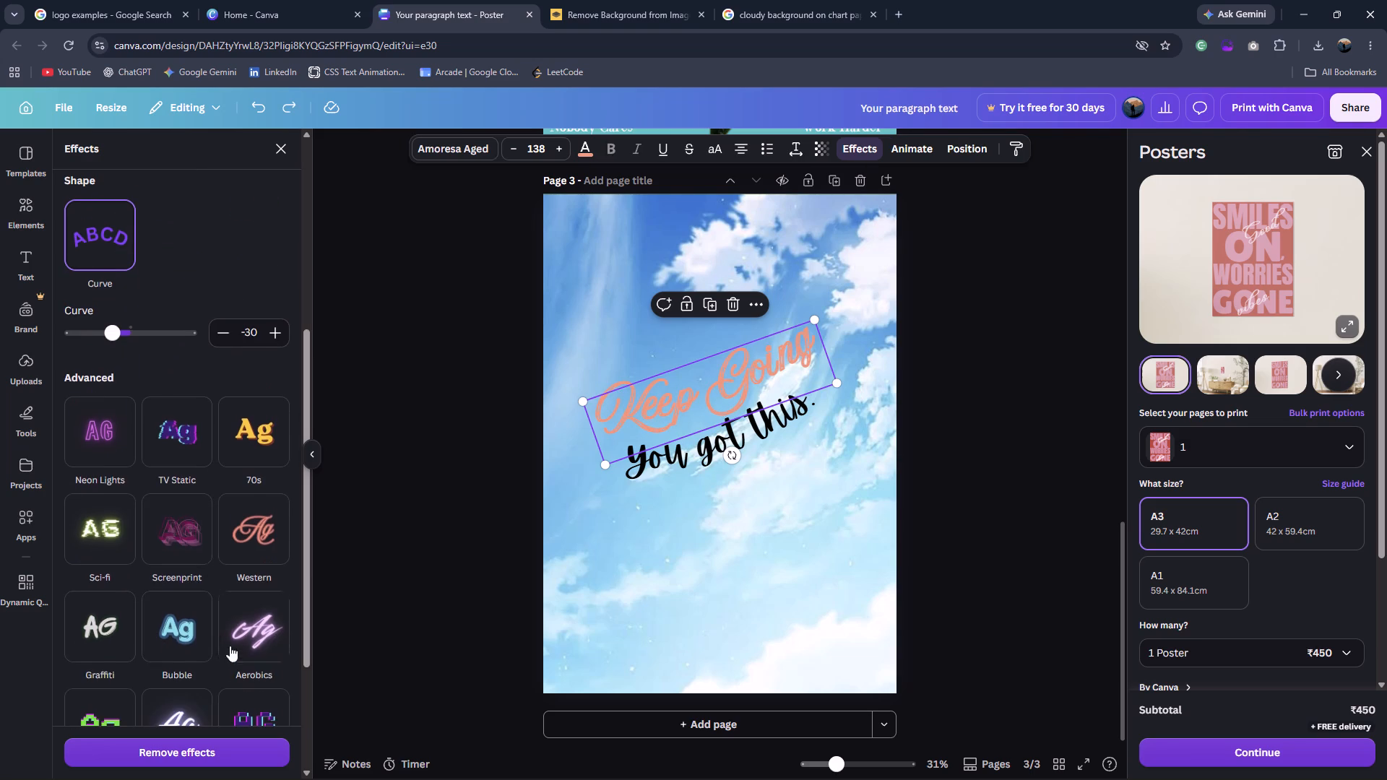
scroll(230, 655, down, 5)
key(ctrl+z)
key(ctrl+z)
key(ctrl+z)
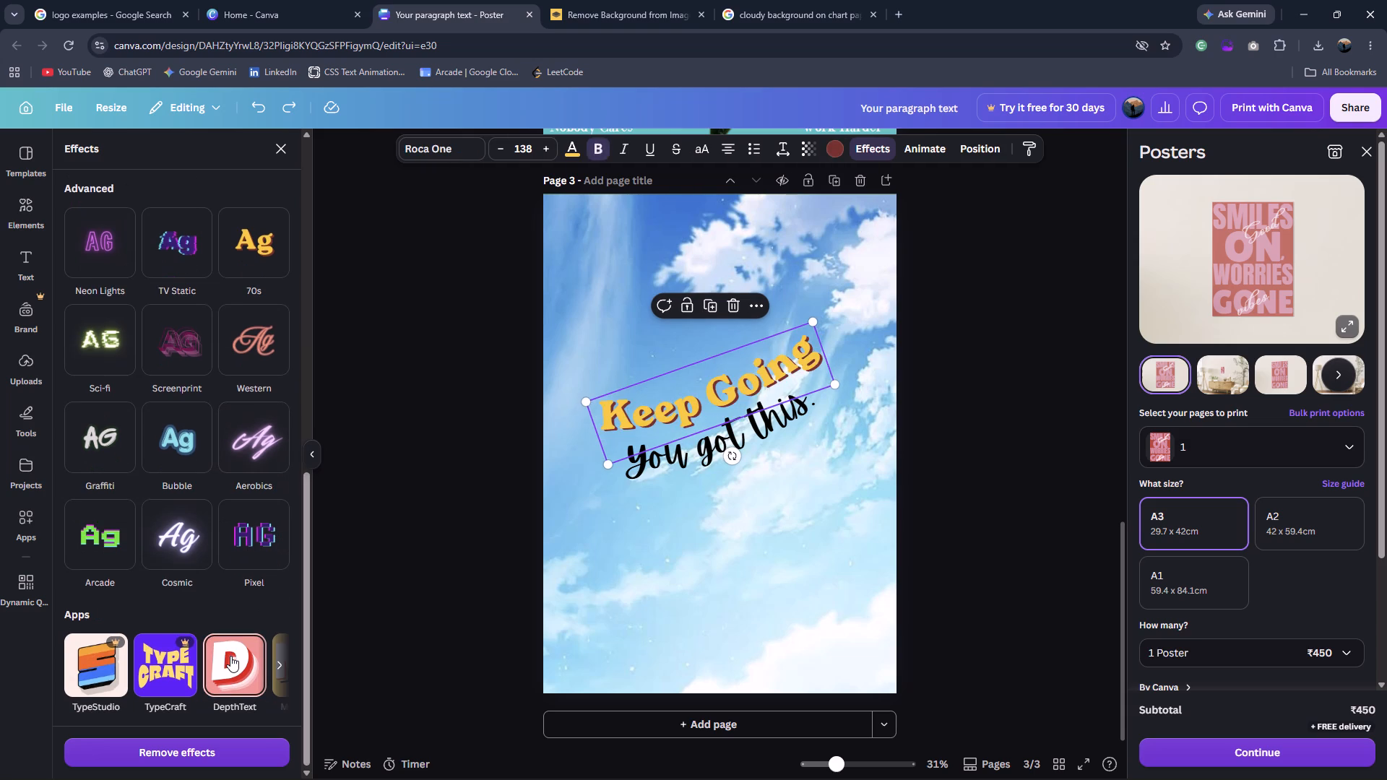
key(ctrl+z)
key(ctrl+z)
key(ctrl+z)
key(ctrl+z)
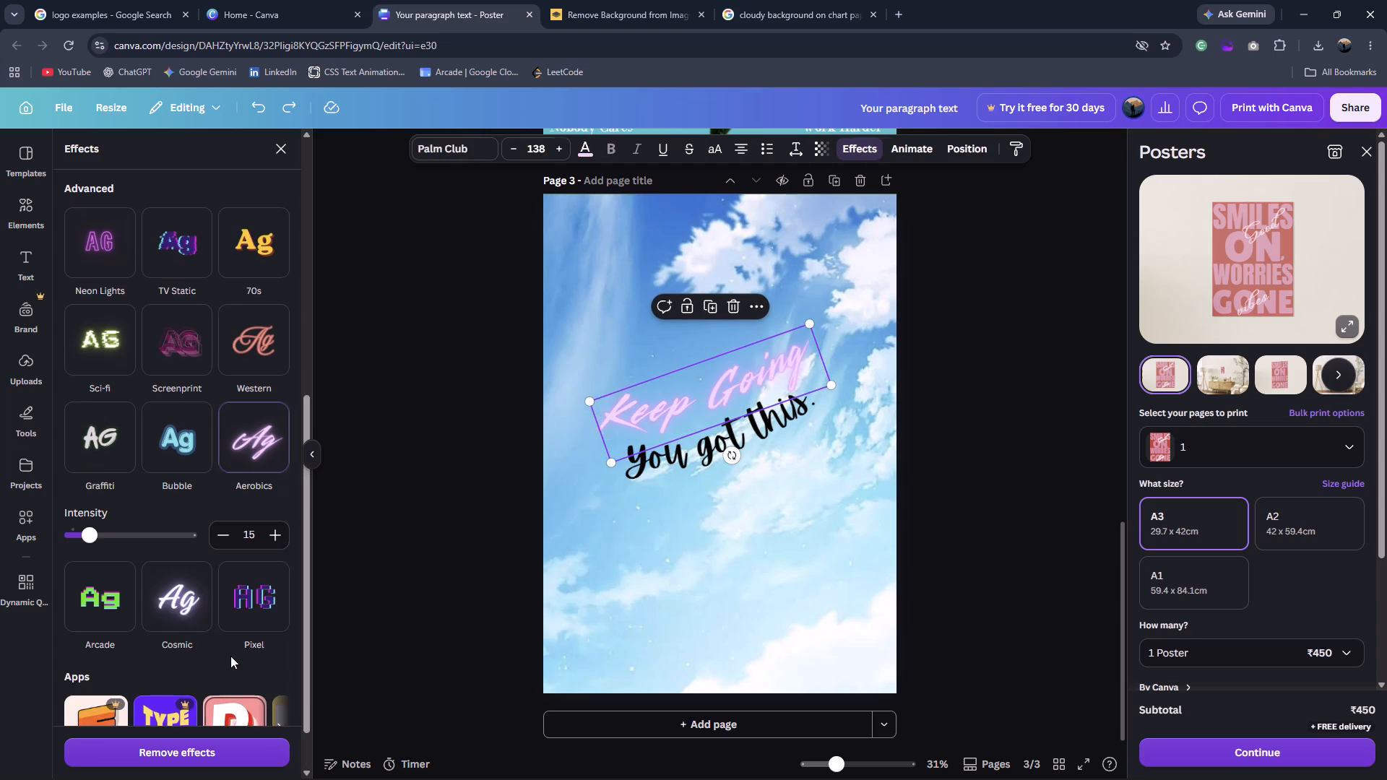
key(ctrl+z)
Apply the Hollow effect with thickness 50 to the black "Keep Going" text, keeping its curve.
scroll(214, 651, up, 8)
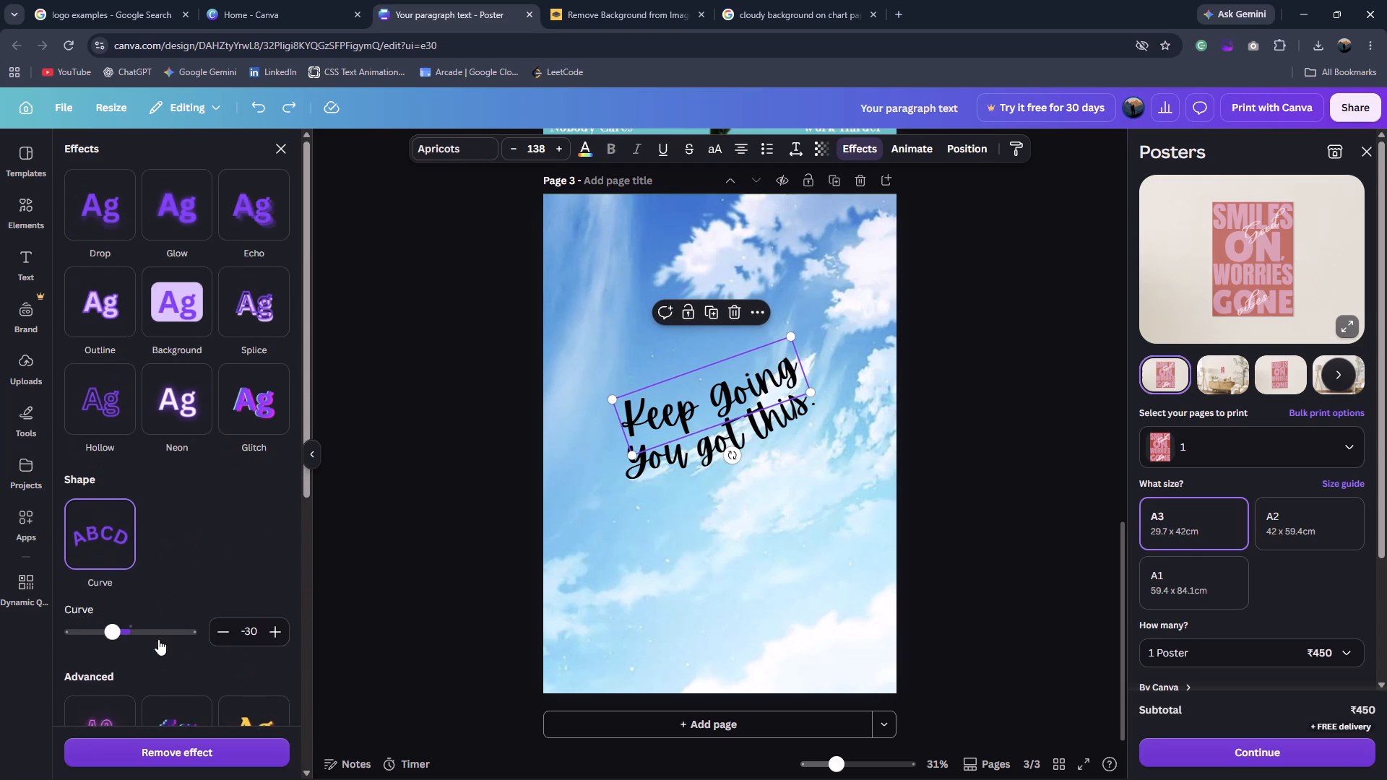
click(93, 418)
click(93, 418)
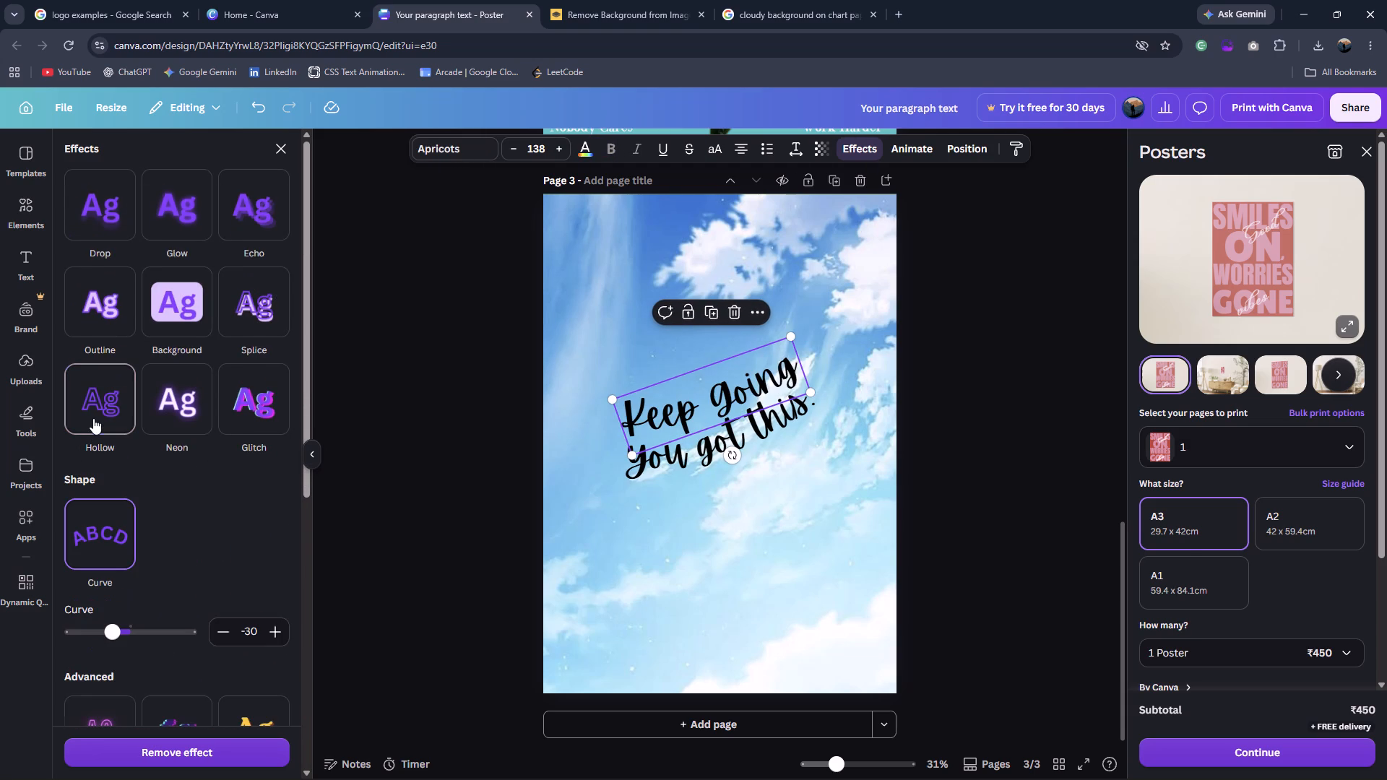
click(93, 418)
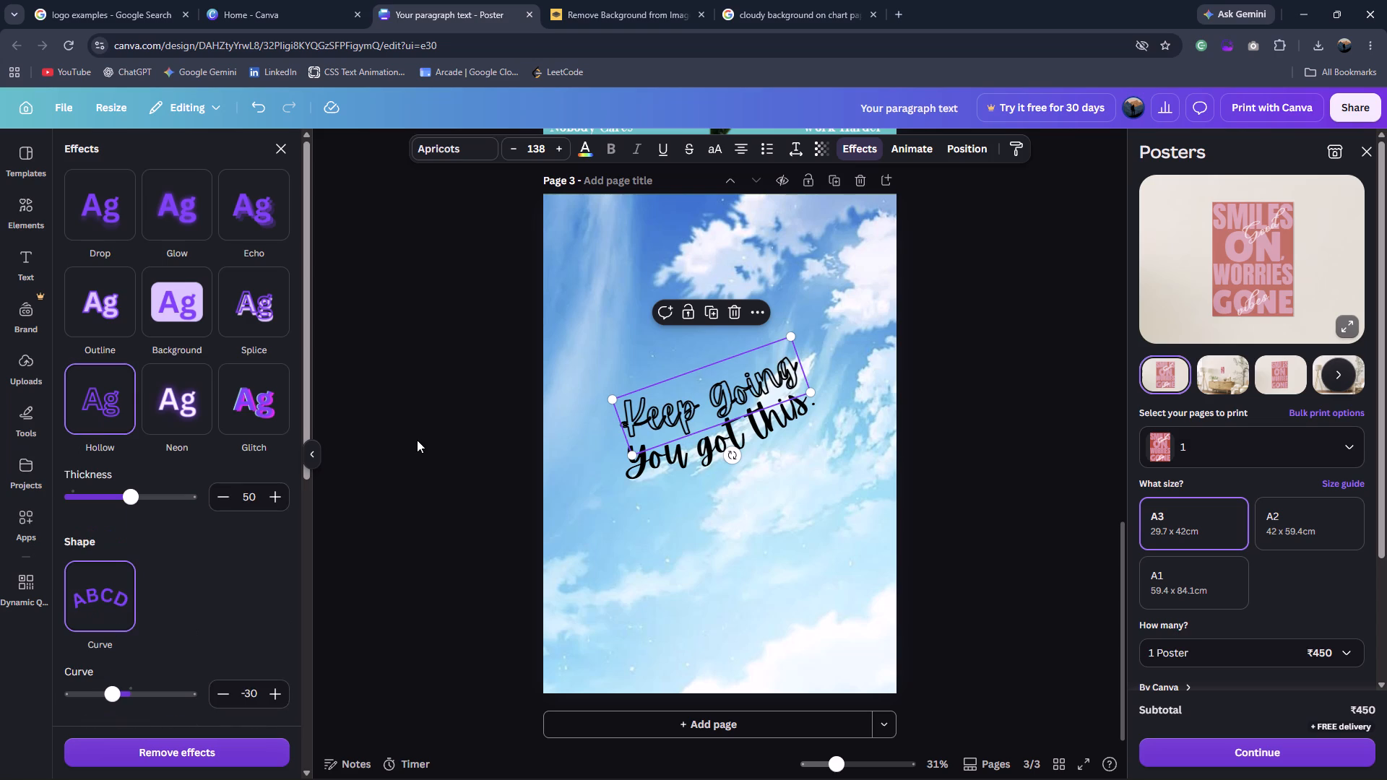
click(420, 440)
click(618, 497)
Replace the Hollow effect on "Keep Going" with the Echo effect, direction 58 and offset 28.
click(652, 404)
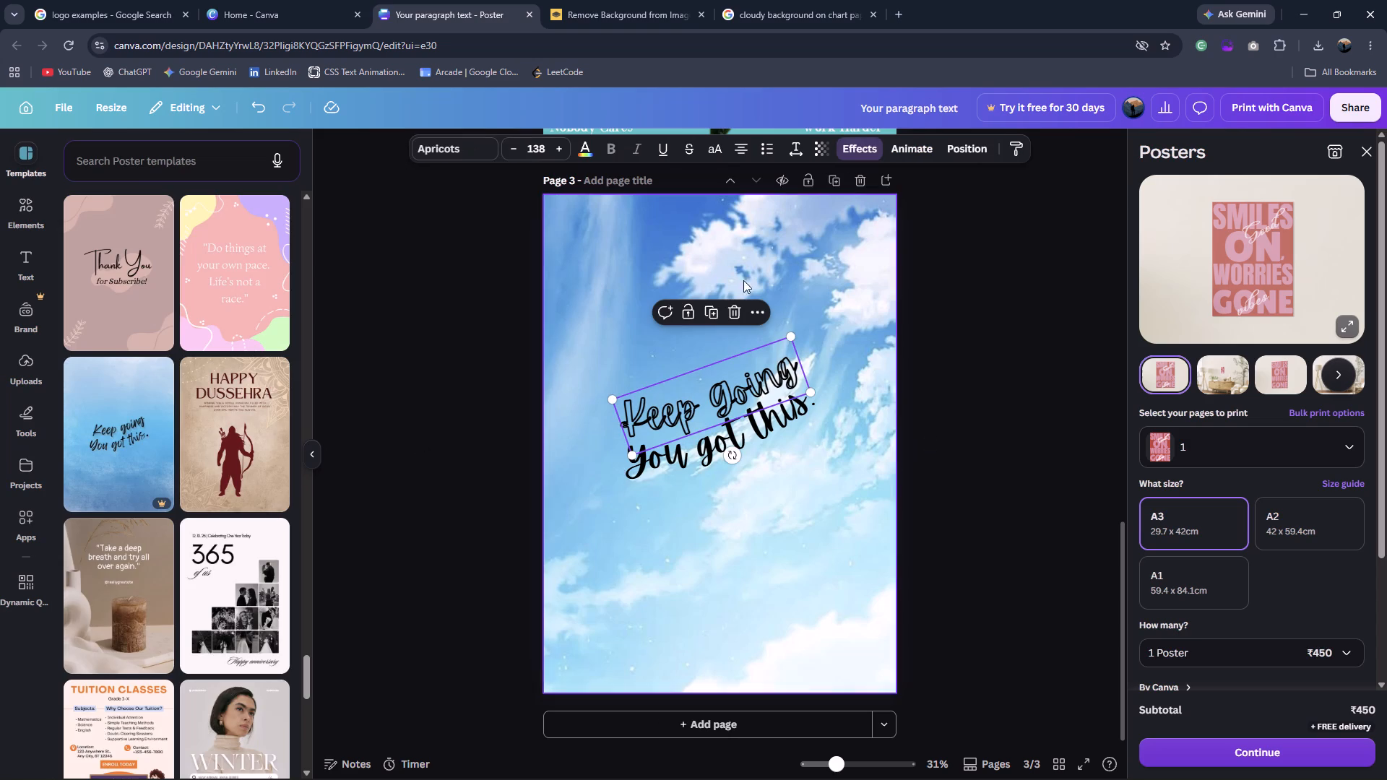
click(868, 148)
scroll(80, 454, up, 5)
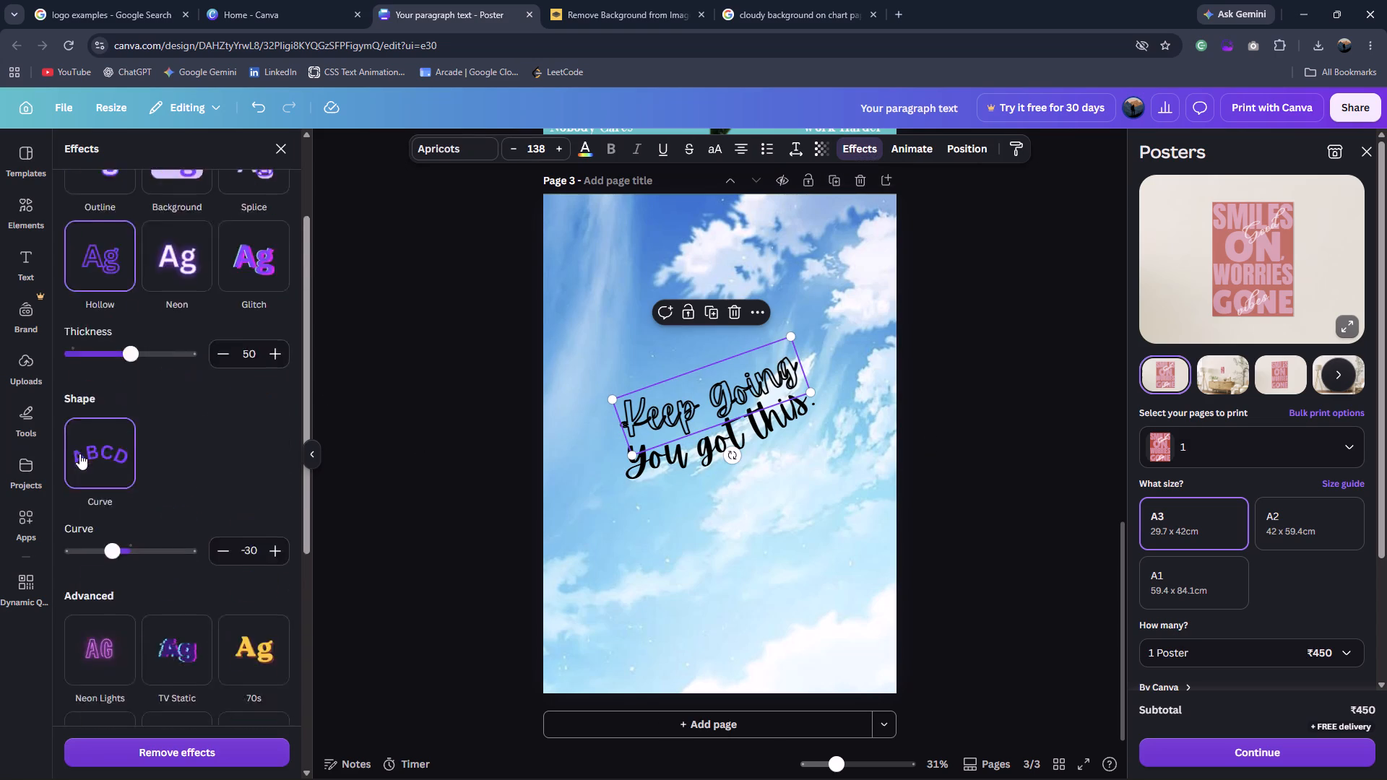
scroll(79, 454, up, 2)
click(259, 236)
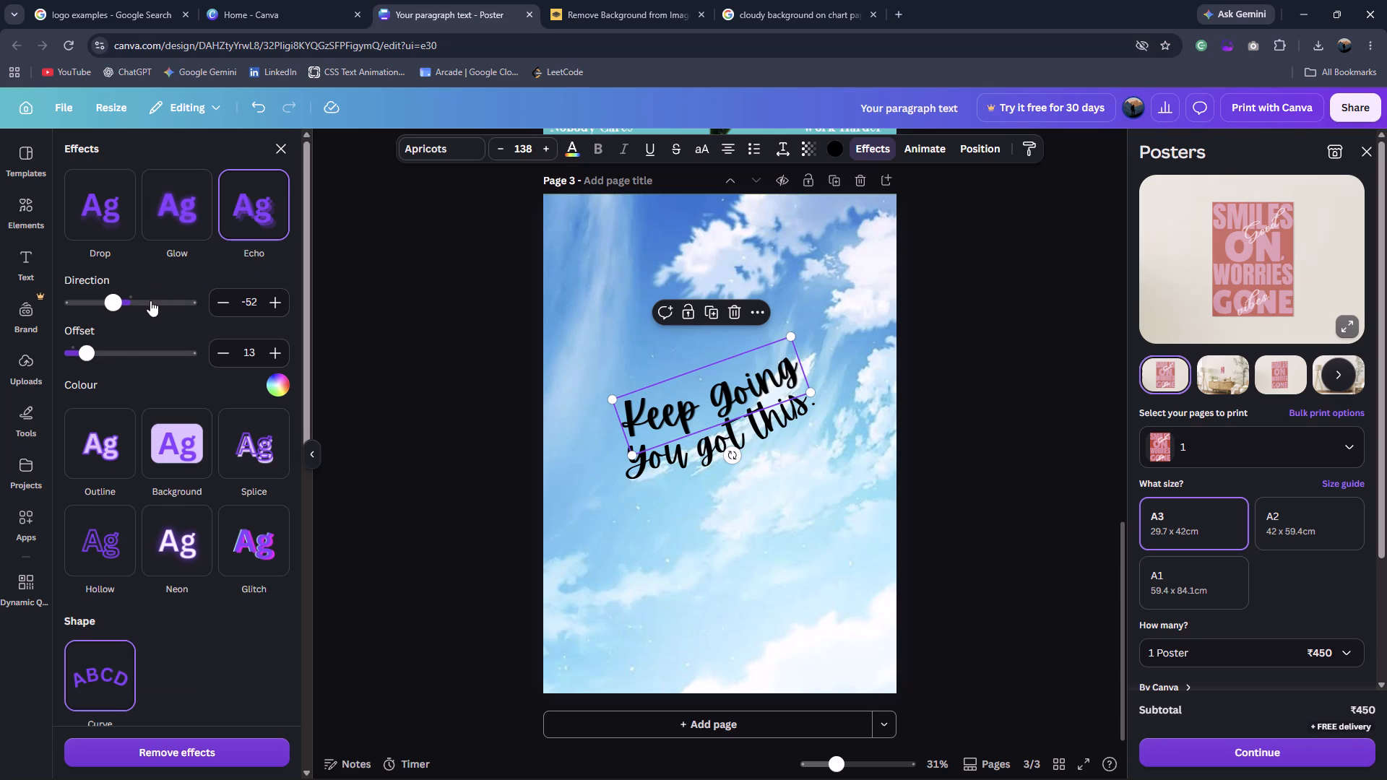
drag(117, 303, 174, 303)
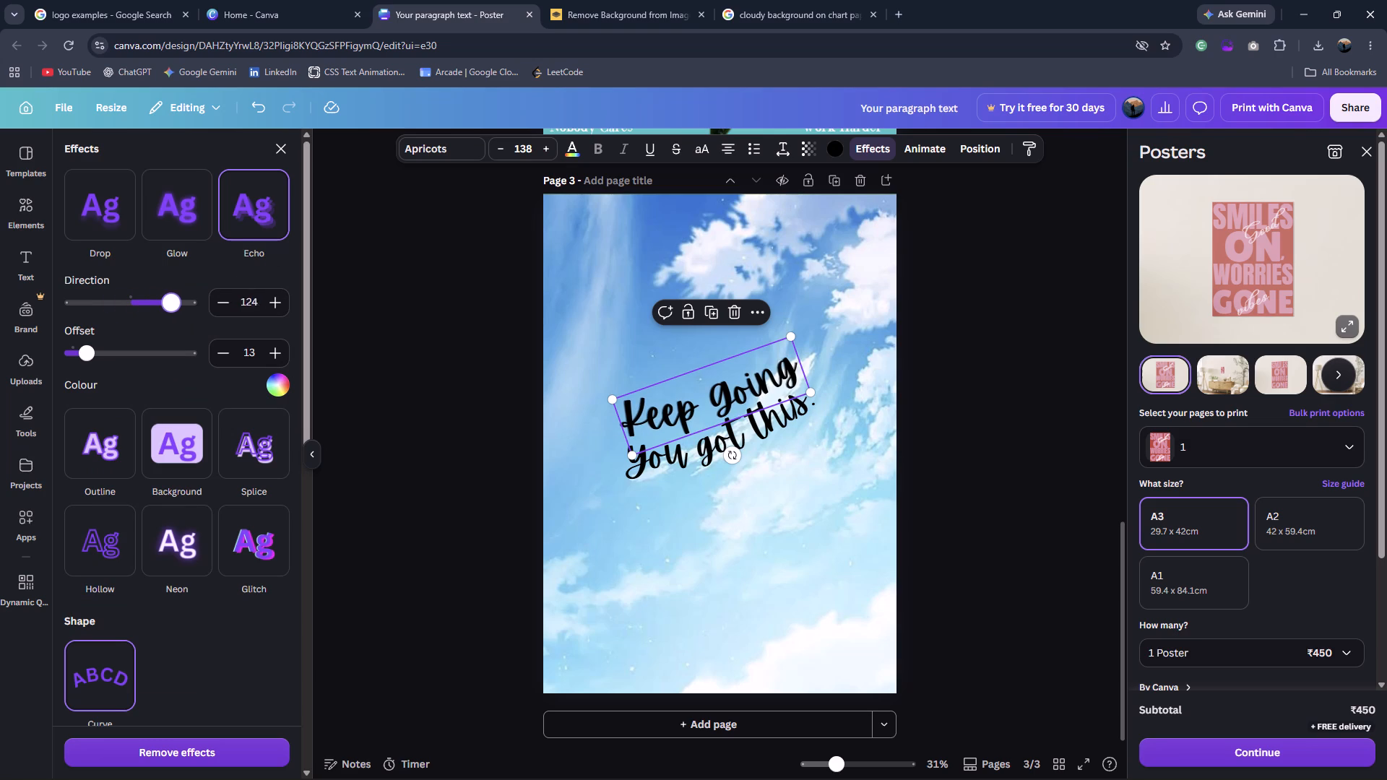
drag(174, 303, 150, 306)
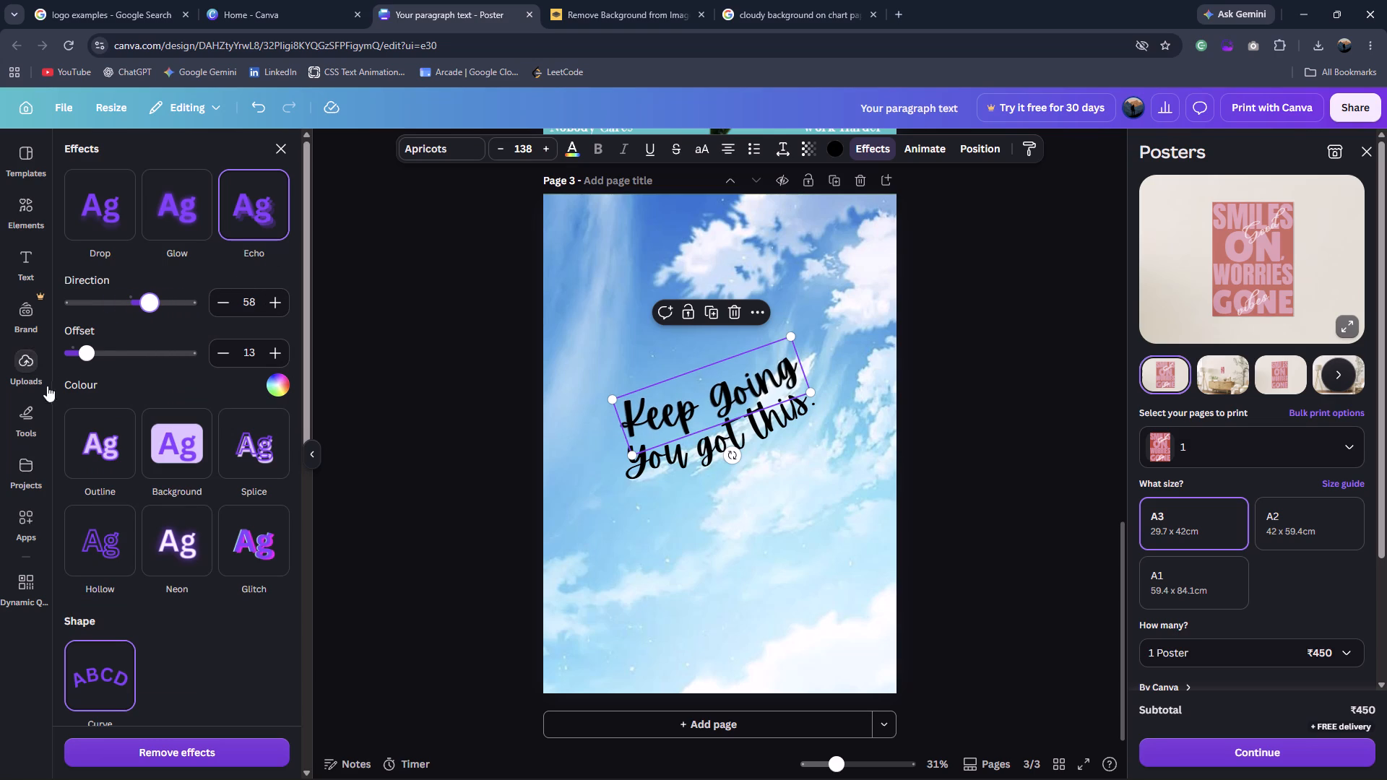
drag(79, 347, 112, 347)
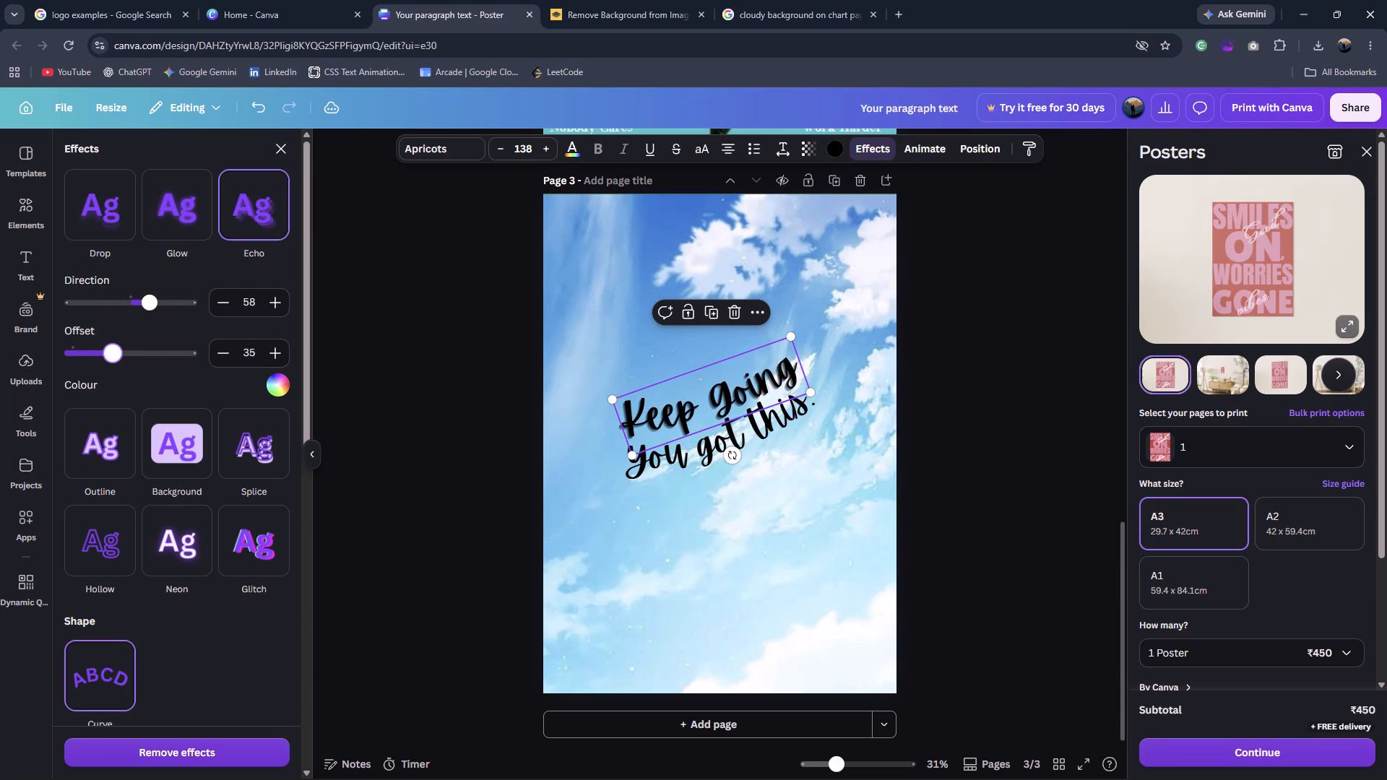
drag(112, 347, 104, 347)
click(402, 483)
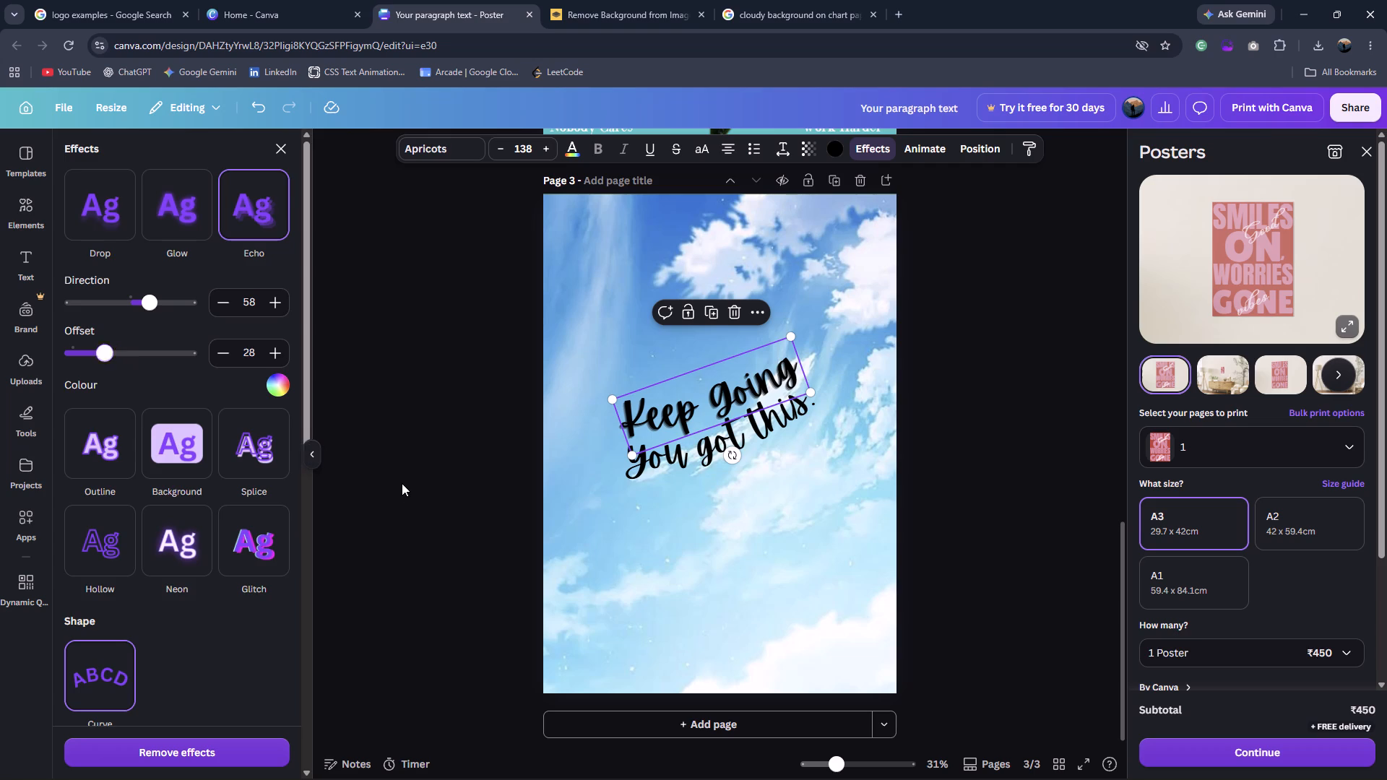
click(535, 462)
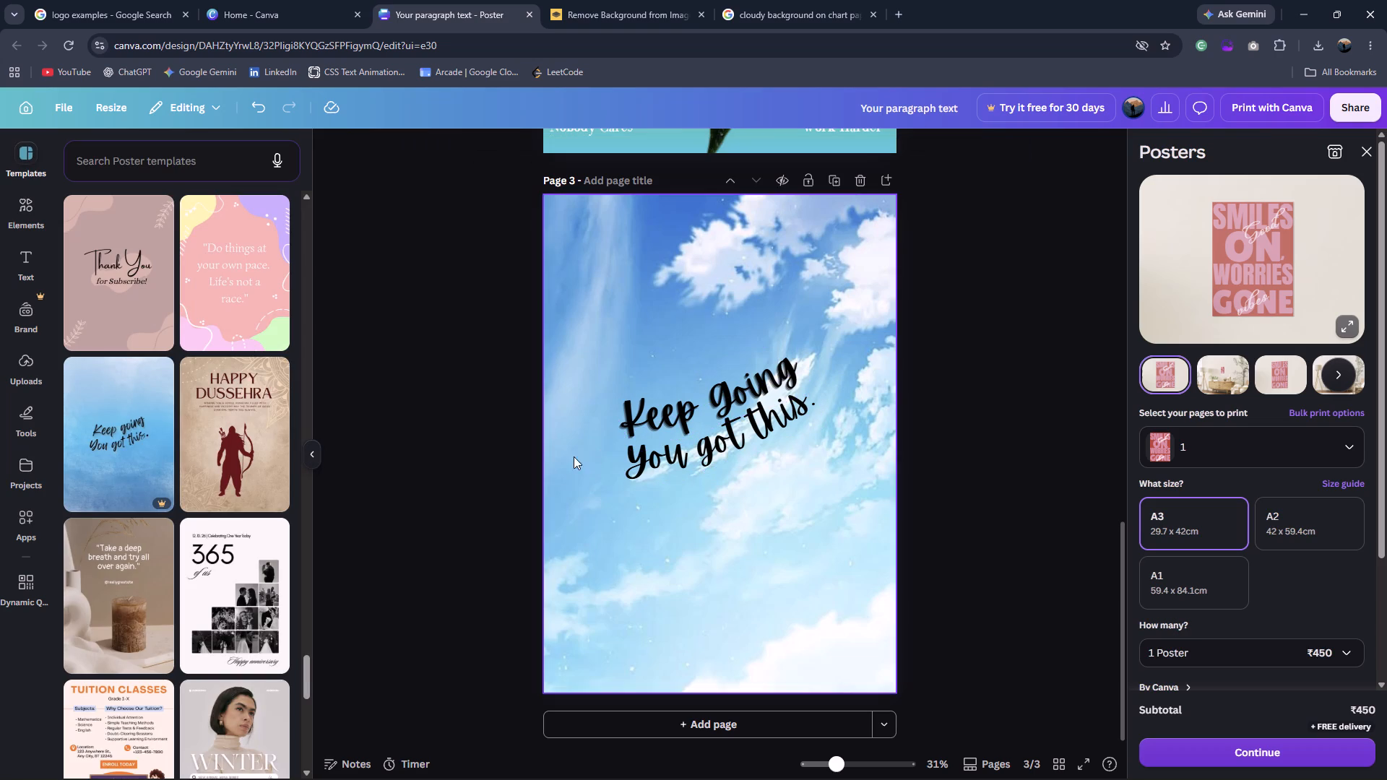
Apply the Echo effect to "You got this." with direction 58 and offset 28, matching the "Keep Going" text.
click(626, 474)
click(625, 410)
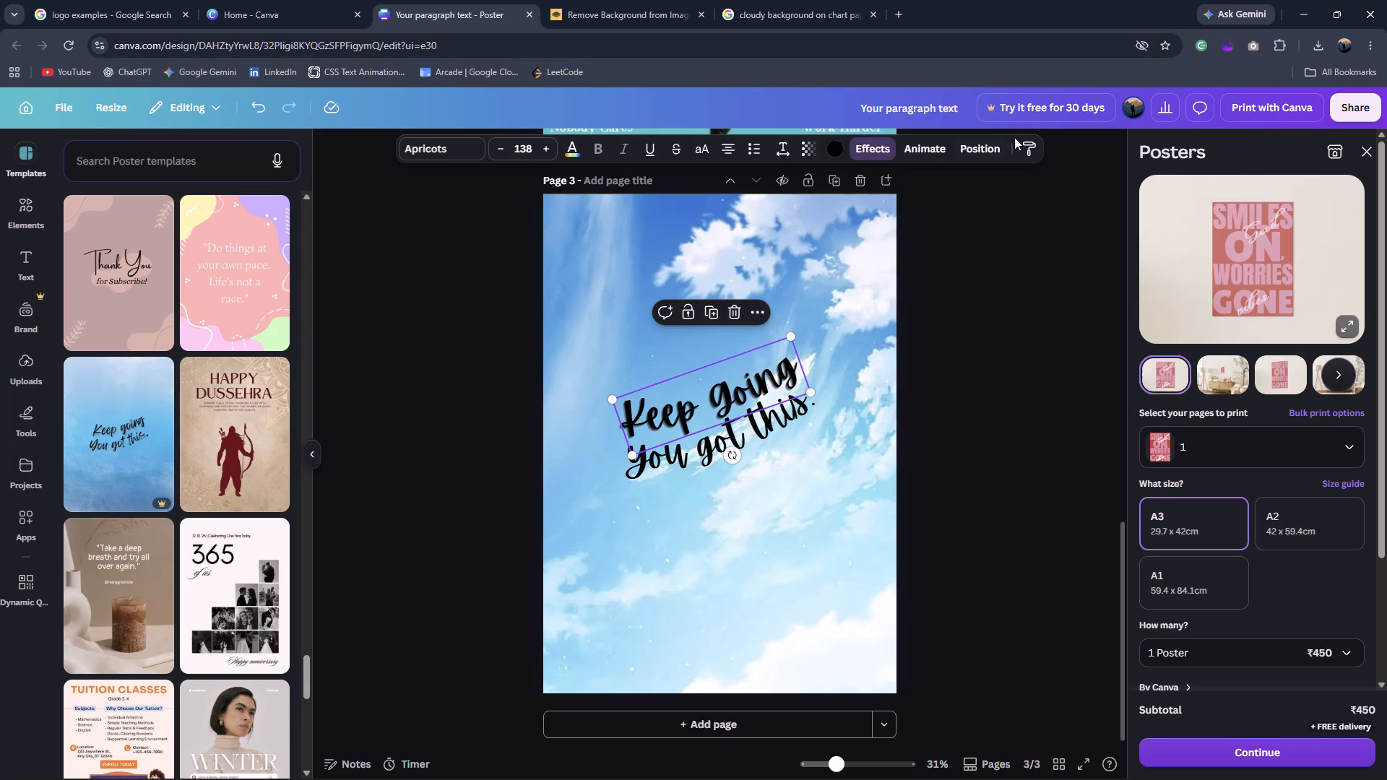
click(871, 149)
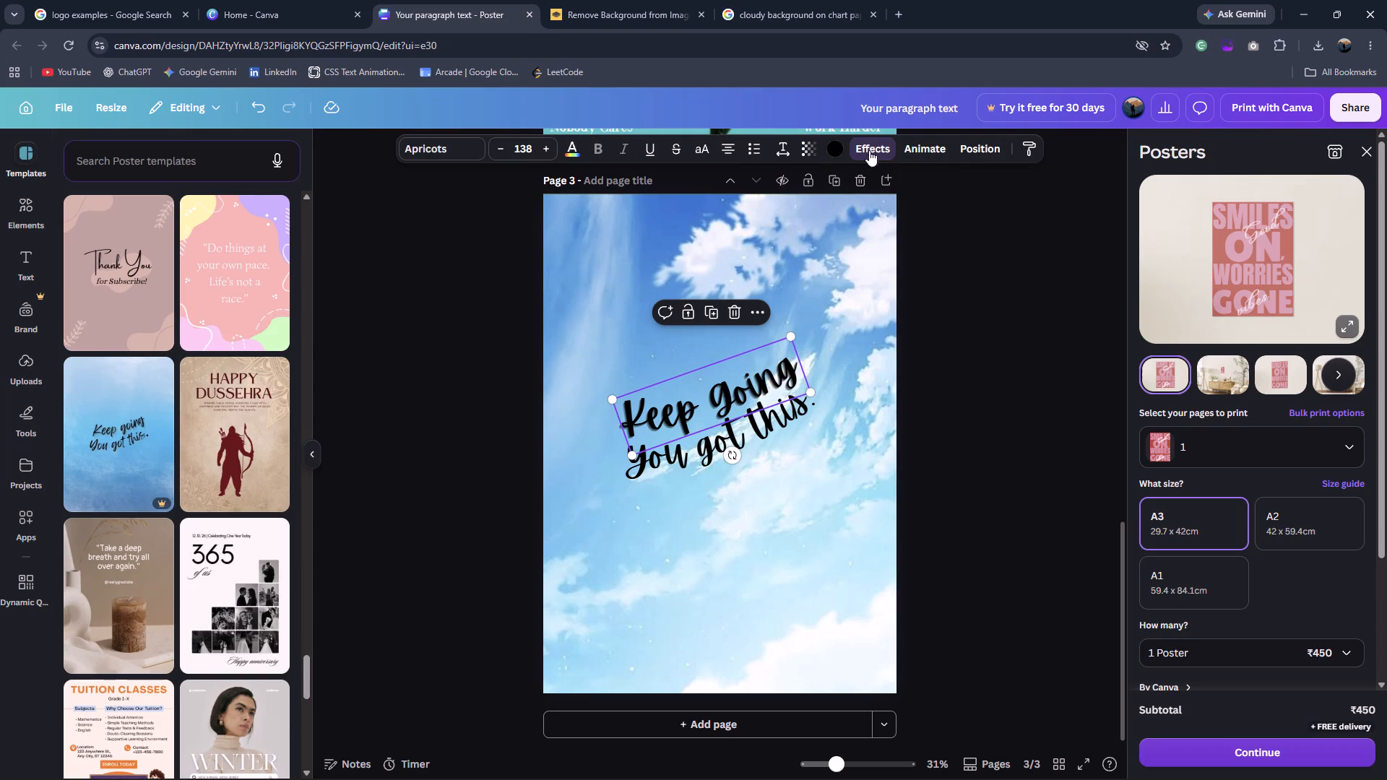
scroll(181, 324, up, 5)
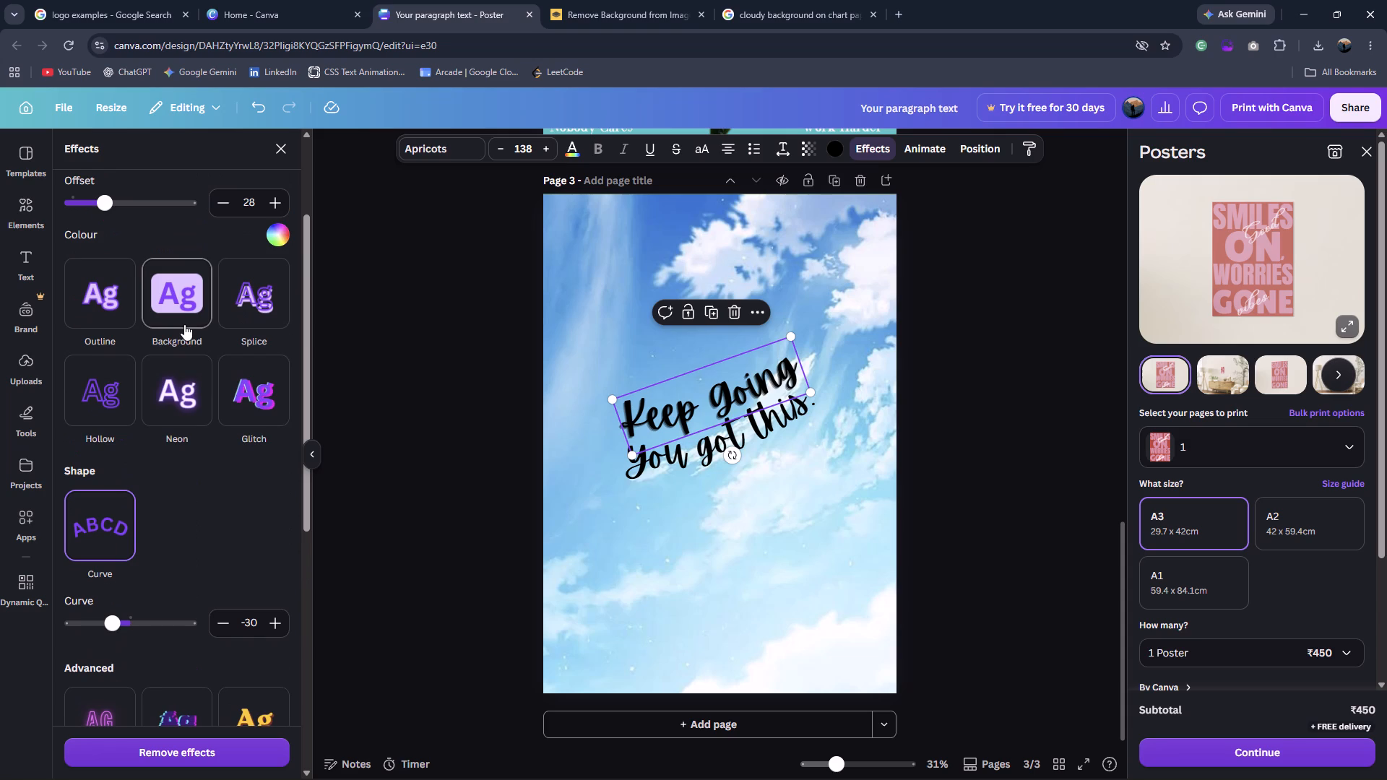
scroll(199, 480, up, 4)
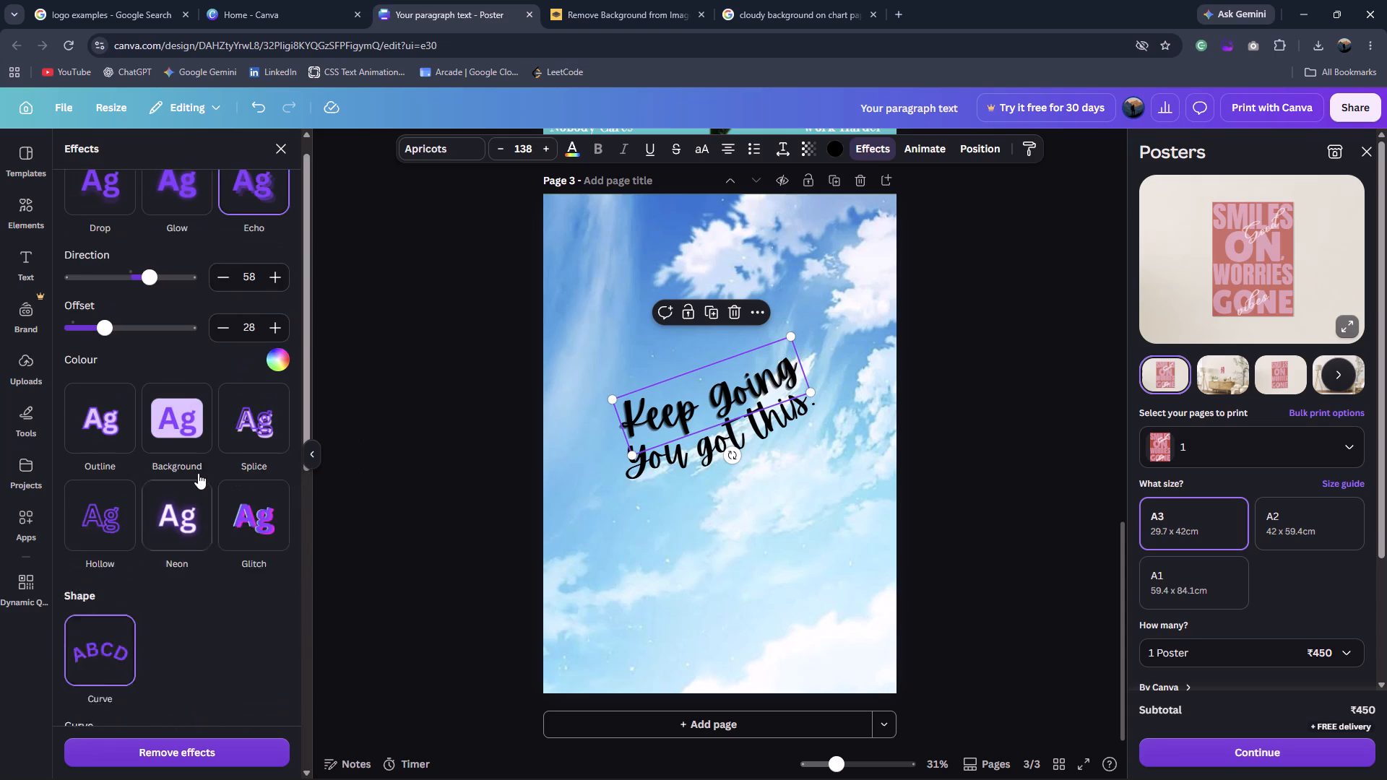
scroll(198, 473, up, 2)
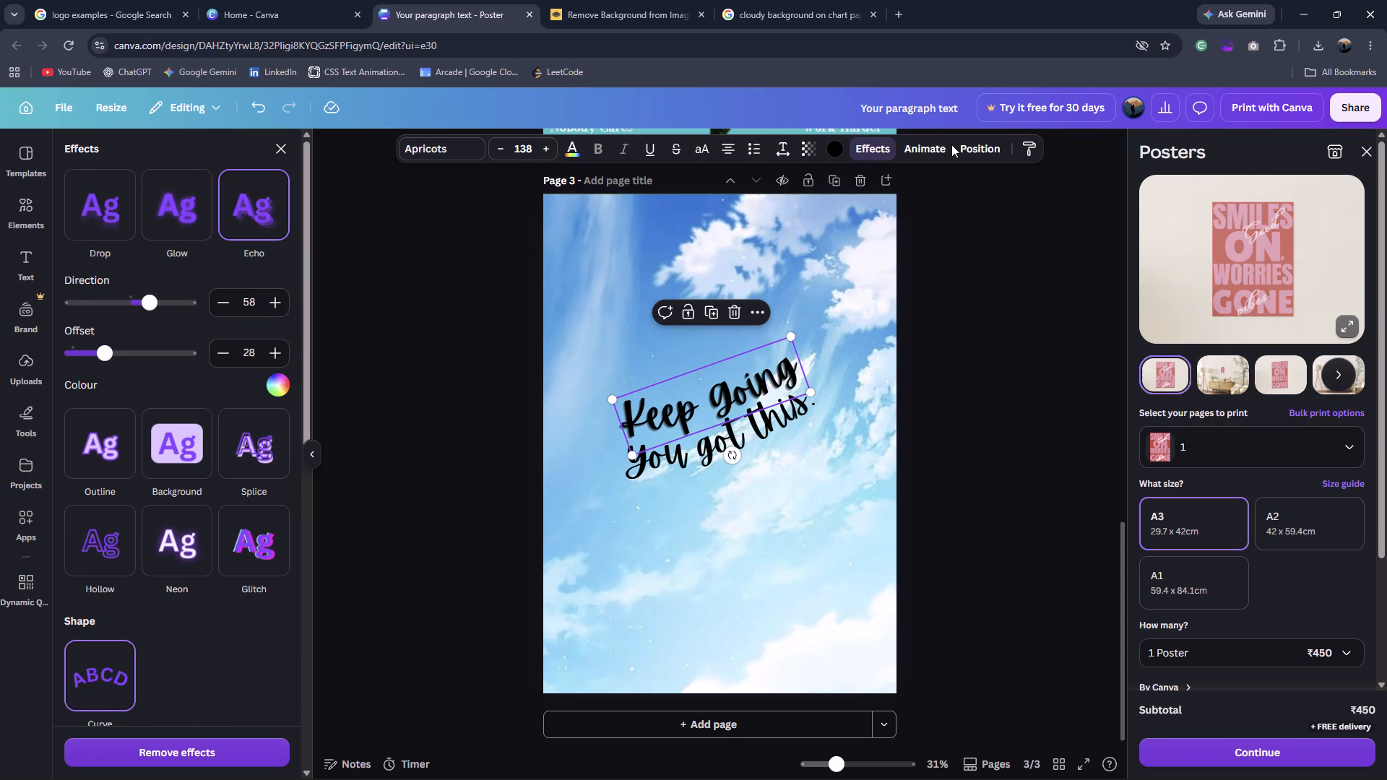
click(688, 451)
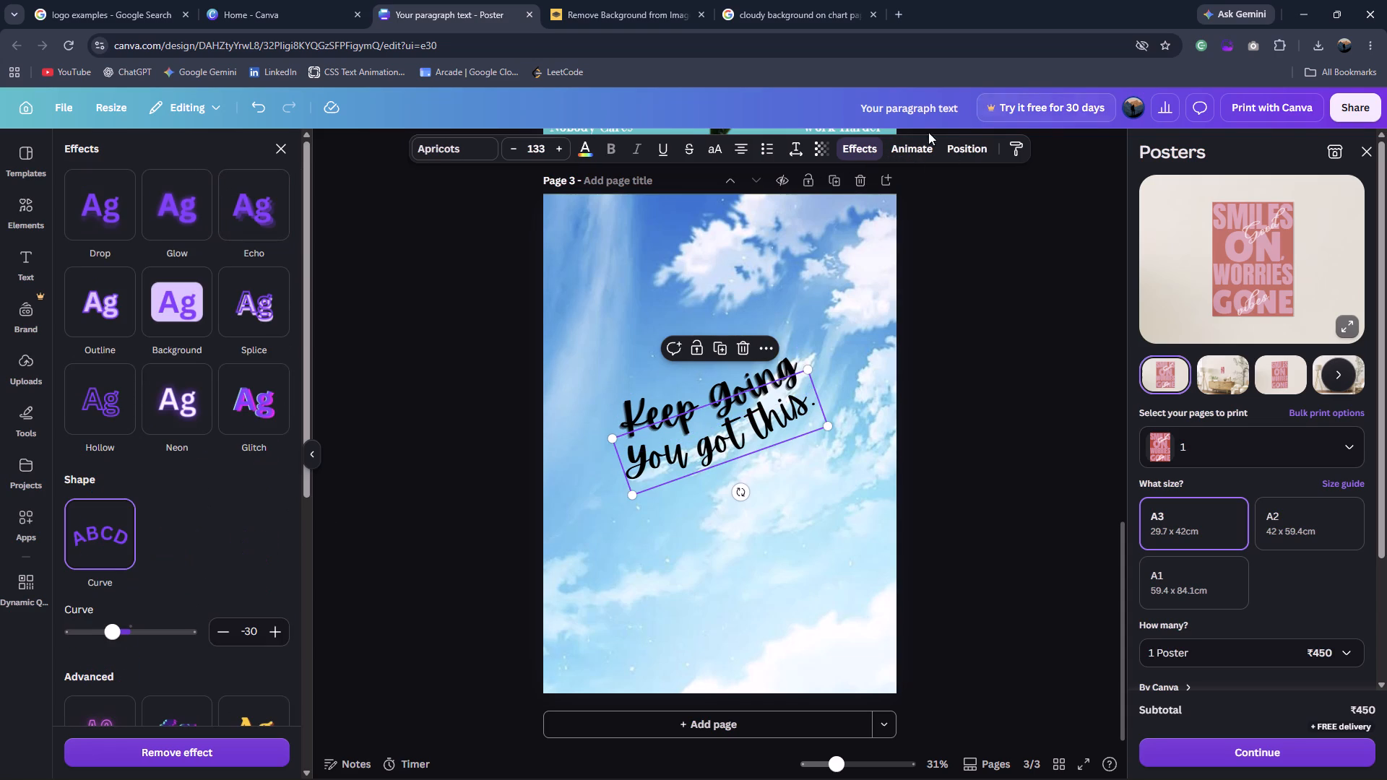
click(259, 225)
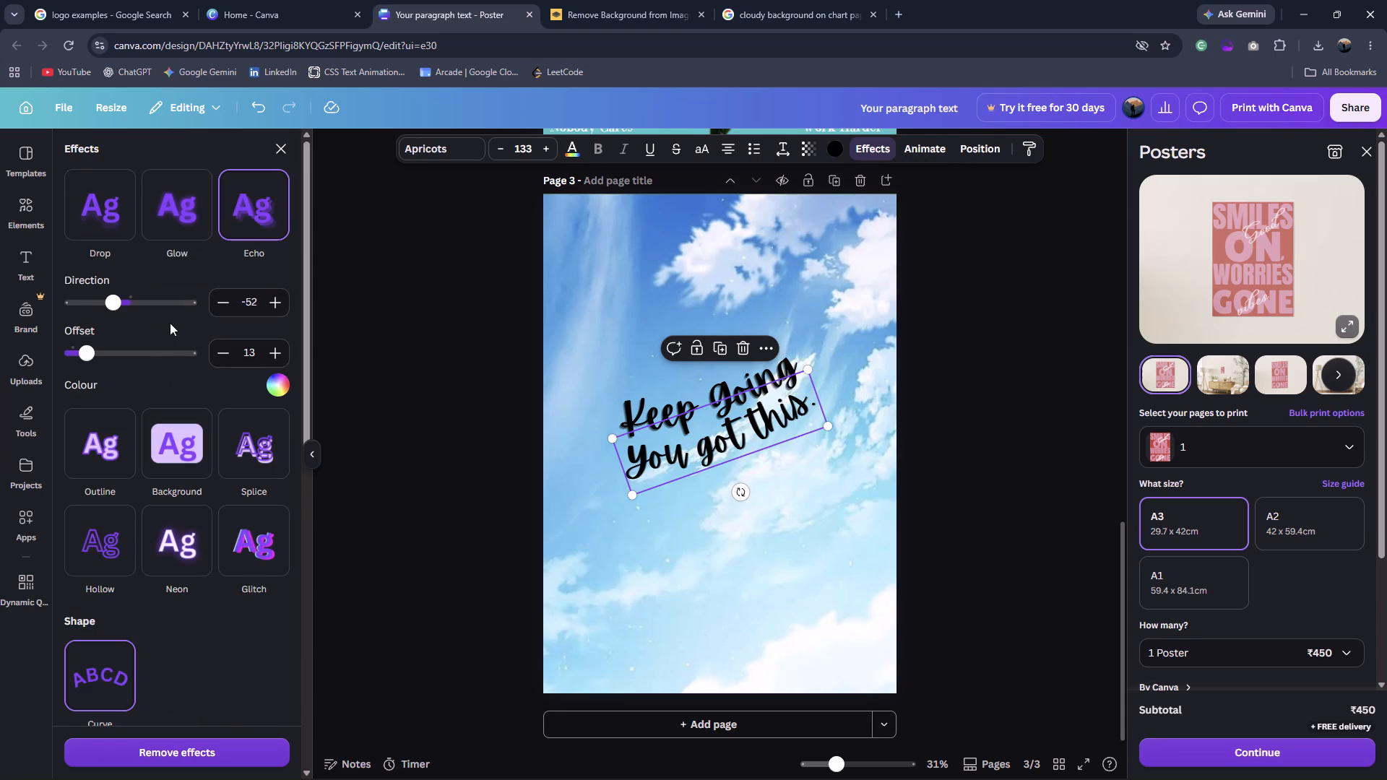
drag(120, 308, 150, 308)
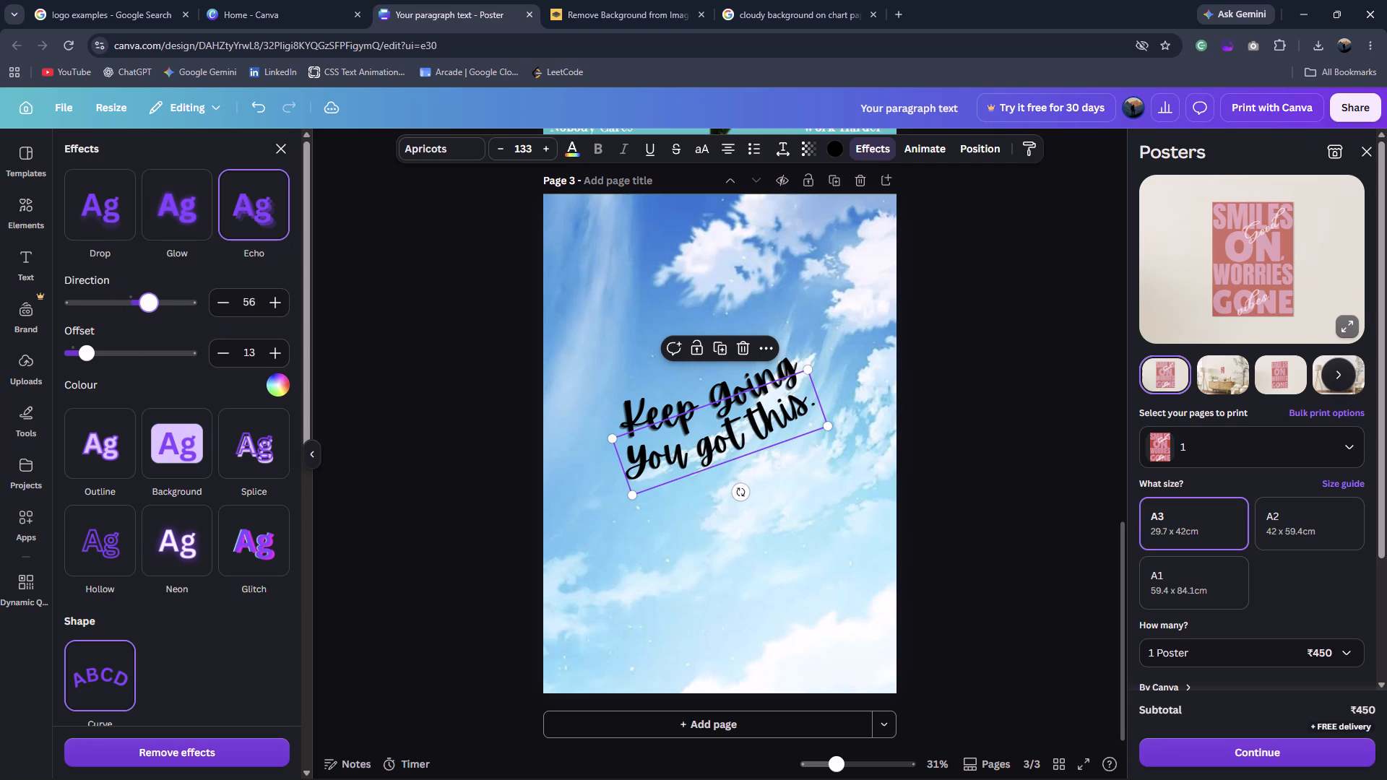
drag(150, 308, 150, 308)
drag(90, 353, 105, 351)
click(231, 354)
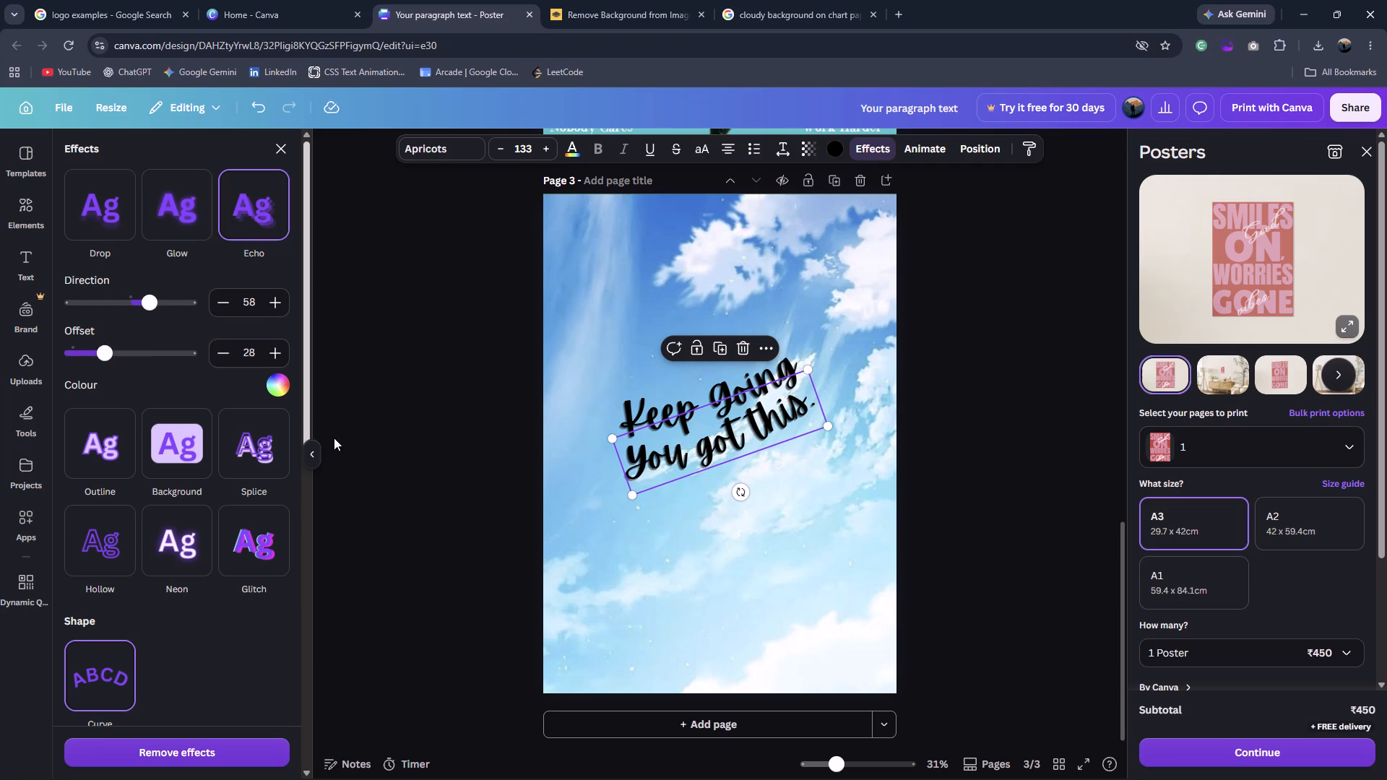
click(405, 459)
click(405, 459)
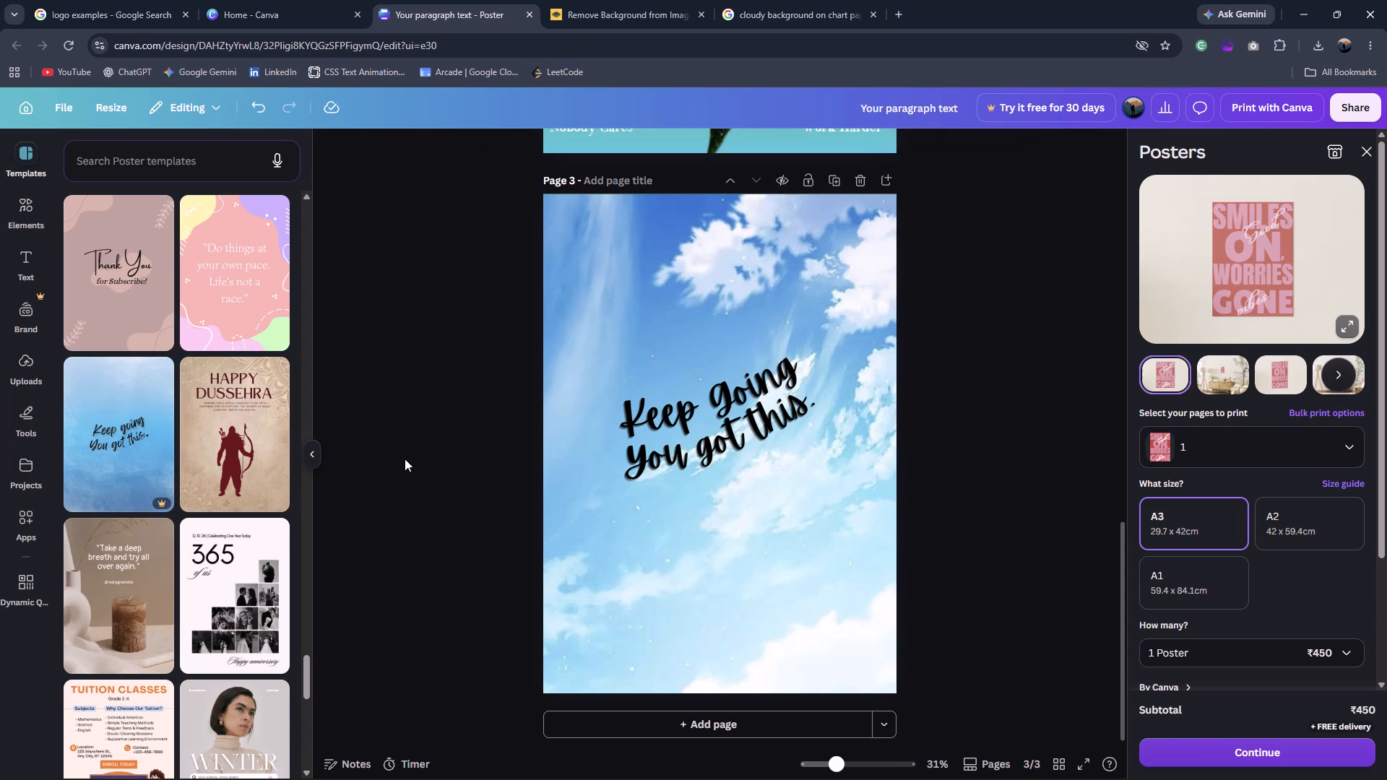
Nudge the "You got this." text slightly down, away from the "Keep Going" line.
drag(675, 463, 679, 464)
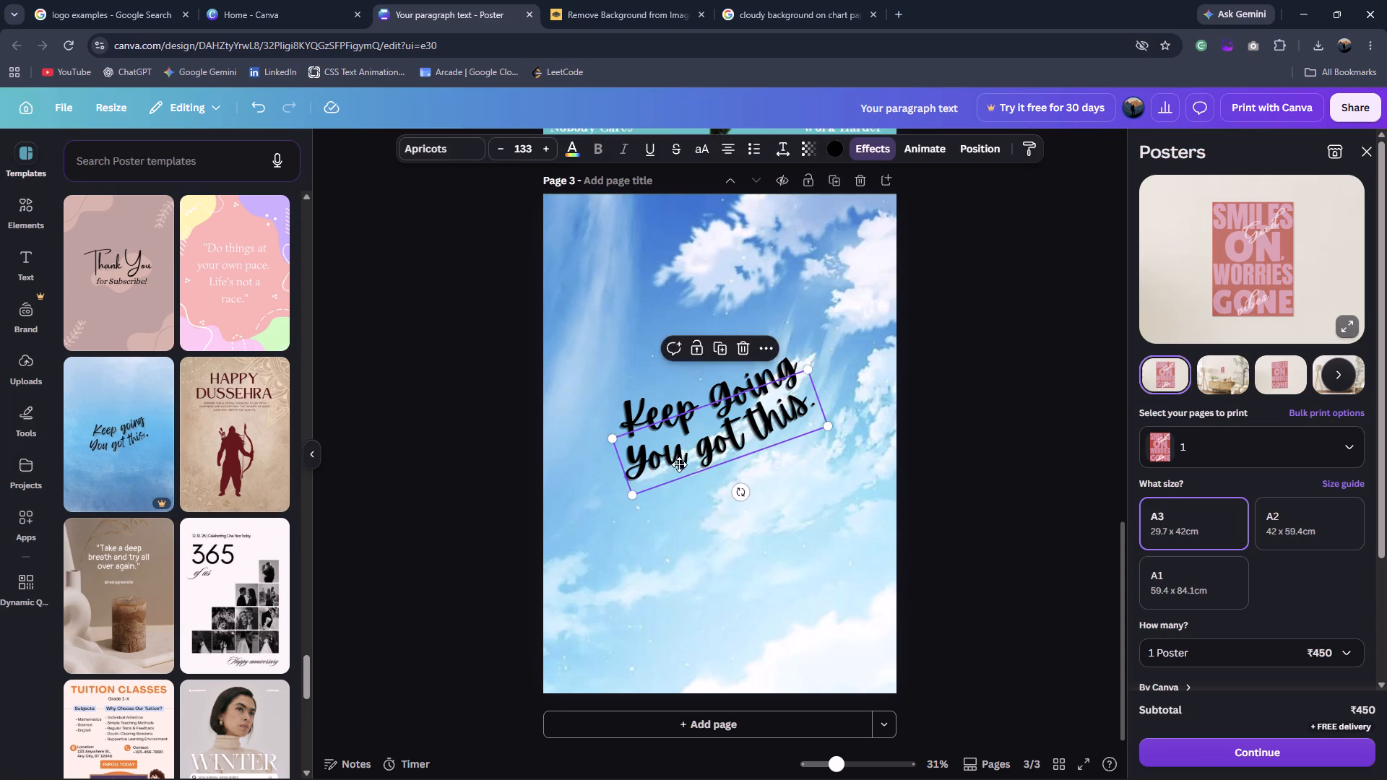
drag(679, 464, 675, 469)
click(855, 451)
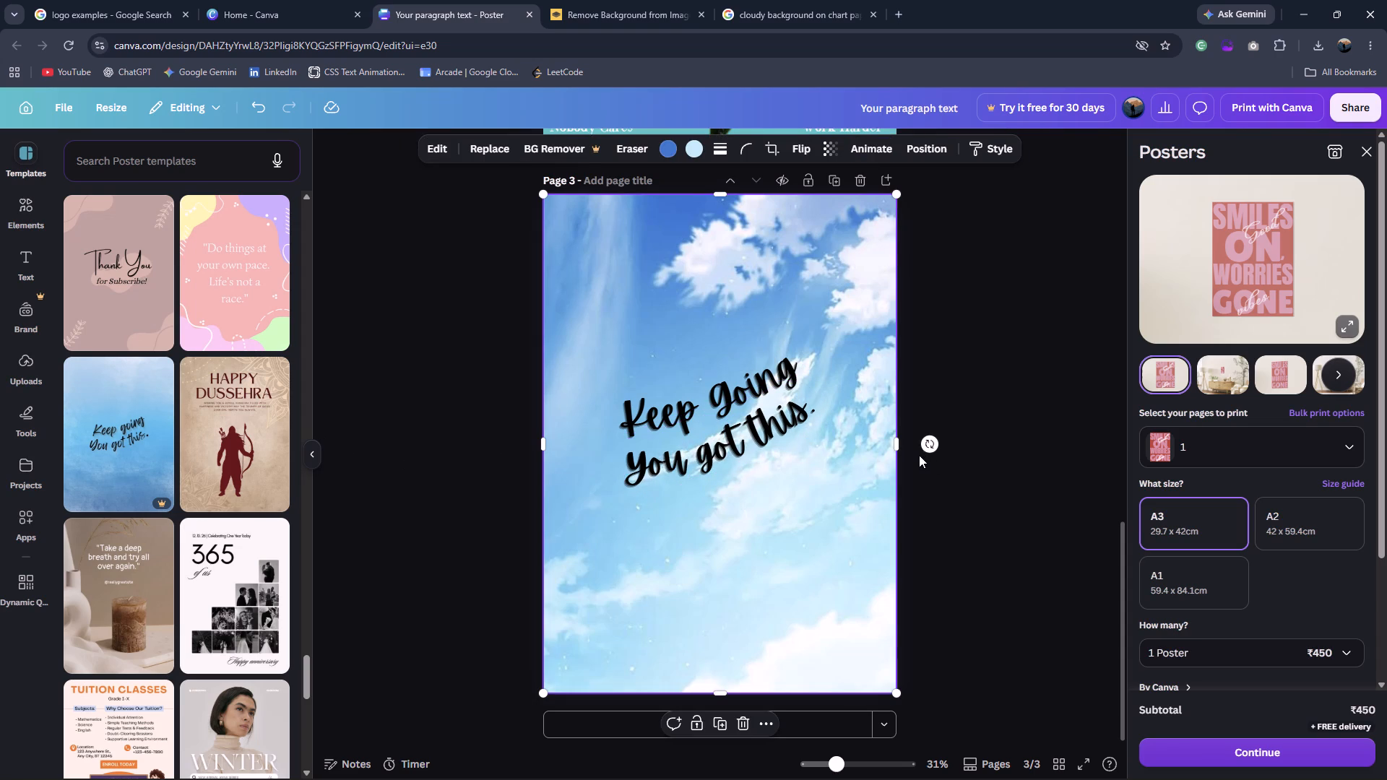
Browse the poster templates for ideas for another poster design.
scroll(238, 546, down, 2)
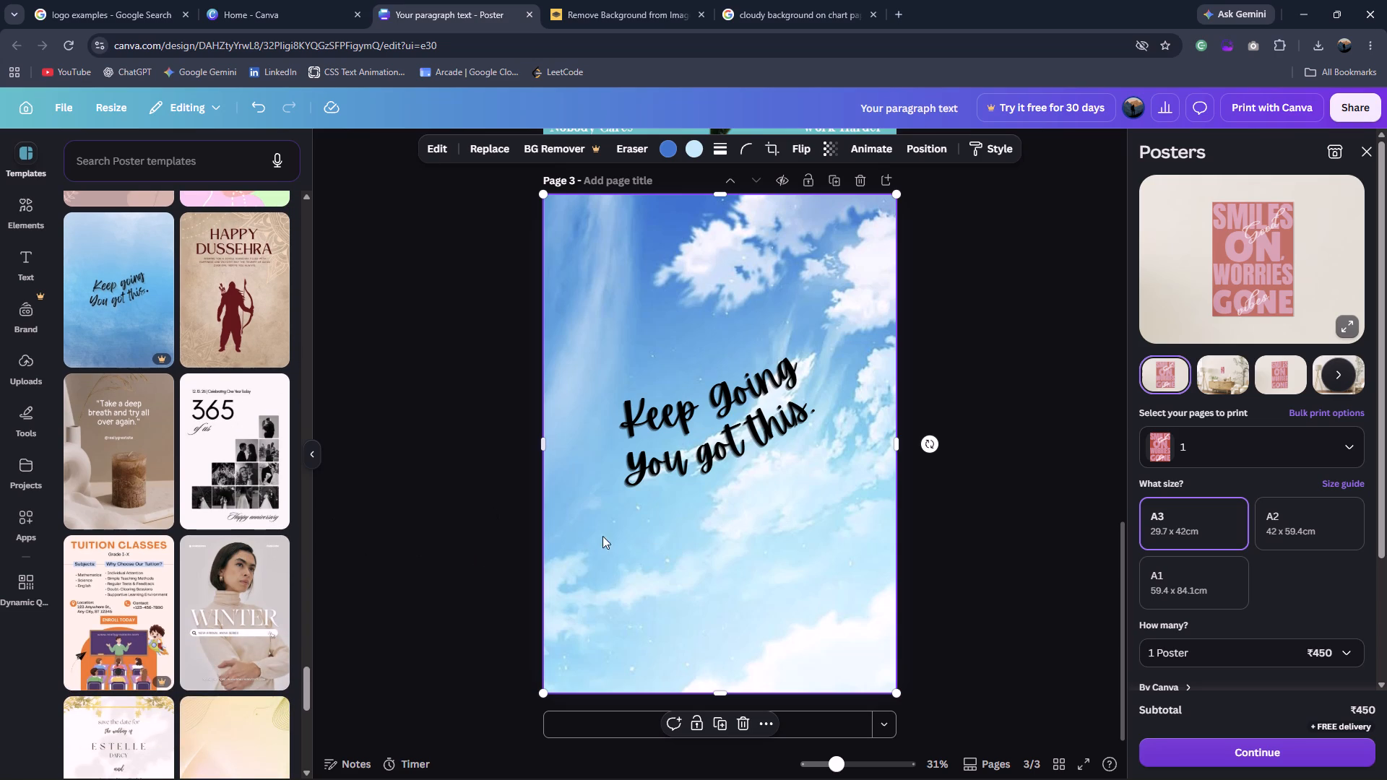
scroll(87, 569, down, 8)
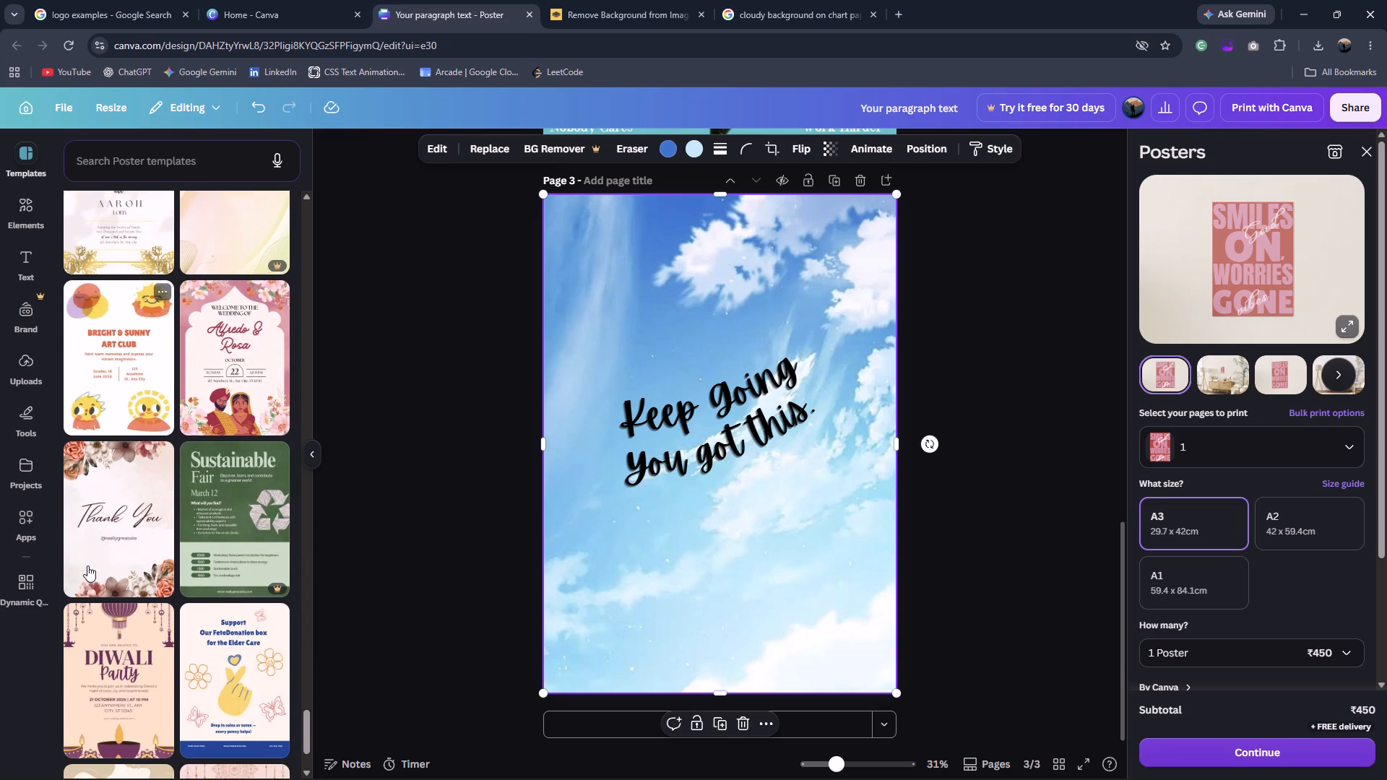
scroll(87, 565, down, 8)
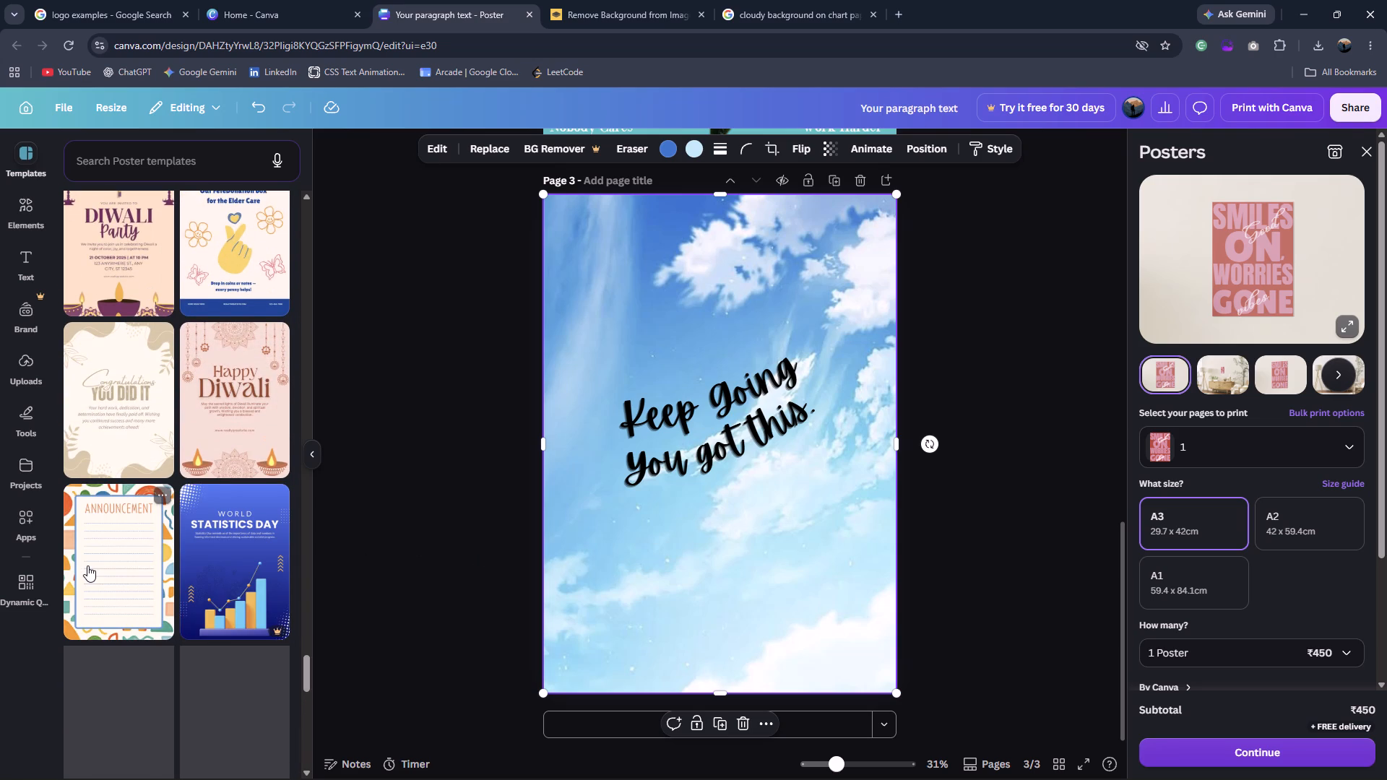
scroll(87, 565, down, 7)
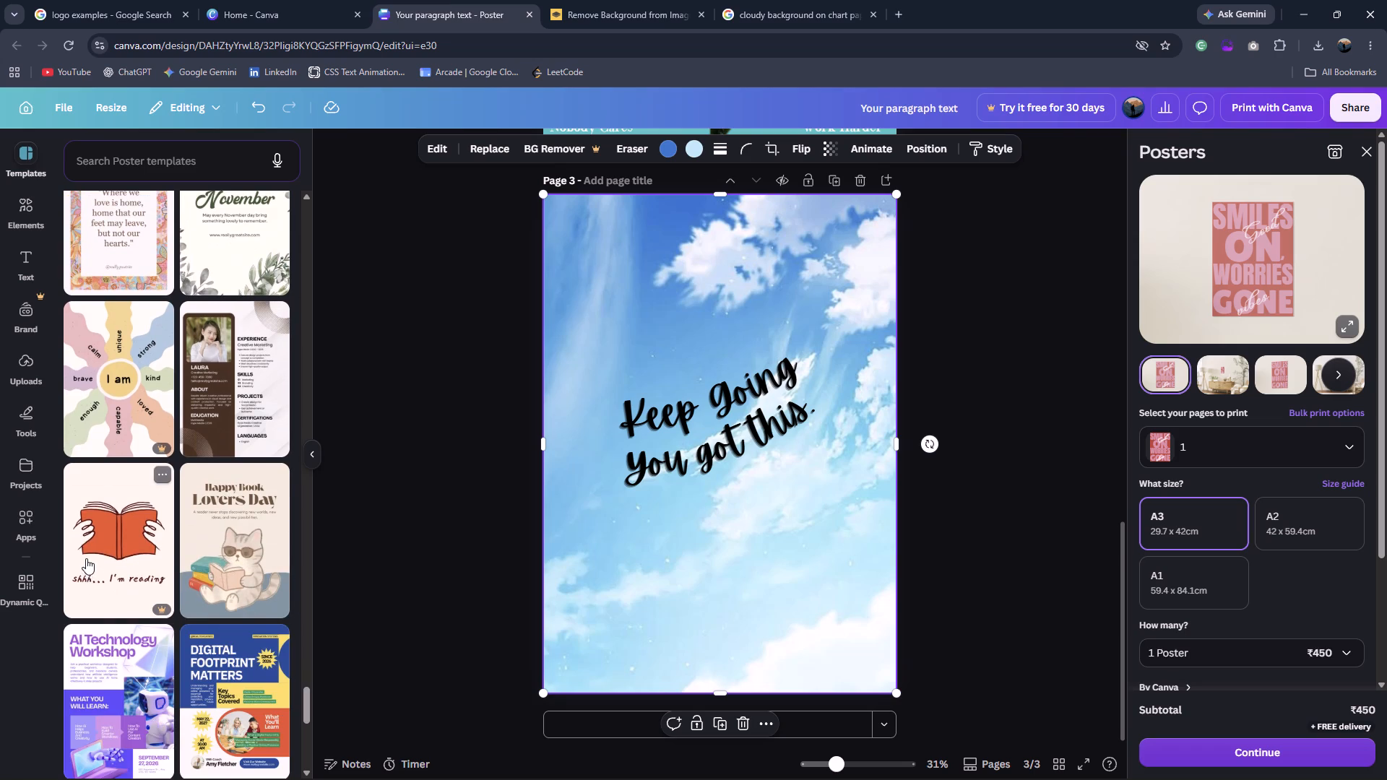
scroll(74, 556, down, 4)
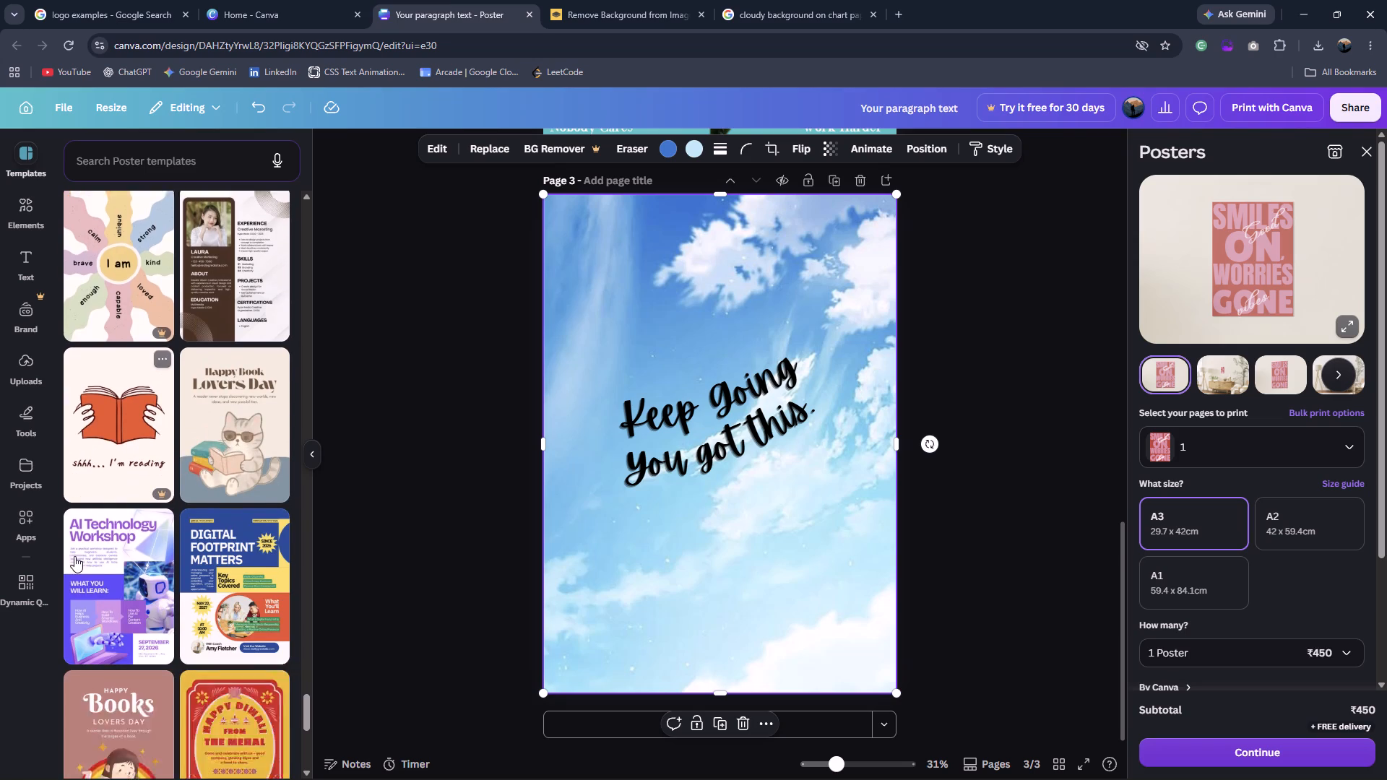
scroll(100, 556, down, 5)
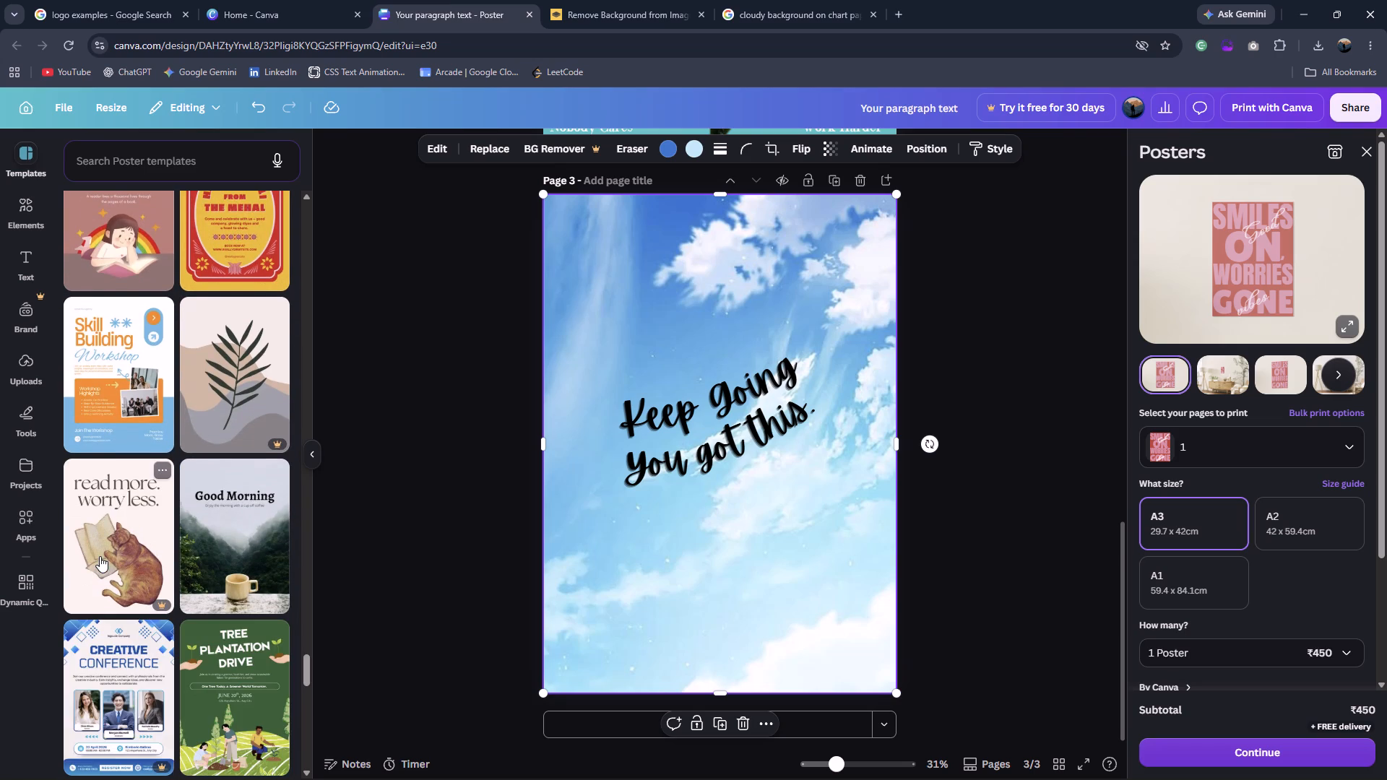
scroll(100, 556, down, 3)
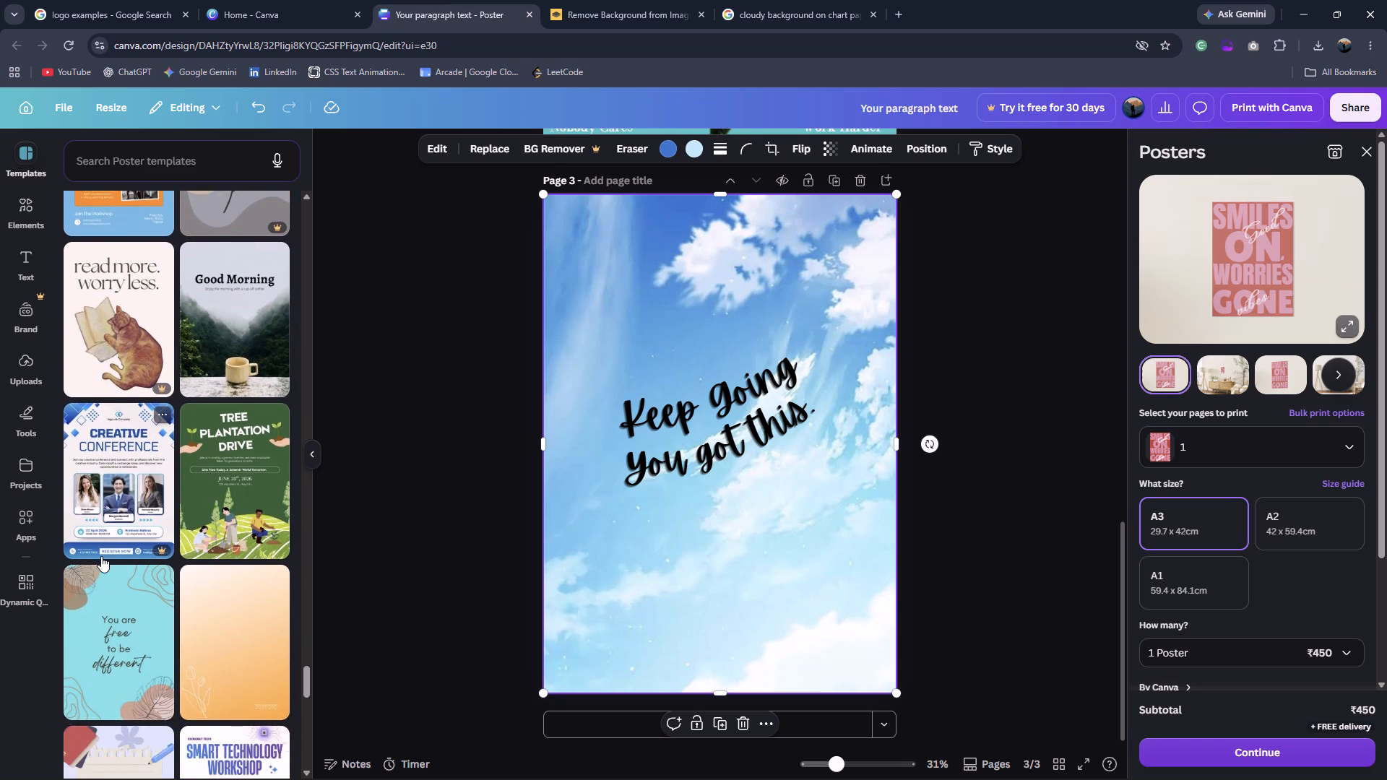
scroll(101, 556, down, 4)
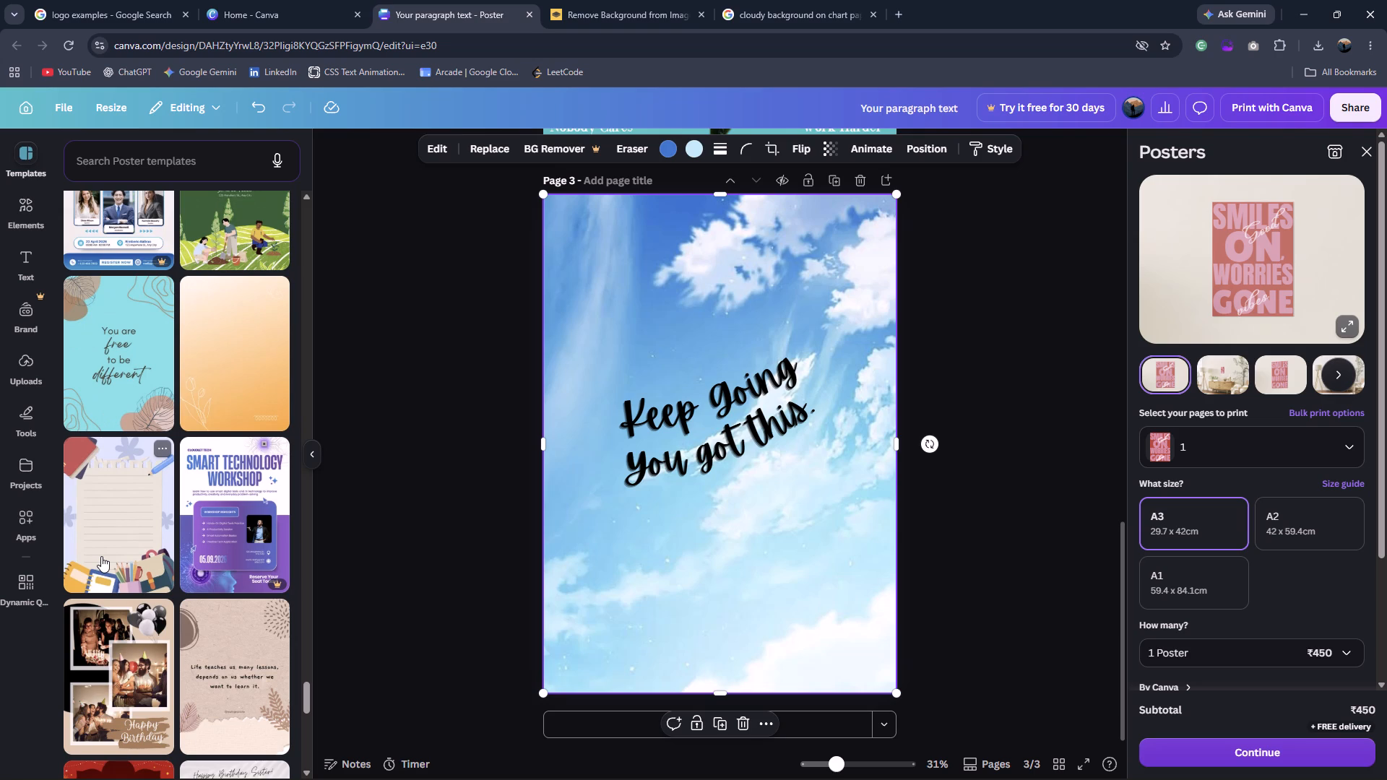
scroll(101, 556, down, 8)
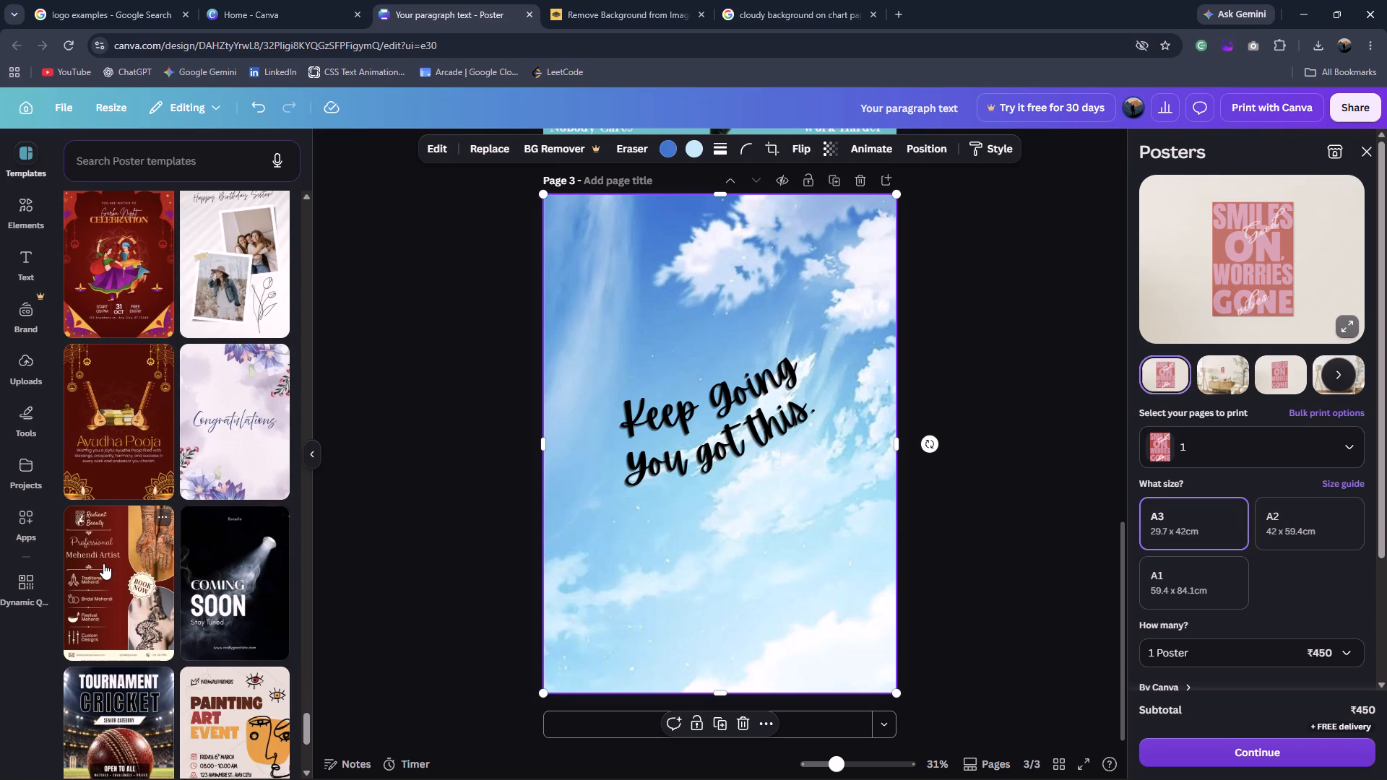
scroll(103, 563, down, 14)
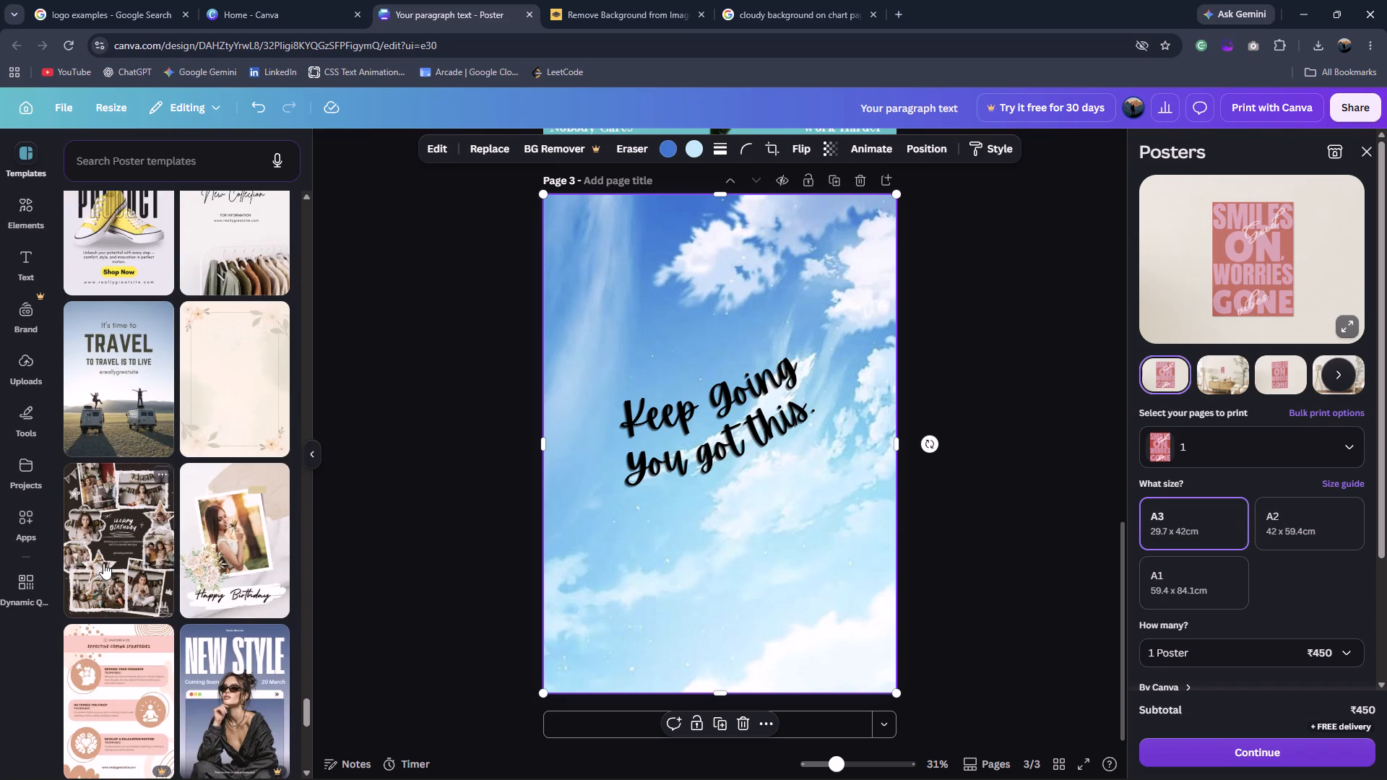
scroll(103, 564, down, 13)
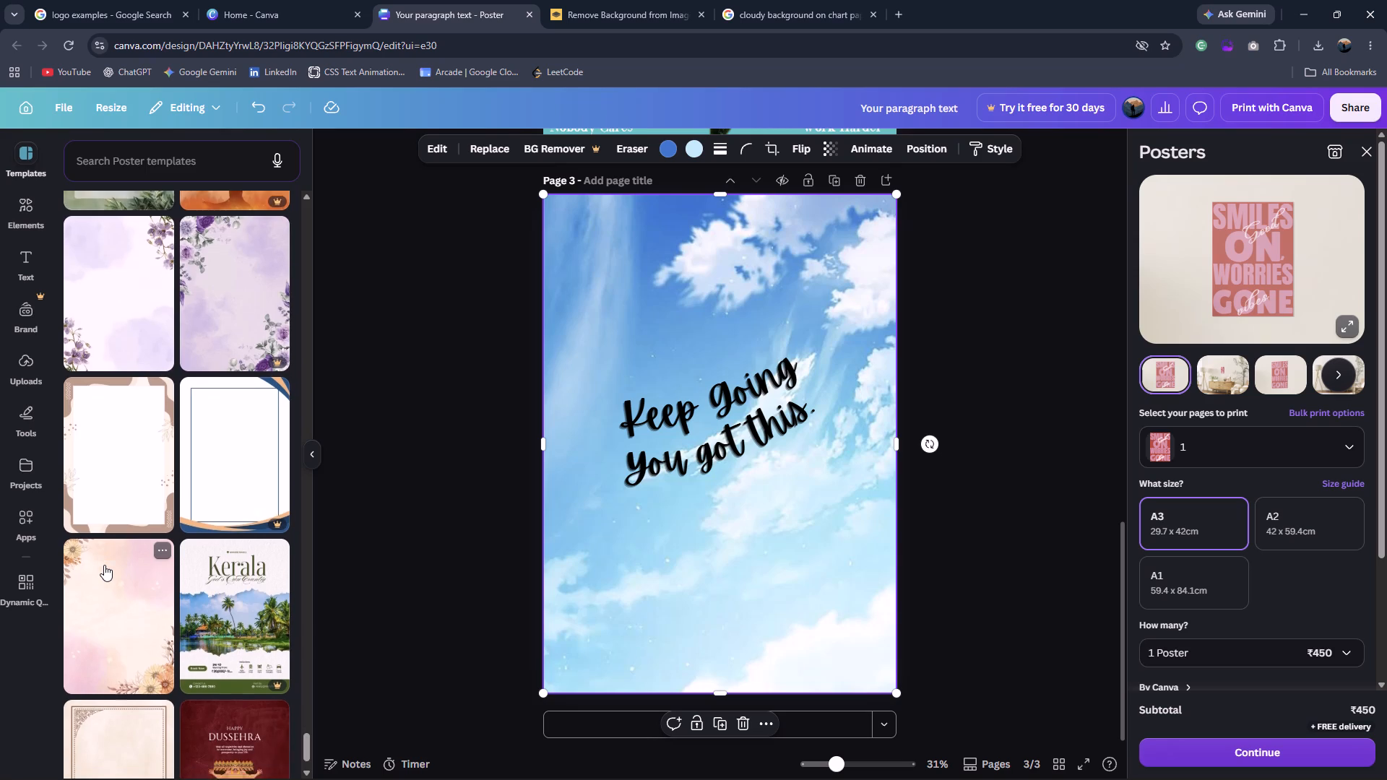
scroll(104, 565, down, 3)
scroll(104, 565, up, 7)
Search the poster templates for "more templates" and look through the designs.
click(132, 158)
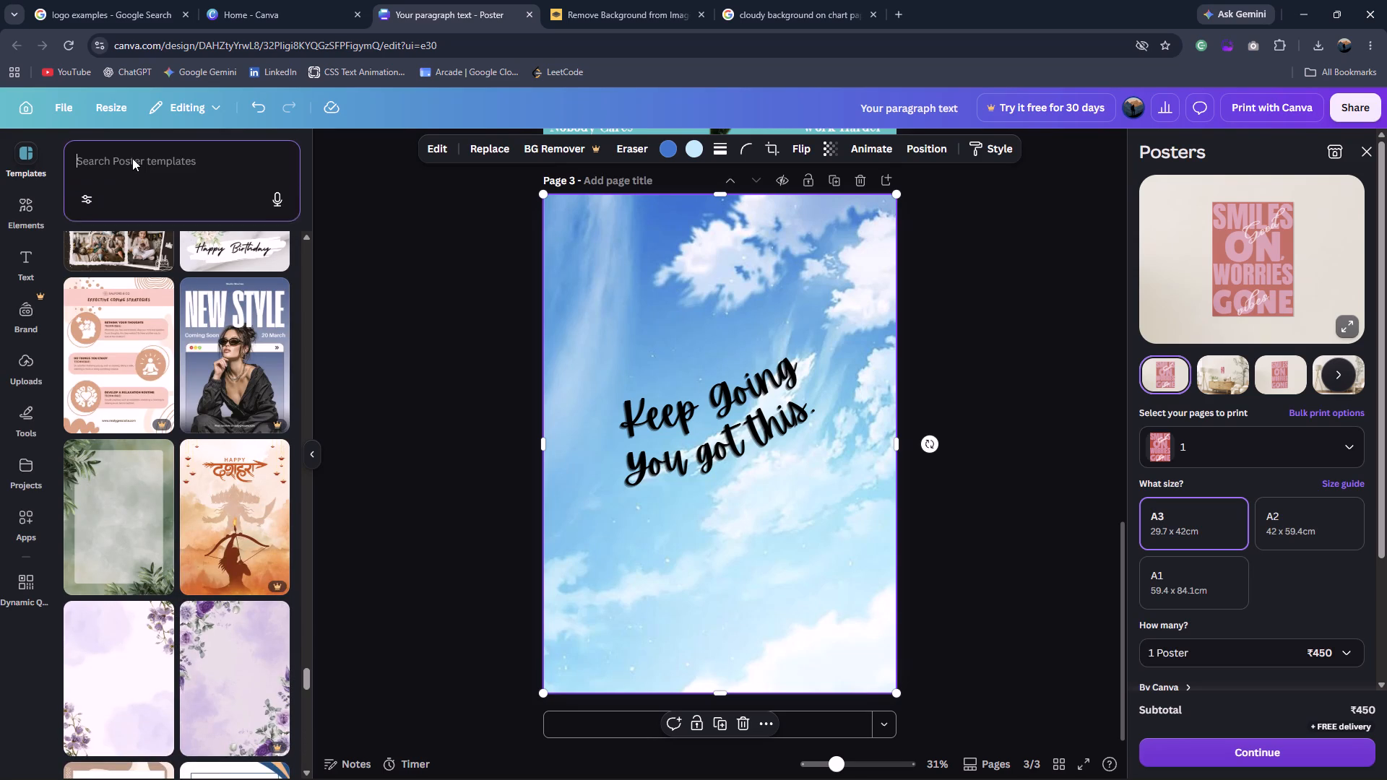
text(more teml)
key(BackSpace)
text(playte)
key(BackSpace)
key(BackSpace)
key(BackSpace)
text(tes)
key(Return)
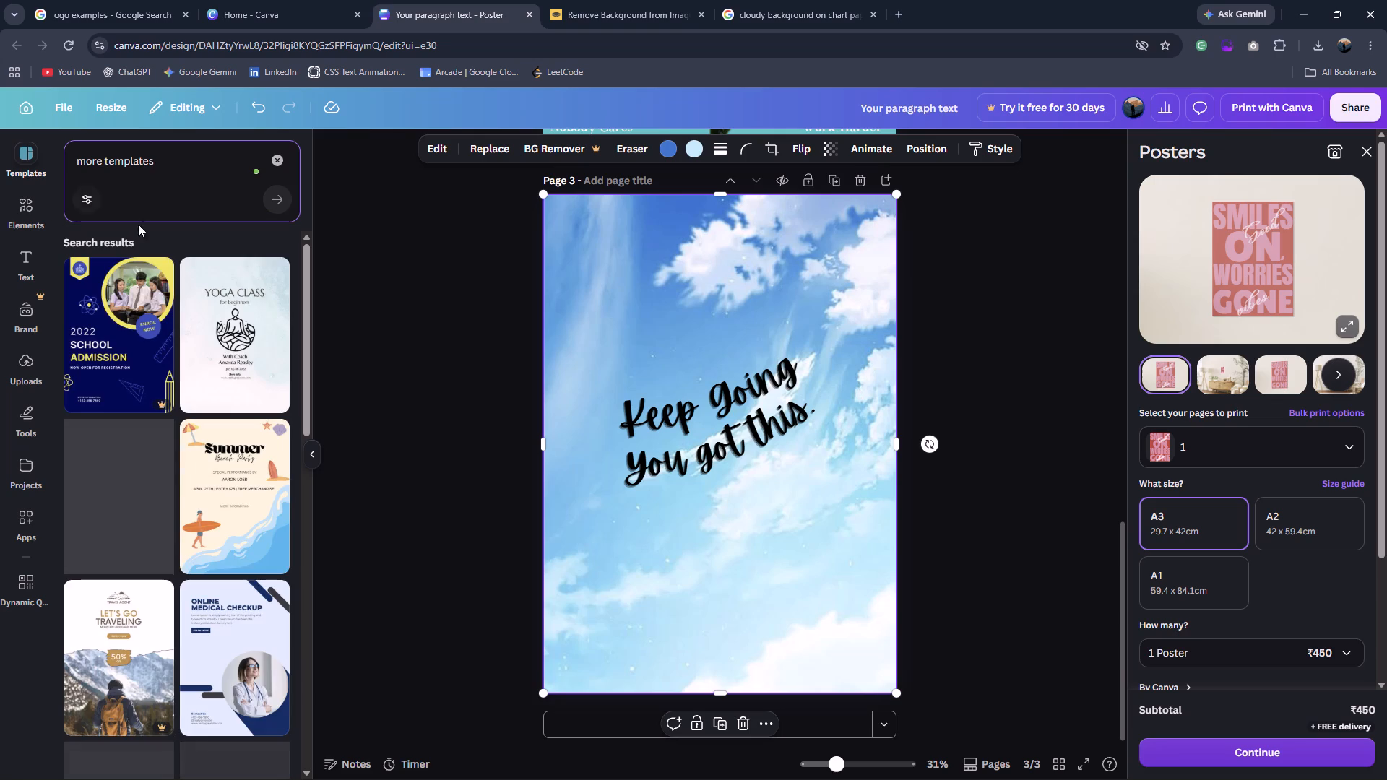
scroll(178, 385, down, 4)
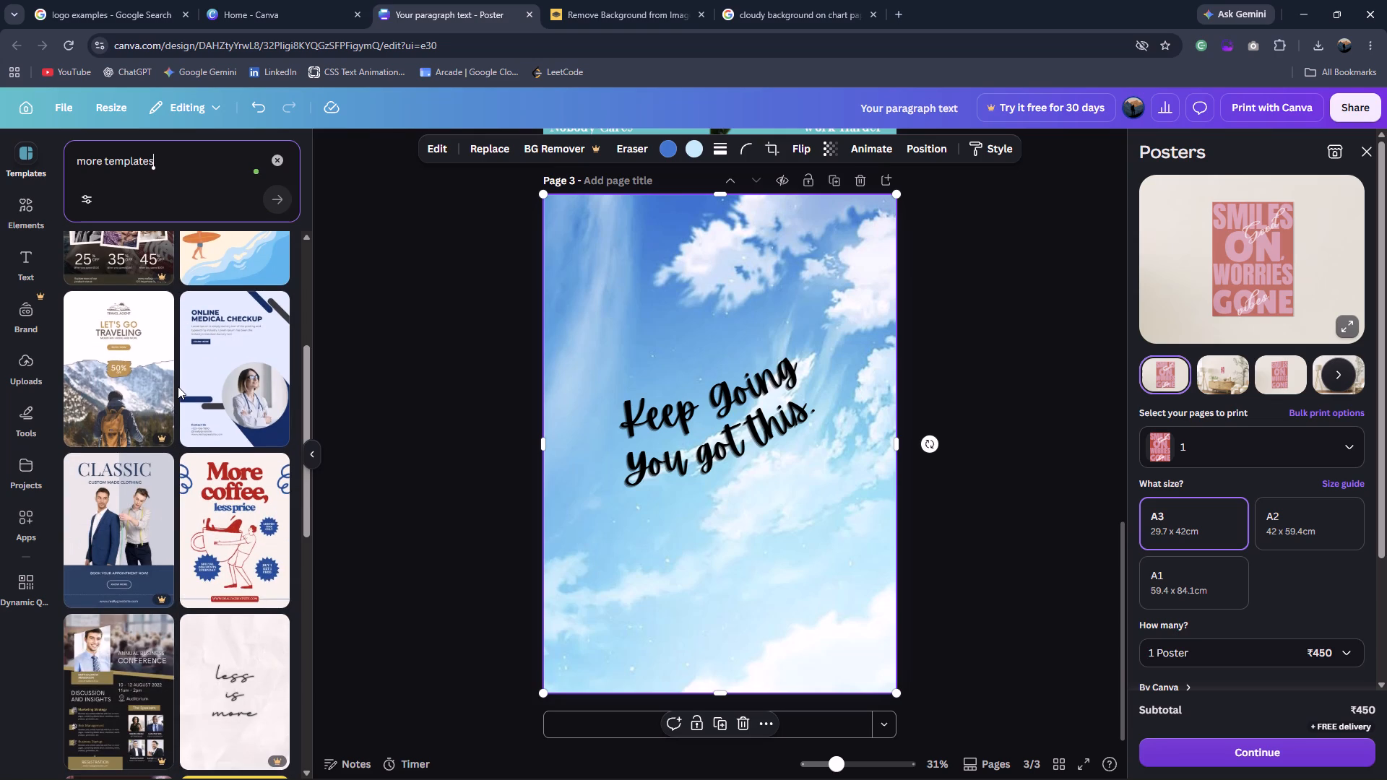
Look further through the "more templates" poster designs for another poster idea, leaving the sky background deselected.
scroll(178, 386, down, 2)
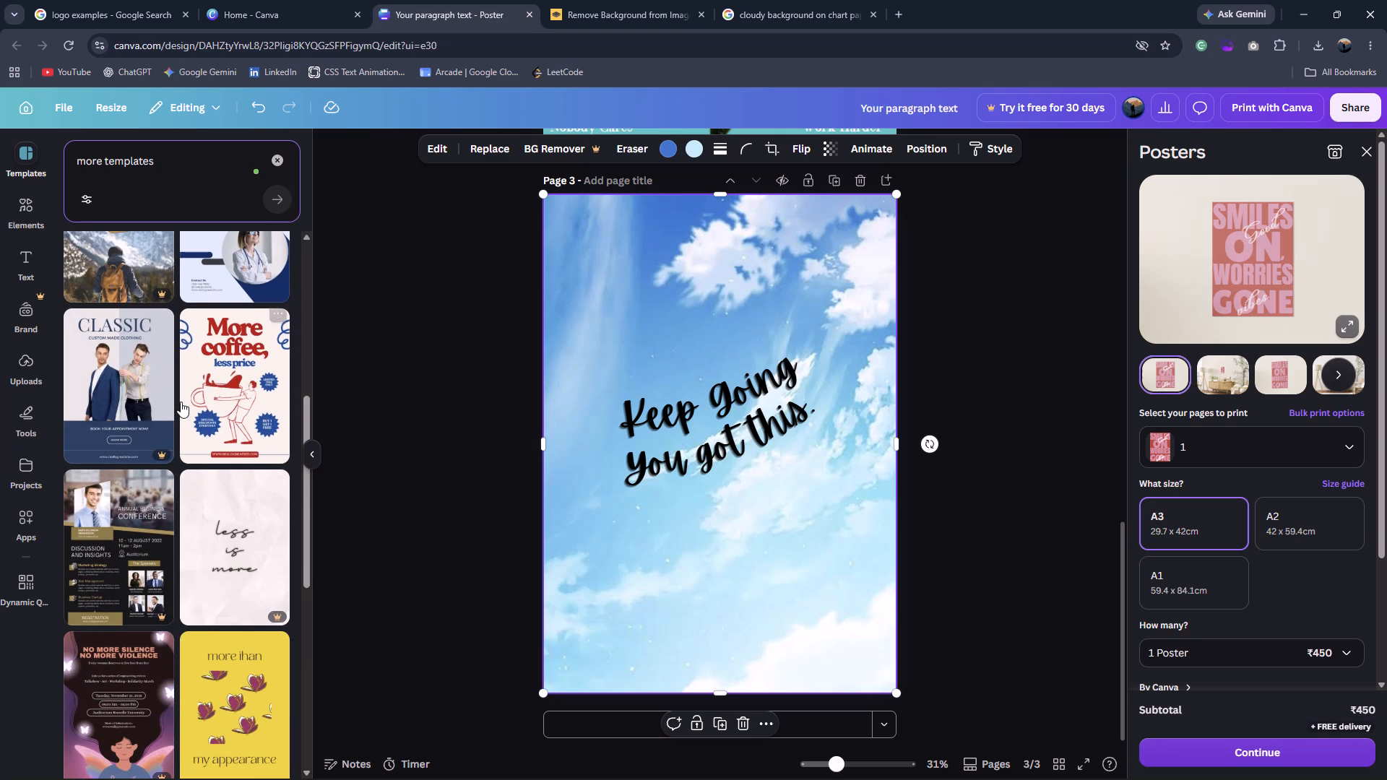
scroll(222, 556, down, 6)
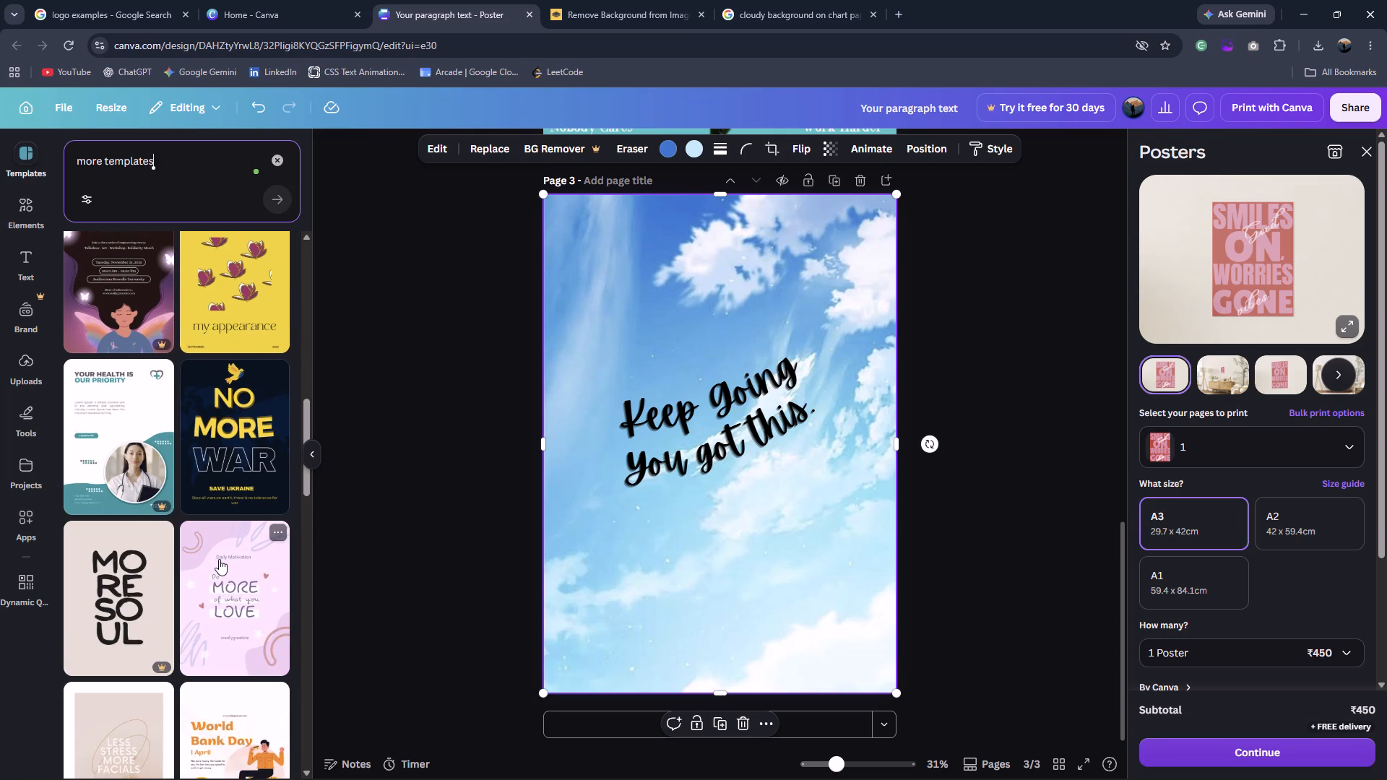
scroll(197, 674, down, 4)
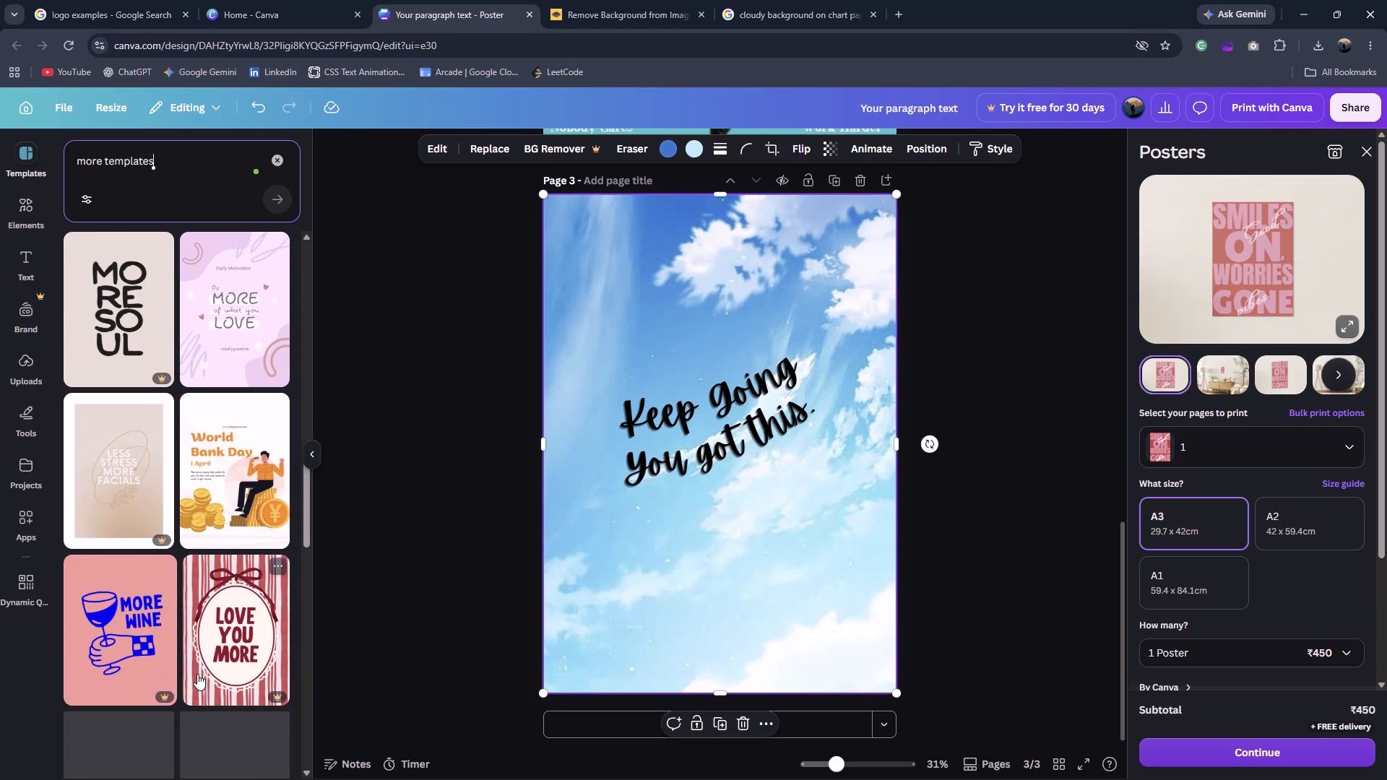
scroll(205, 560, down, 11)
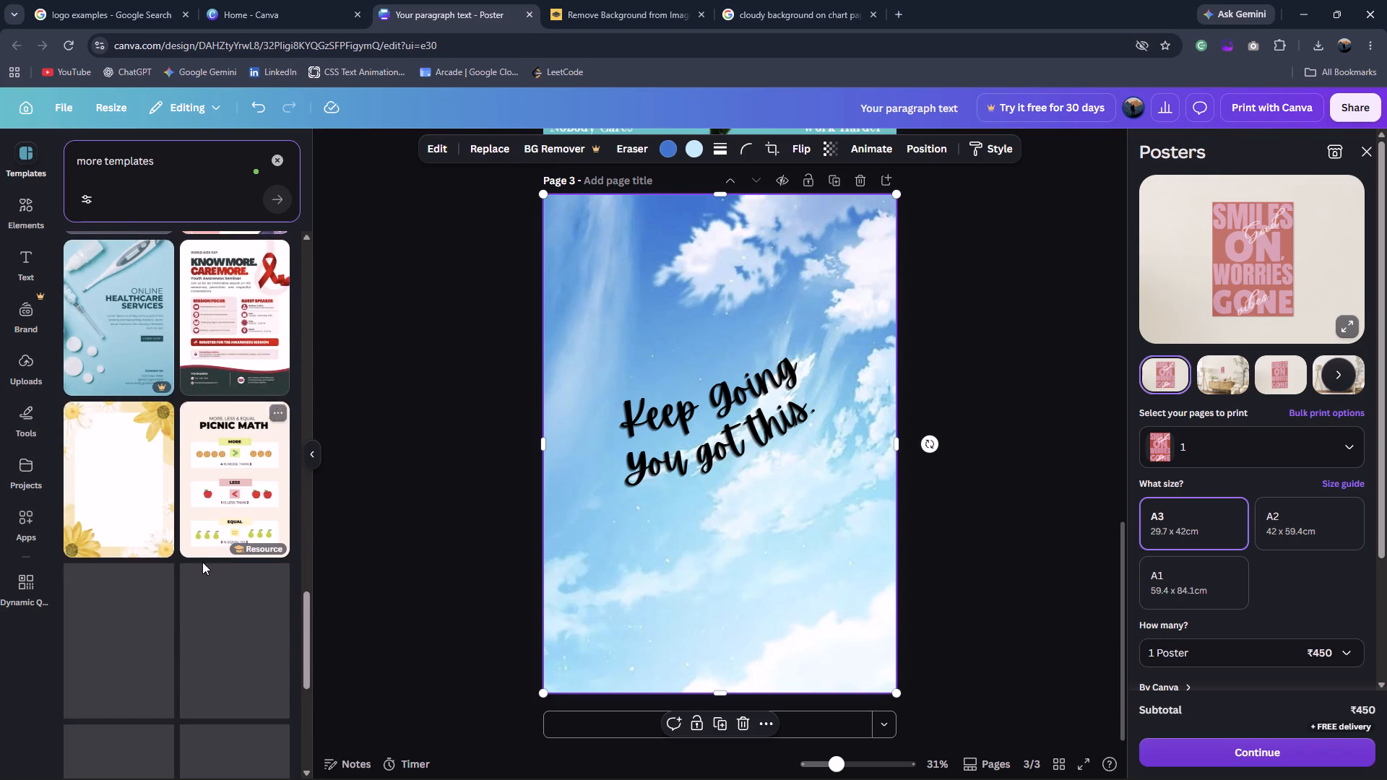
scroll(202, 561, down, 5)
click(472, 323)
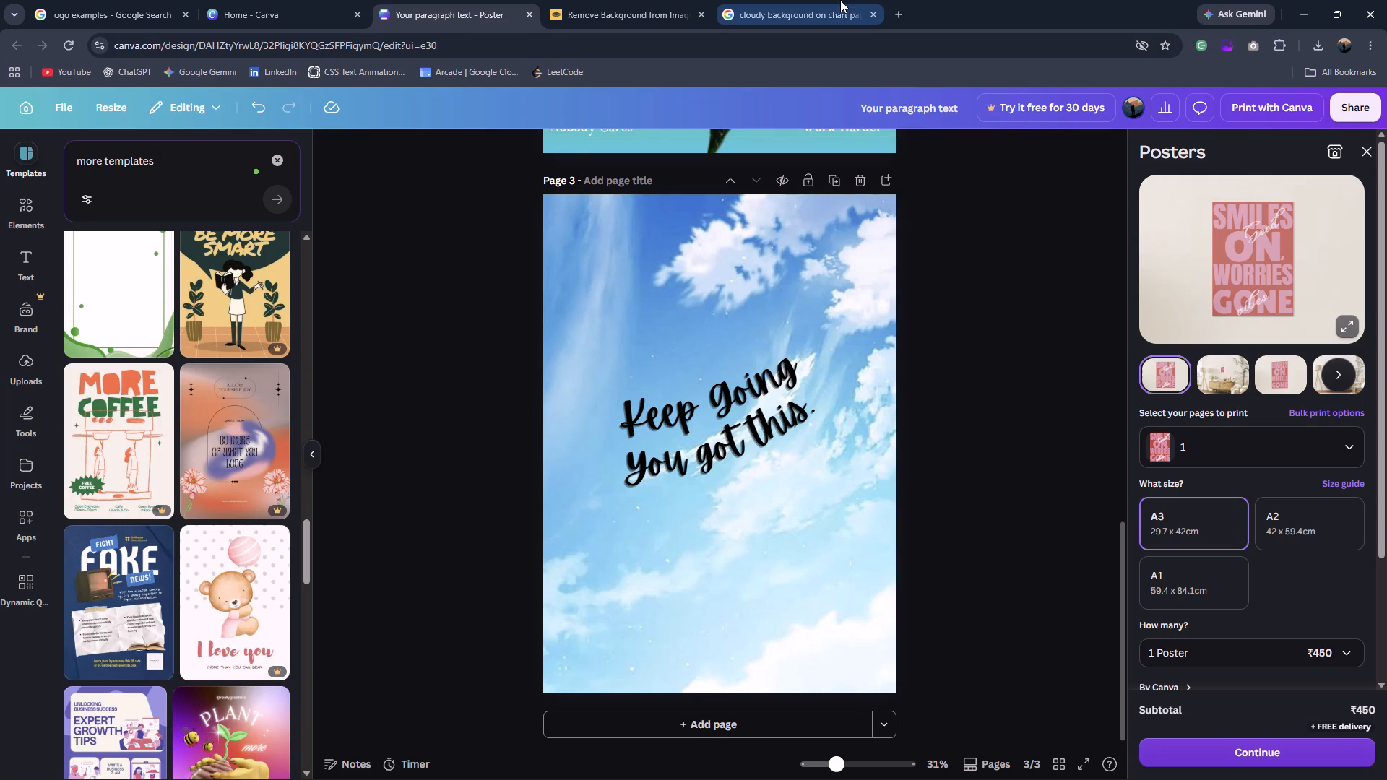
Open the recent "H Black and white Fashion or Design studio logo" design from the Canva home page and review its brand logos.
click(300, 22)
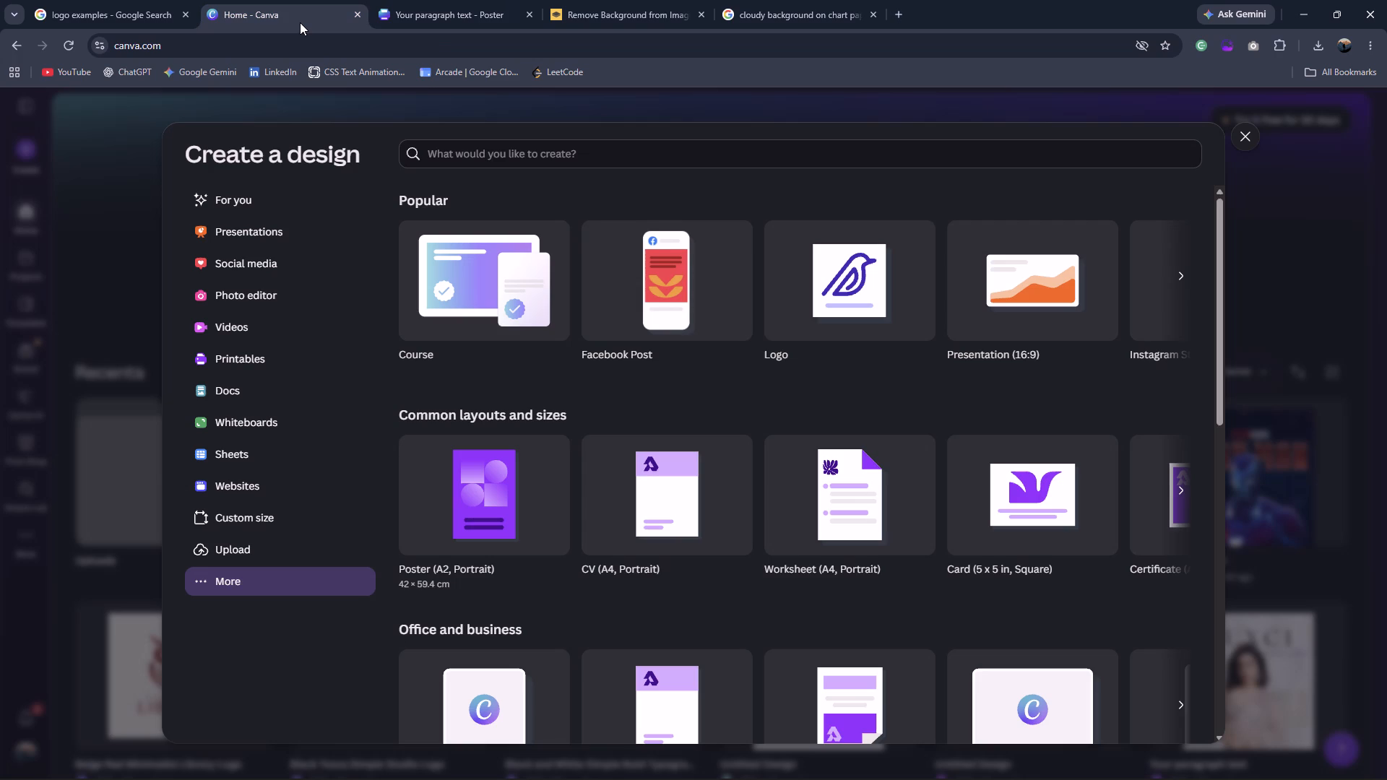
click(120, 2)
click(243, 0)
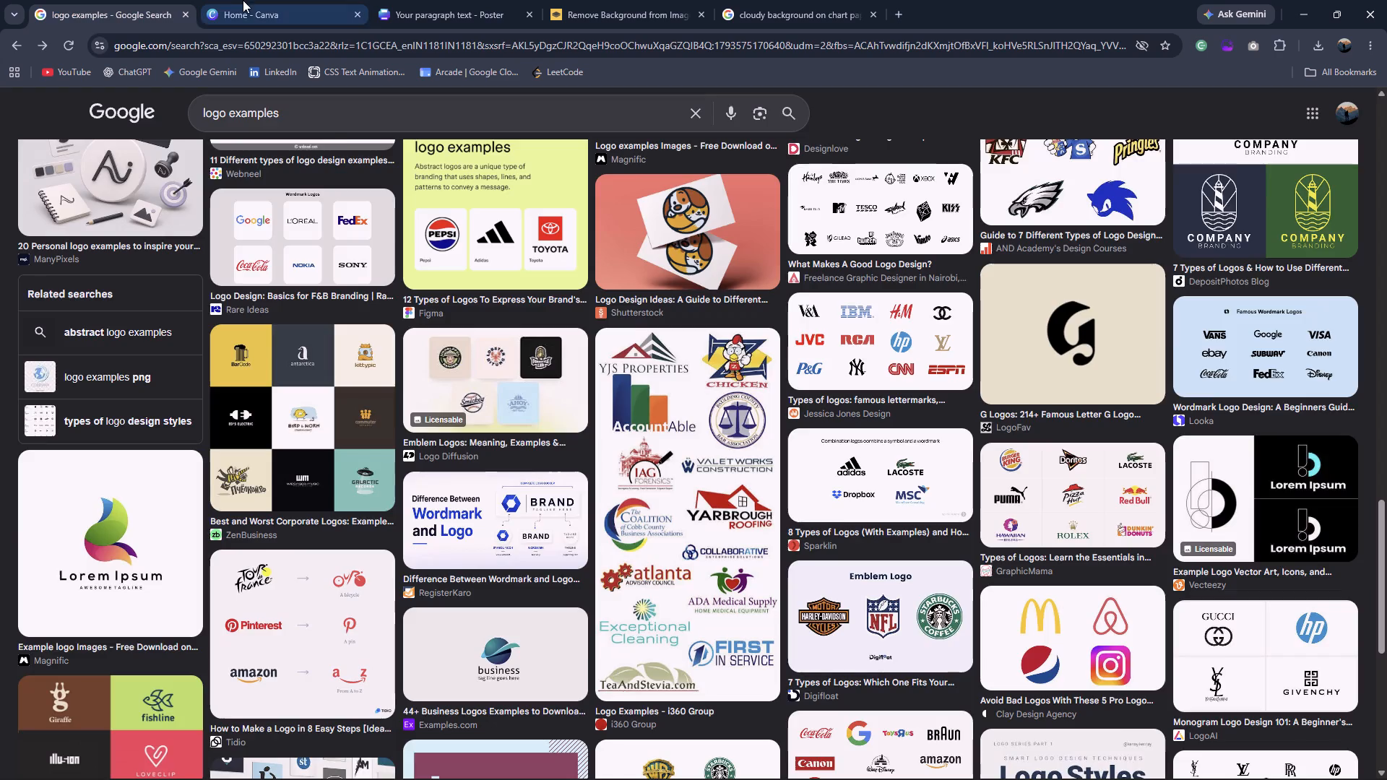
click(1240, 142)
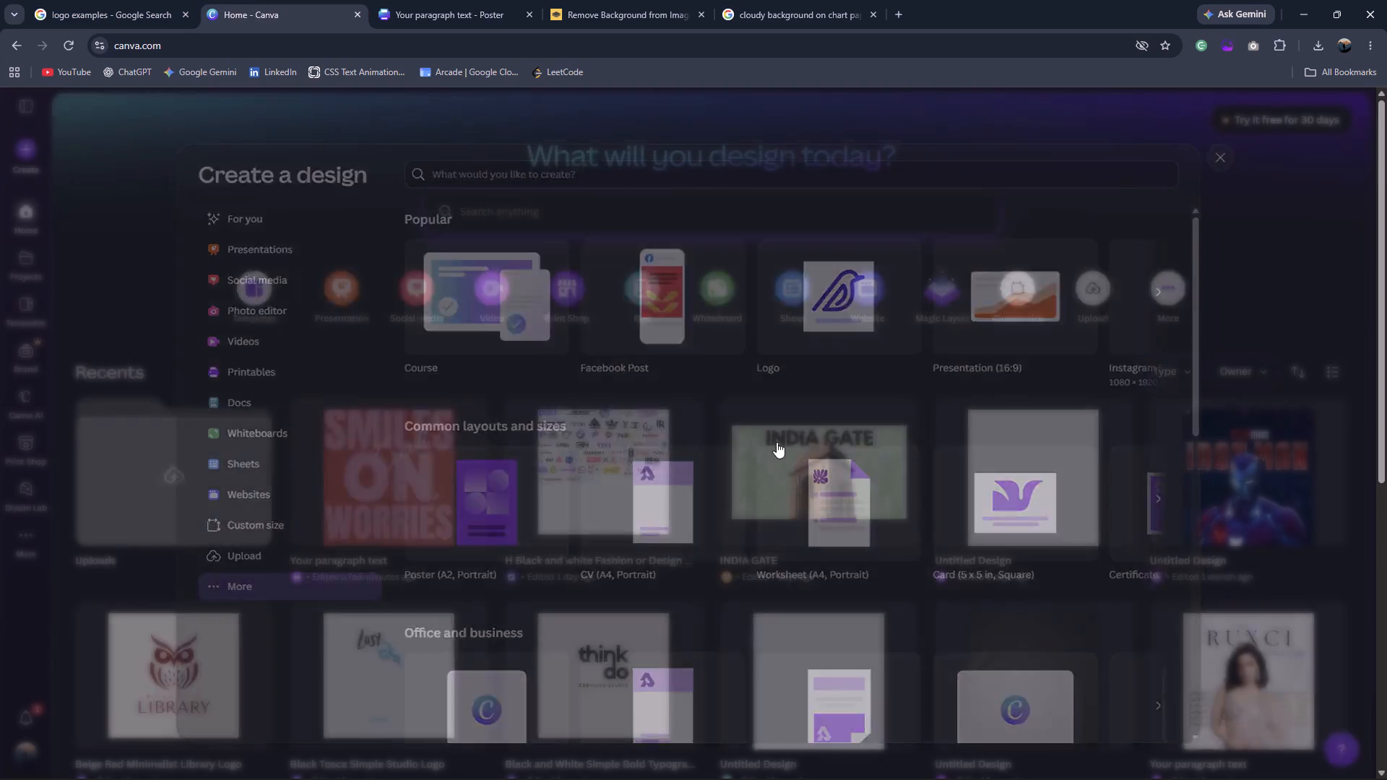
click(636, 483)
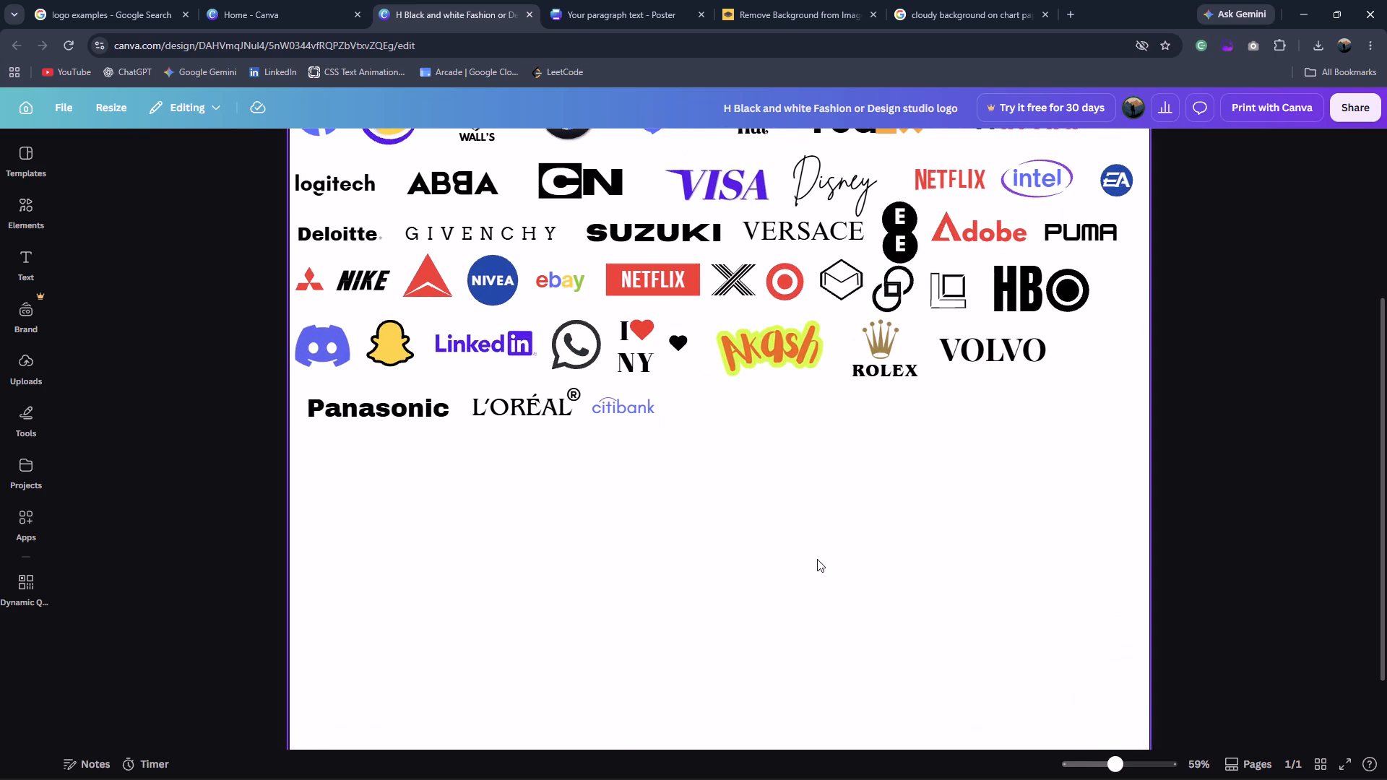
scroll(817, 559, up, 3)
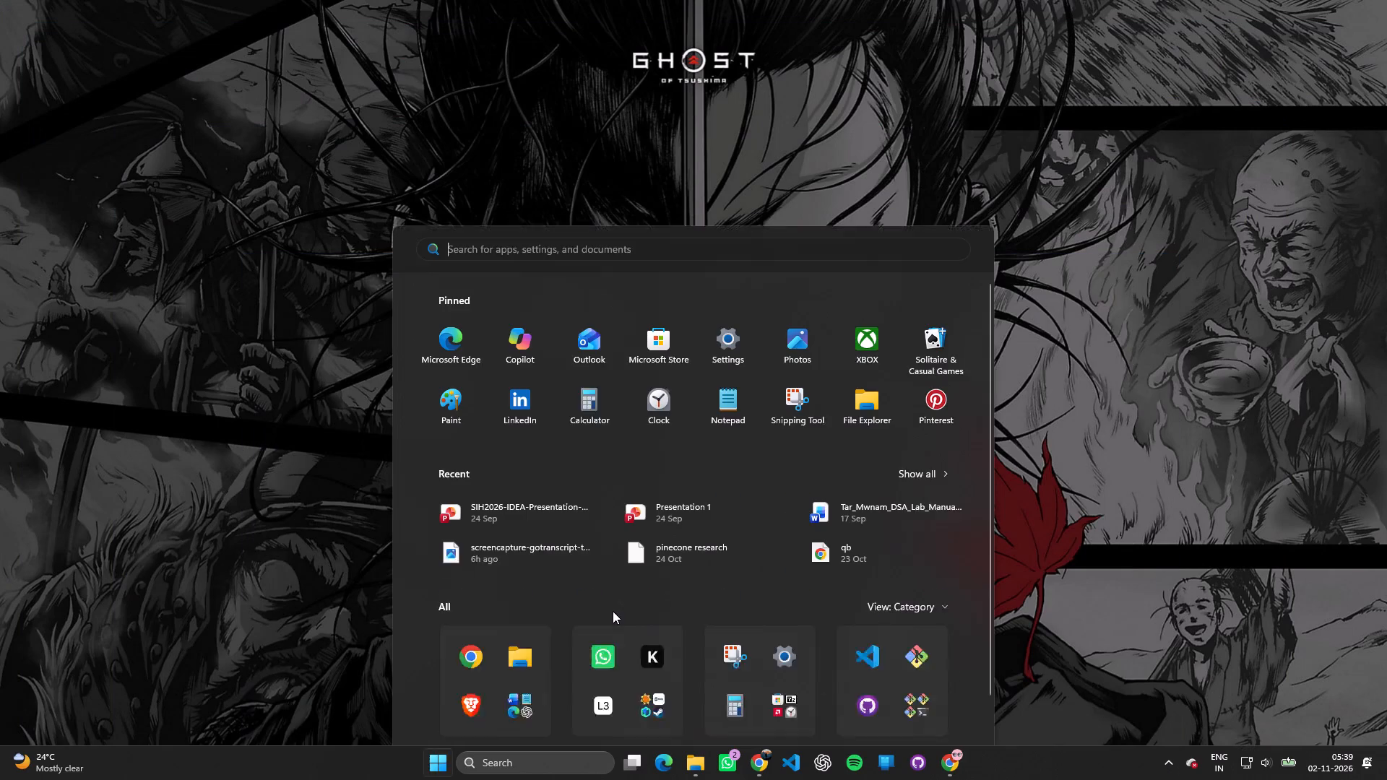
Search Windows for the "kuro" app.
text(kuro)
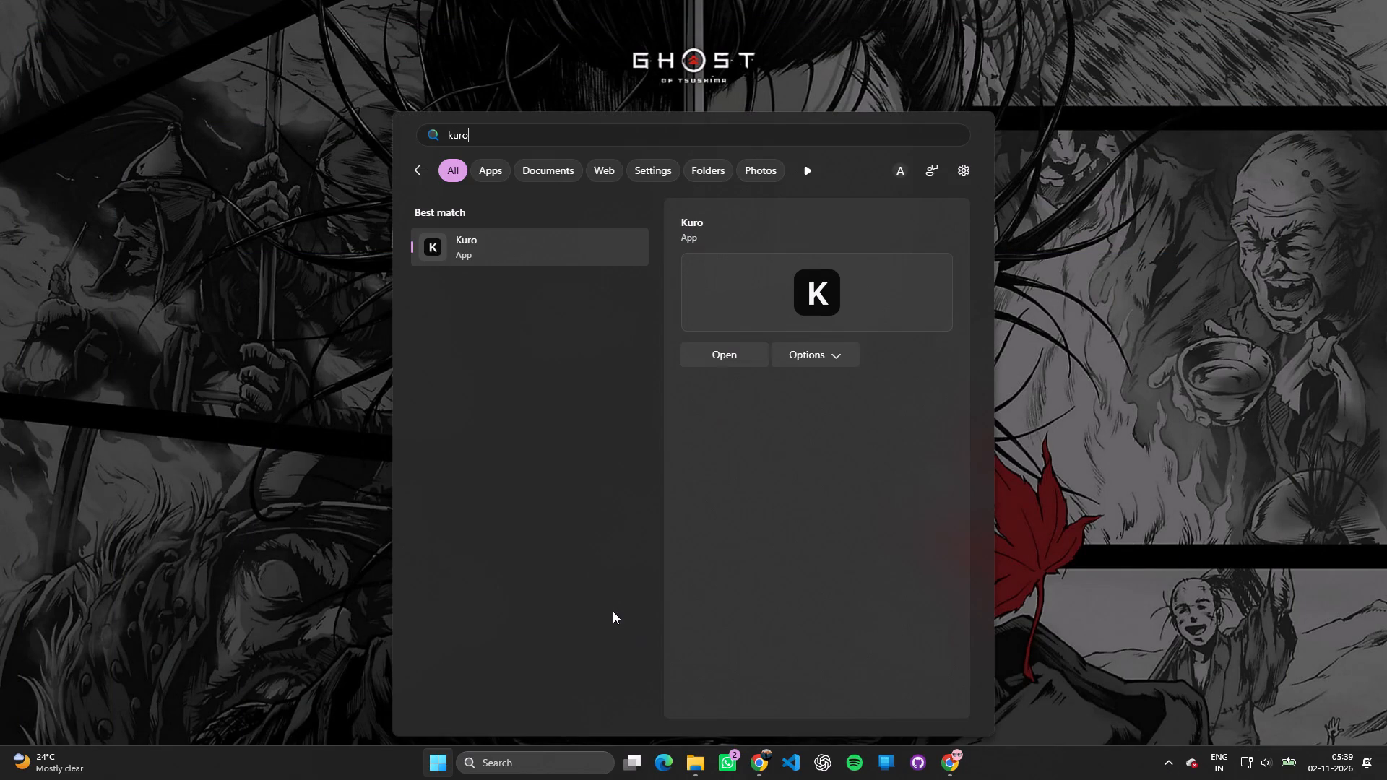
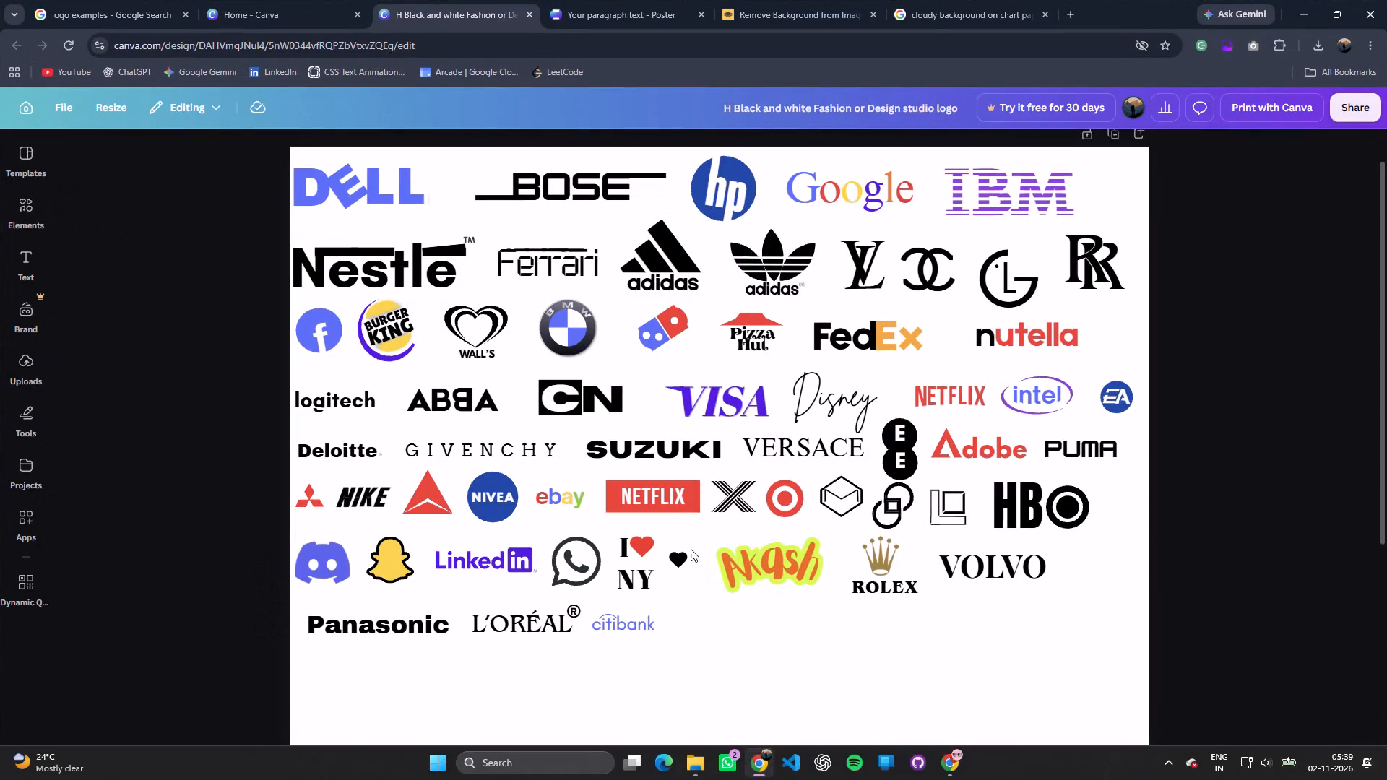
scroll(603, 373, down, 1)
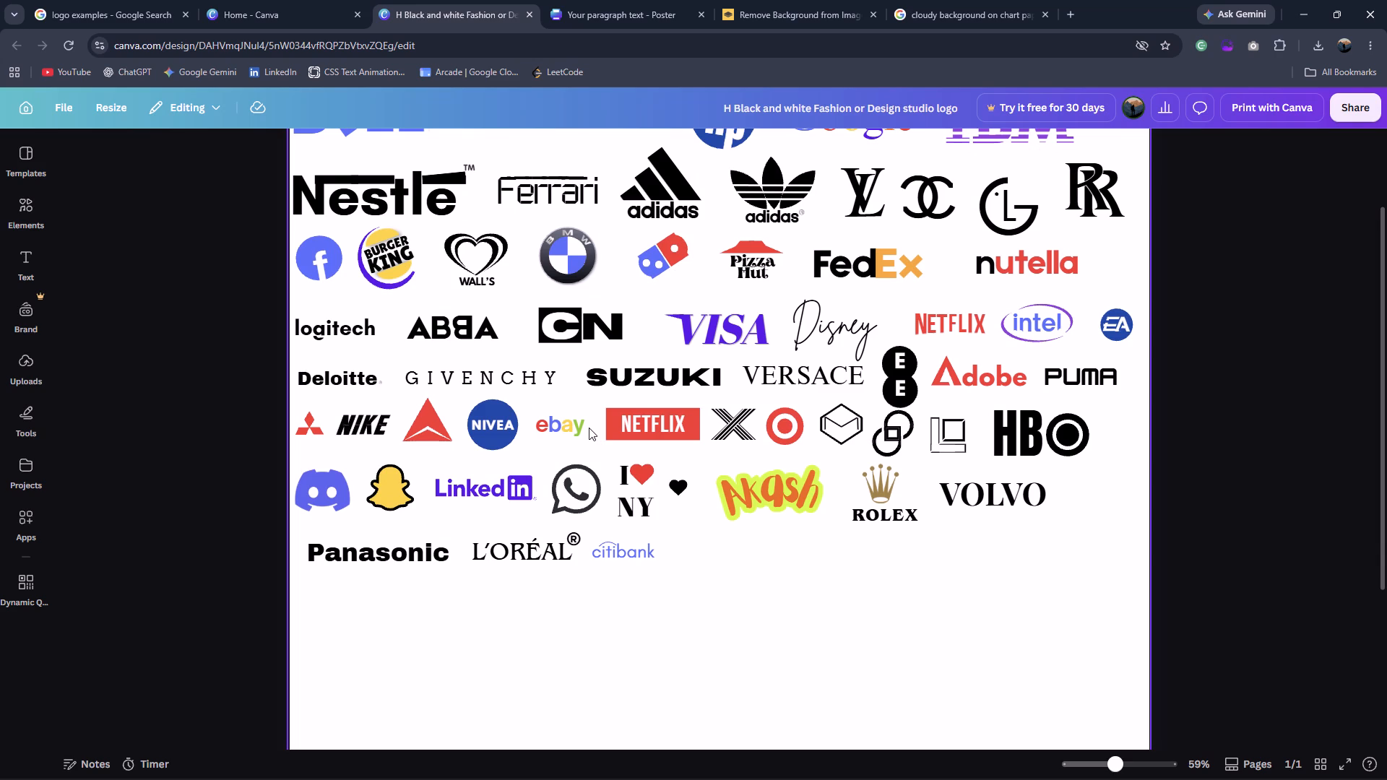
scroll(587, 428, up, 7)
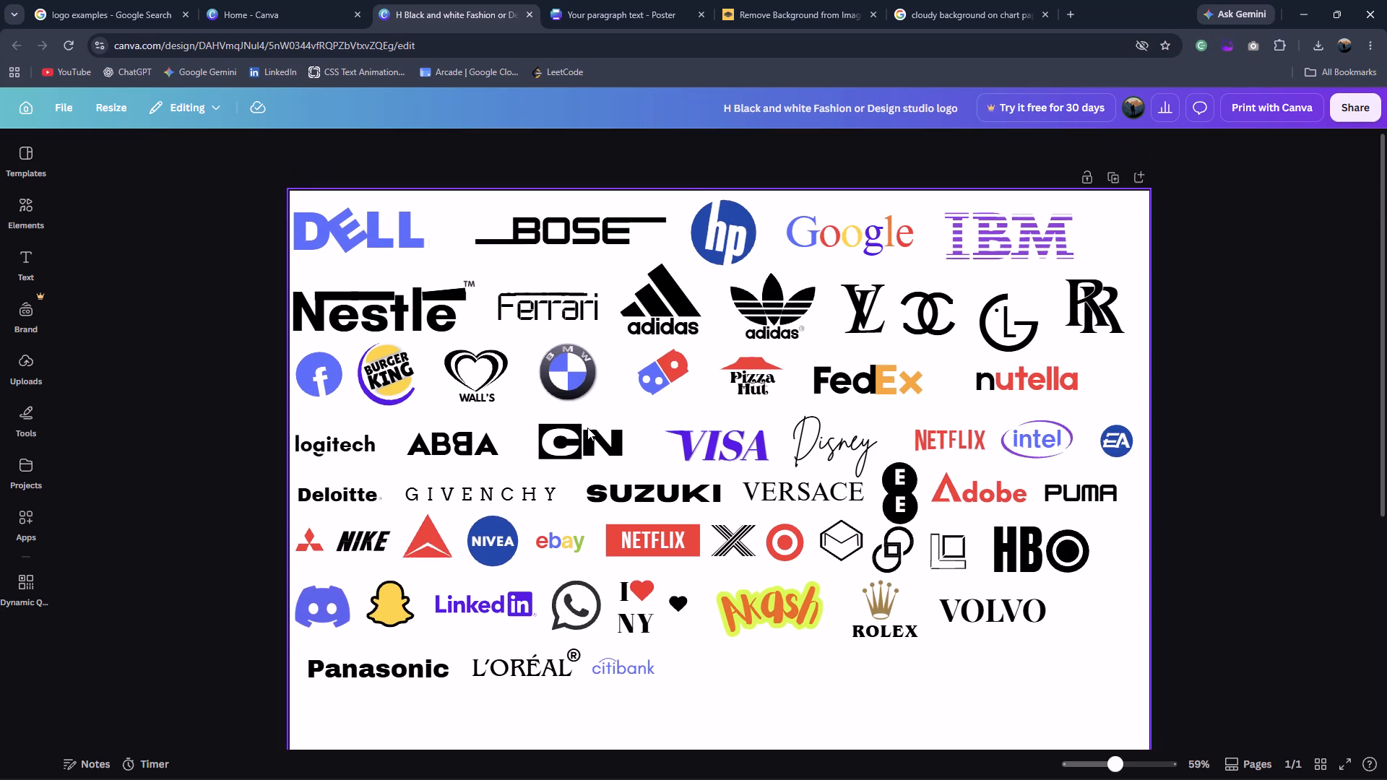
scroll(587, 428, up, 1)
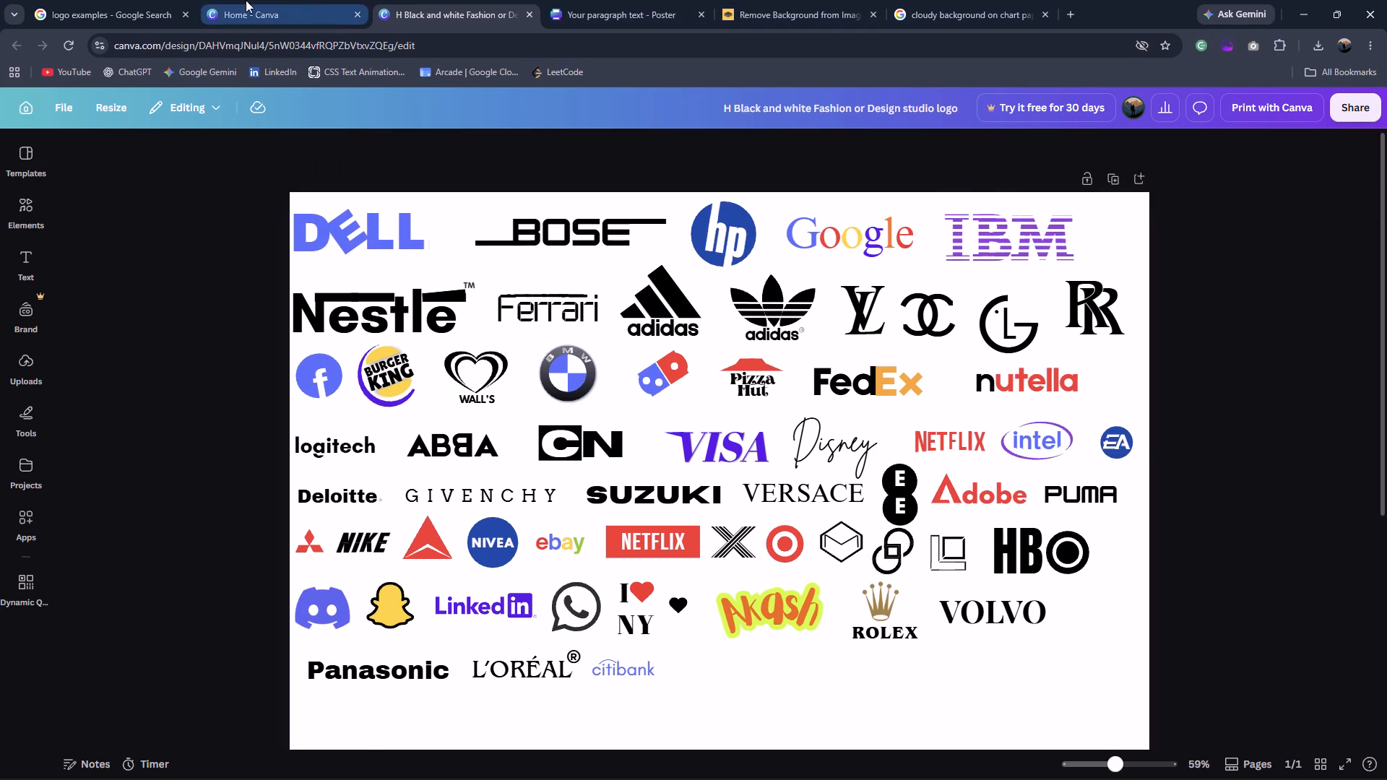
Switch to the Google Images logo search and search for "logo examples hollow text".
click(136, 0)
scroll(398, 304, up, 7)
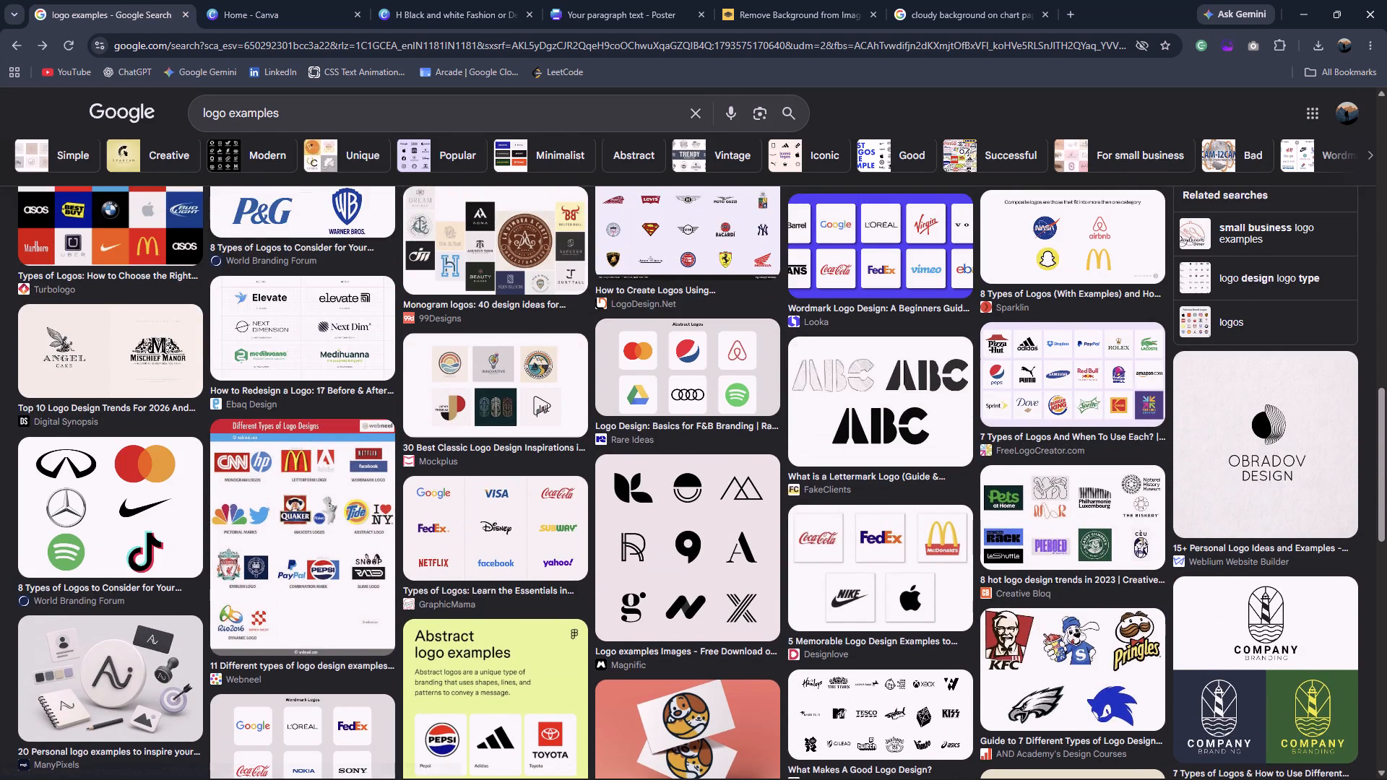
click(342, 104)
key(space)
text(hollow text)
key(Return)
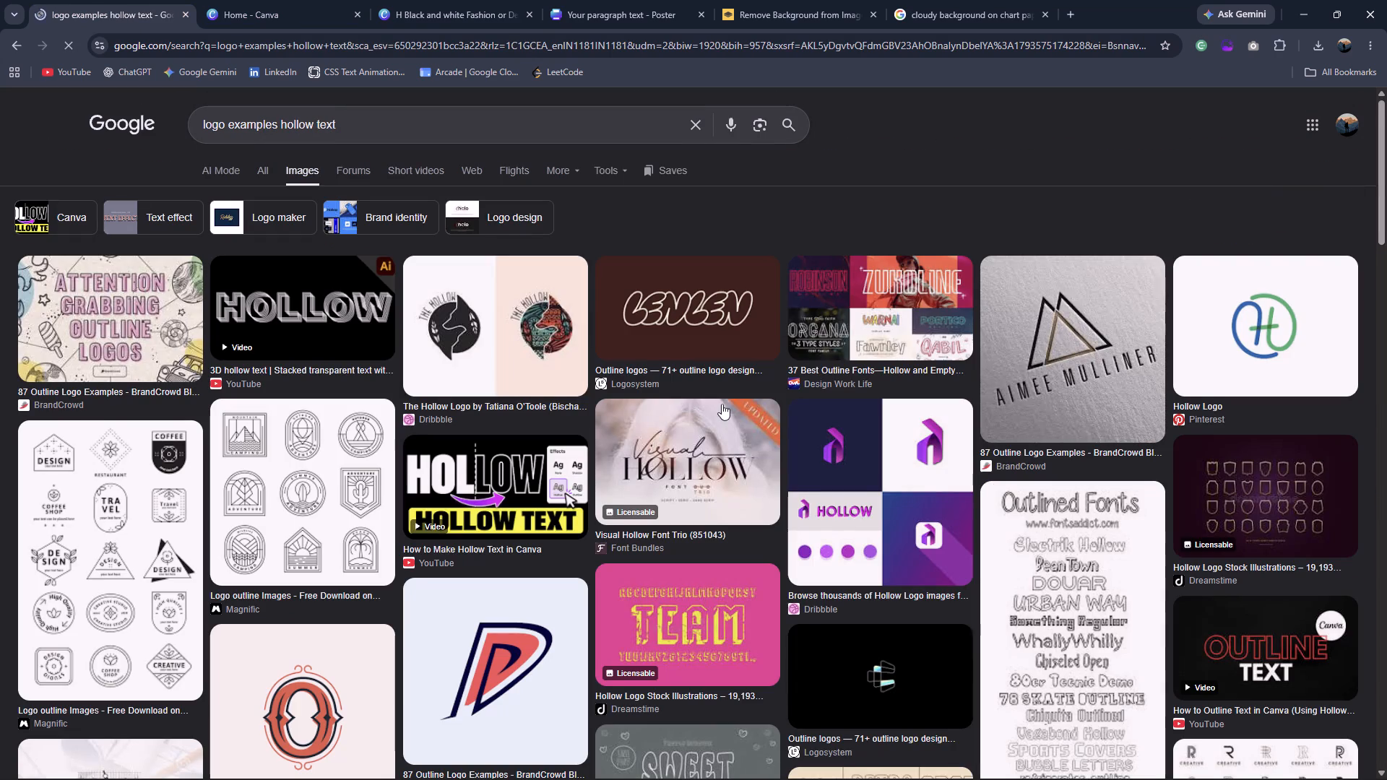
scroll(720, 429, down, 3)
scroll(687, 433, up, 8)
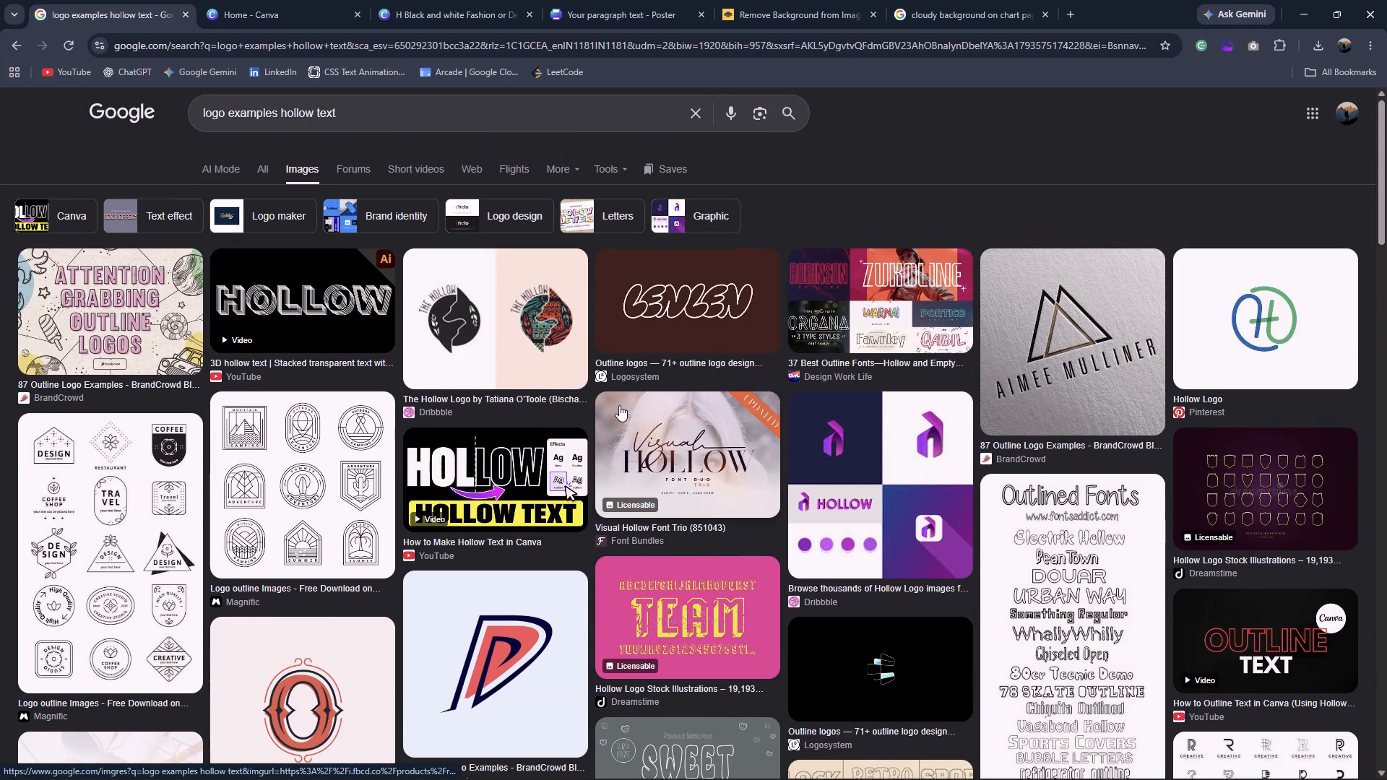
Extend the image search to "logo examples hollow text famous logo" and look through the results for logo references.
click(338, 126)
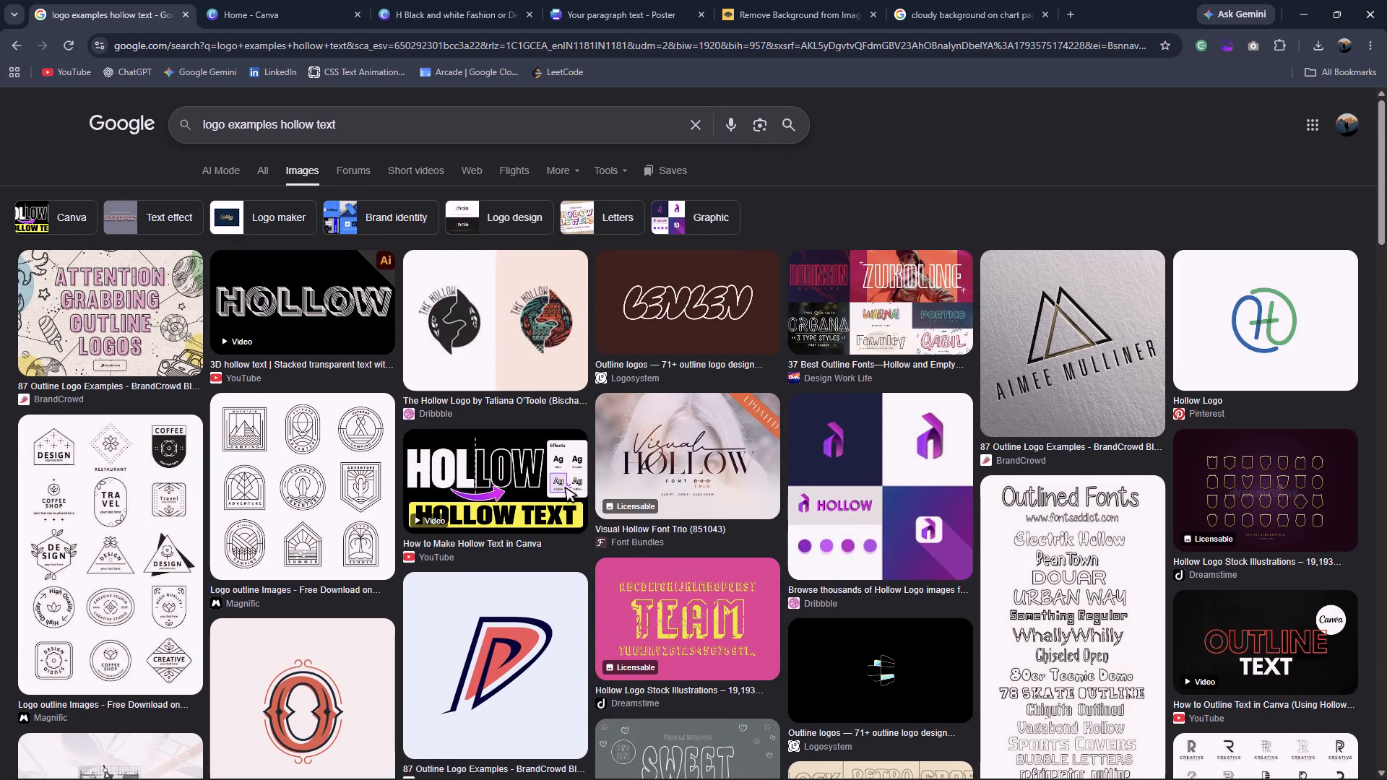
key(space)
text(famous logo)
key(Return)
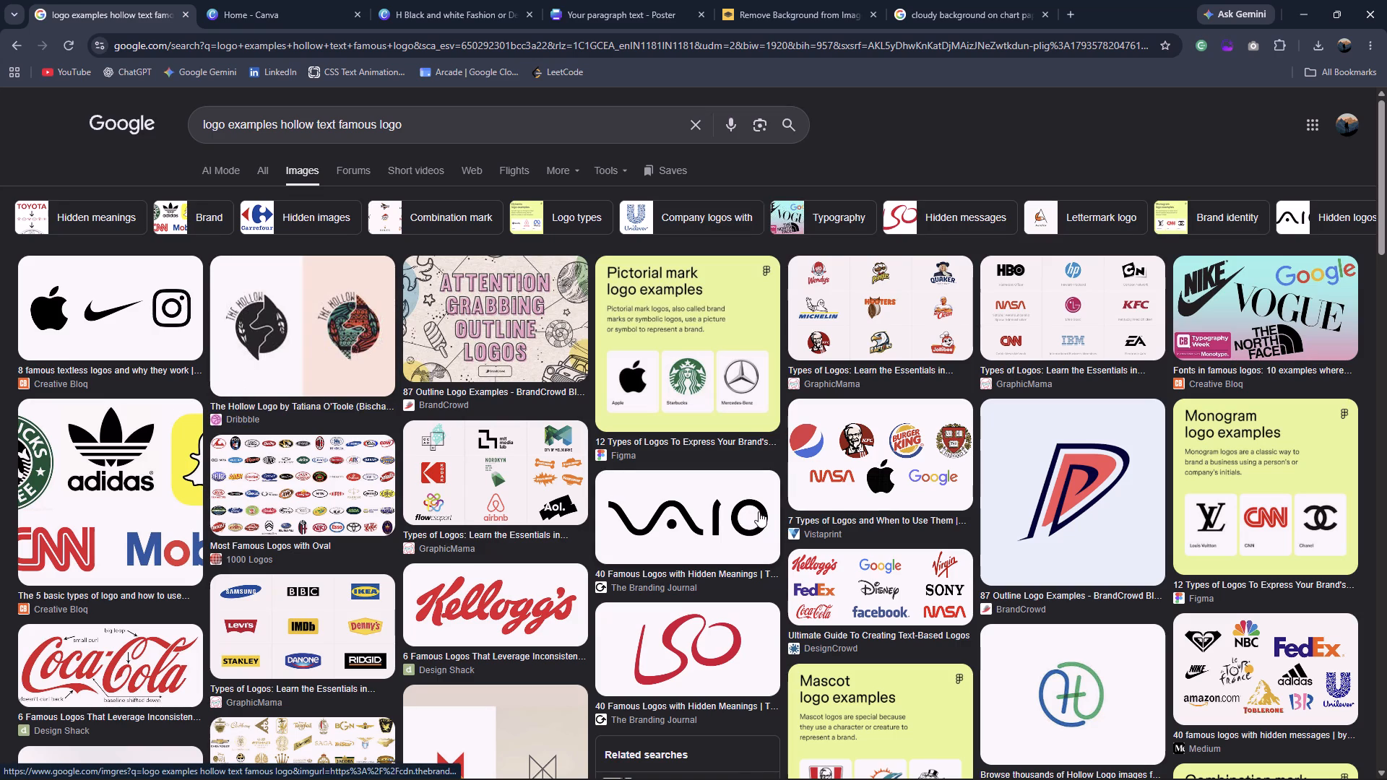
scroll(779, 520, down, 3)
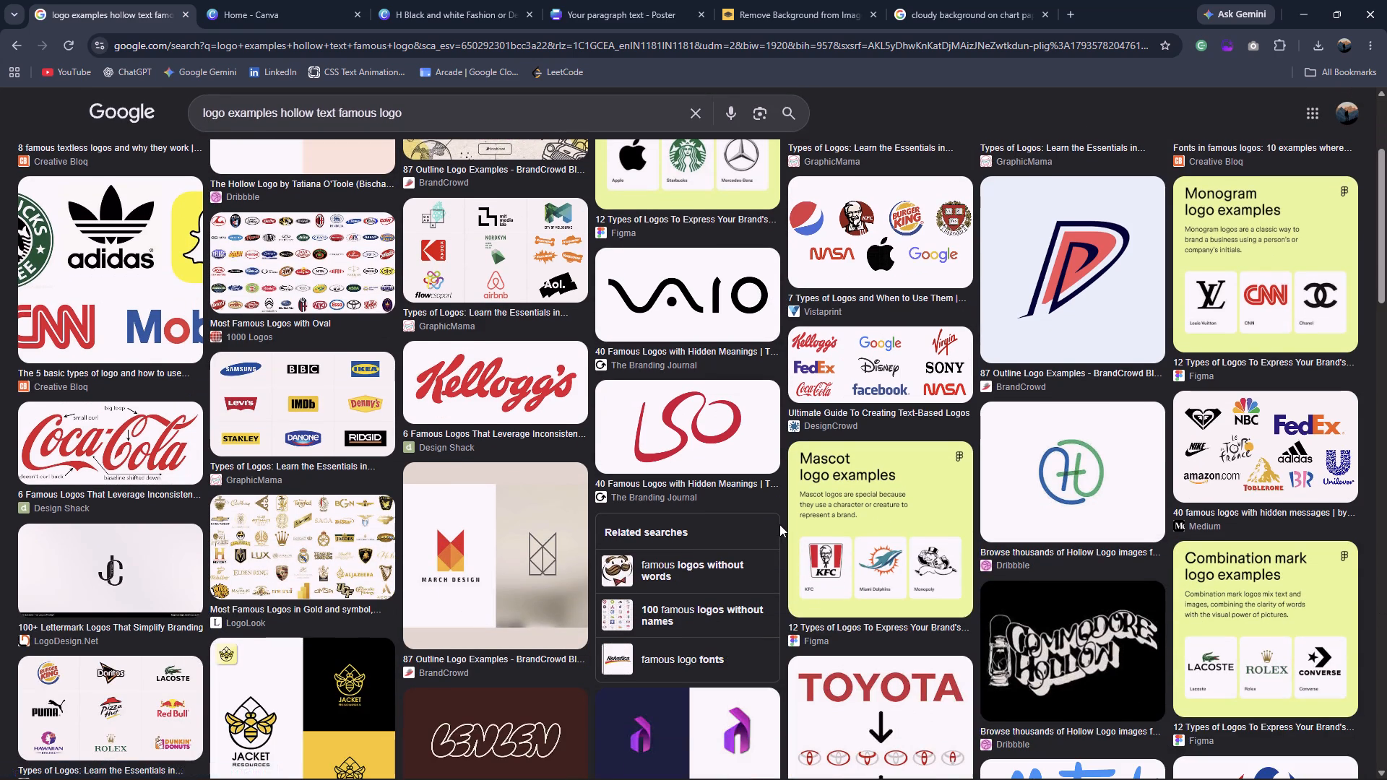
scroll(779, 524, down, 5)
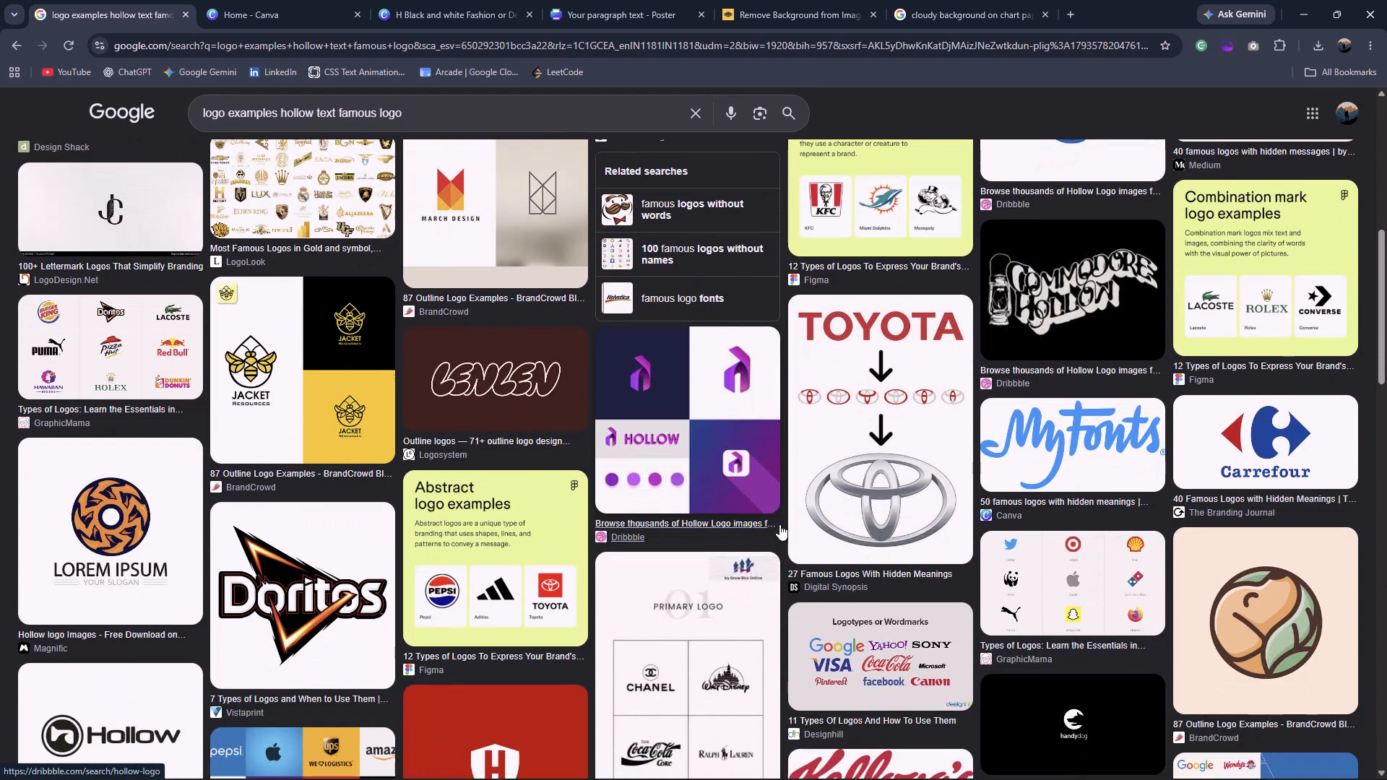
scroll(779, 524, down, 3)
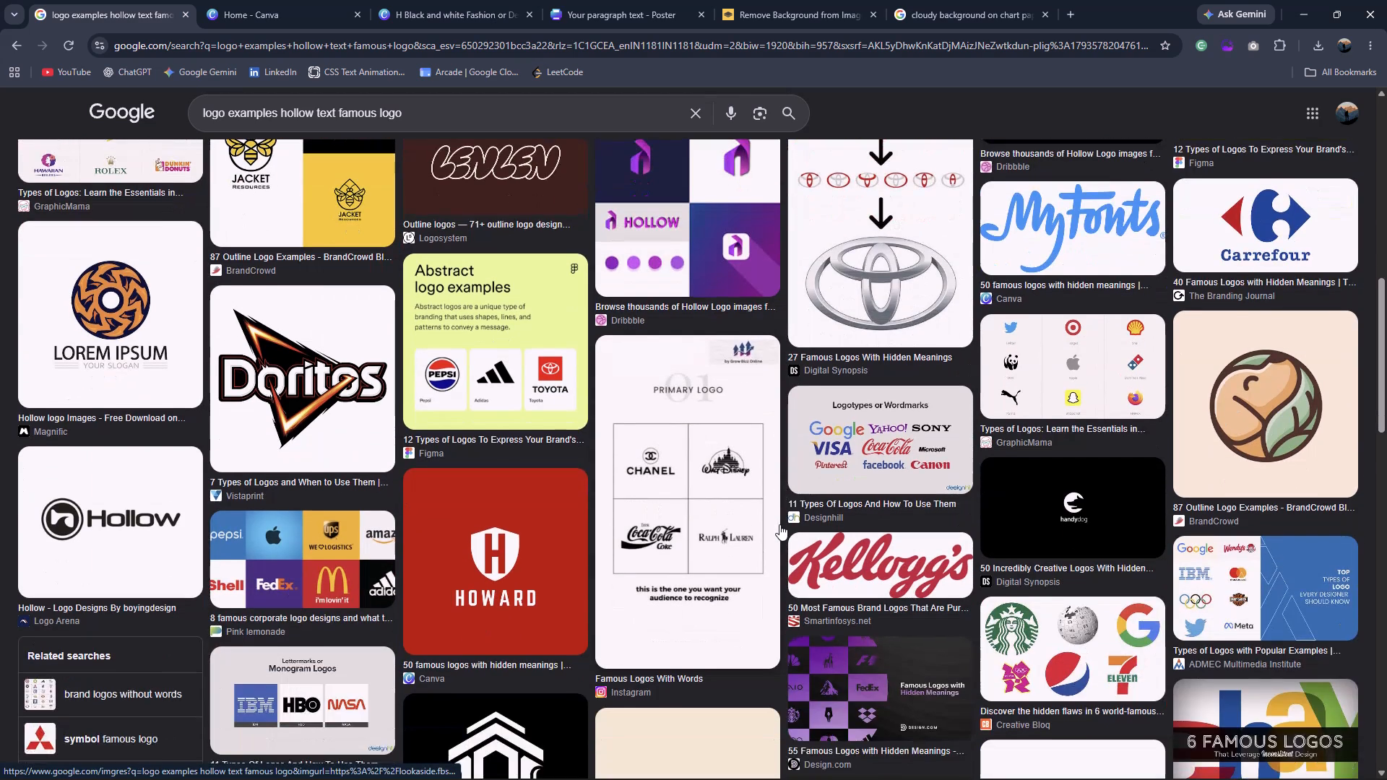
scroll(779, 524, down, 2)
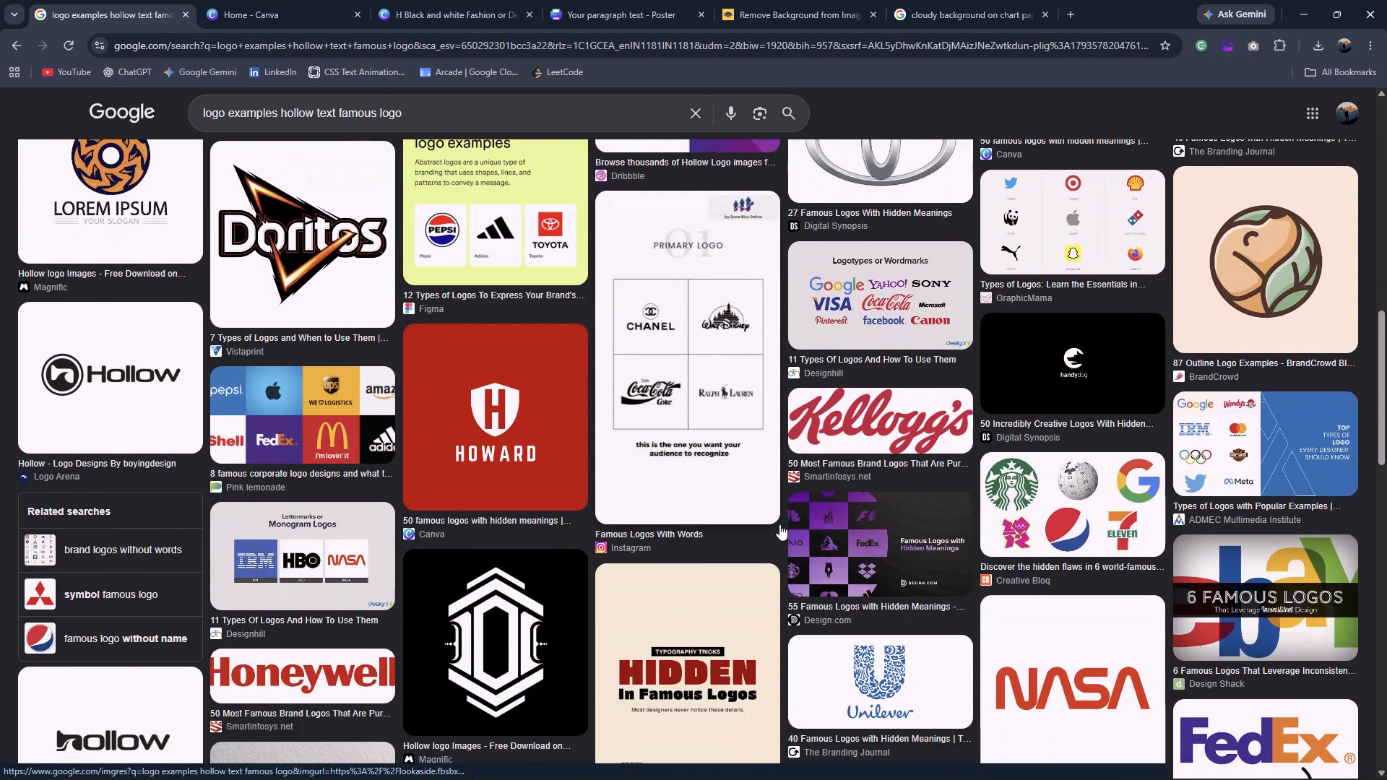
Close the logo image search and switch to the "Your paragraph text" poster design.
click(189, 11)
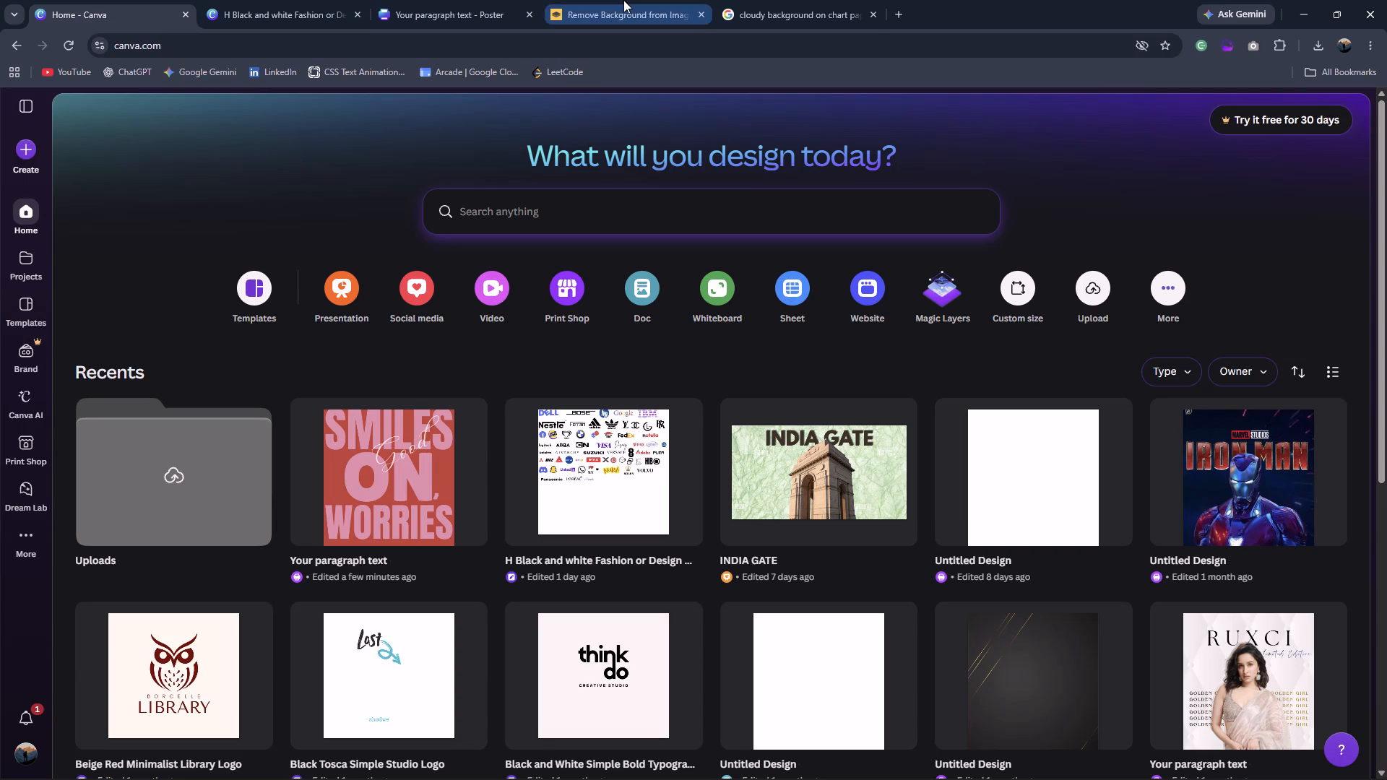
click(407, 1)
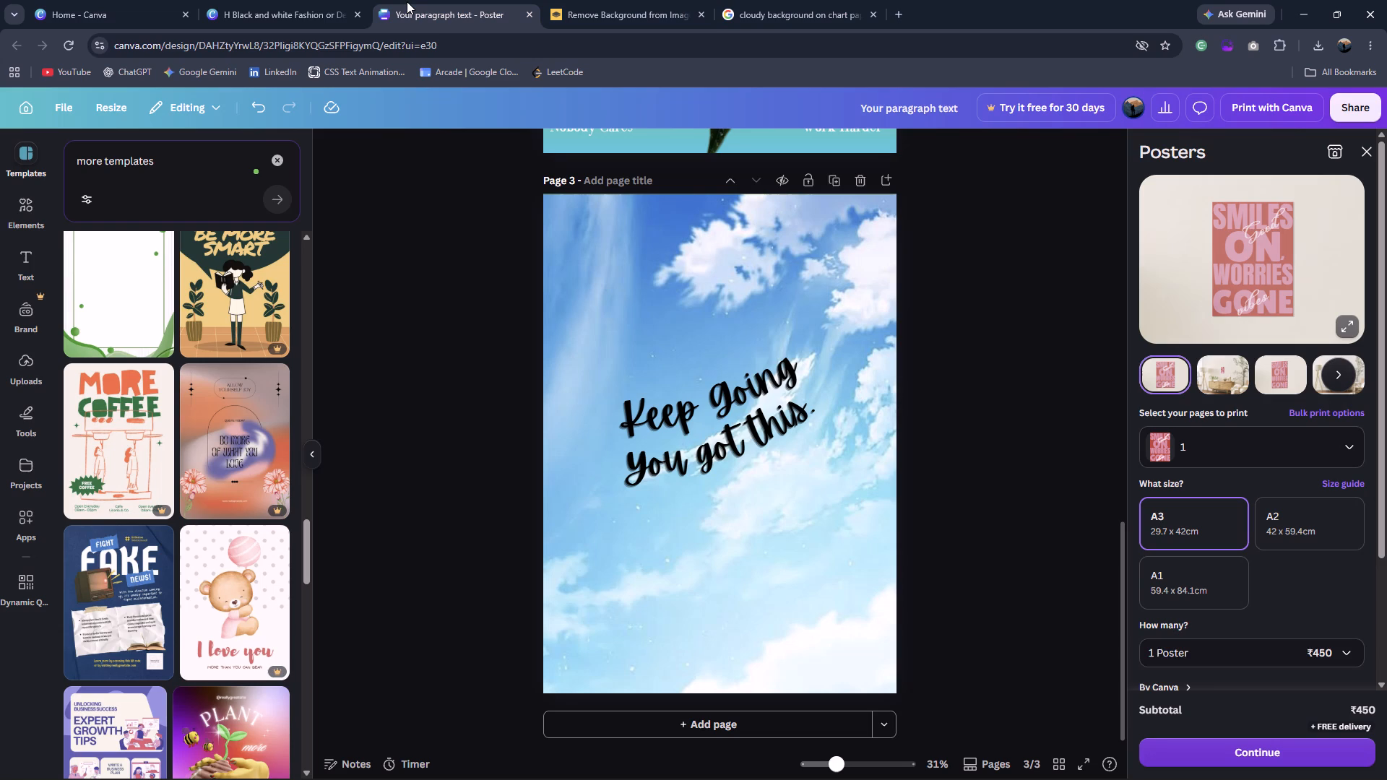
Search the computer for "kuro" and open the top match.
text(kuro)
key(Return)
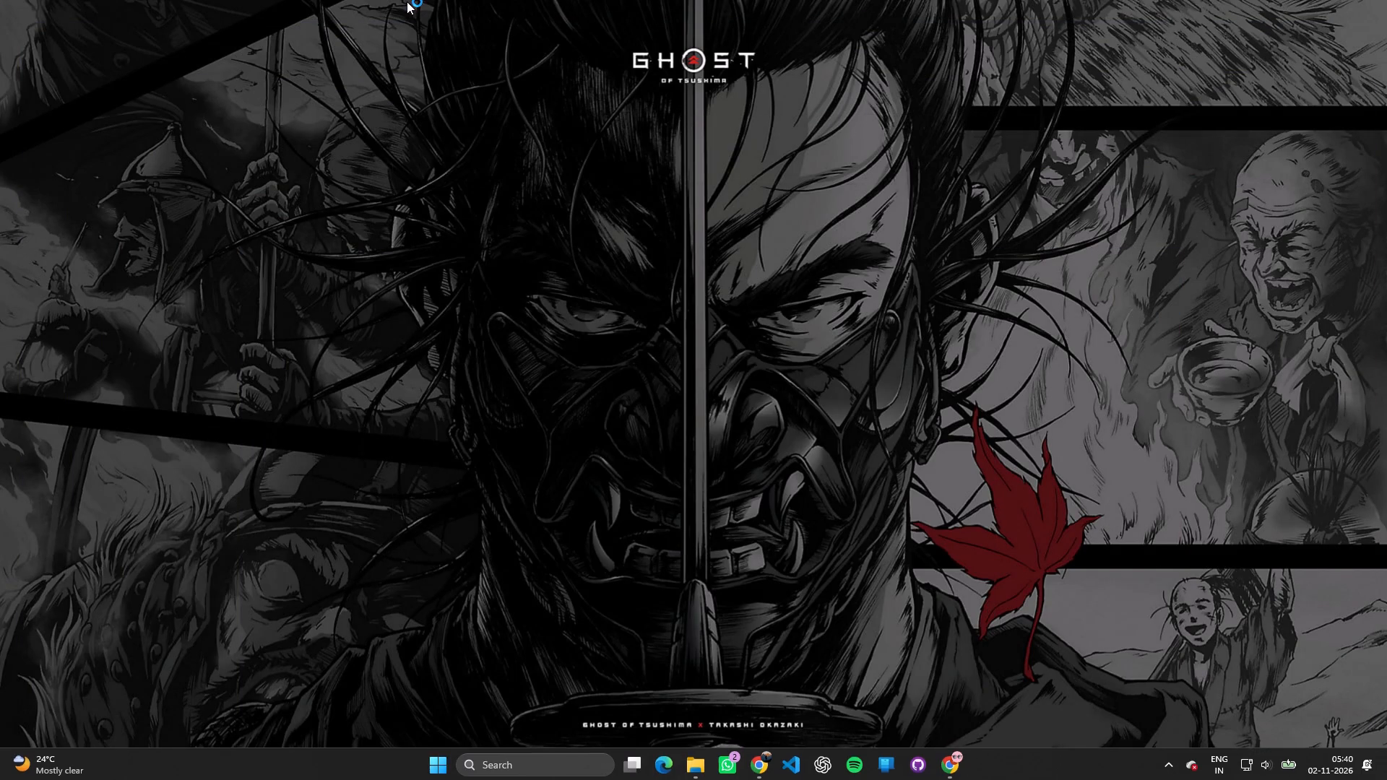
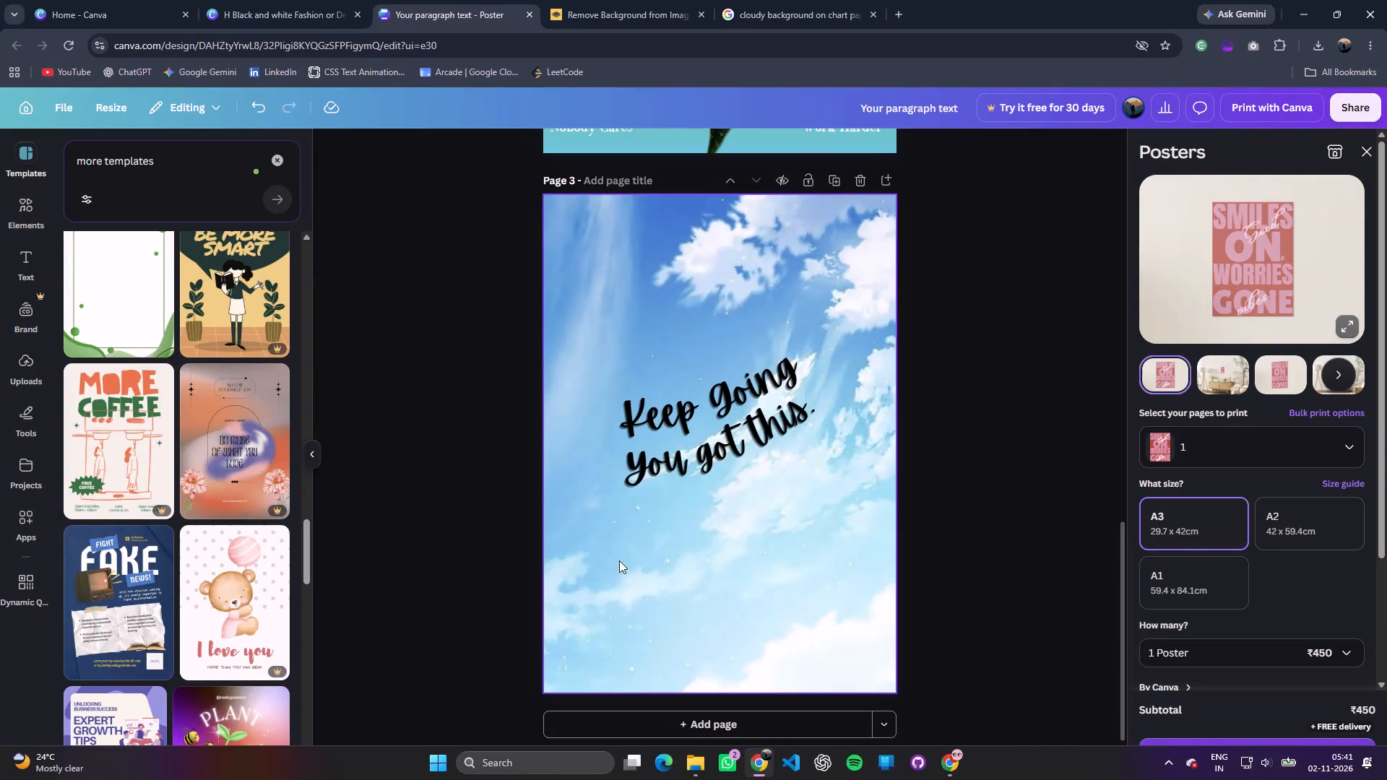
Switch to the "H Black and white Fashion or Design studio logo" design and close it.
click(337, 0)
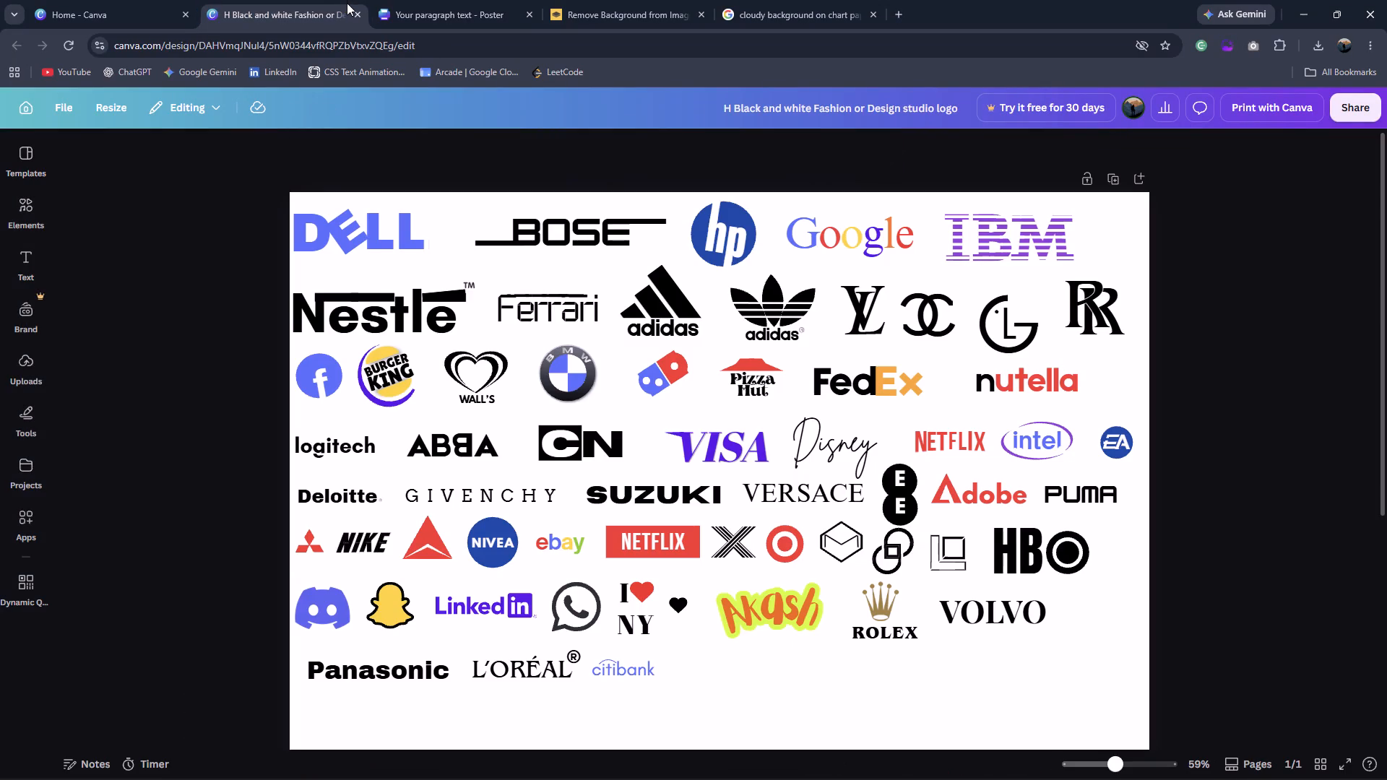
click(355, 12)
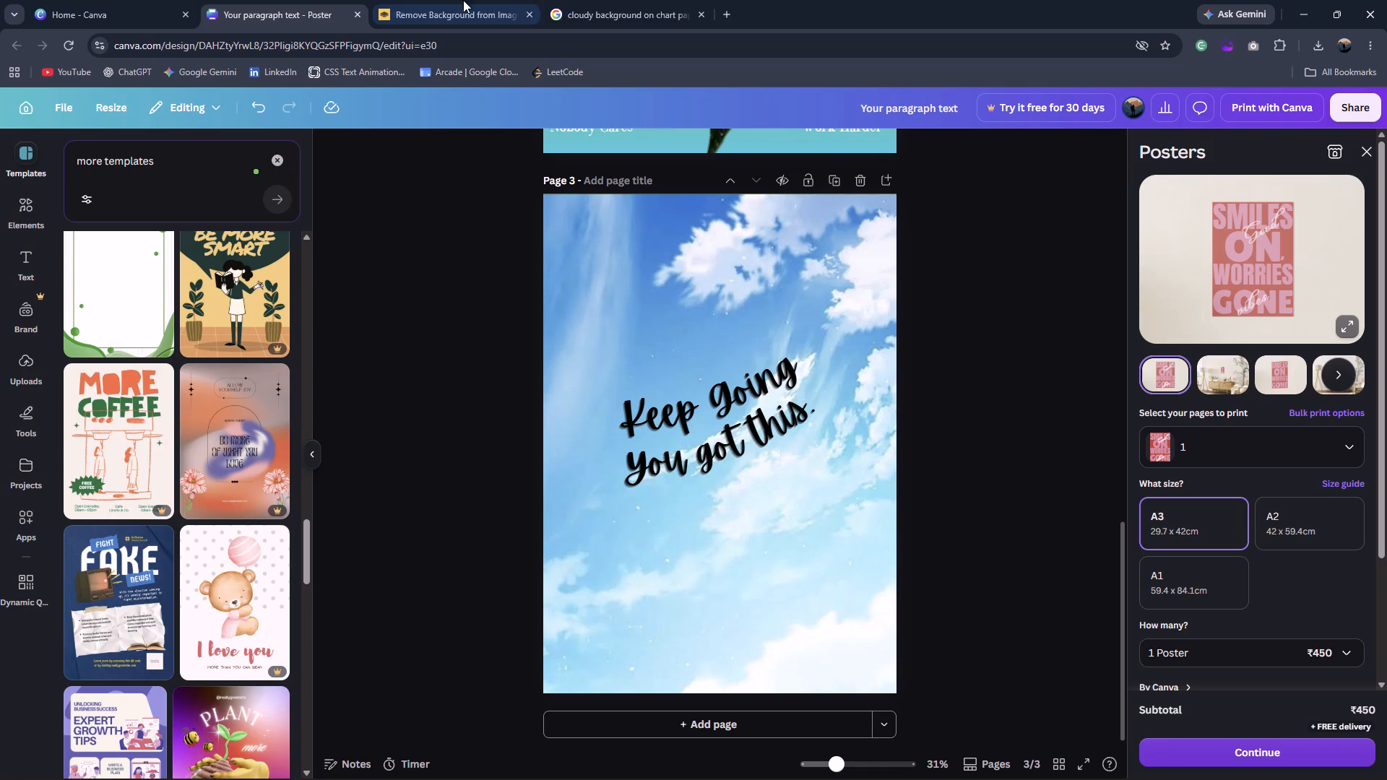
Check the cloudy background image search, return to the poster design and look through the "more templates" results.
click(542, 0)
click(577, 0)
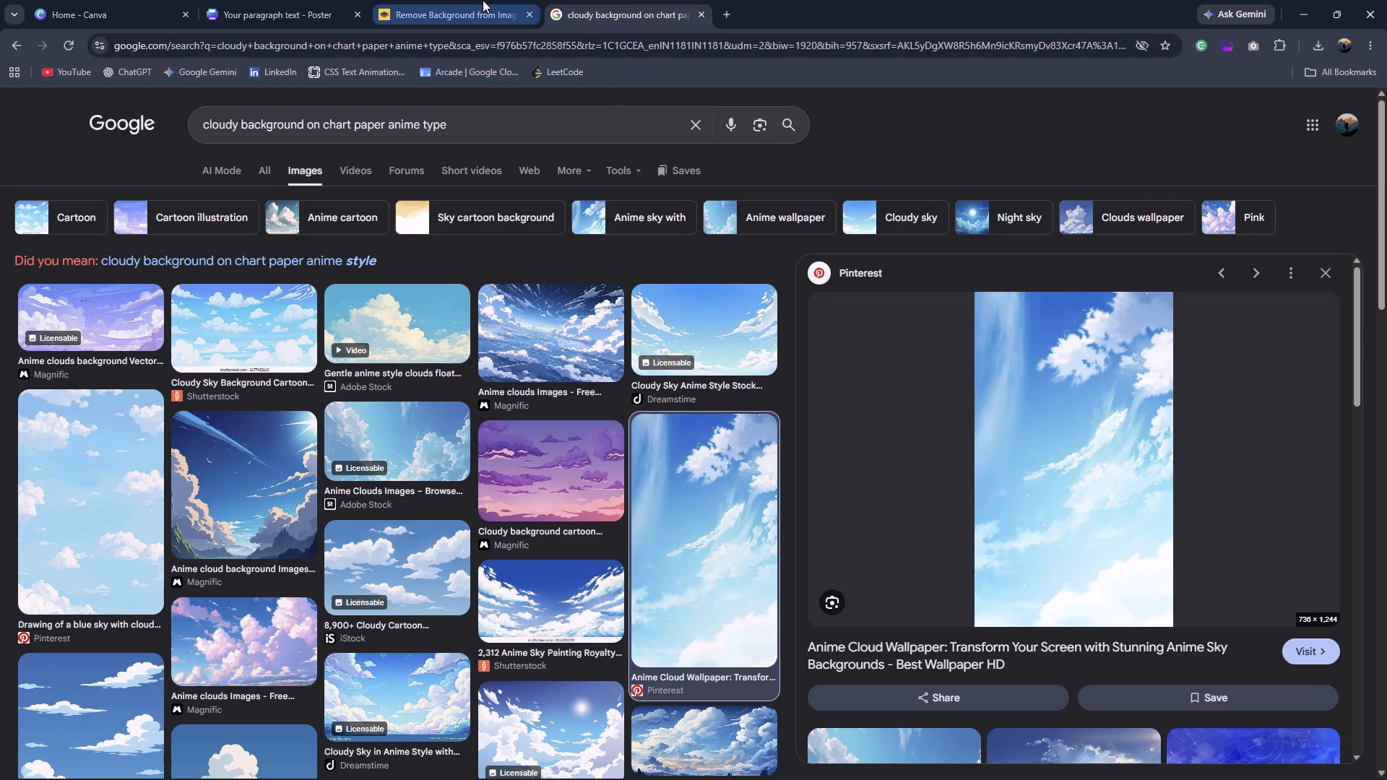
click(288, 0)
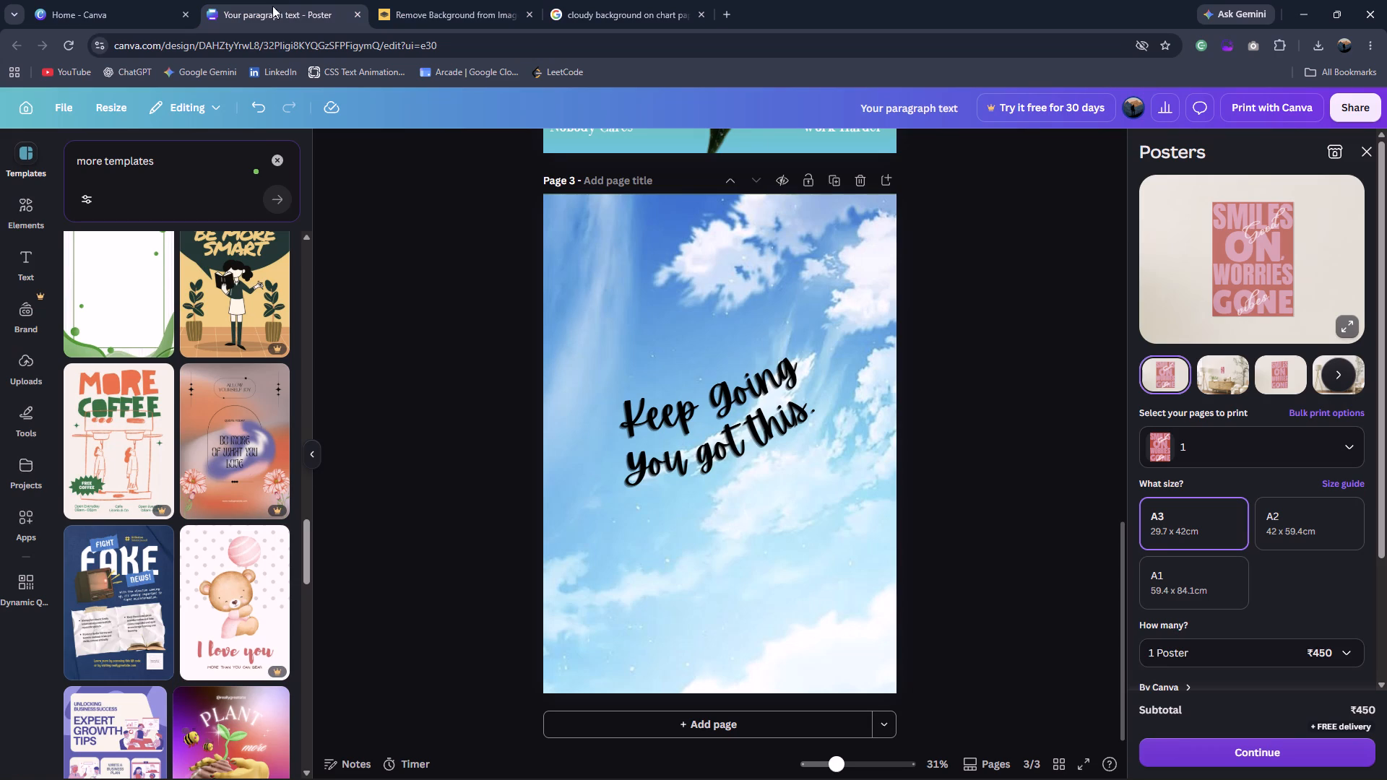
scroll(210, 329, down, 12)
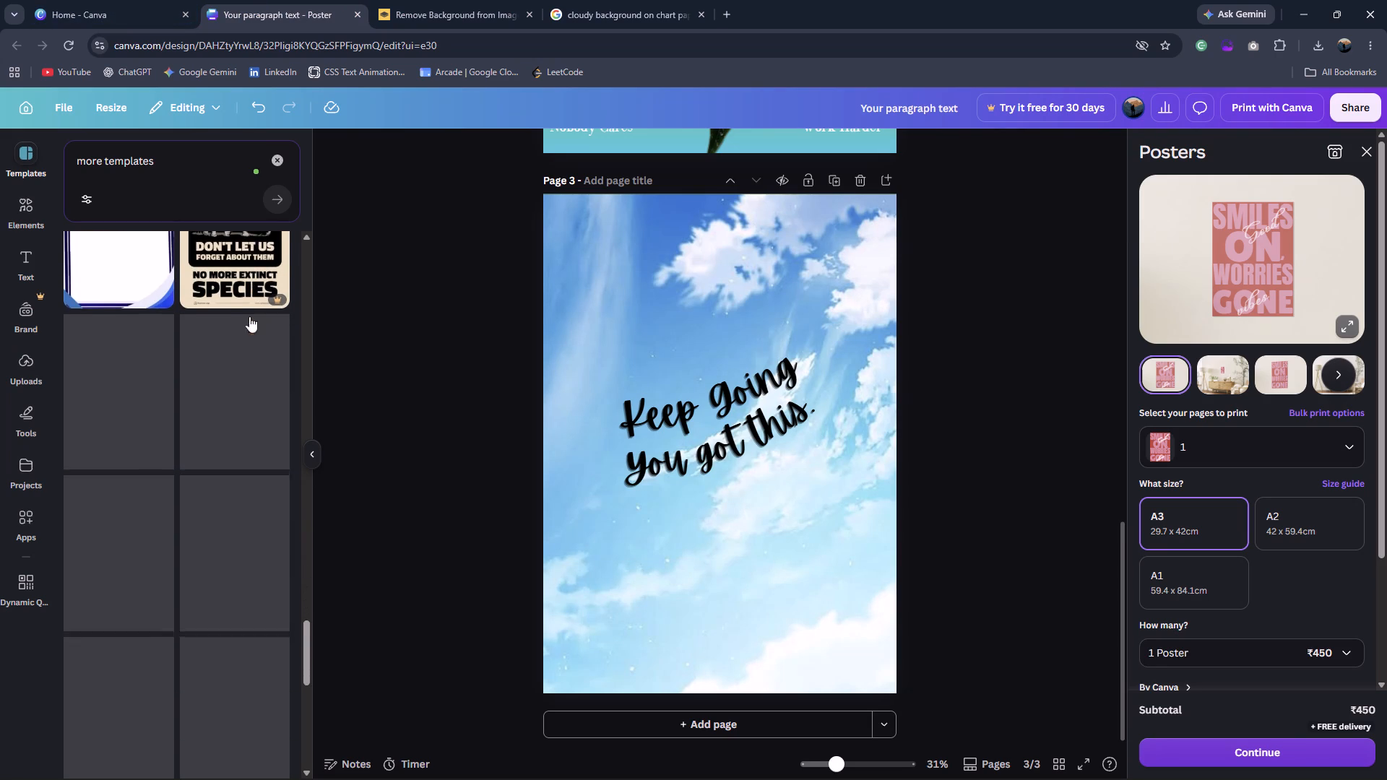
scroll(249, 317, down, 1)
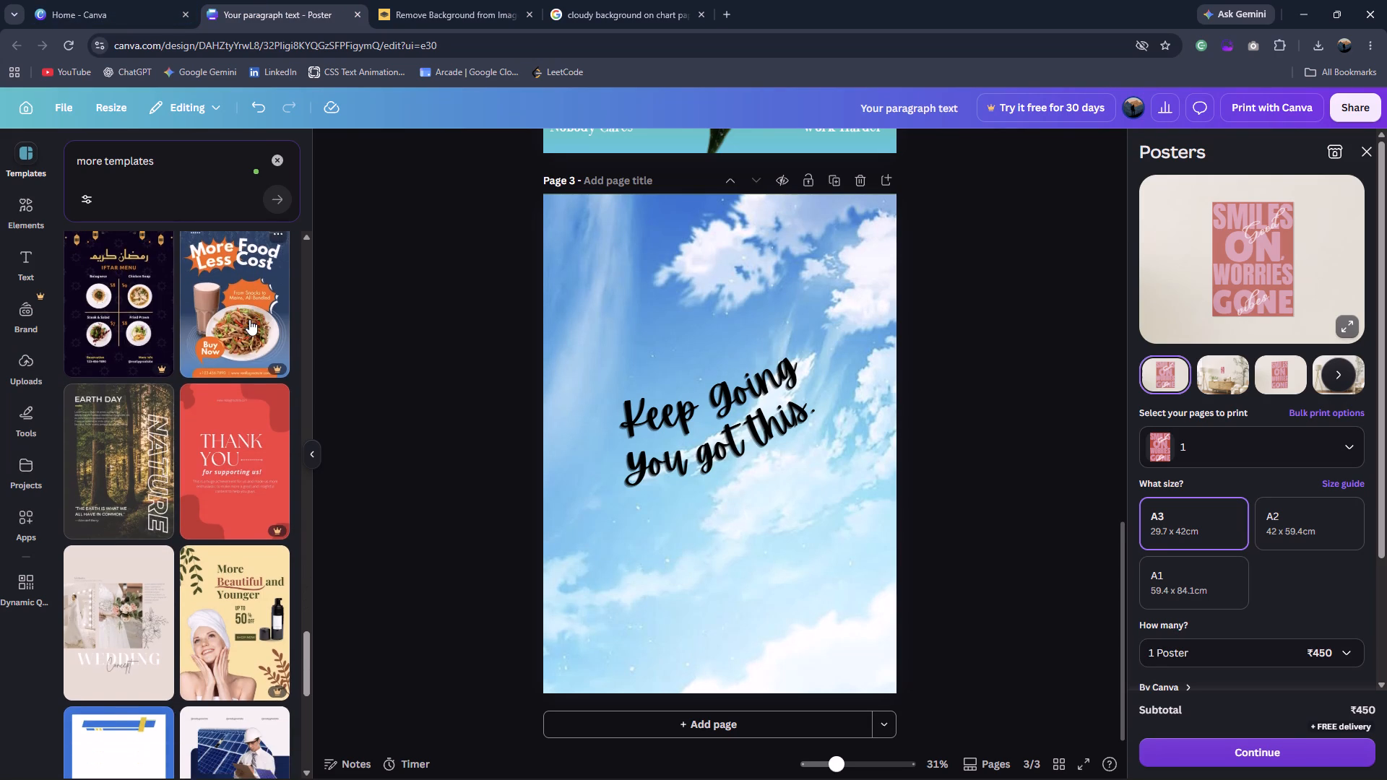
scroll(249, 319, down, 7)
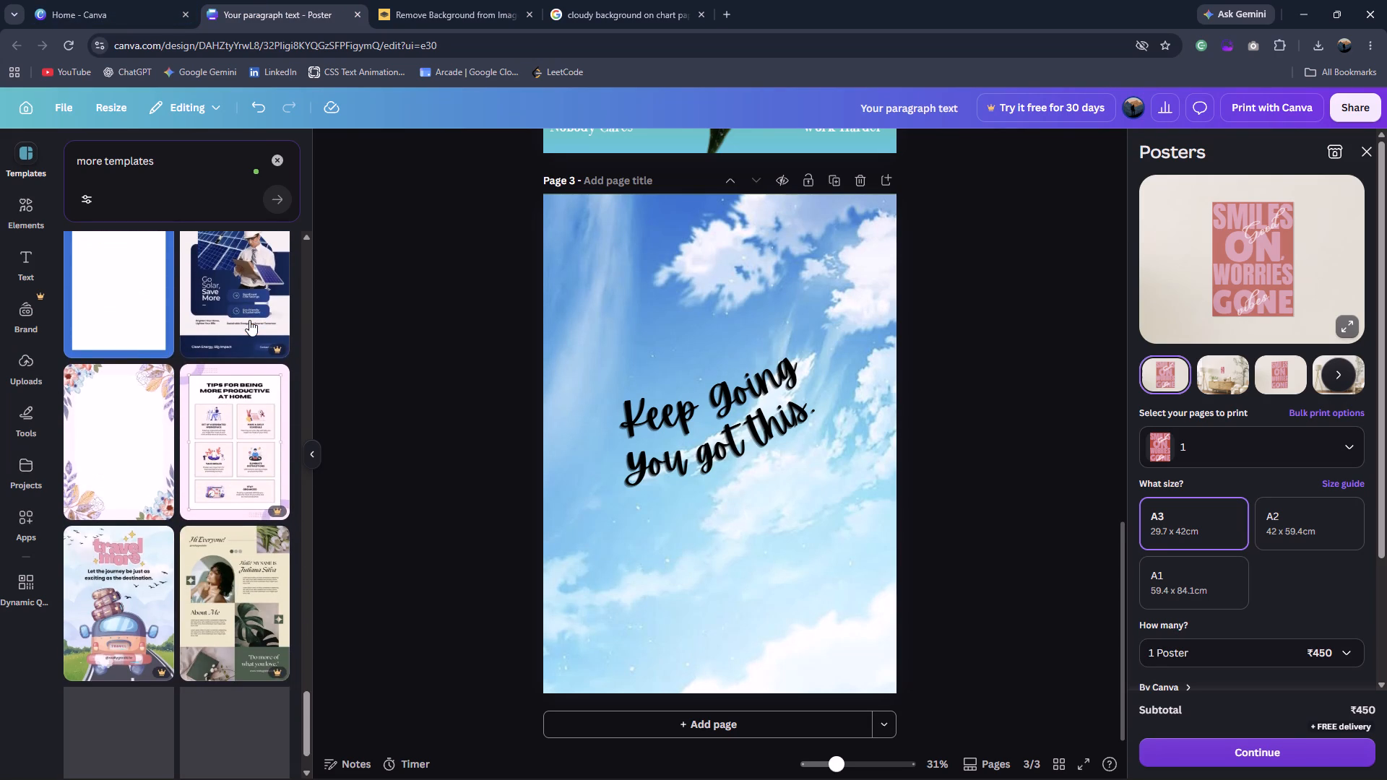
scroll(249, 320, down, 5)
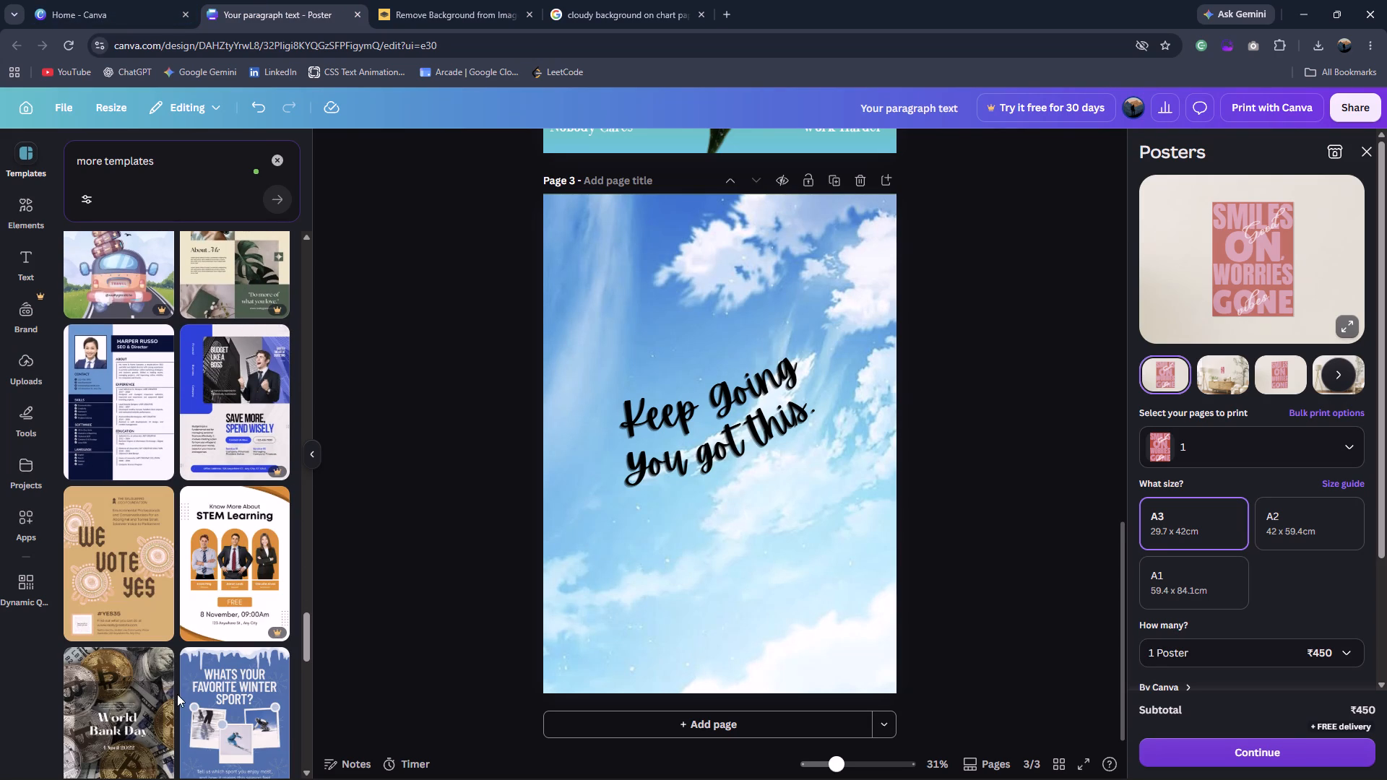
scroll(195, 682, down, 4)
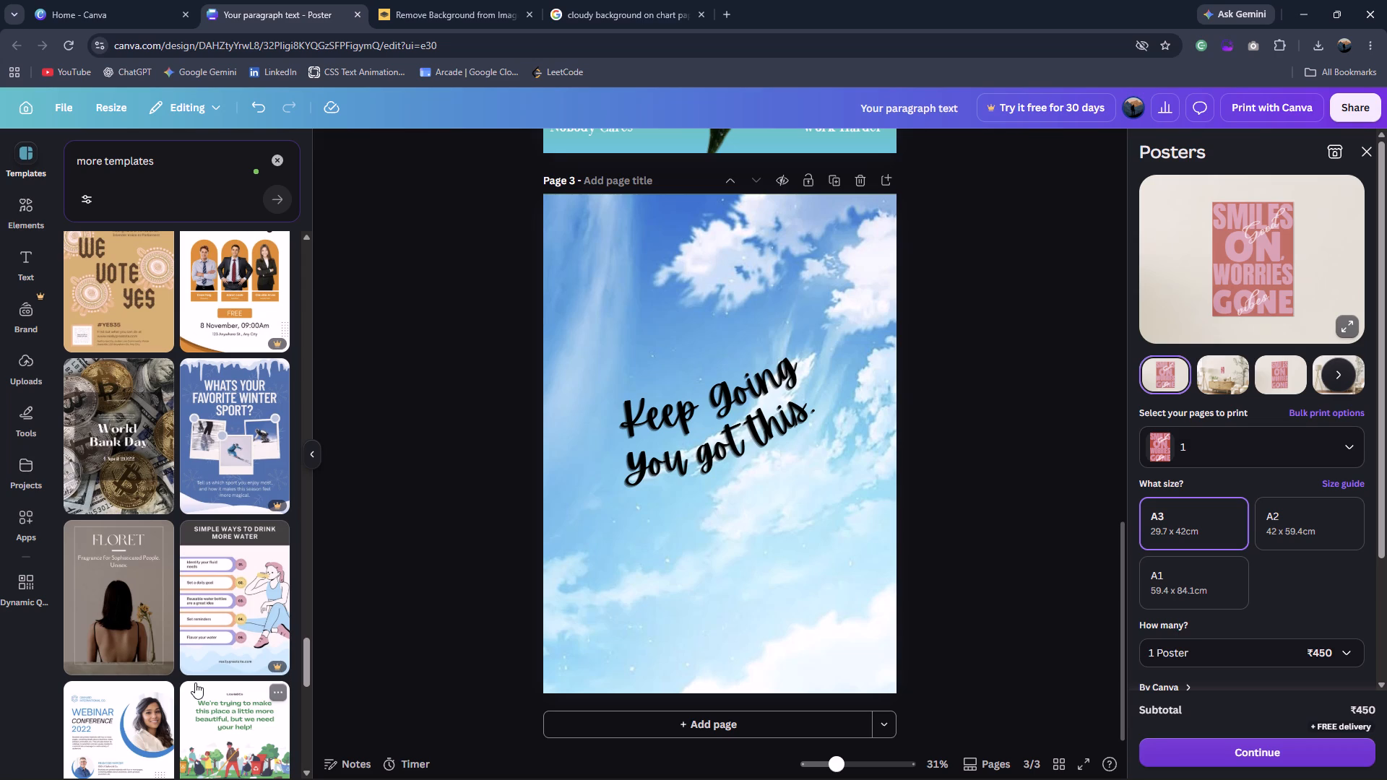
scroll(58, 582, down, 5)
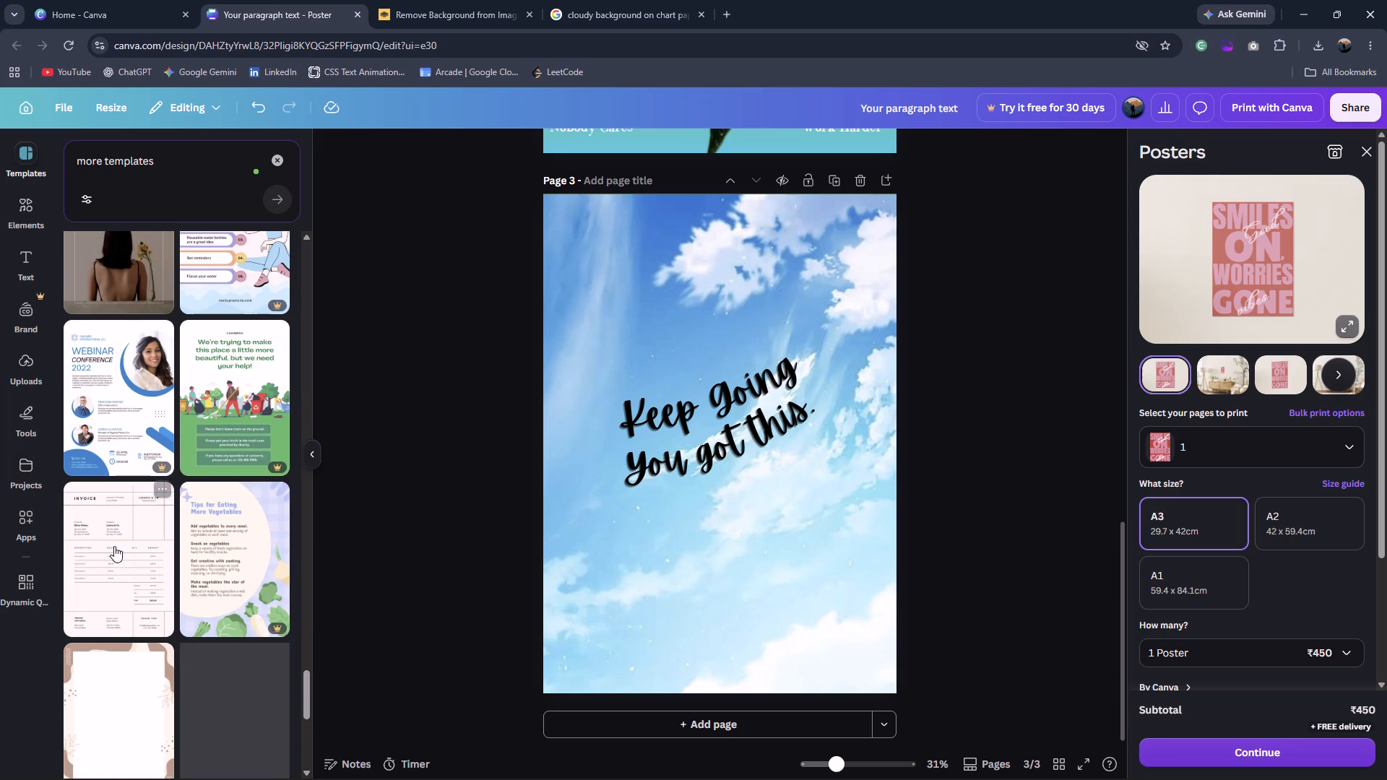
scroll(210, 571, down, 5)
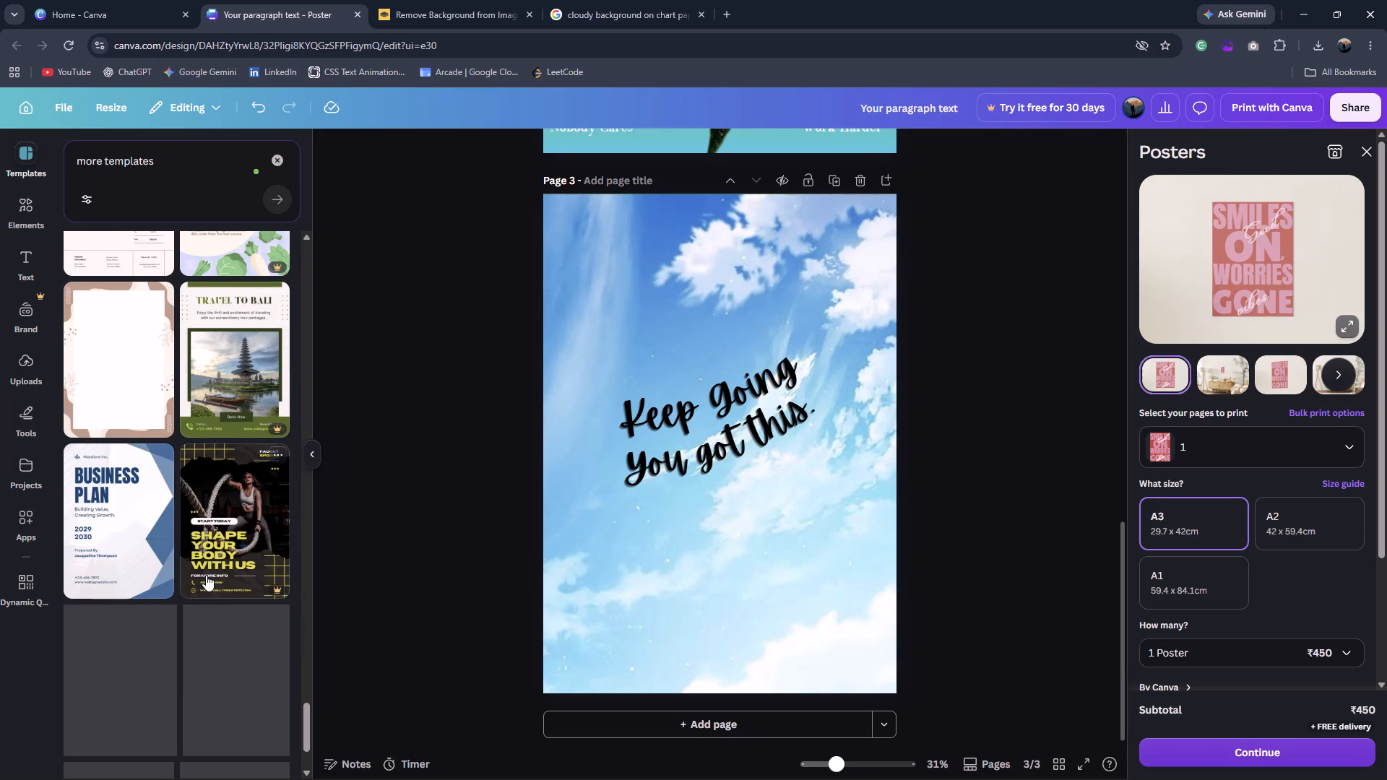
scroll(206, 575, down, 3)
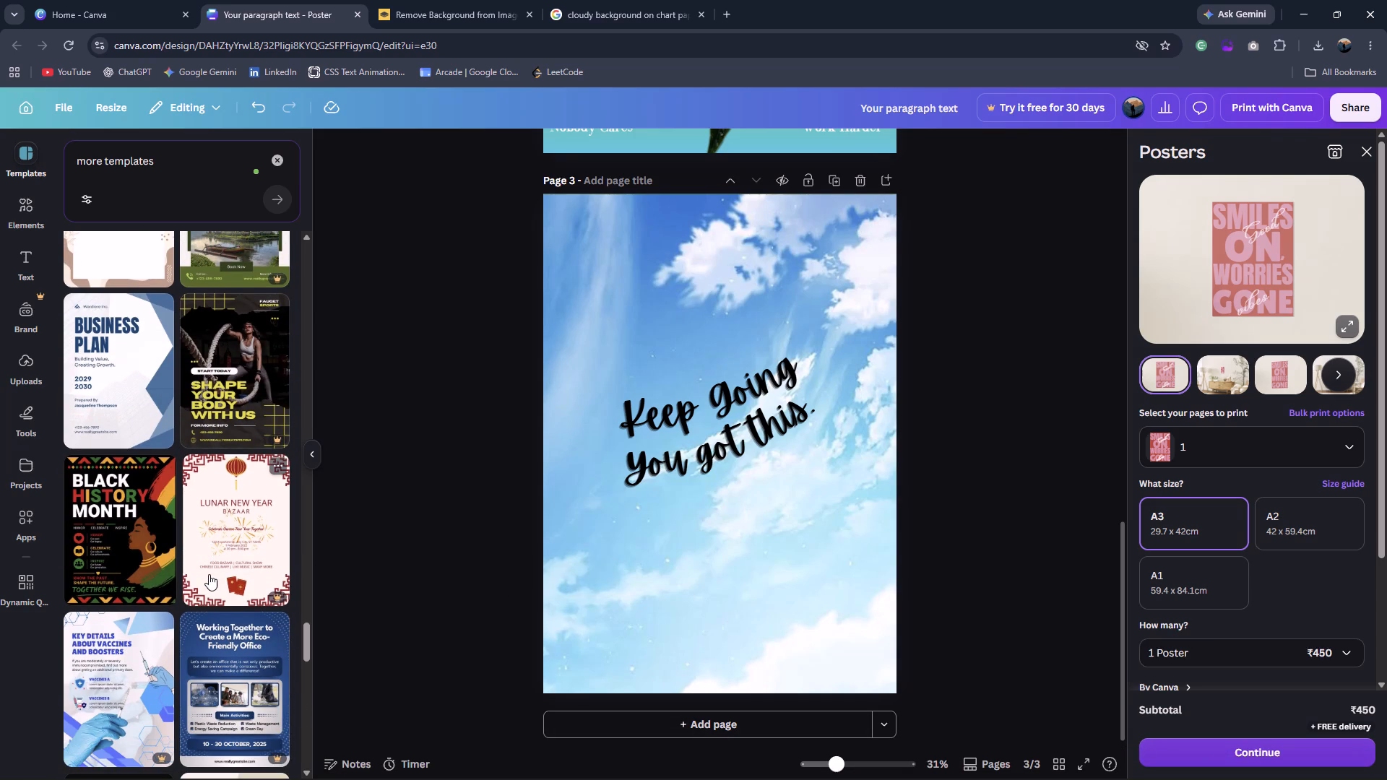
scroll(209, 574, down, 11)
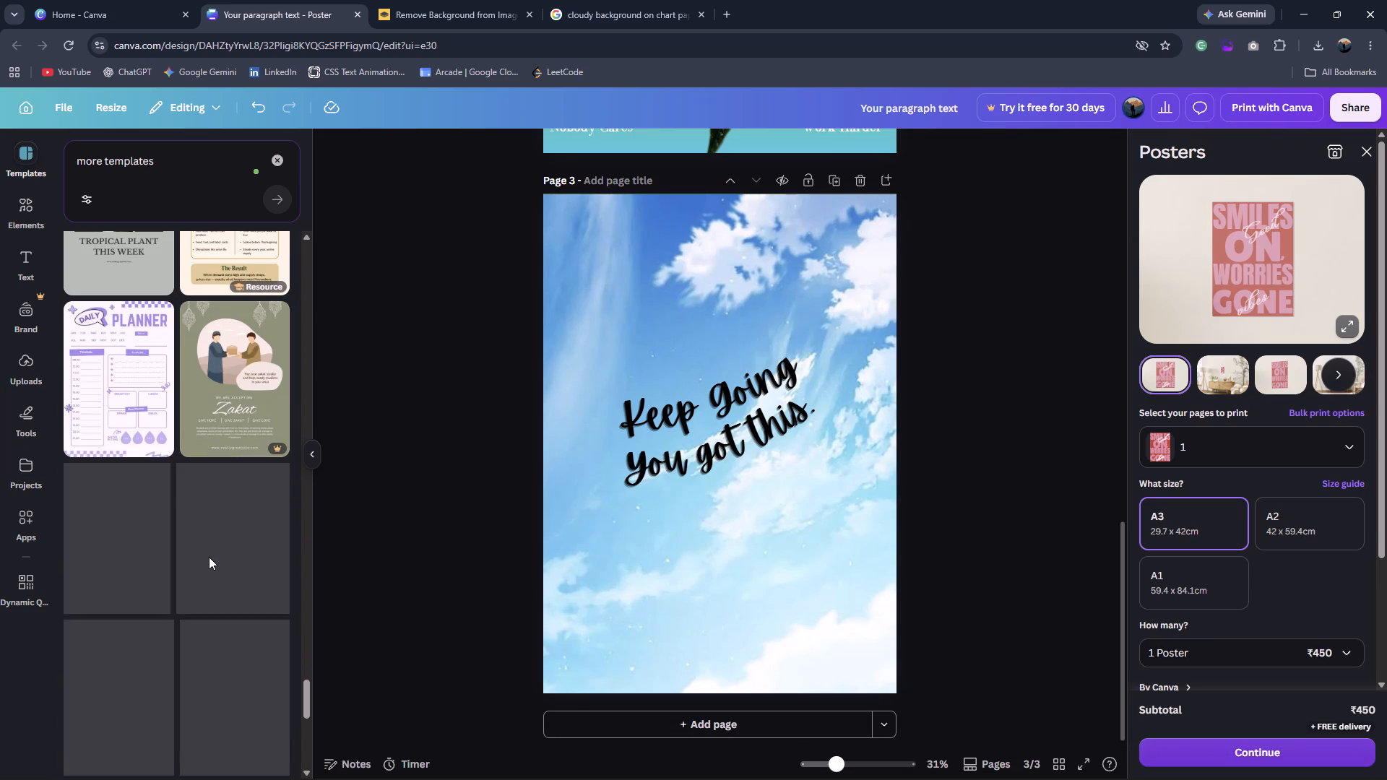
scroll(209, 557, down, 5)
scroll(180, 711, down, 6)
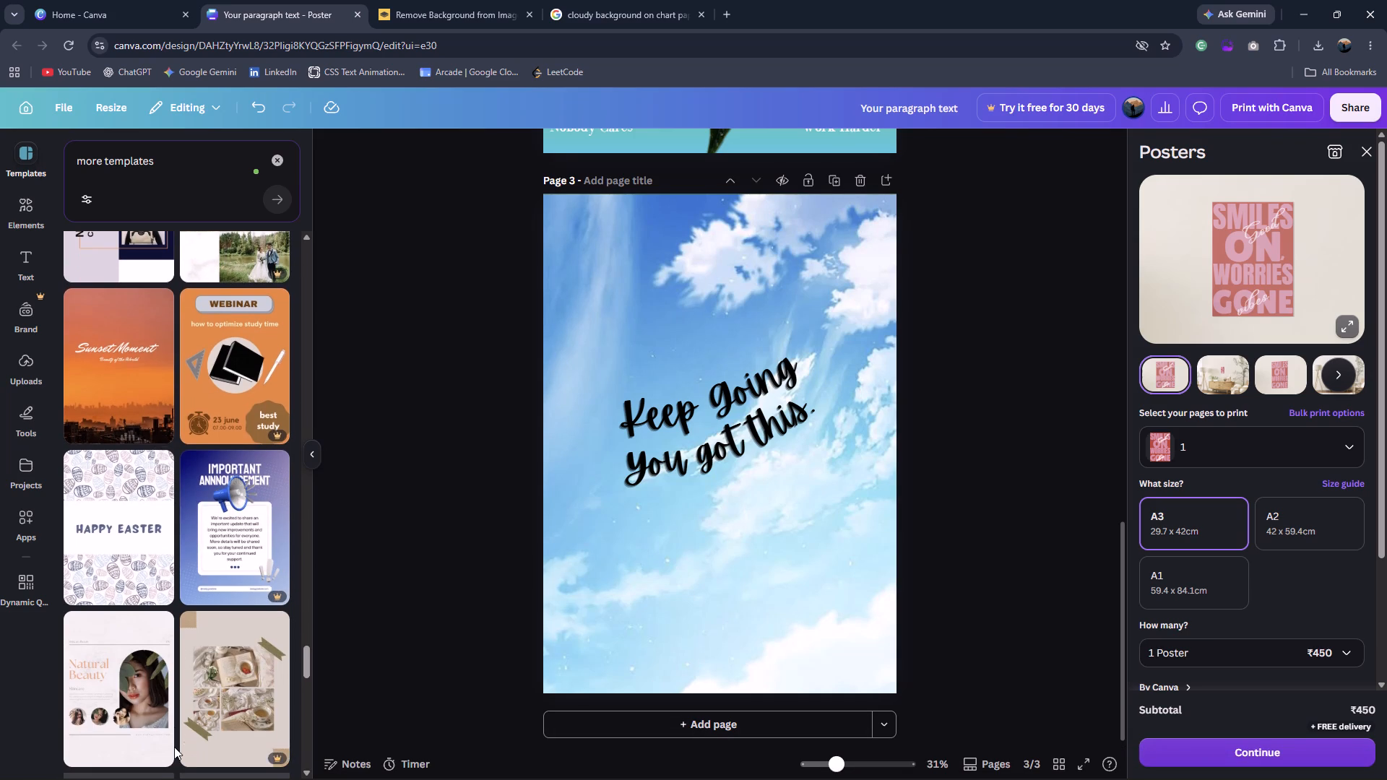
scroll(160, 779, down, 5)
scroll(146, 561, down, 6)
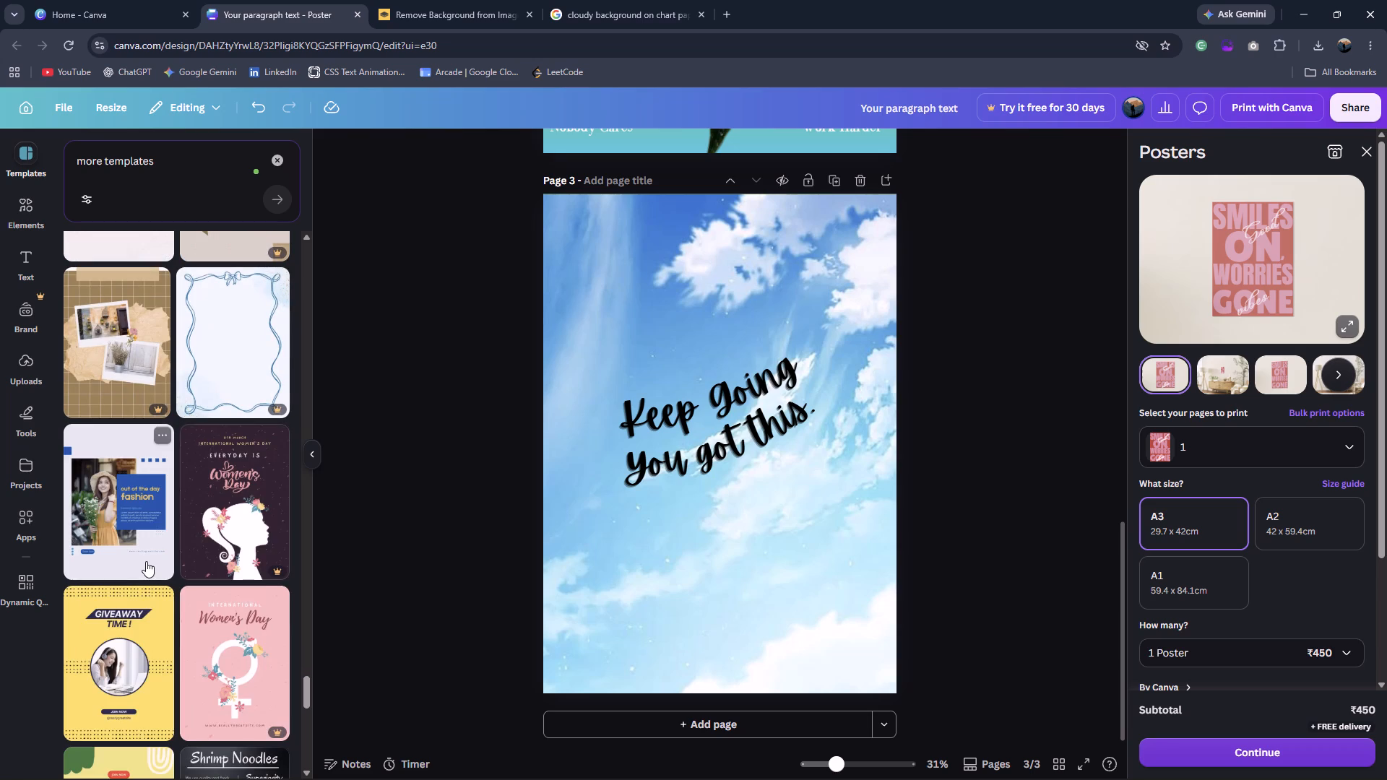
scroll(146, 561, down, 12)
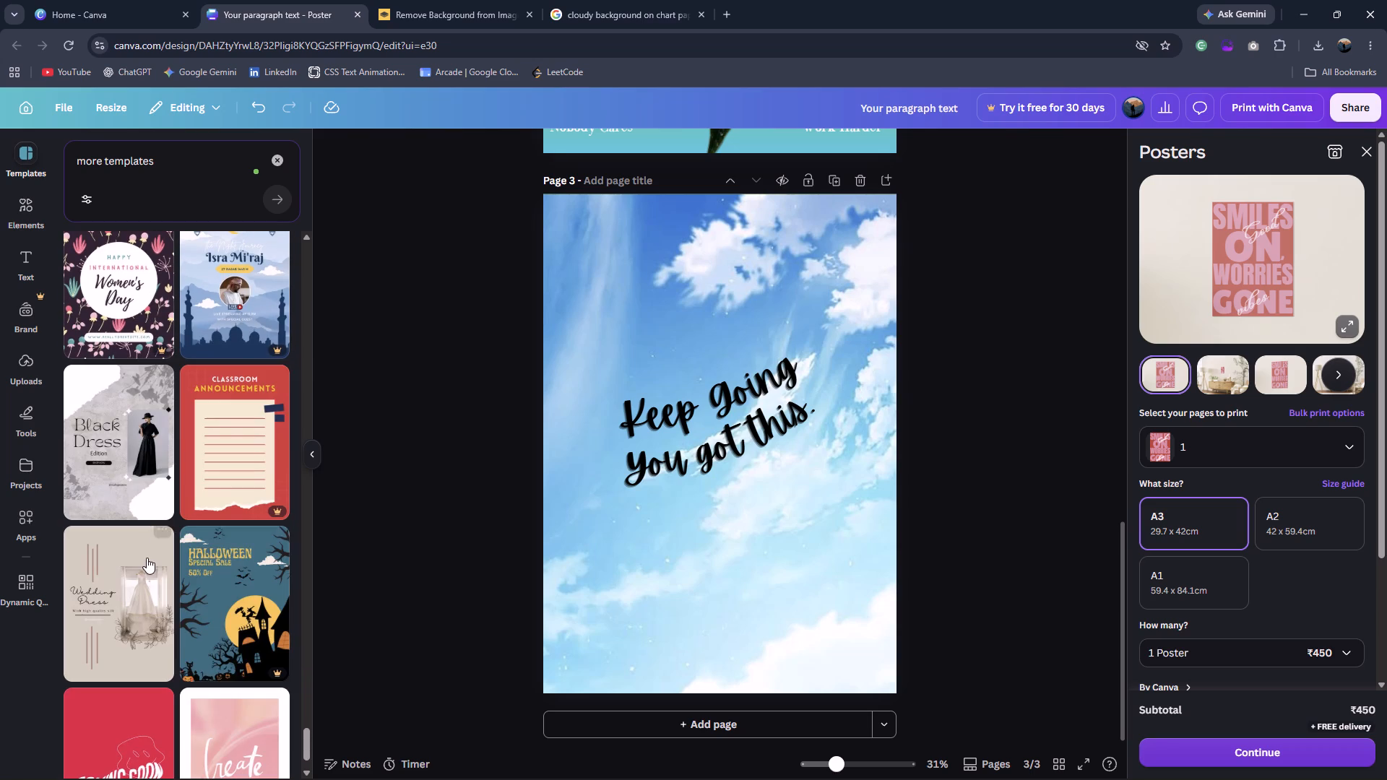
Close the poster design, remove.bg, the cloudy background search and the Canva home page, ending the browser session.
click(478, 1)
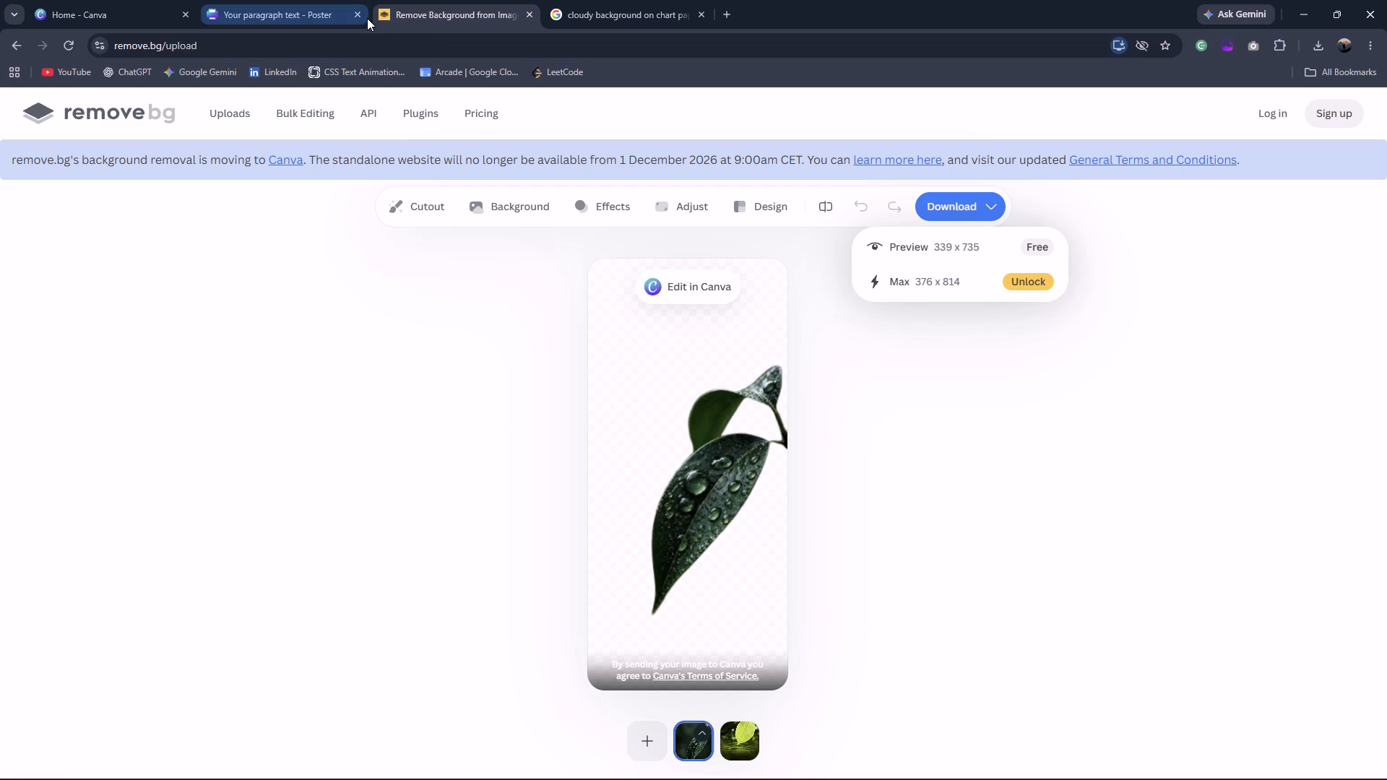
click(359, 17)
click(359, 17)
click(359, 17)
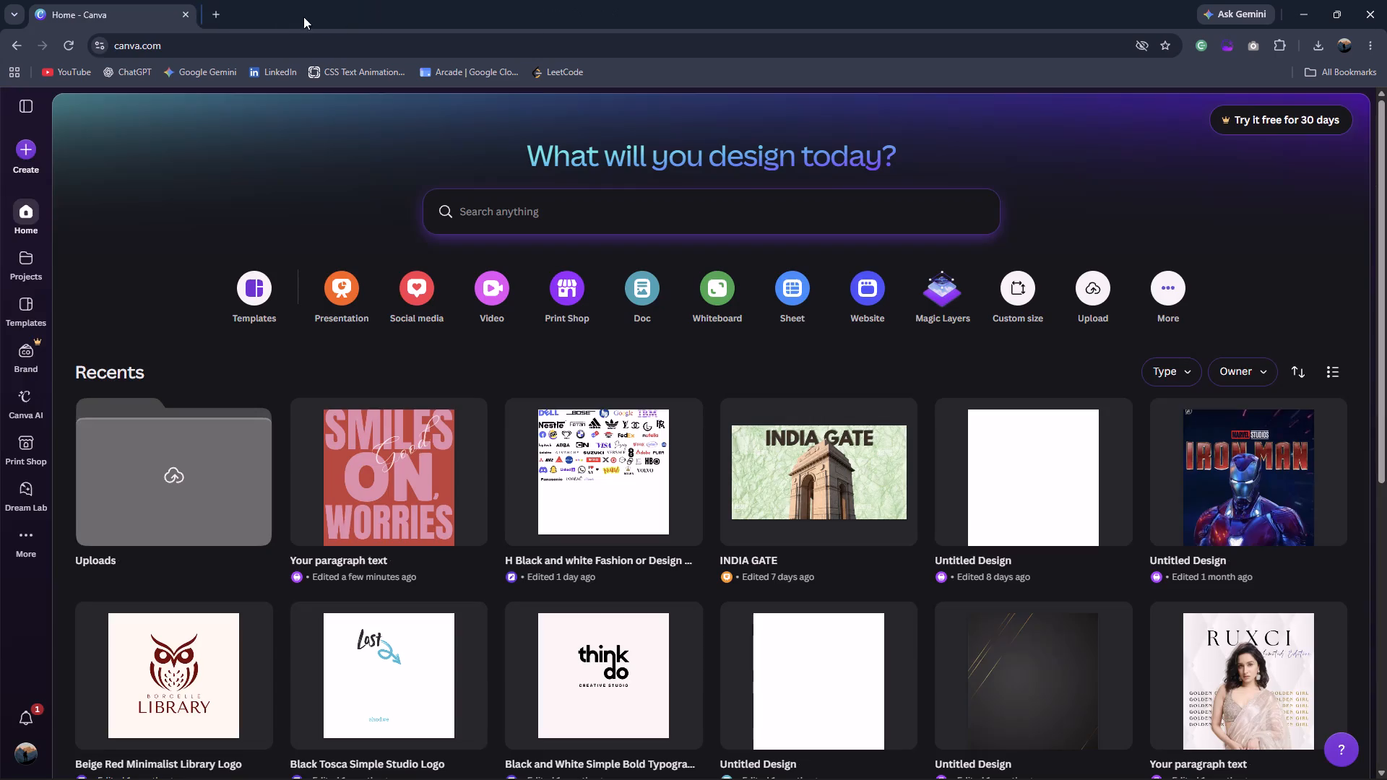
click(184, 10)
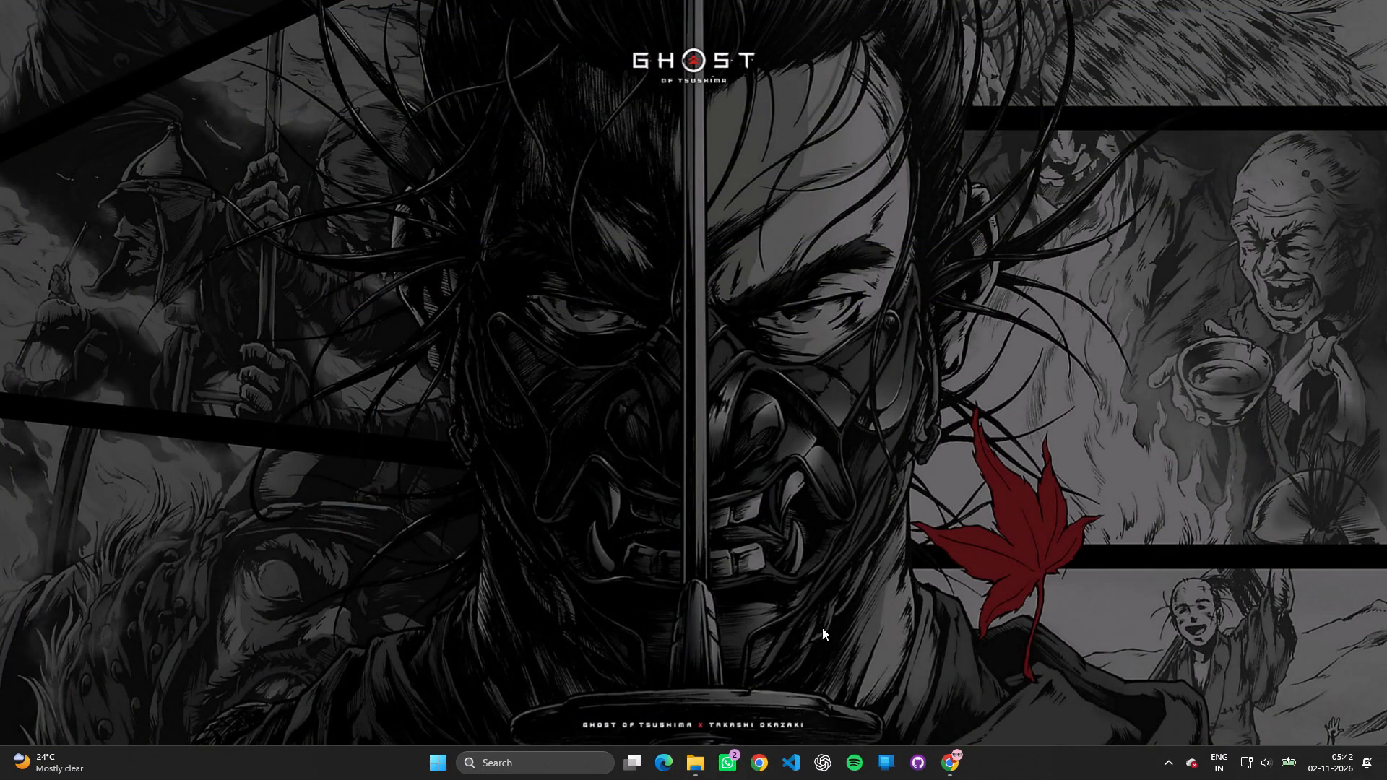
Bring up and close the remaining ChatGPT browser window and the Downloads folder window.
click(952, 749)
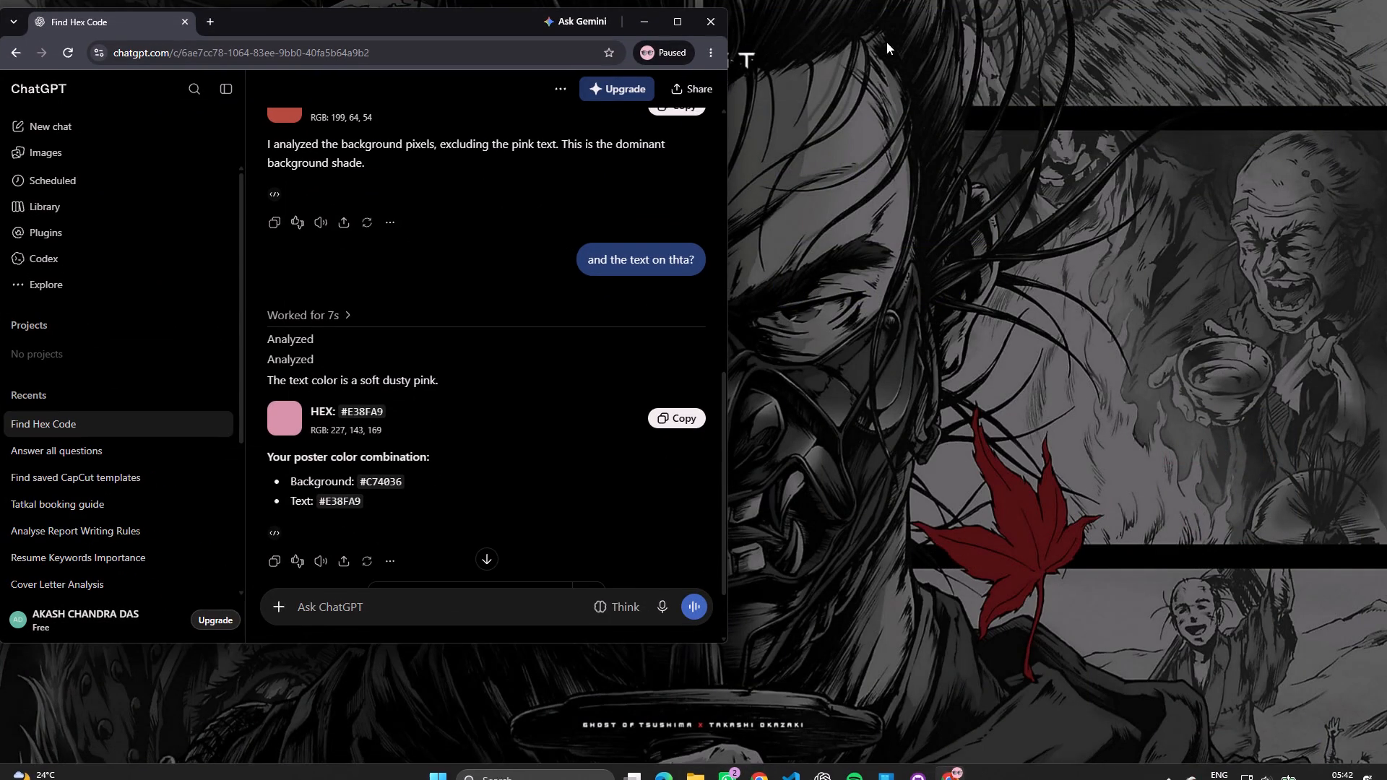
click(705, 22)
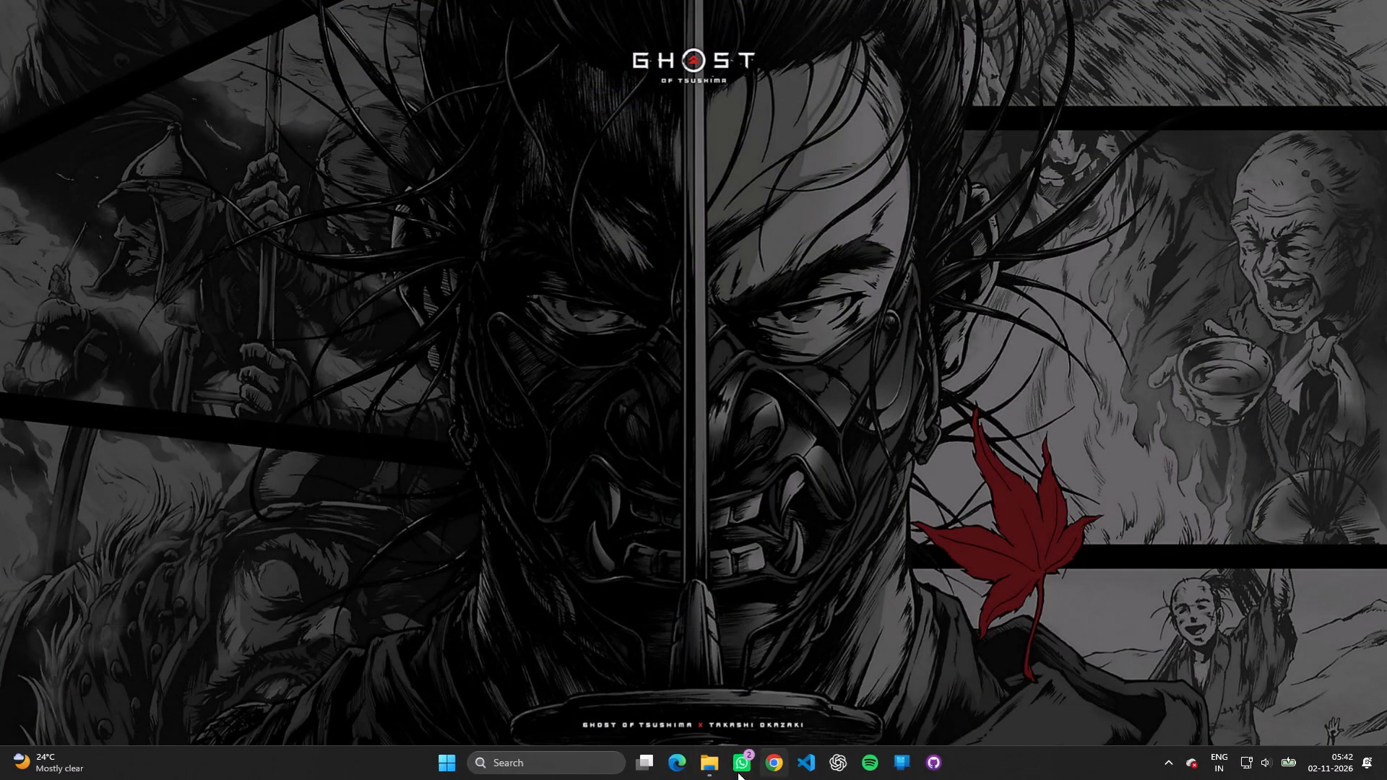
click(716, 769)
click(1386, 0)
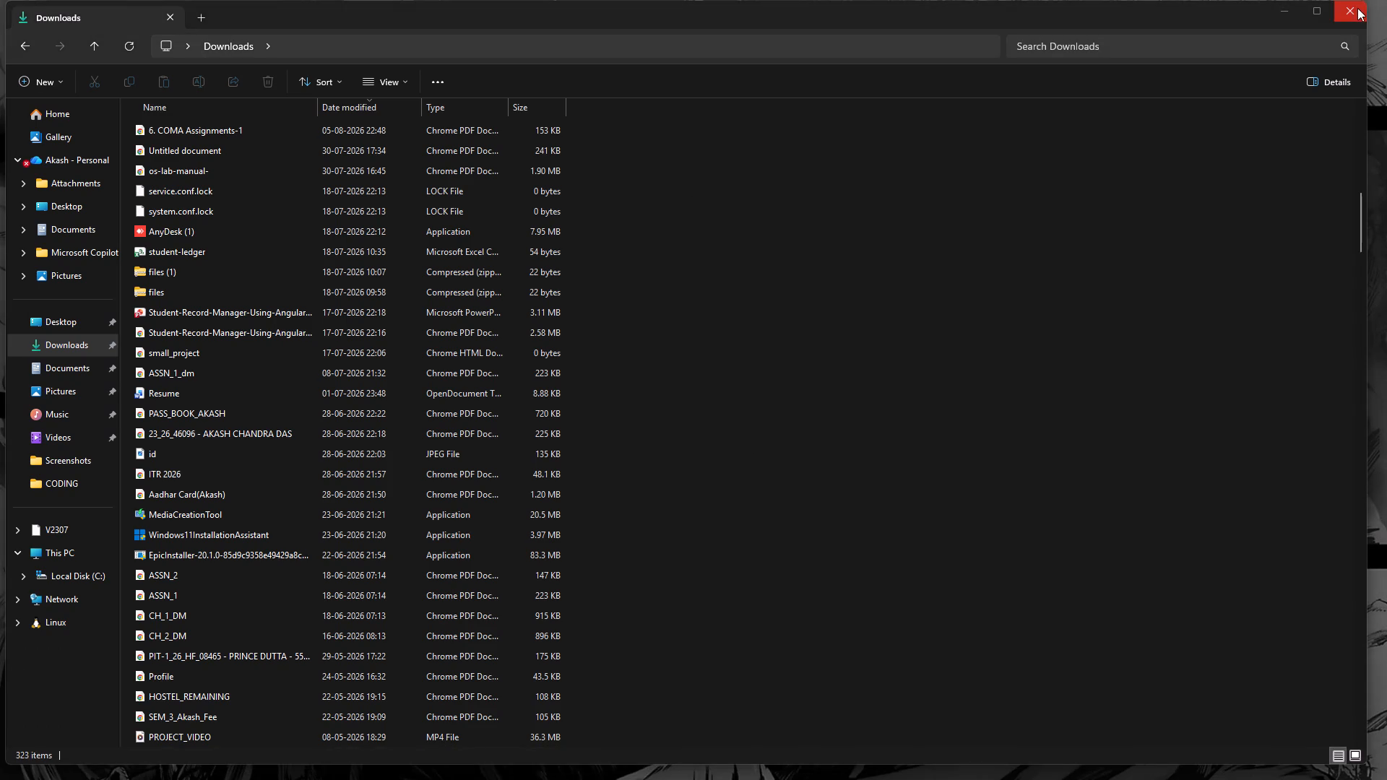
click(1357, 8)
Refresh the empty desktop.
right_click(1268, 316)
click(1211, 389)
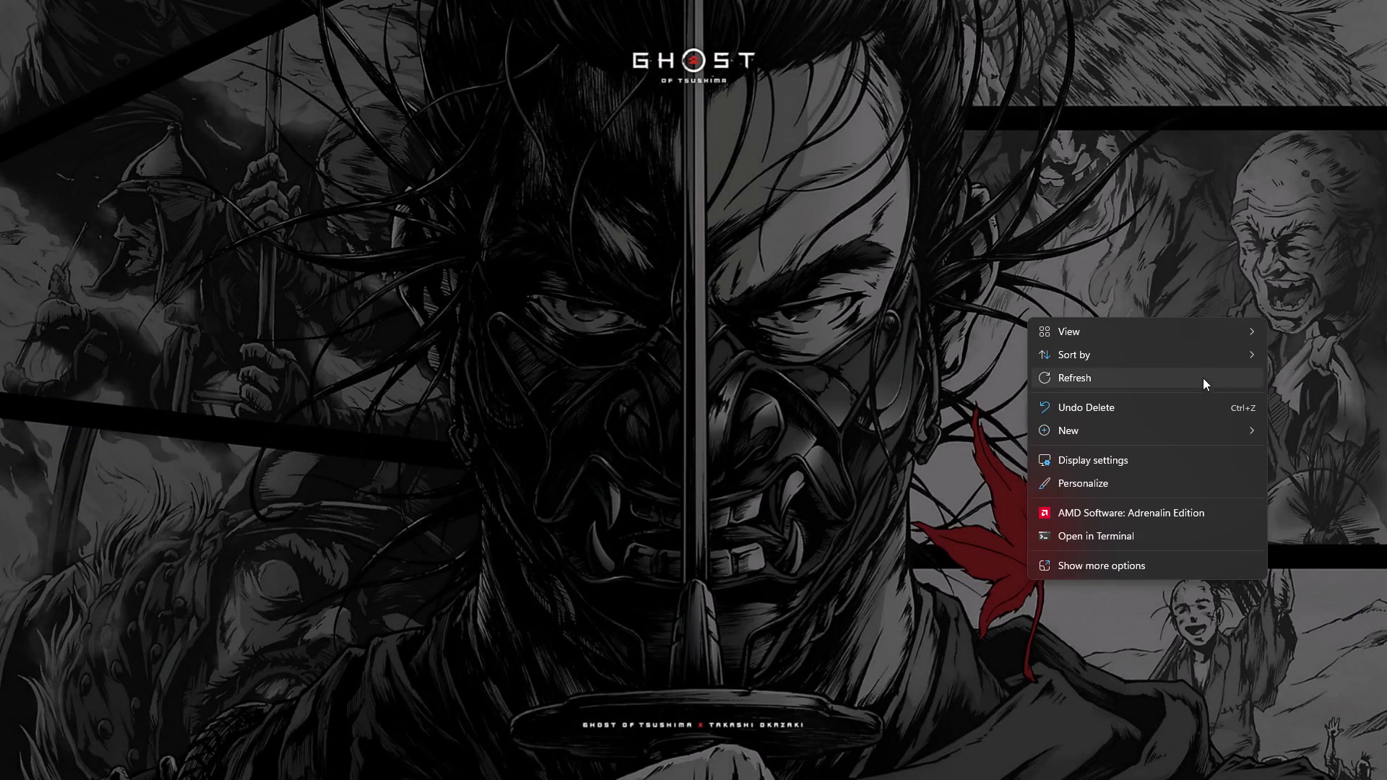
click(1202, 377)
right_click(1169, 664)
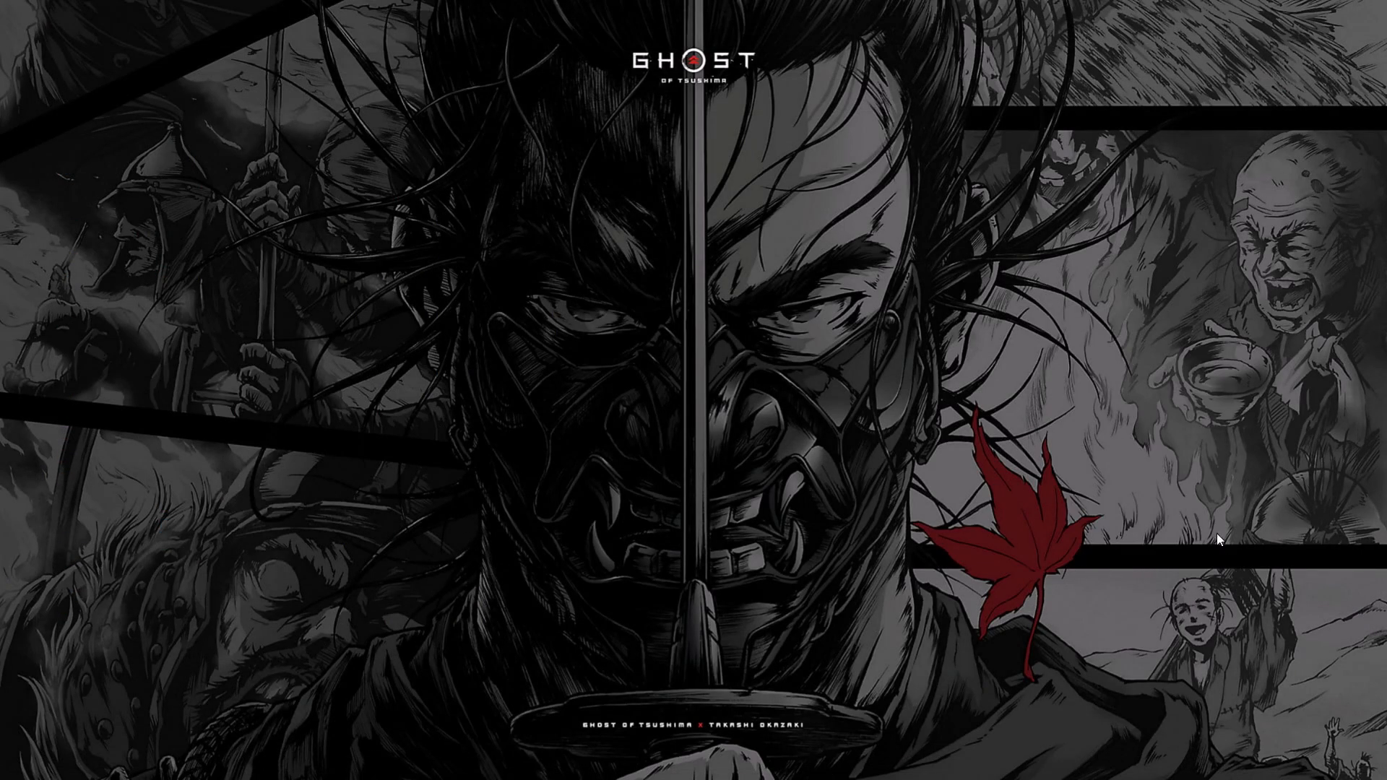
click(1040, 466)
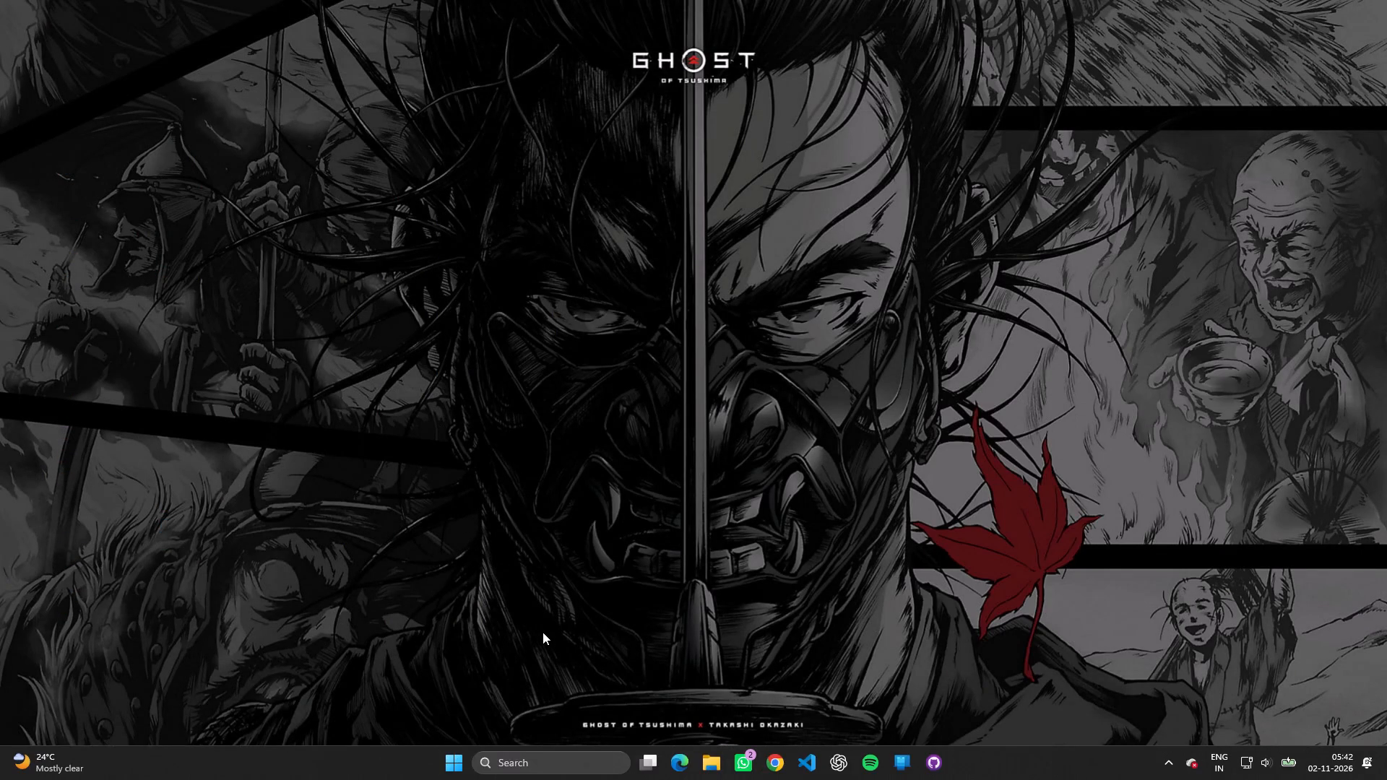